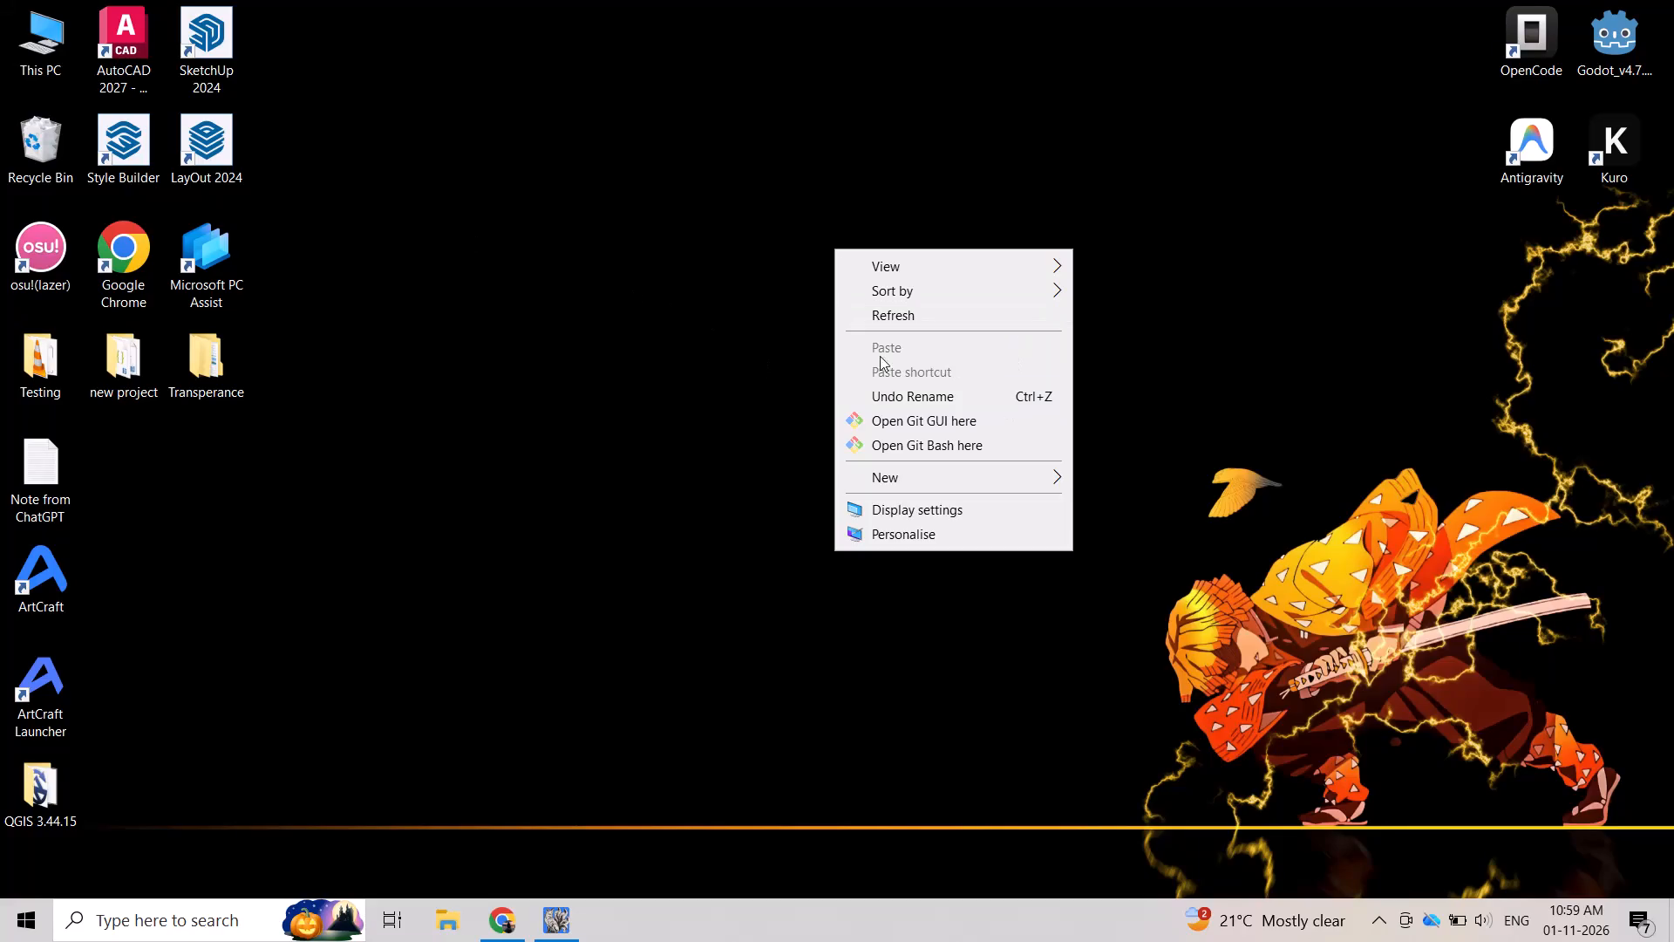
Launch the Kuro application from the desktop.
left_click(637, 337)
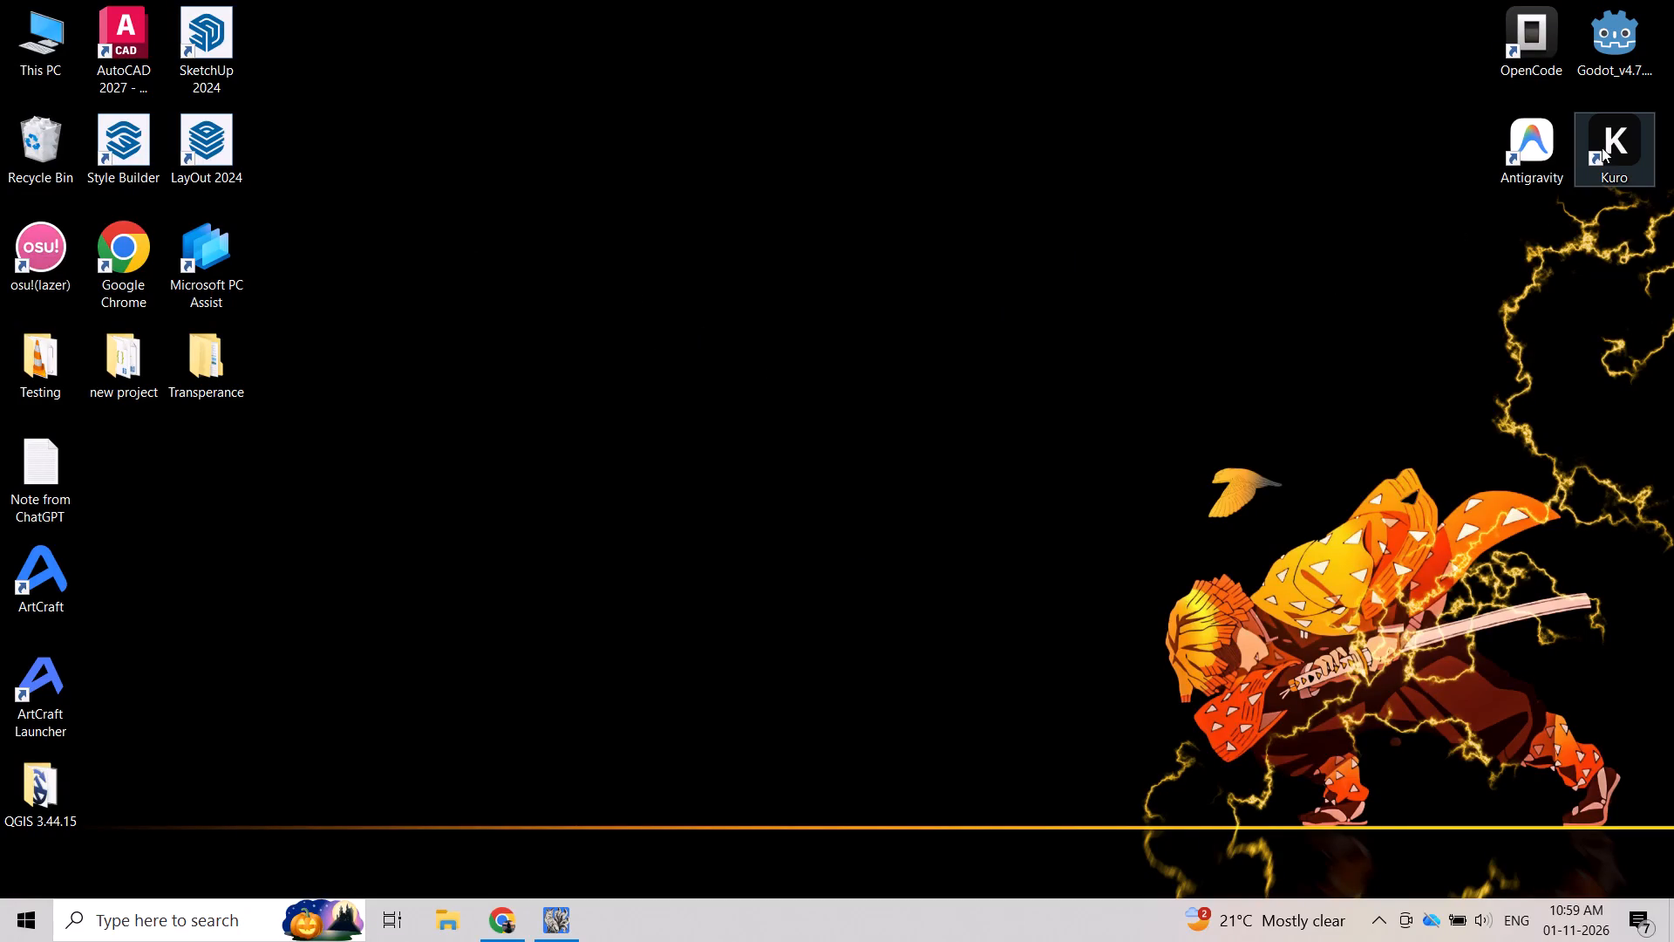
double_click(1620, 151)
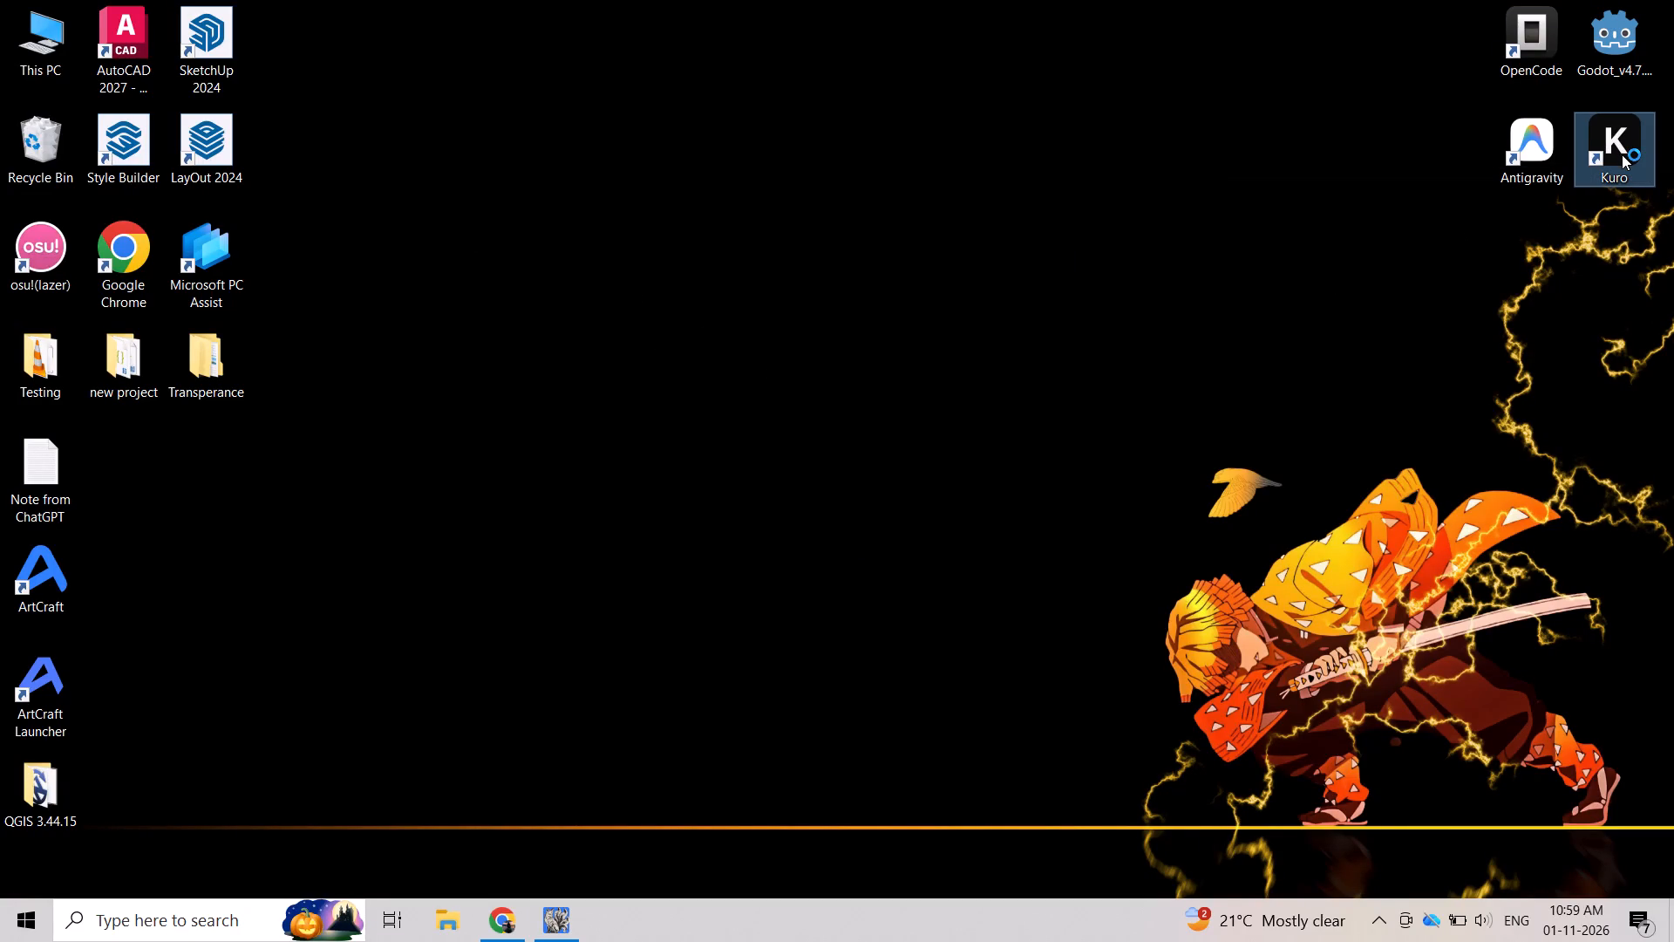
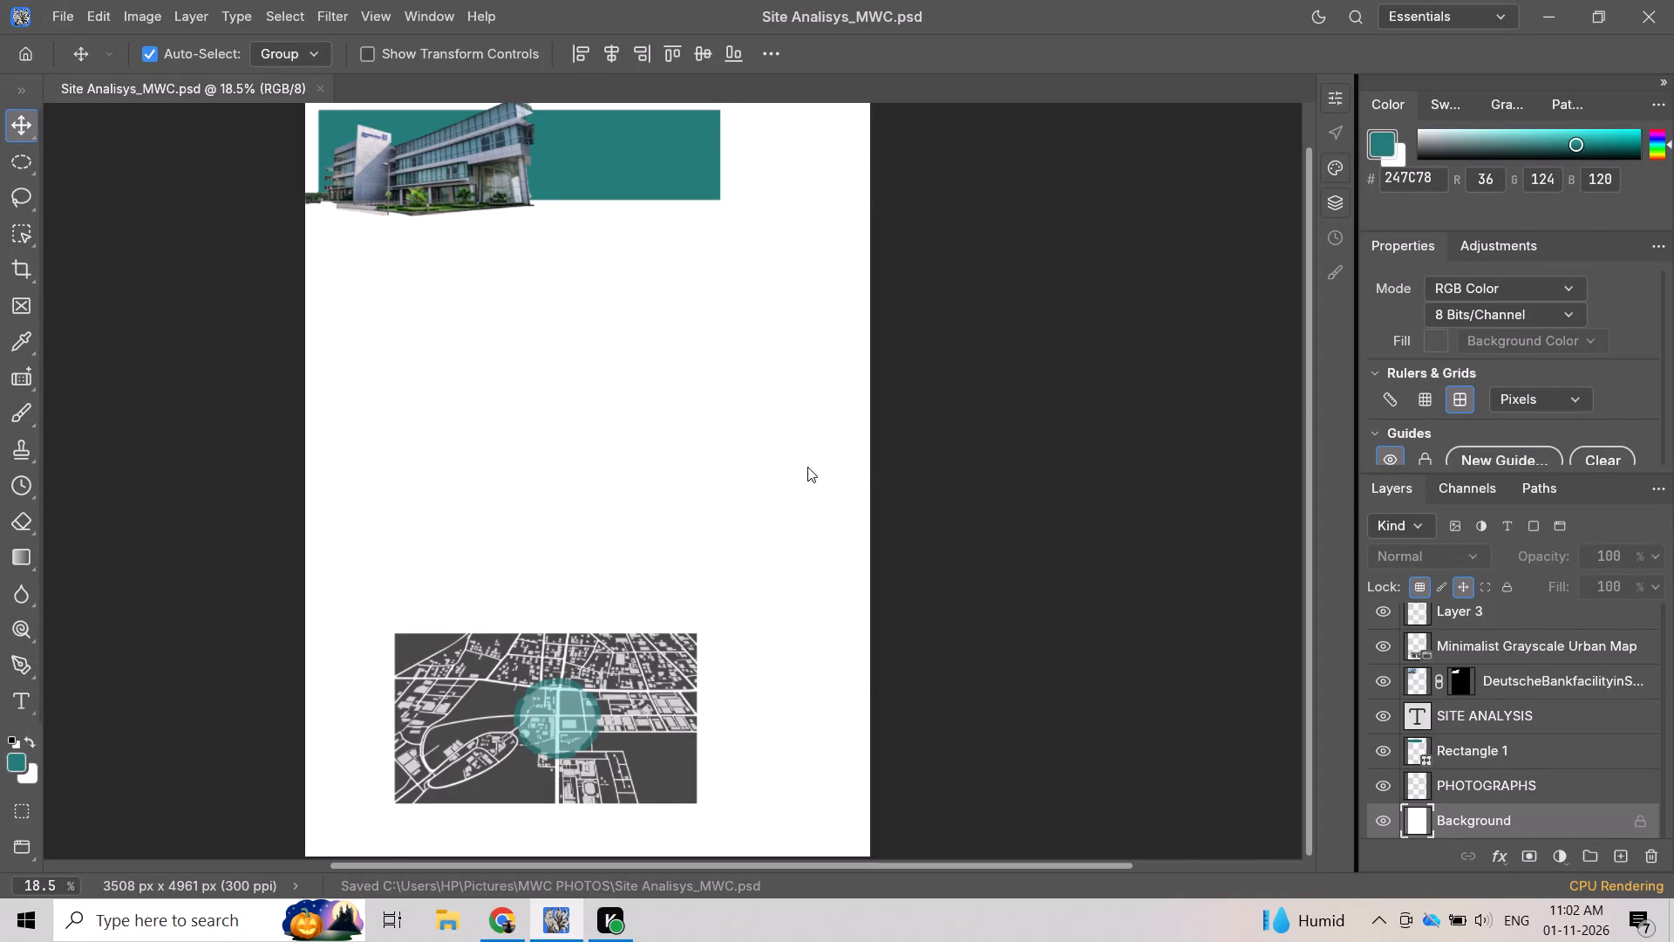
Review the site analysis sheet's layout, examining the urban map with its teal circle and the title banner with the building photo.
scroll(620, 450, "up", 1, "alt")
scroll(617, 455, "down", 2, "alt")
scroll(623, 519, "down", 3)
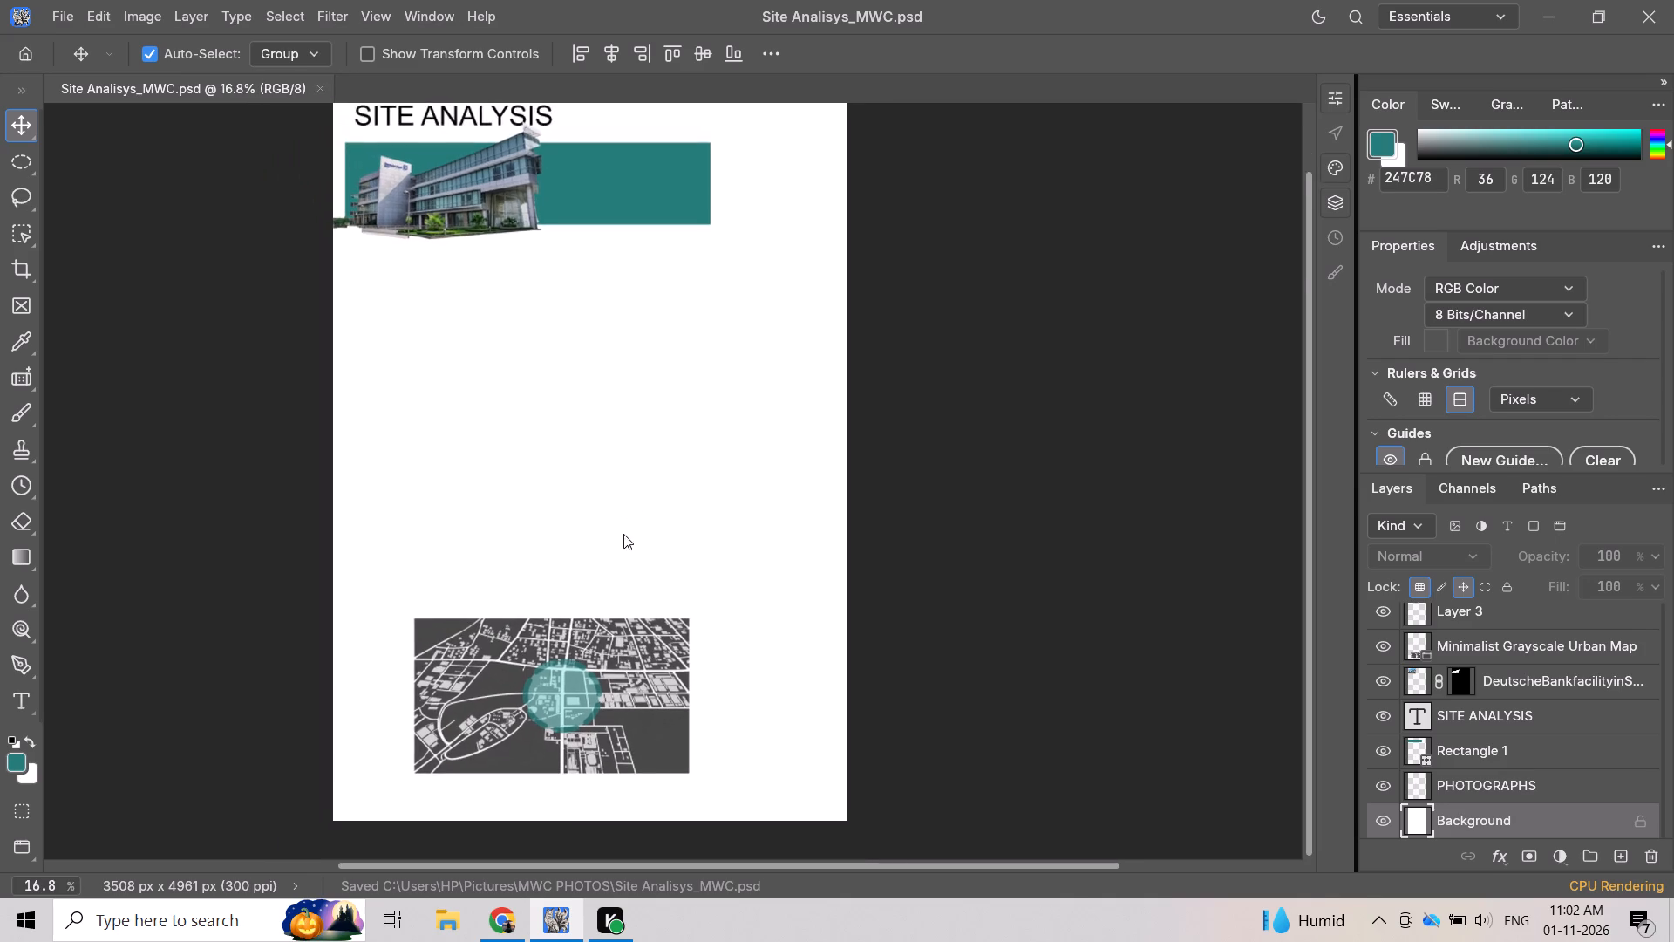
scroll(623, 534, "down", 1)
scroll(623, 534, "up", 8, "alt")
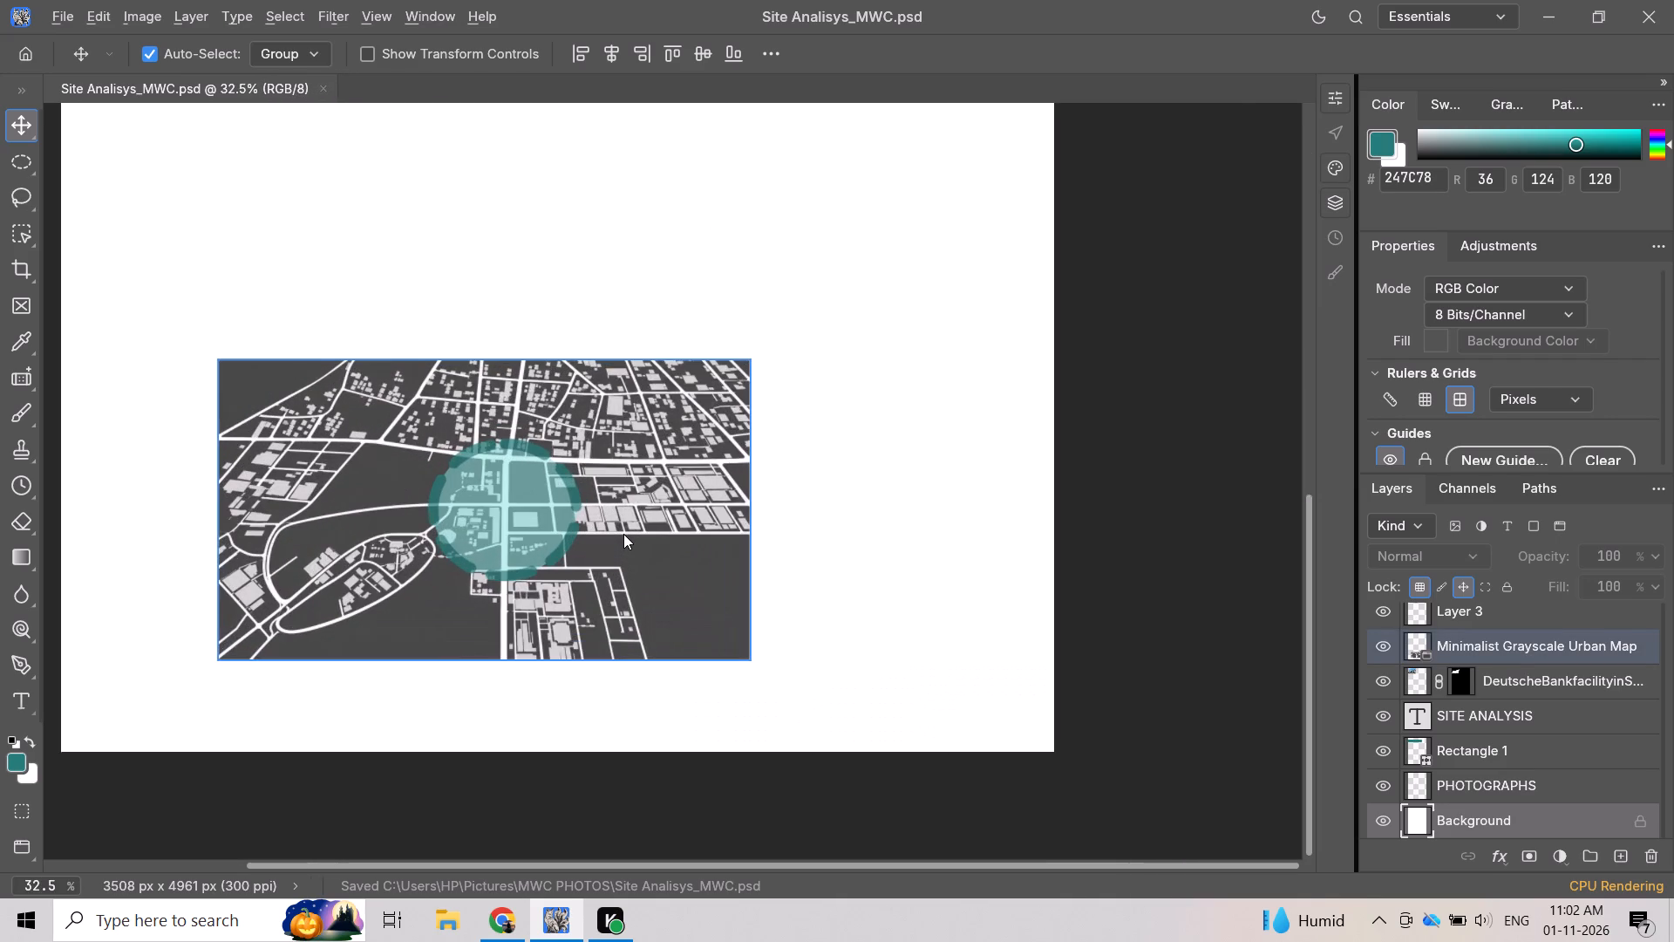
scroll(623, 534, "up", 3, "alt")
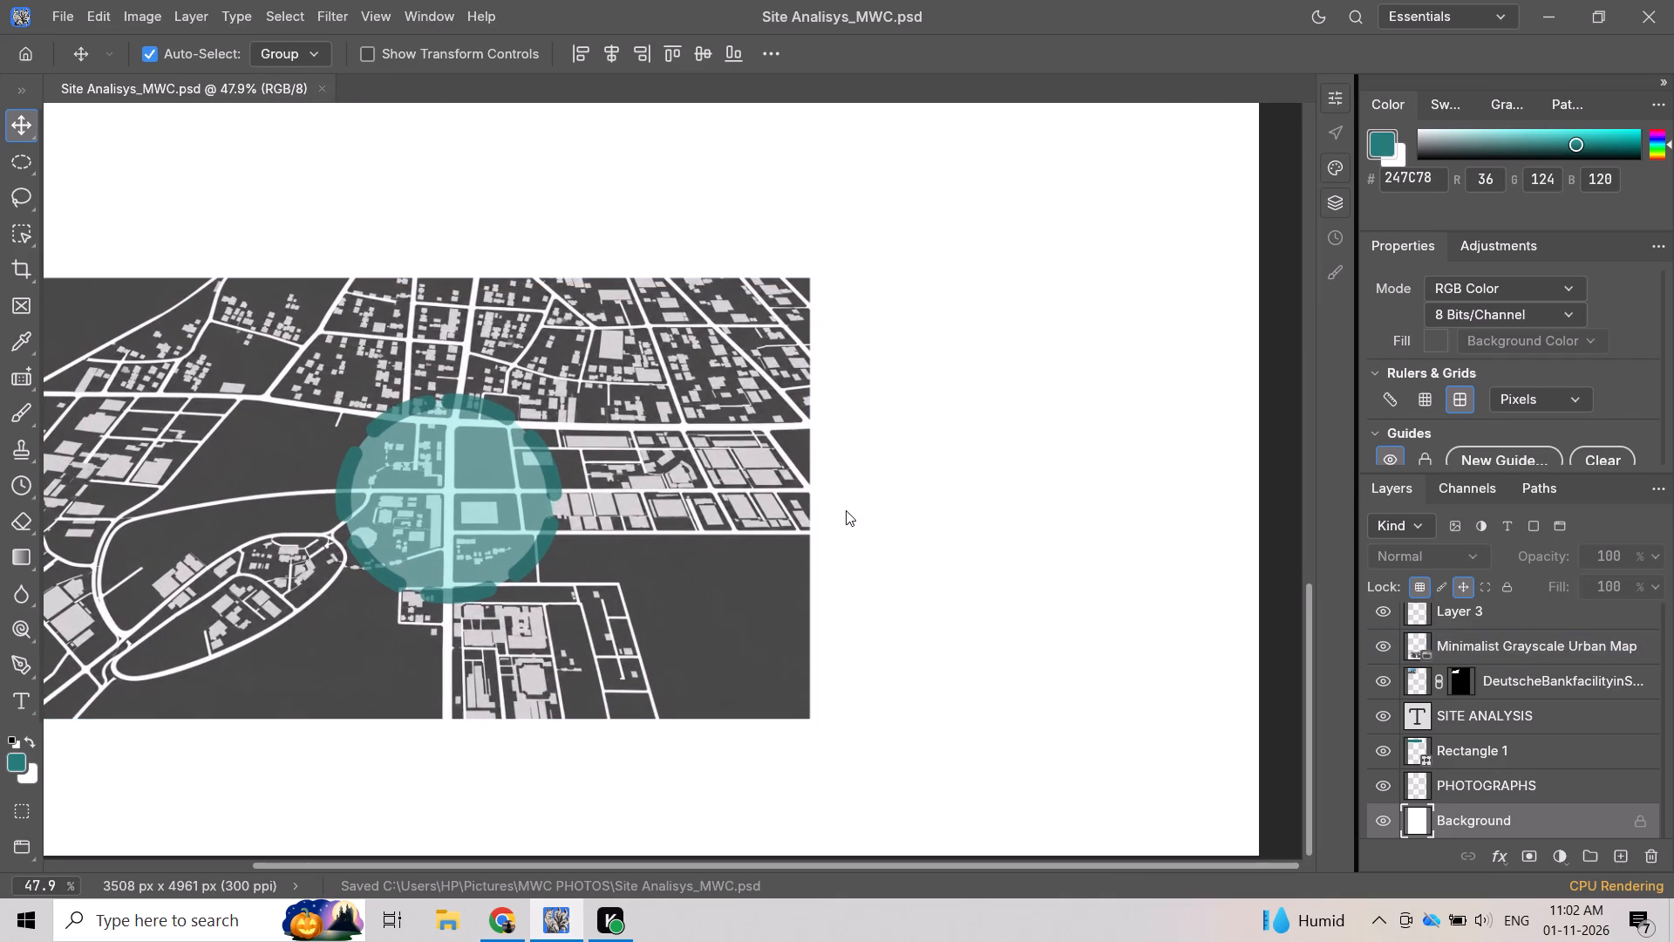
left_click_drag(847, 510, 936, 512)
scroll(954, 568, "down", 3, "alt")
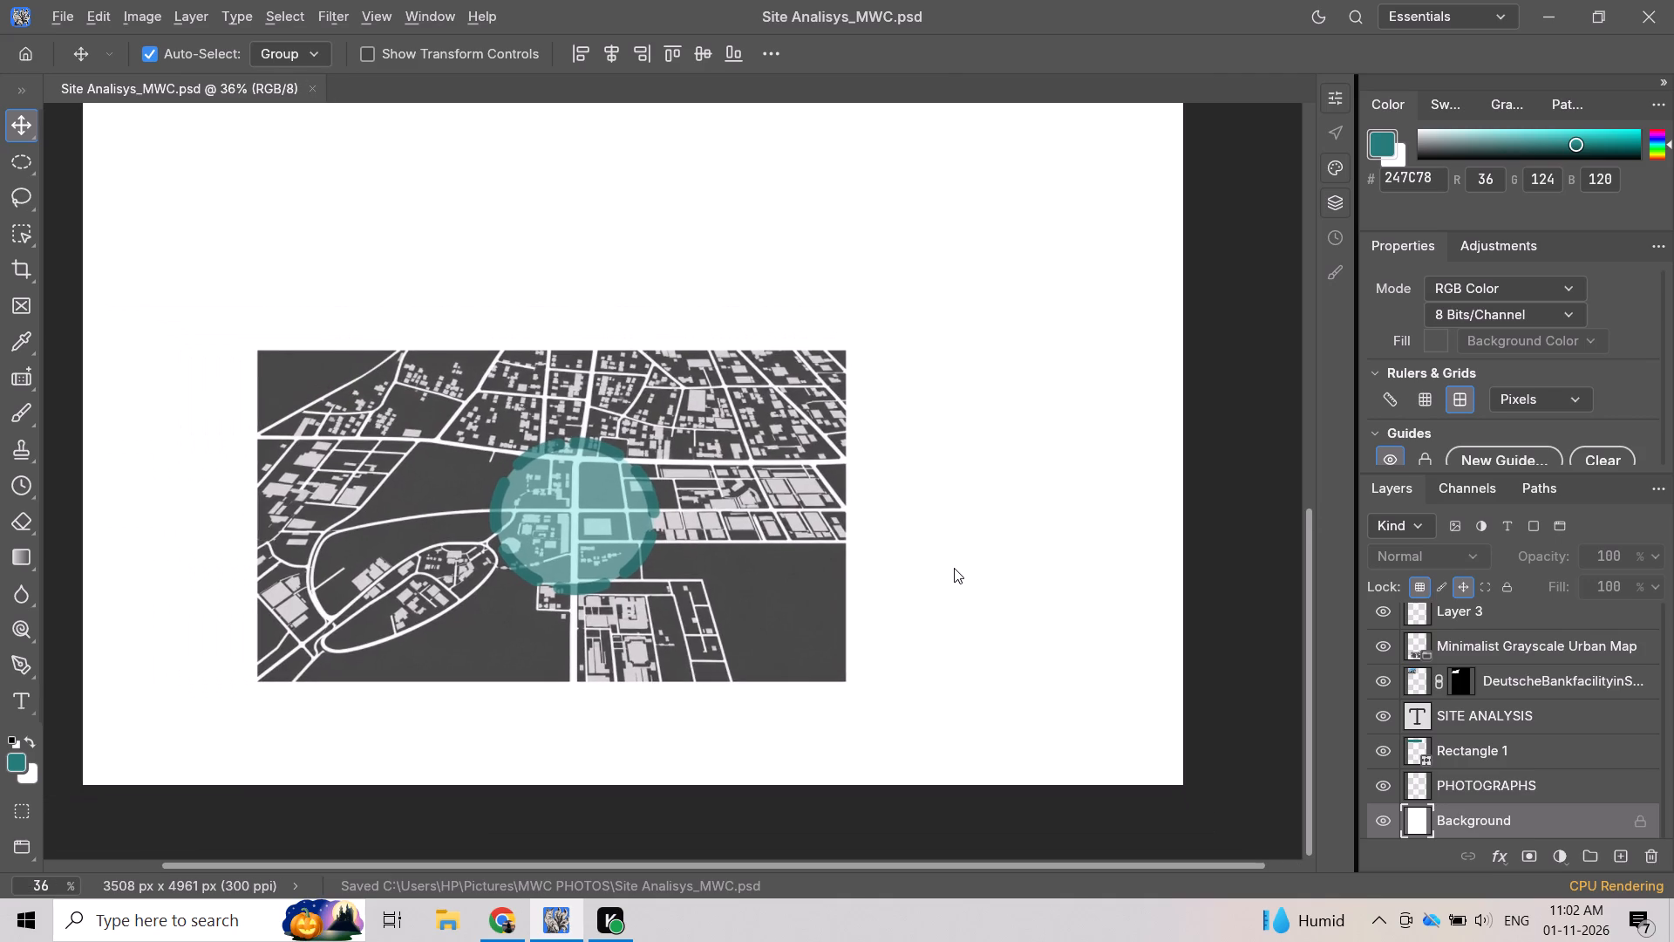
scroll(940, 548, "up", 6)
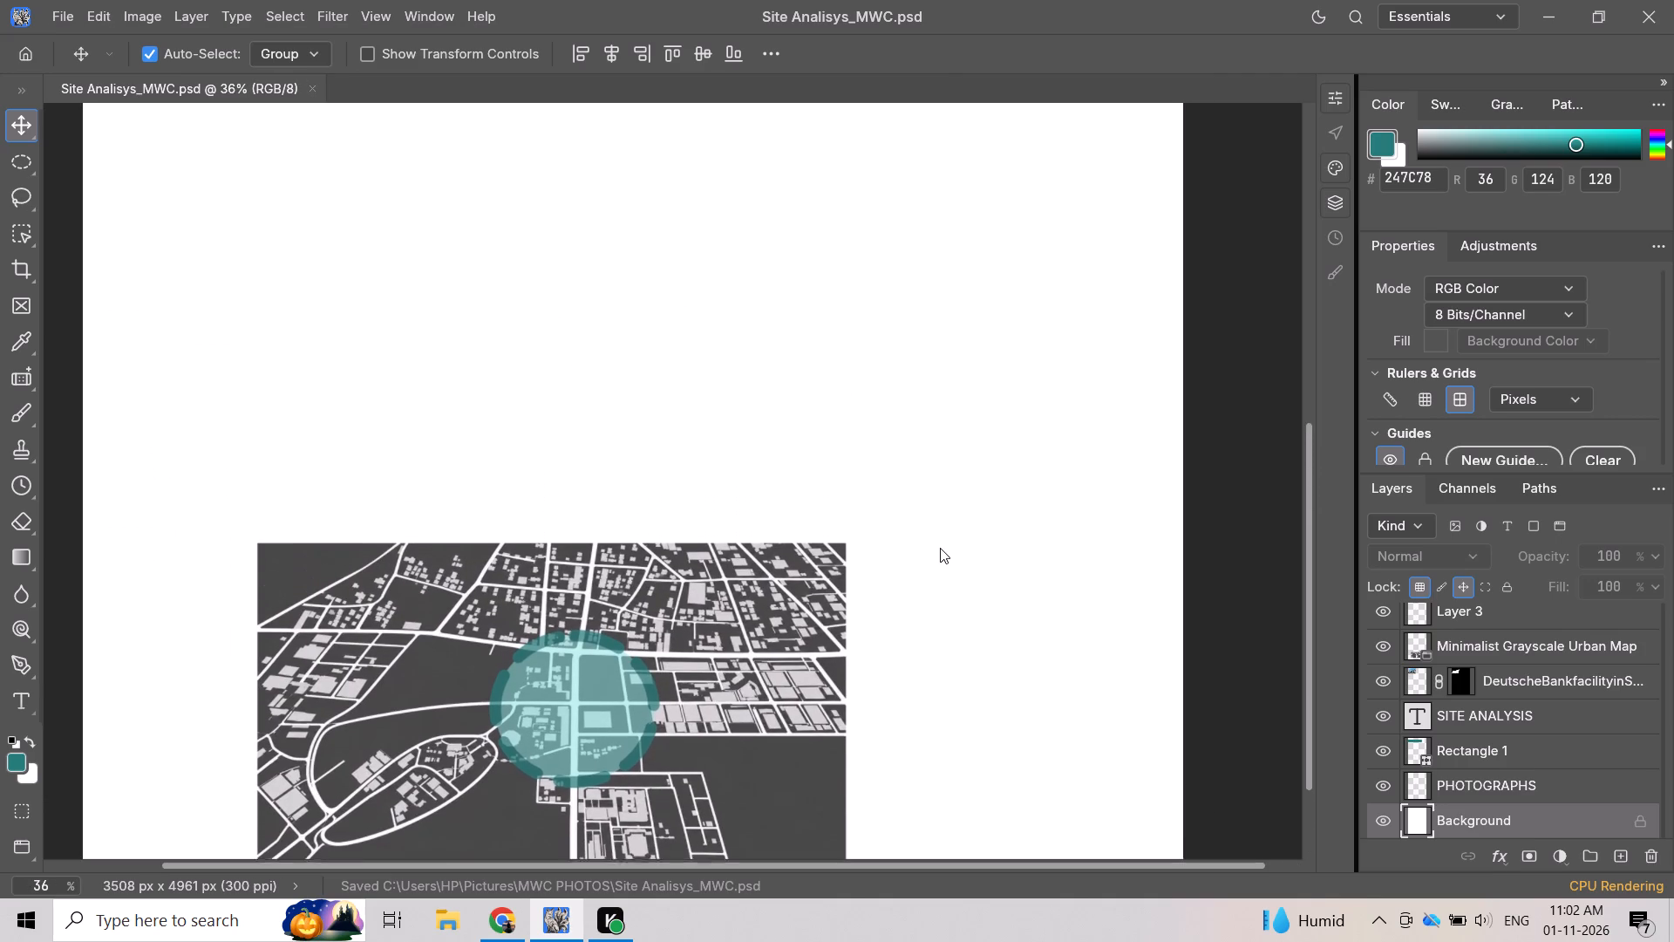
scroll(942, 547, "up", 19)
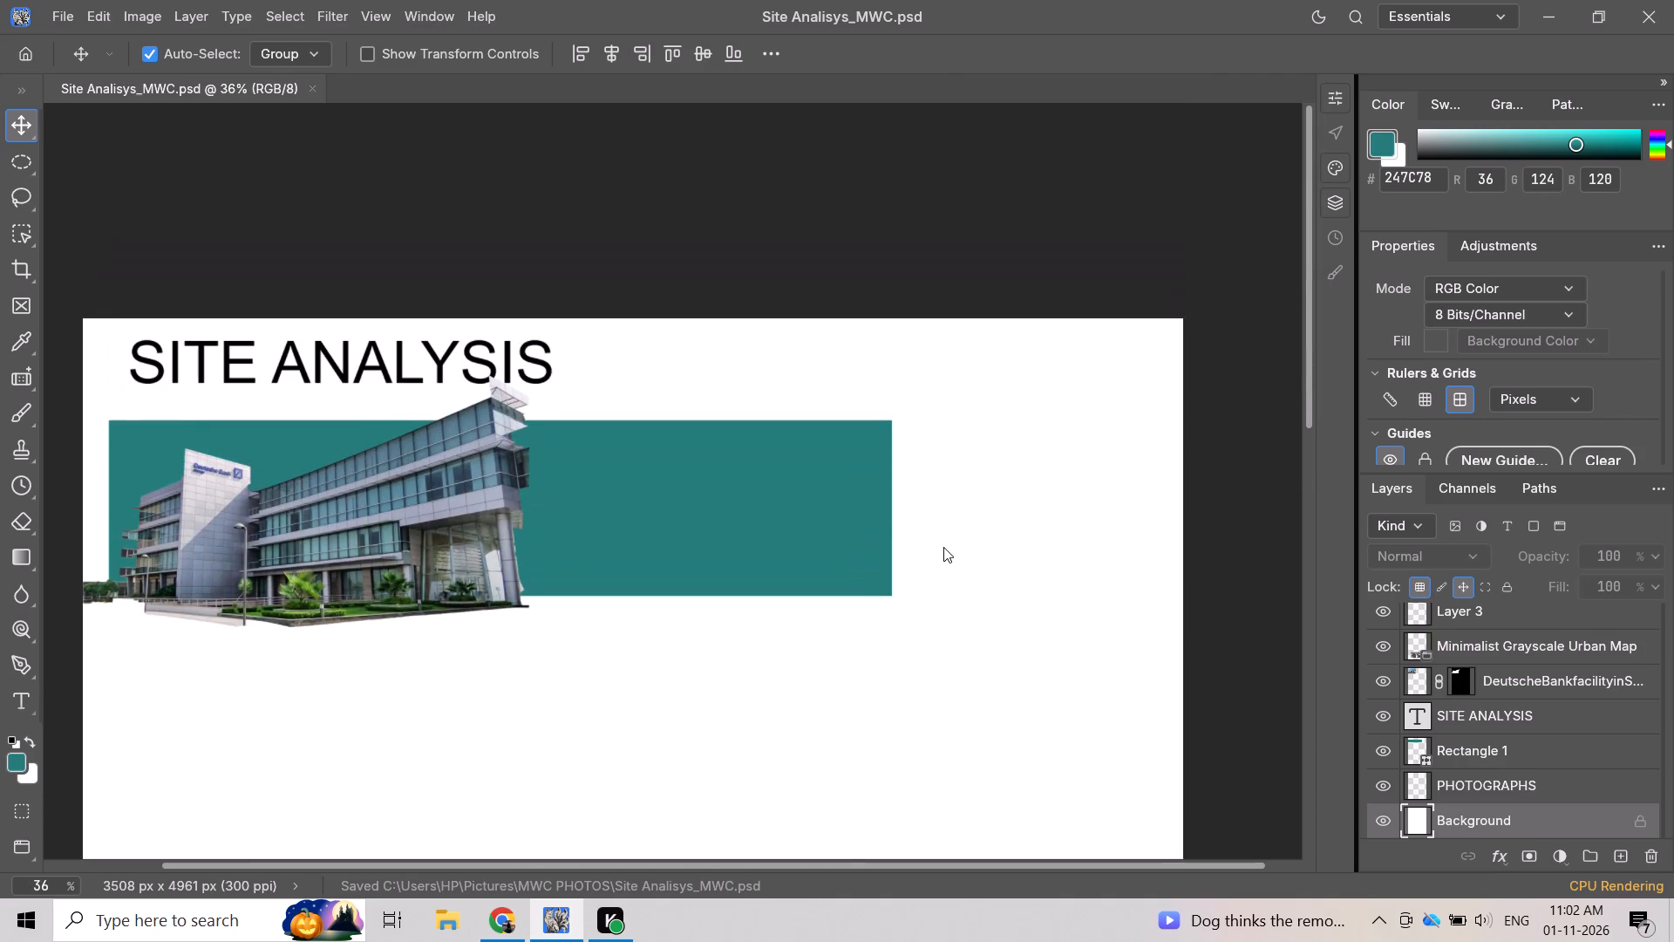
scroll(943, 547, "down", 4)
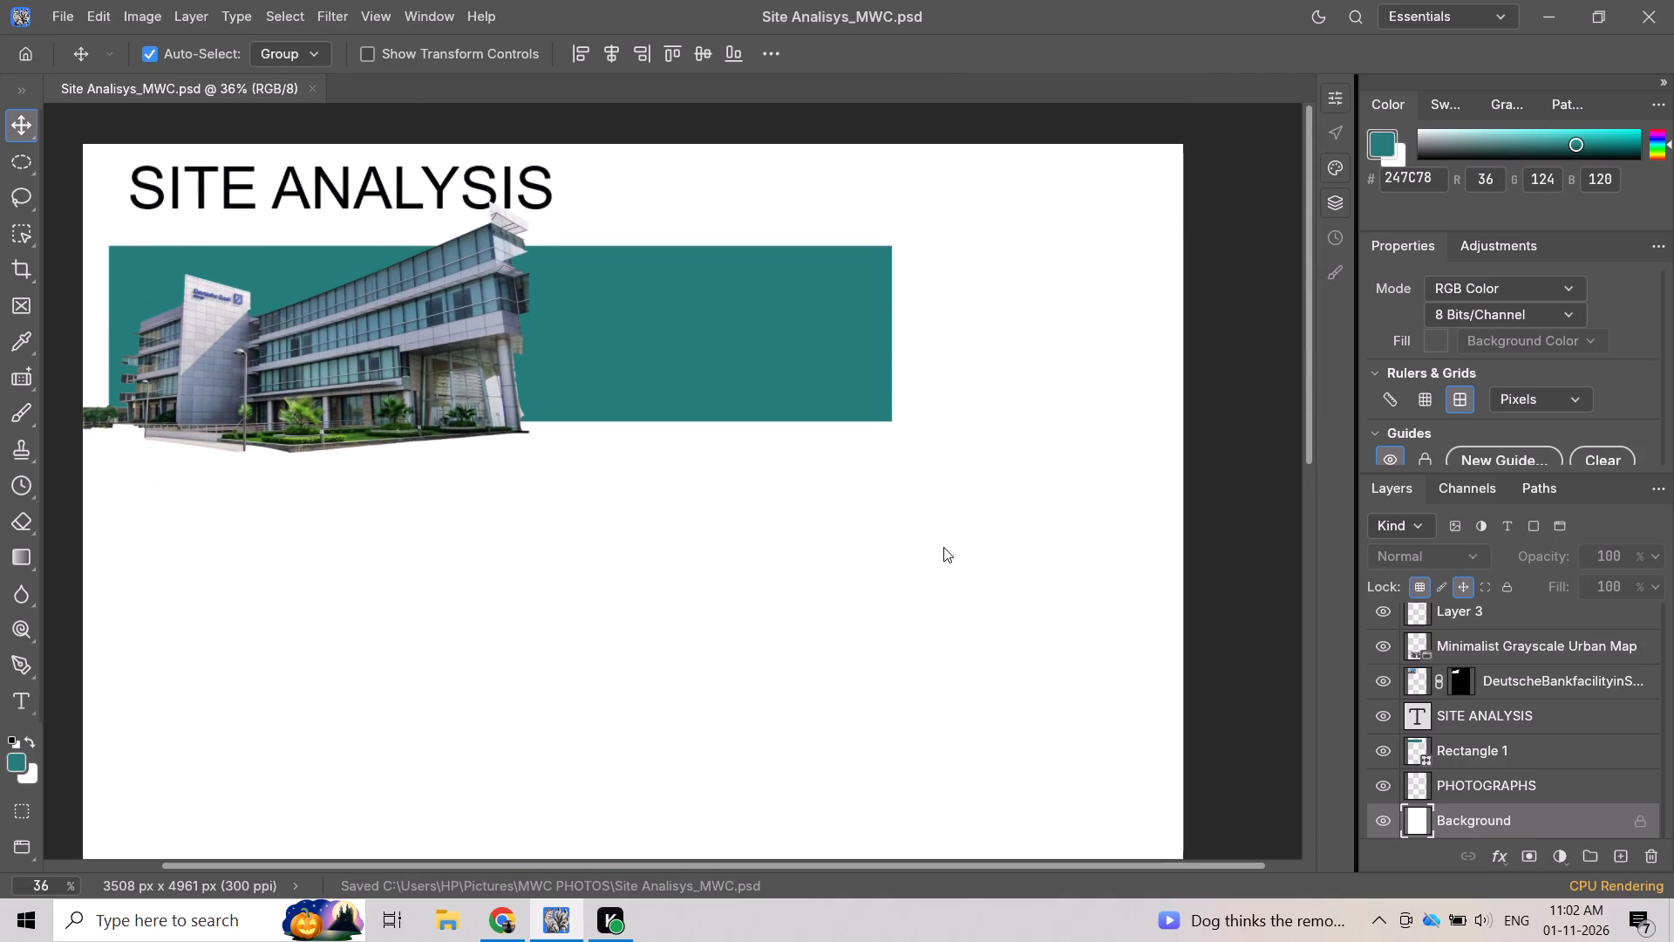
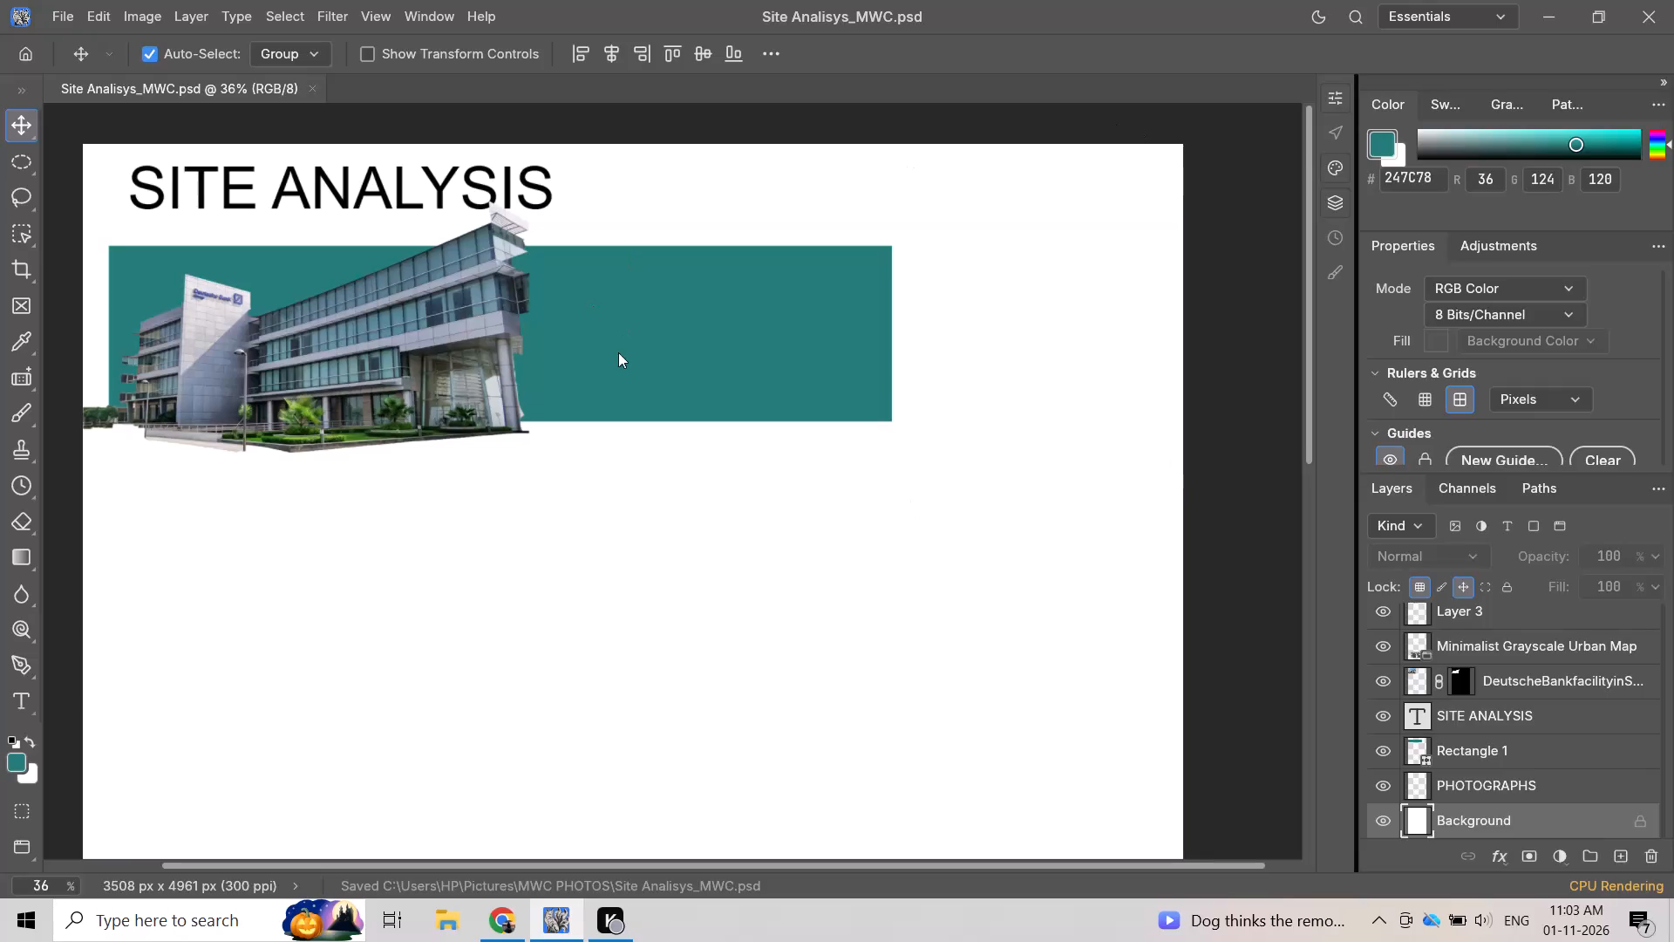
Examine the site analysis sheet from the title banner with the building photo down to the urban map with its teal circle.
scroll(577, 424, "down", 7)
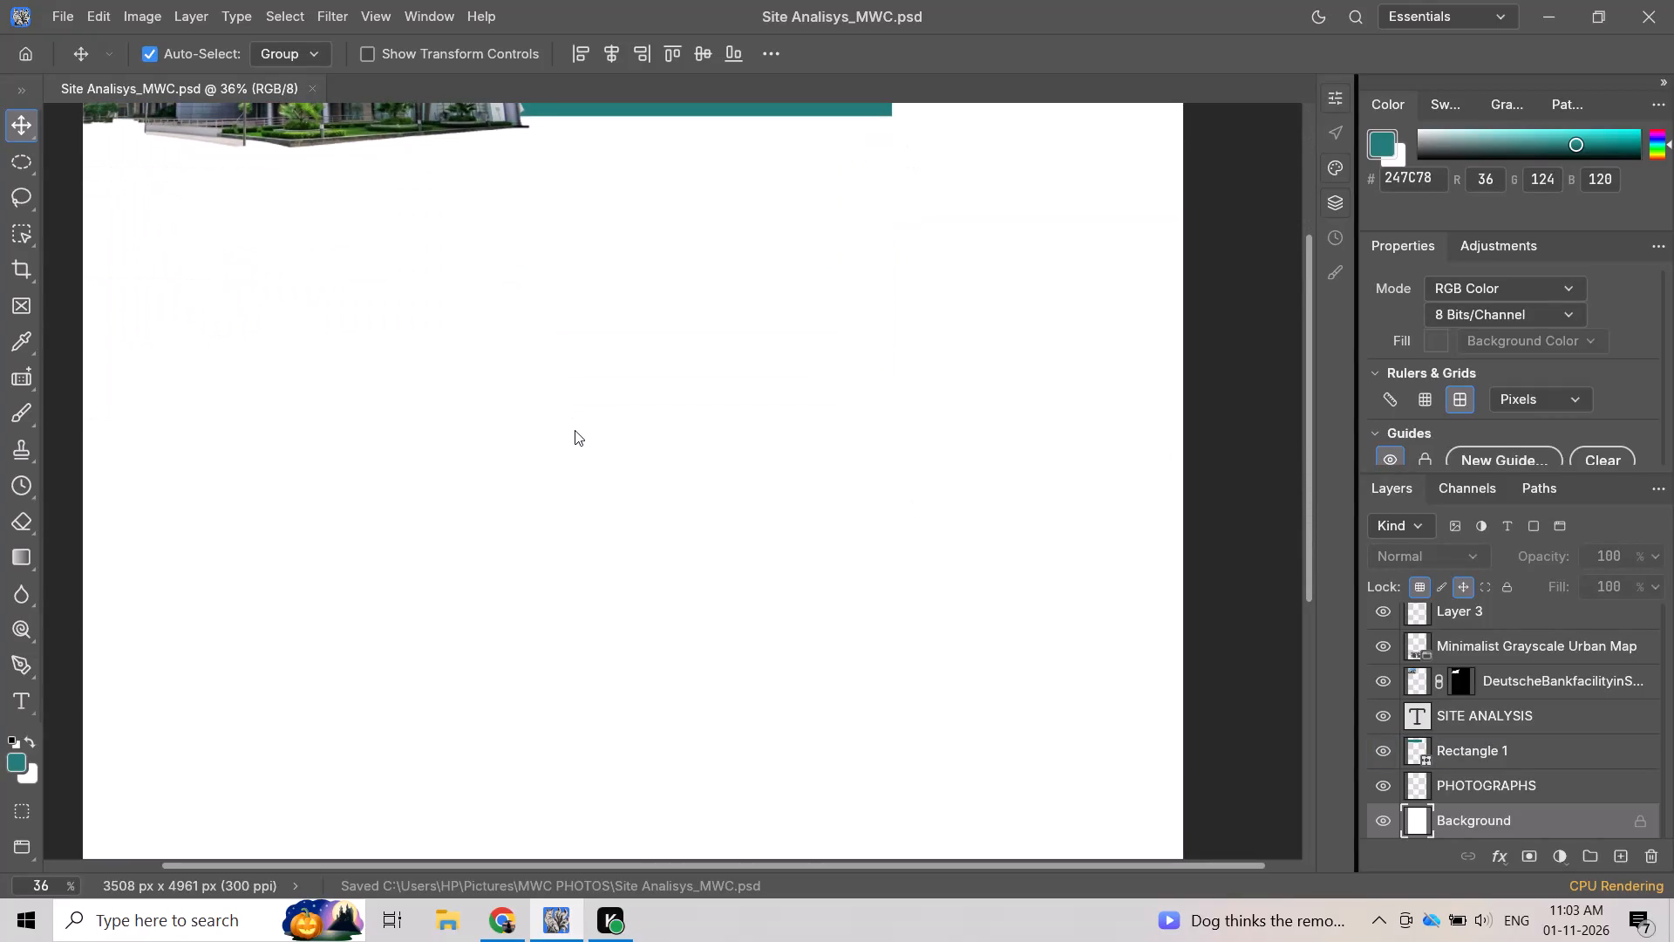
scroll(575, 430, "down", 4)
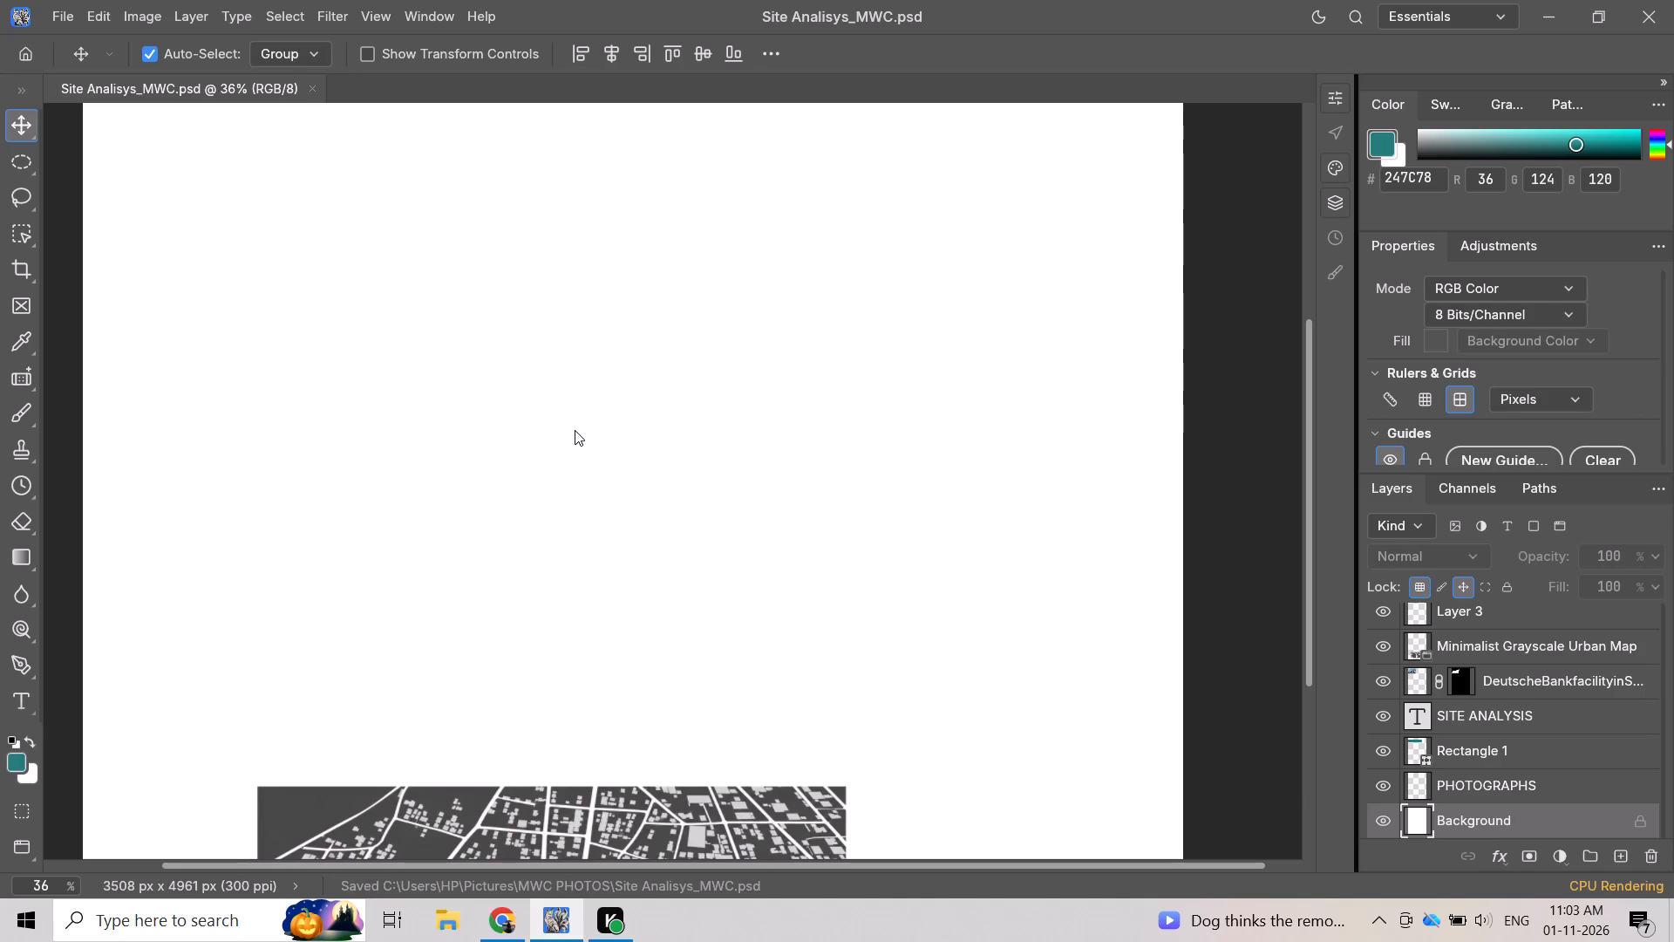
scroll(575, 430, "down", 5)
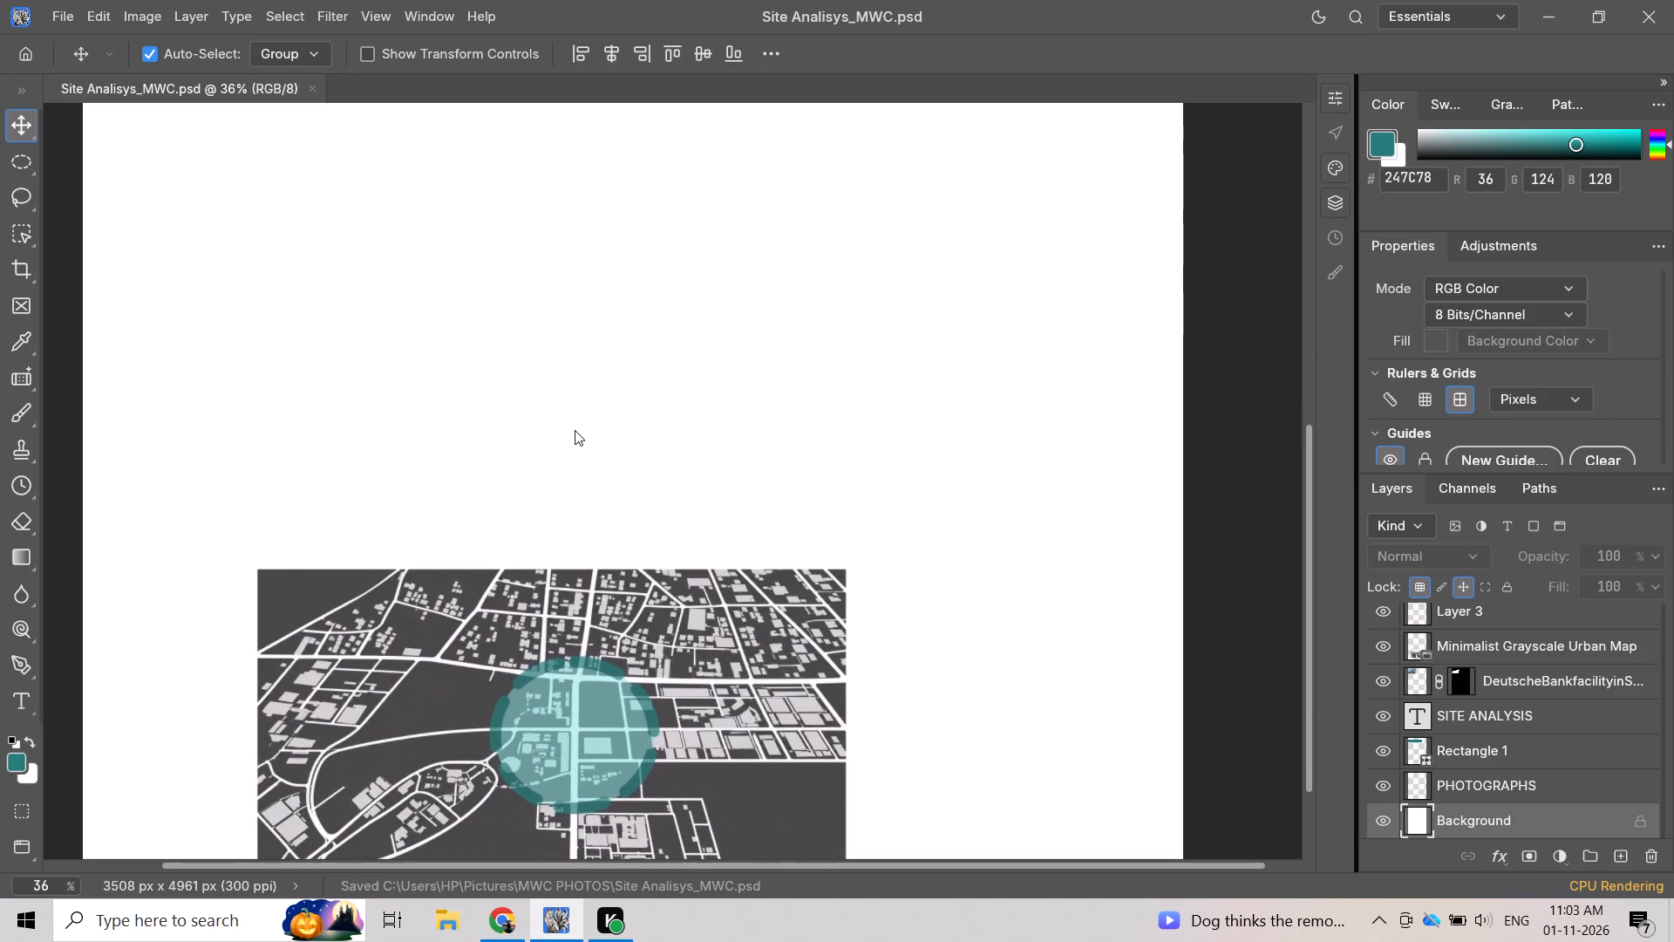
scroll(575, 430, "down", 1)
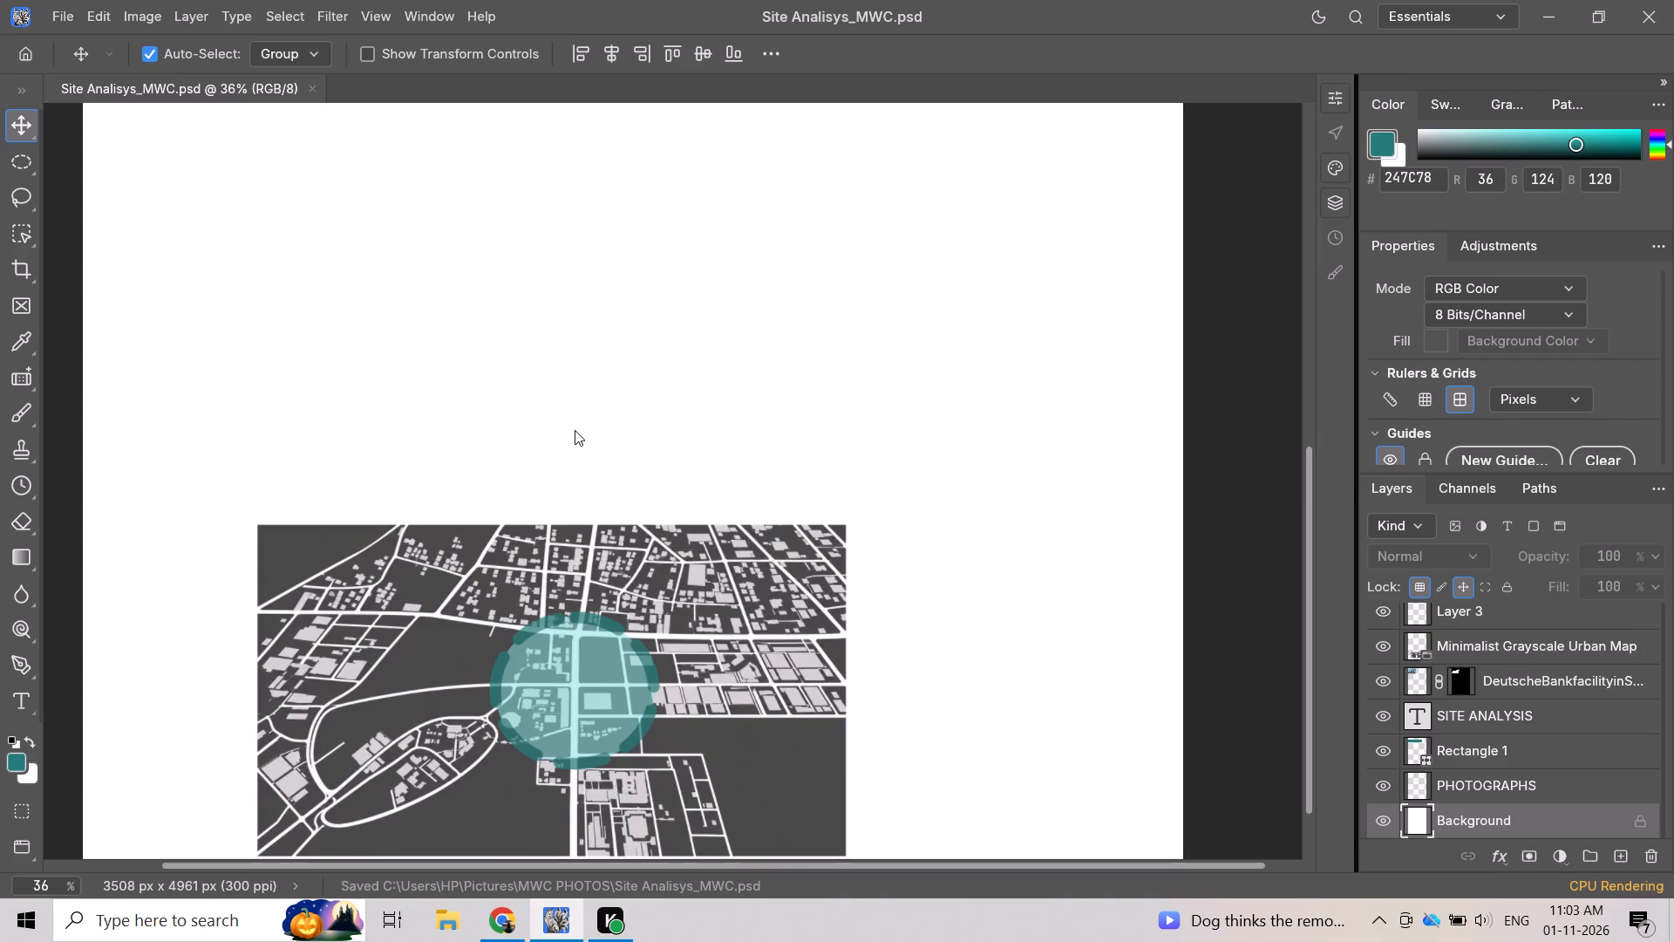
scroll(351, 256, "up", 10)
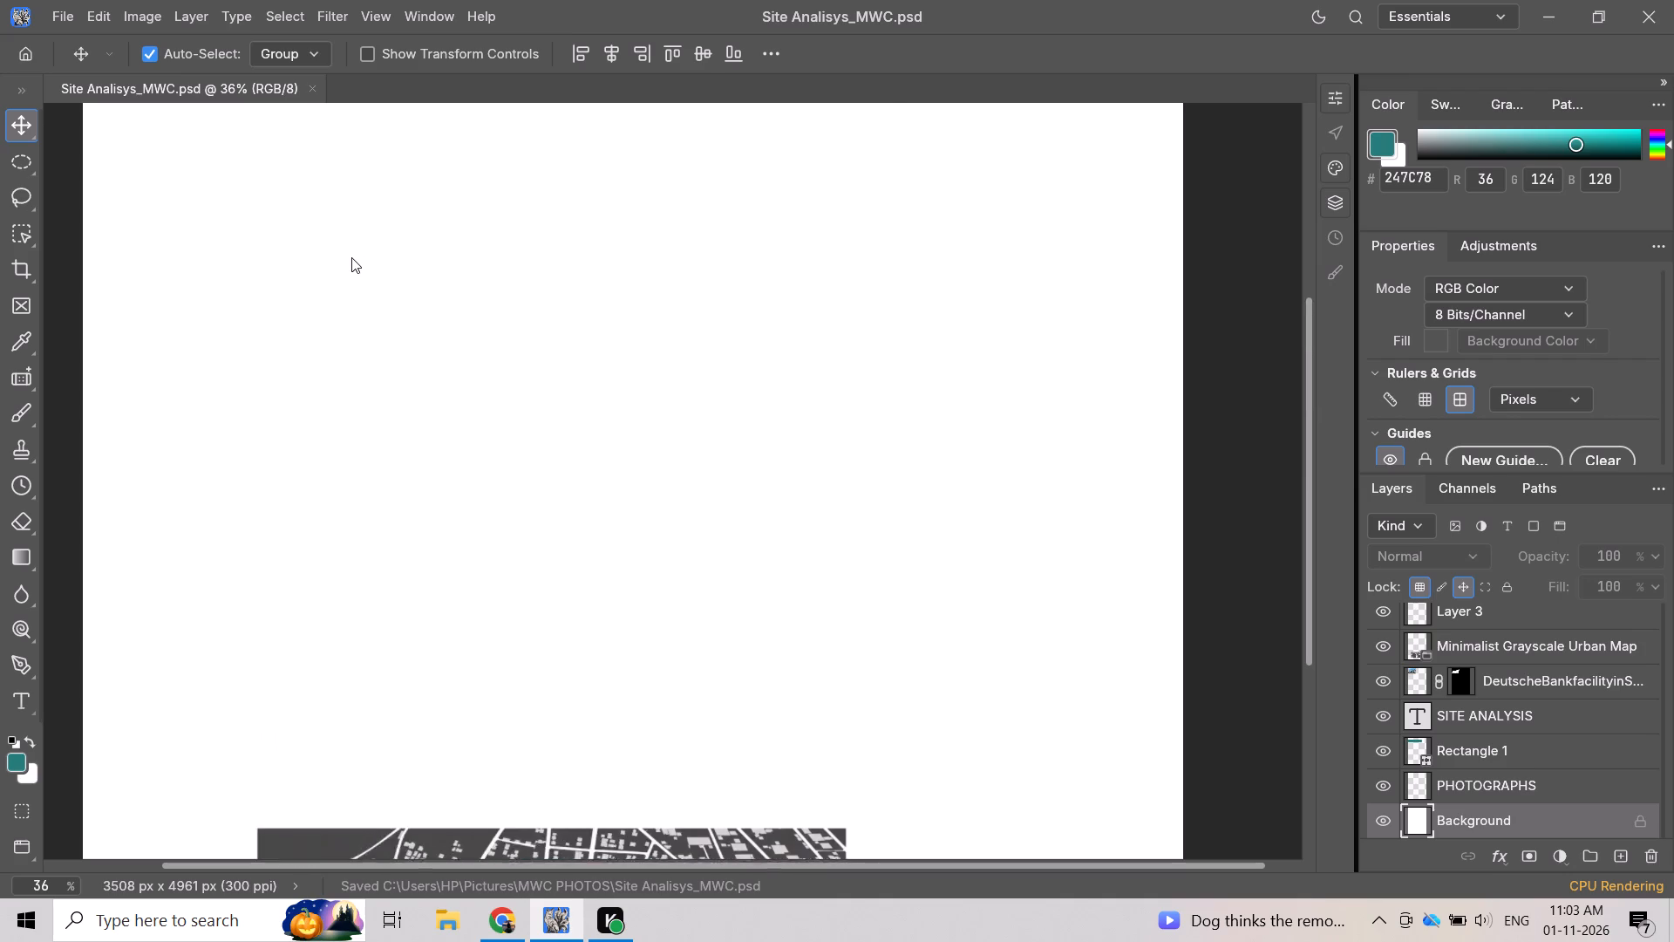
scroll(351, 257, "up", 7)
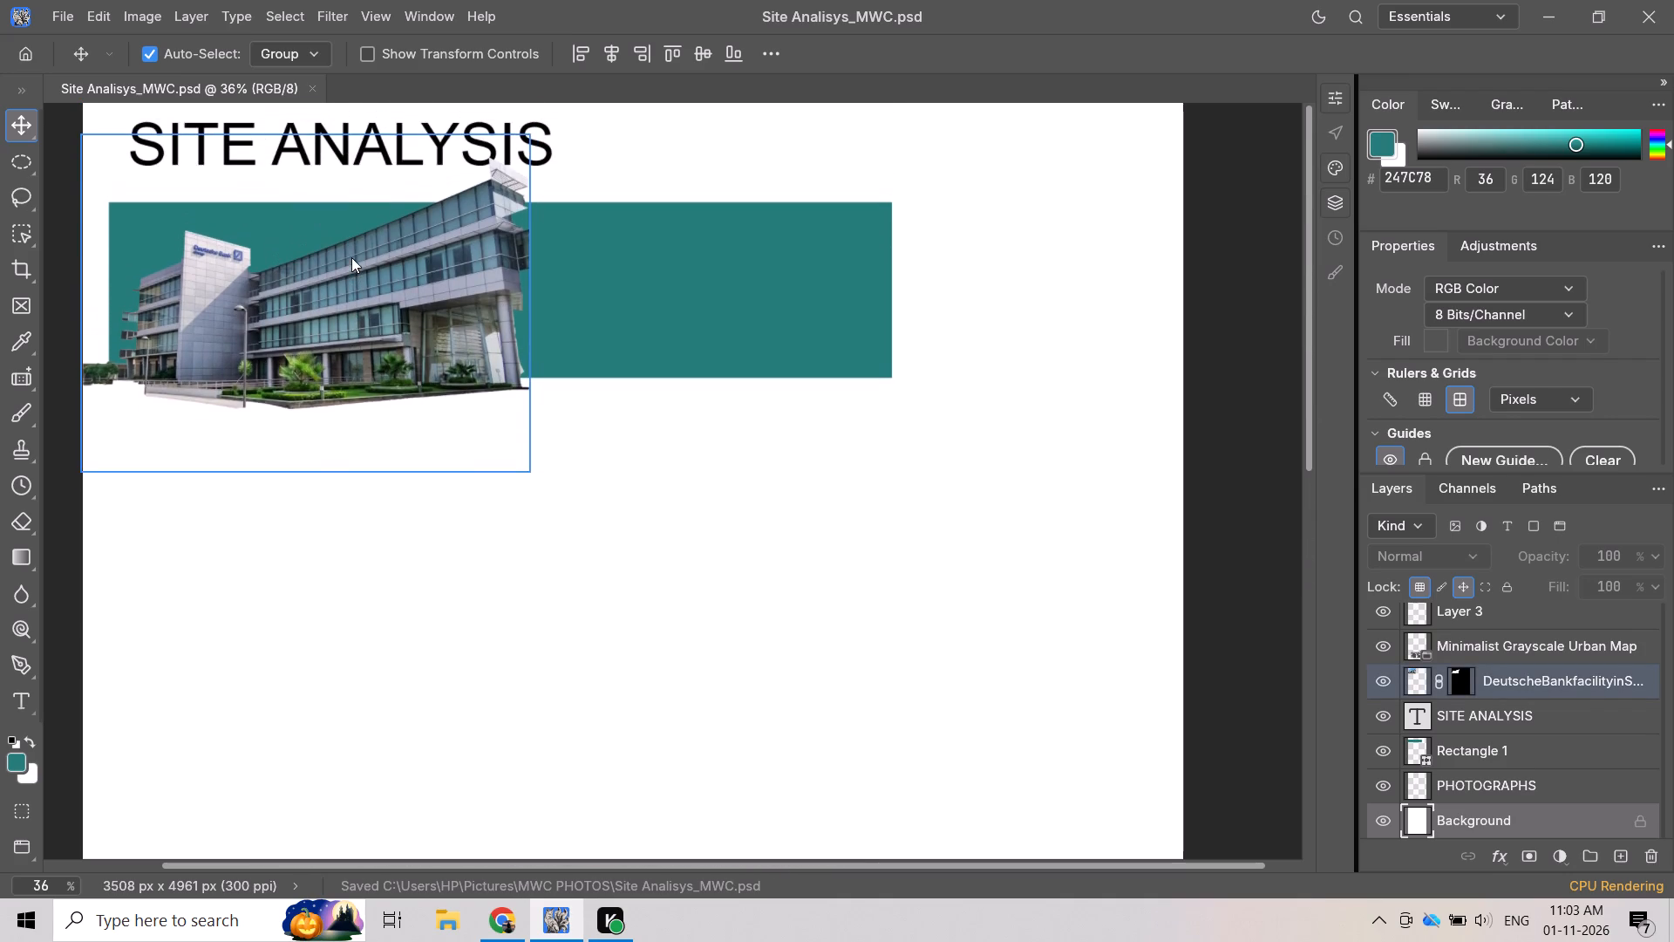
scroll(351, 257, "up", 4)
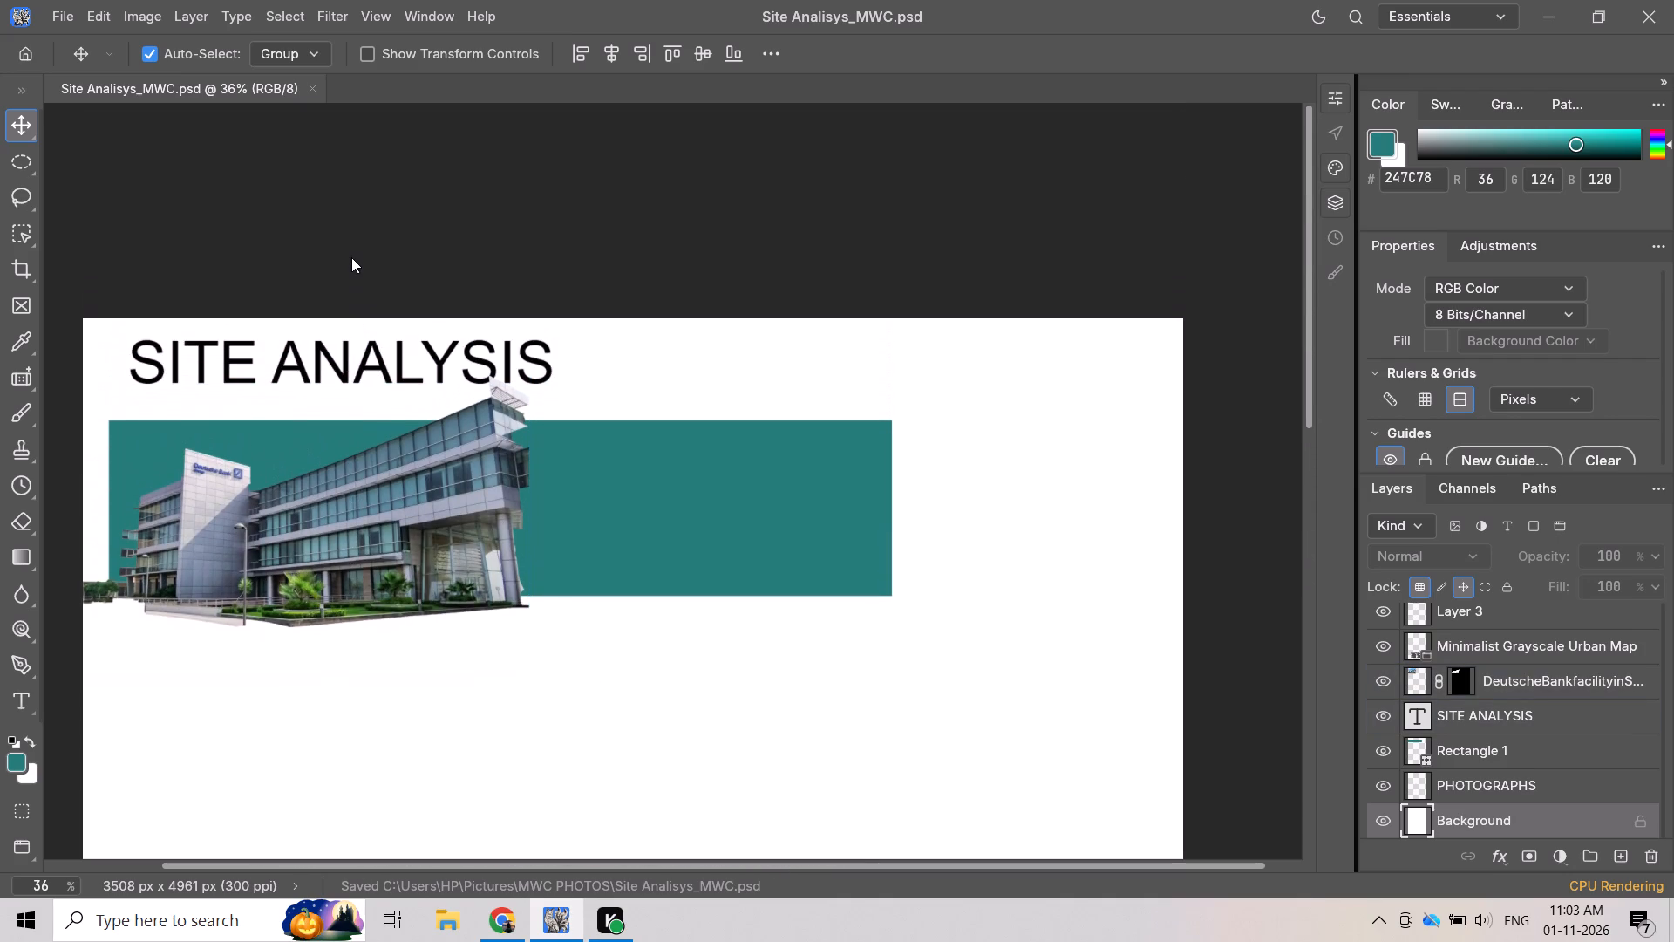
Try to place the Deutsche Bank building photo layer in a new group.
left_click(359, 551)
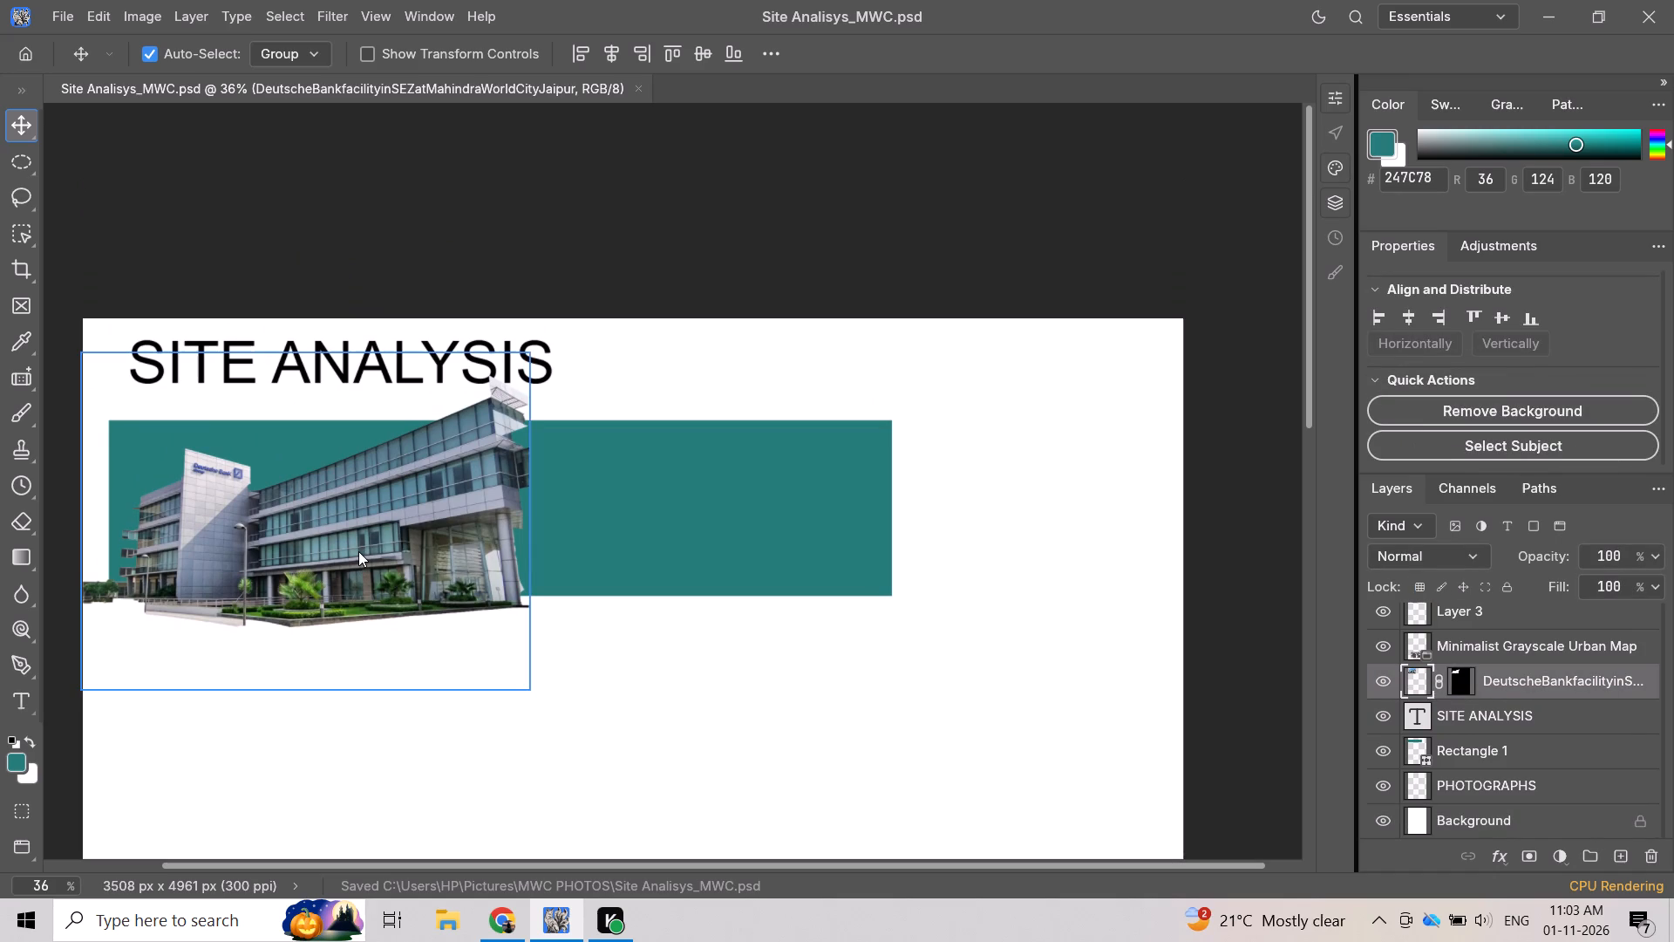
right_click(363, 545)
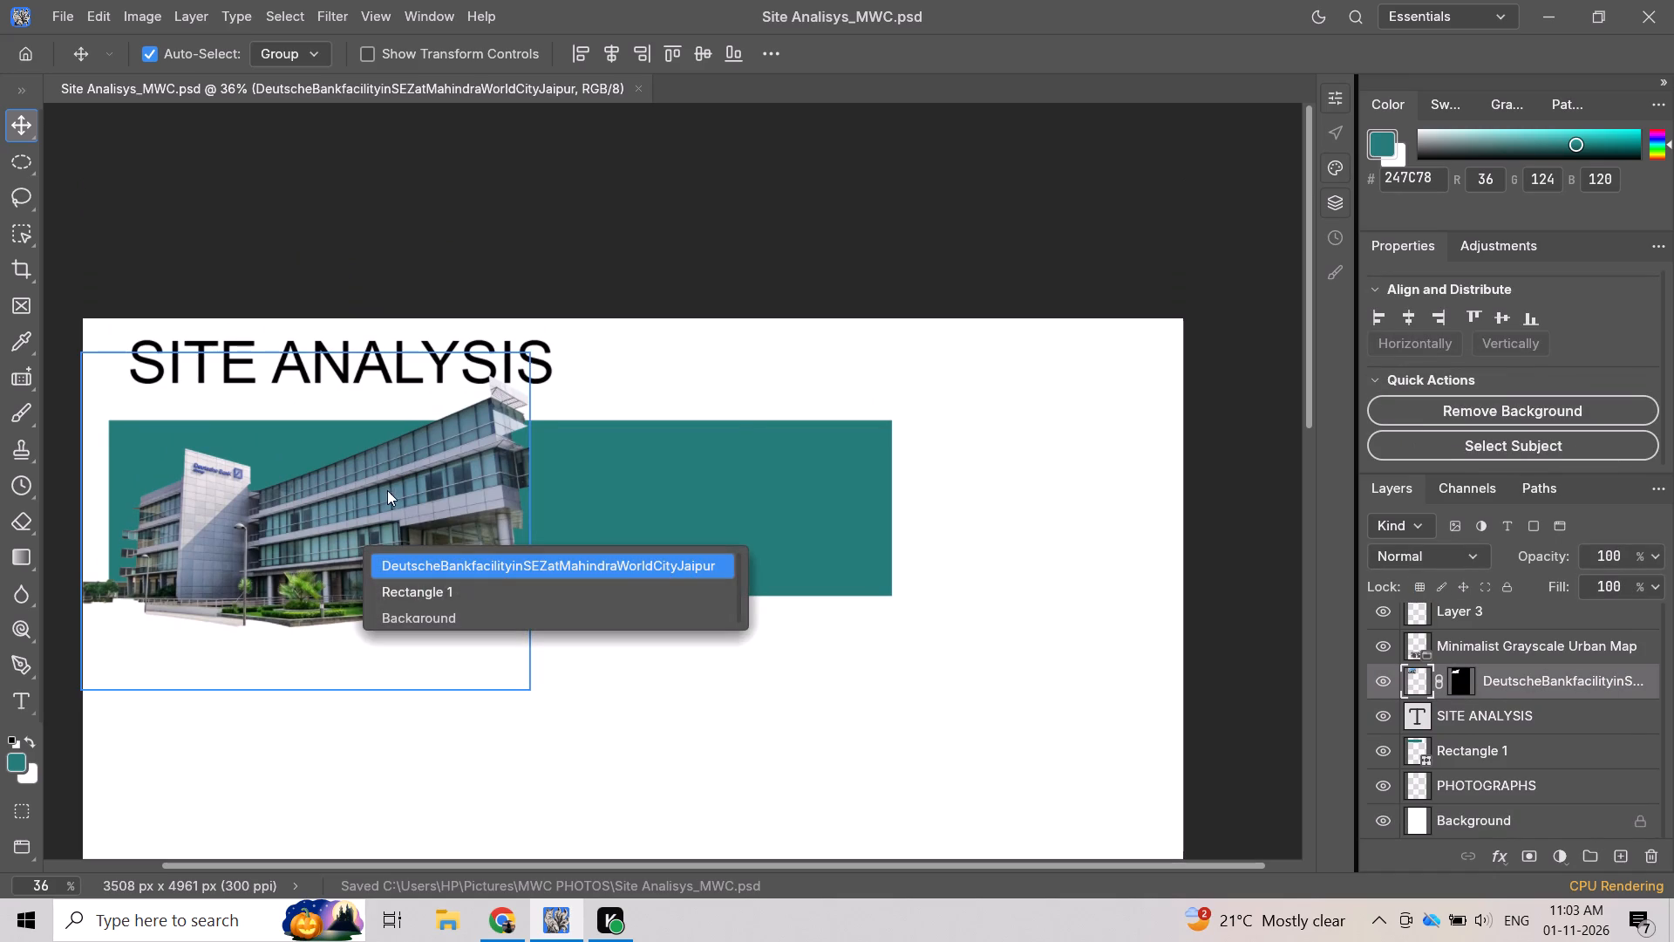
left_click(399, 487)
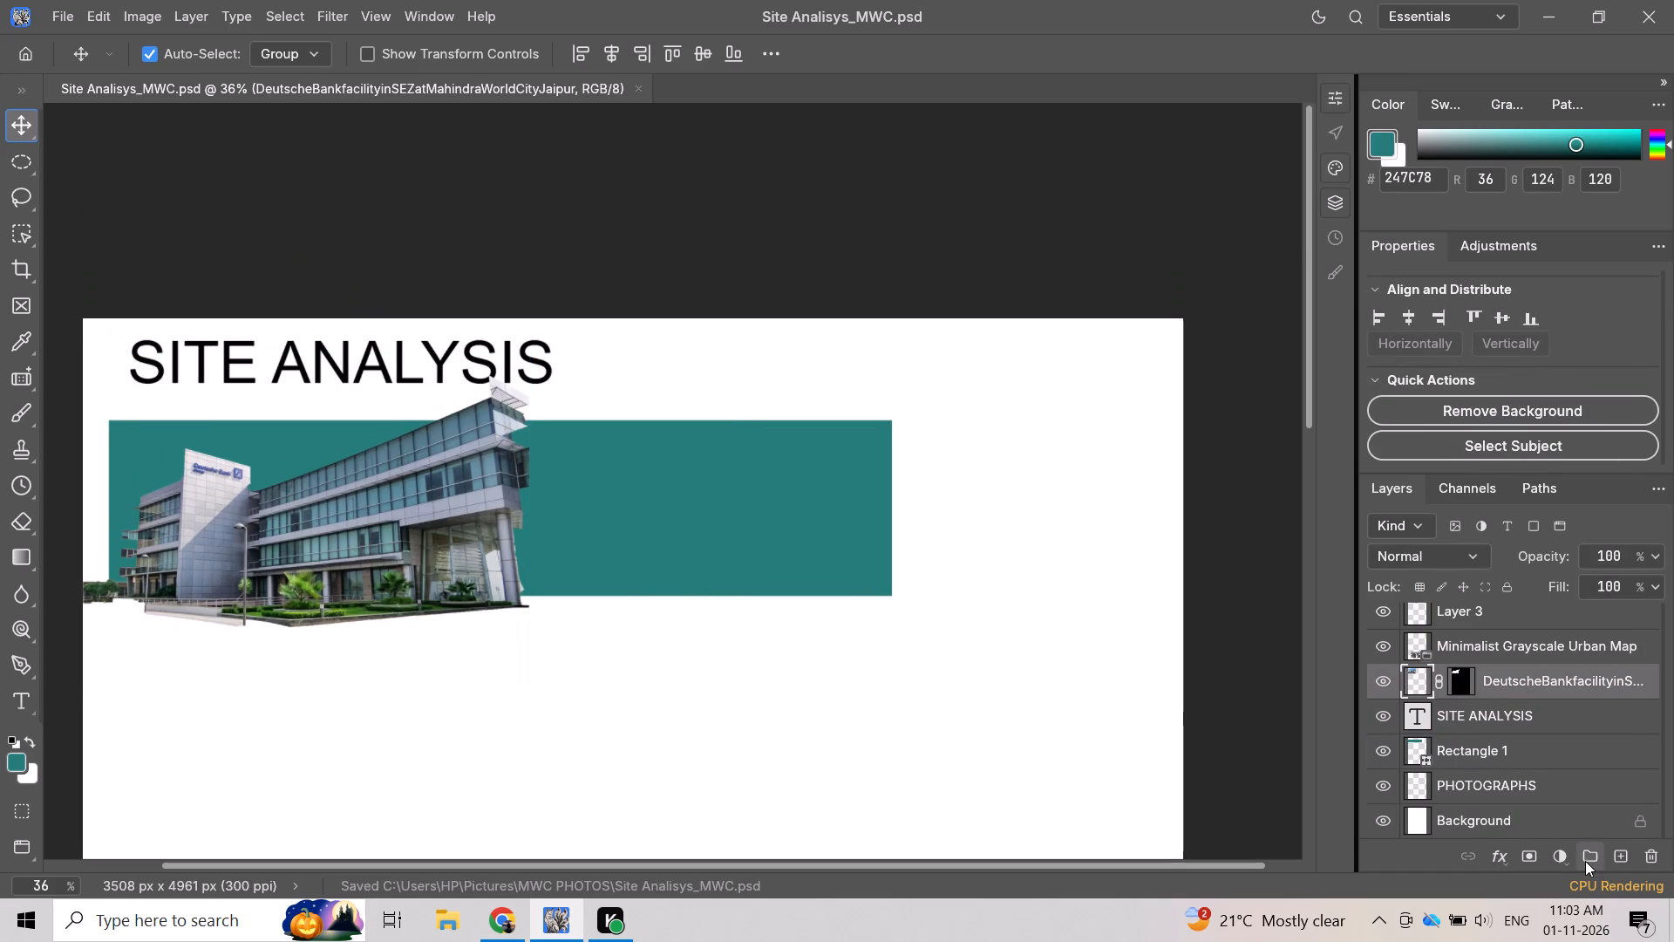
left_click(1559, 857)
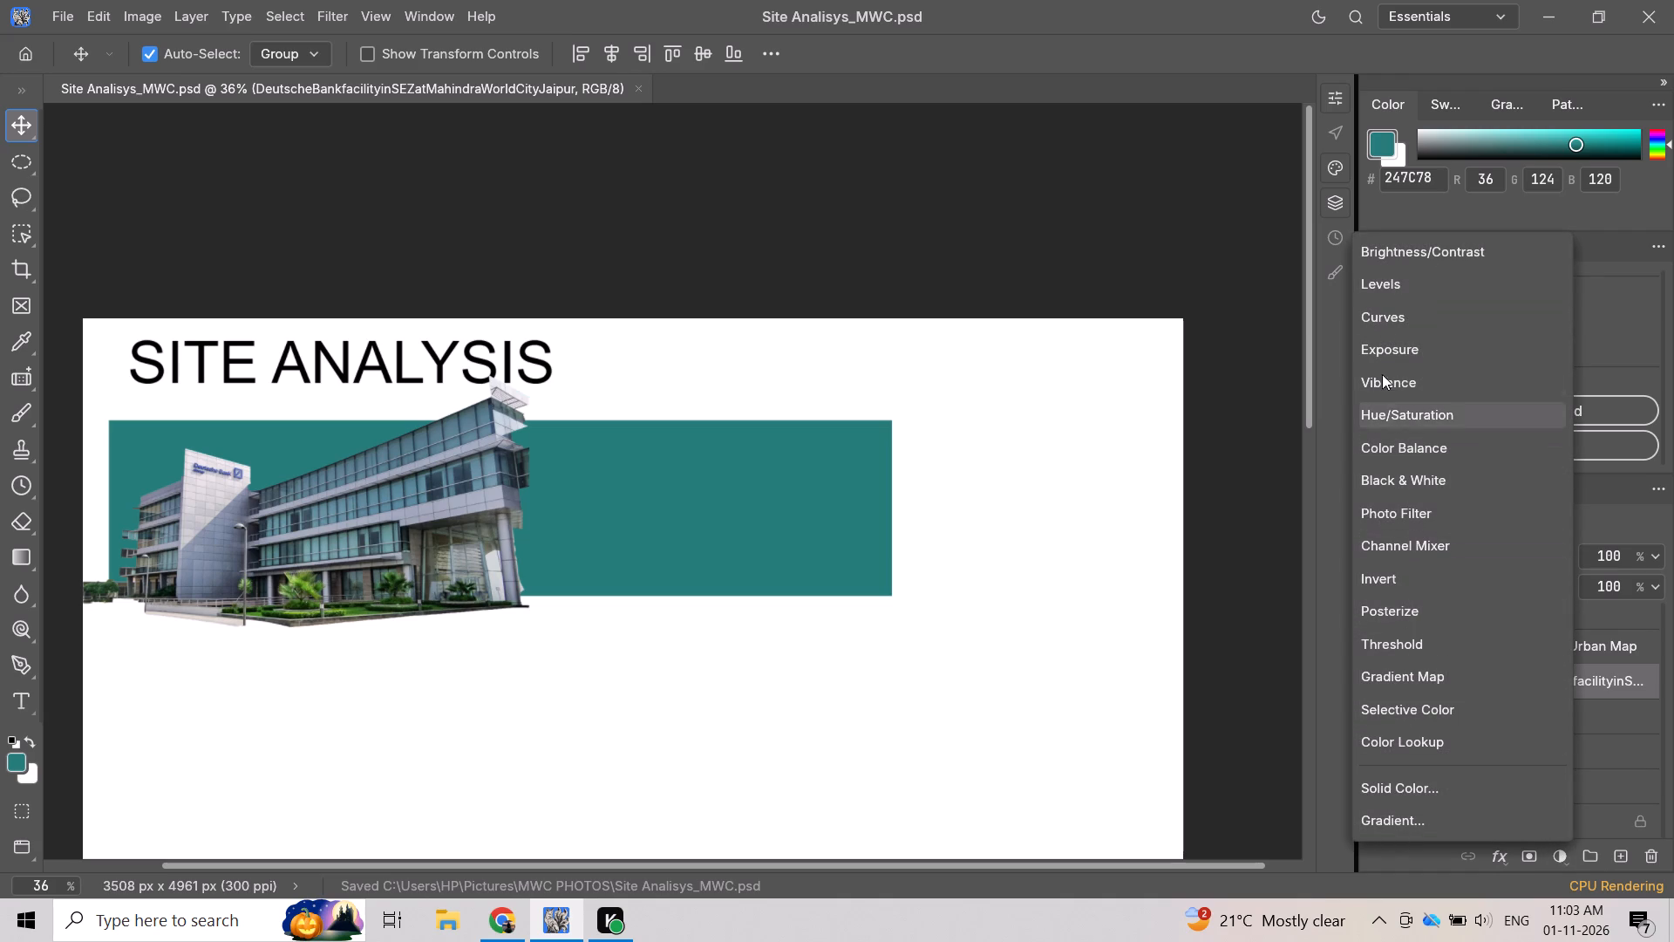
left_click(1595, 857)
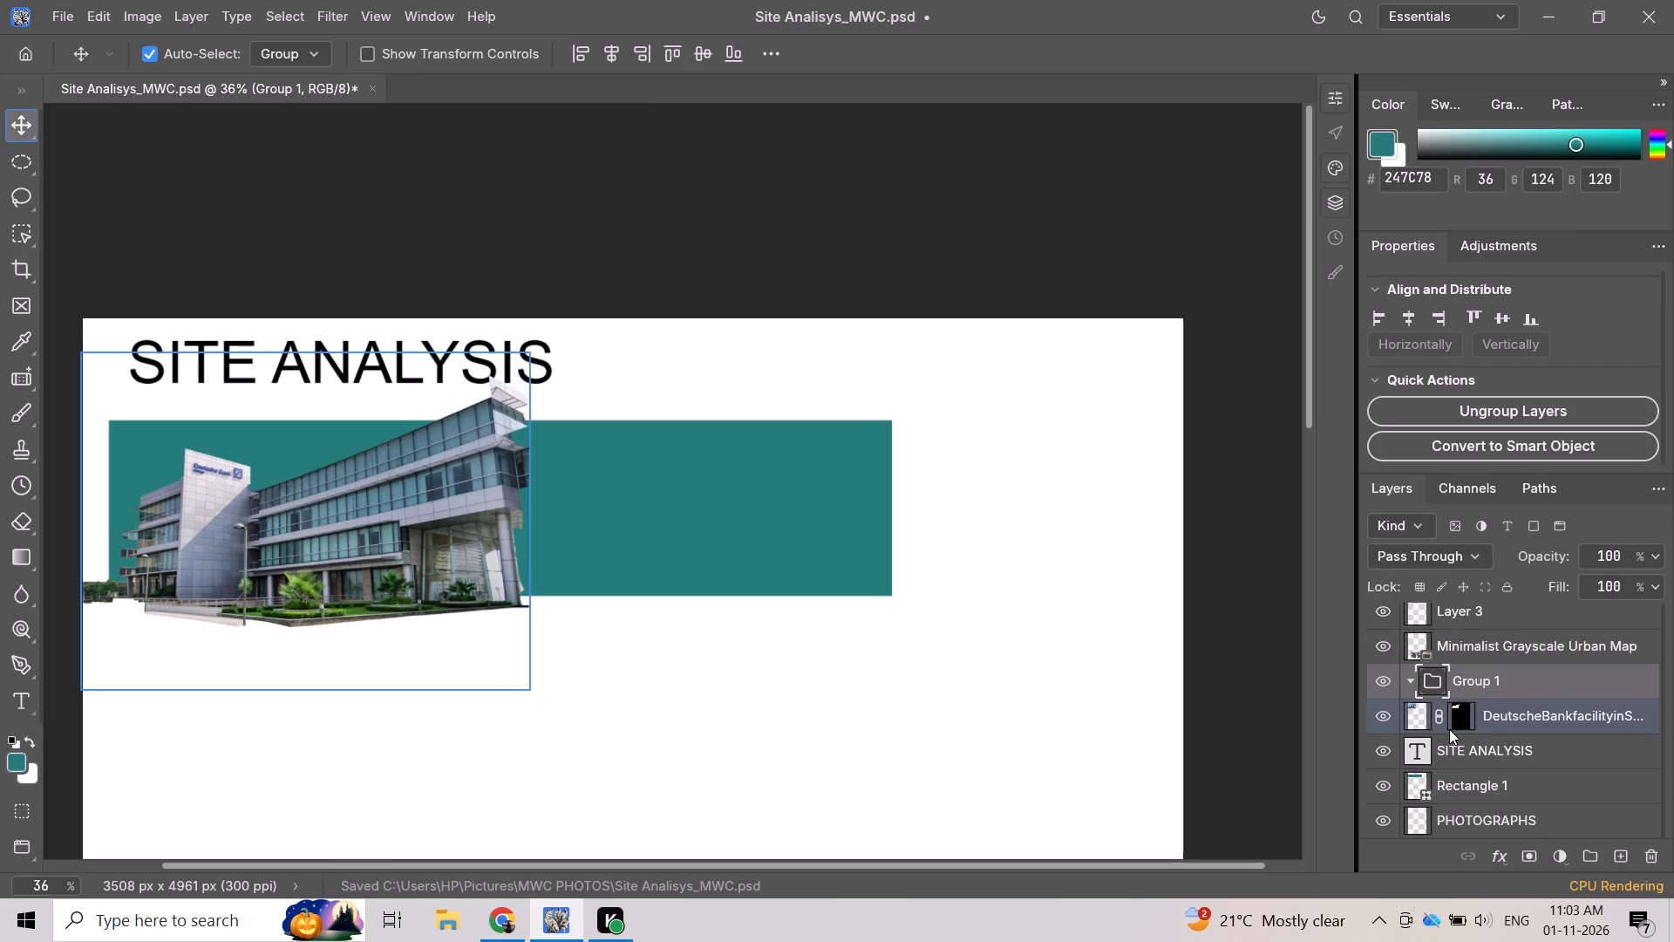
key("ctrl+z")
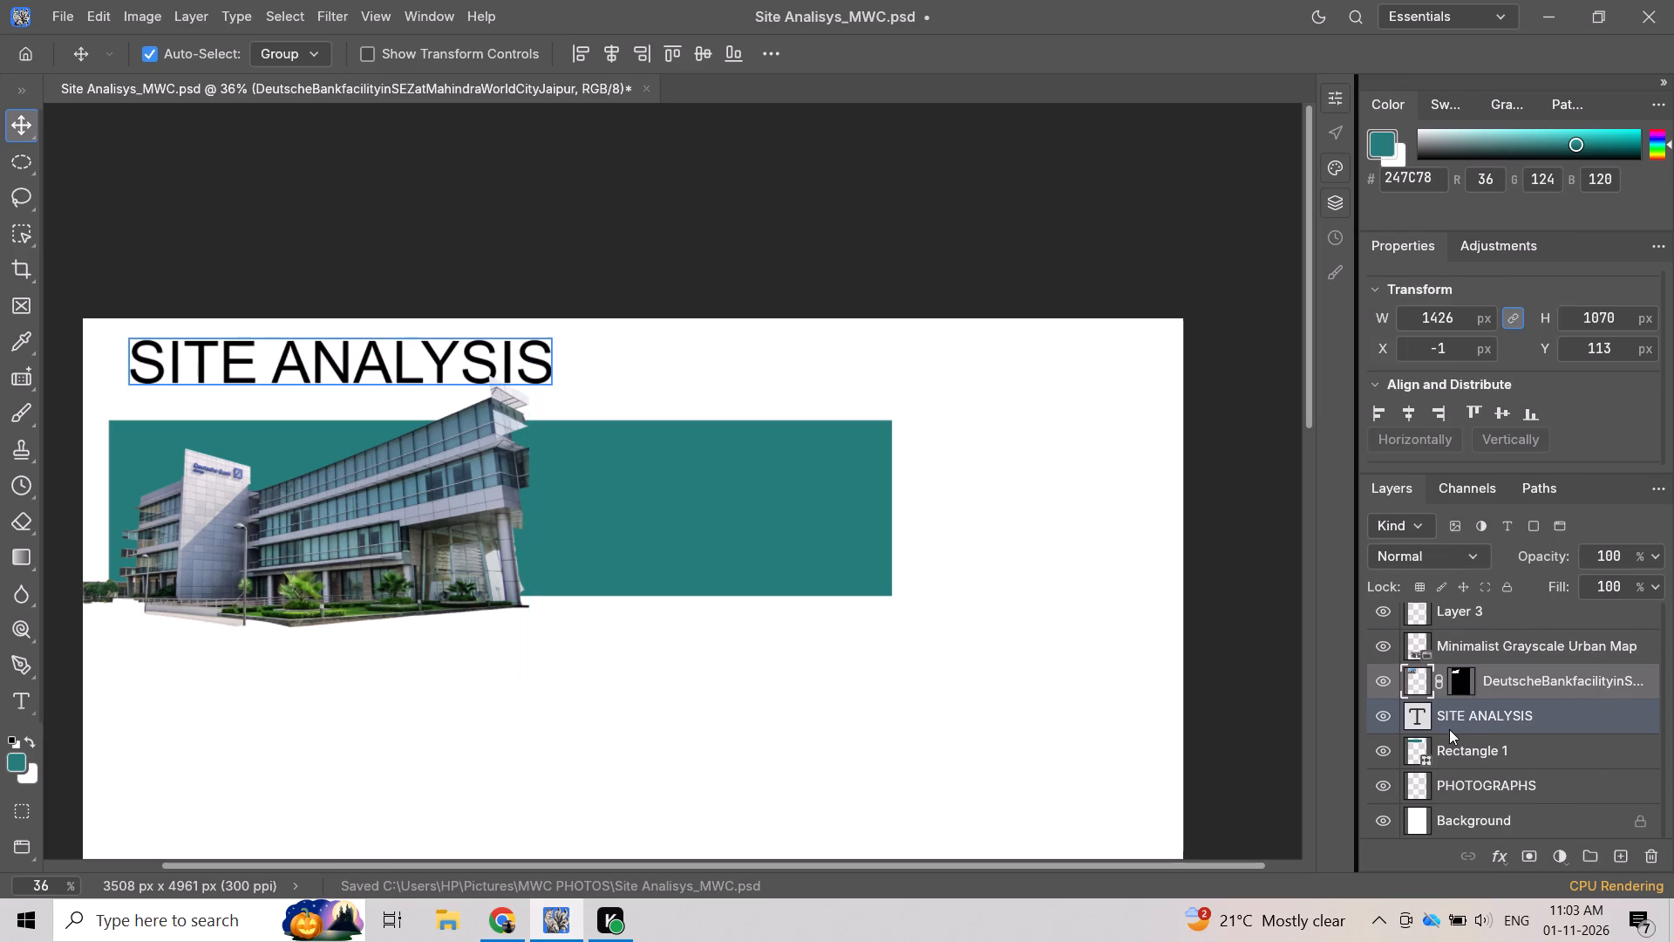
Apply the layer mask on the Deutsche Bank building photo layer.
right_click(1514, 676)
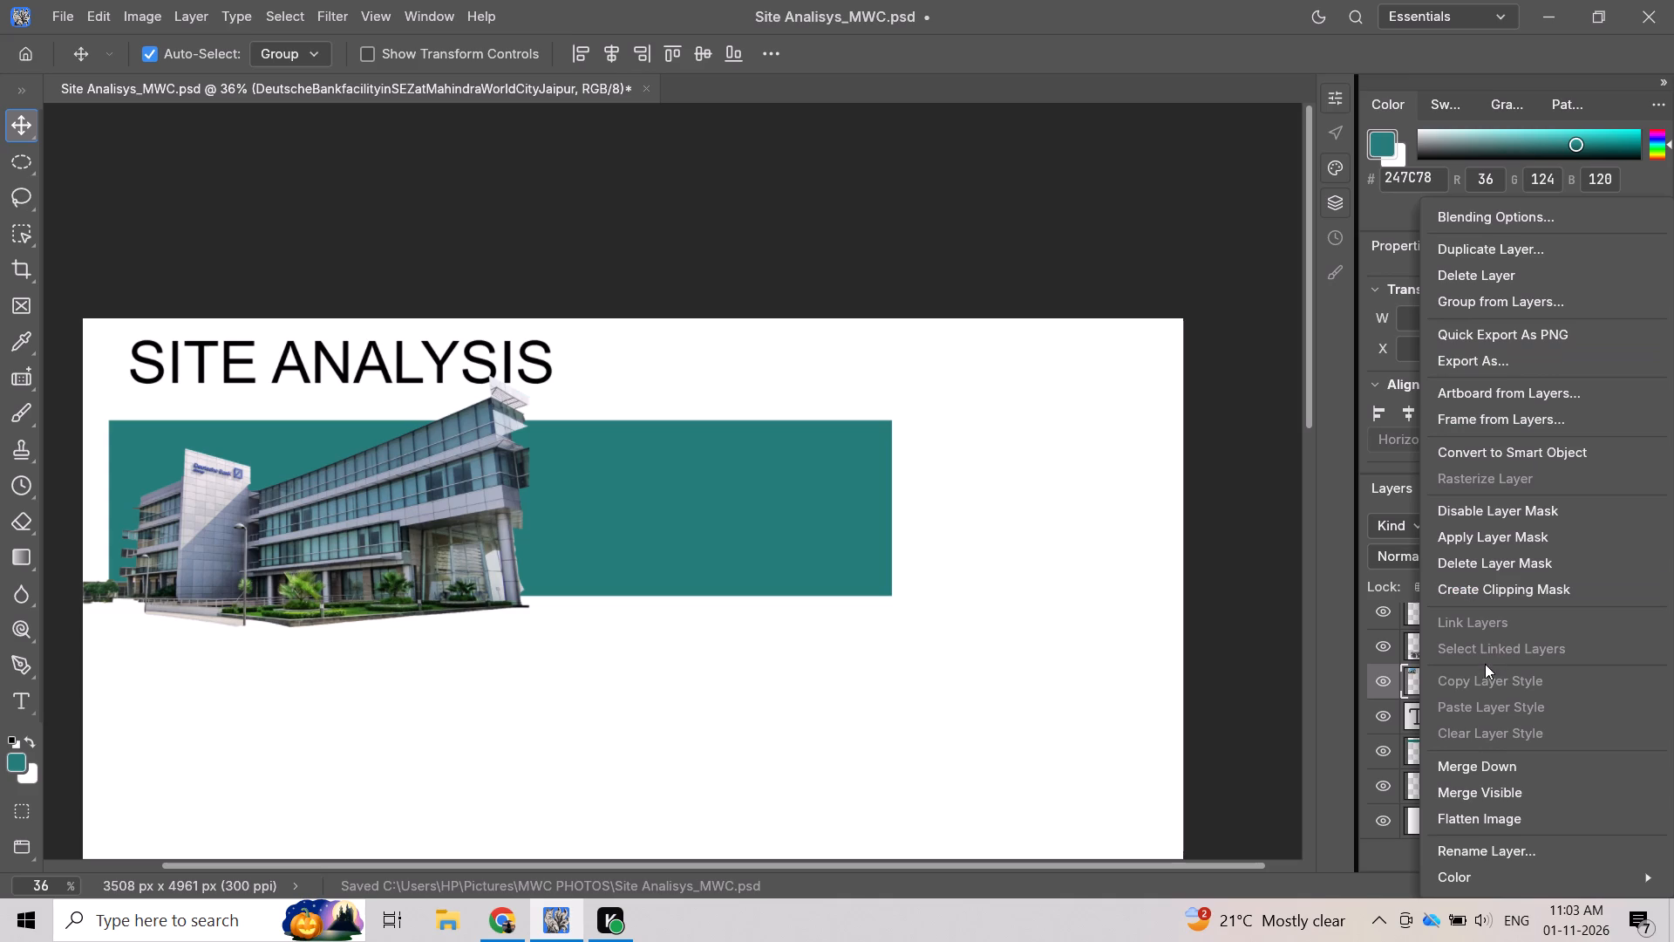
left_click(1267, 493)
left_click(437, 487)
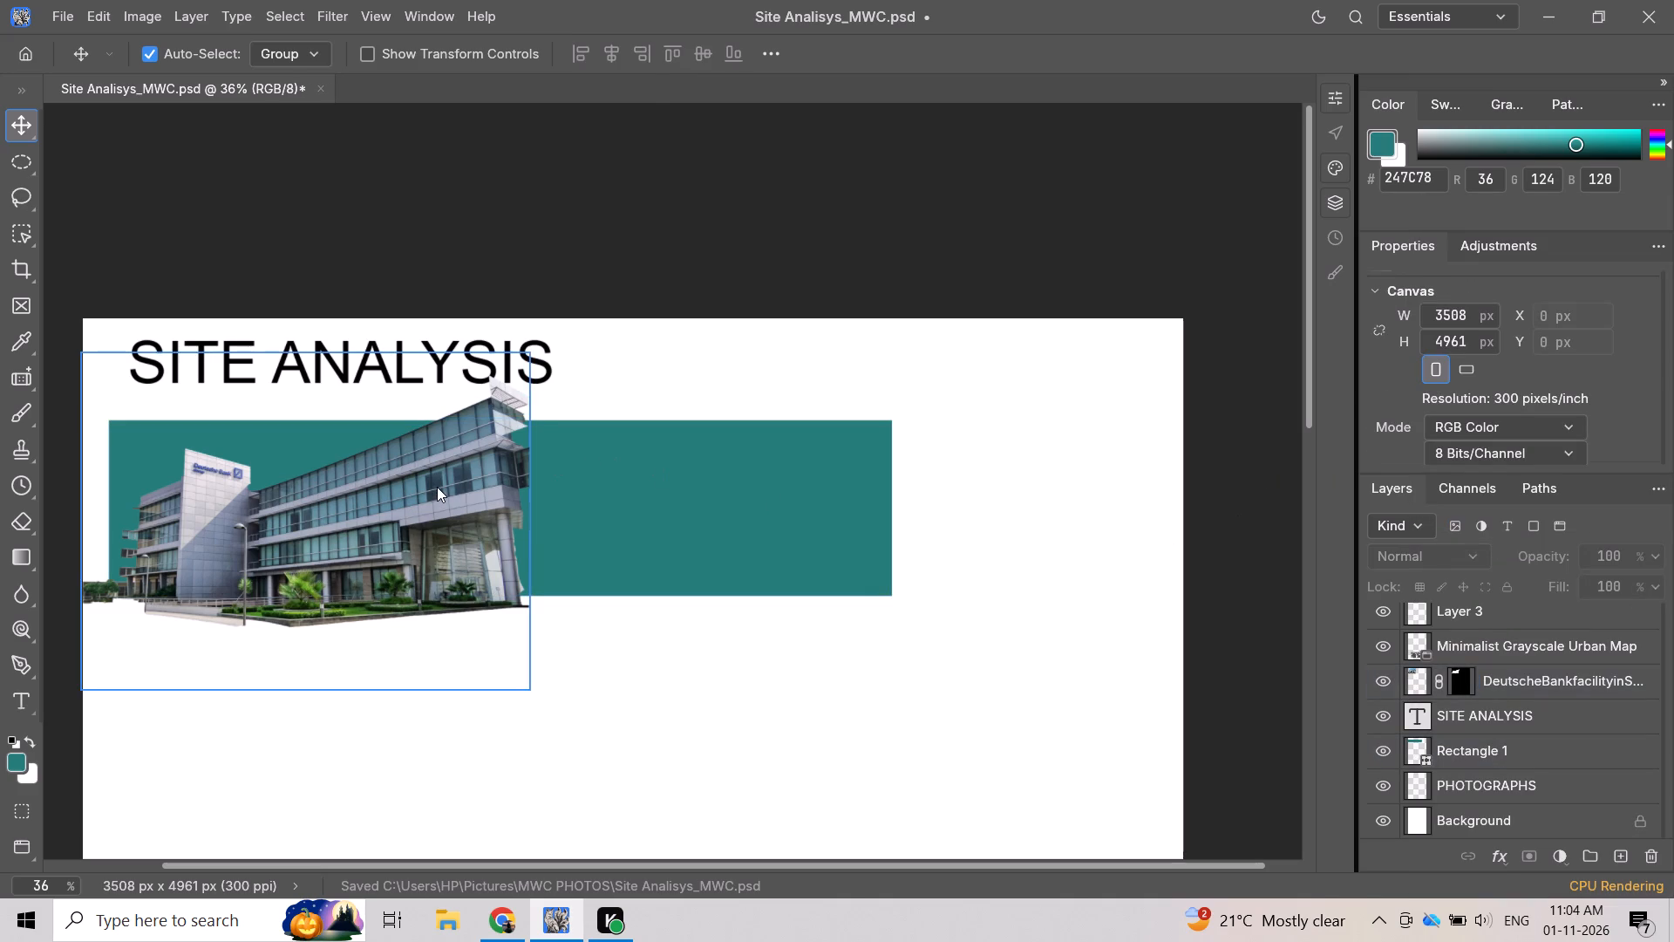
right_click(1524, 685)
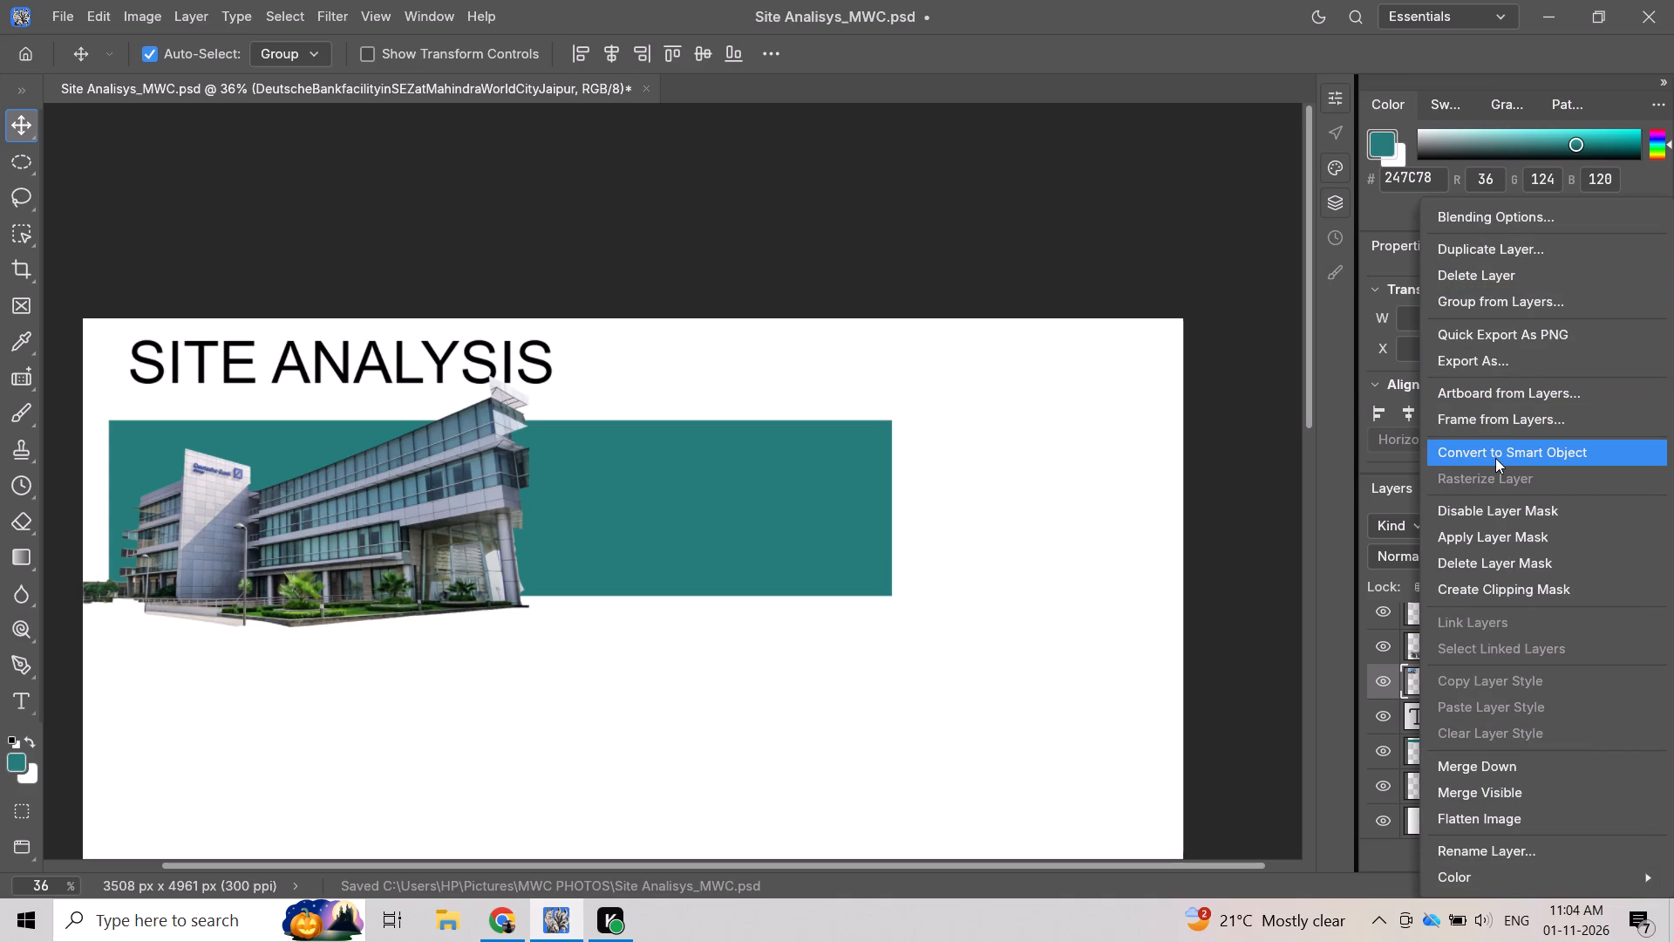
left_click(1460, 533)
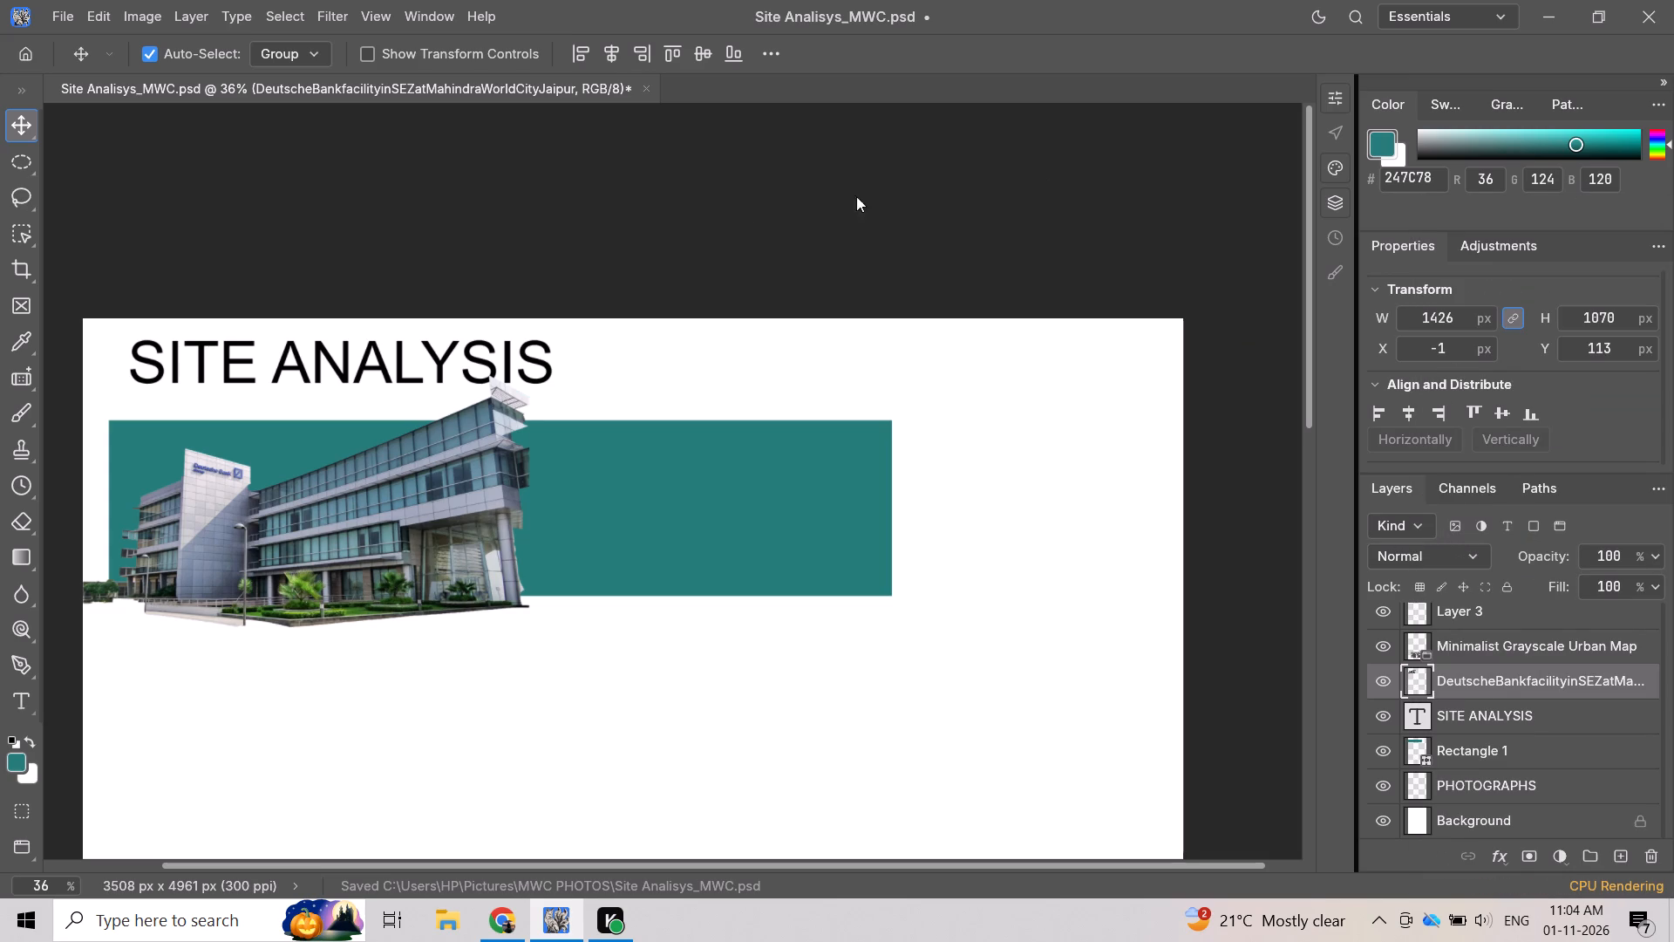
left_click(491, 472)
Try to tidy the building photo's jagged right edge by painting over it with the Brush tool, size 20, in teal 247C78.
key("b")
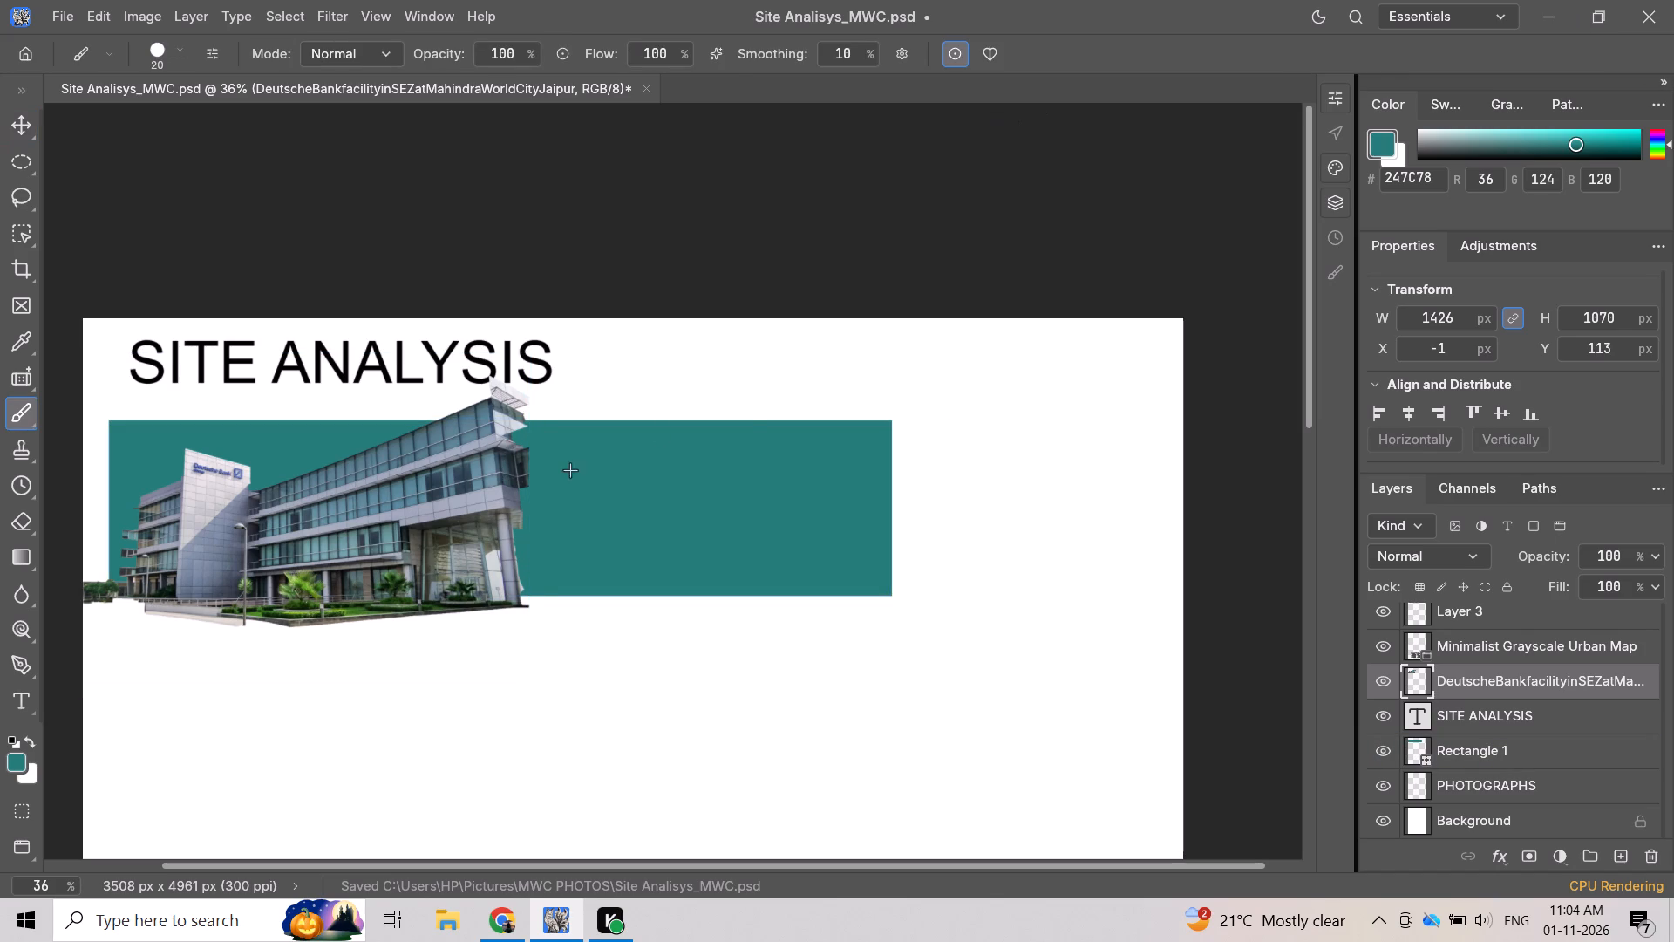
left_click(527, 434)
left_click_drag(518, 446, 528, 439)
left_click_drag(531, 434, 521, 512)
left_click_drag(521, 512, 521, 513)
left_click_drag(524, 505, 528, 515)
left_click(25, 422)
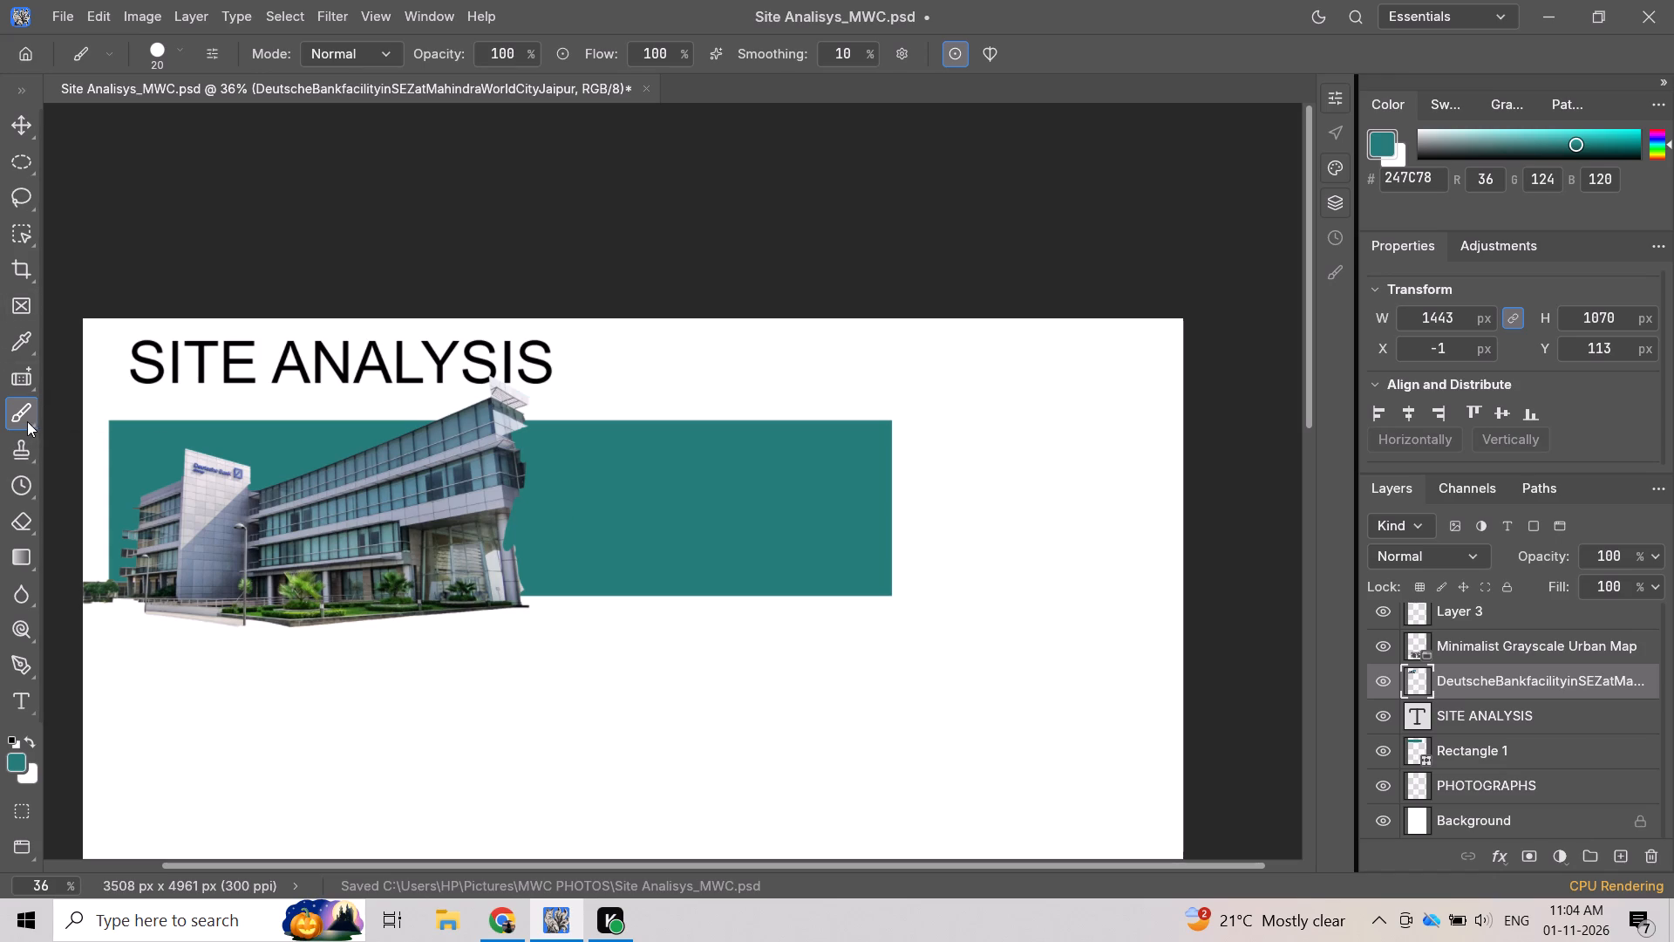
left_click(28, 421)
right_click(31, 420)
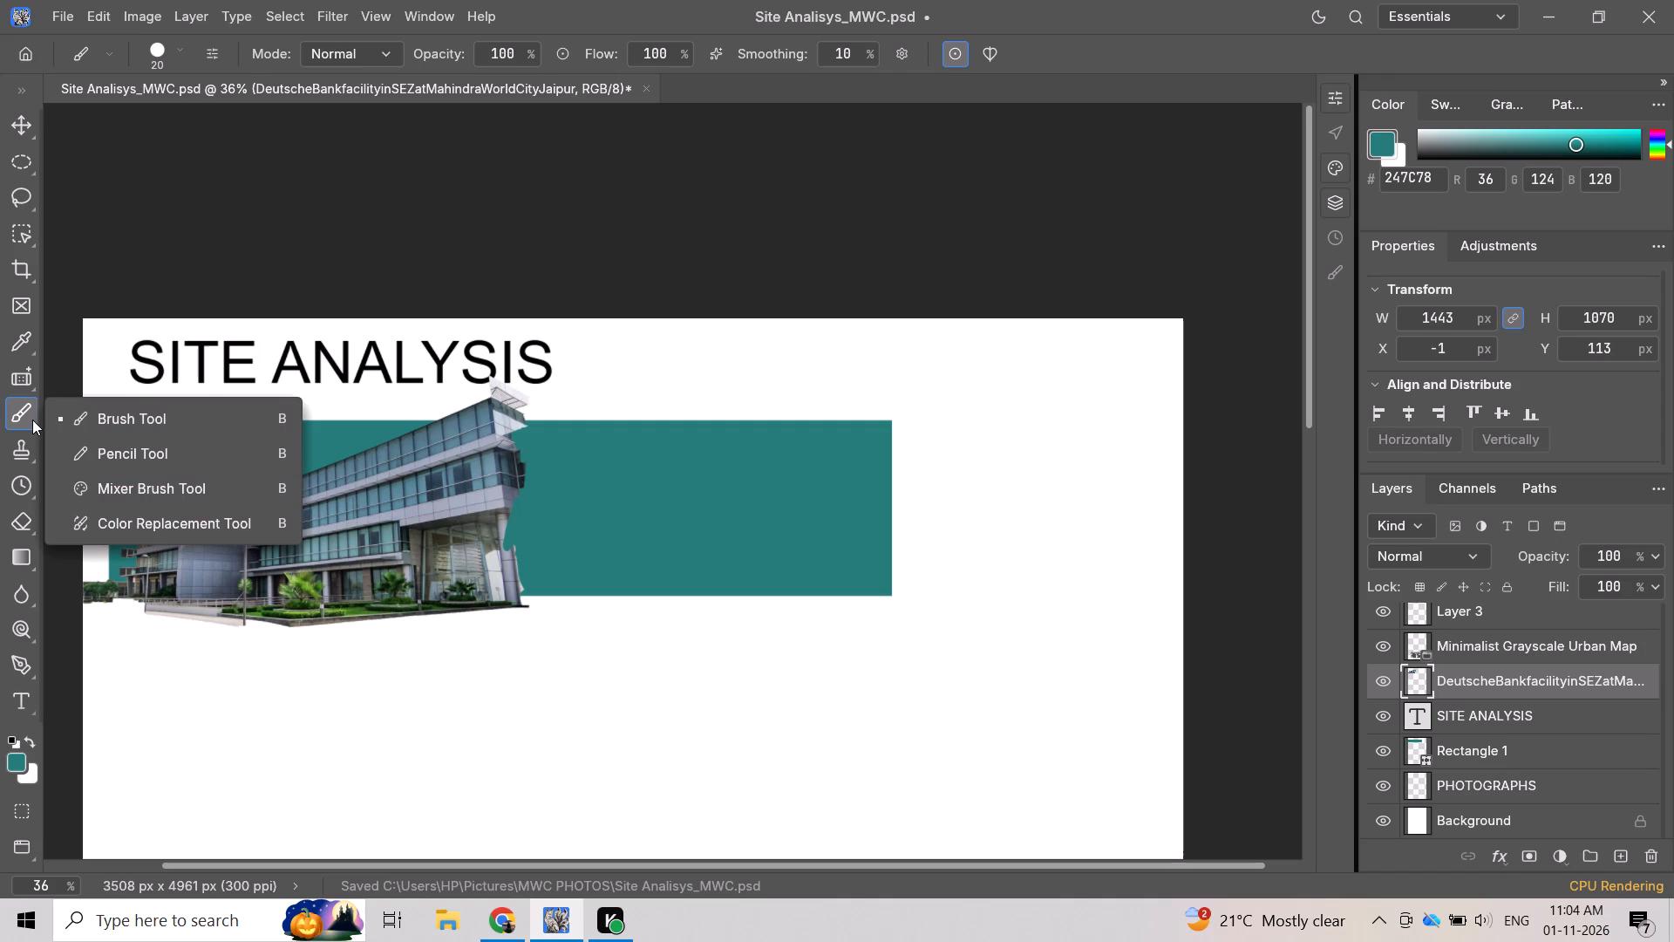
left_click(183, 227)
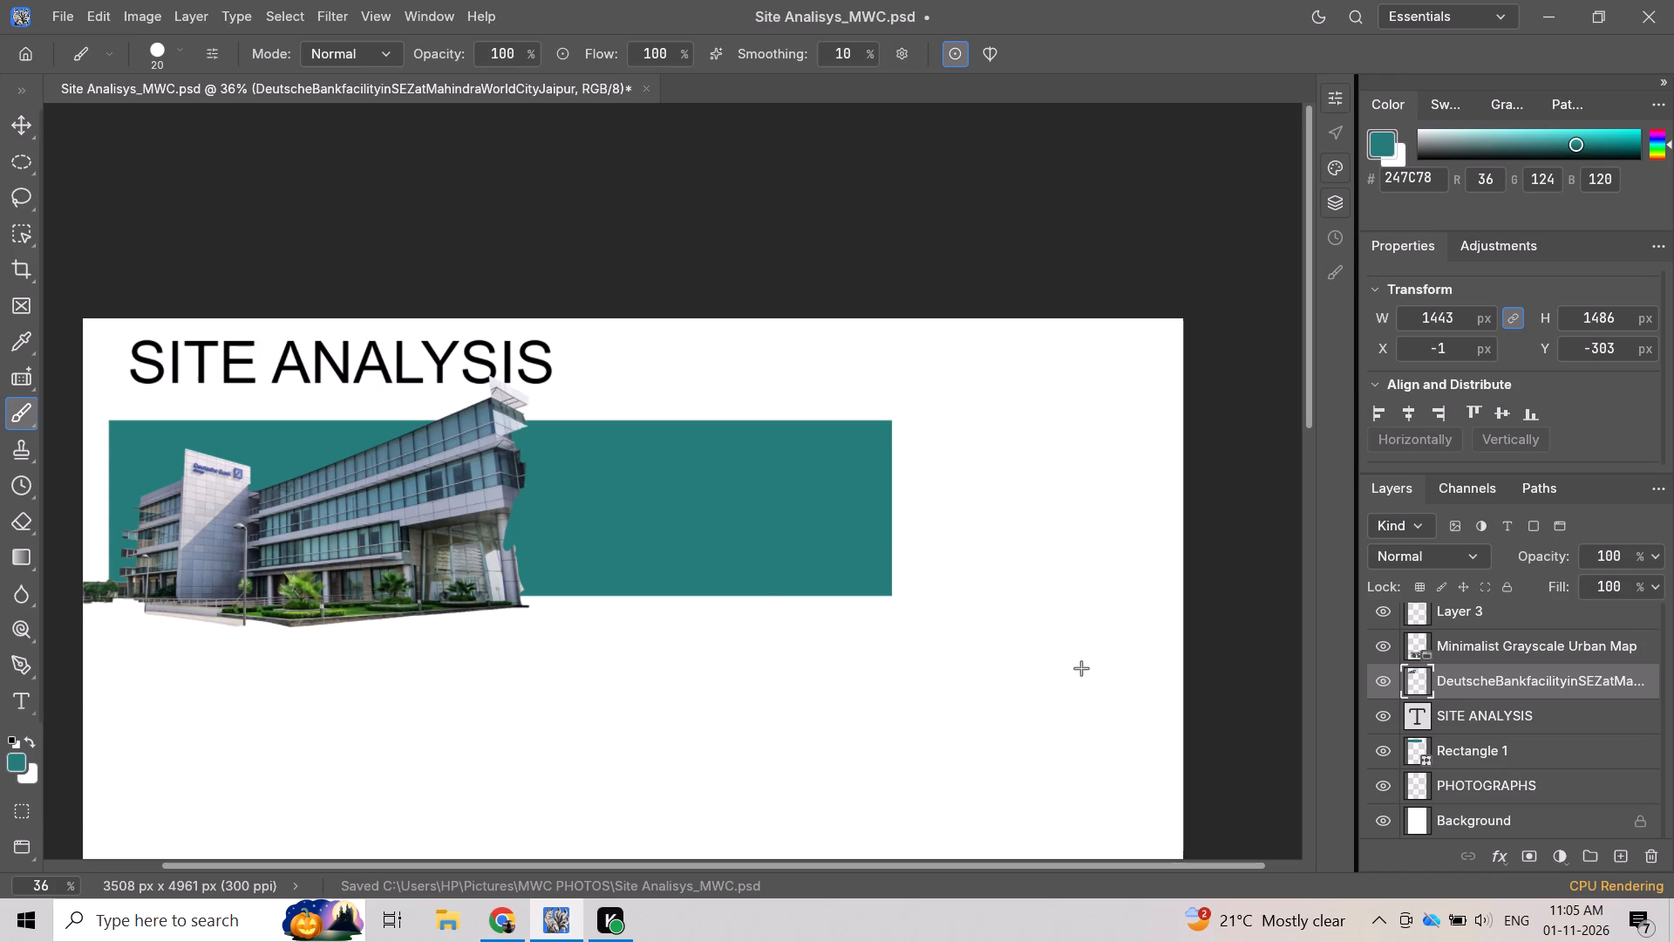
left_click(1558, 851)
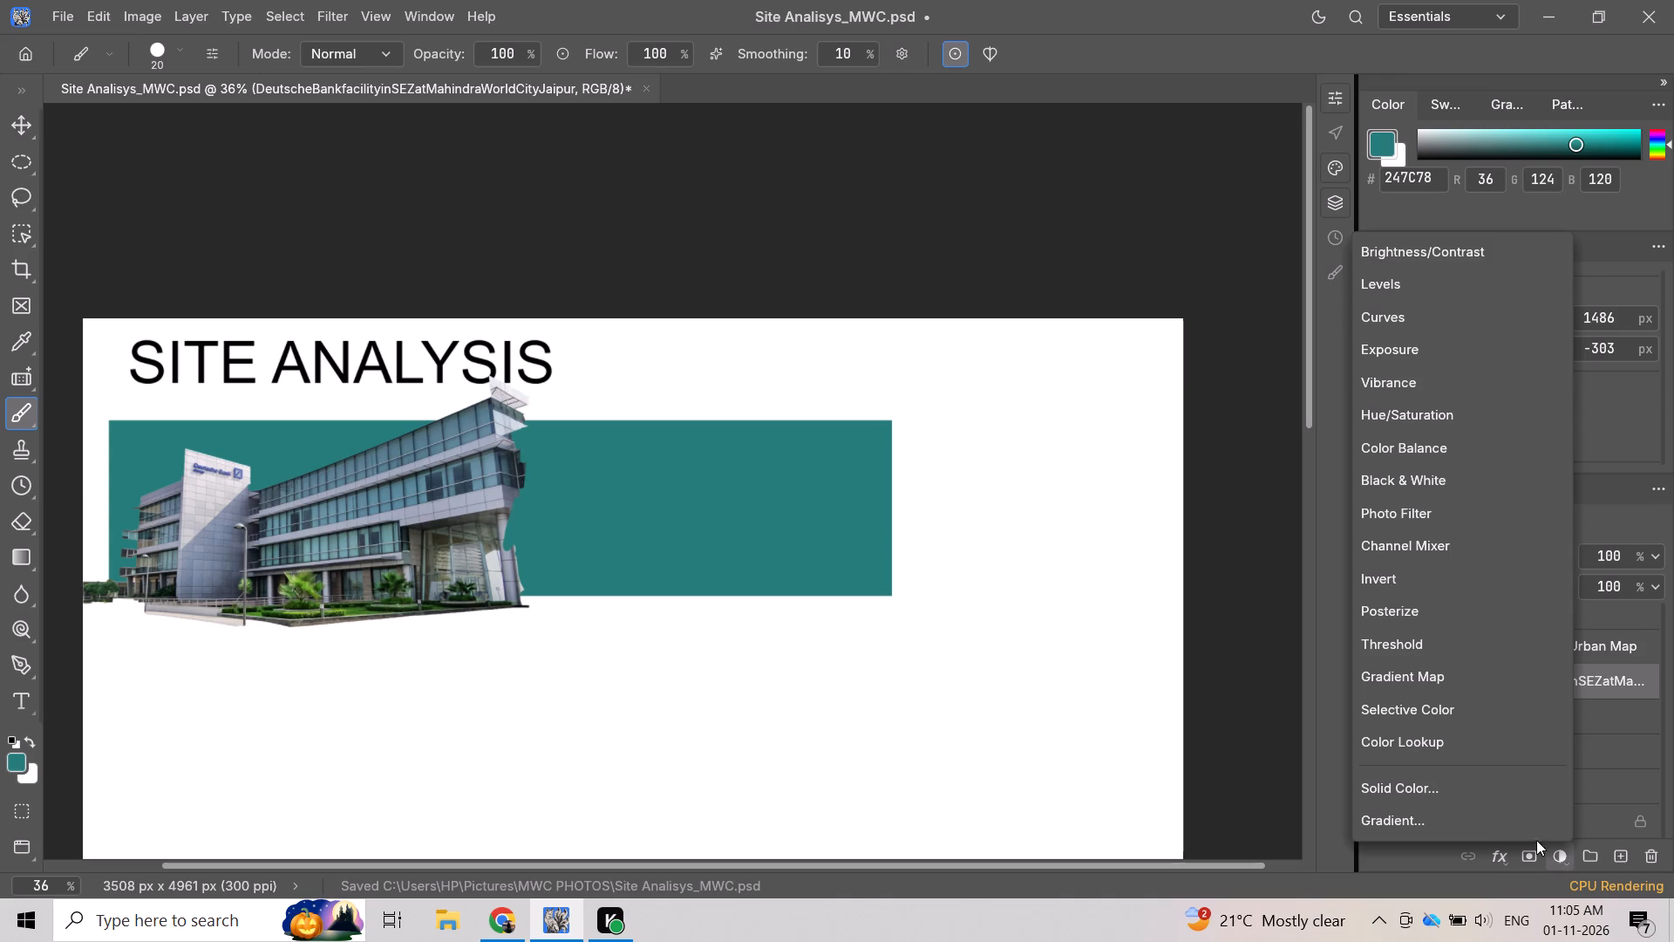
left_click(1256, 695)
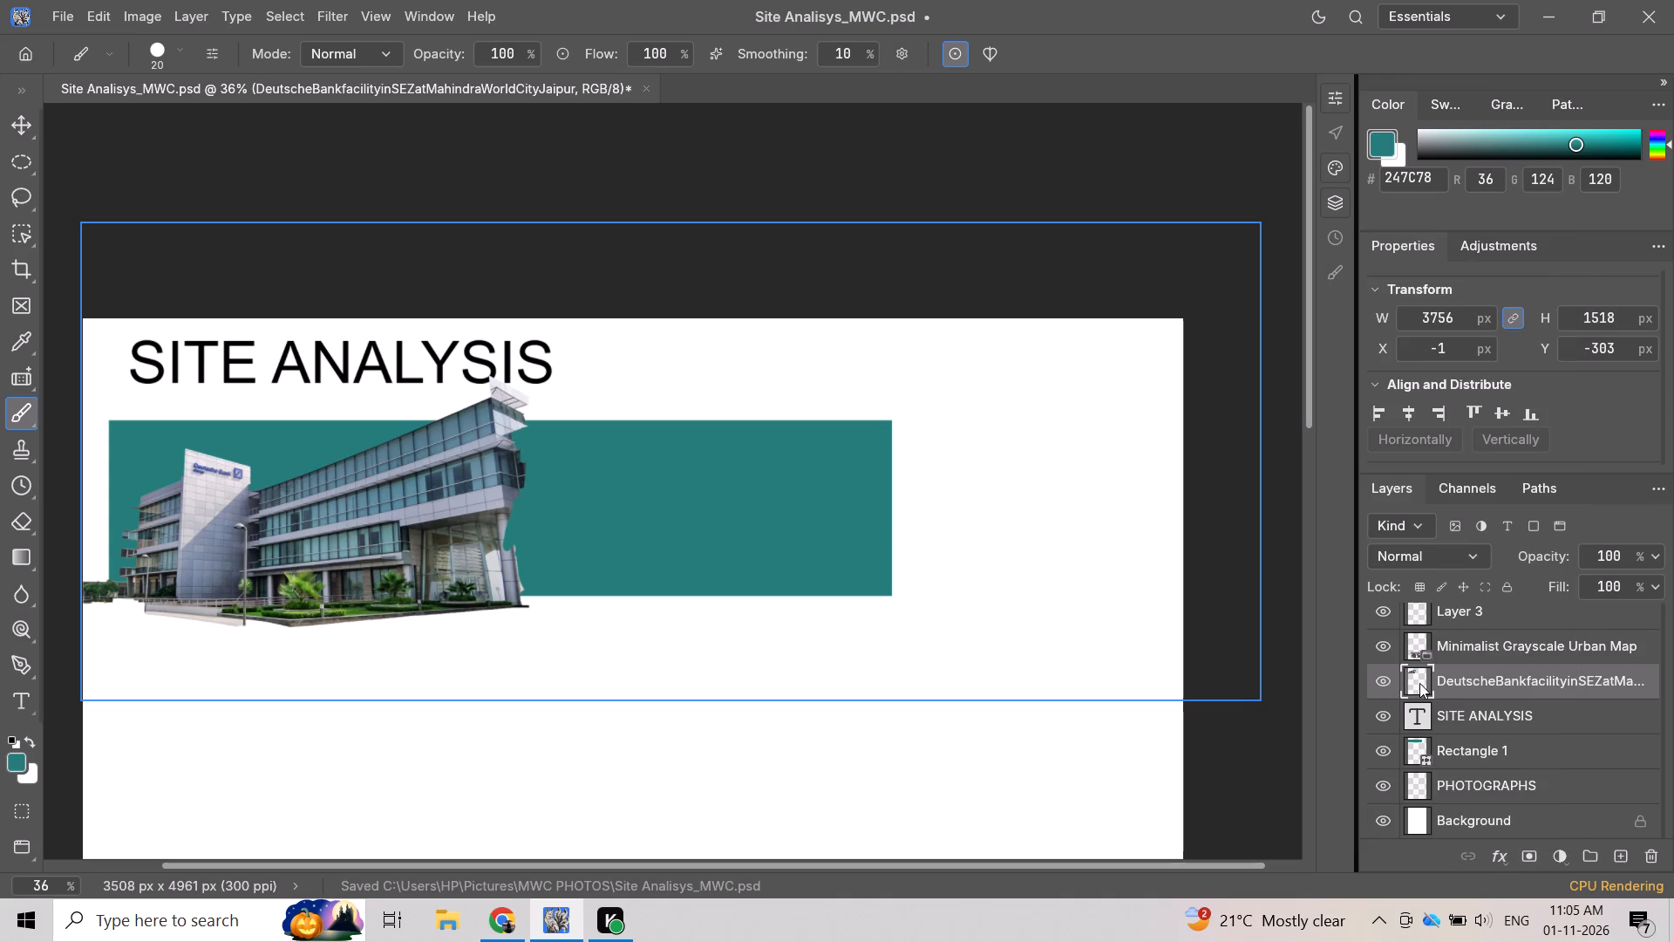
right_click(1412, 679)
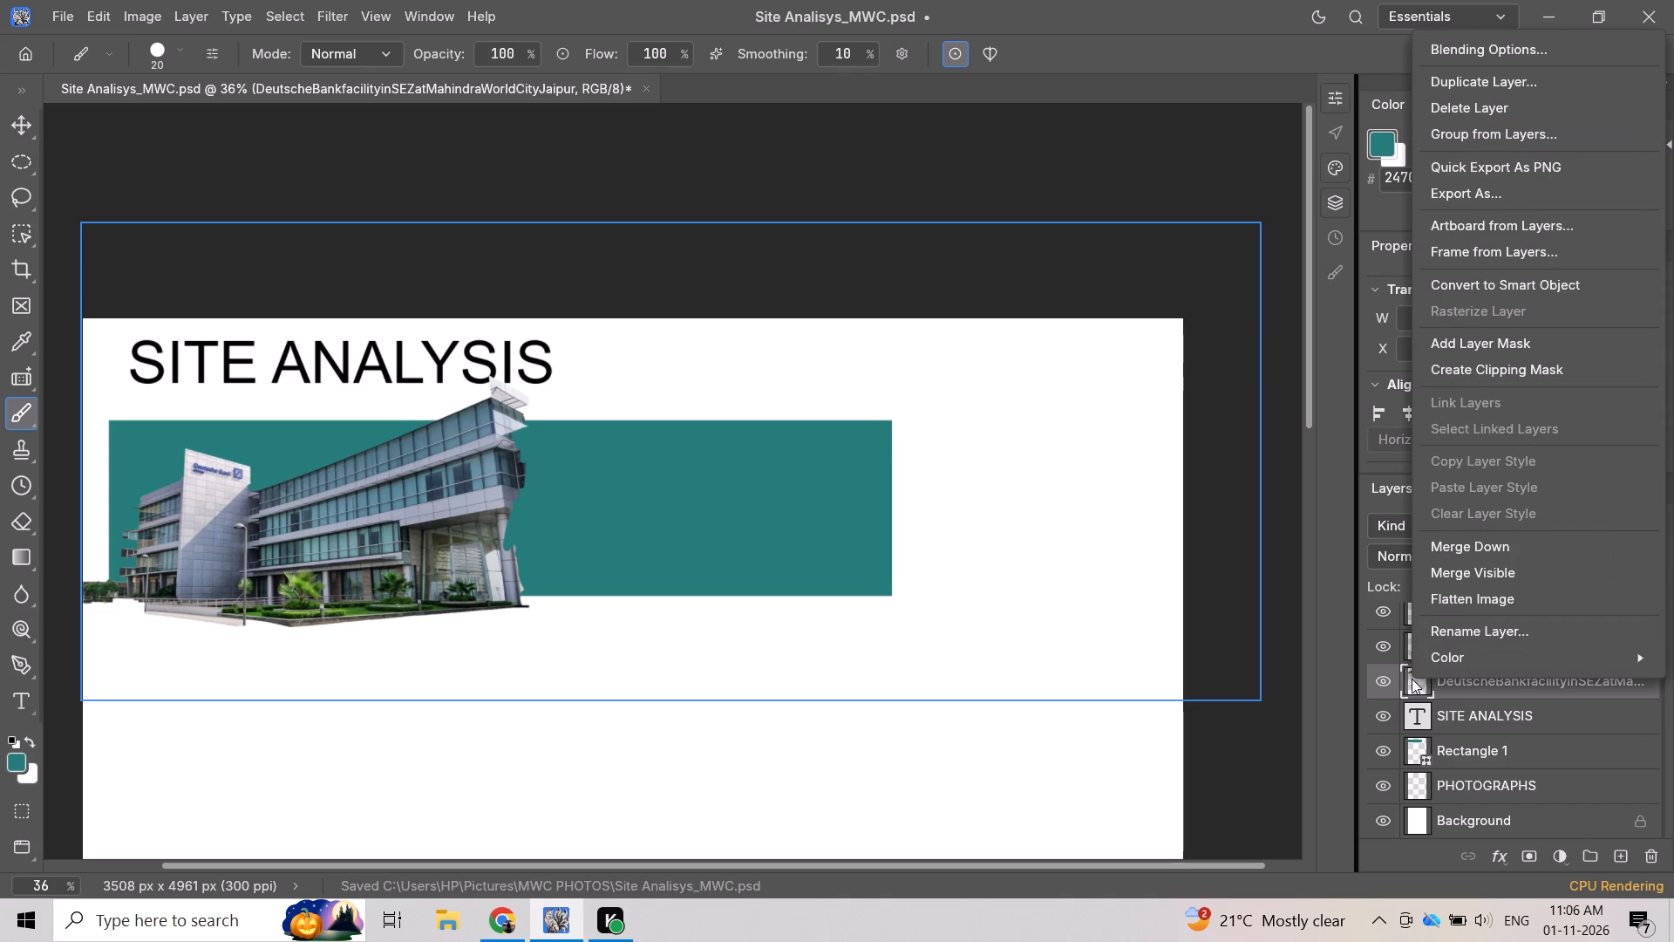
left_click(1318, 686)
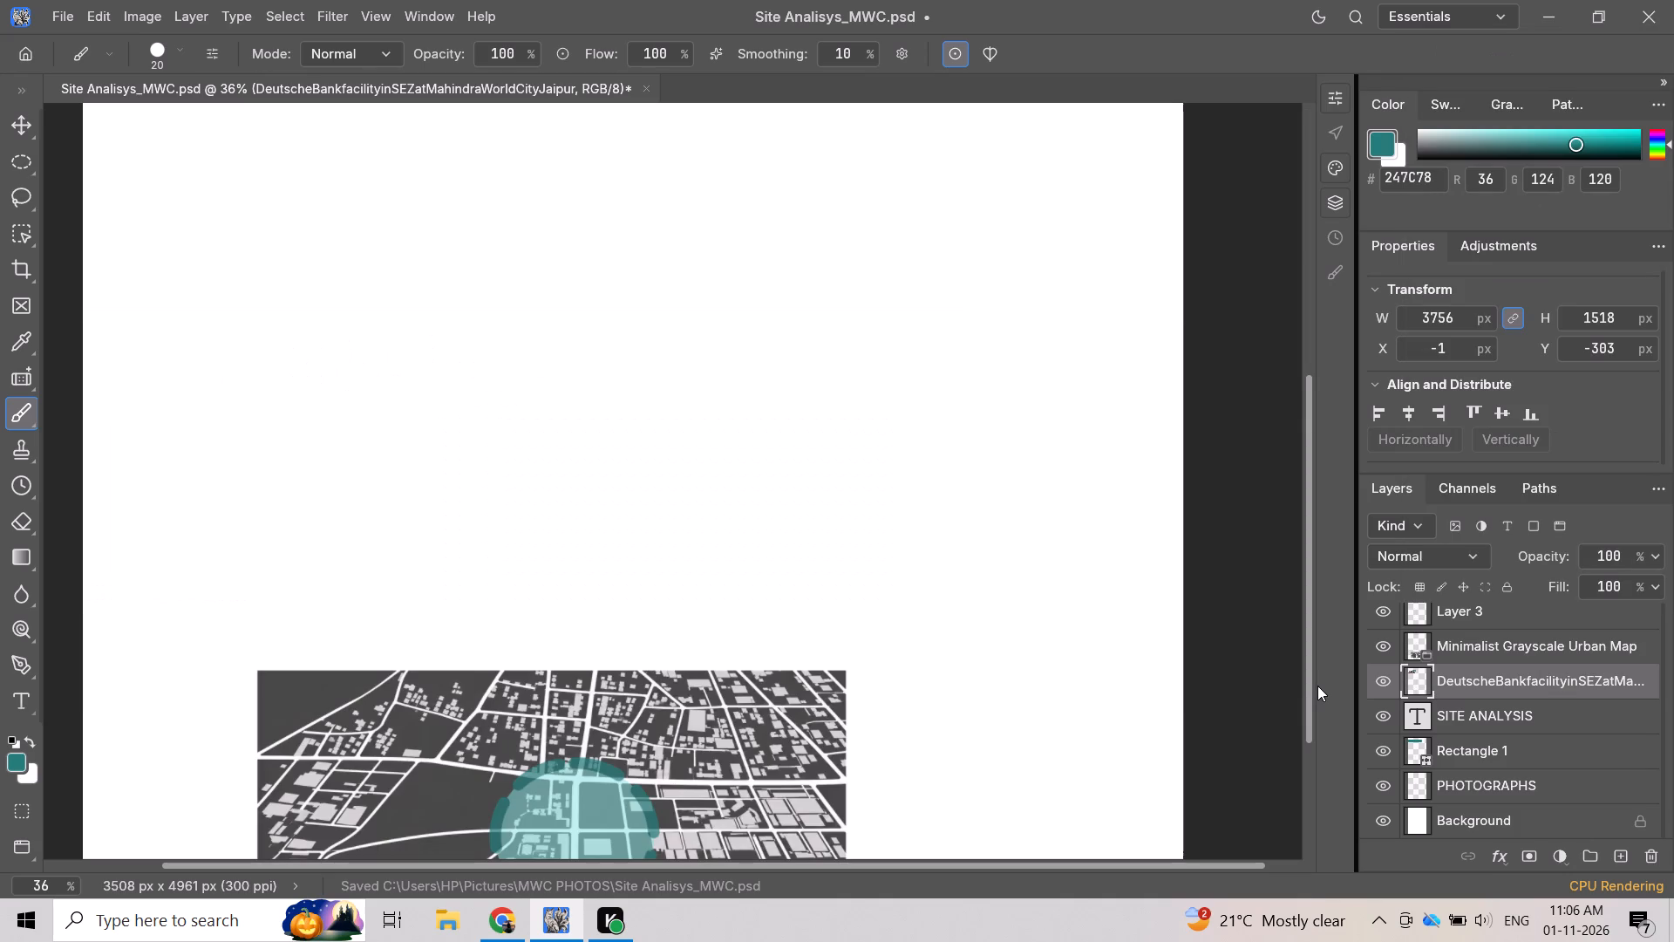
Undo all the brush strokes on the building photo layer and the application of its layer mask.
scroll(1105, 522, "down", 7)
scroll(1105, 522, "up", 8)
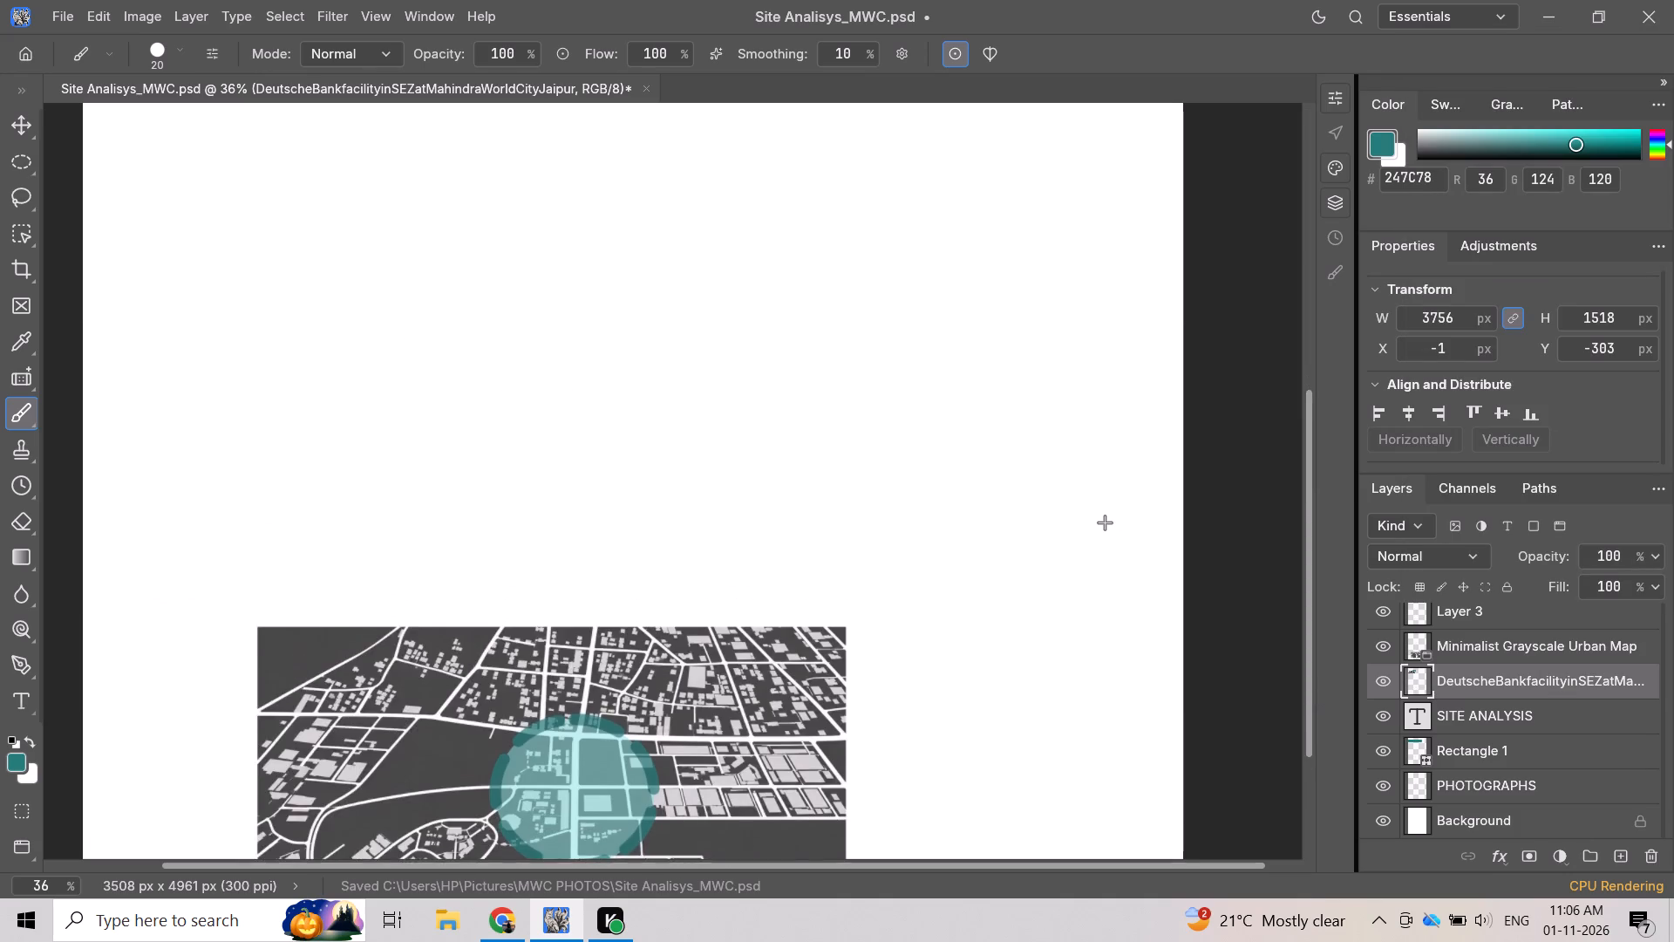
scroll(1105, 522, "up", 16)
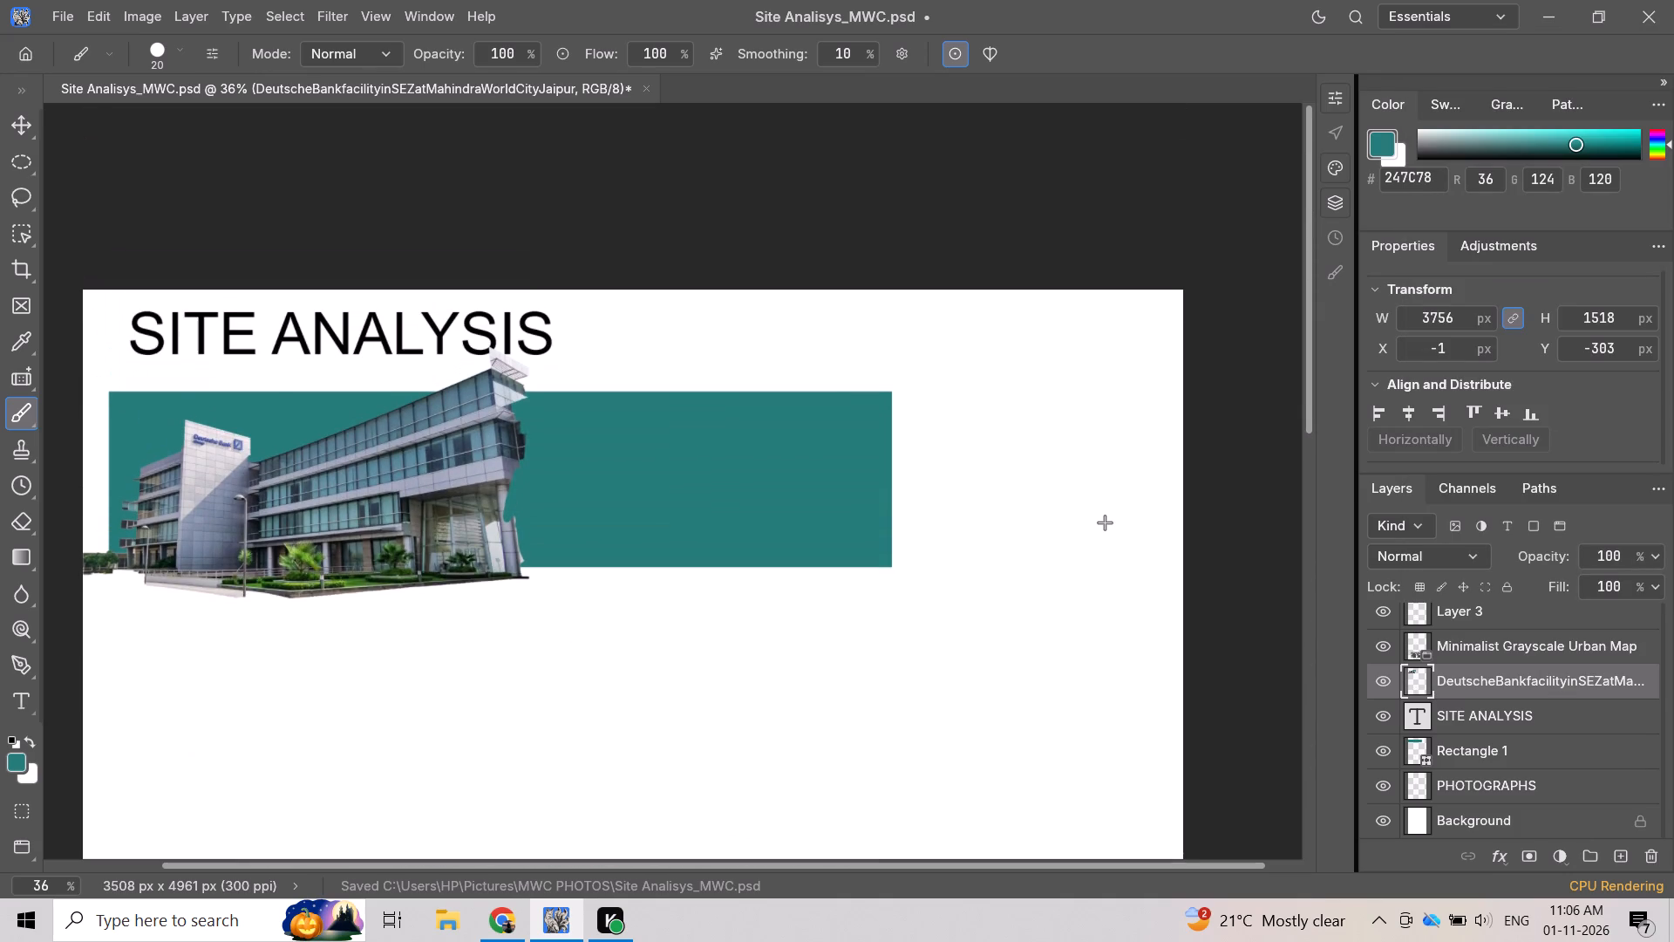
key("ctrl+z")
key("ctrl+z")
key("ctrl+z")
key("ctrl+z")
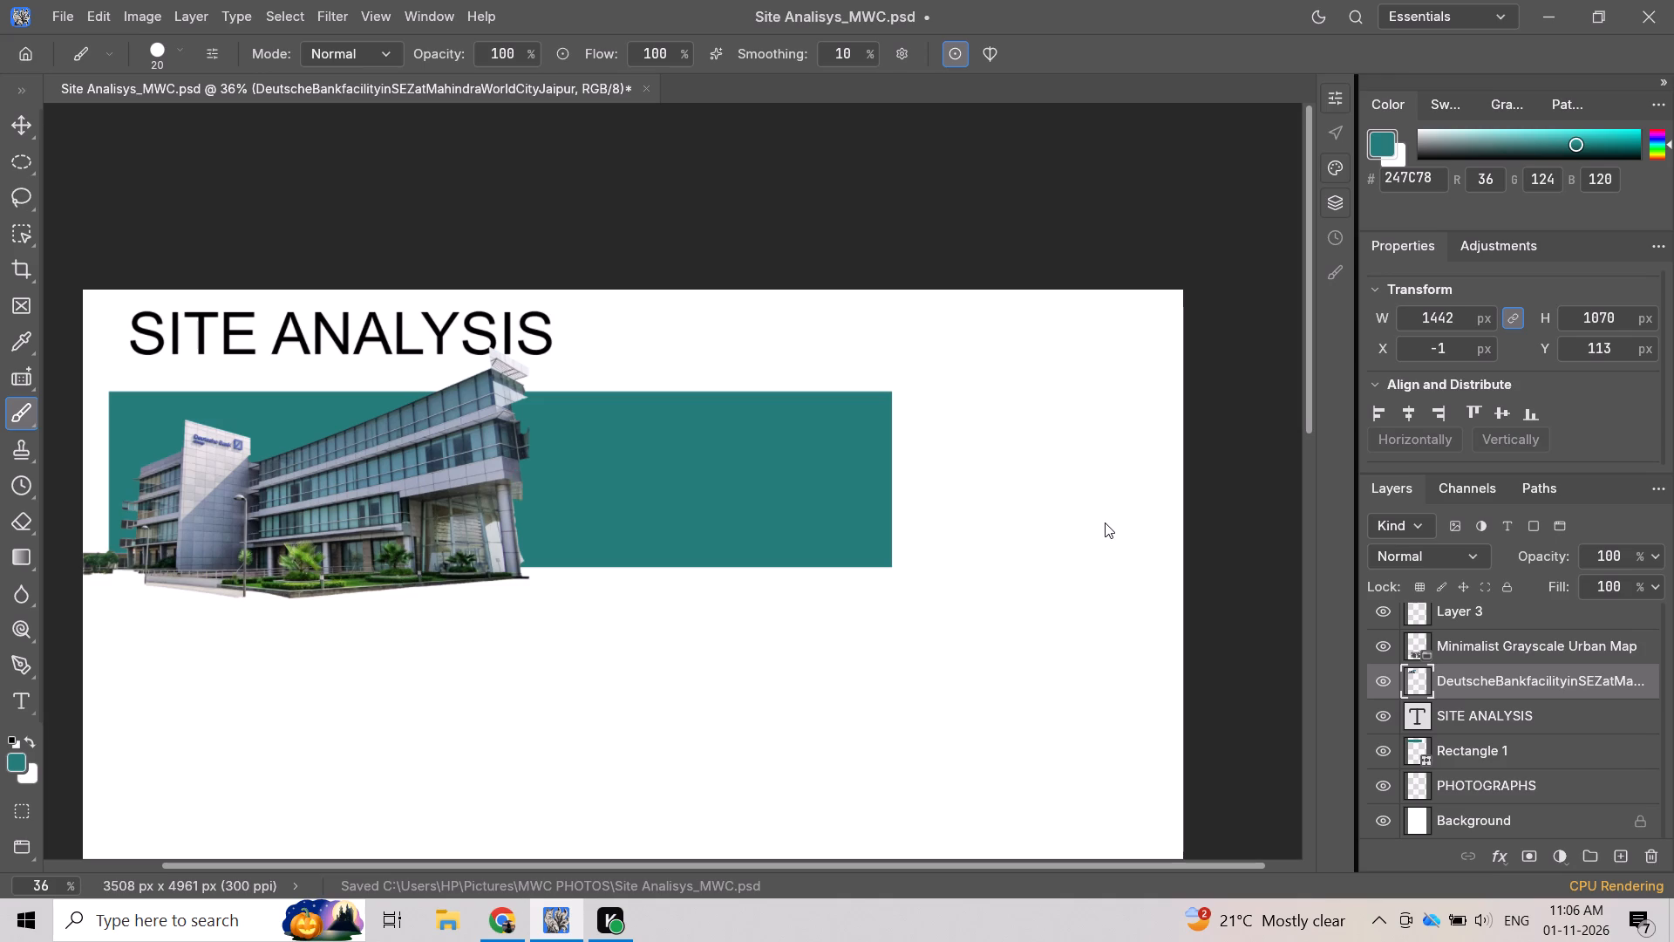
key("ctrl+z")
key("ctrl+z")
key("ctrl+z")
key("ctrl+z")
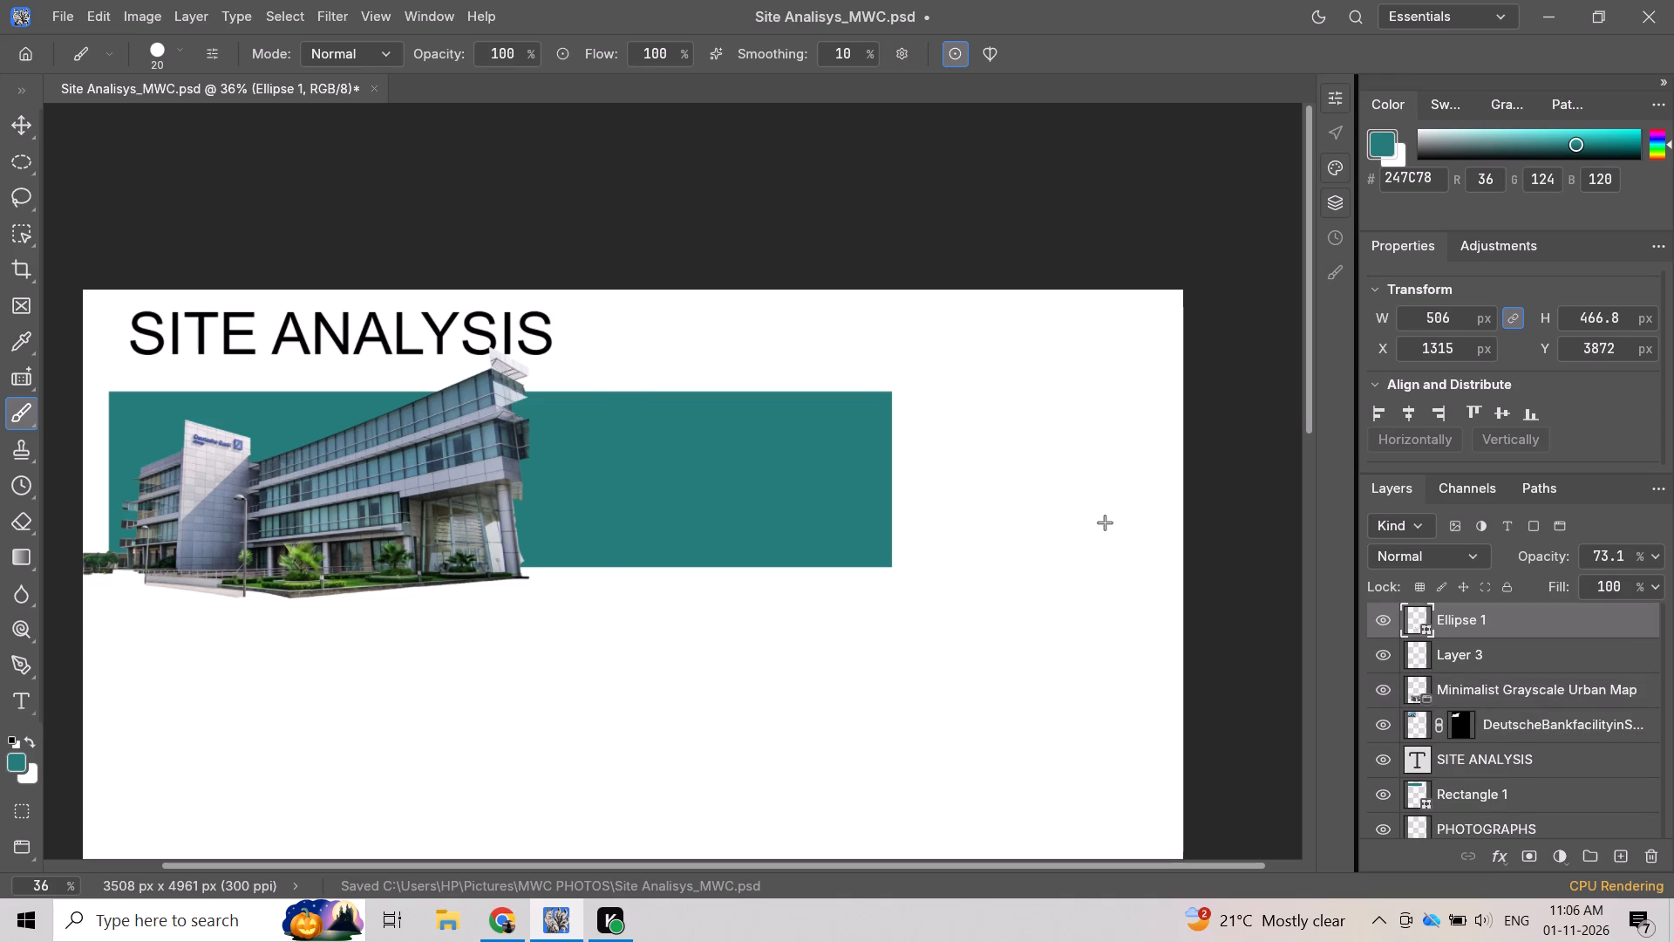
Look over the sheet from the title banner and building photo down to the urban map.
scroll(996, 408, "down", 4)
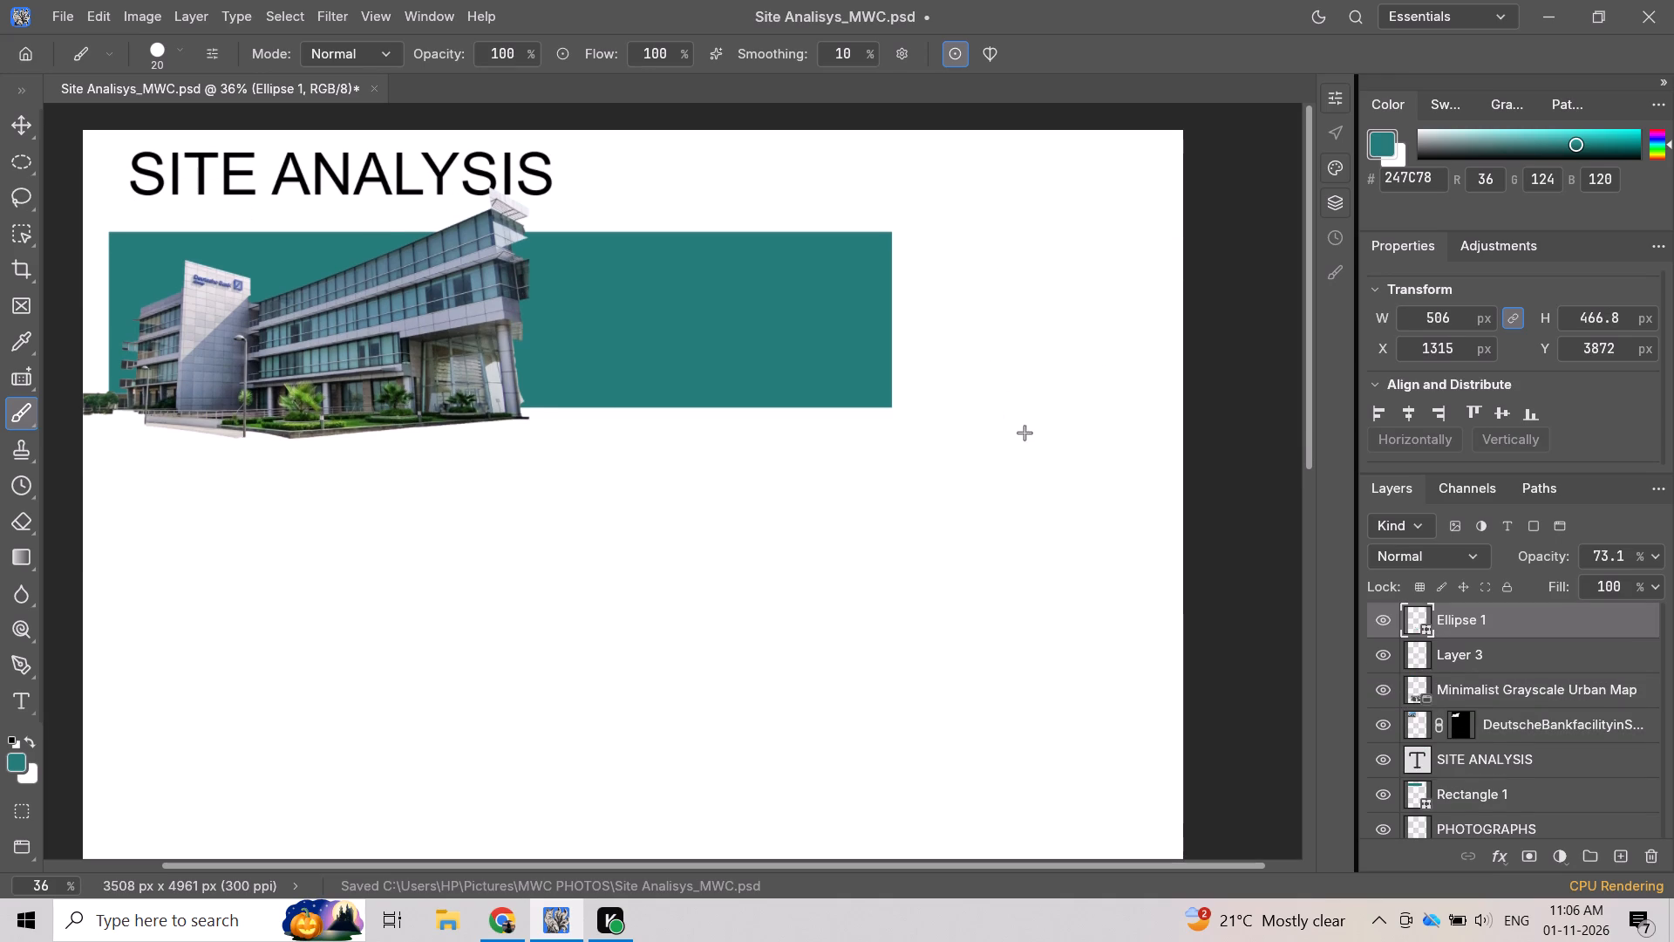
left_click(1506, 680)
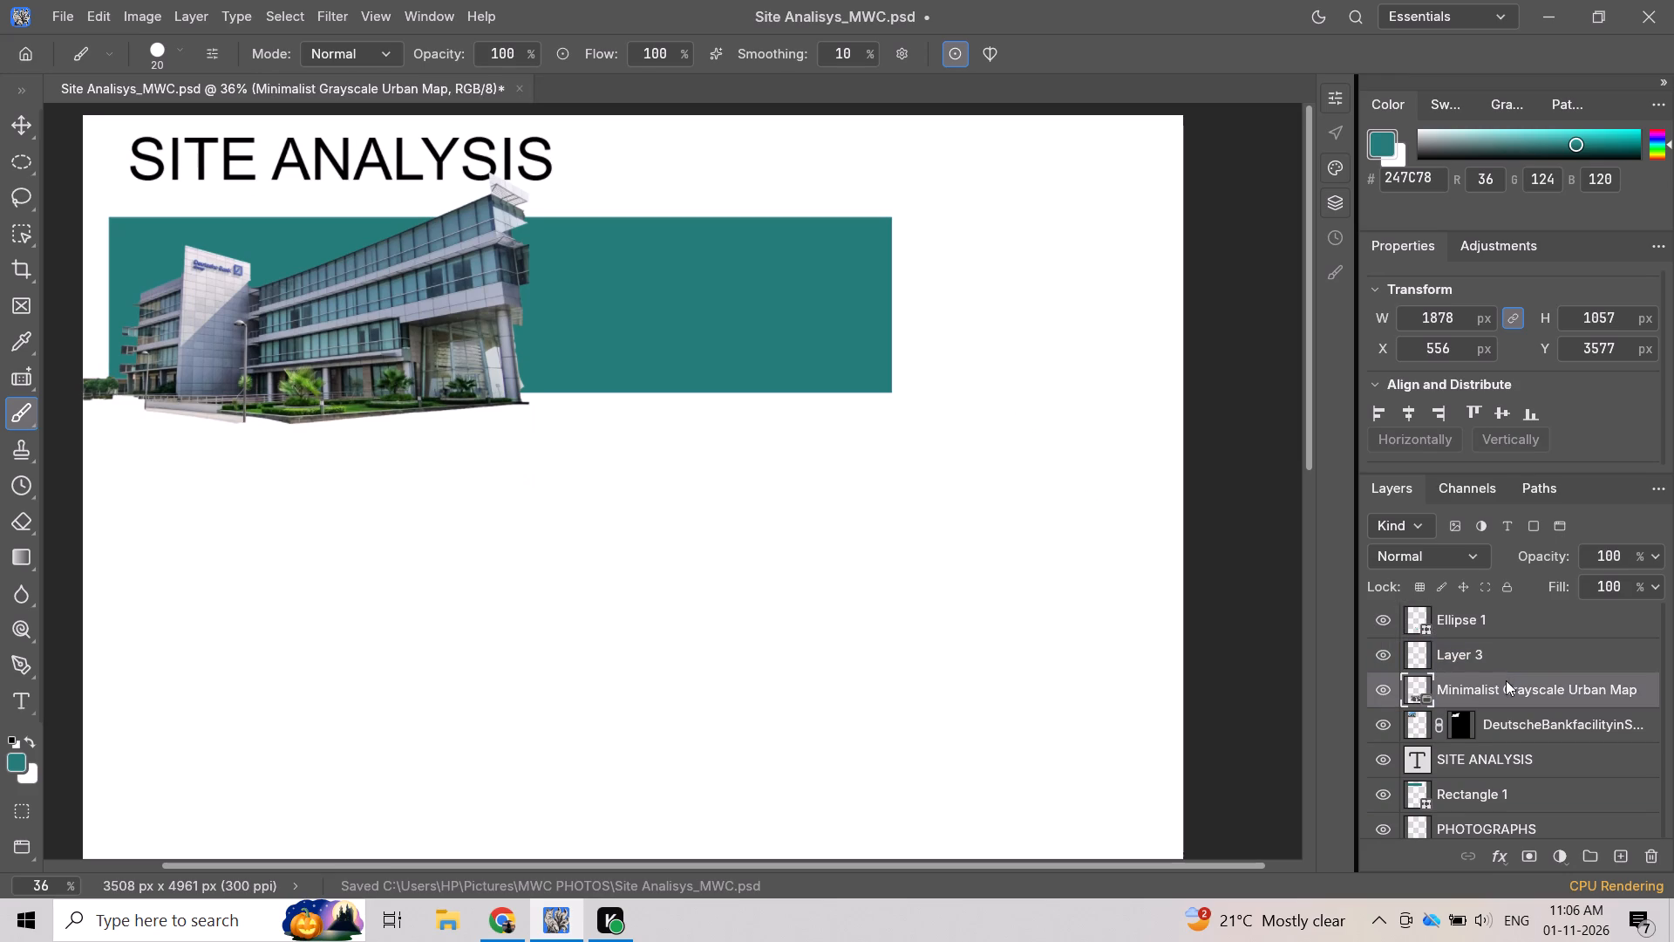
scroll(862, 420, "down", 18)
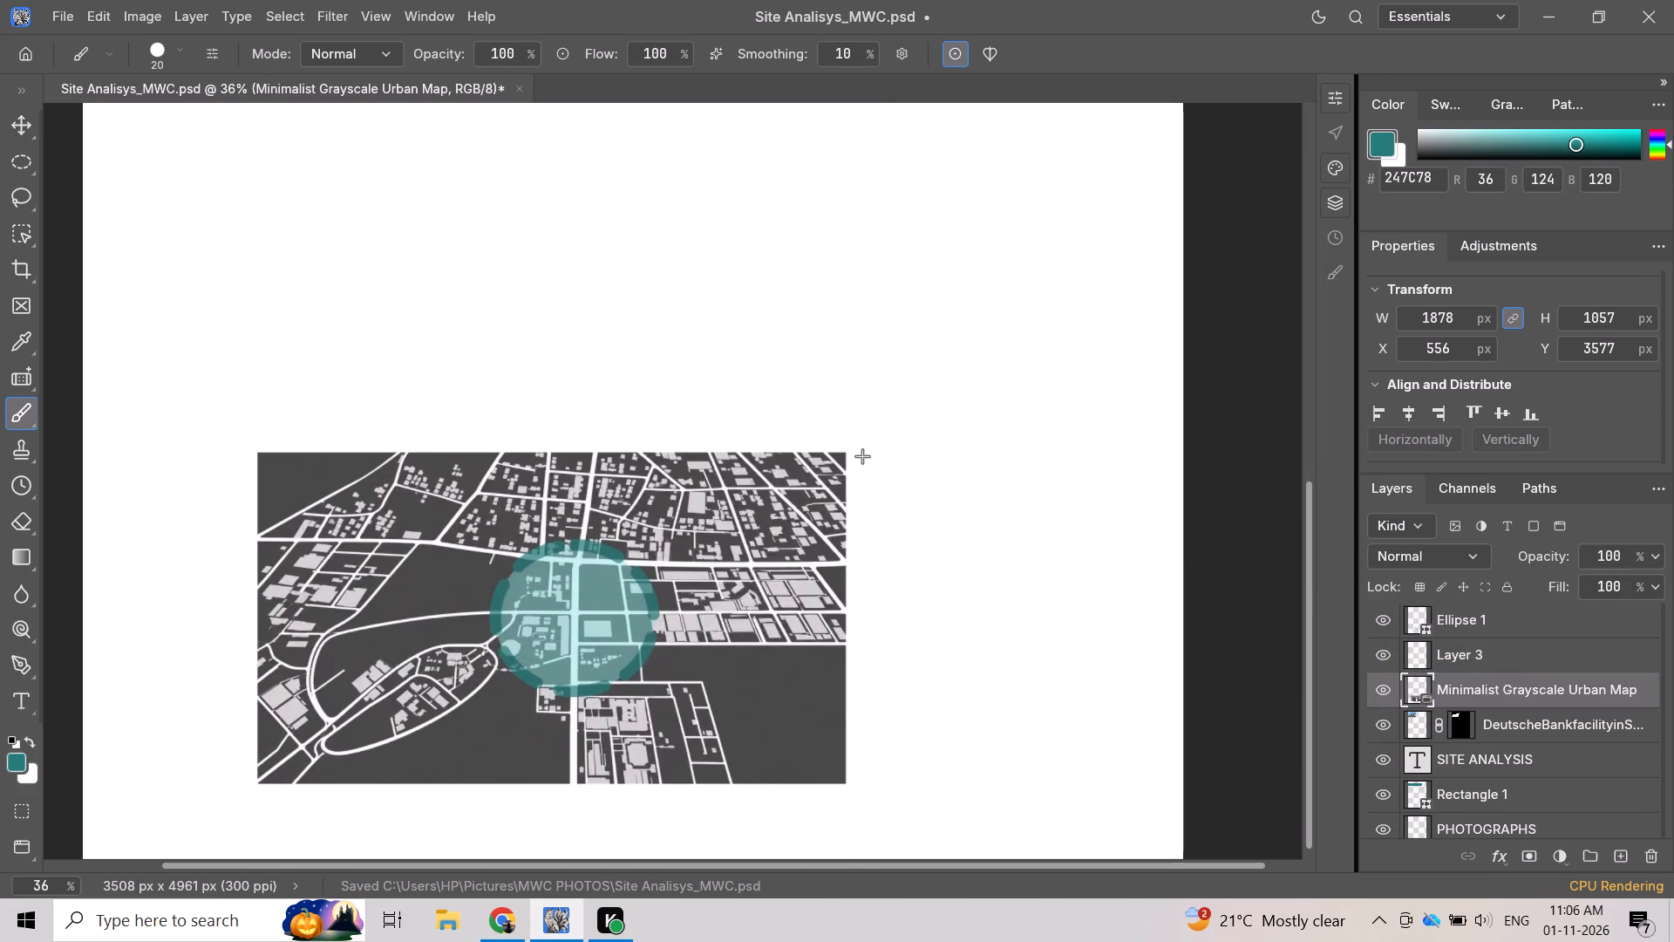
scroll(862, 456, "up", 20)
scroll(862, 456, "up", 2)
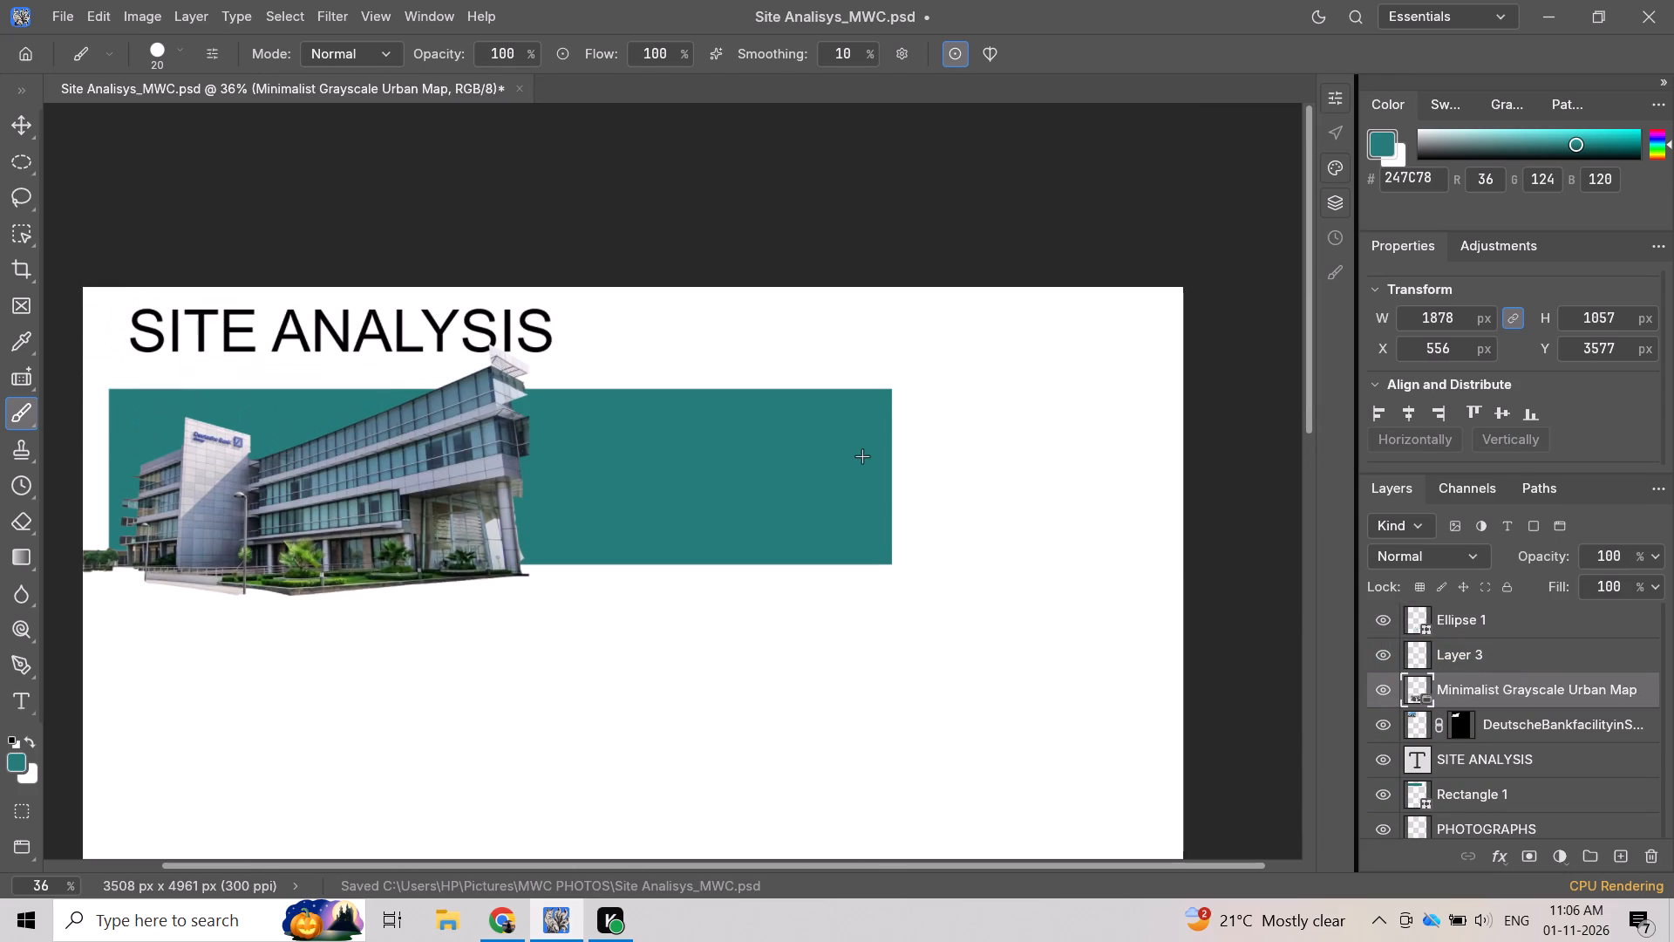
scroll(862, 456, "up", 1)
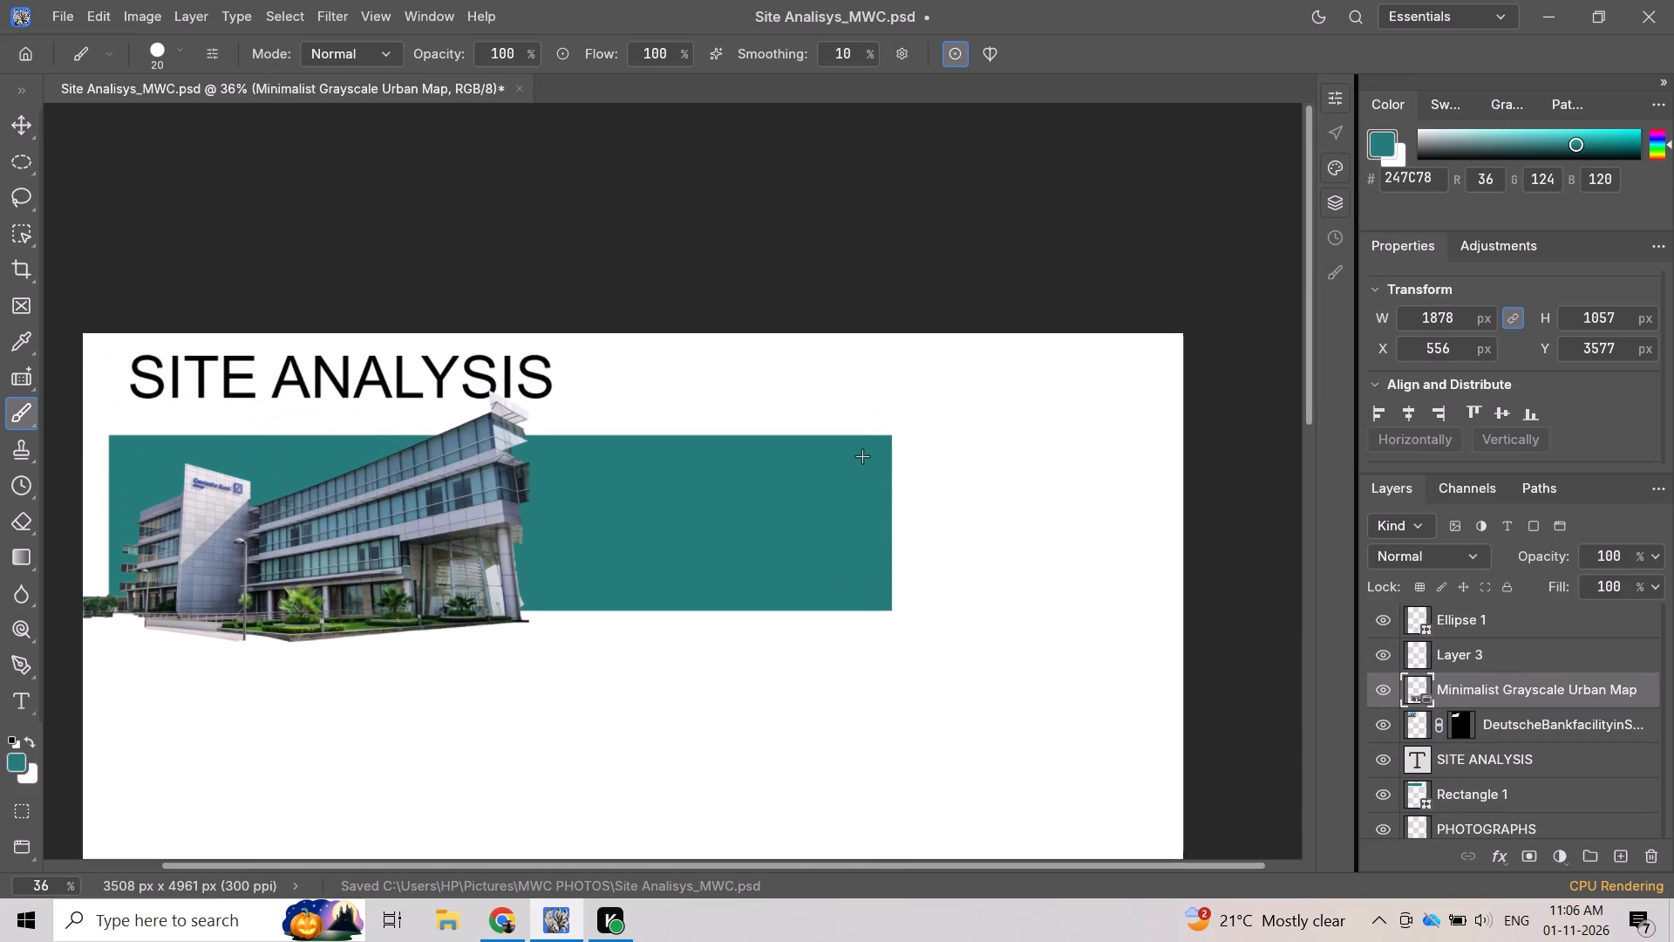
scroll(862, 456, "up", 3)
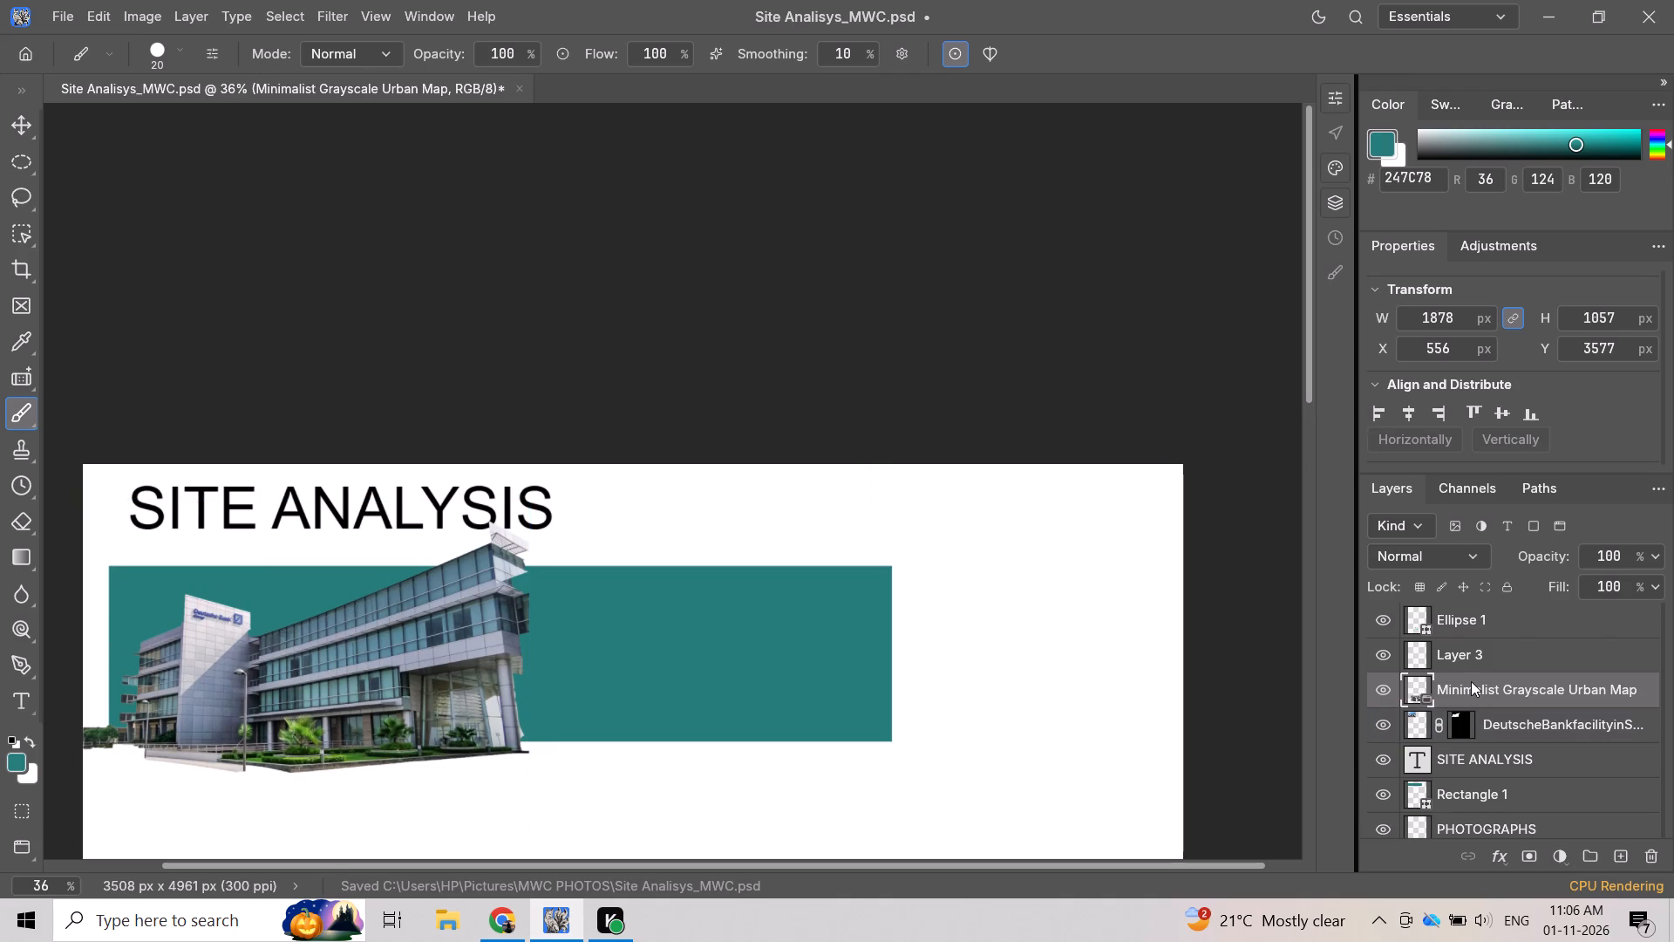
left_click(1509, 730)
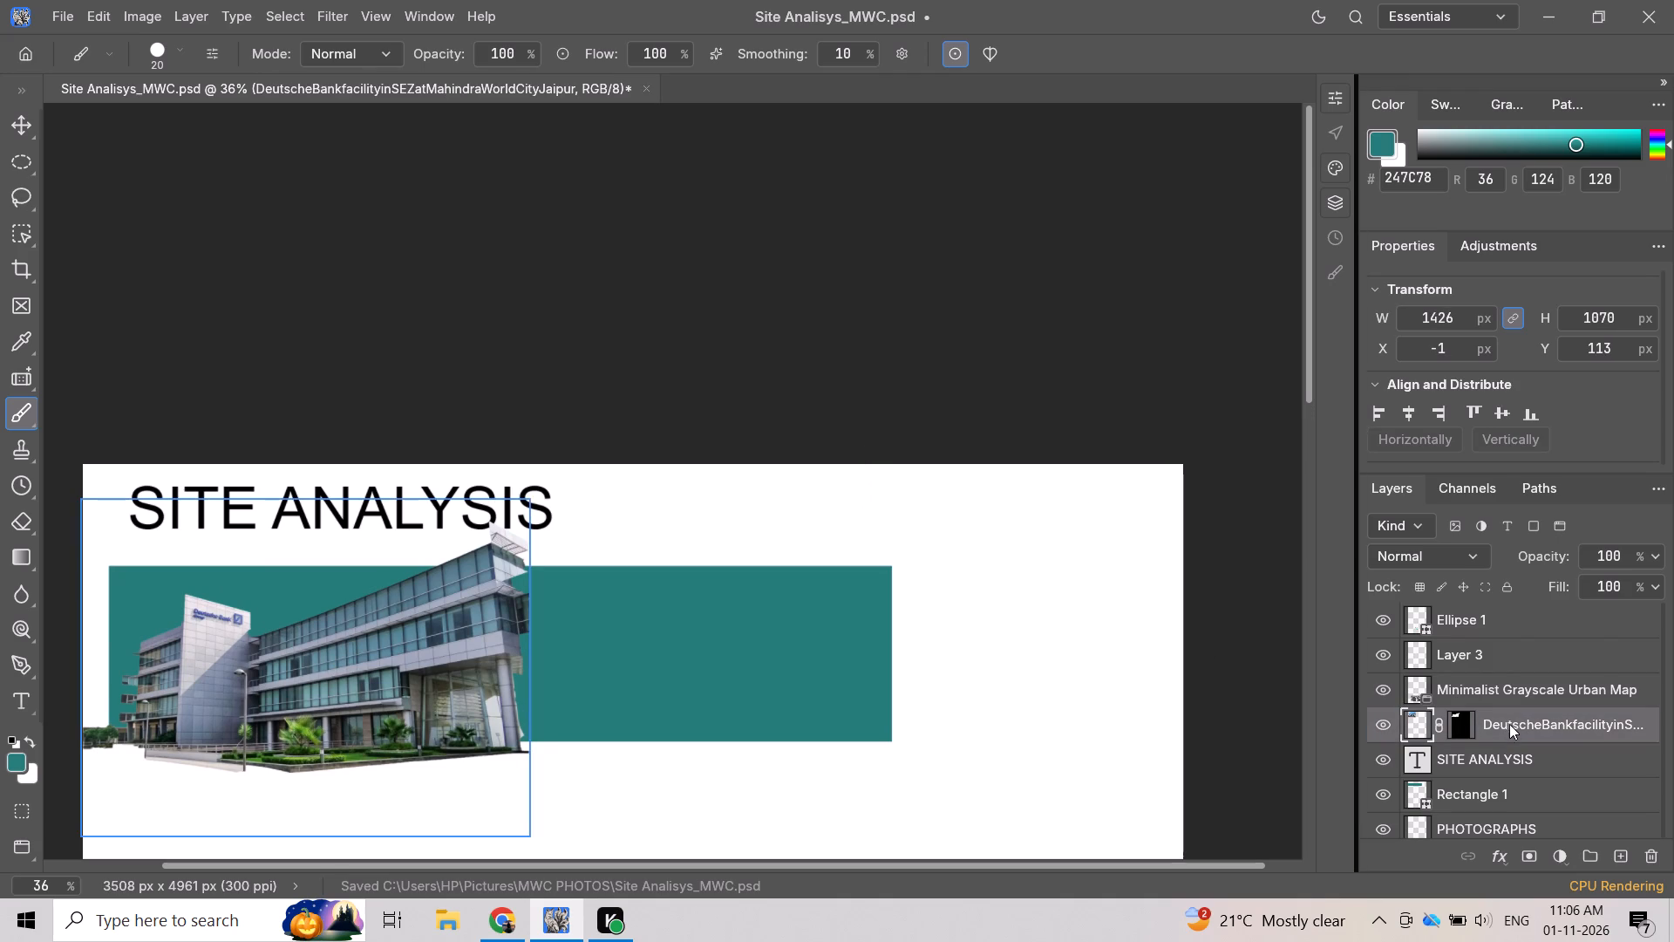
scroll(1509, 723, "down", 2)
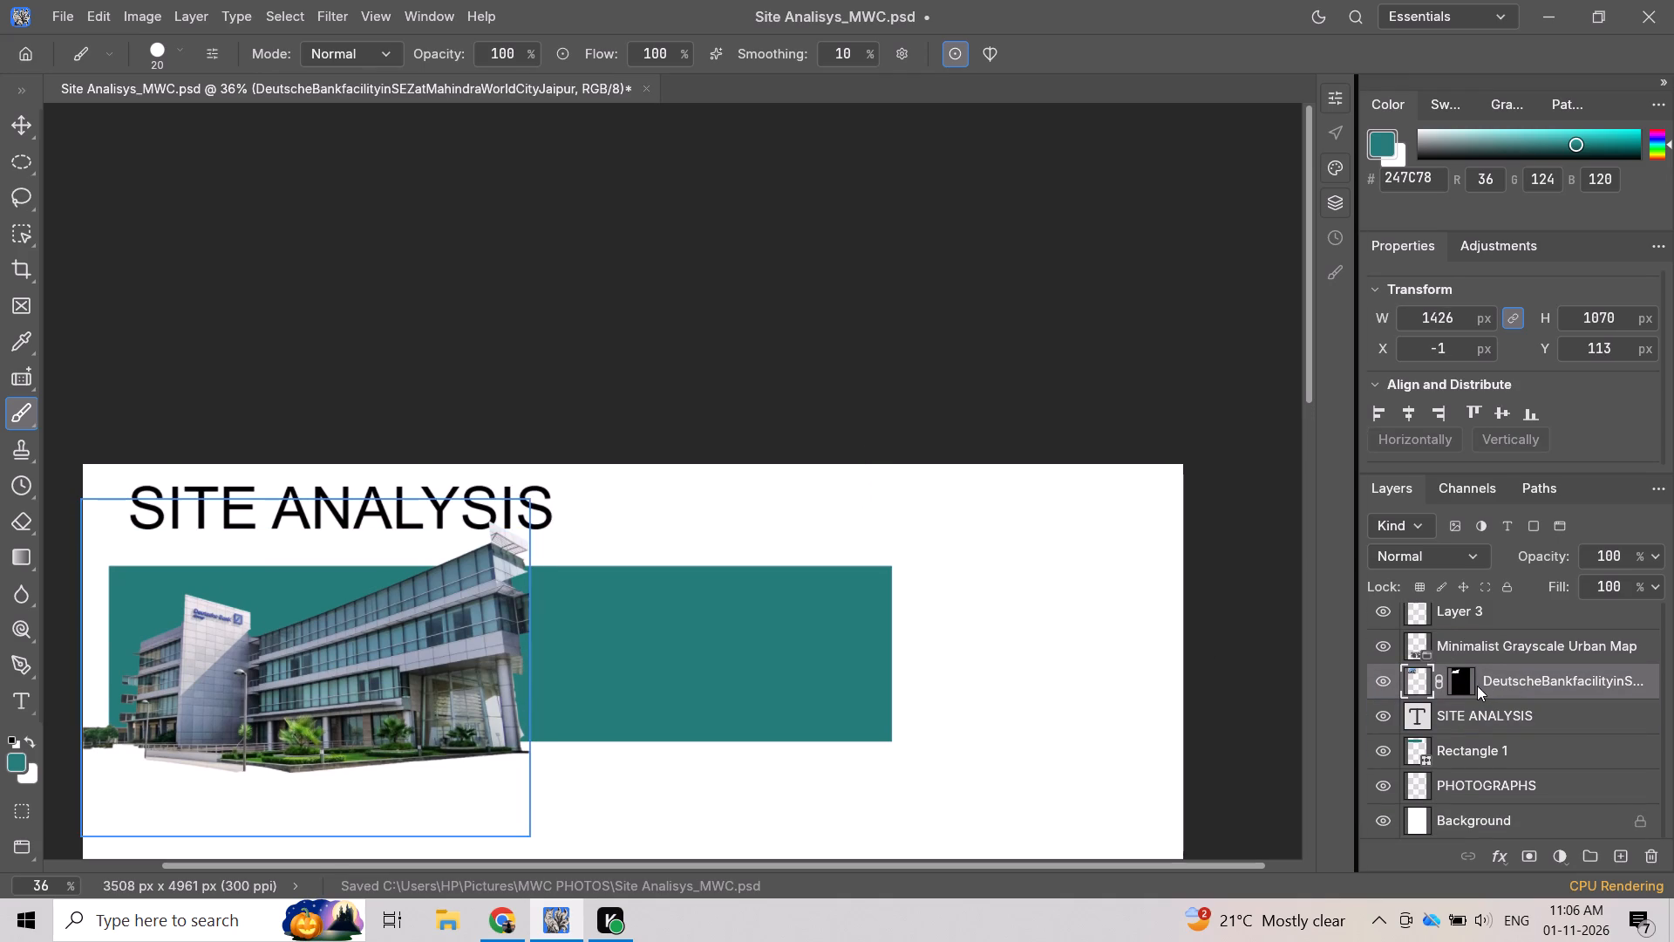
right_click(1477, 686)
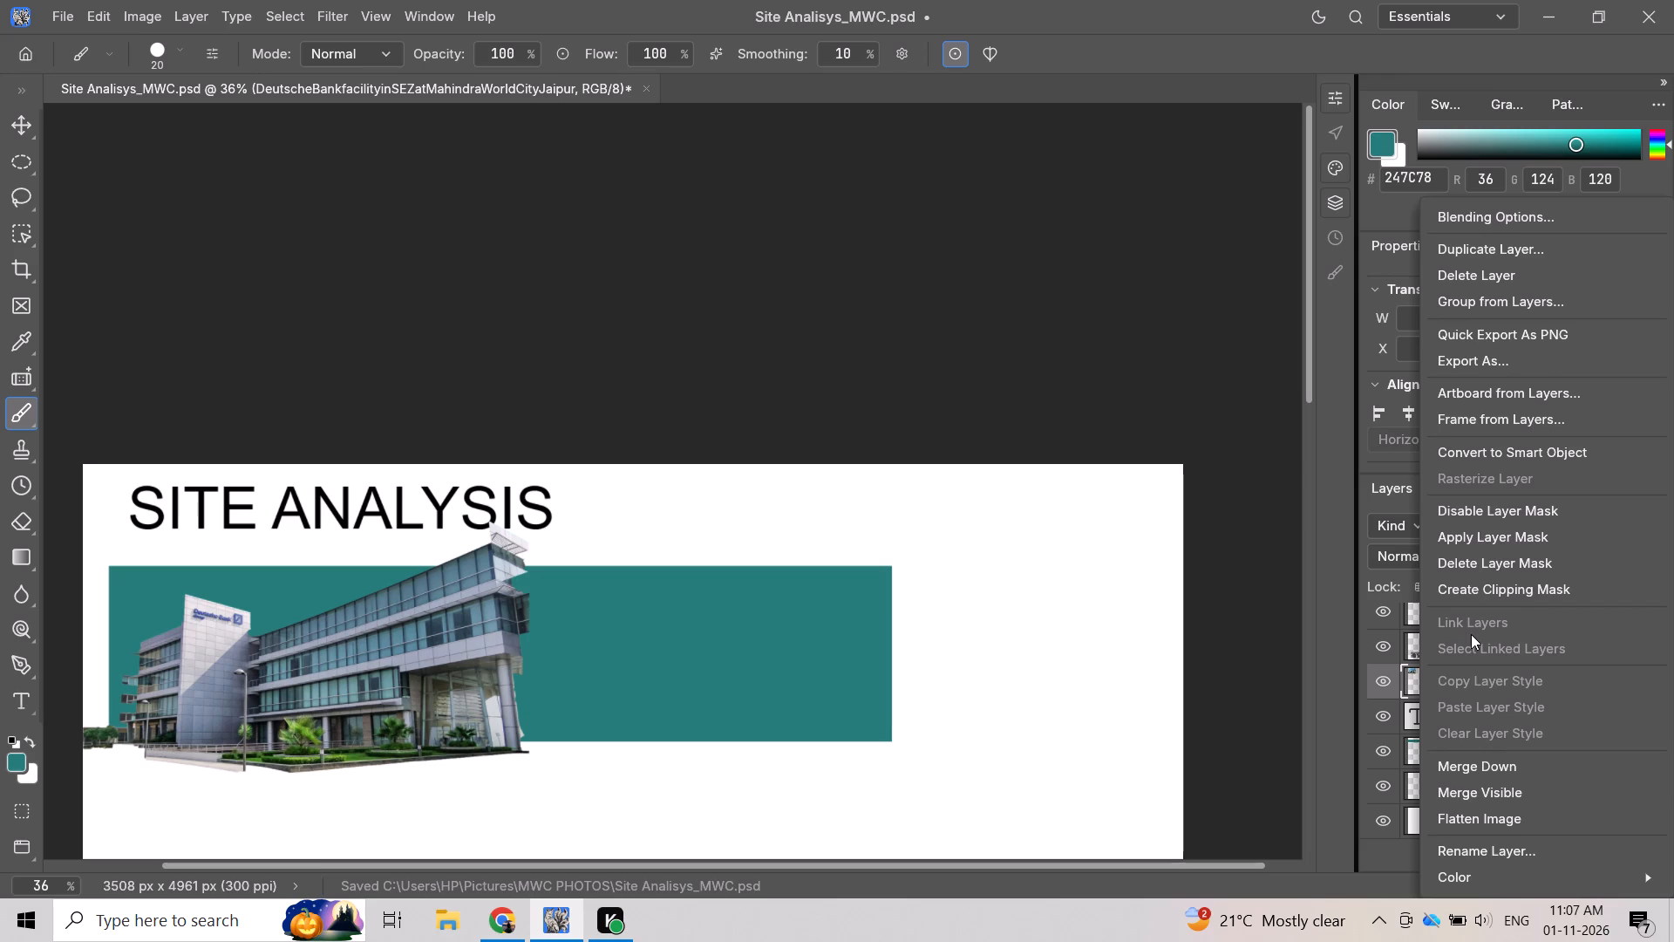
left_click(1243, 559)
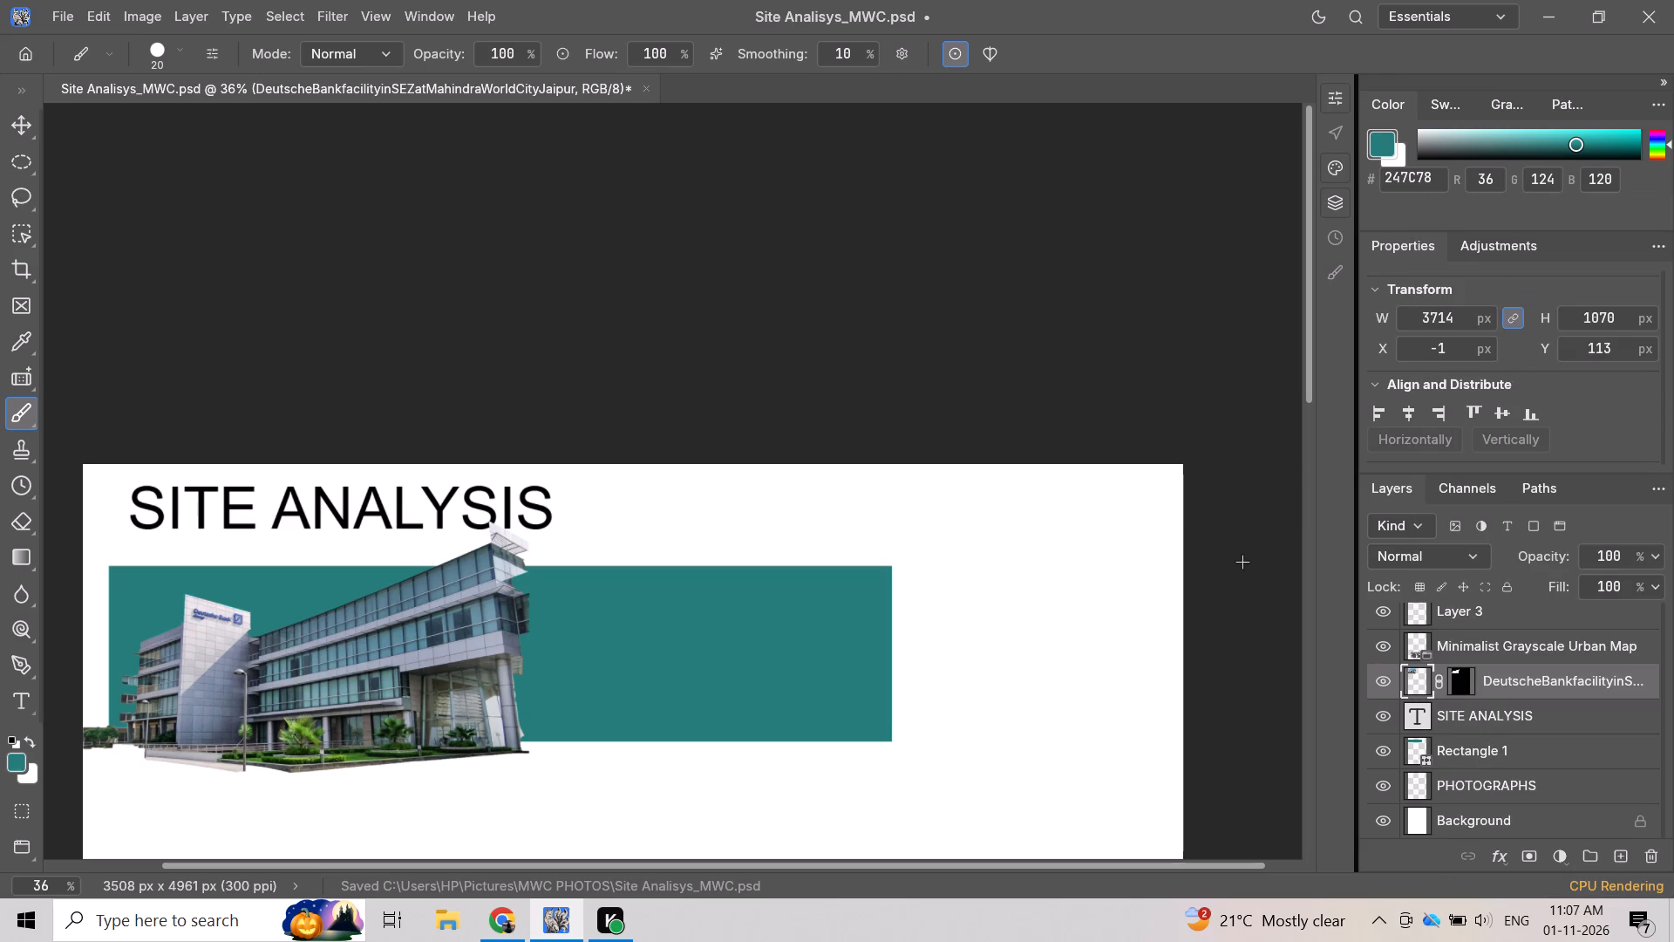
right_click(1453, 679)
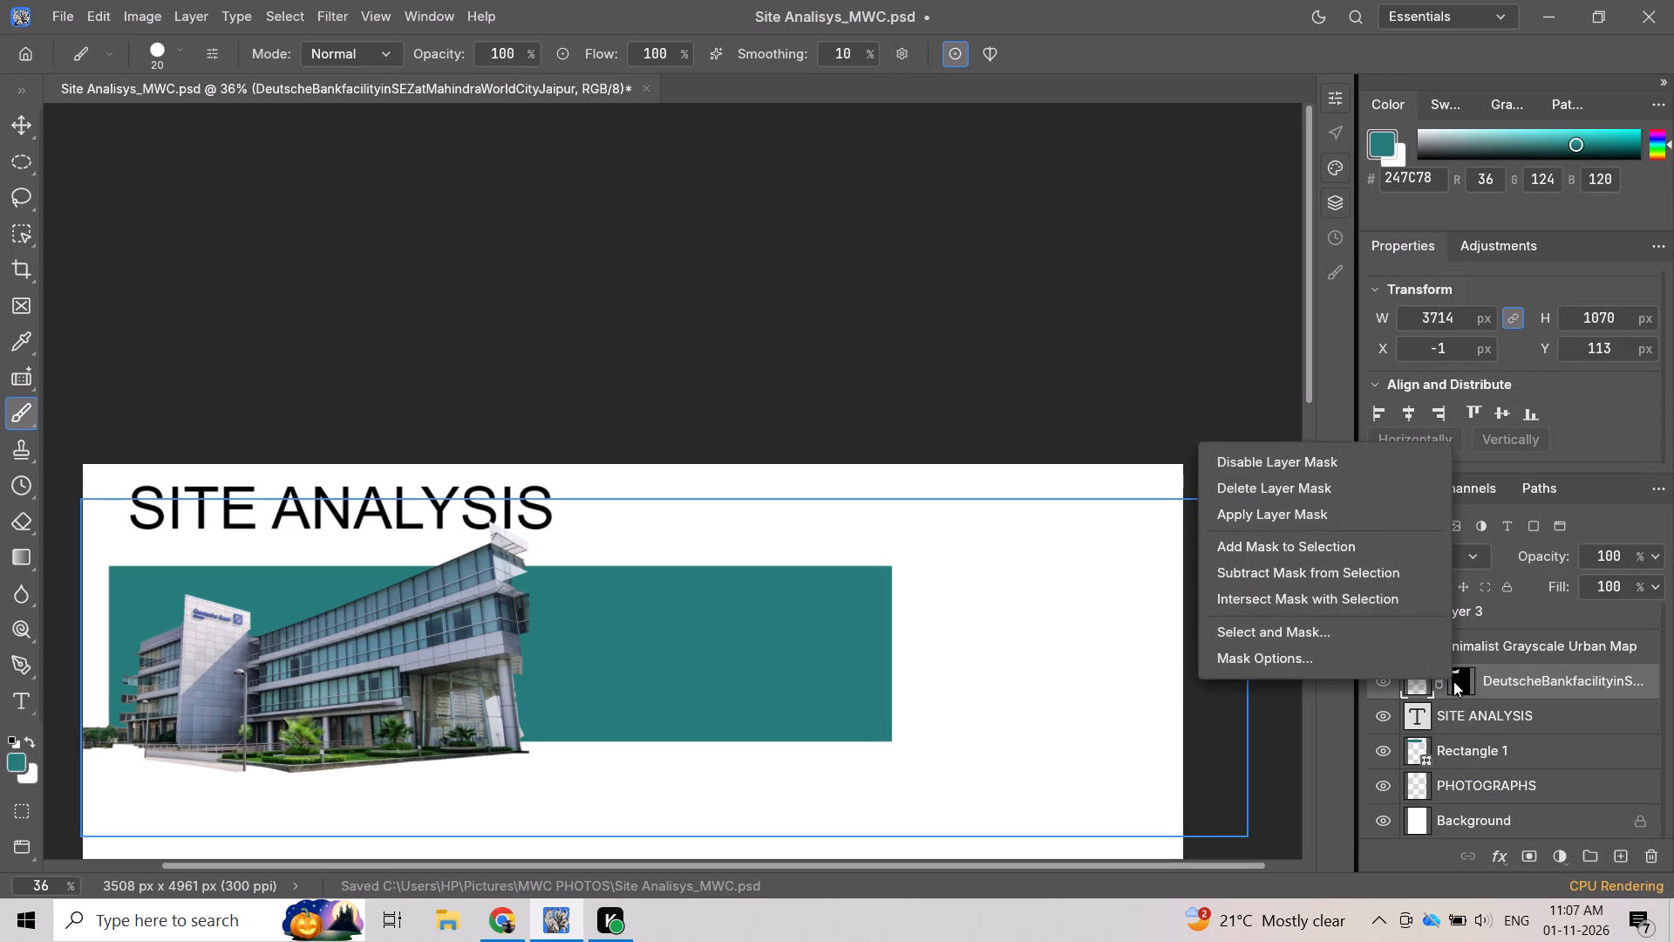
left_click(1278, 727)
Make the Deutsche Bank building photo's layer mask the active target for painting with the Brush tool.
left_click(1466, 686)
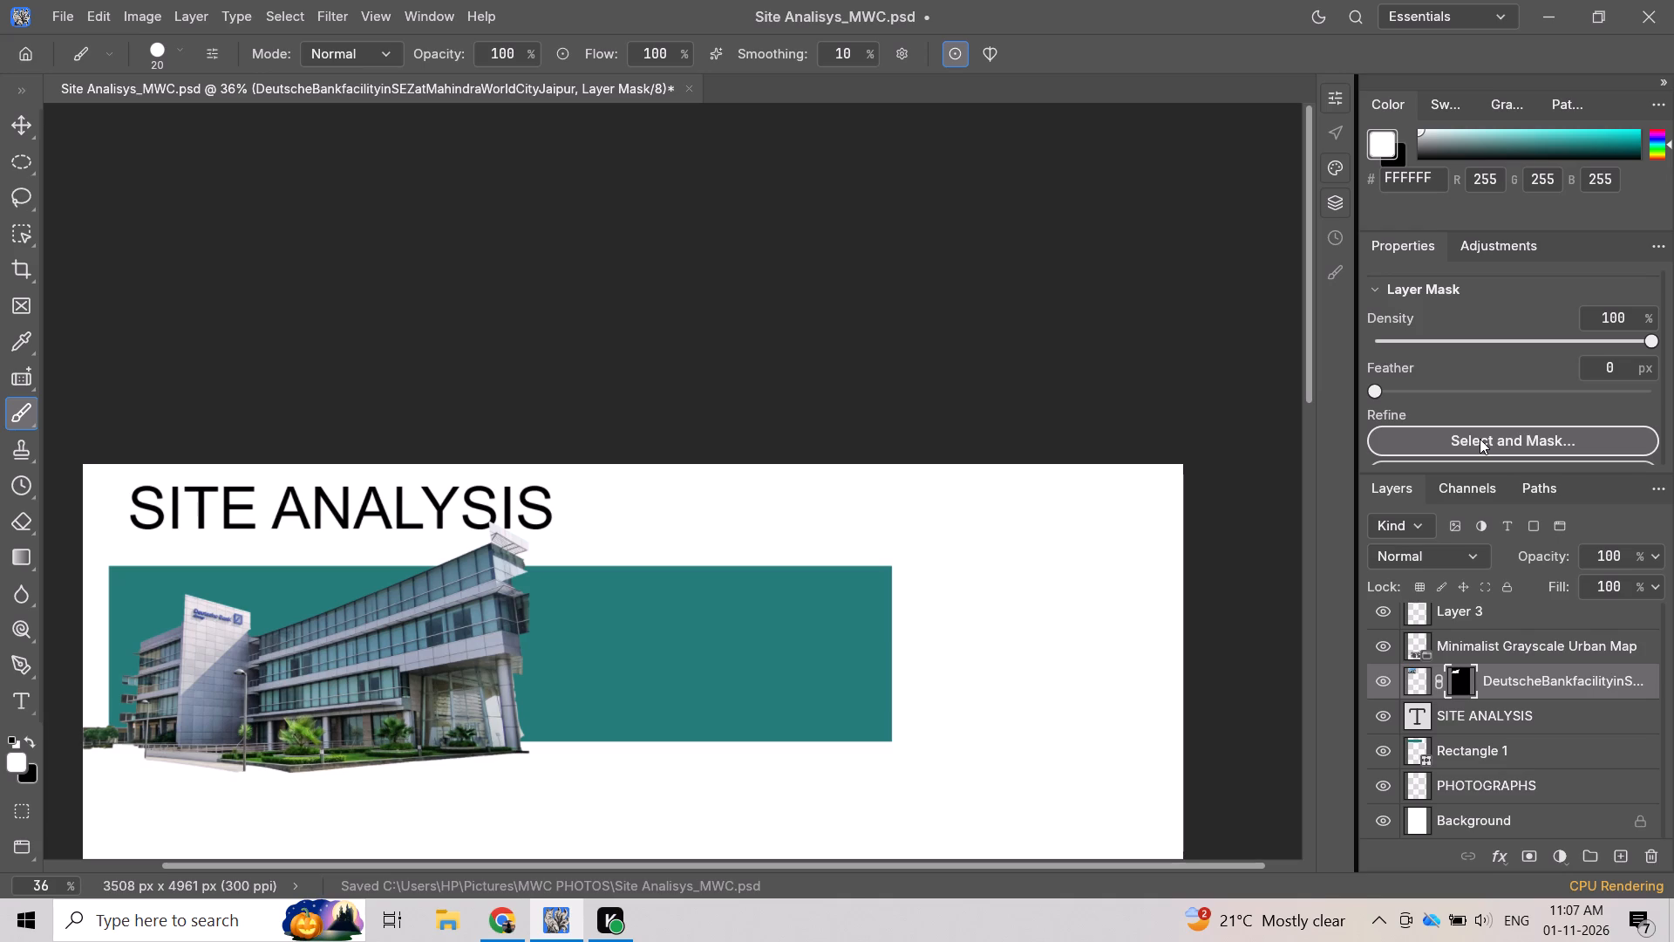
key("b")
scroll(1507, 347, "down", 2)
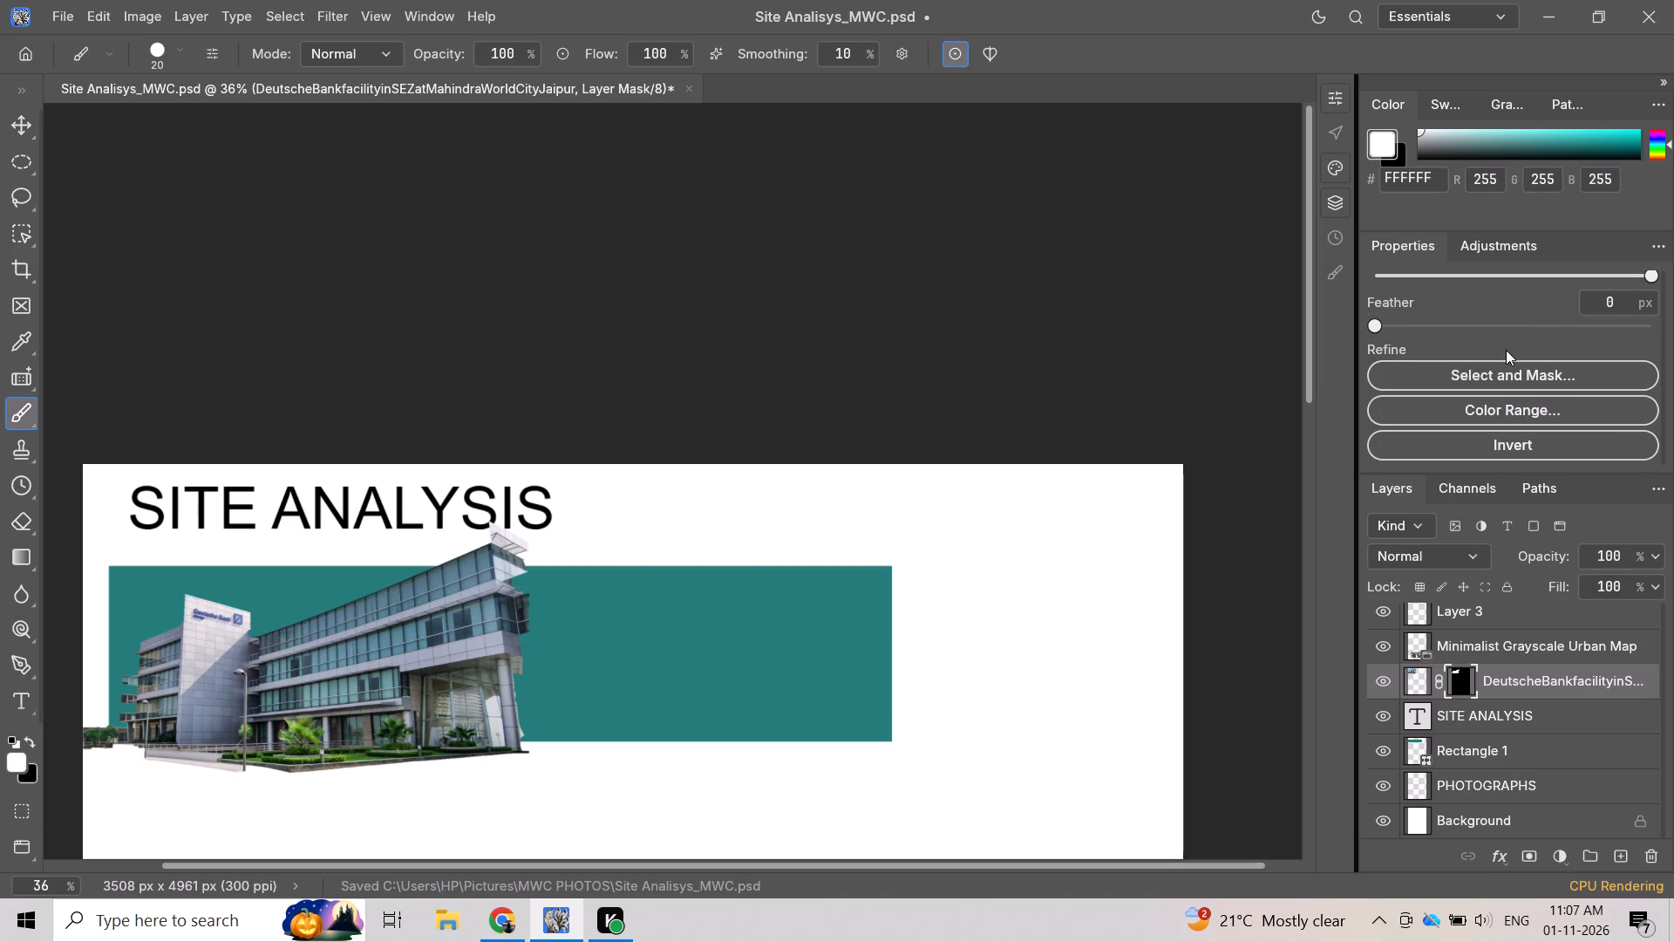
scroll(1498, 398, "up", 4)
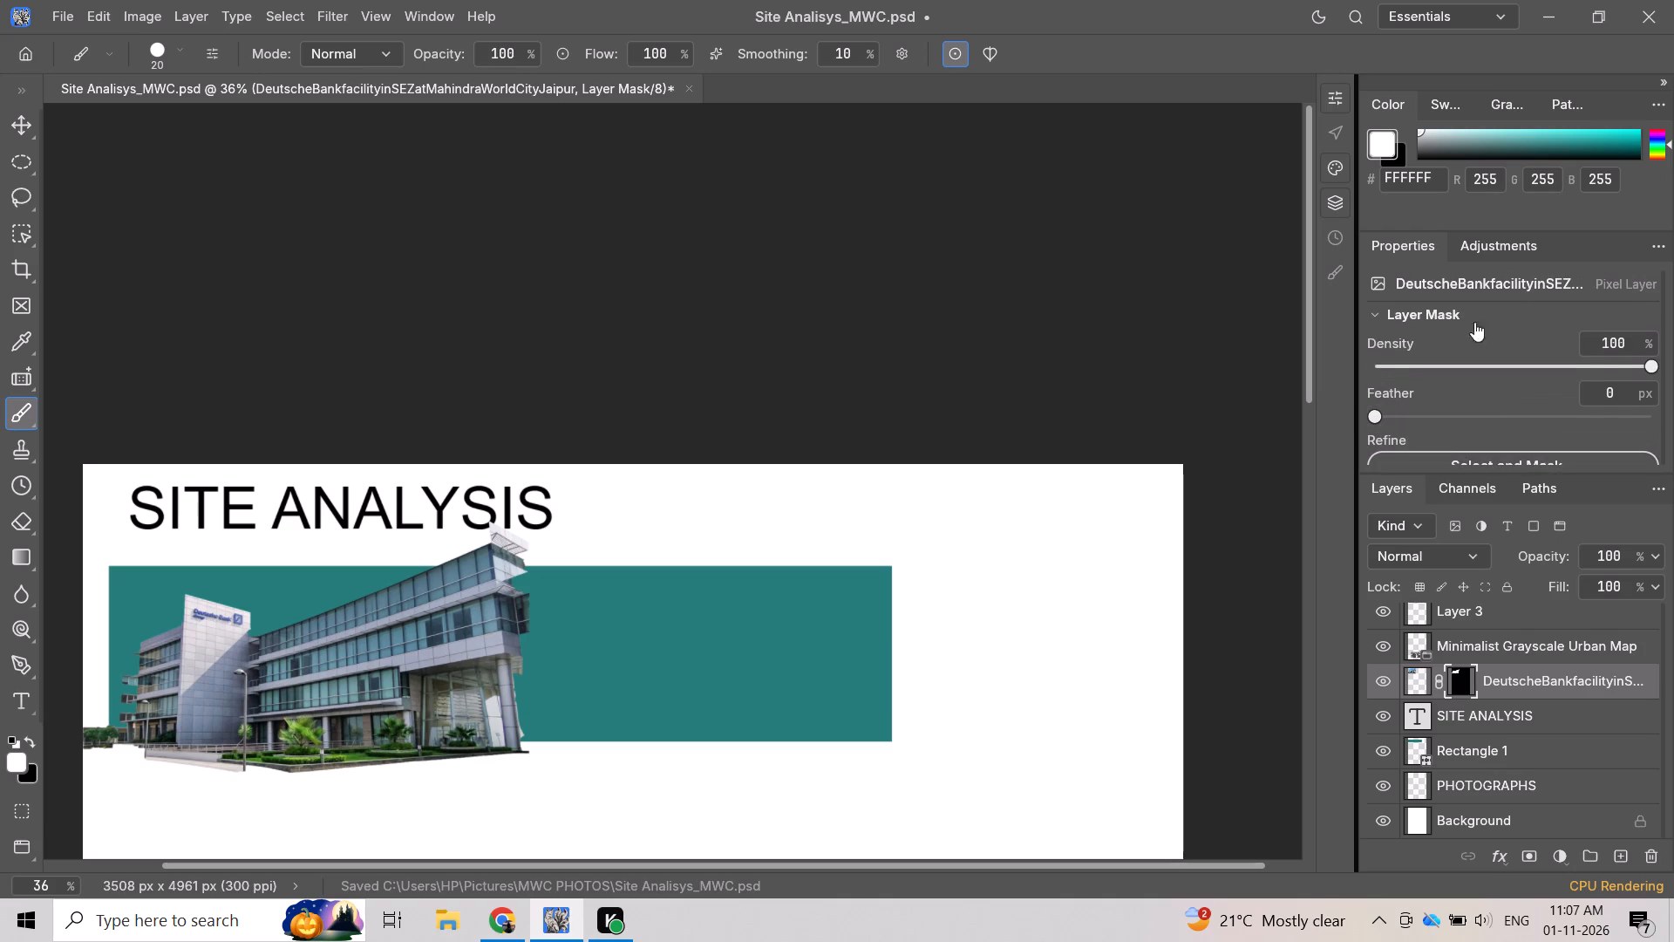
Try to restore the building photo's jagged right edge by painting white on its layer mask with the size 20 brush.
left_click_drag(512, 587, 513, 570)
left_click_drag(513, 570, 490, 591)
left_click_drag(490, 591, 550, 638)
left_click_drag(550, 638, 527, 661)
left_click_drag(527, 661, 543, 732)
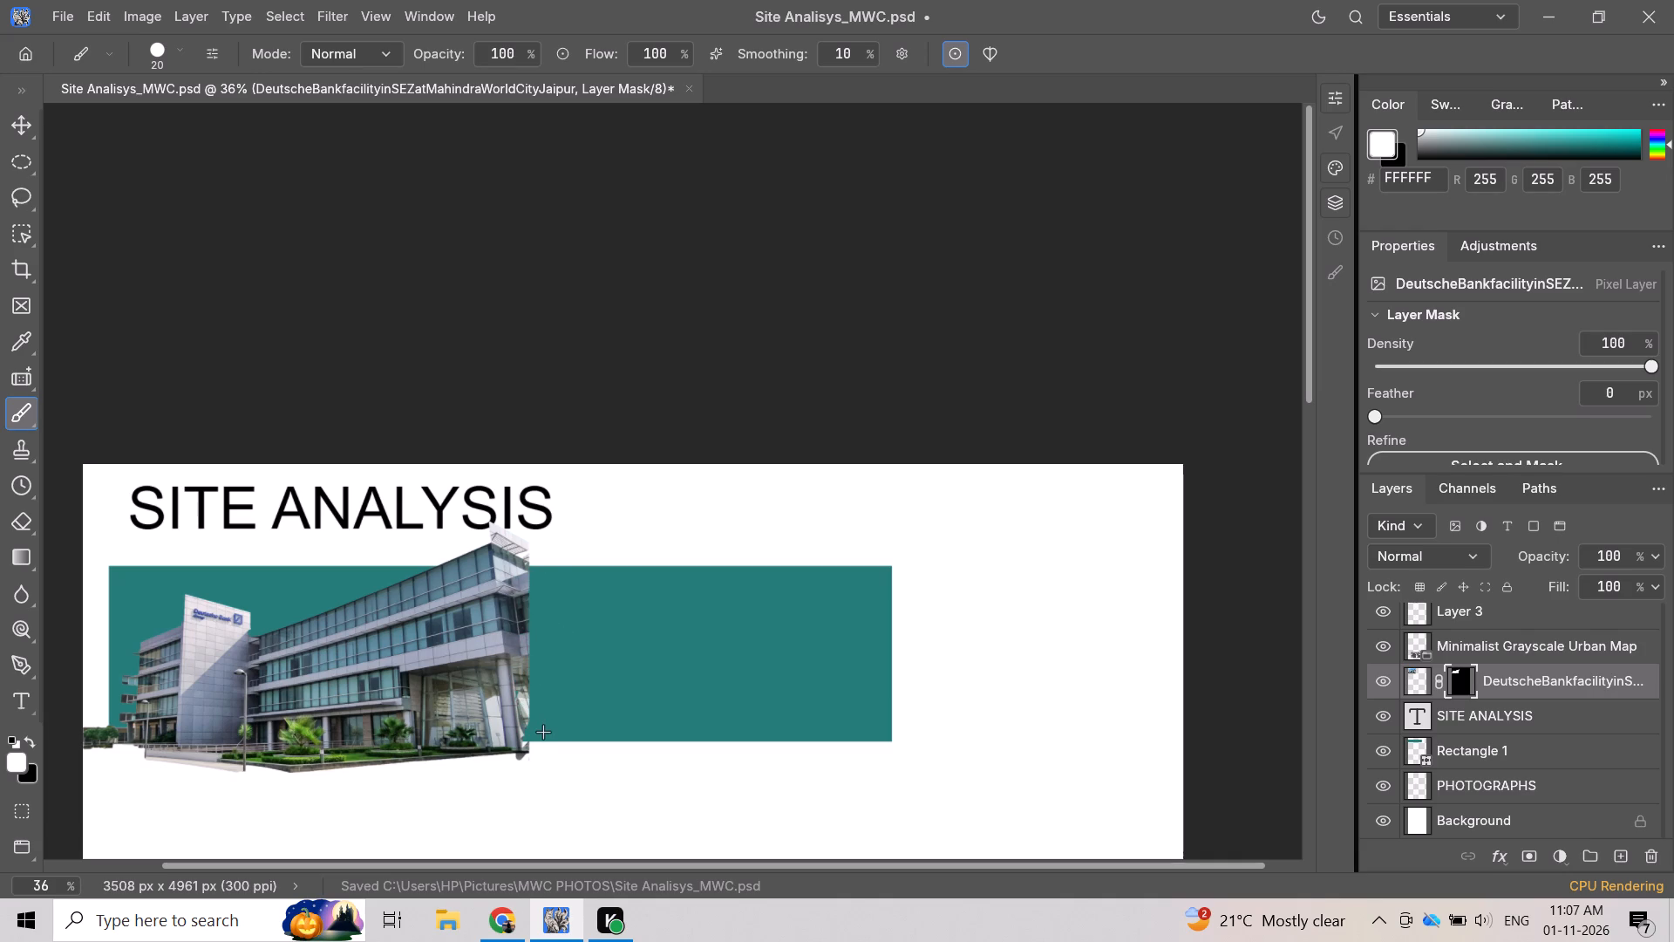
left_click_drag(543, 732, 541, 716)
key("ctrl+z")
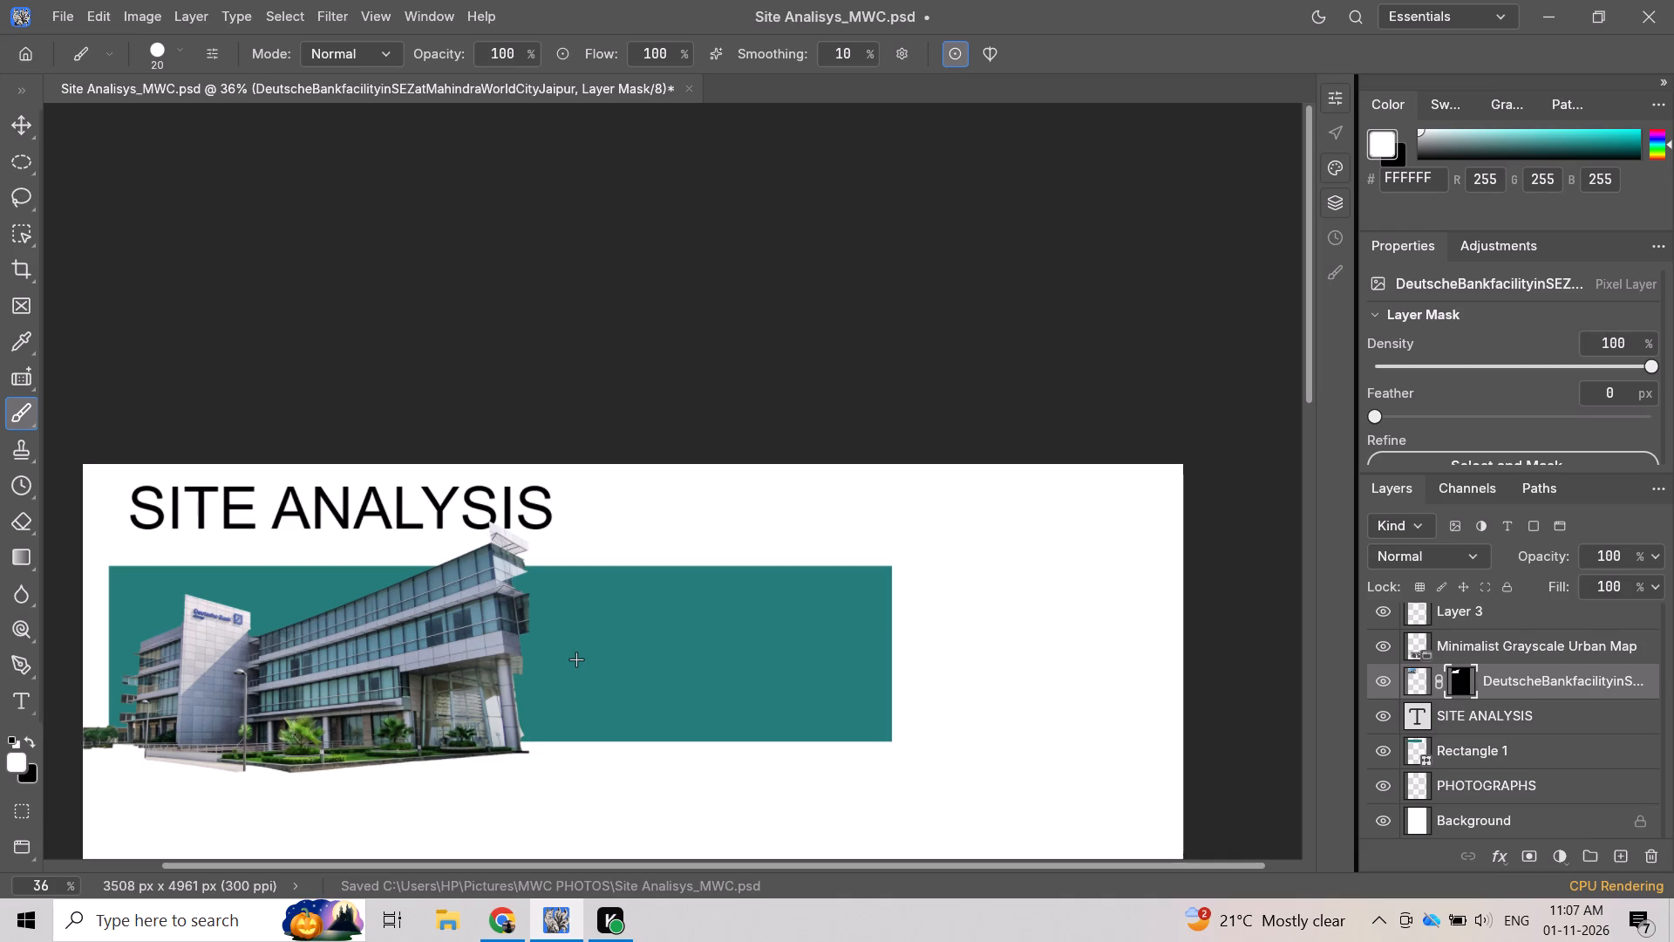
Restore the building photo's right edge by painting white on its layer mask with a 33 px brush at 36.5% hardness.
left_click(175, 44)
left_click(276, 120)
left_click(285, 119)
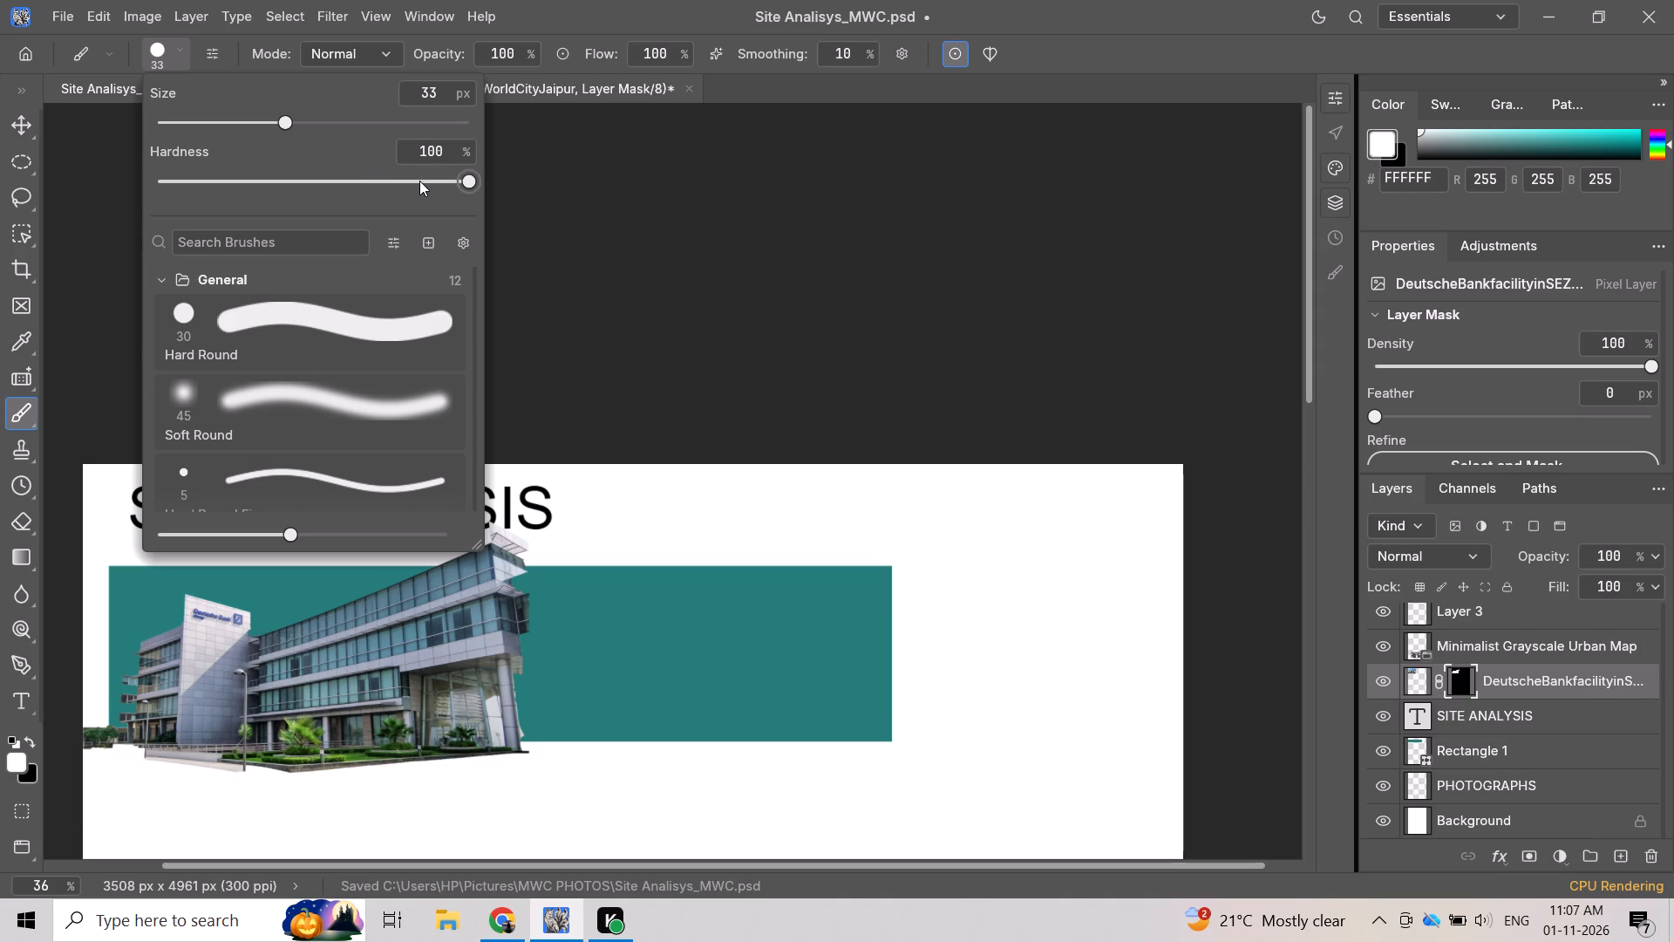
left_click(229, 181)
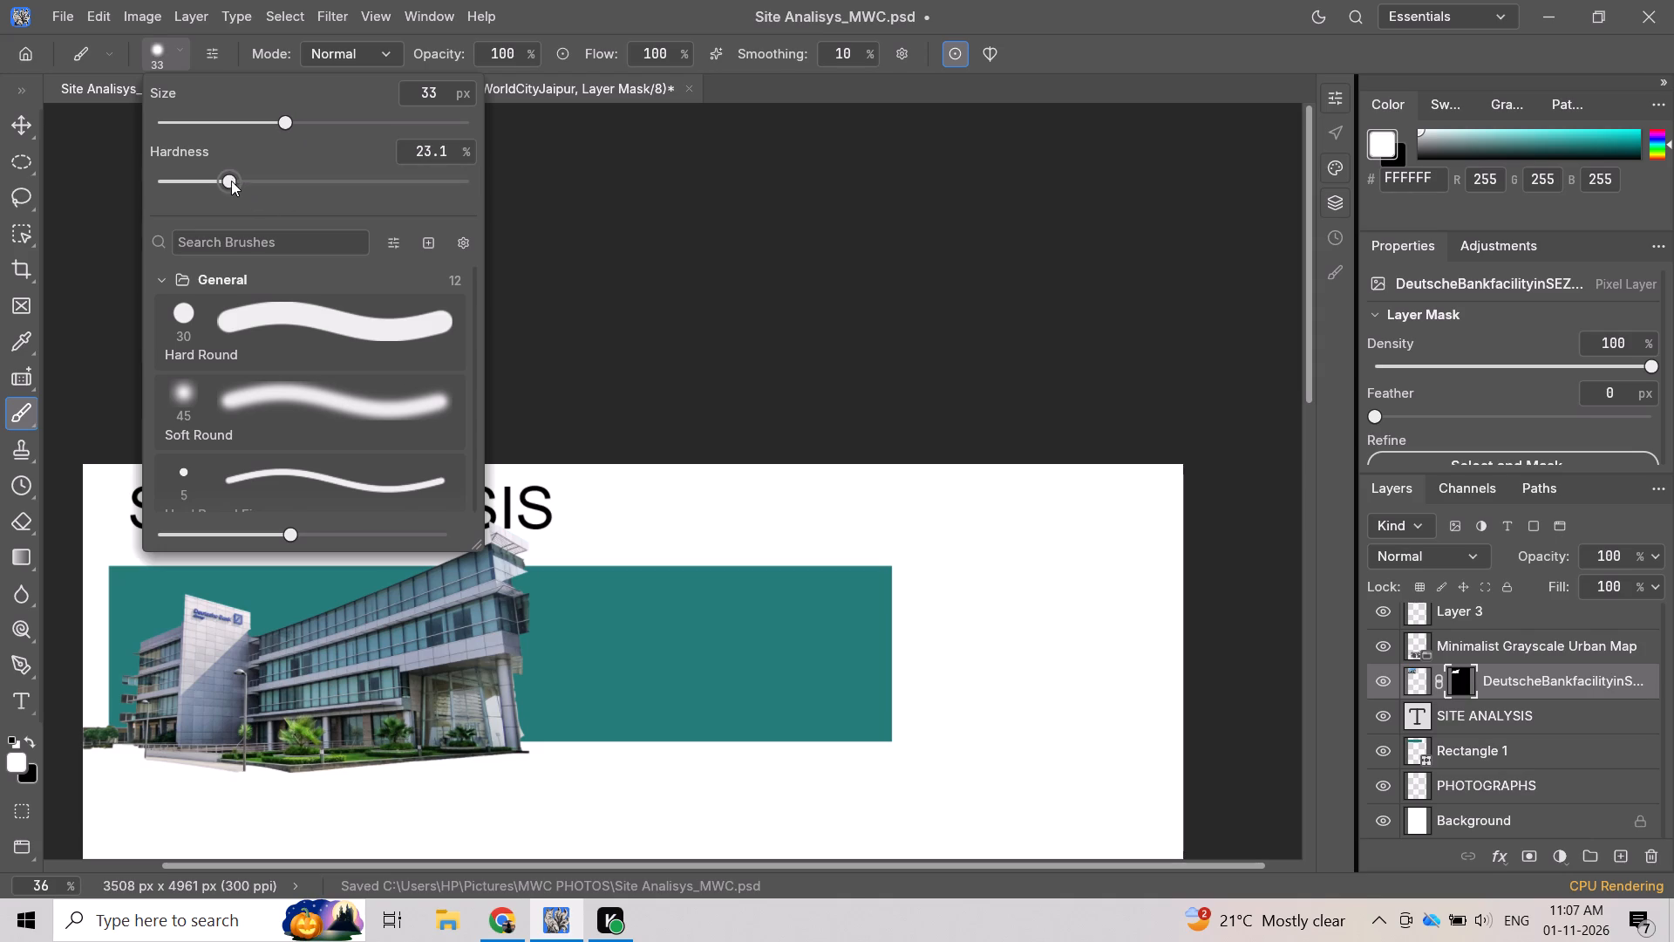
left_click(248, 180)
left_click(271, 182)
left_click(561, 222)
left_click_drag(525, 570, 528, 584)
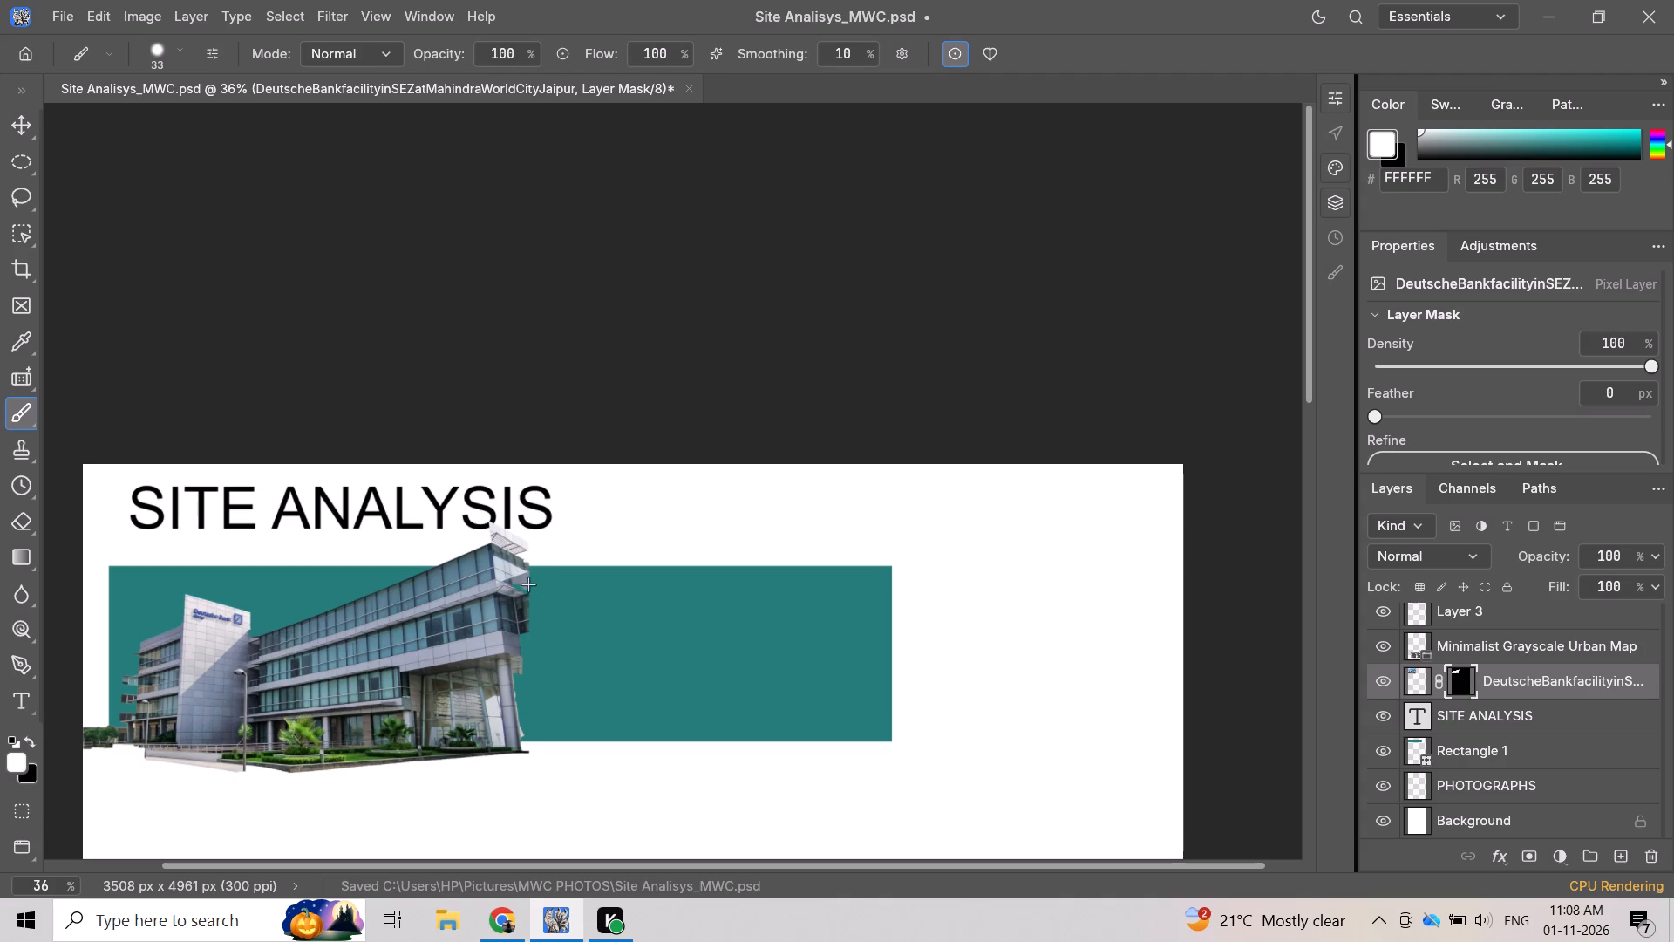
left_click_drag(528, 584, 480, 659)
left_click_drag(480, 659, 553, 727)
left_click_drag(553, 727, 540, 736)
left_click_drag(540, 736, 545, 750)
left_click_drag(545, 750, 575, 694)
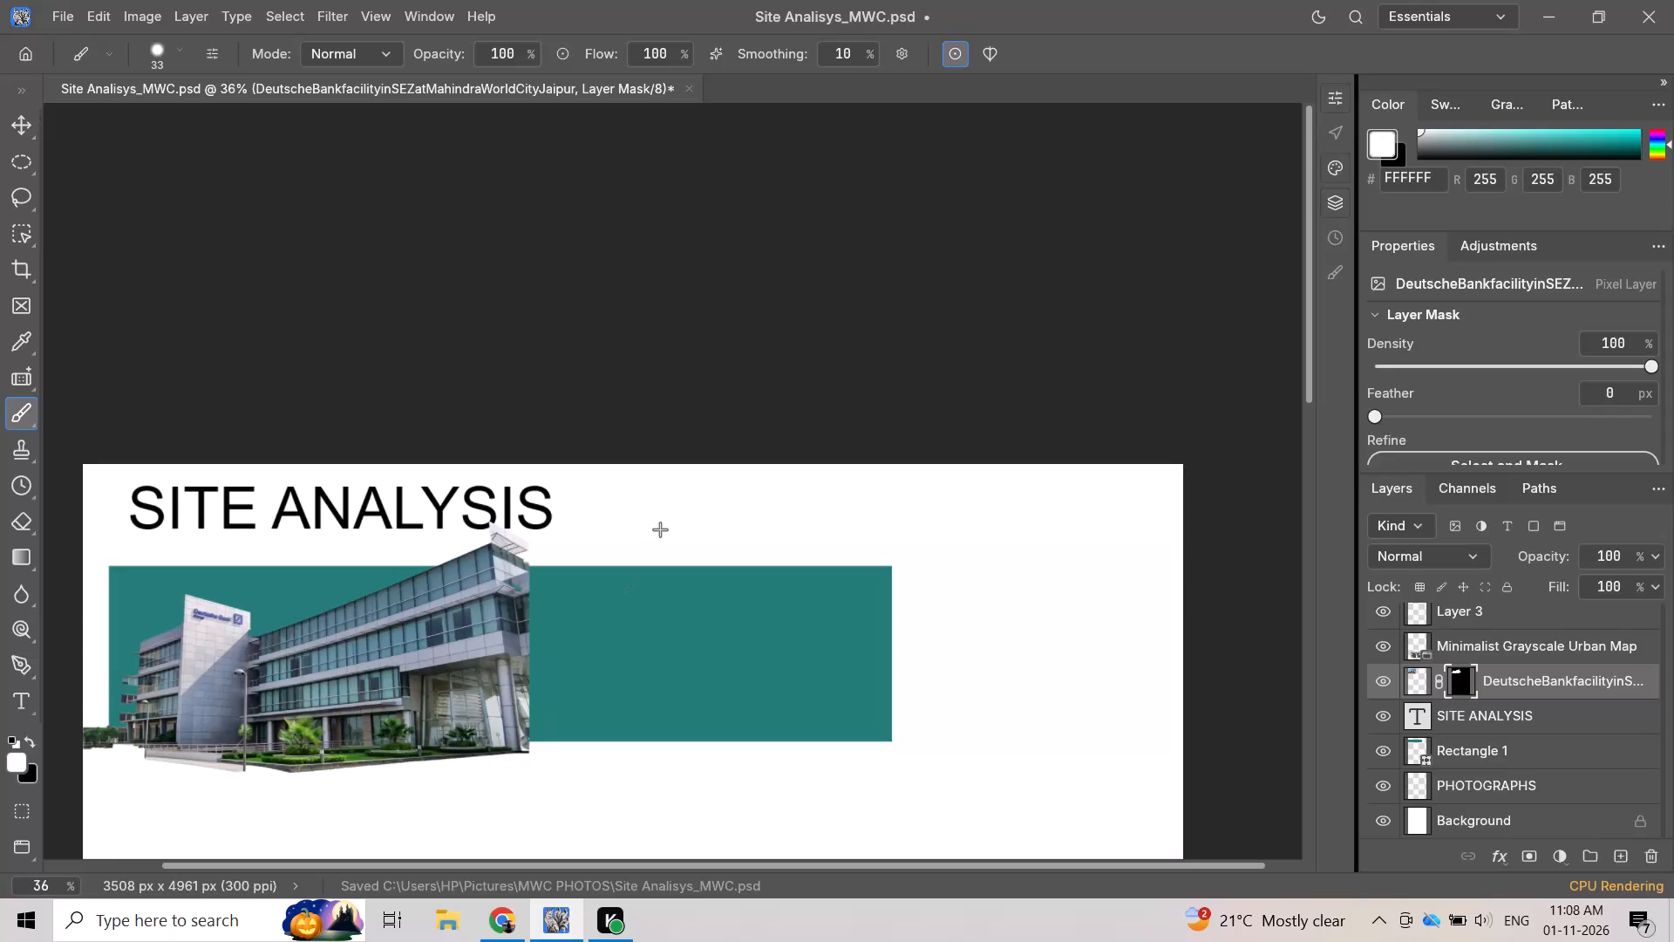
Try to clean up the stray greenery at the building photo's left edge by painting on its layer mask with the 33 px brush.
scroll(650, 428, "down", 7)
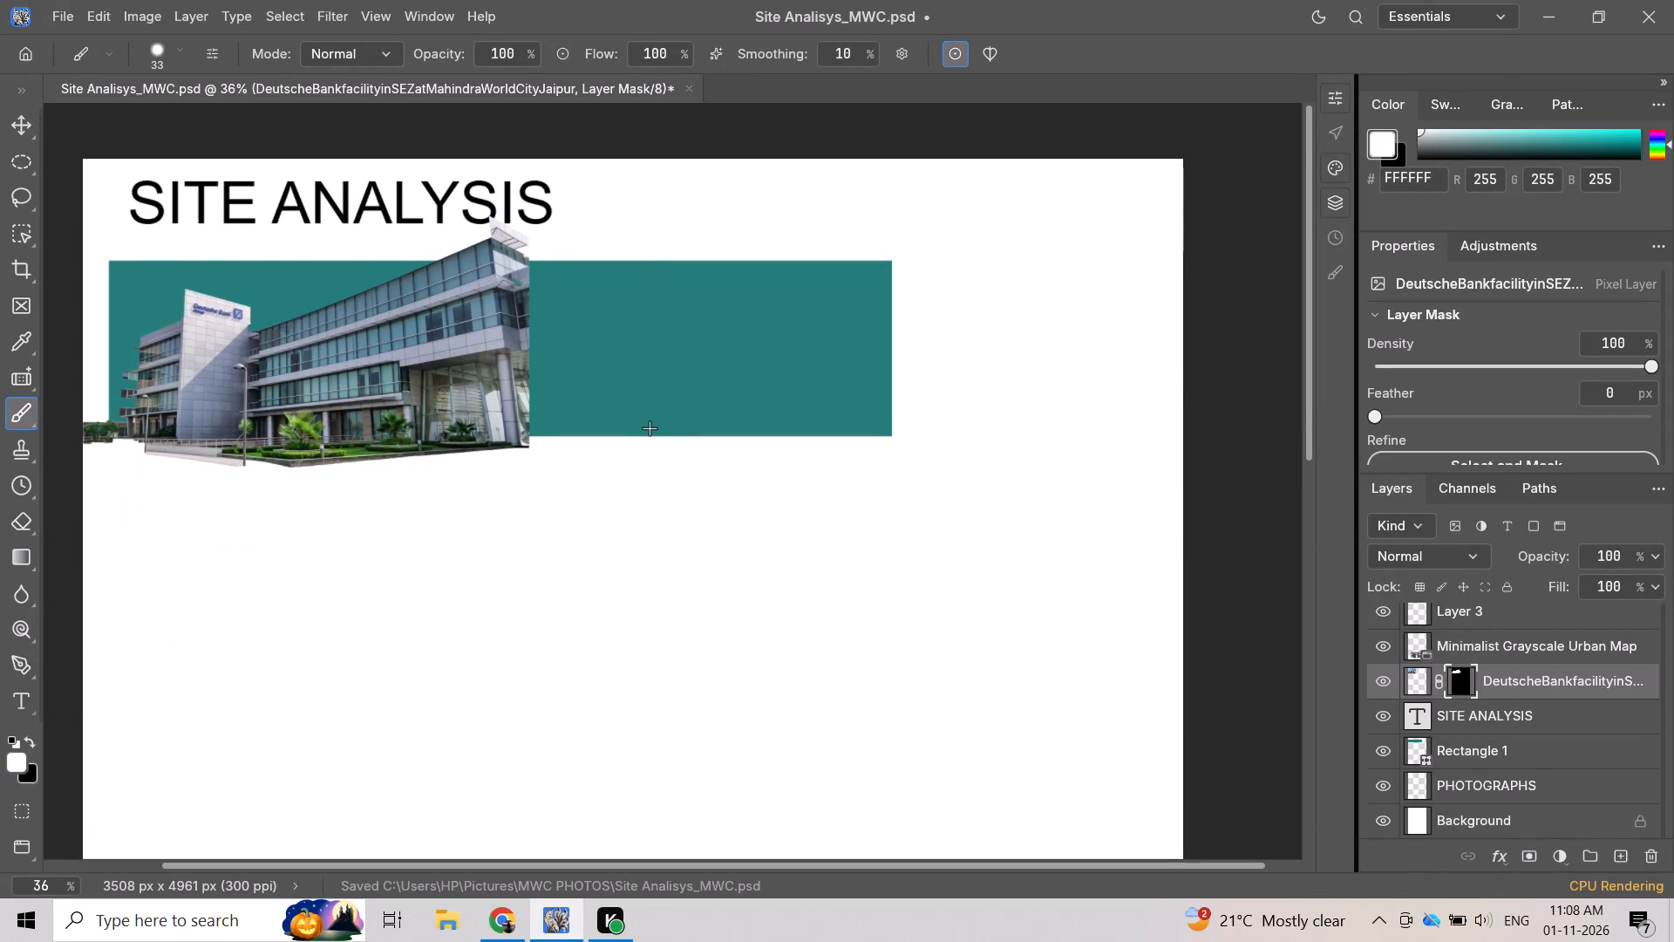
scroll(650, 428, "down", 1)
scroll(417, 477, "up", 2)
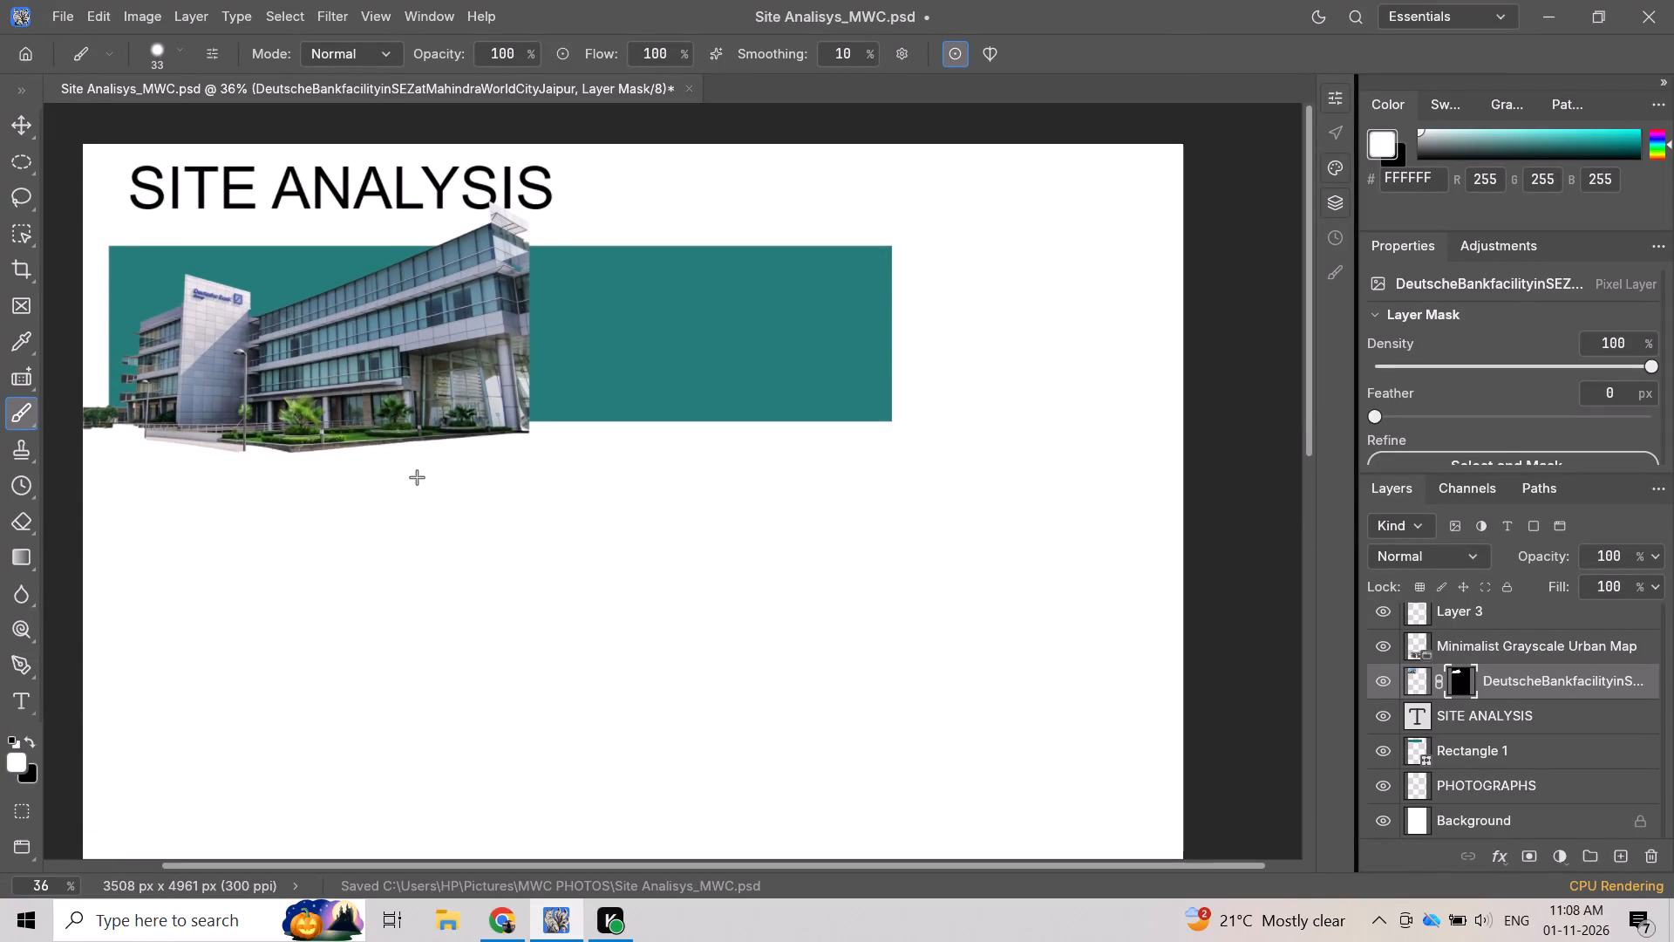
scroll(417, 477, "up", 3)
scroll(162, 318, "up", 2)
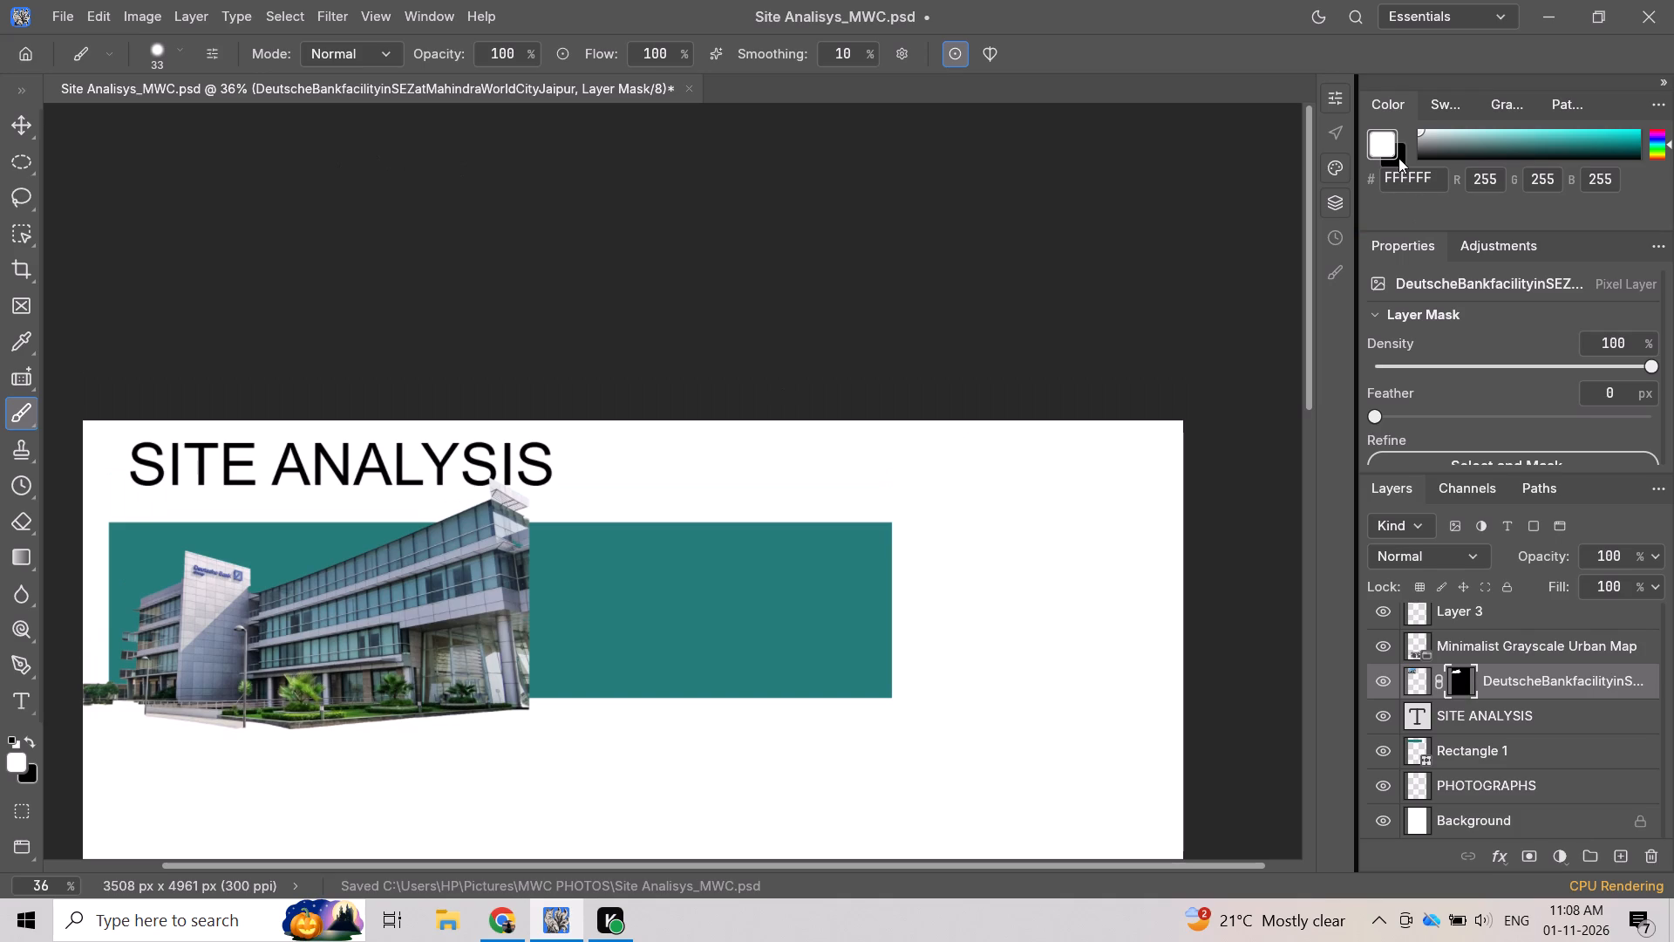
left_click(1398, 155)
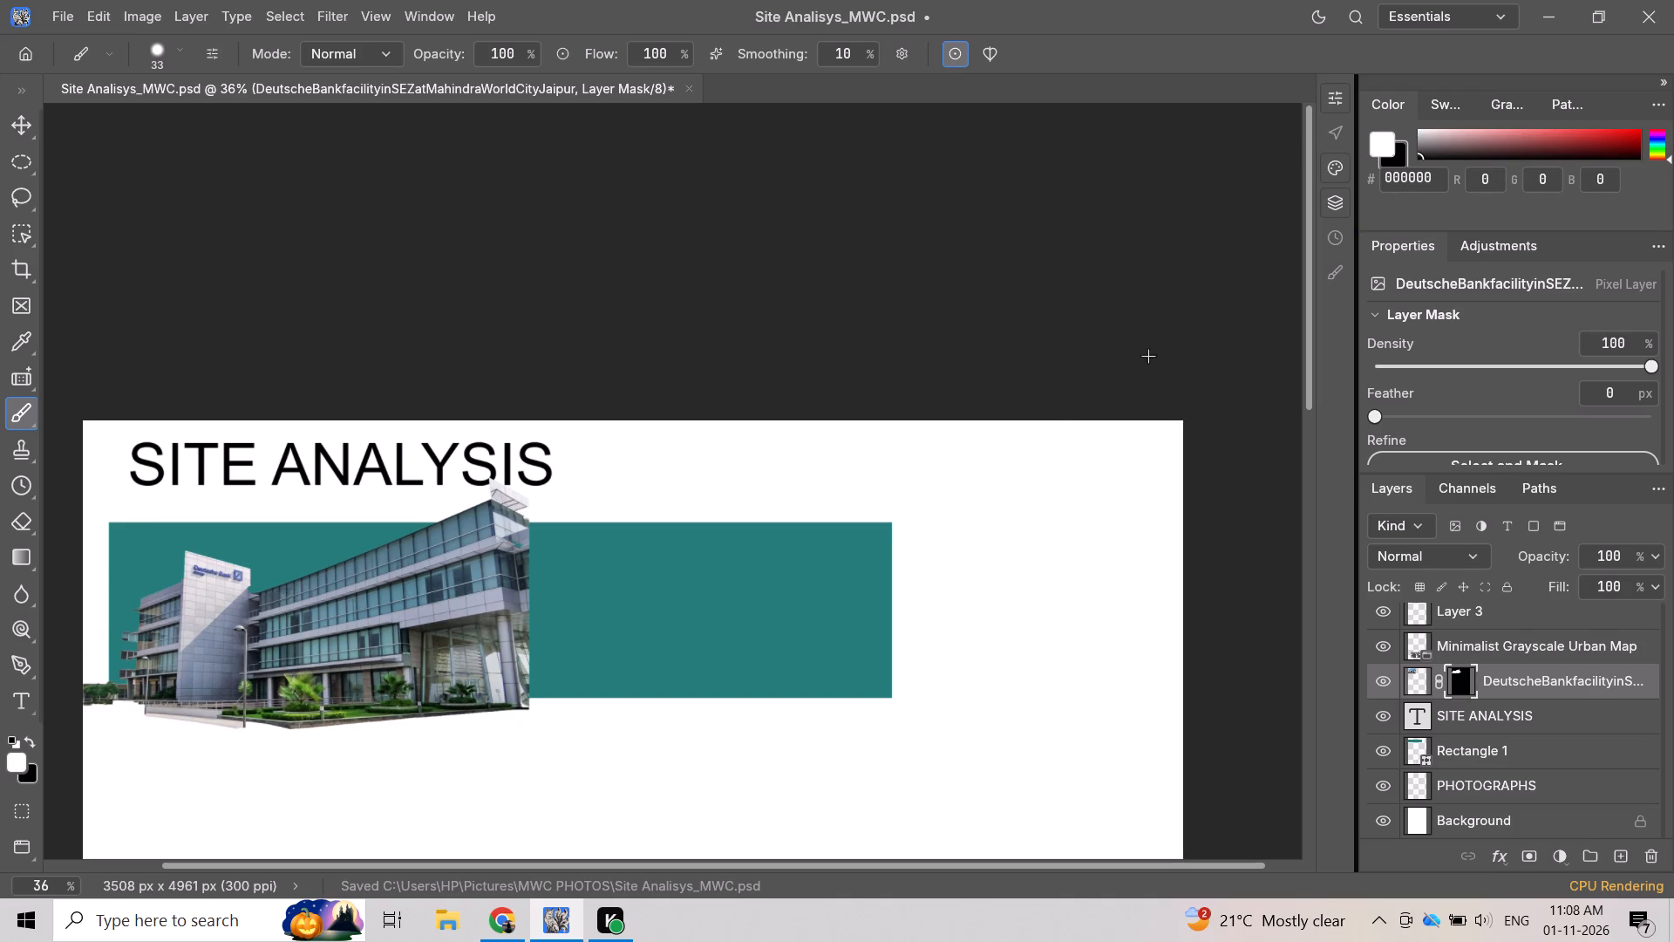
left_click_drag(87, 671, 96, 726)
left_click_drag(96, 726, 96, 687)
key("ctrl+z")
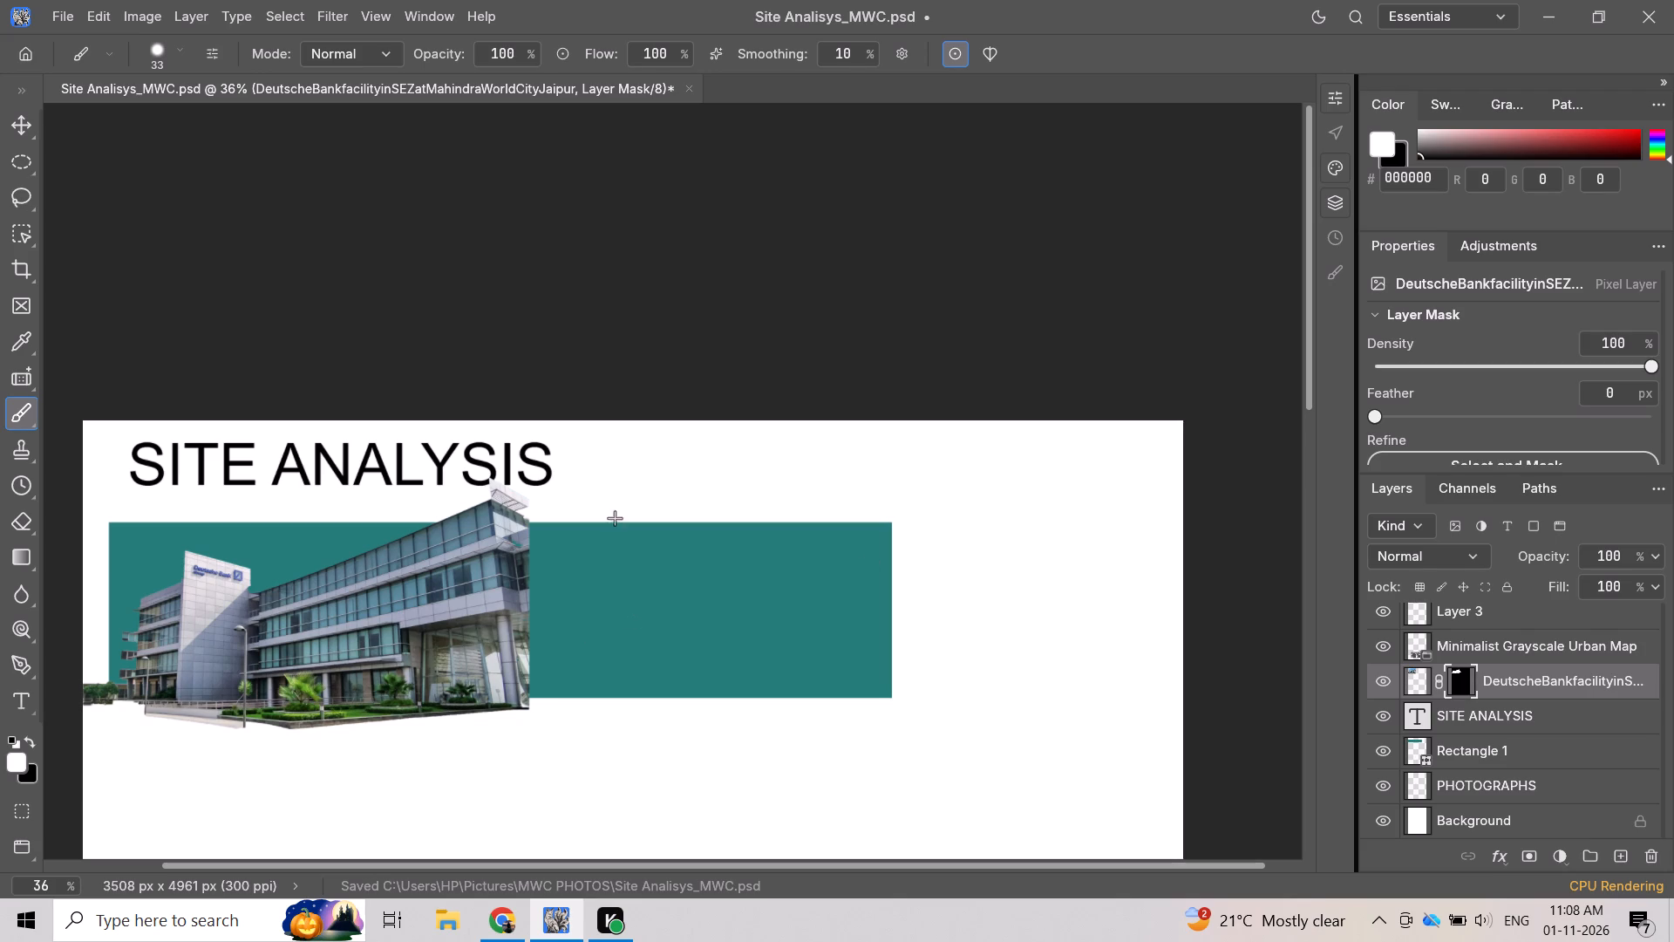
Paint teal over the stray greenery at the building photo's left edge, directly on the photo layer's pixels instead of its mask.
left_click(1405, 685)
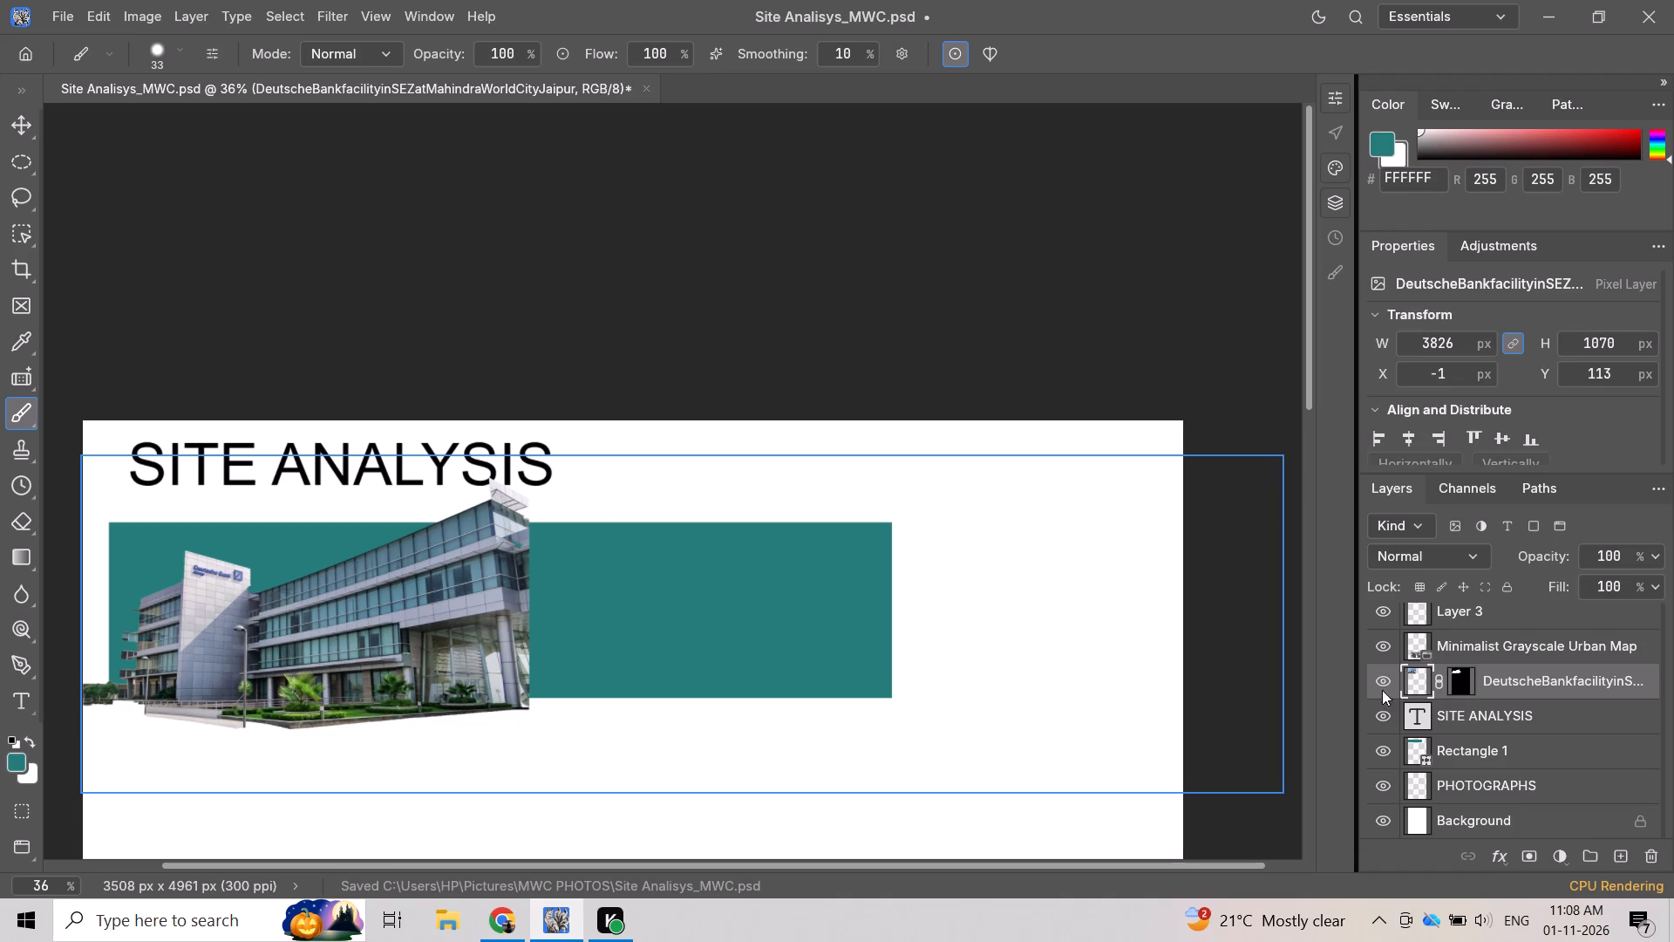
left_click_drag(81, 673, 104, 723)
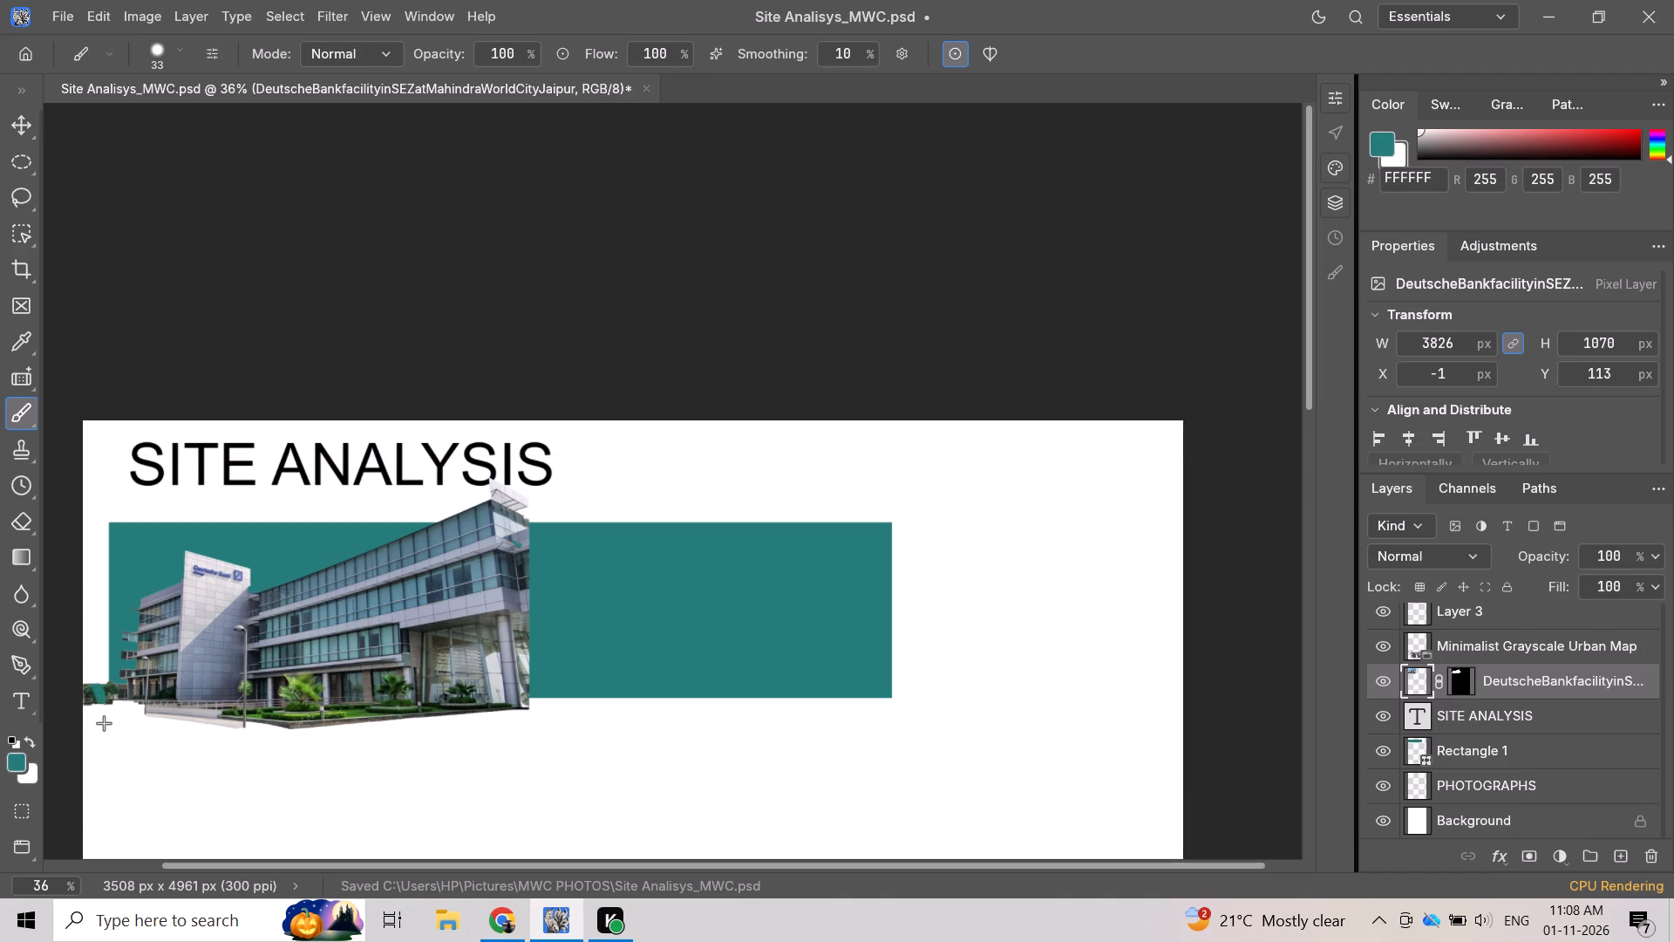
left_click_drag(104, 723, 104, 695)
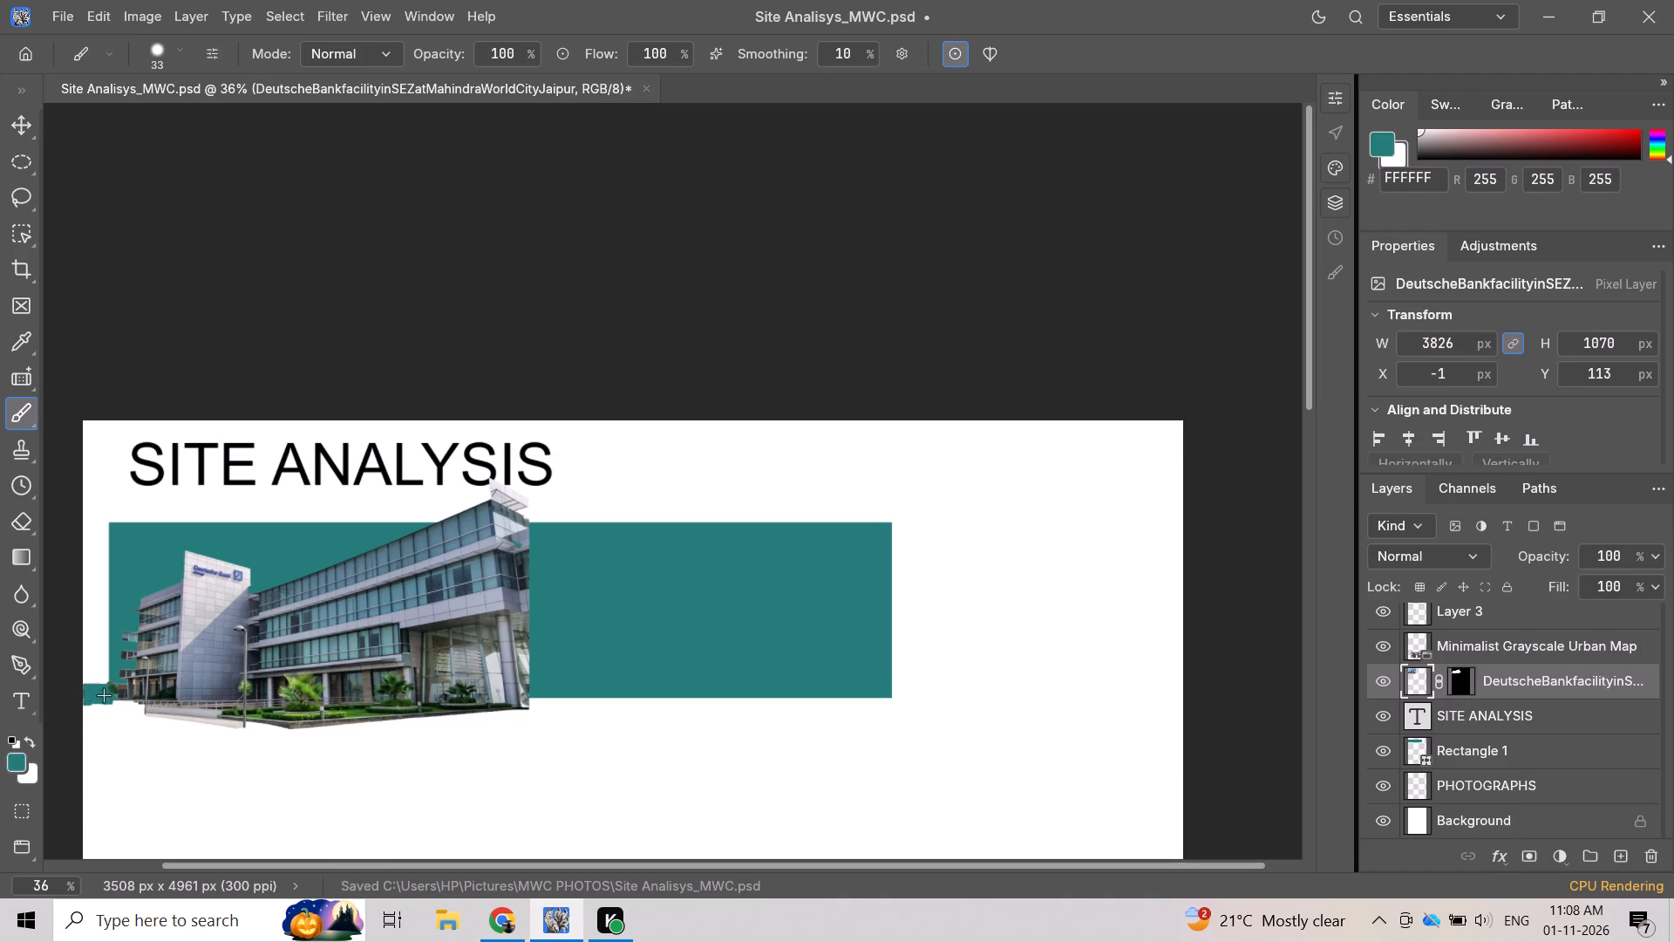
left_click_drag(104, 695, 92, 693)
left_click(92, 693)
scroll(102, 689, "down", 2)
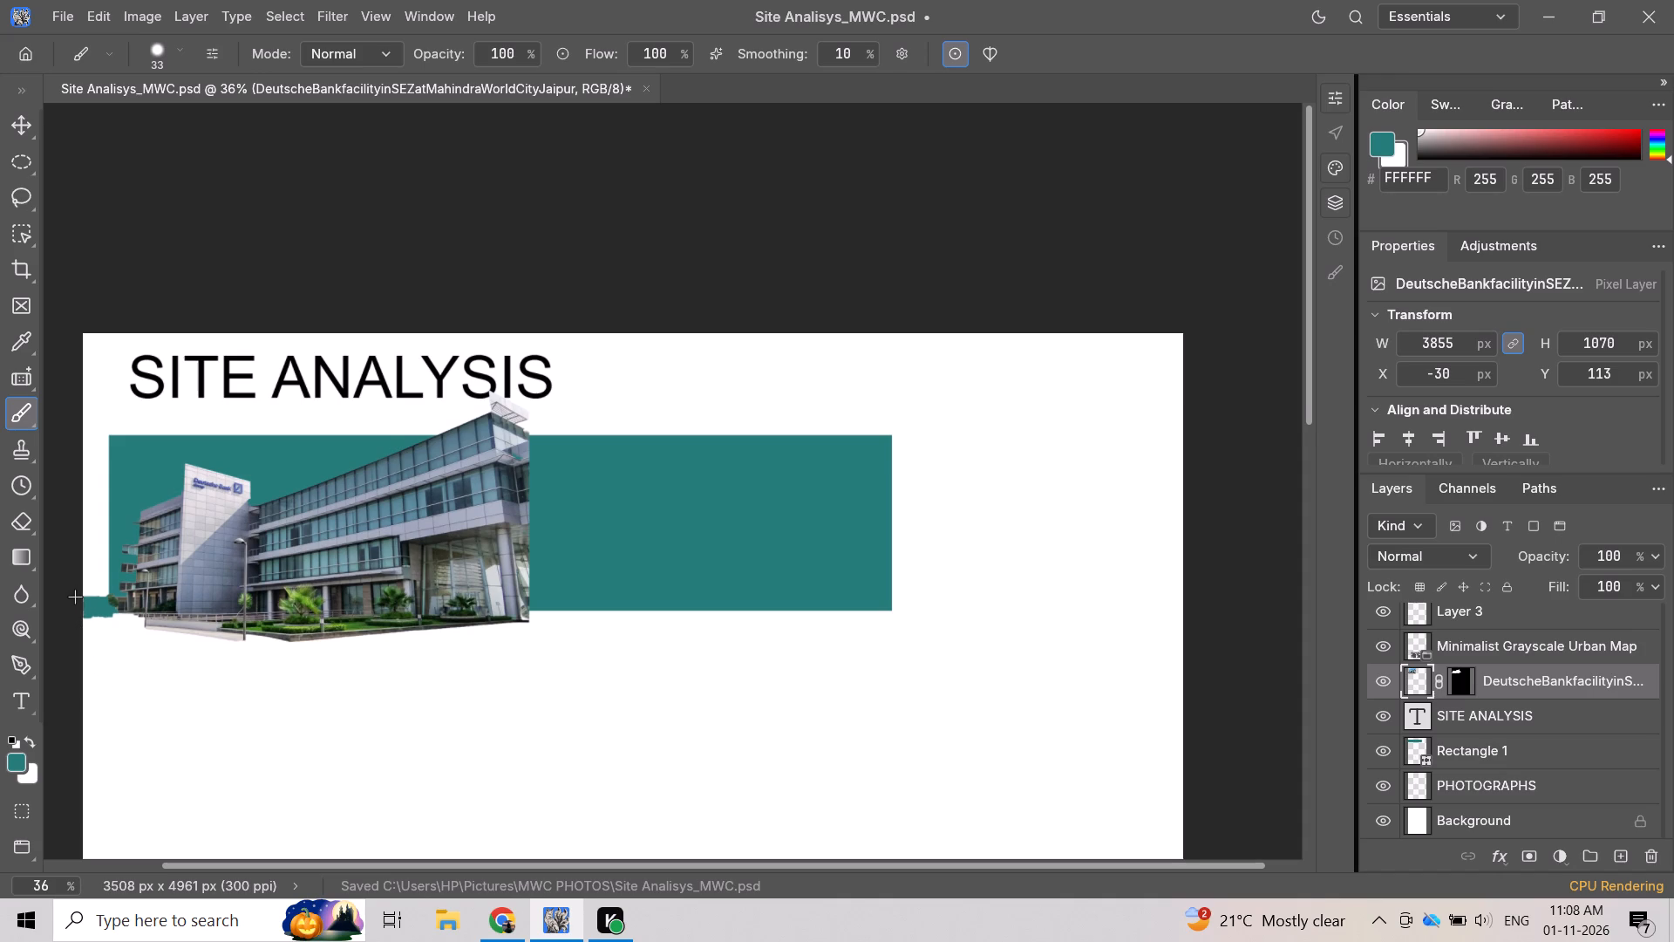
scroll(75, 597, "down", 1)
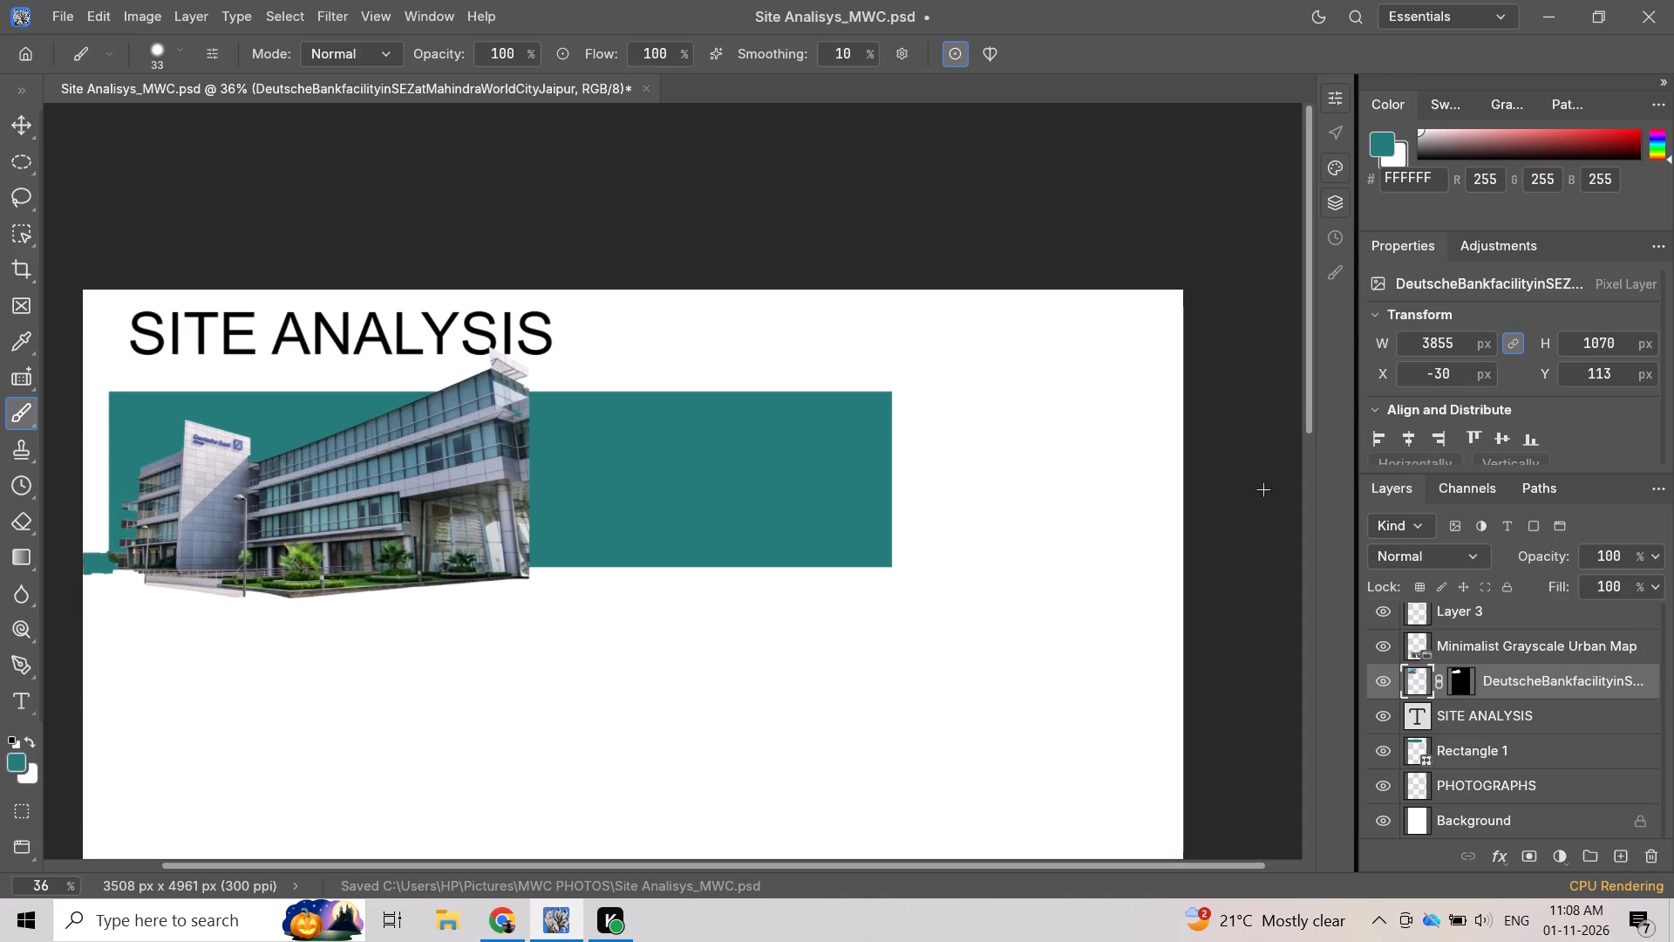
left_click(629, 454)
Switch to the Move tool and select the Deutsche Bank building photo on the sheet.
scroll(1551, 712, "up", 3)
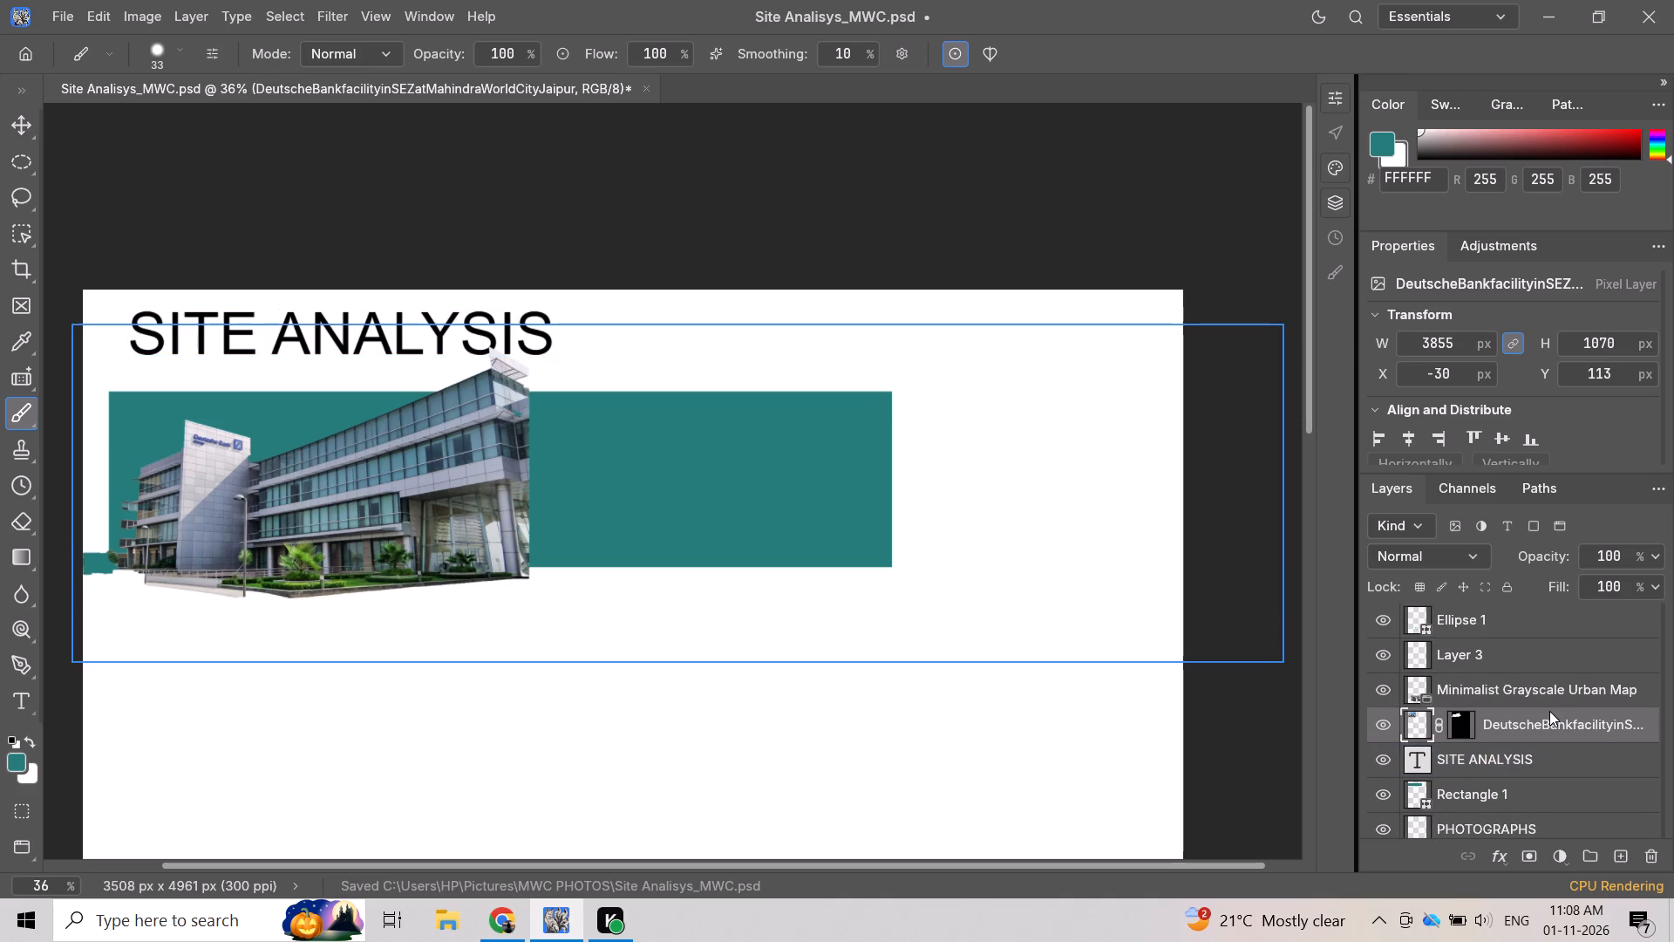
scroll(1549, 711, "up", 1)
scroll(1549, 711, "down", 4)
scroll(1555, 700, "up", 1)
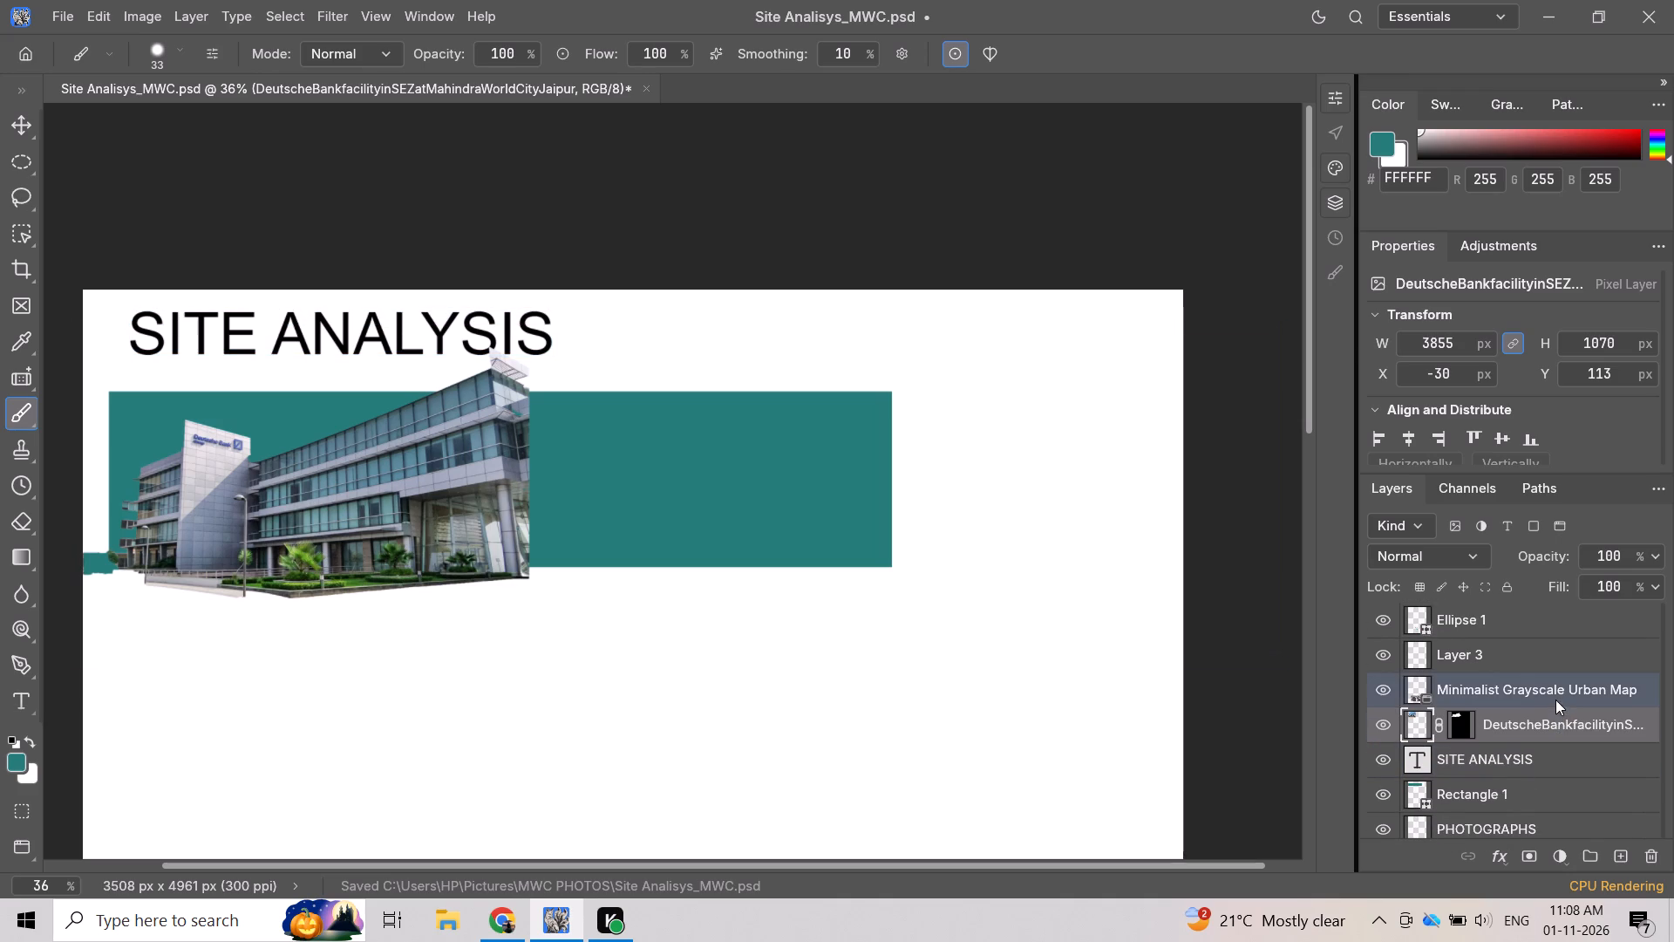
left_click(1553, 728)
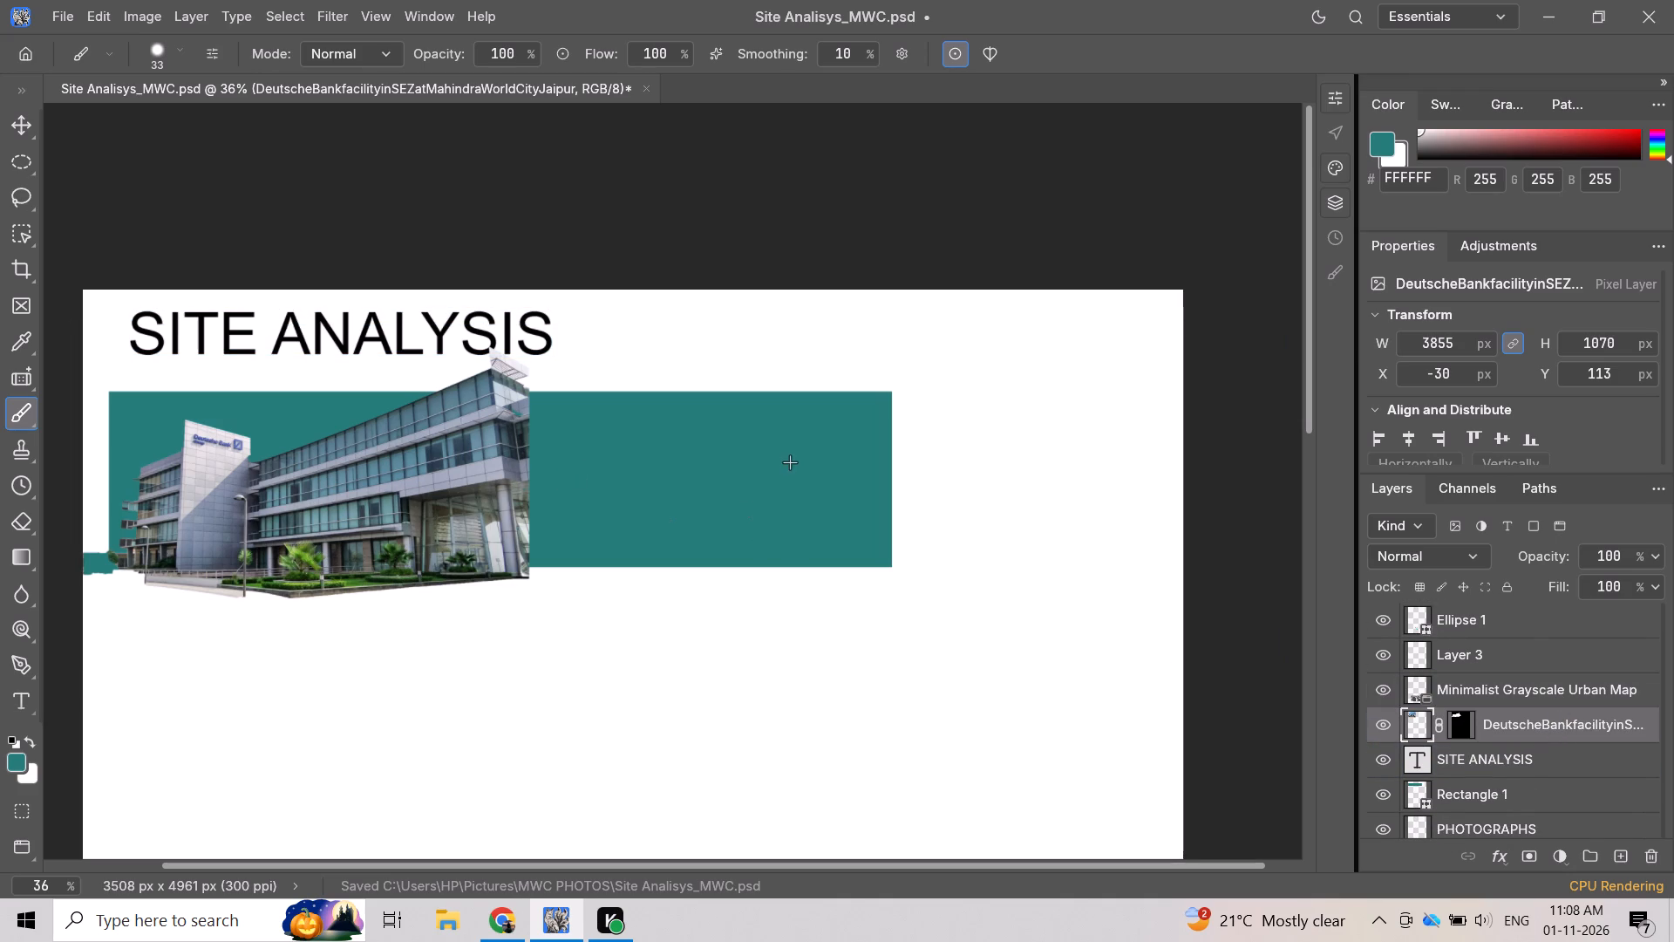
left_click(23, 129)
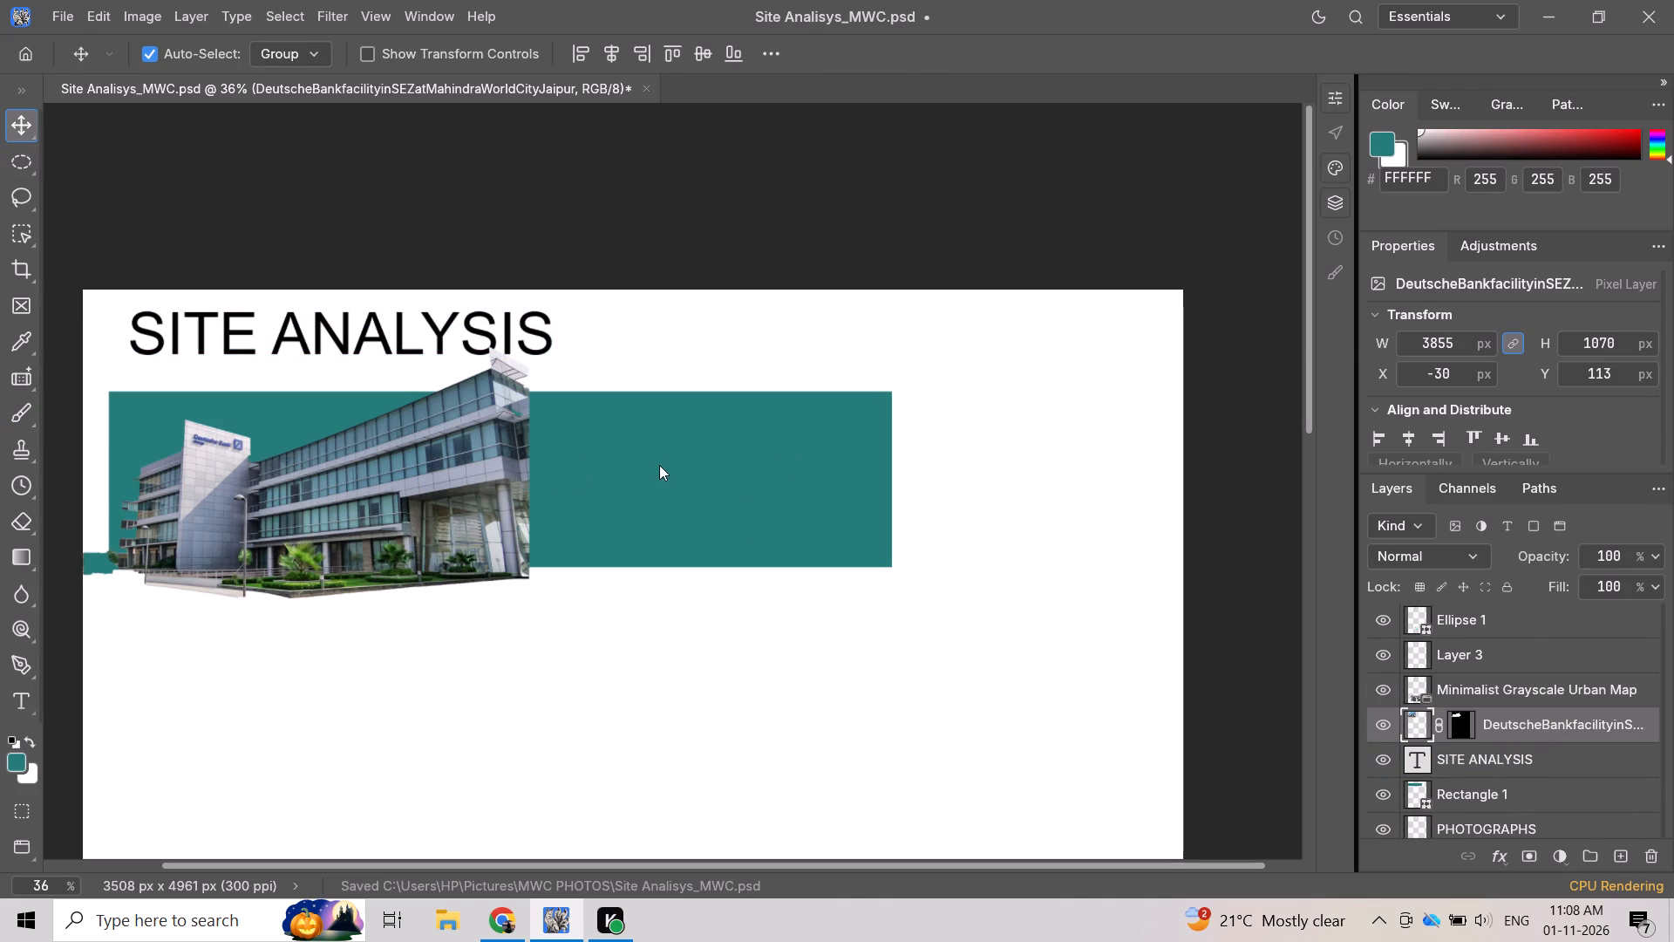
left_click(659, 465)
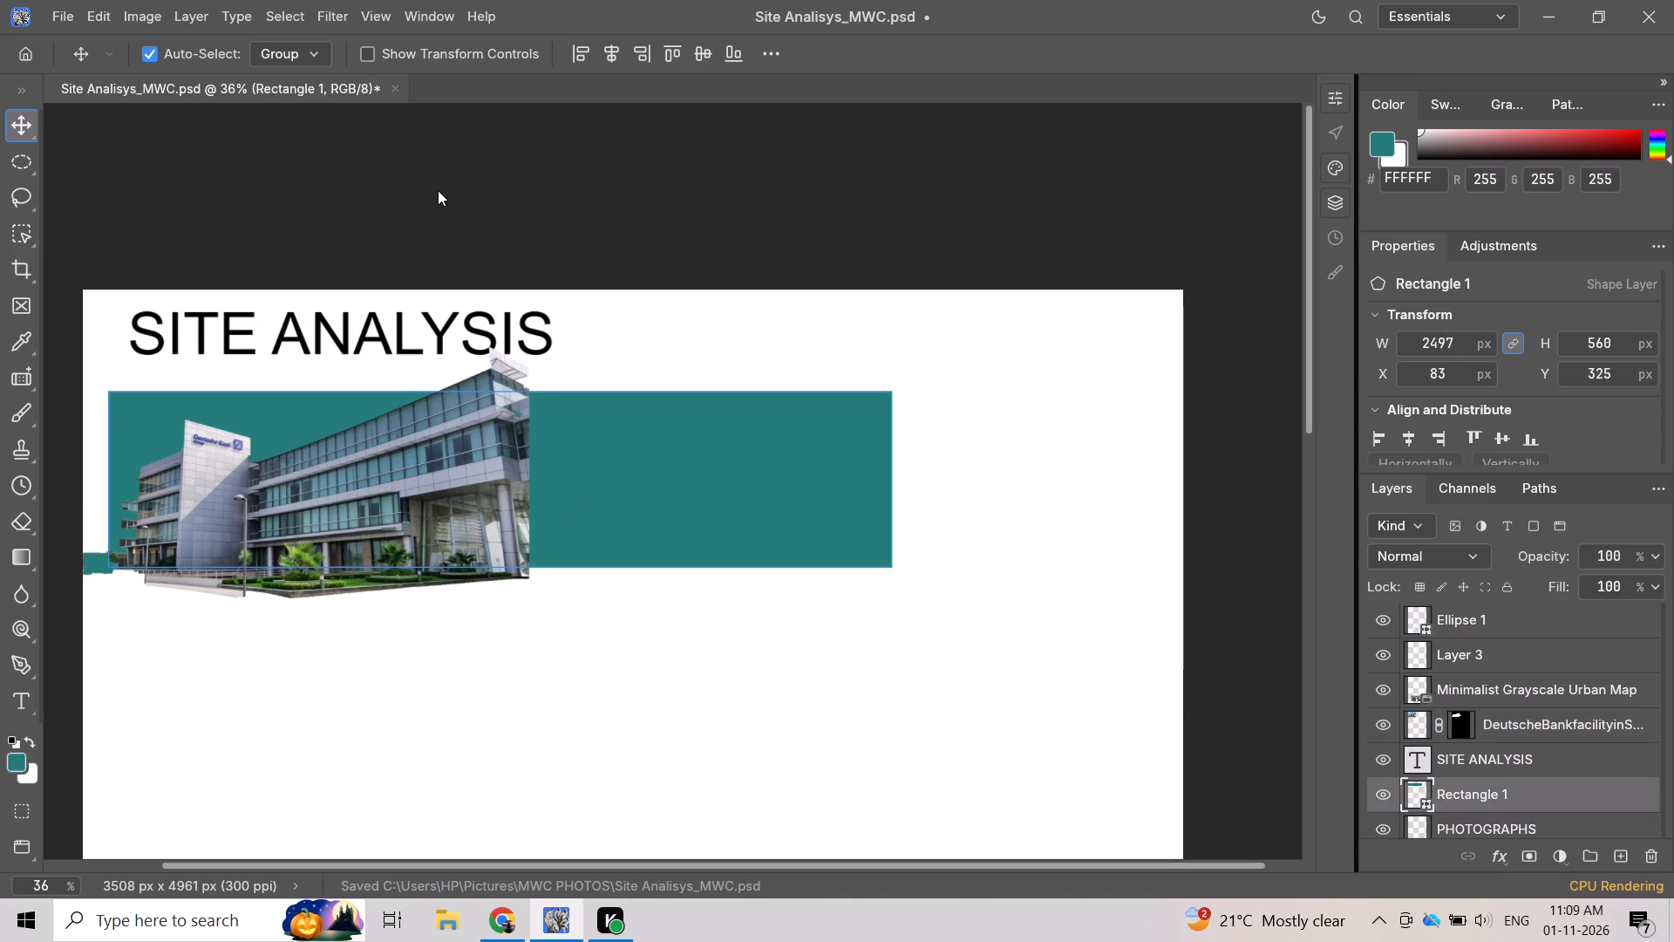
left_click(461, 505)
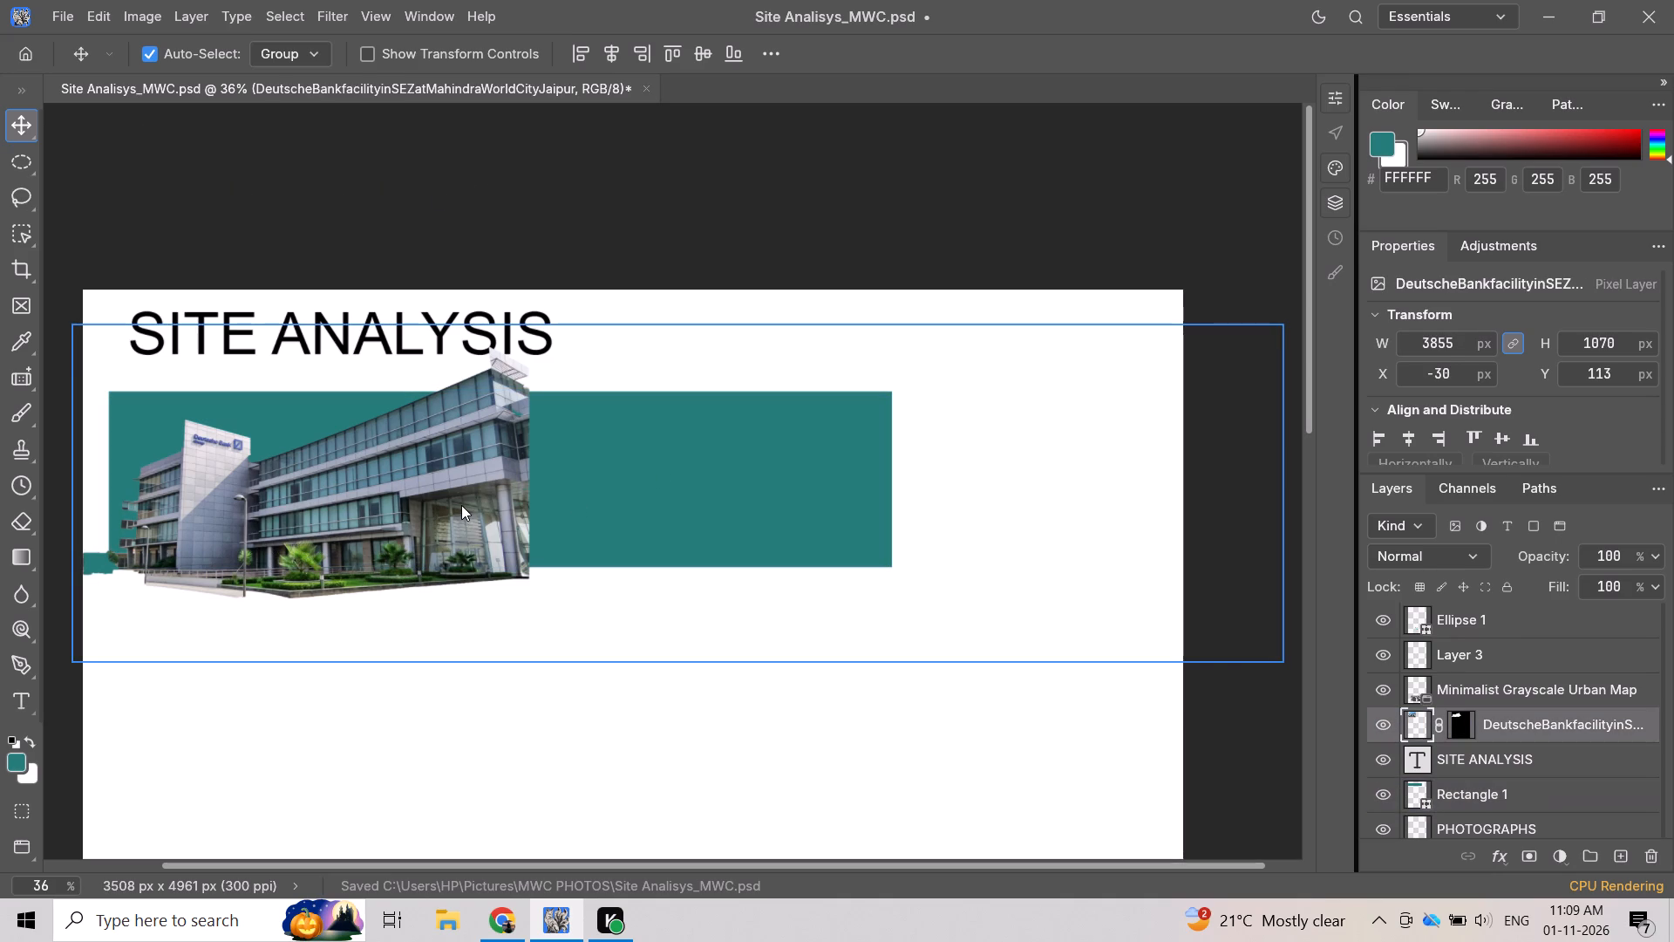
left_click(512, 714)
left_click(448, 547)
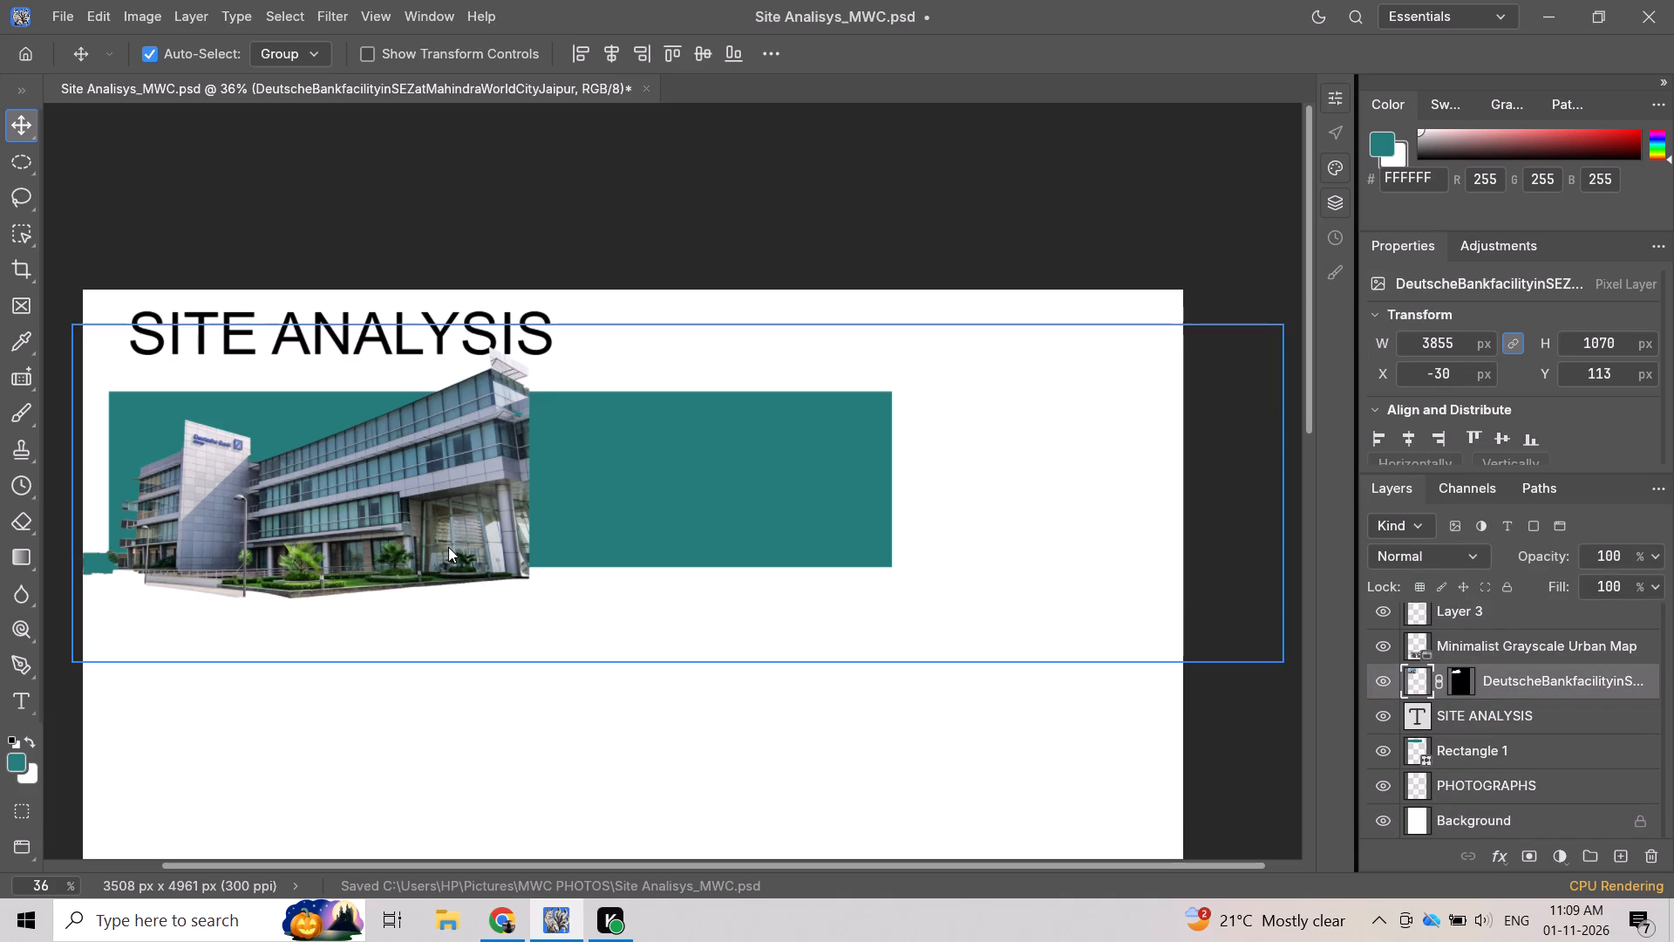
Check the teal banner rectangle and the building photo in the layer stack against the sheet, ending on the photo layer.
scroll(743, 536, "down", 2)
scroll(743, 536, "up", 1)
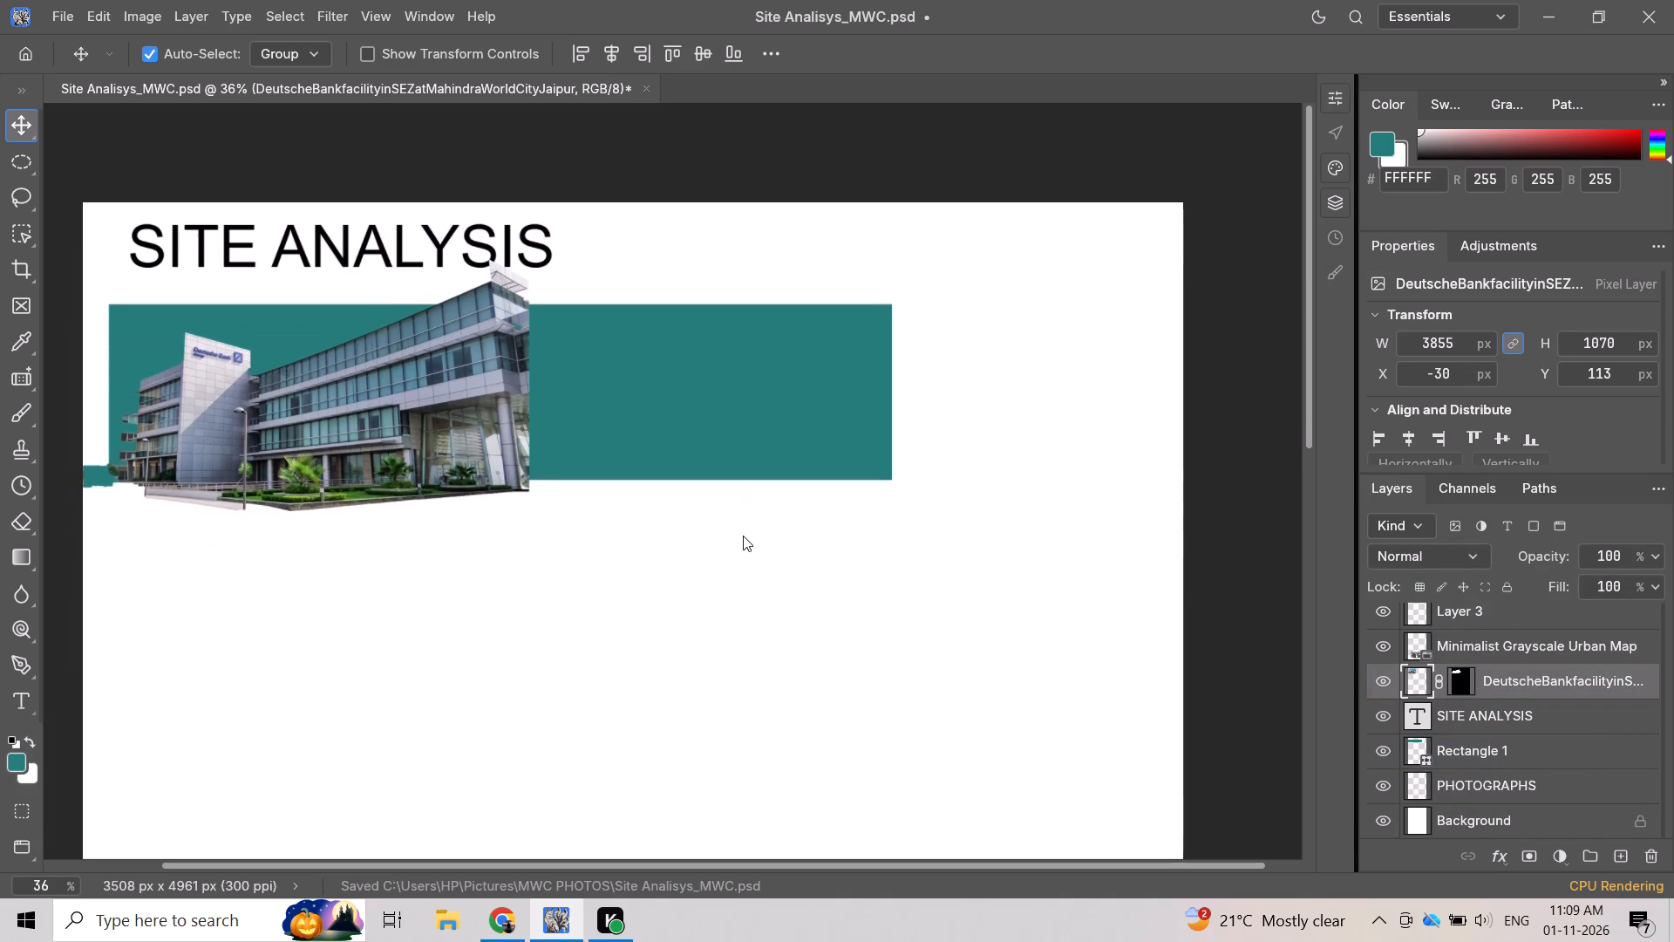
scroll(743, 536, "up", 1)
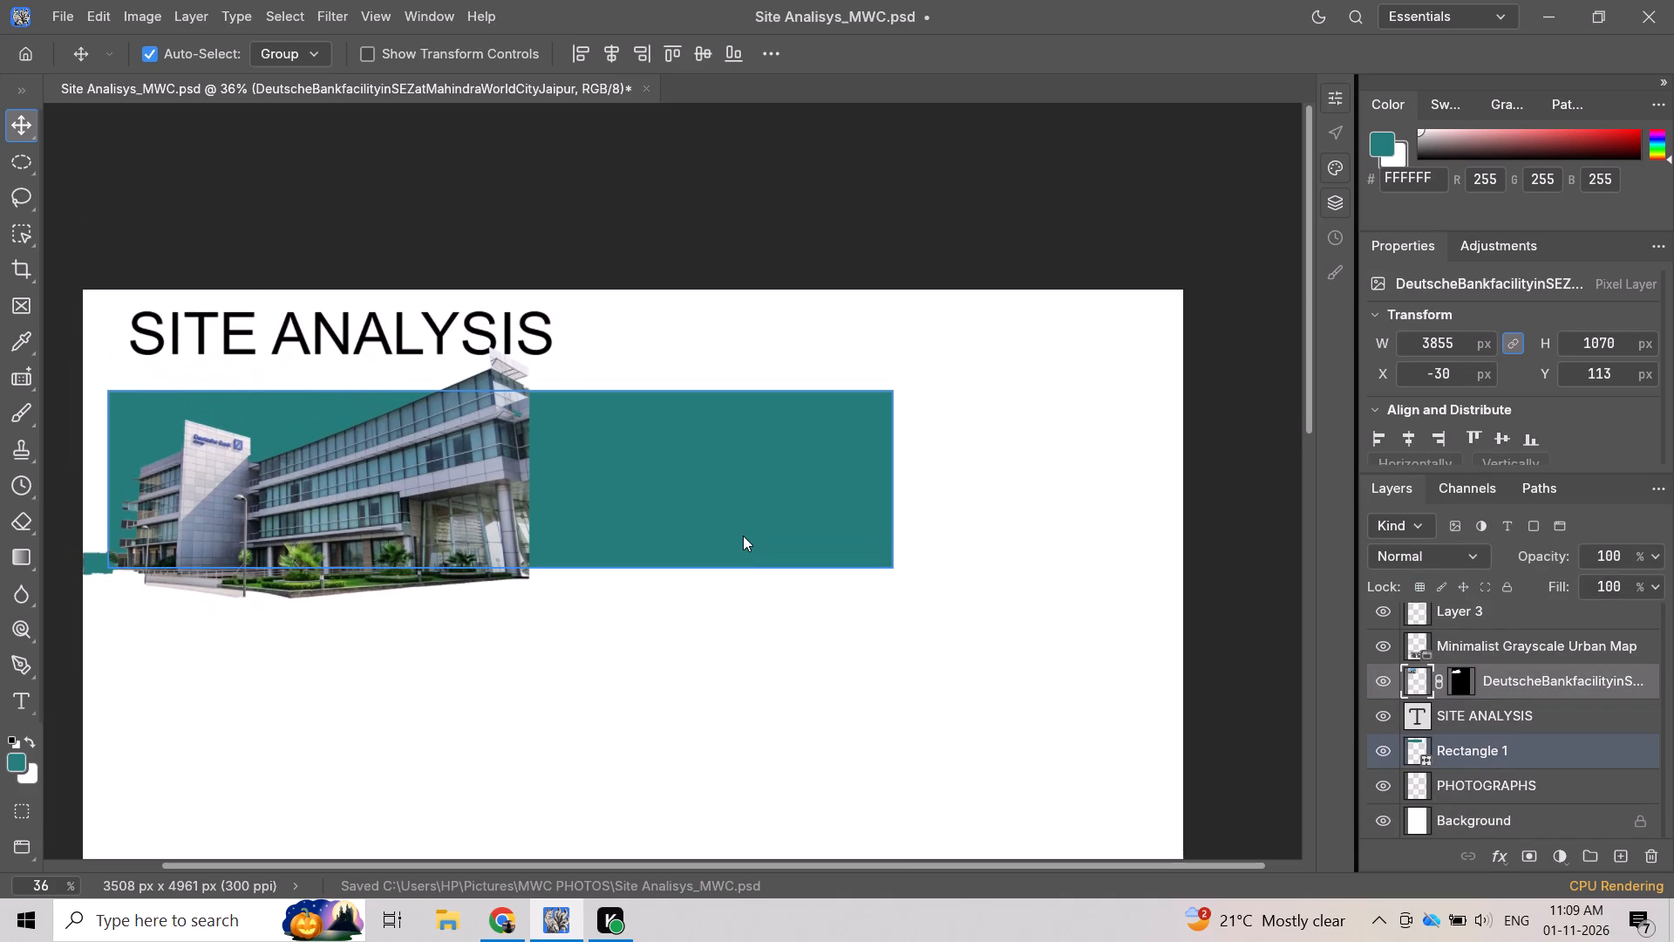
scroll(1514, 696, "down", 1)
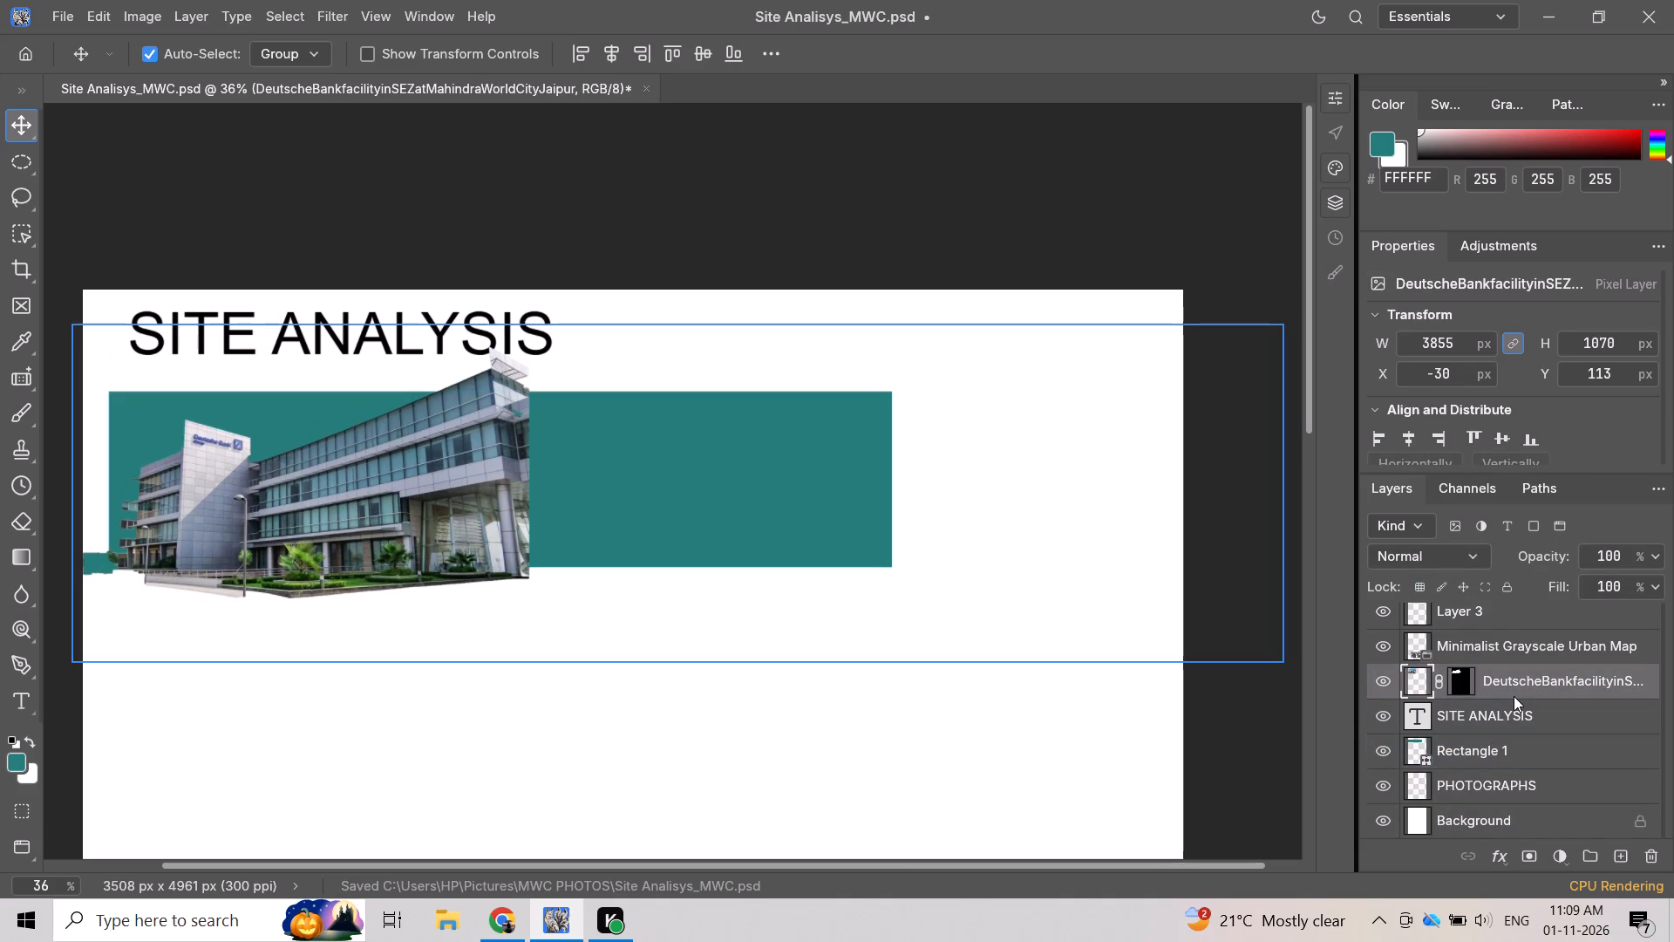
left_click(1501, 754)
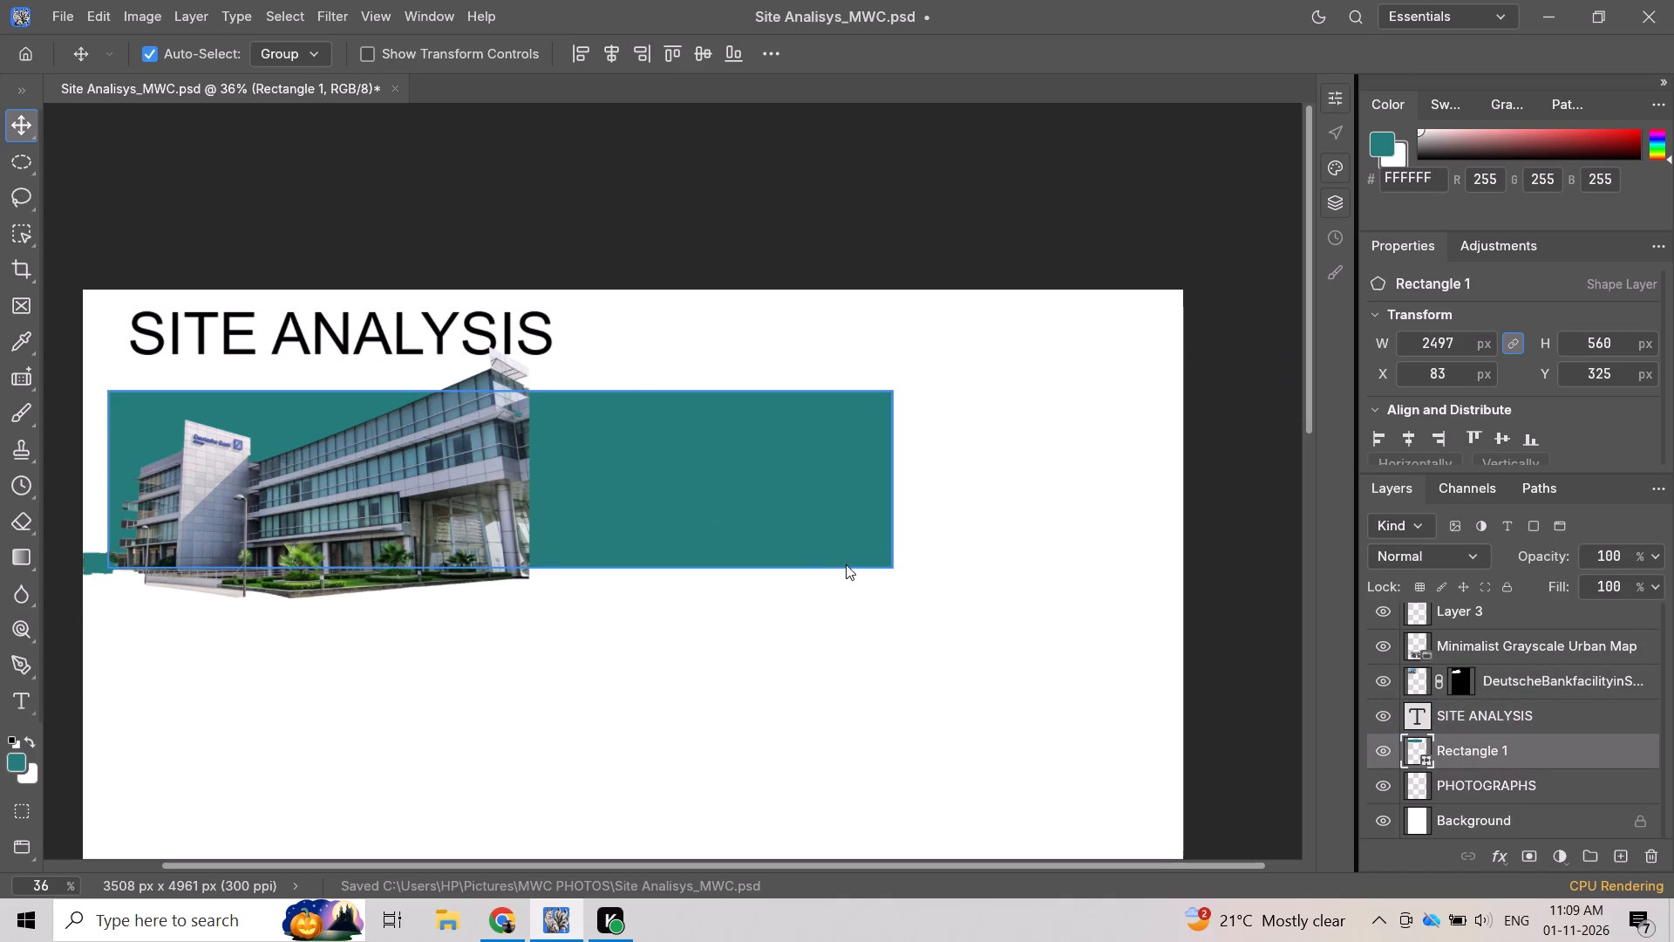
left_click(1506, 711)
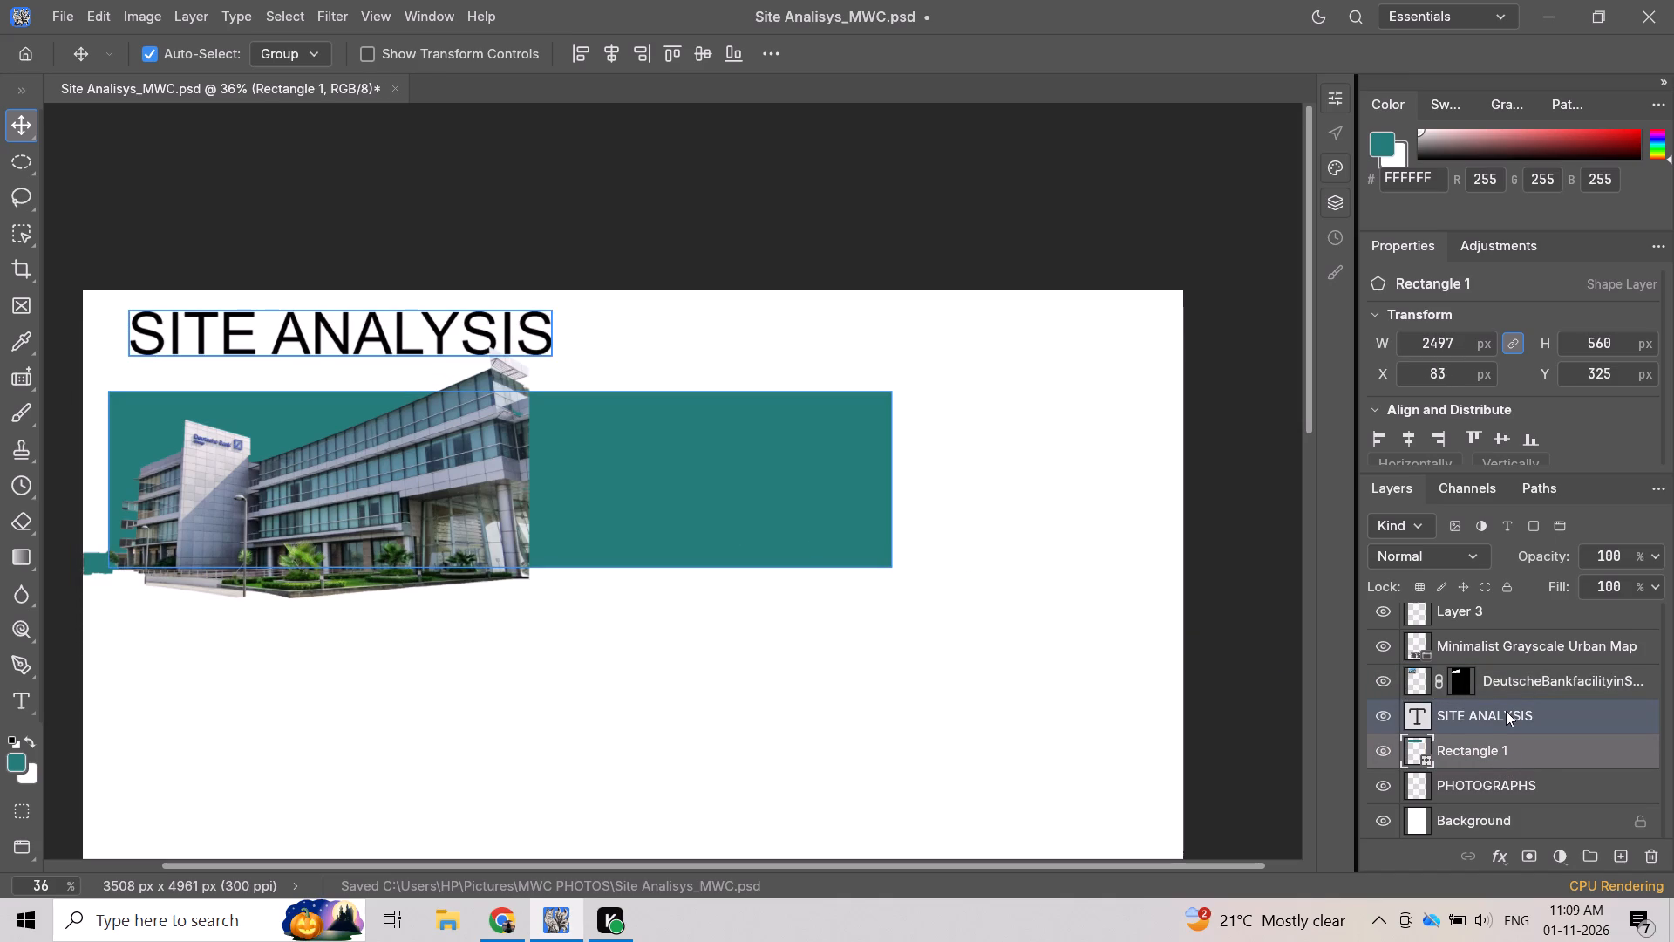
left_click(1543, 672)
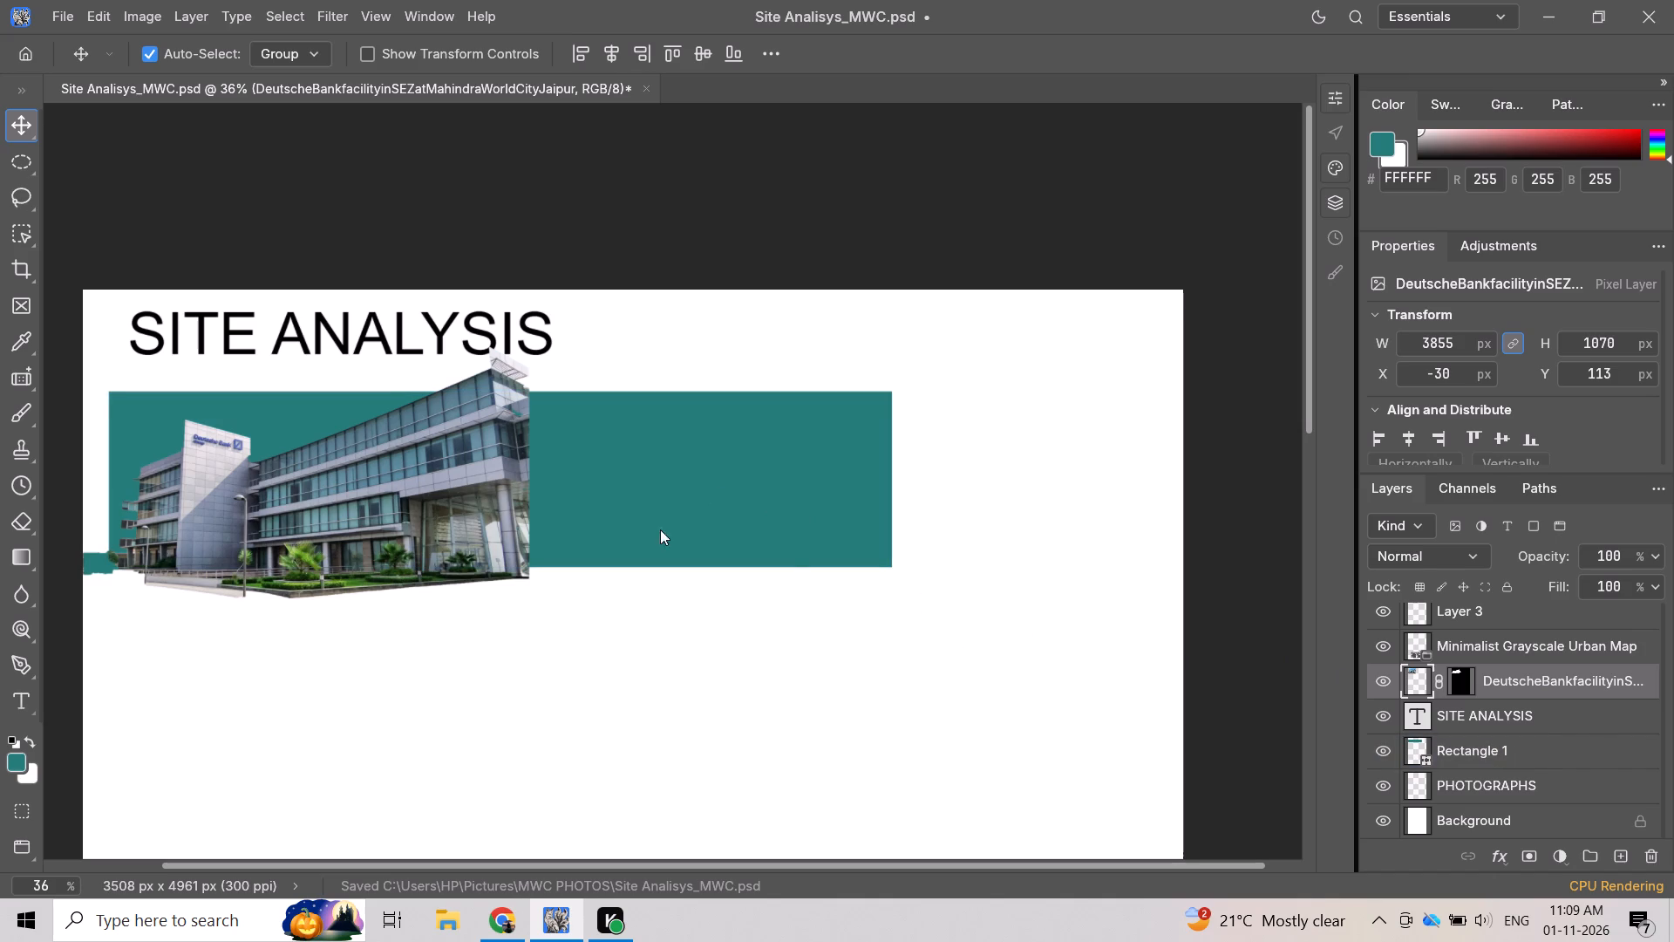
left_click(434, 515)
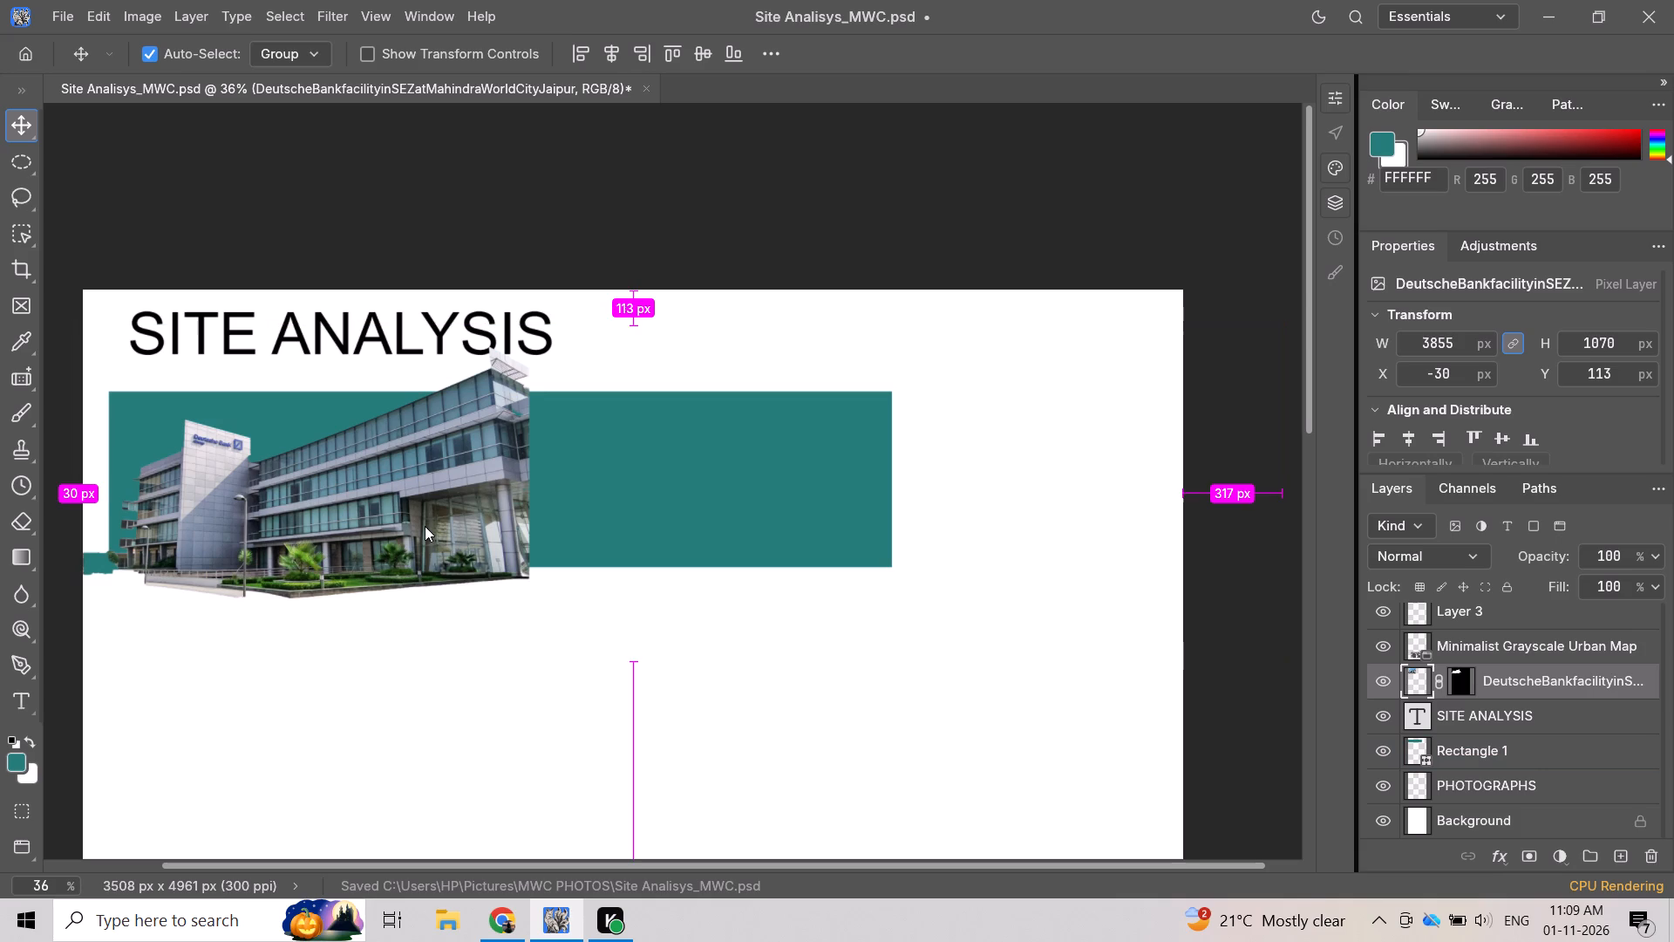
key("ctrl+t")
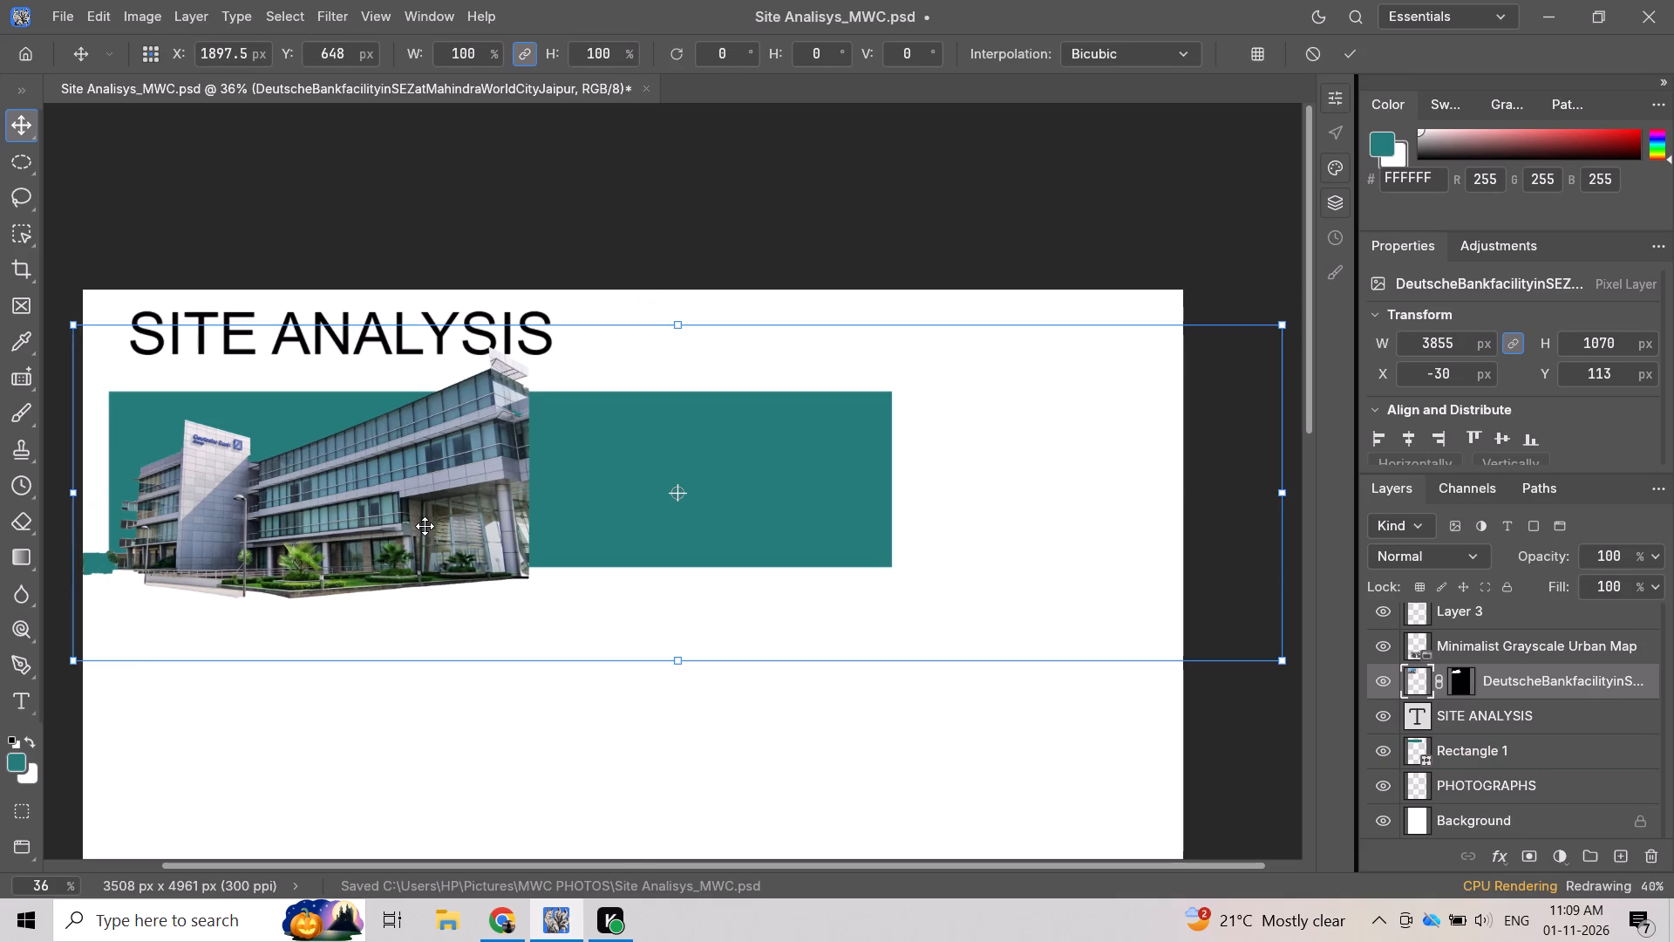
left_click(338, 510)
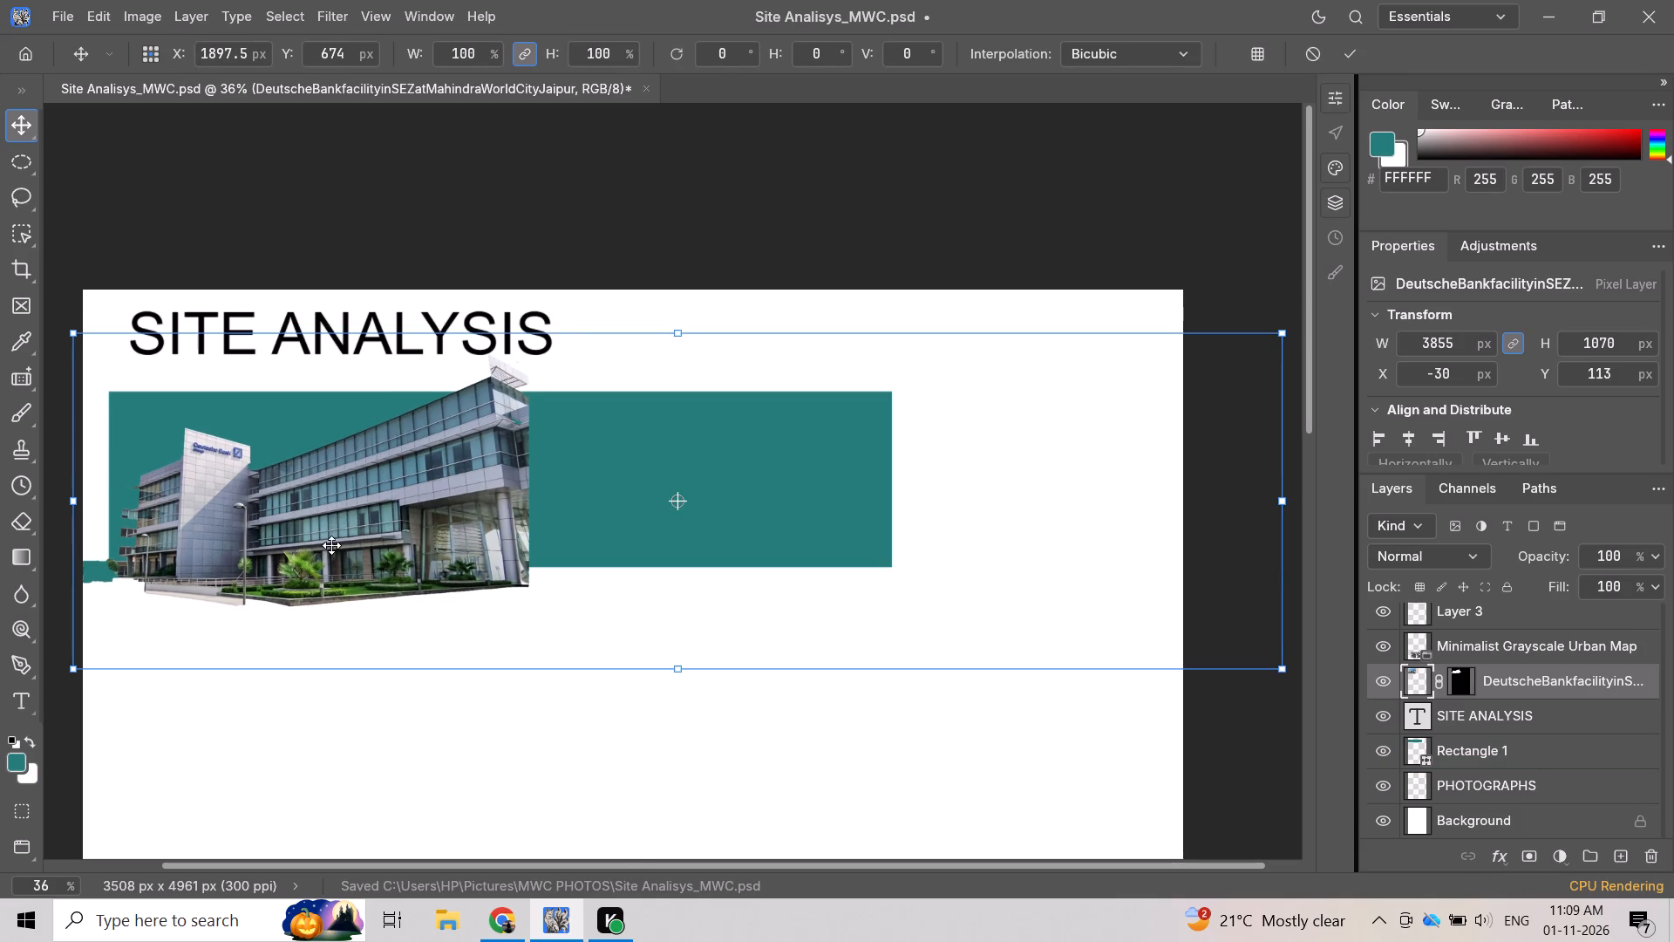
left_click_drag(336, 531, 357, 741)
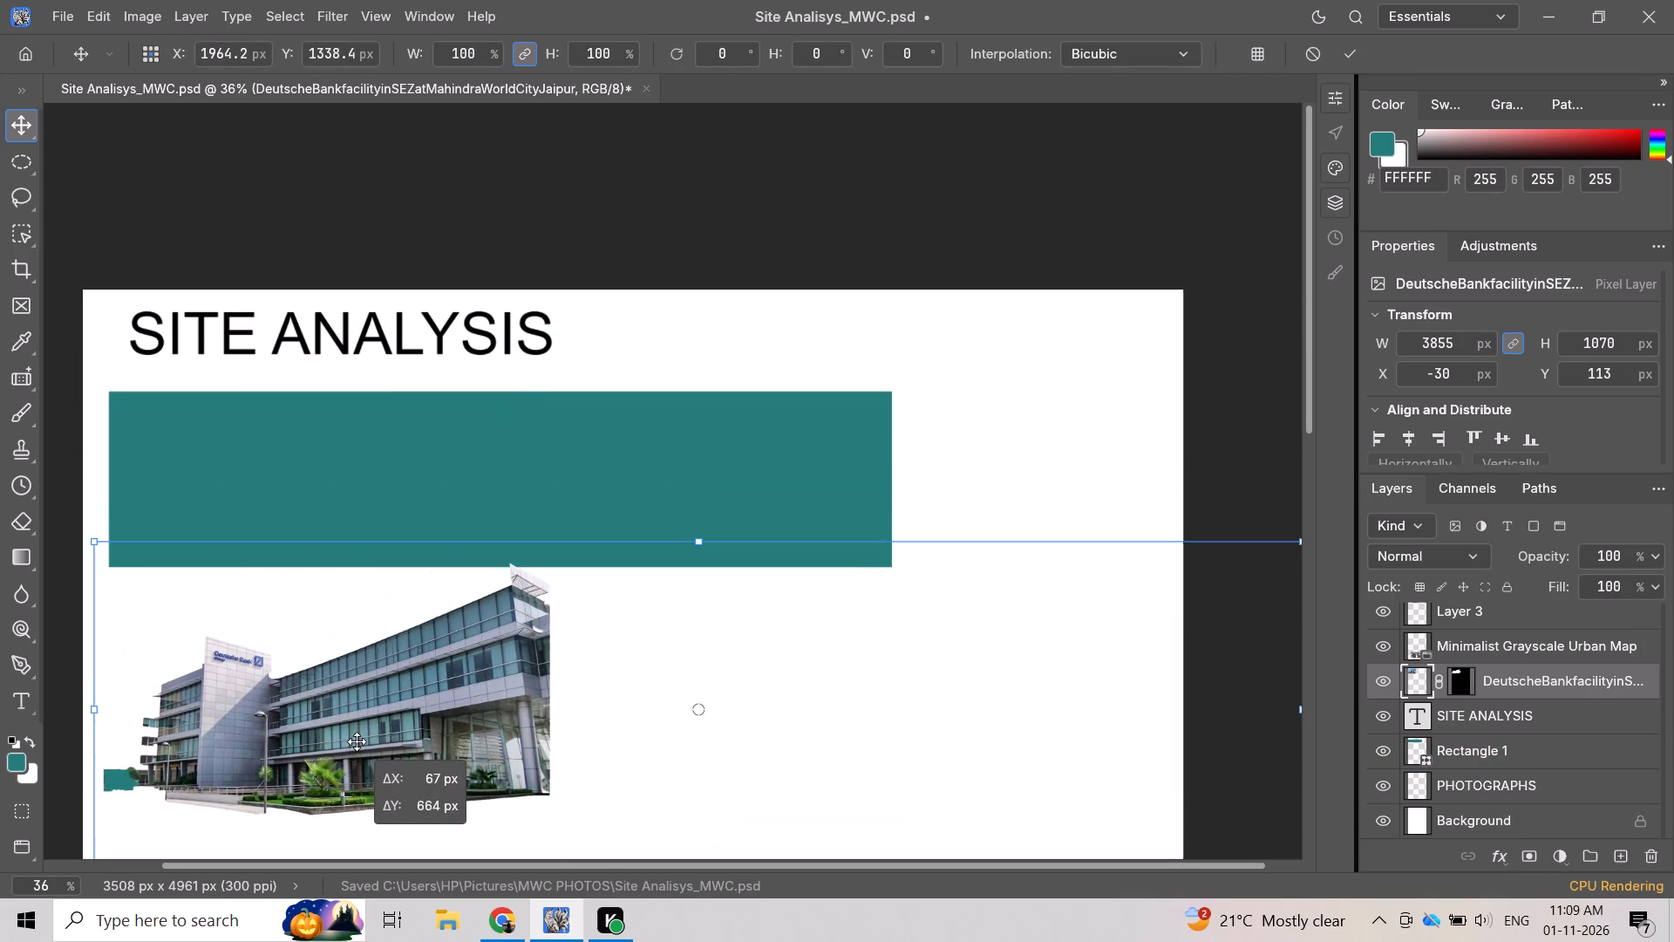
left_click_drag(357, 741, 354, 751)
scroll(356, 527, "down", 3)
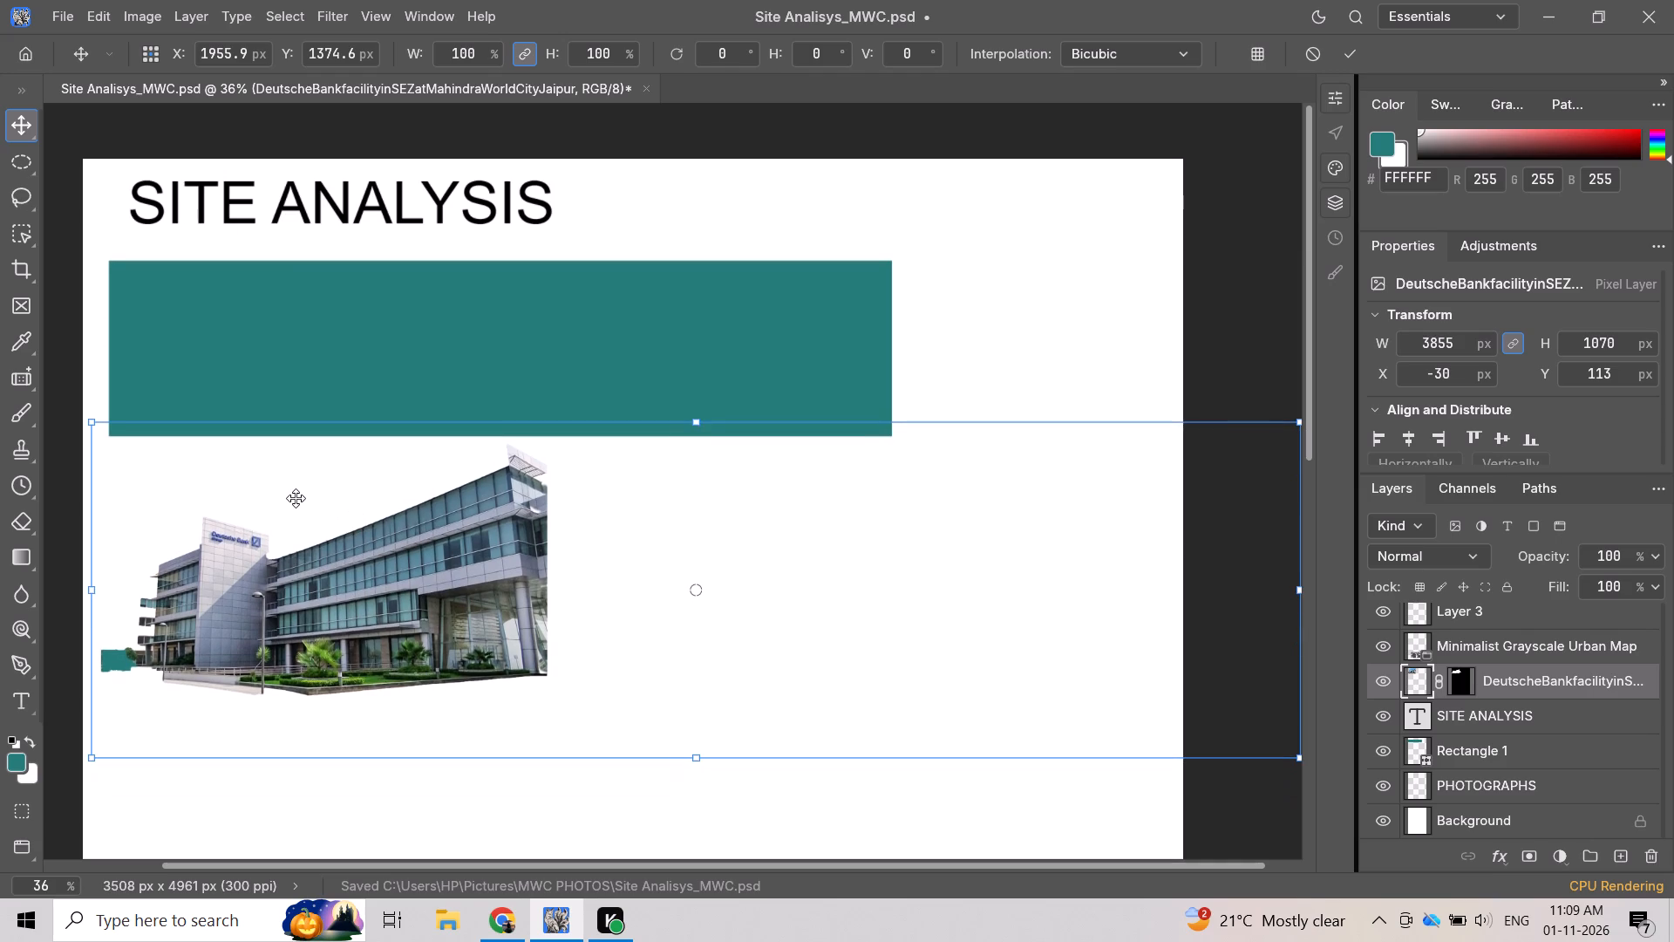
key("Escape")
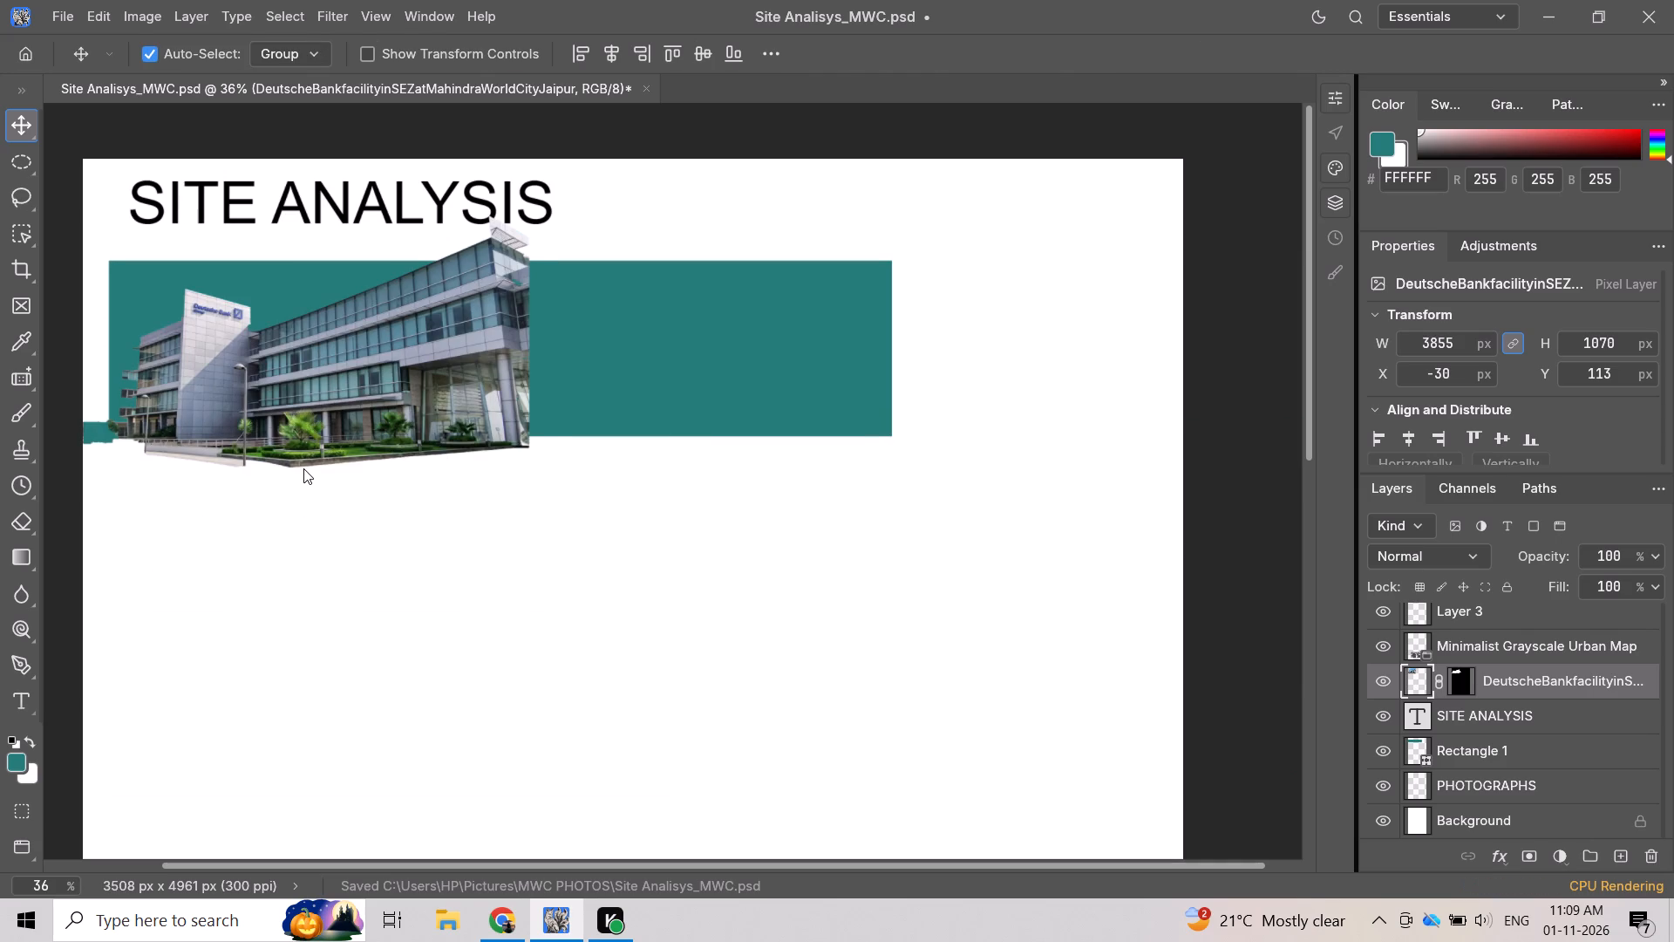
Move the building photo down below the teal banner with Free Transform, to about X 0 px and Y 885 px.
left_click(313, 424)
key("ctrl+t")
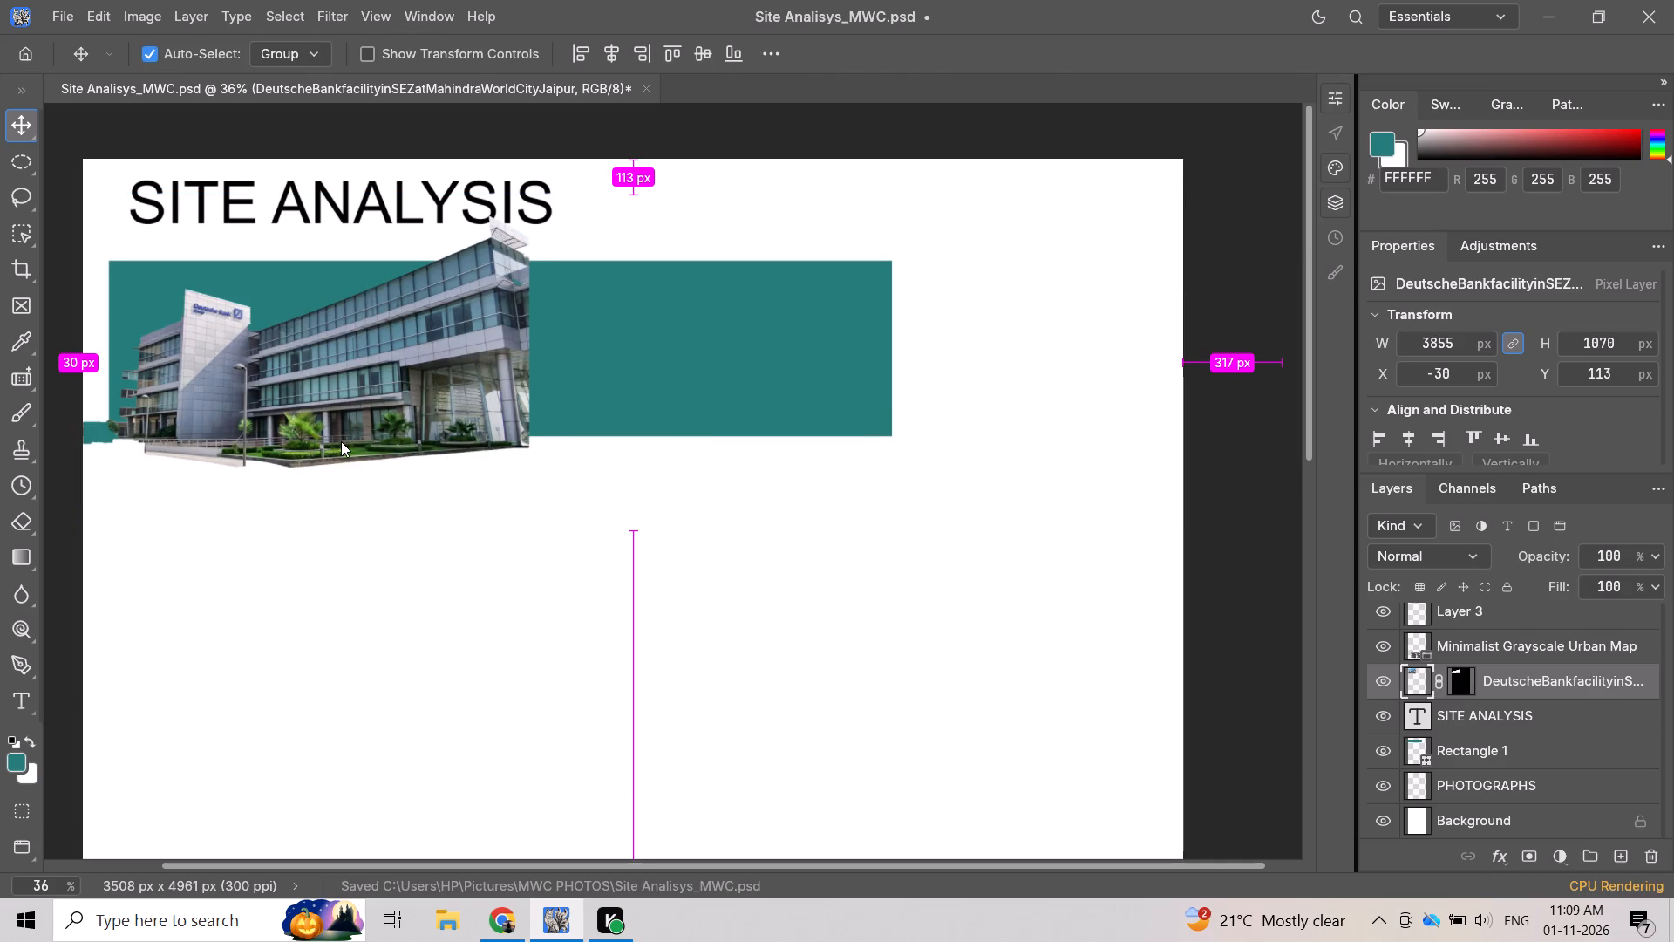
left_click(339, 404)
left_click_drag(351, 381, 378, 567)
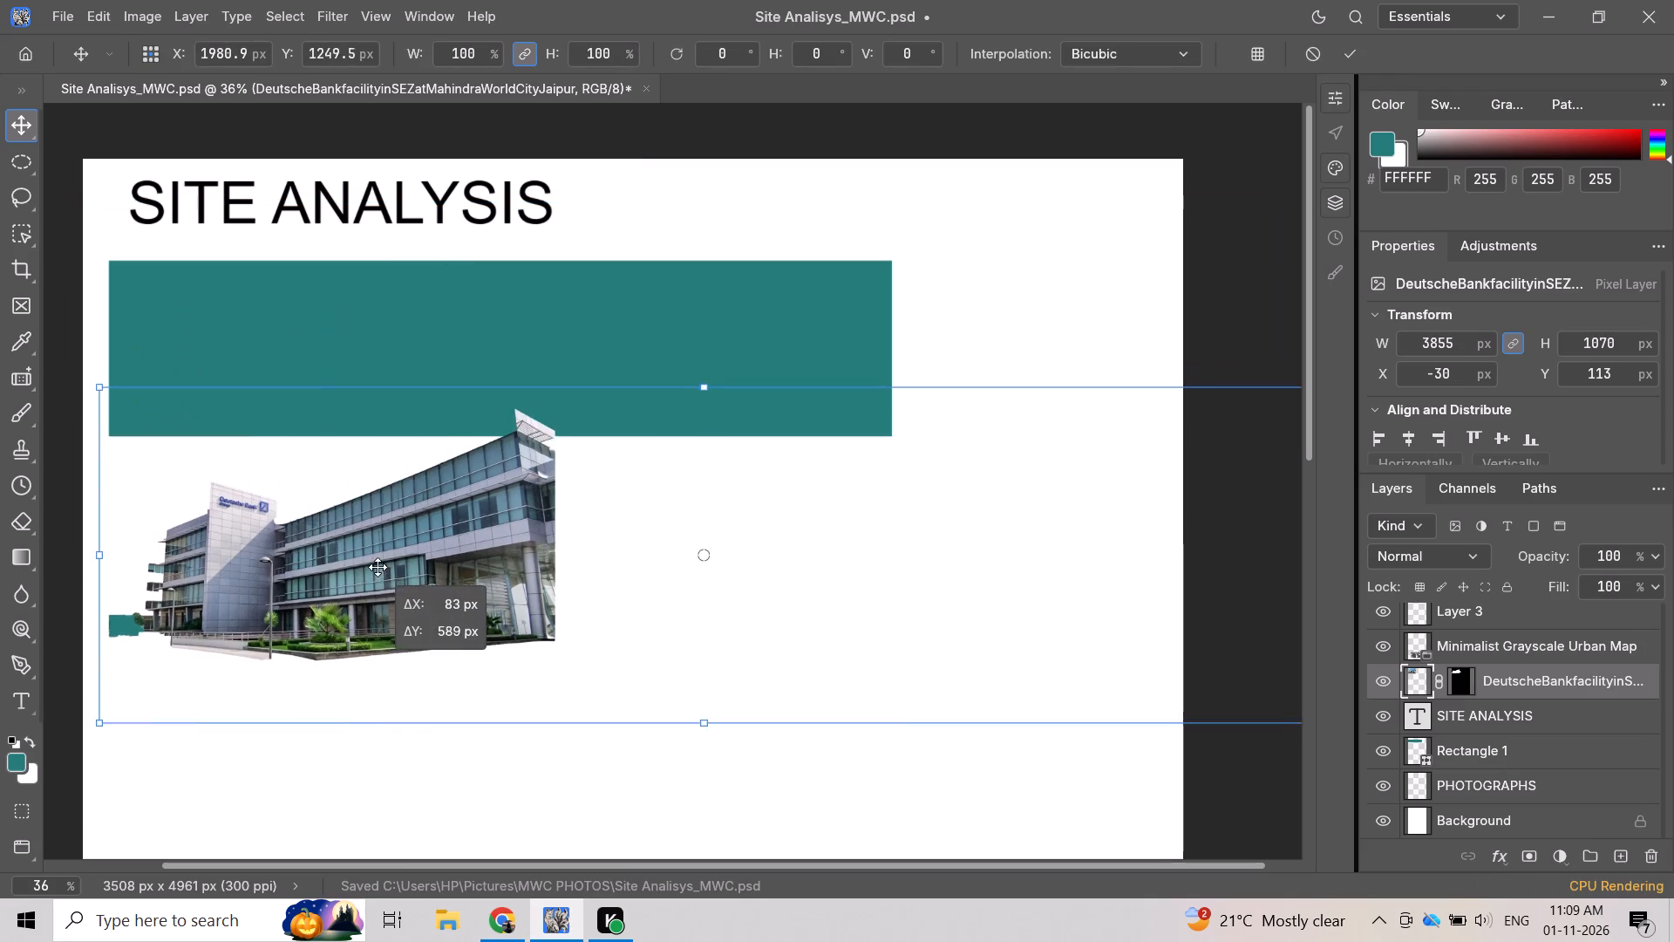
left_click_drag(378, 567, 364, 612)
scroll(364, 406, "down", 4)
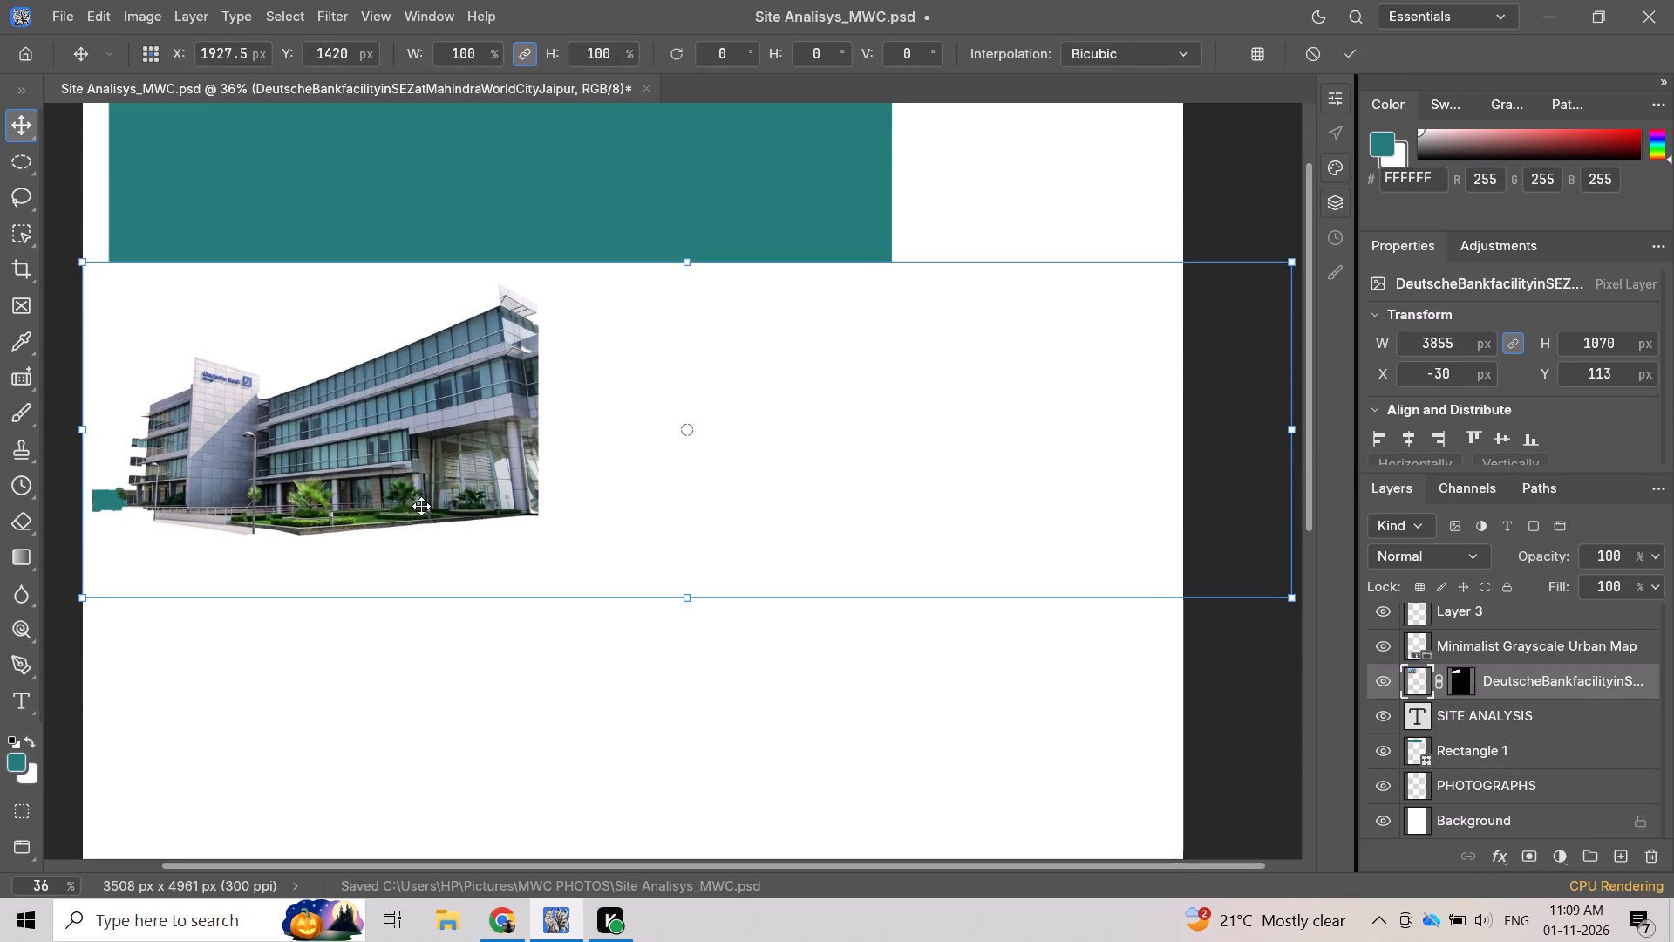
key("Return")
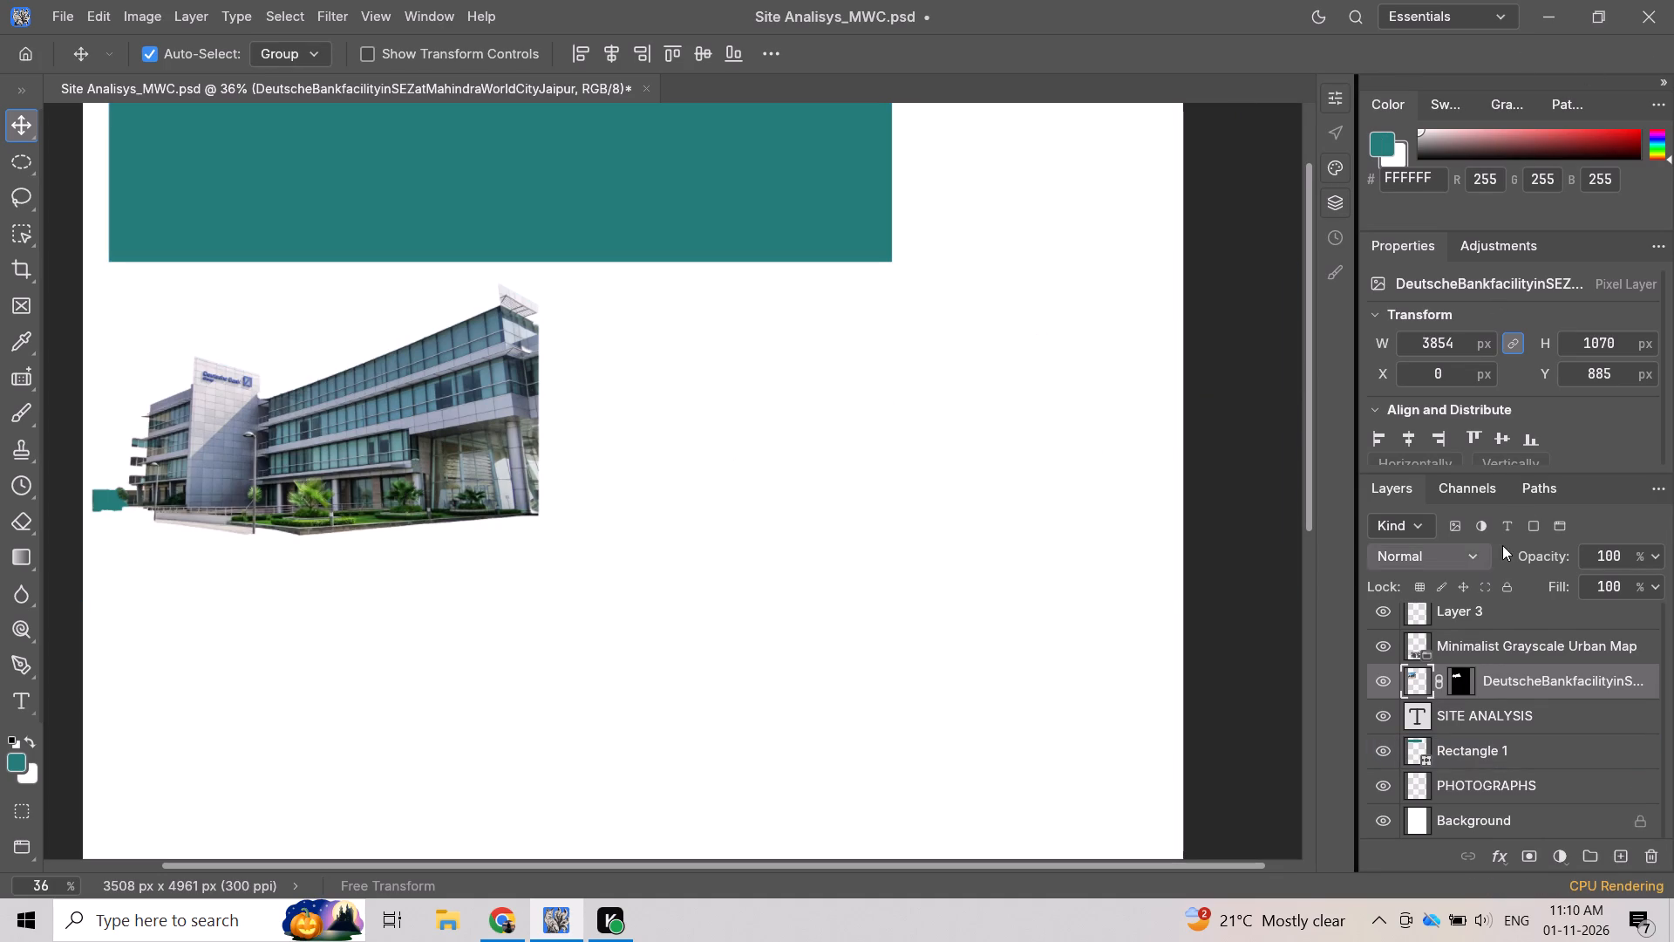
Apply the building photo's layer mask permanently to the layer's pixels.
left_click(1463, 680)
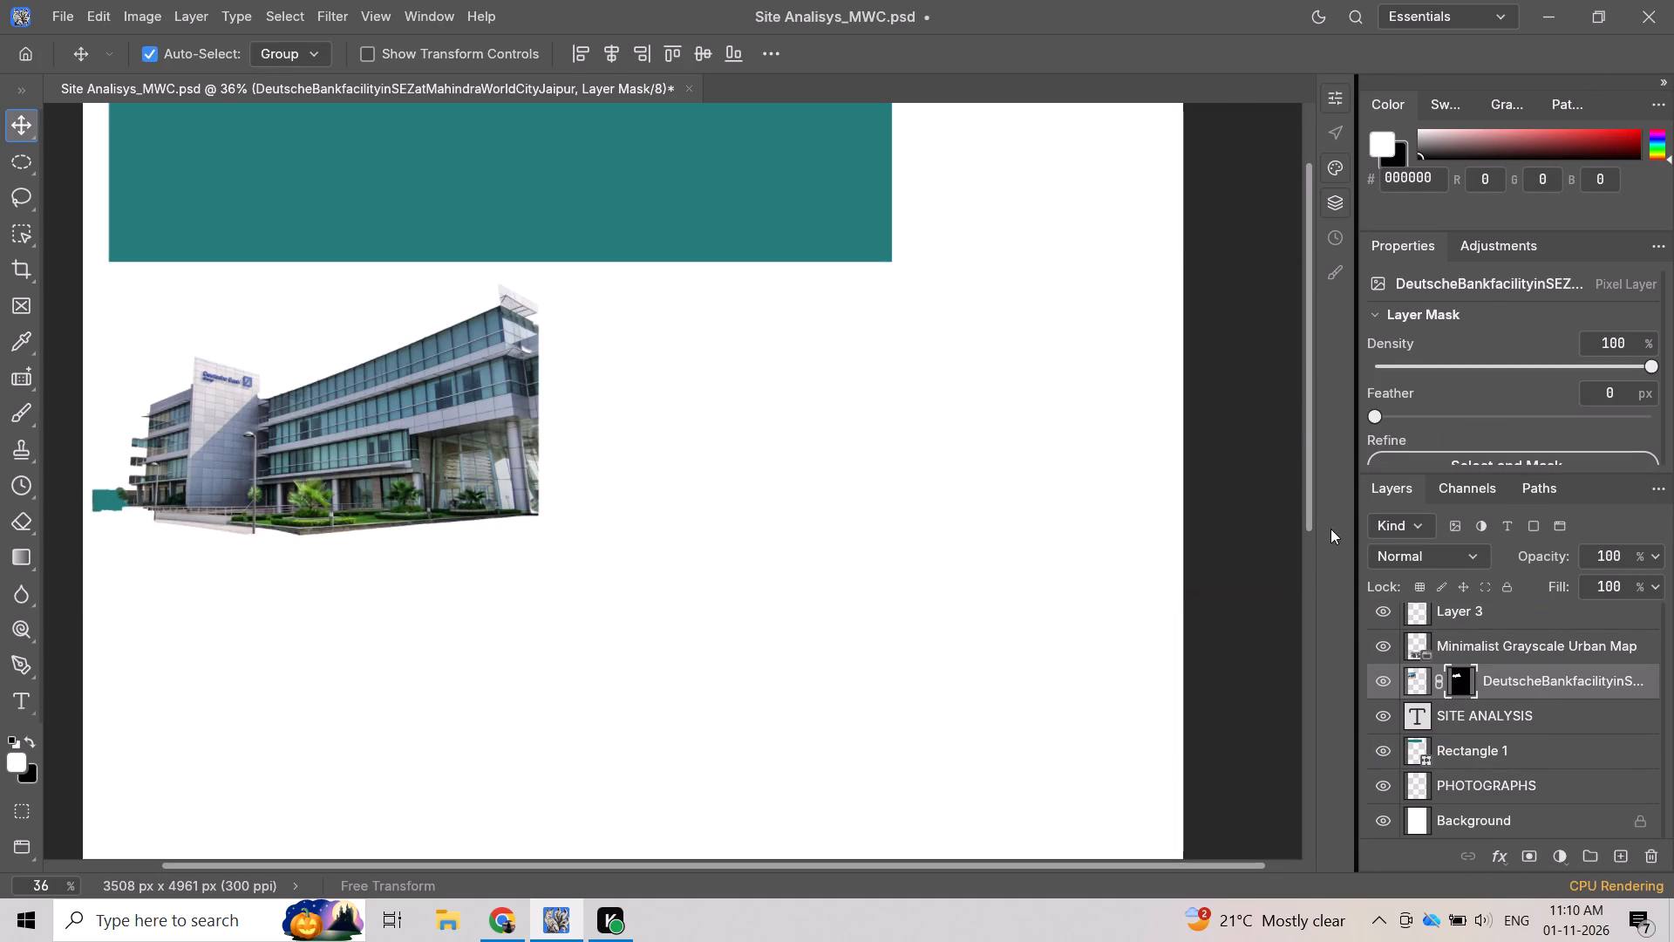
scroll(1439, 359, "up", 3)
scroll(1460, 261, "down", 4)
scroll(1492, 389, "down", 5)
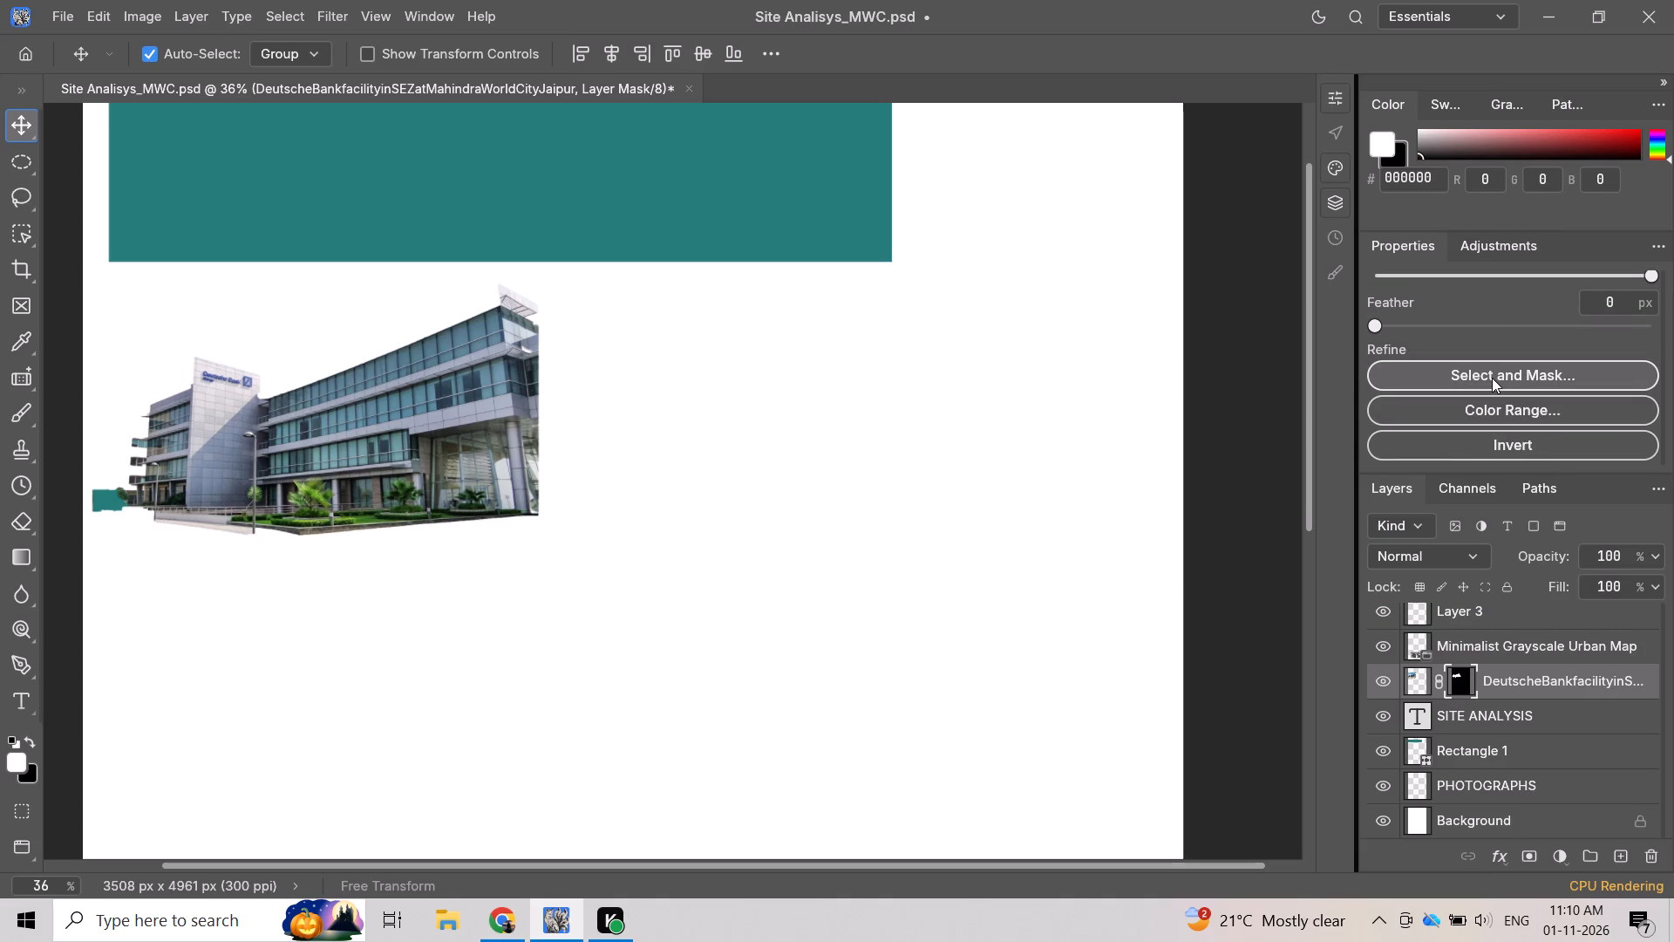
left_click(1420, 677)
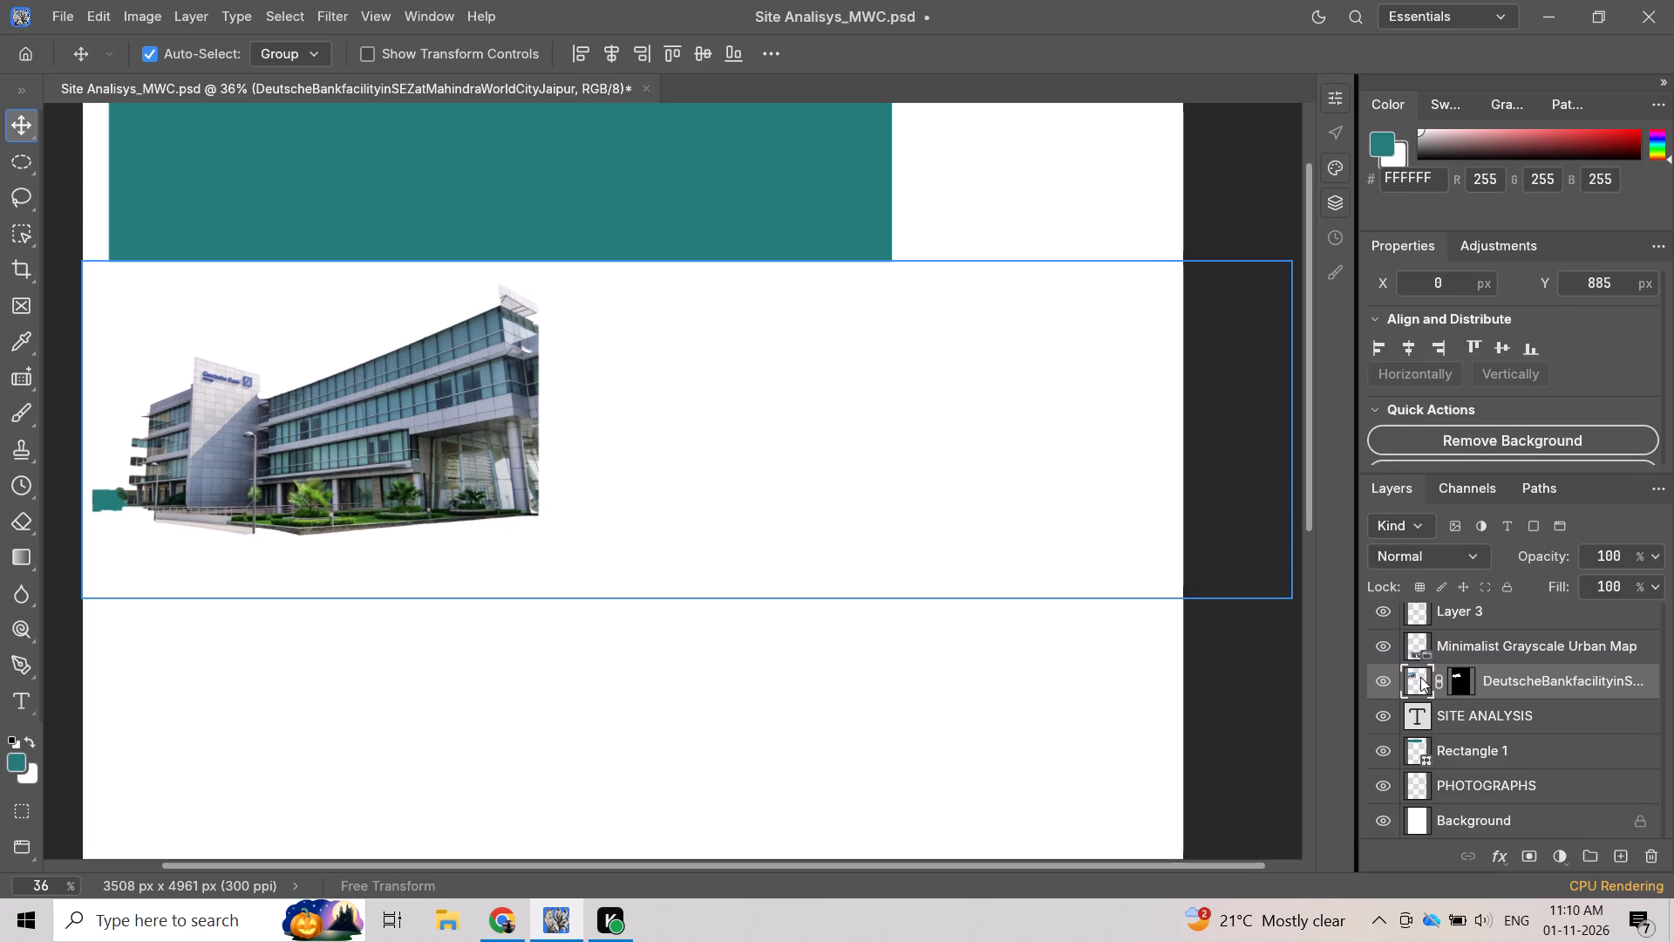
right_click(1420, 677)
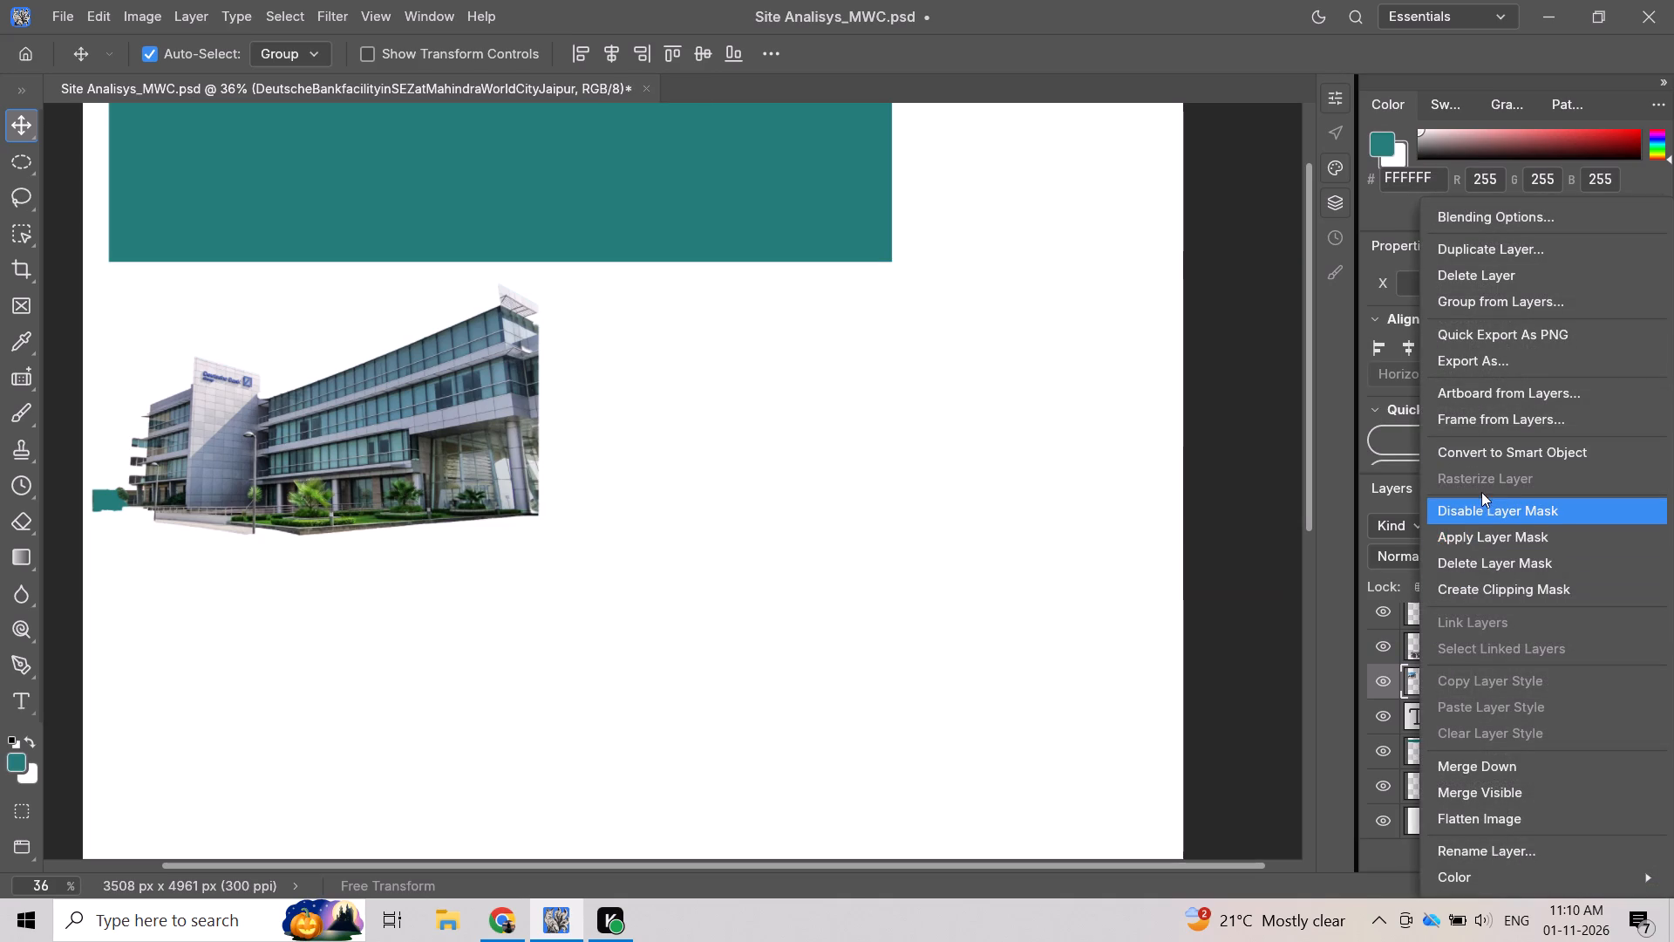
left_click(1486, 538)
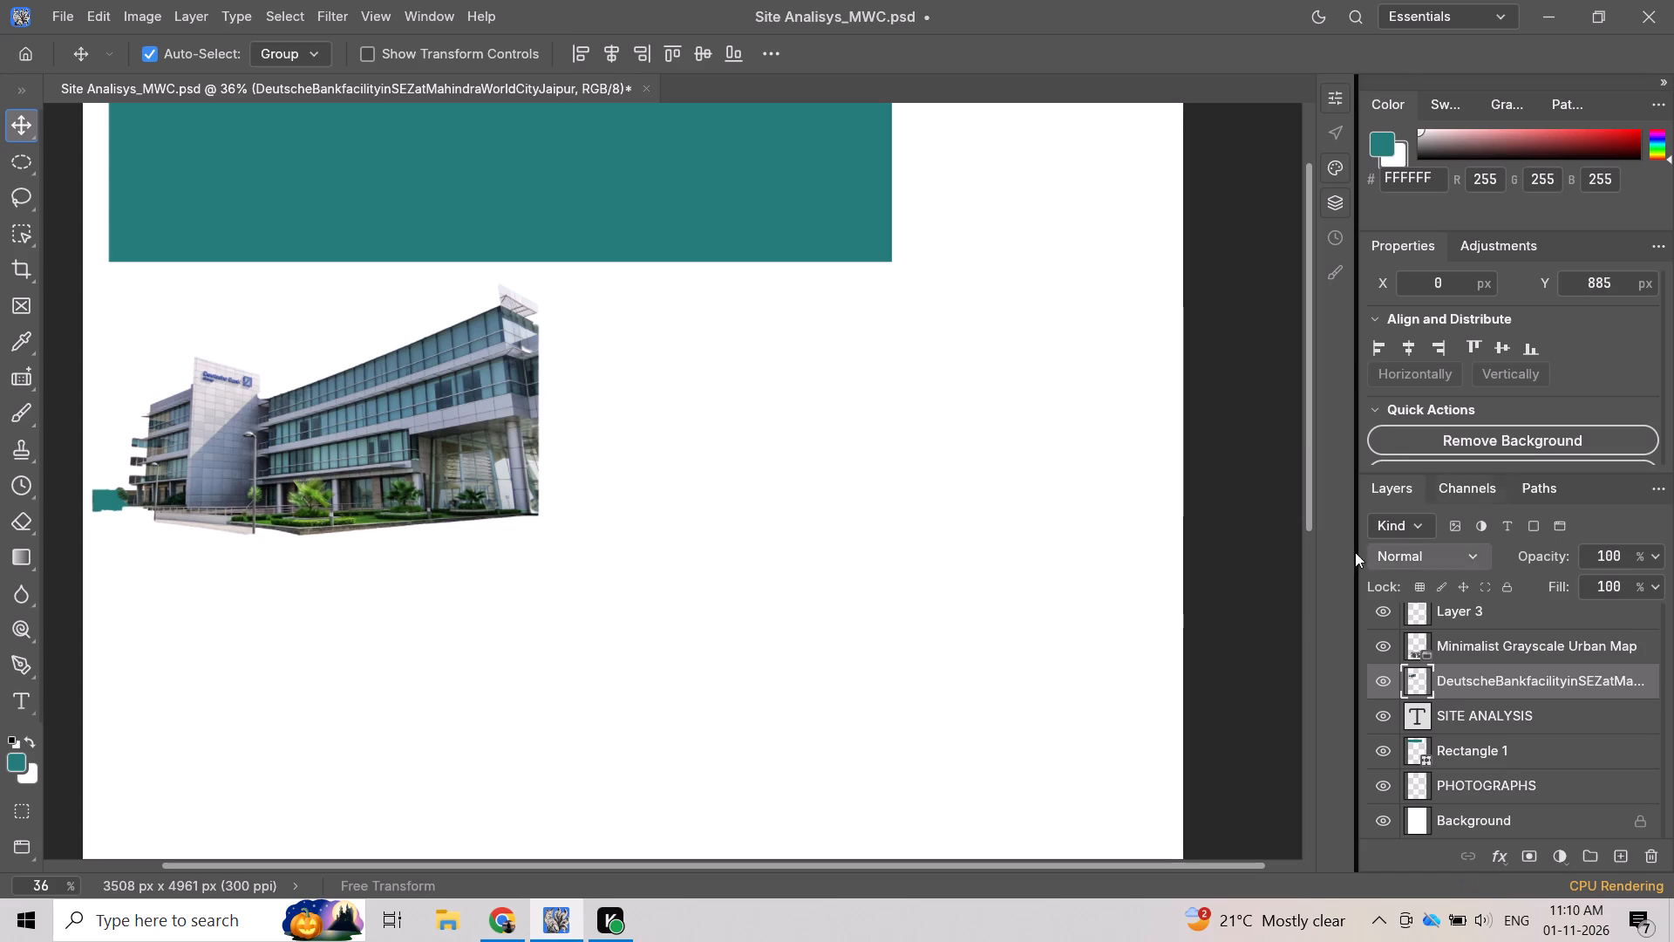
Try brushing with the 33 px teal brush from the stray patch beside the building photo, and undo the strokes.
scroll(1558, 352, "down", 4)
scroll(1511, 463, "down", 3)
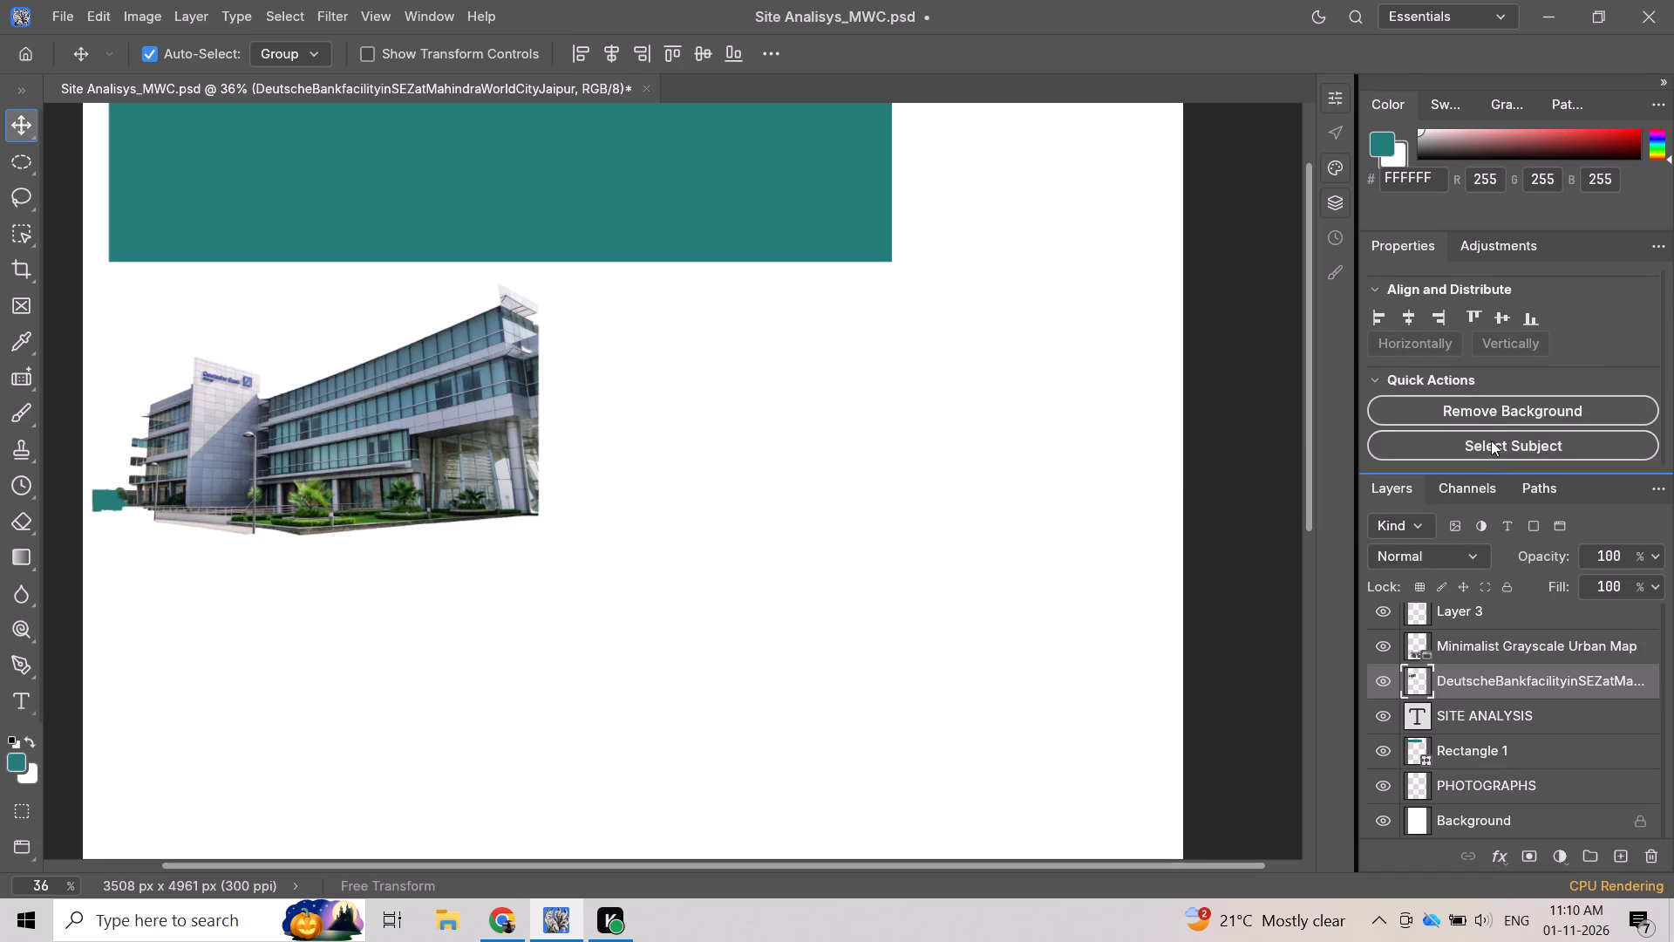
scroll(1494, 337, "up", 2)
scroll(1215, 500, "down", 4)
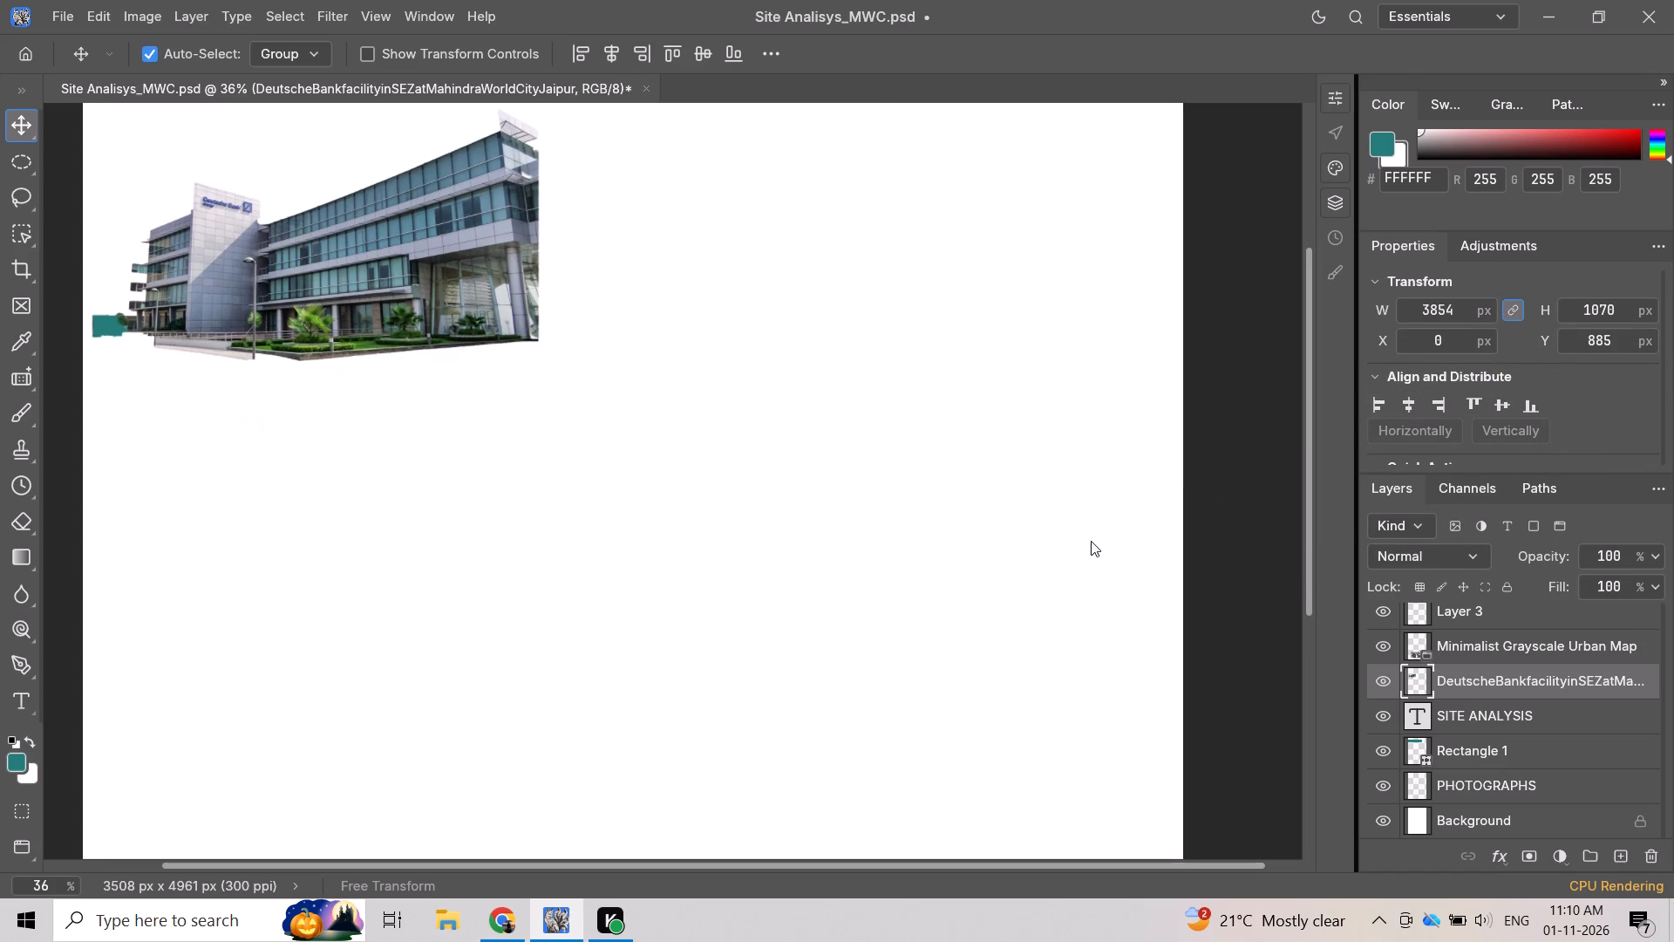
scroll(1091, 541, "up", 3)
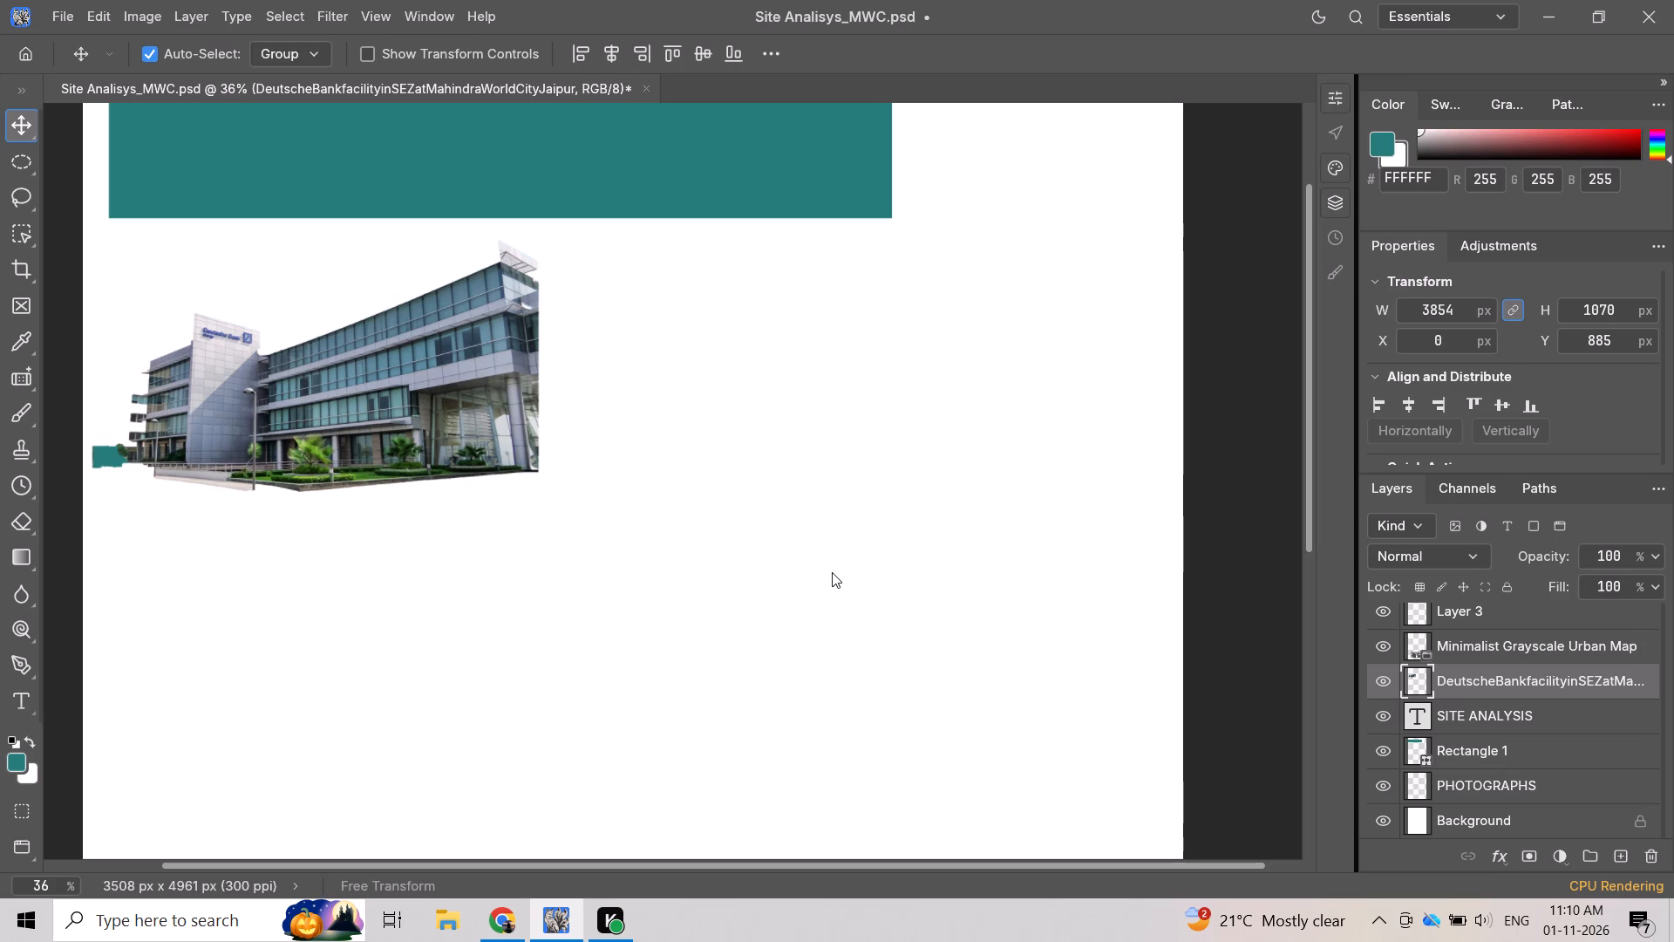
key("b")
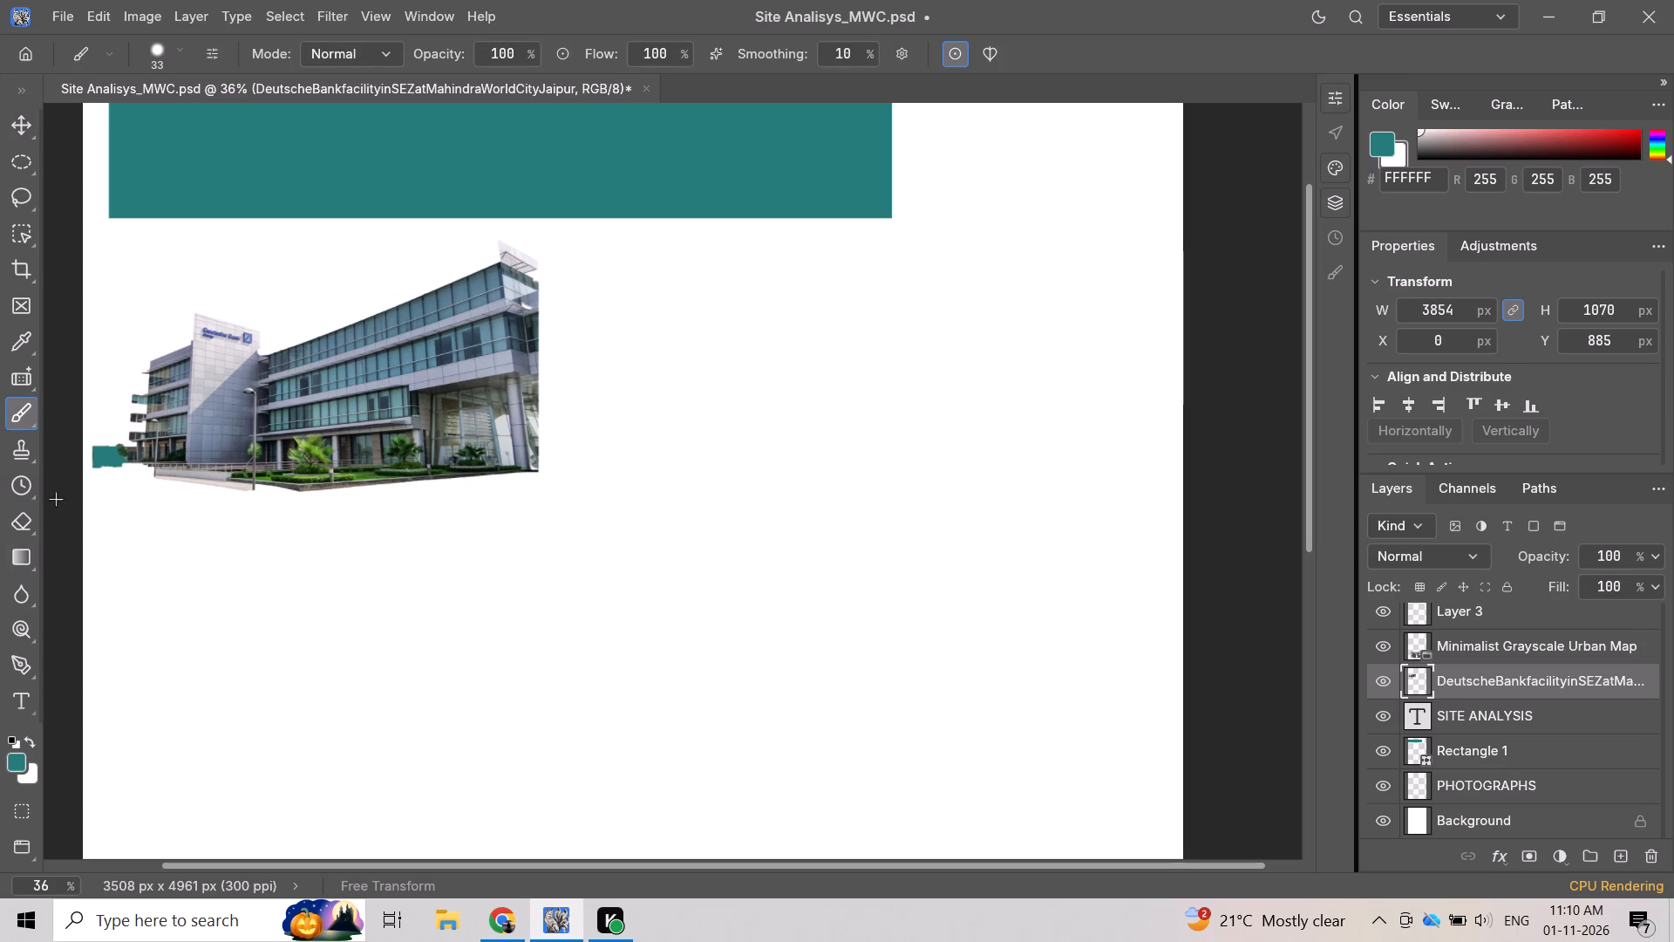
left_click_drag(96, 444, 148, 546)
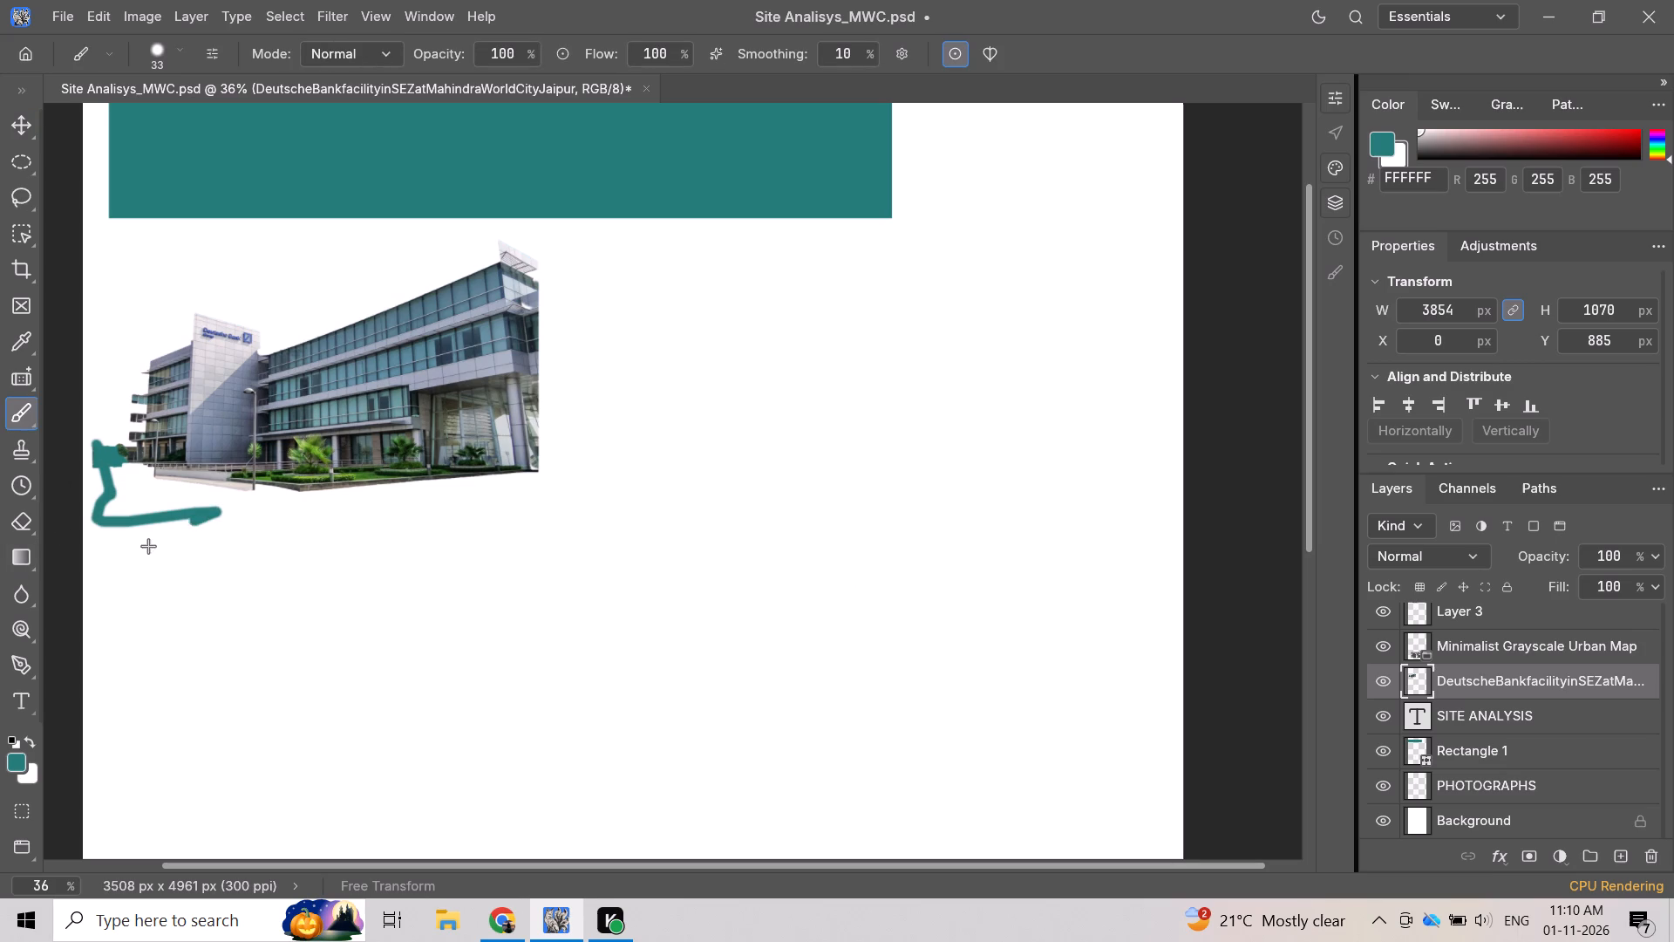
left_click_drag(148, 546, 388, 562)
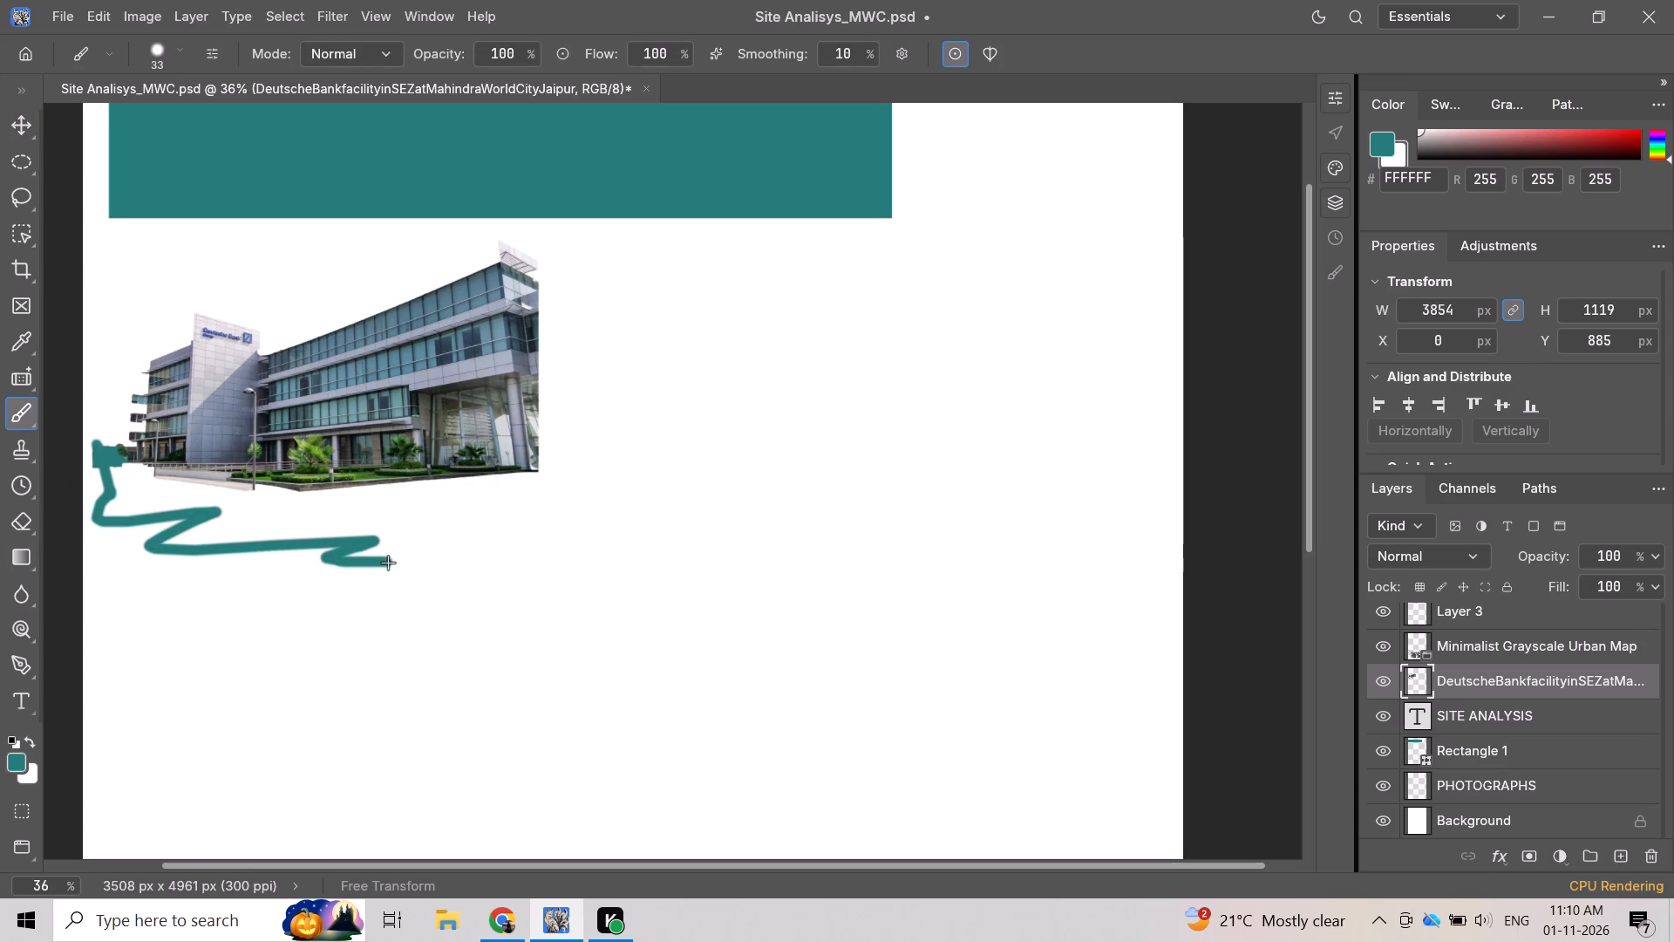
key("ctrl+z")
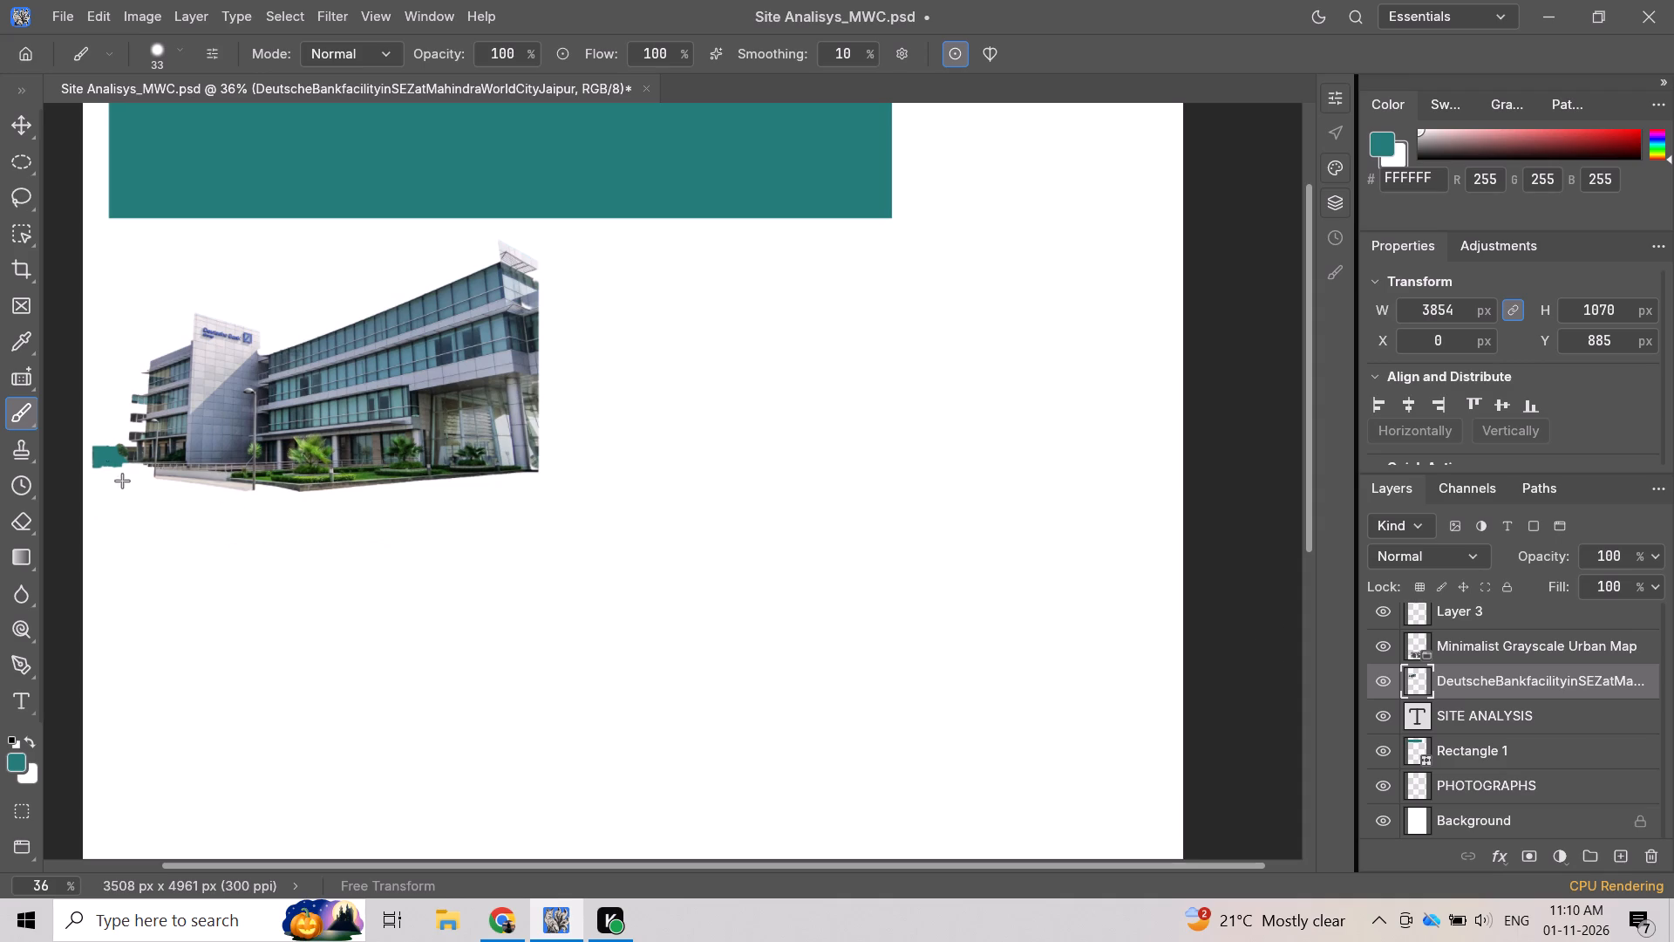
Add a new layer mask to the Deutsche Bank building photo layer and make the mask active.
right_click(1452, 679)
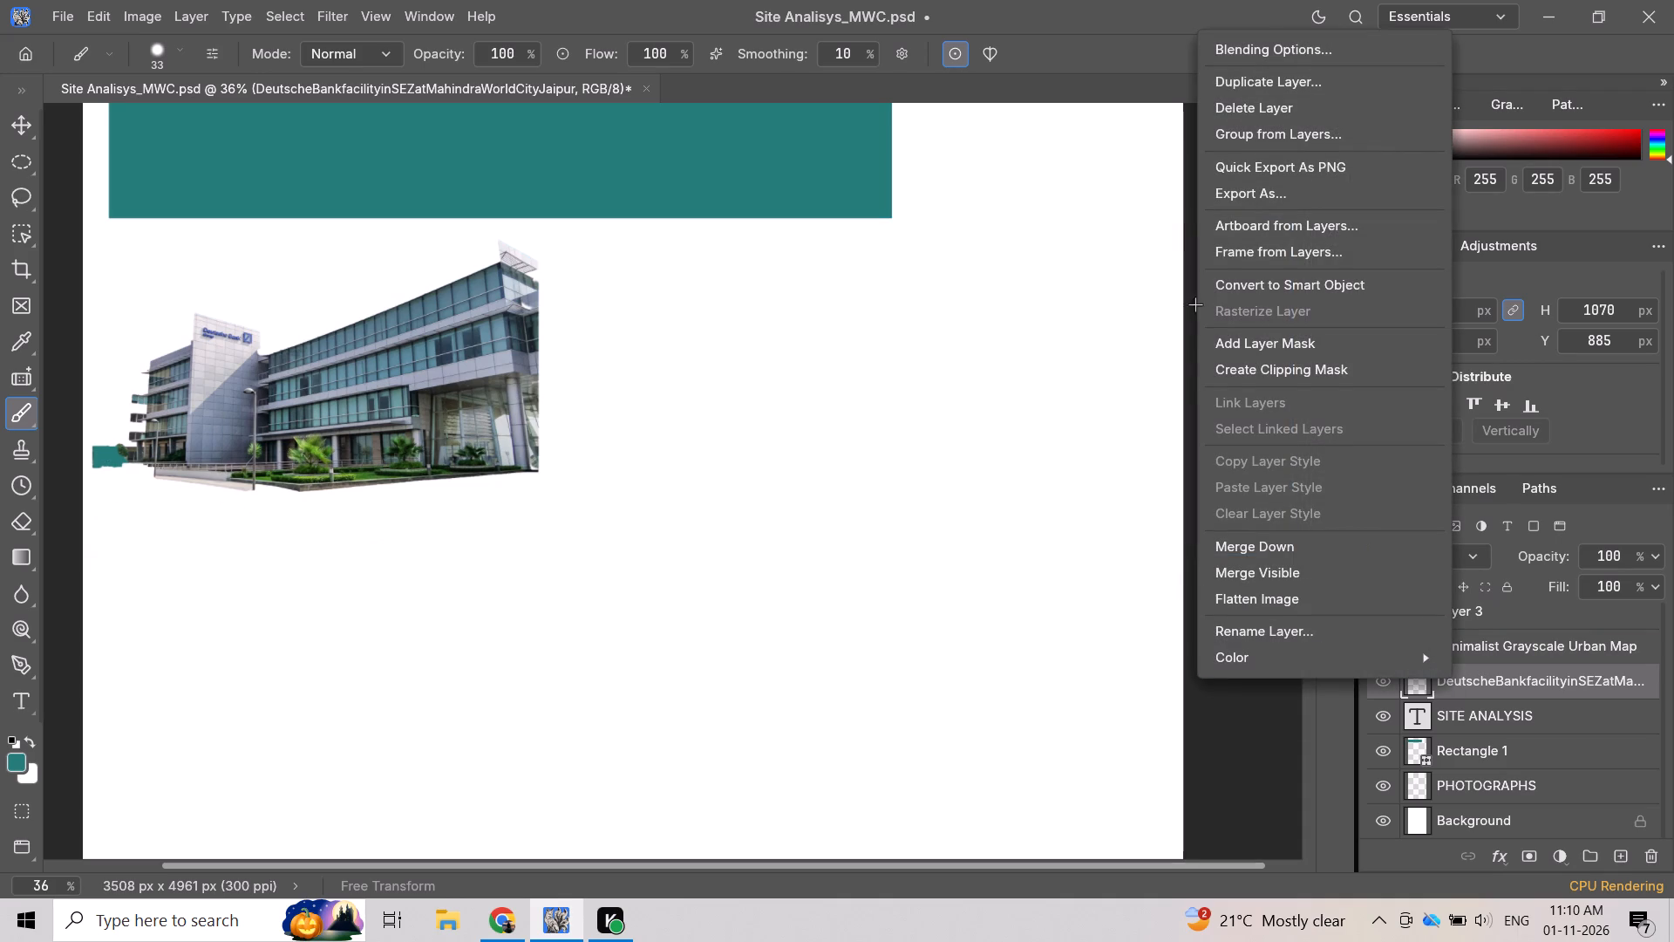
left_click(1249, 339)
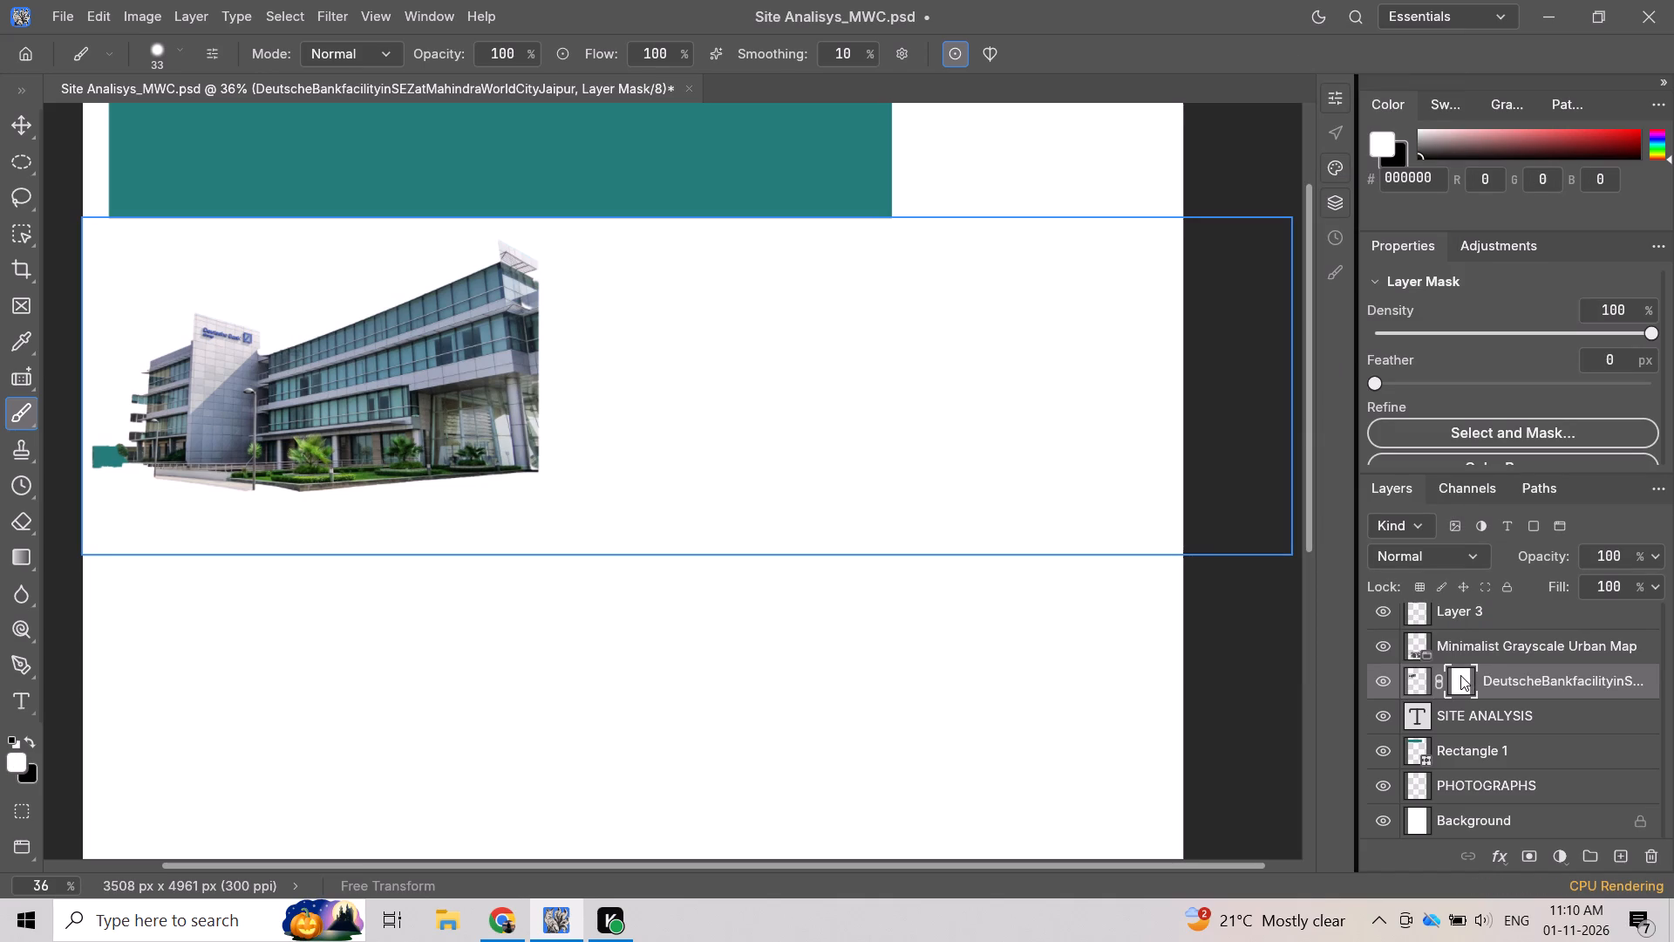
left_click(1460, 675)
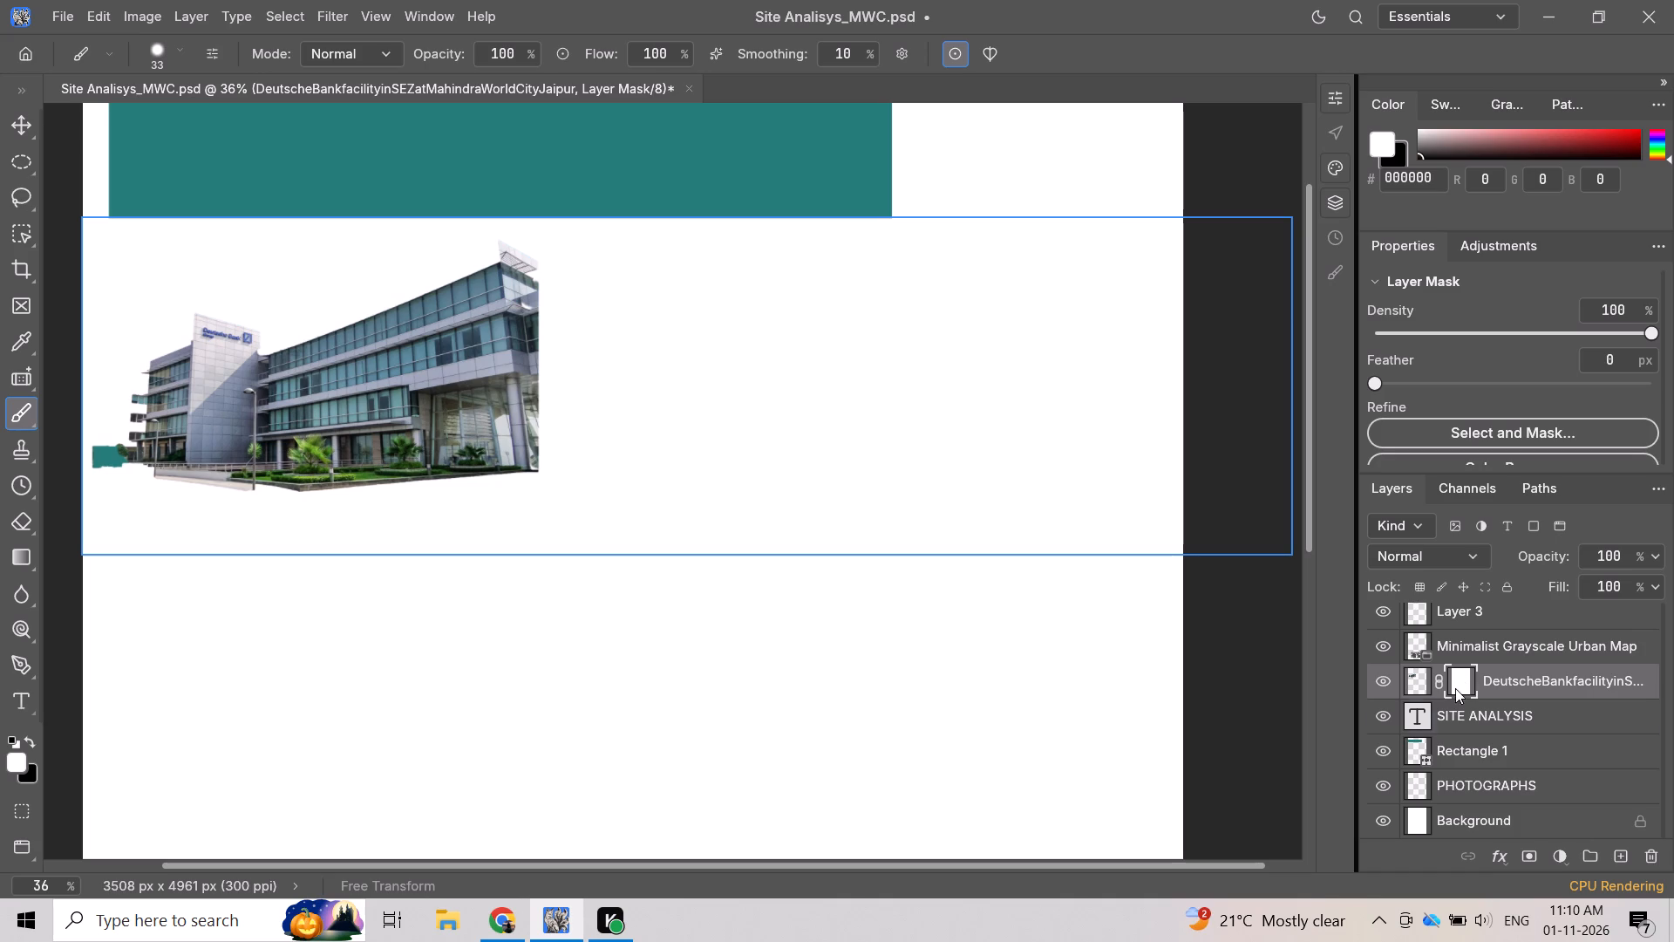
right_click(1452, 674)
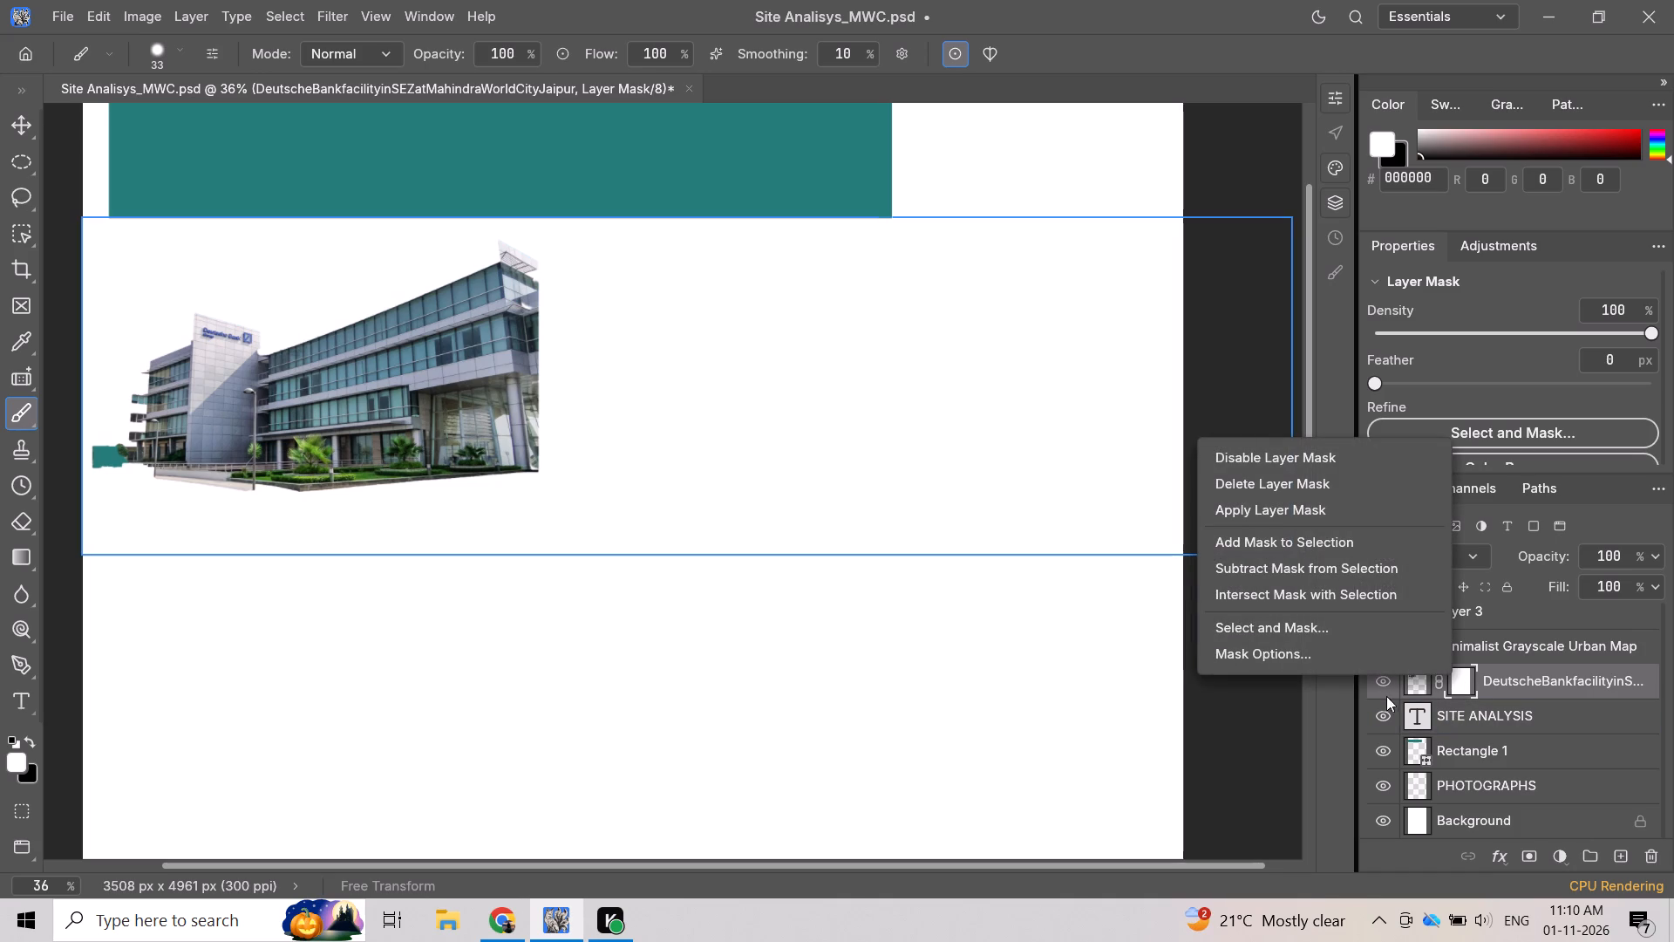
left_click(1256, 725)
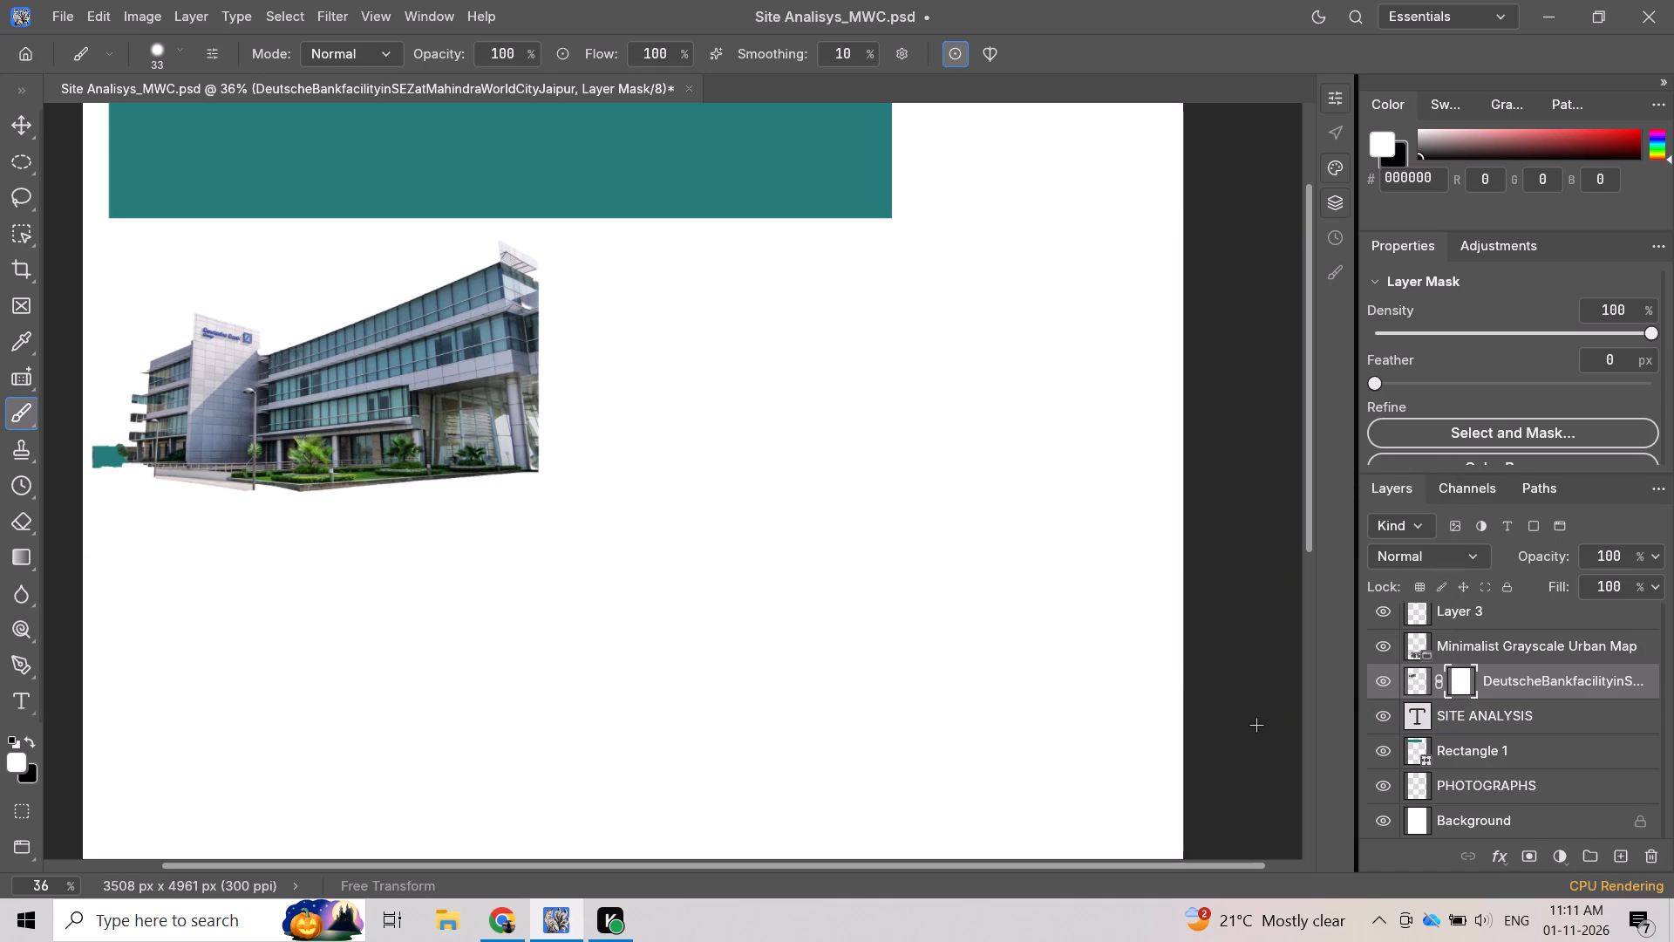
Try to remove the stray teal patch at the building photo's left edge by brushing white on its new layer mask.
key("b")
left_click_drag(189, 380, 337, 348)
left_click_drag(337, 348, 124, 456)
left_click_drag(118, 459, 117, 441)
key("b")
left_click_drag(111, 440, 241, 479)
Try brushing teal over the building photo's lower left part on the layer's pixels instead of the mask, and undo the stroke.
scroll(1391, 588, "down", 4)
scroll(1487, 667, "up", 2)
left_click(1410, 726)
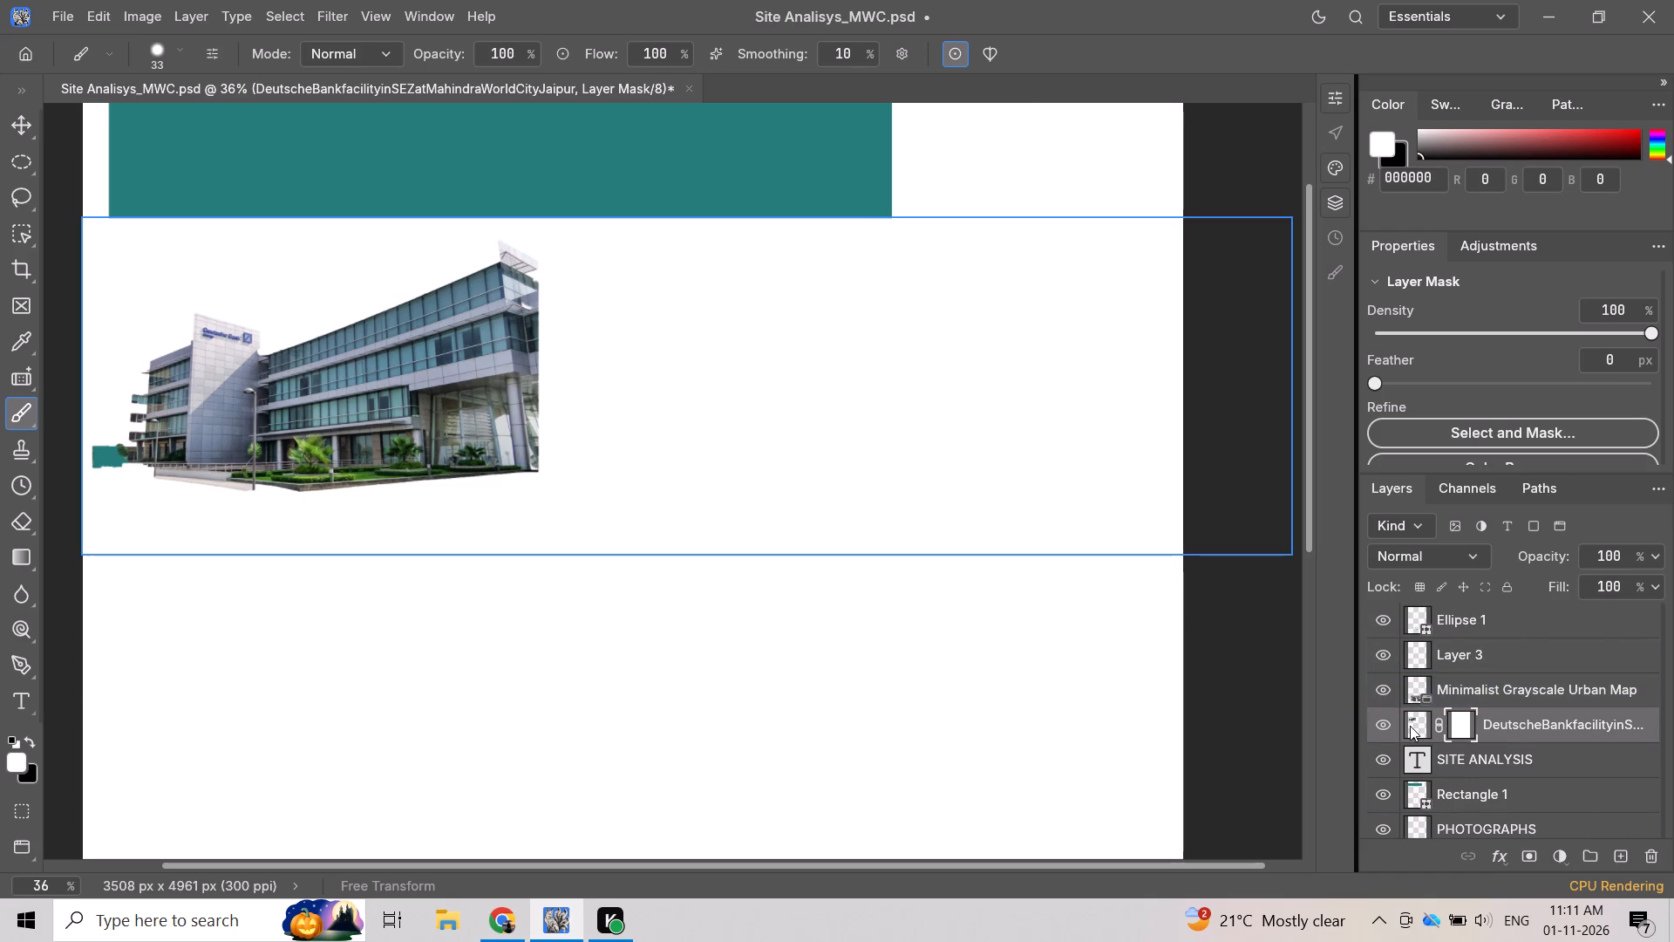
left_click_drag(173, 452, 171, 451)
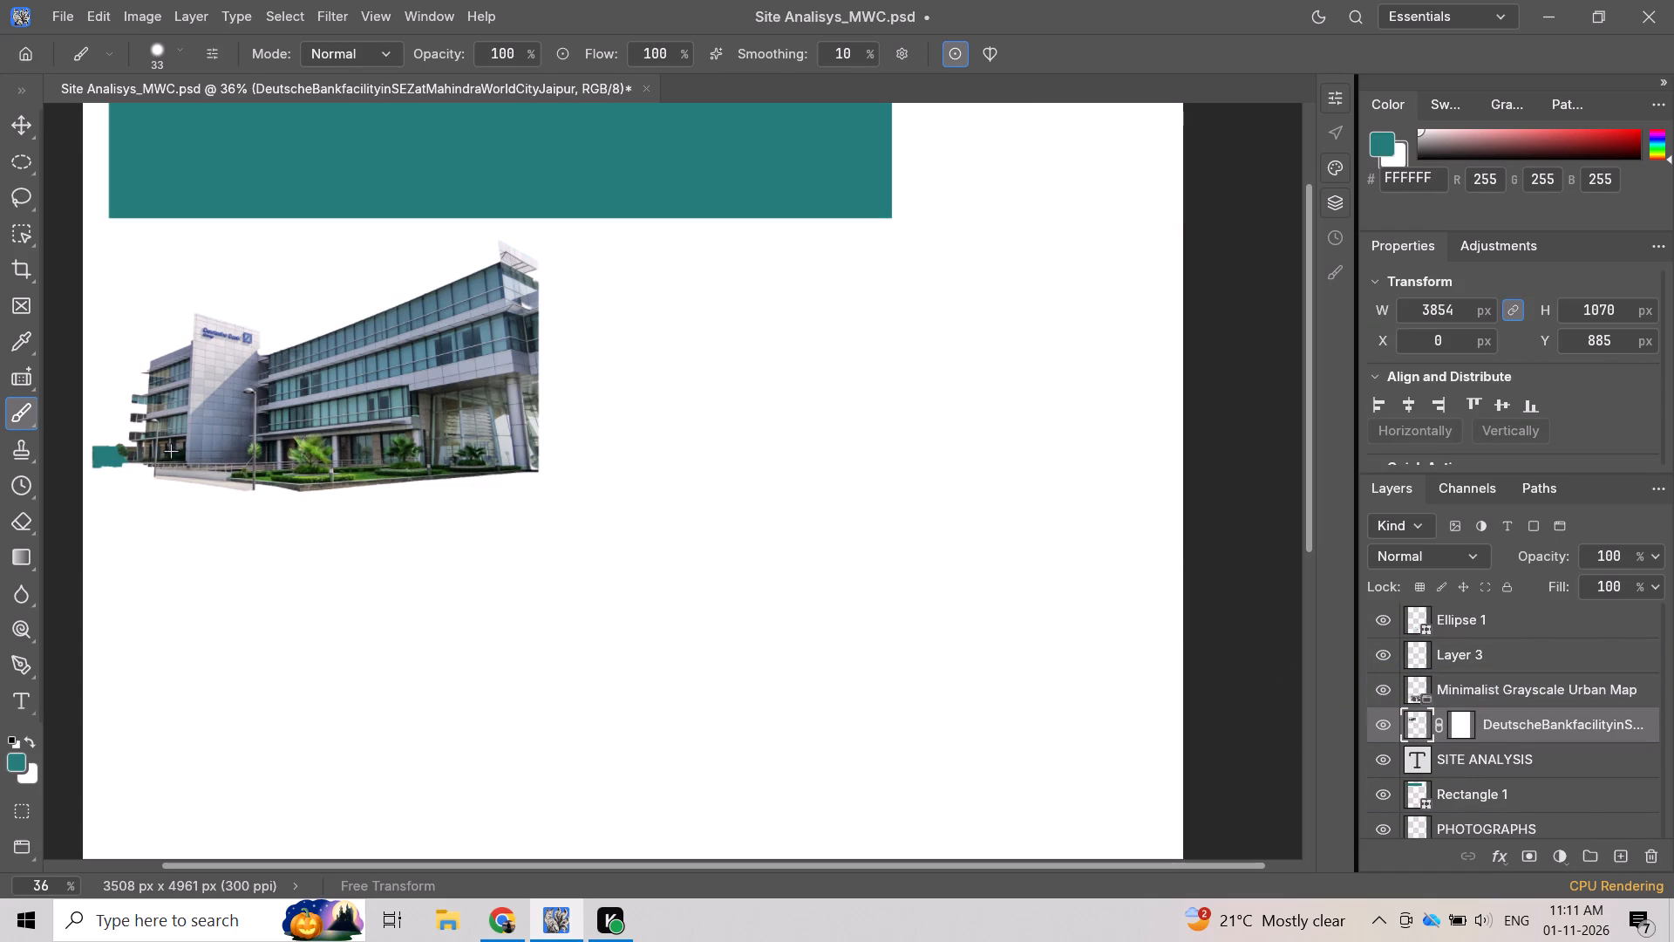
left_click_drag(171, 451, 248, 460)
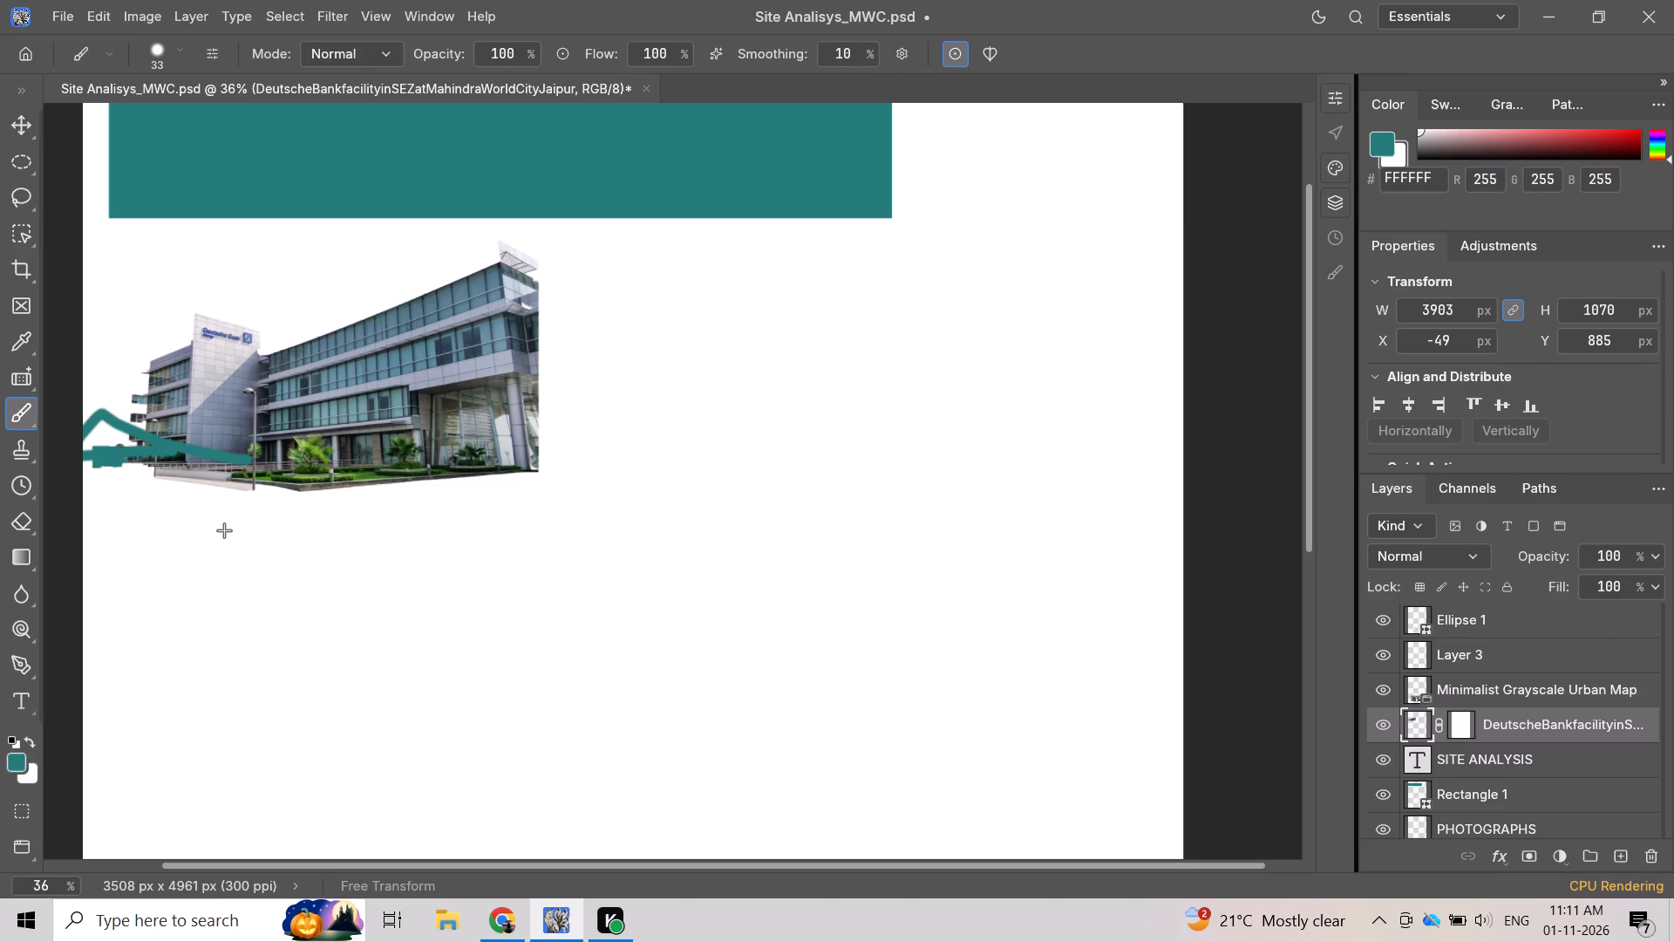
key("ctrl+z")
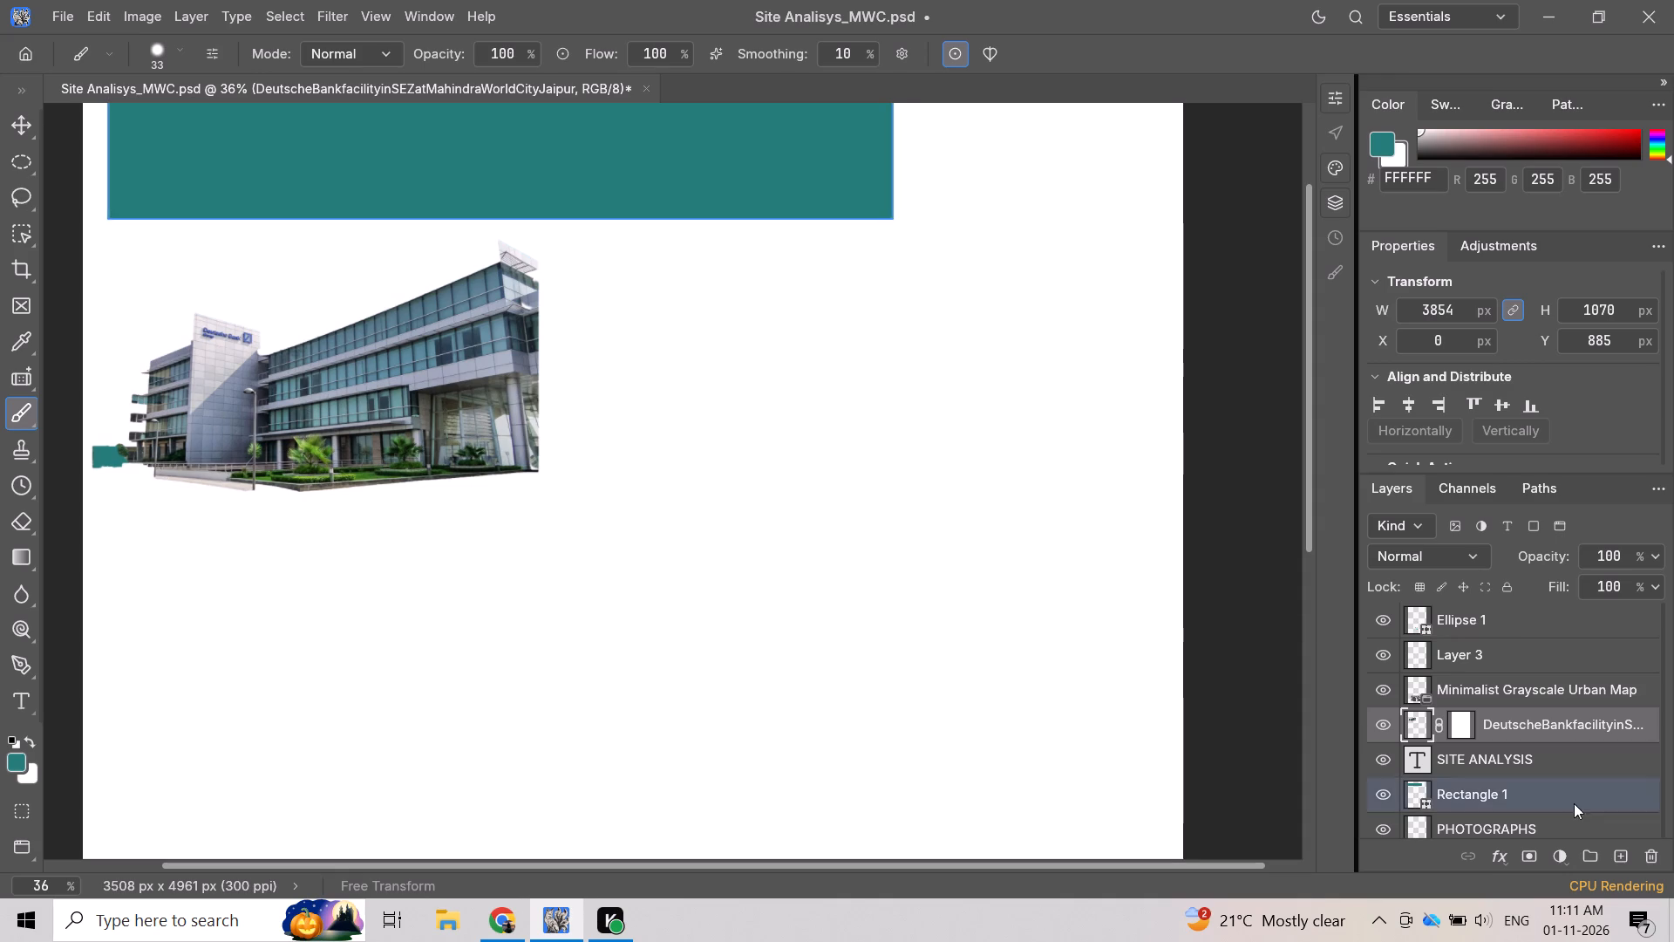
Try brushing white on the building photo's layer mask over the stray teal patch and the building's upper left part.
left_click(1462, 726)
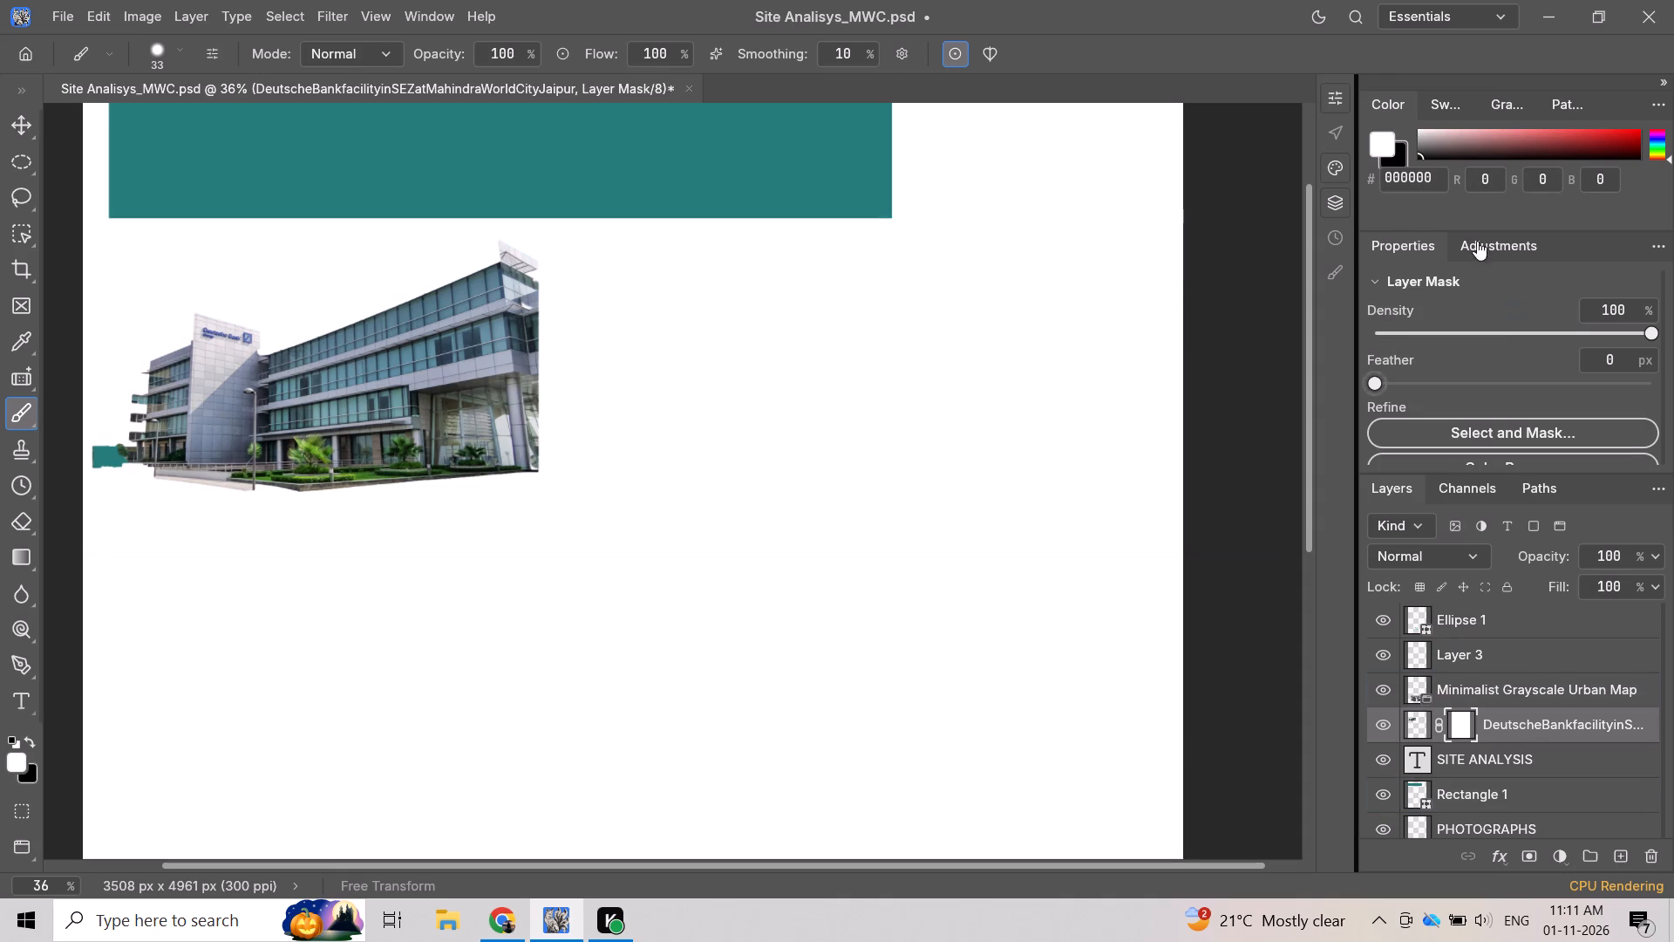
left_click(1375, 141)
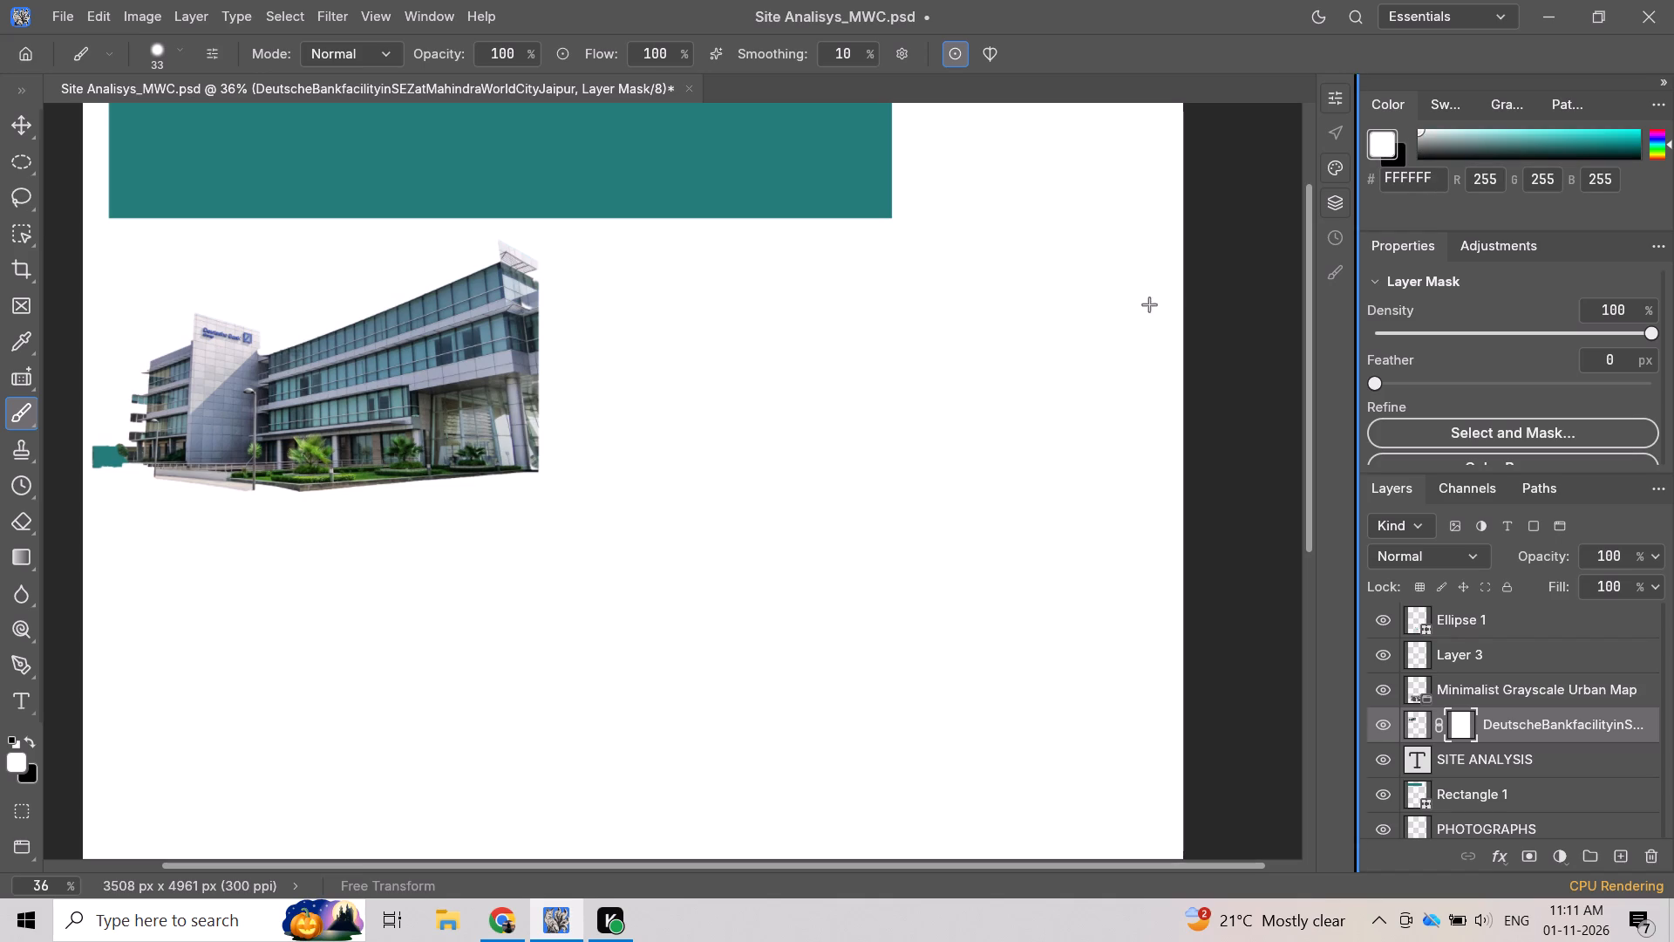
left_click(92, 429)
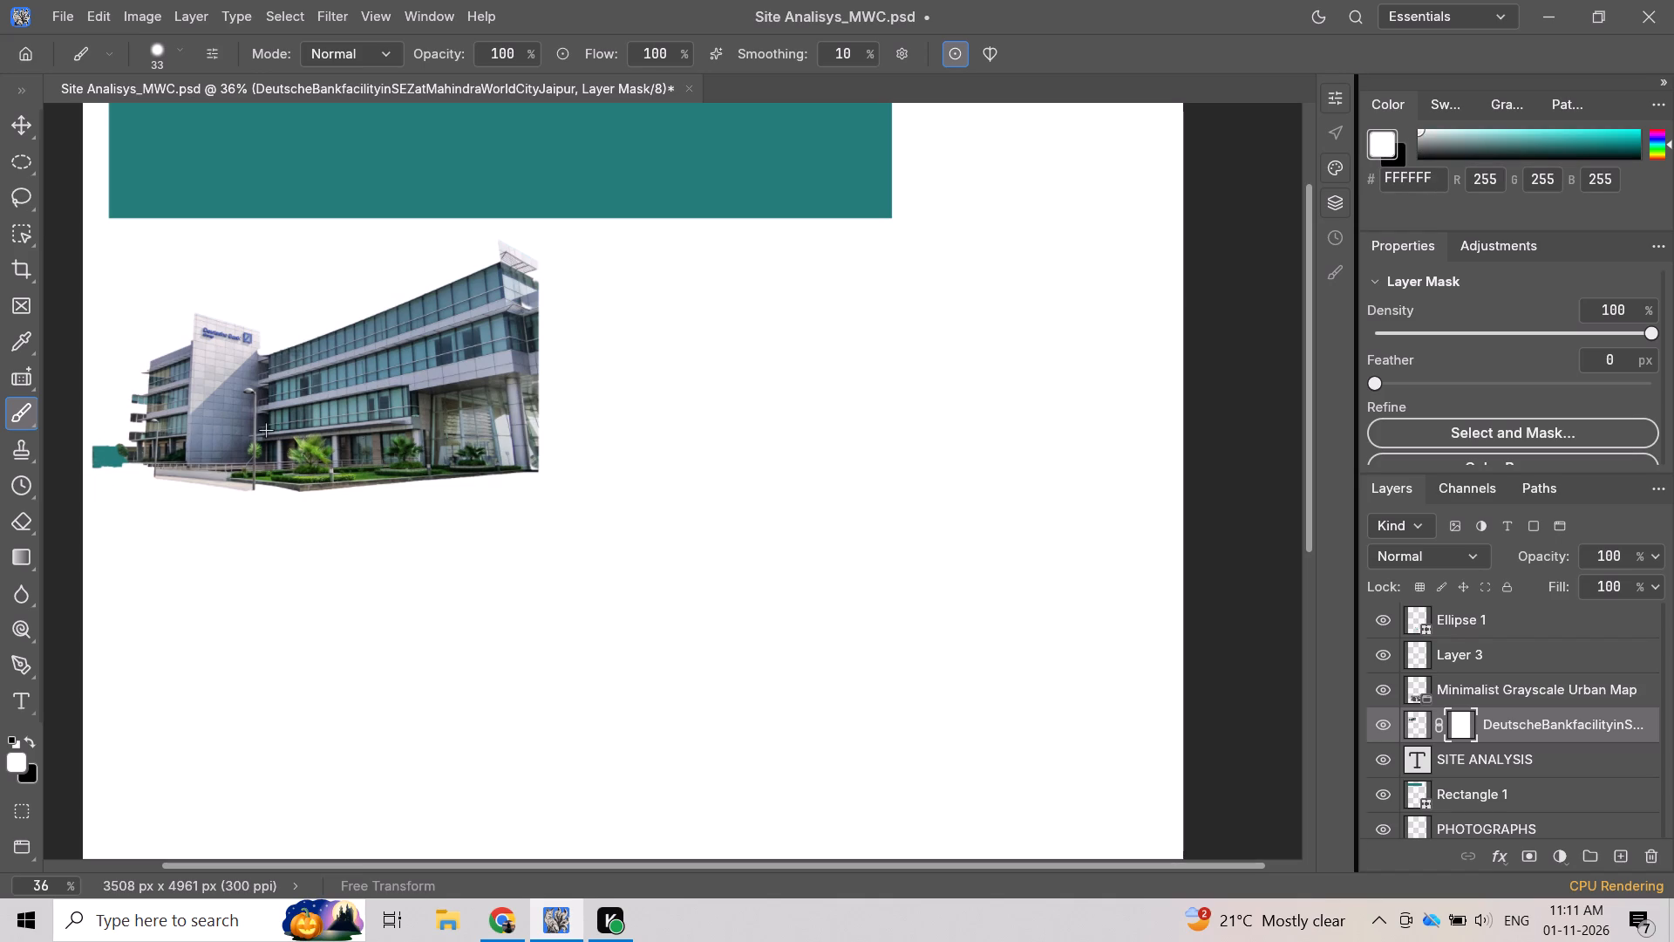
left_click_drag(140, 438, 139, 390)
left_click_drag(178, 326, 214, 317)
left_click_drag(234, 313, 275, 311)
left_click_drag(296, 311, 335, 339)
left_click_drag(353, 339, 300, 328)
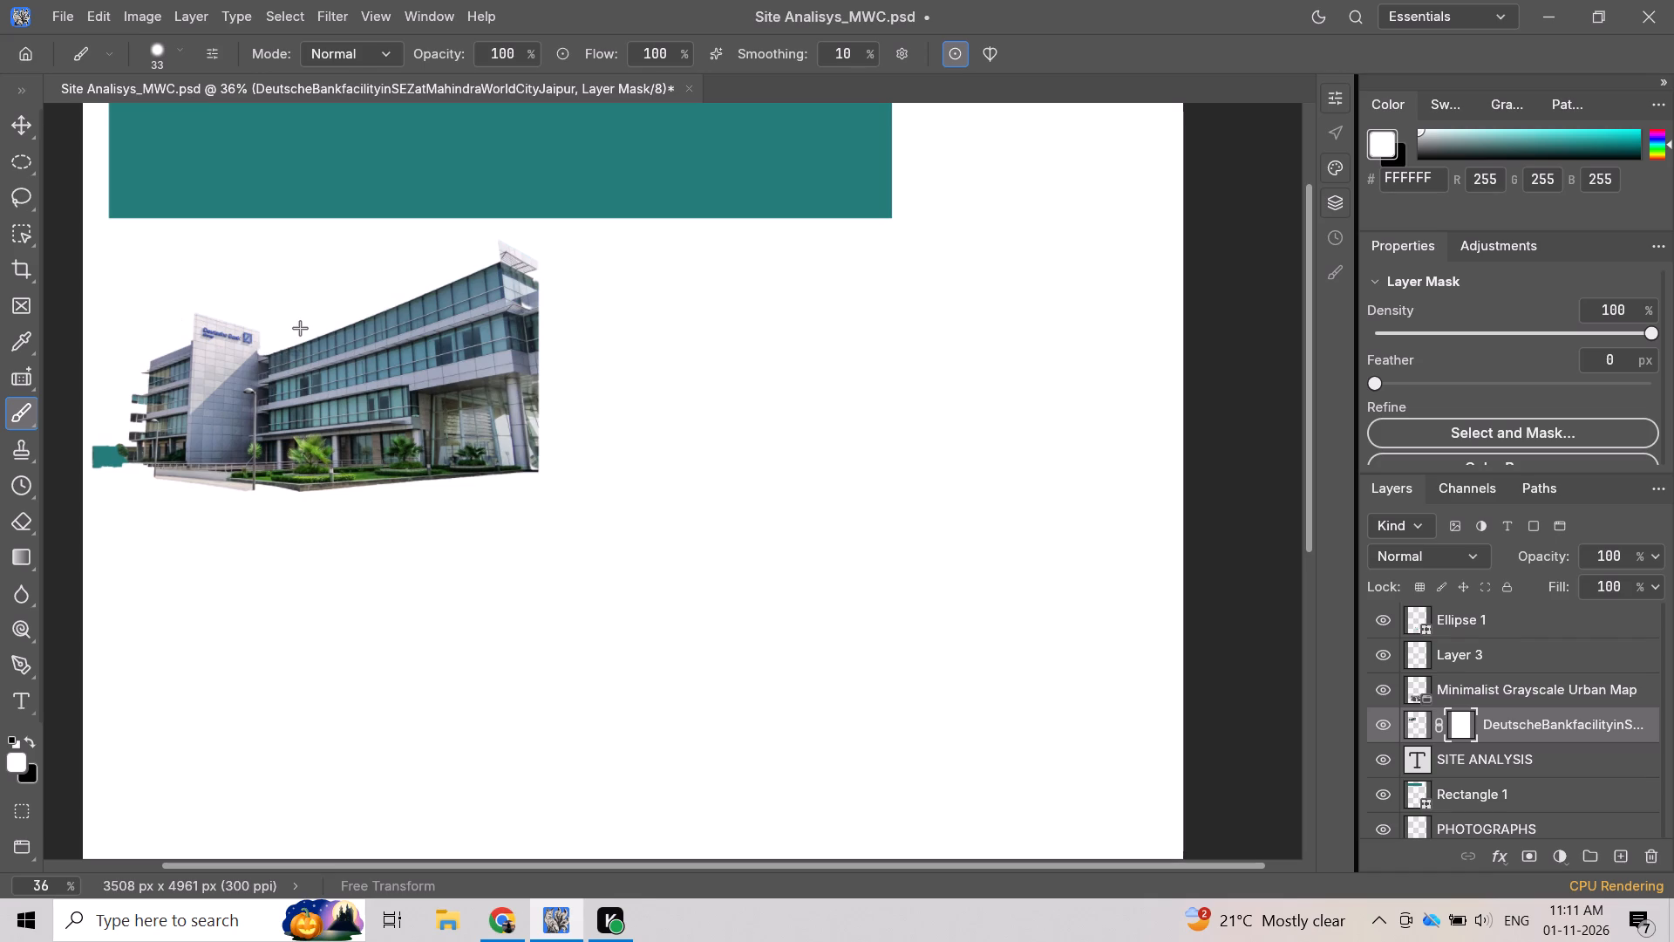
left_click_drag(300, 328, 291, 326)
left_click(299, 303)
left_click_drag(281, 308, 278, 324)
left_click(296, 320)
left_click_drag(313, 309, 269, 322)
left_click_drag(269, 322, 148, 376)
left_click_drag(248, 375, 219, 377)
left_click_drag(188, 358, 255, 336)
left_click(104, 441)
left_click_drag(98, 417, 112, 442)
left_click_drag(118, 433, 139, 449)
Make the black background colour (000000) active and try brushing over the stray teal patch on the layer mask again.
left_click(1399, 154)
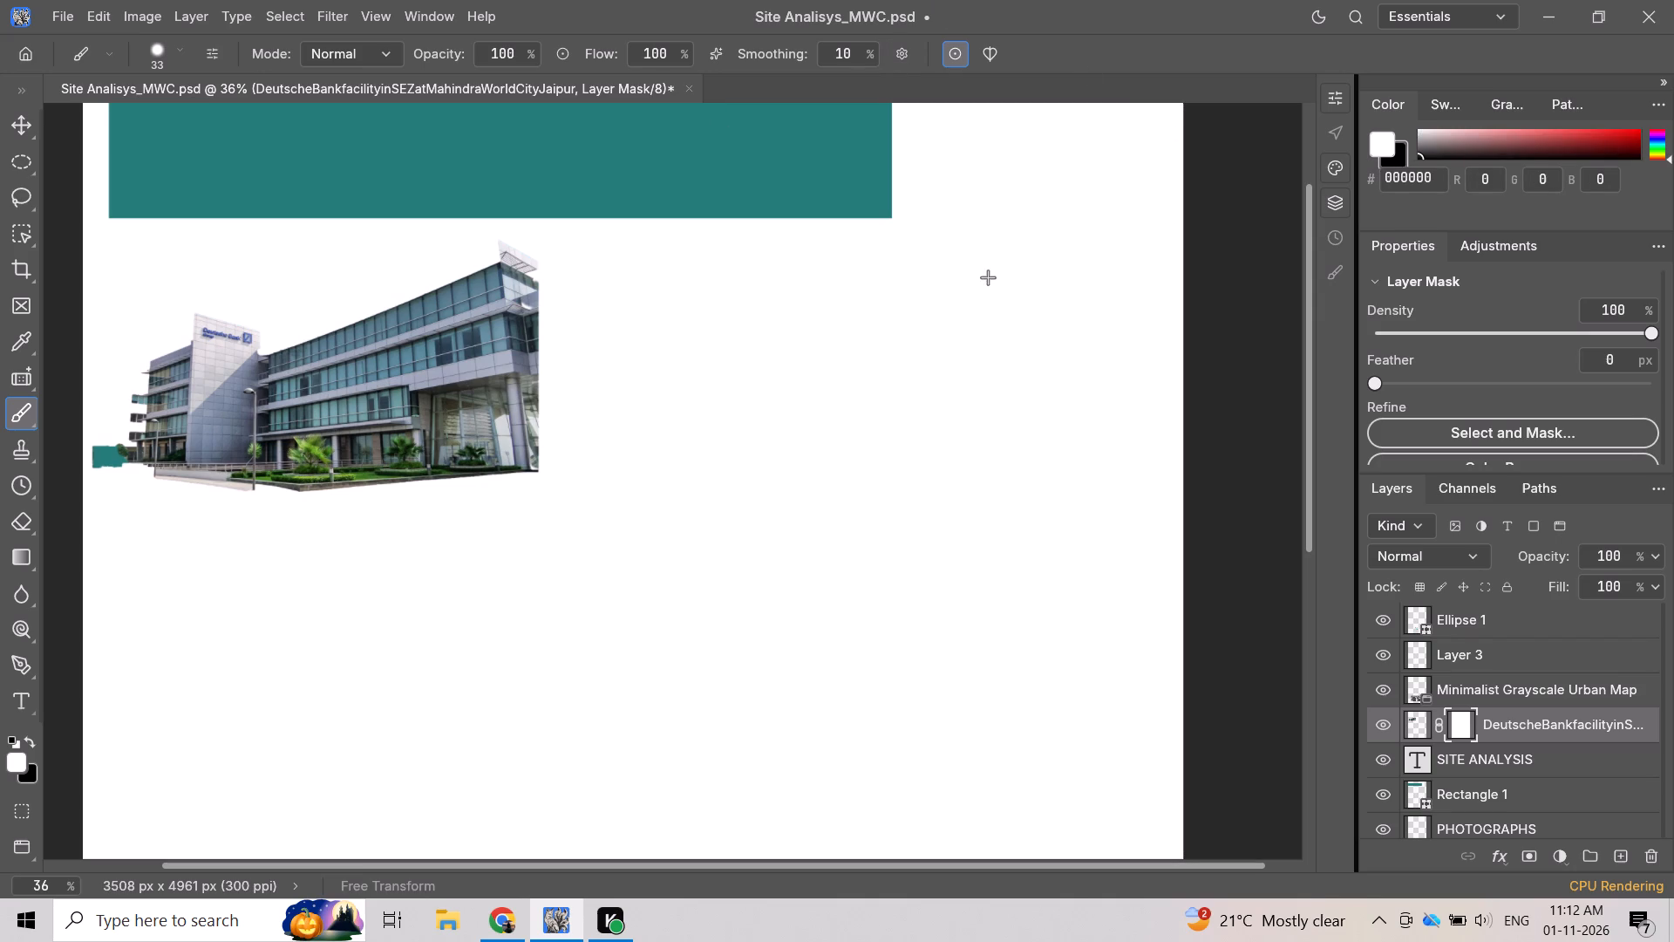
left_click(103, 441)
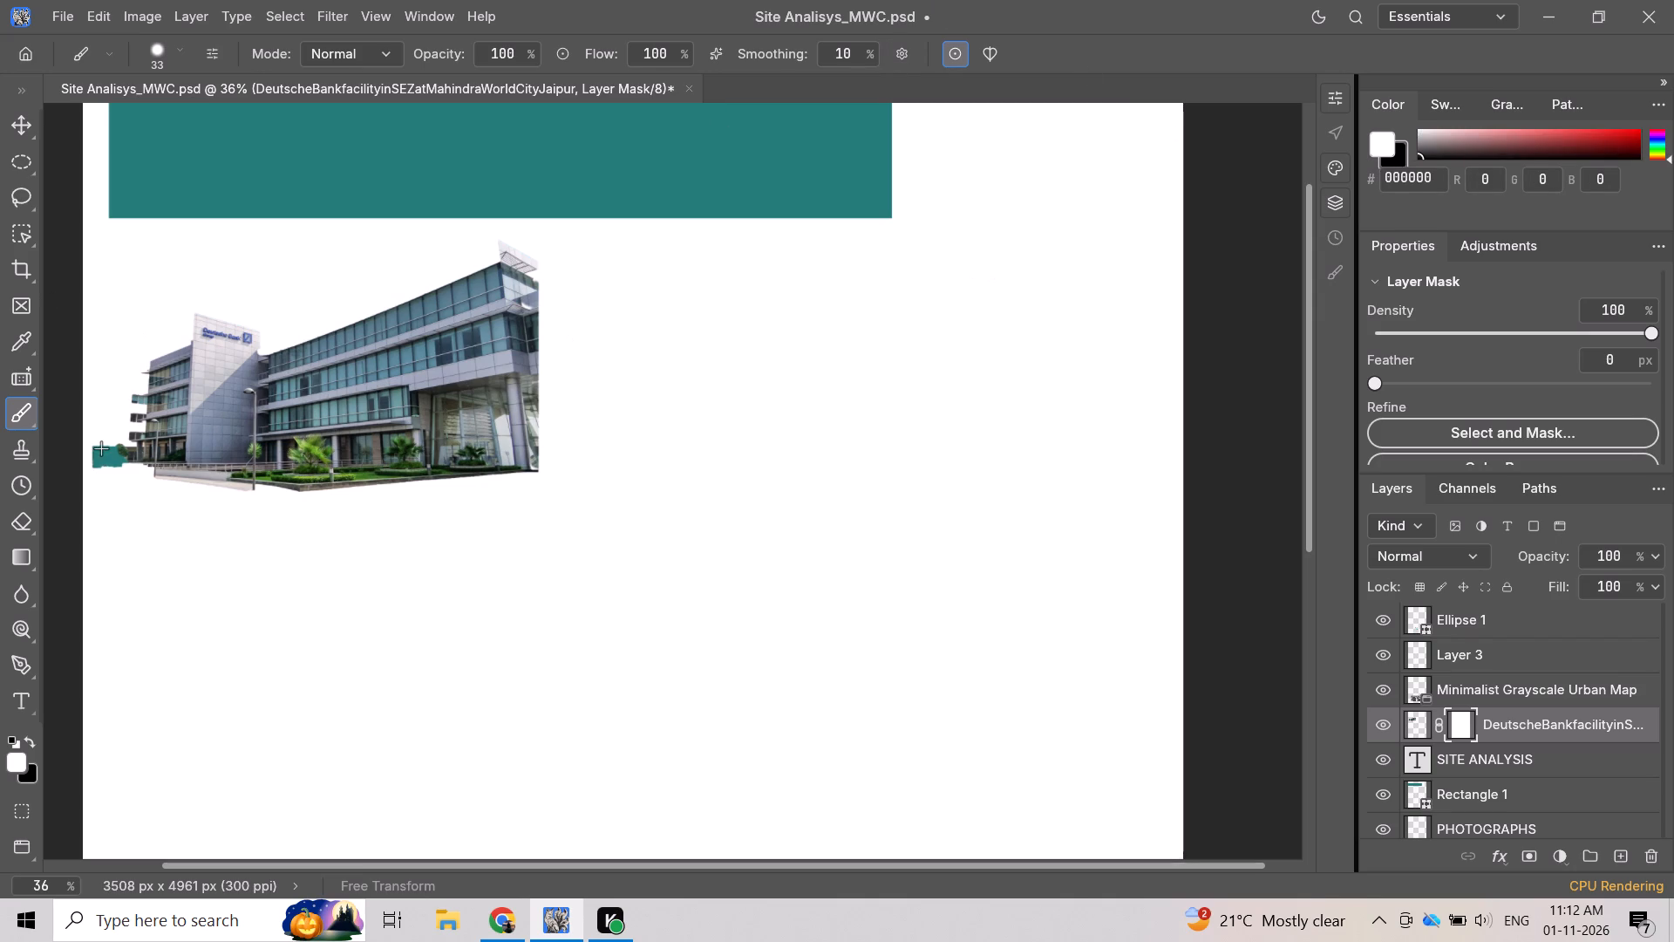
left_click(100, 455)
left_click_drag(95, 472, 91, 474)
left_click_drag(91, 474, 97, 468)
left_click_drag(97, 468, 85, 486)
Reselect the Deutsche Bank building photo layer and erase the outer part of the stray teal patch on its mask with the 33 px Eraser.
scroll(262, 392, "up", 4)
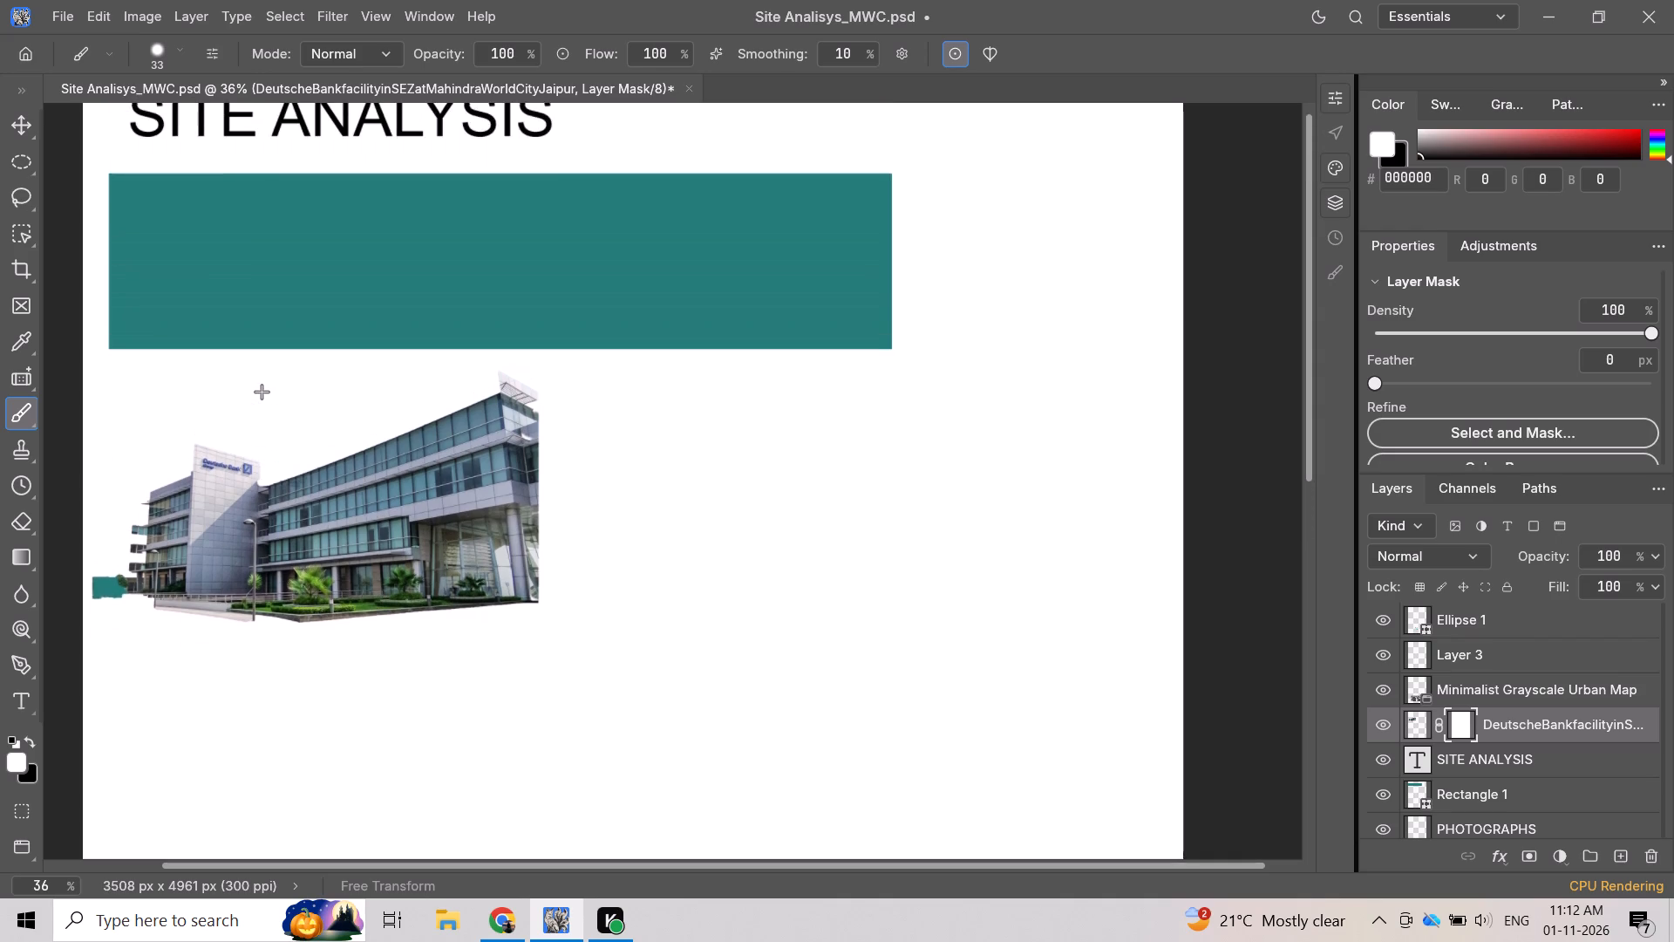
scroll(262, 392, "up", 2)
scroll(262, 392, "down", 4)
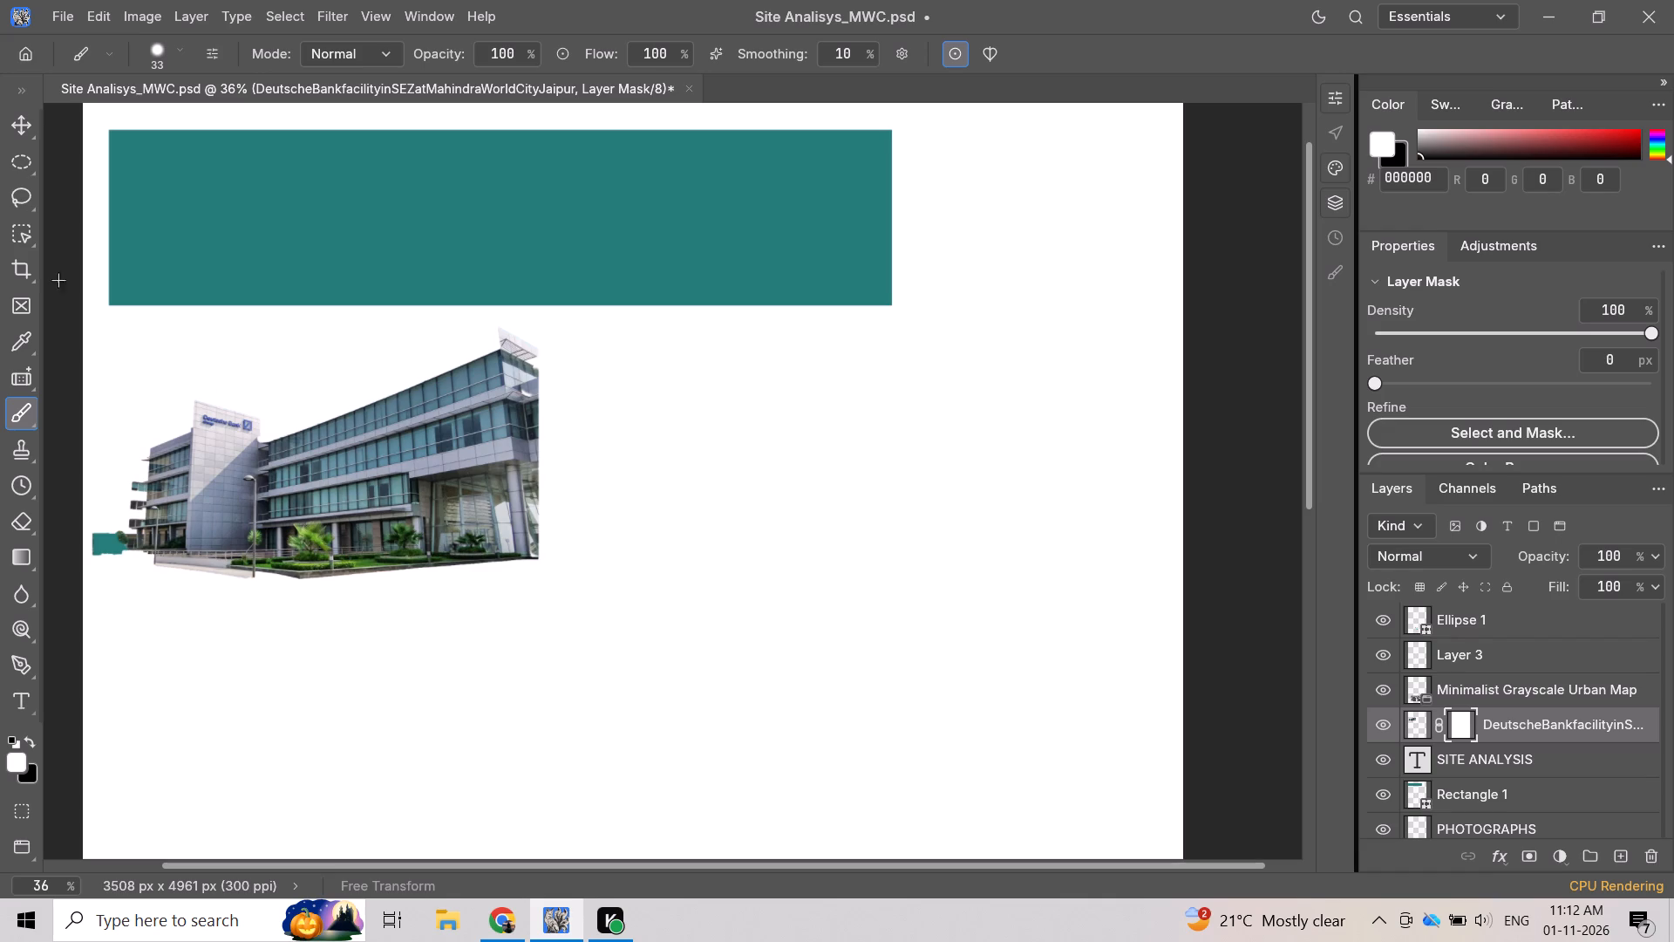
left_click(11, 126)
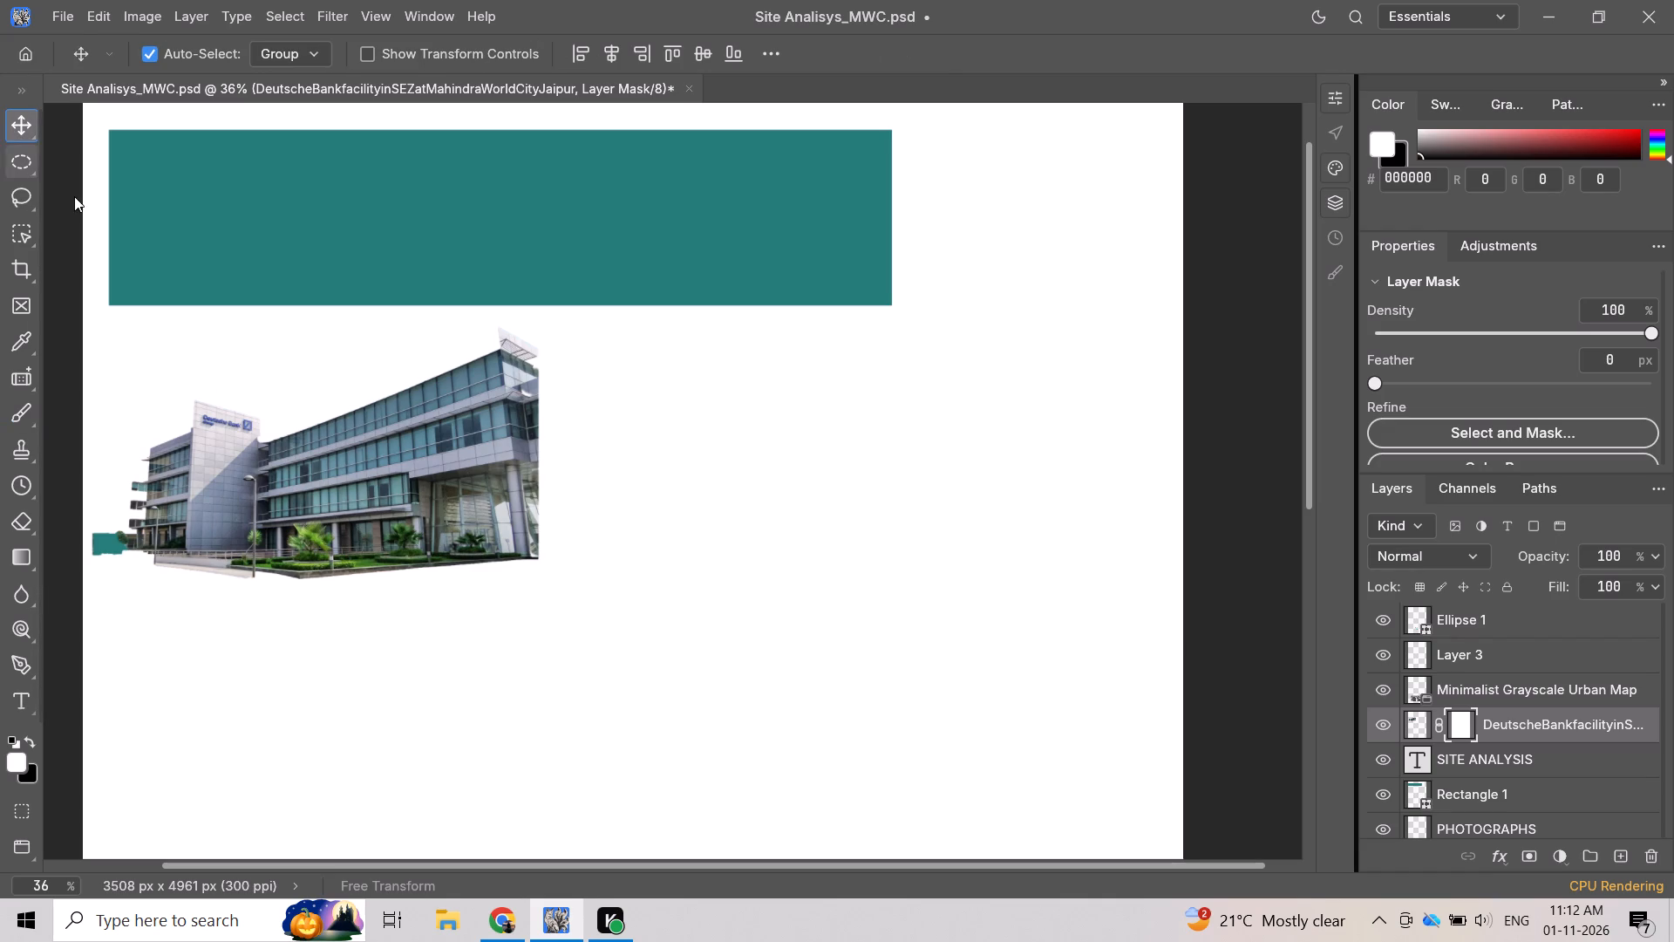
left_click(346, 474)
right_click(350, 471)
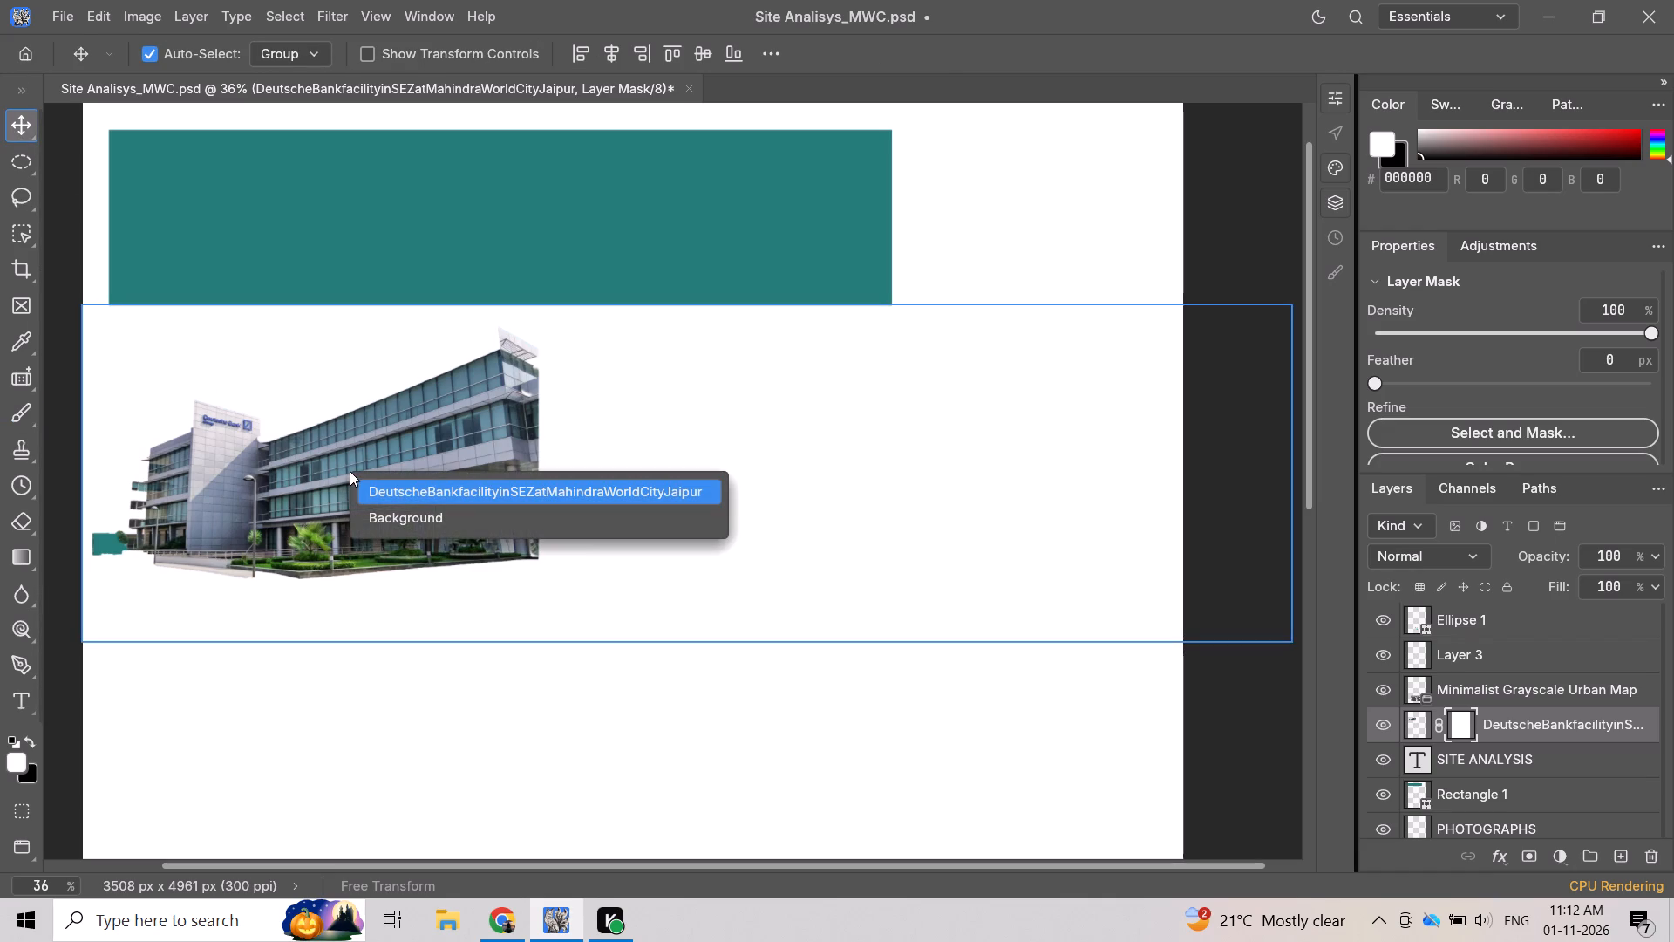
left_click(455, 489)
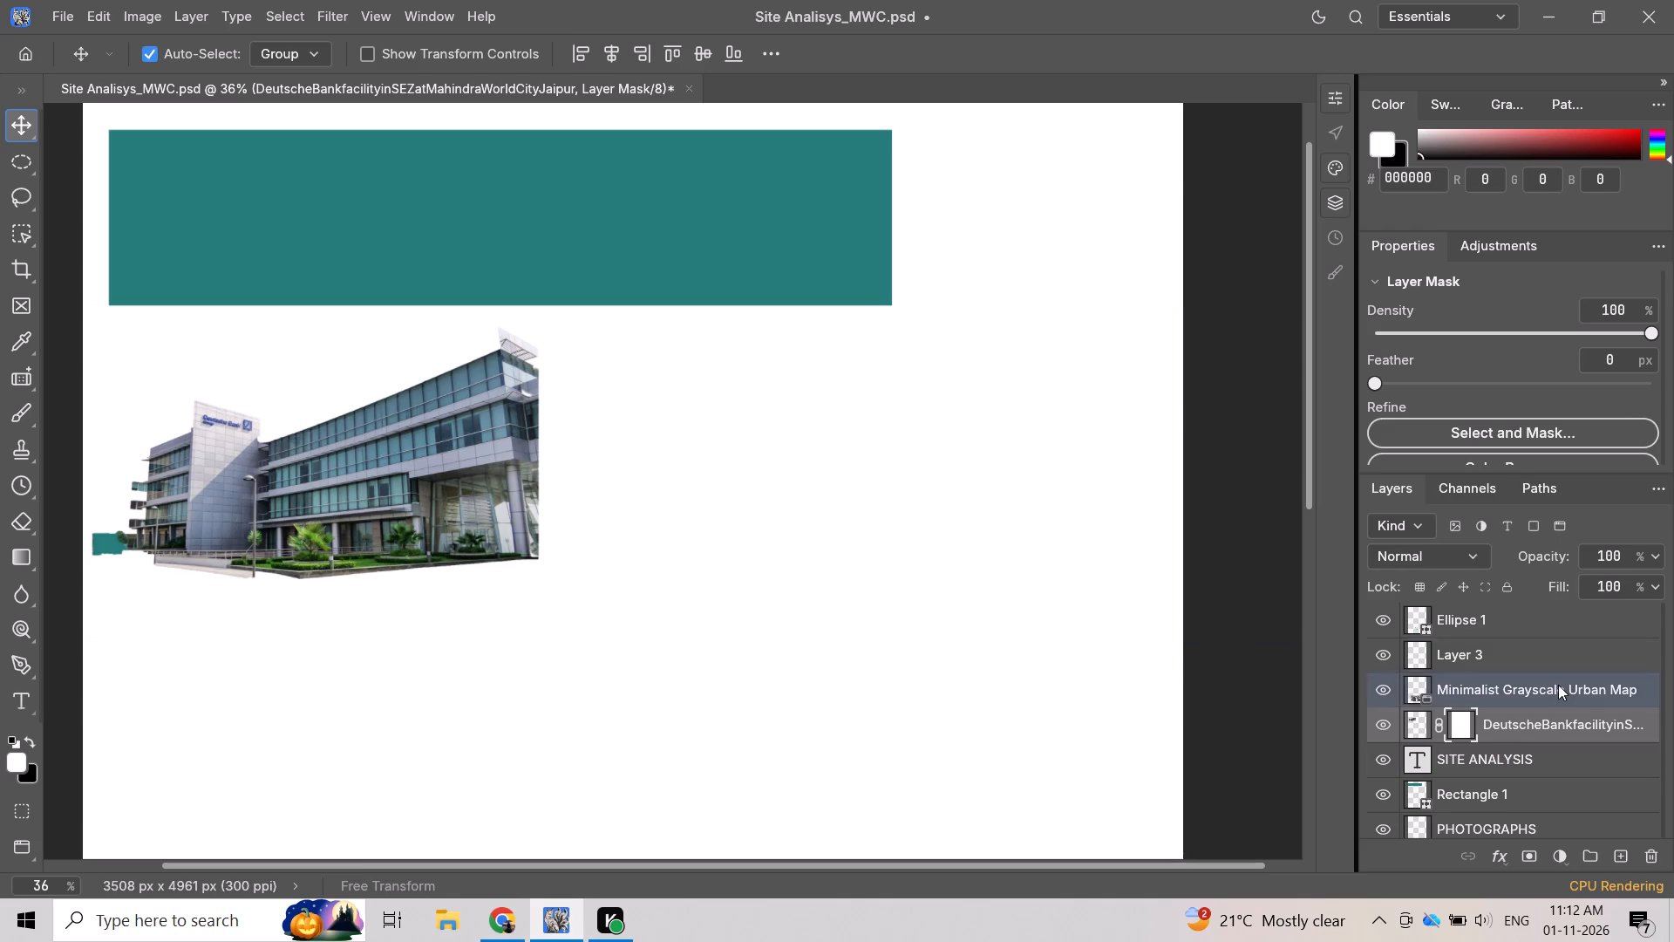
scroll(1507, 693, "down", 3)
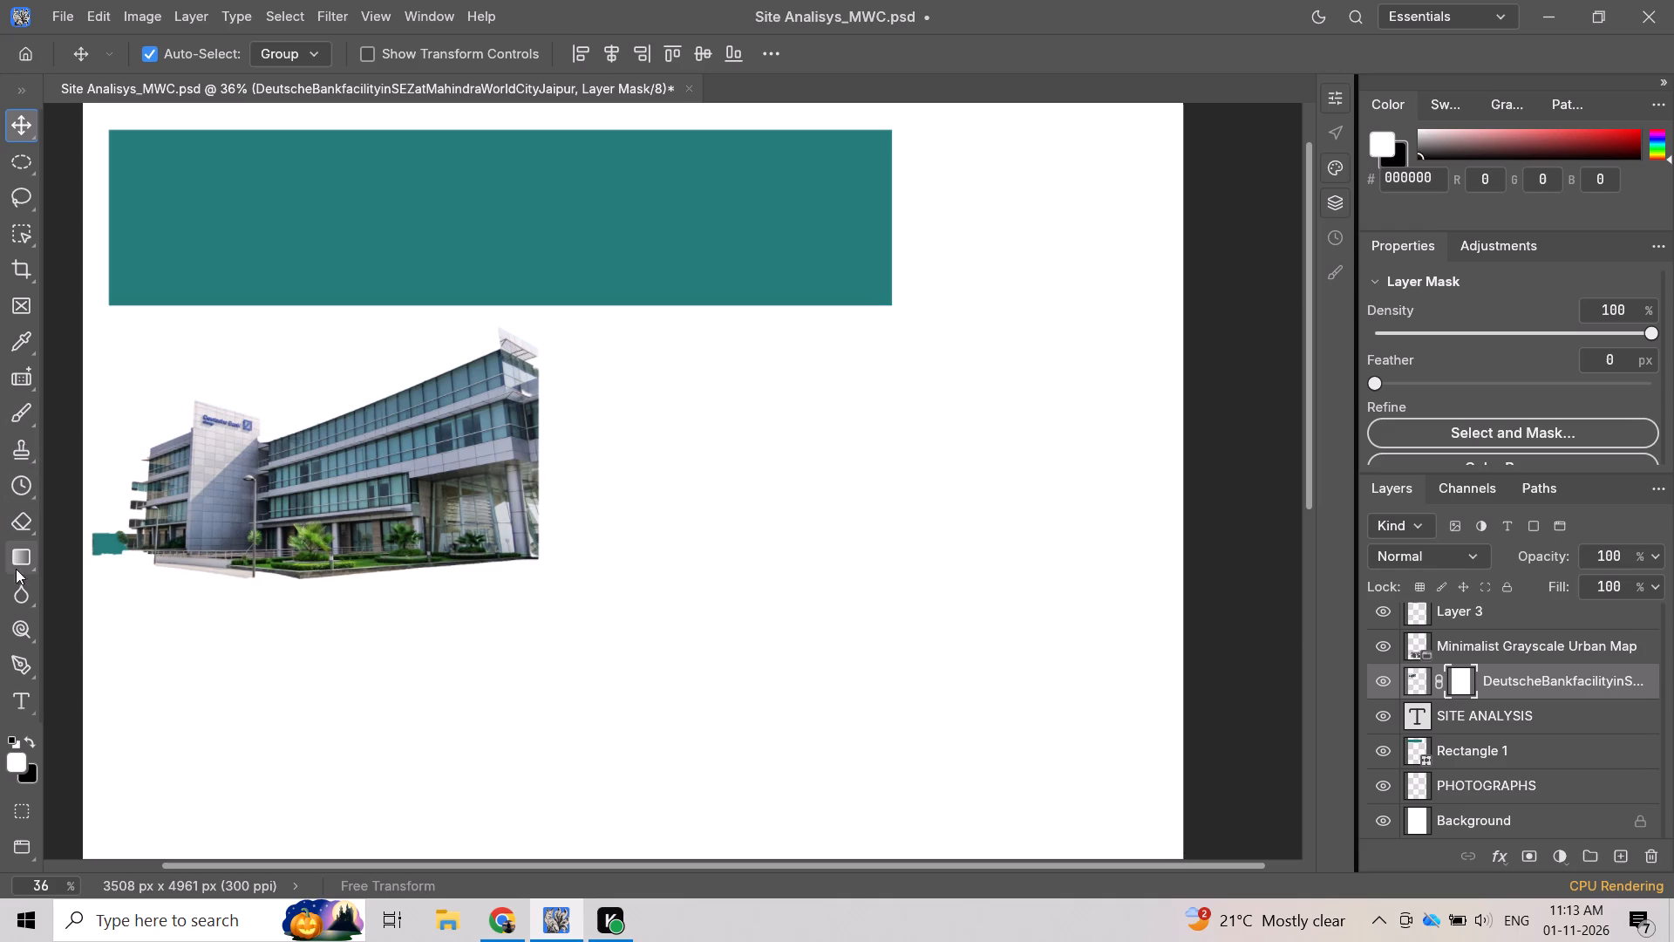
left_click(17, 516)
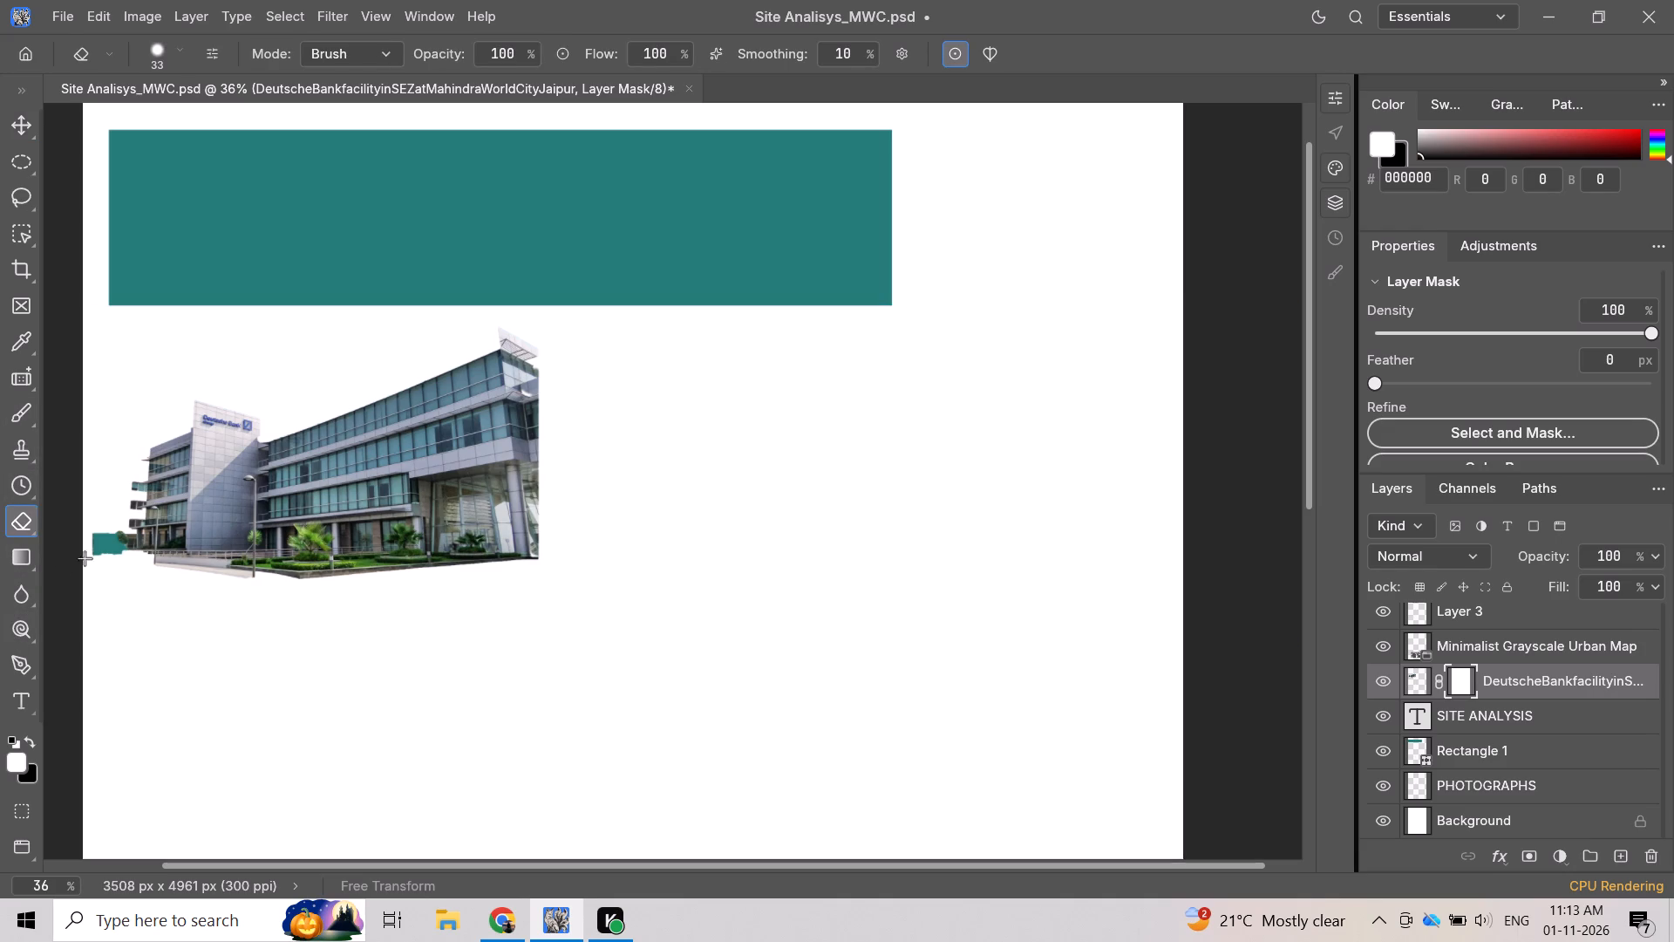
left_click(95, 529)
left_click_drag(97, 522, 105, 555)
left_click(105, 544)
Erase the rest of the teal patch and the small tree beside it on the mask, up to the building's left edge.
scroll(128, 545, "up", 10, "alt")
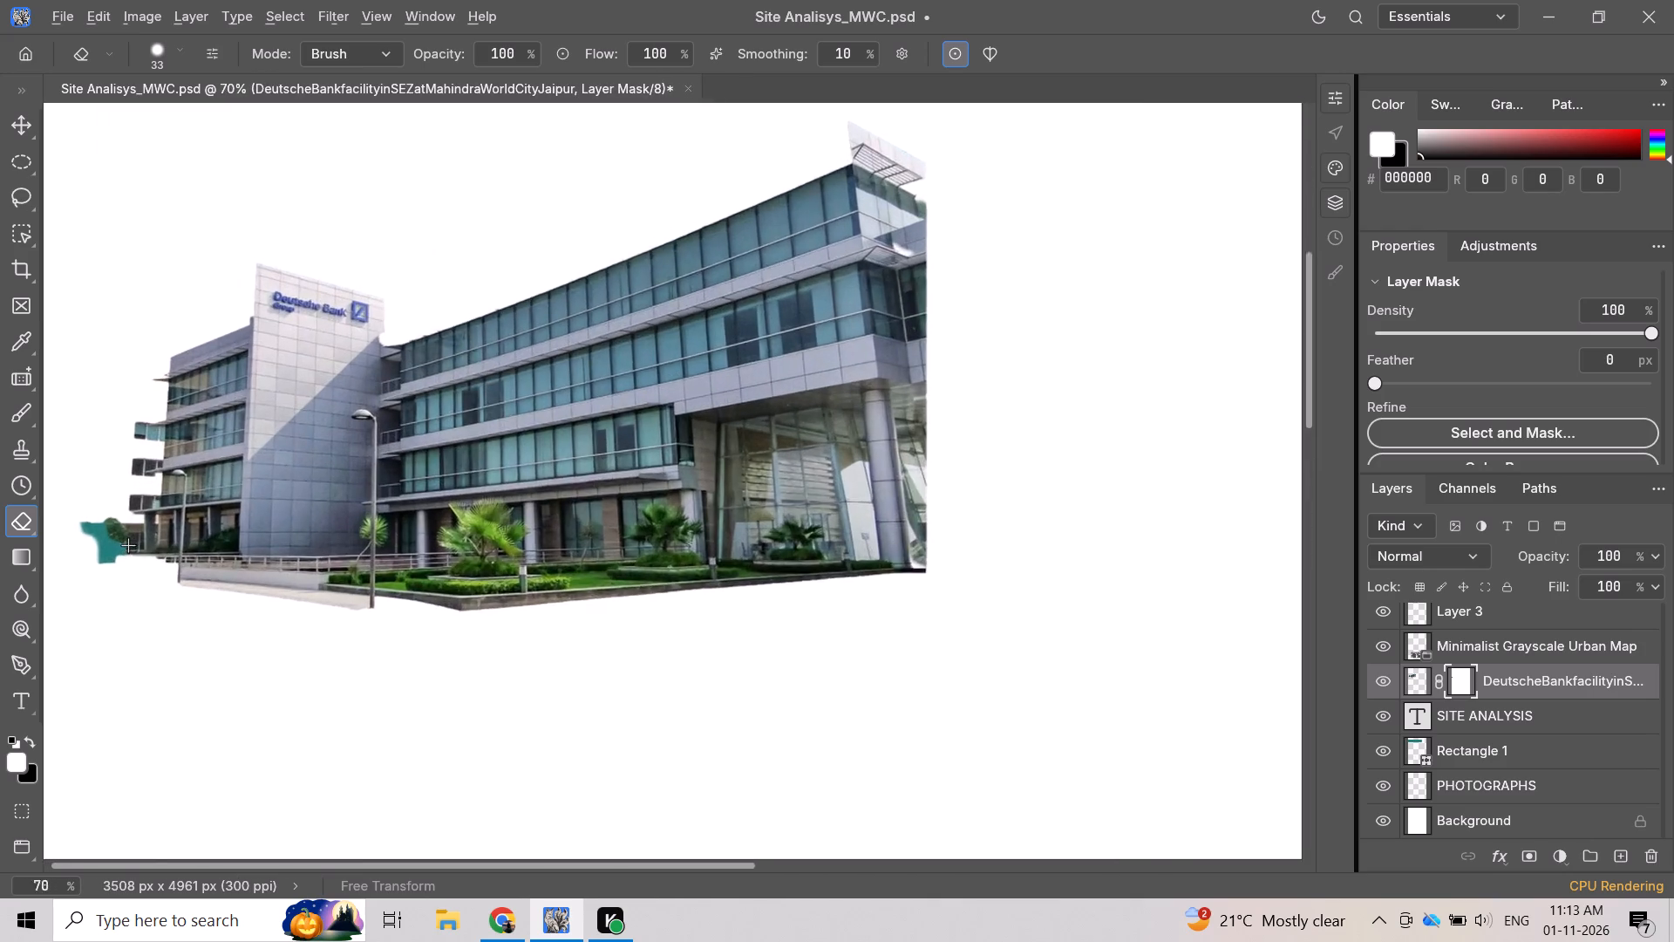
scroll(128, 545, "up", 12, "alt")
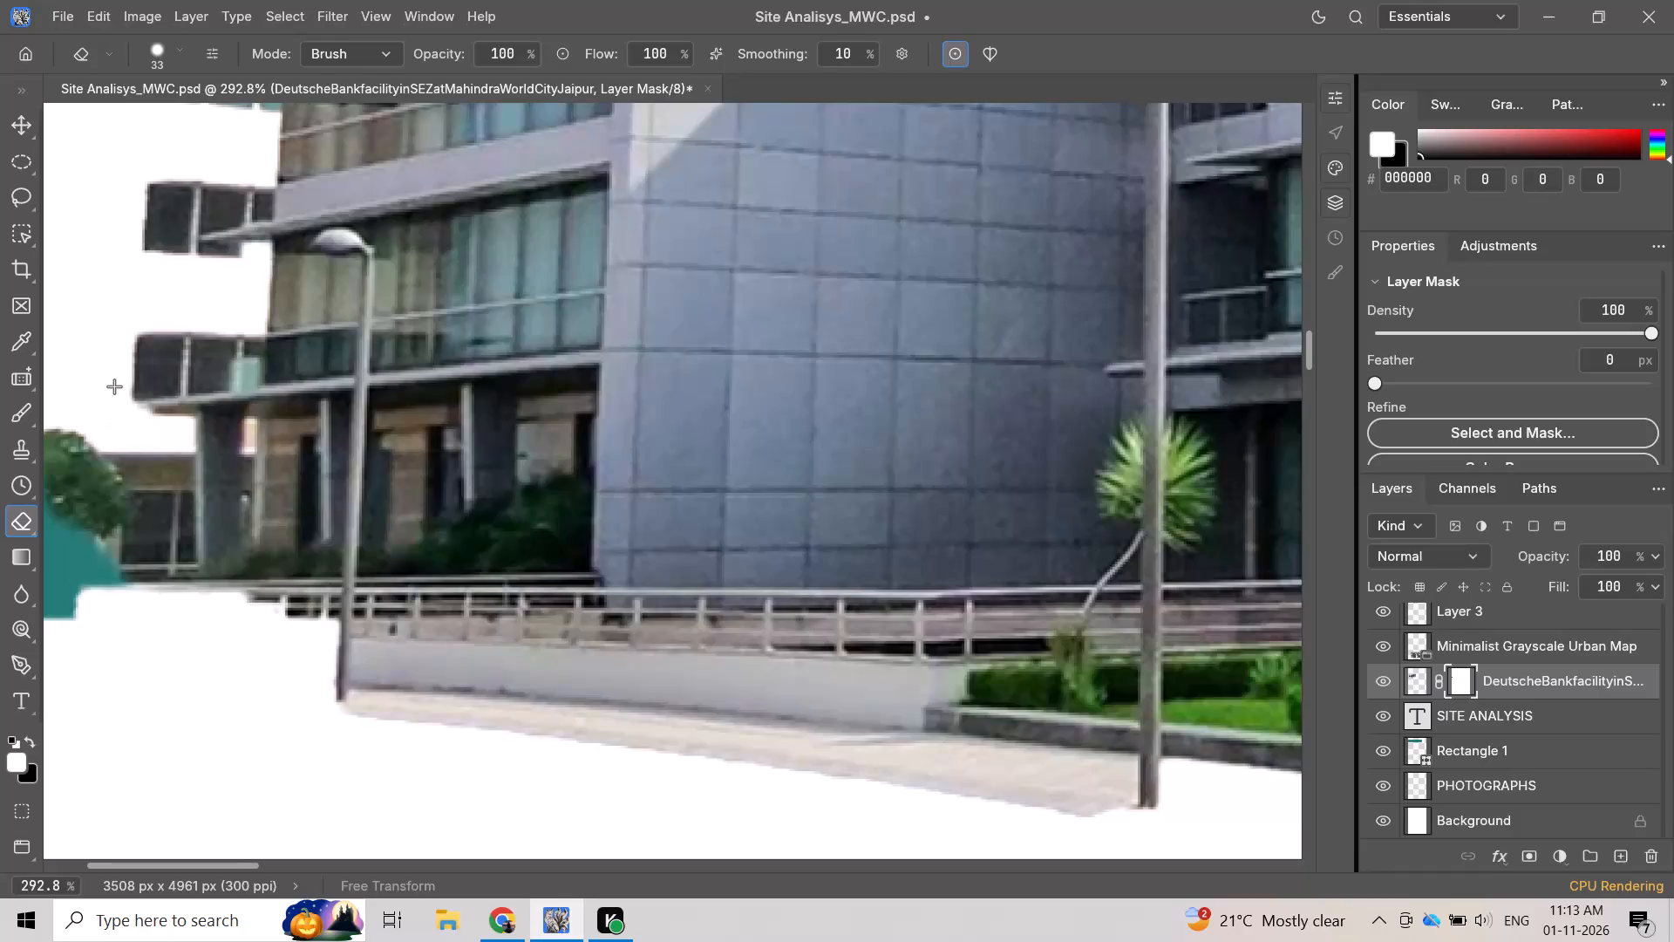
scroll(113, 387, "down", 3, "alt")
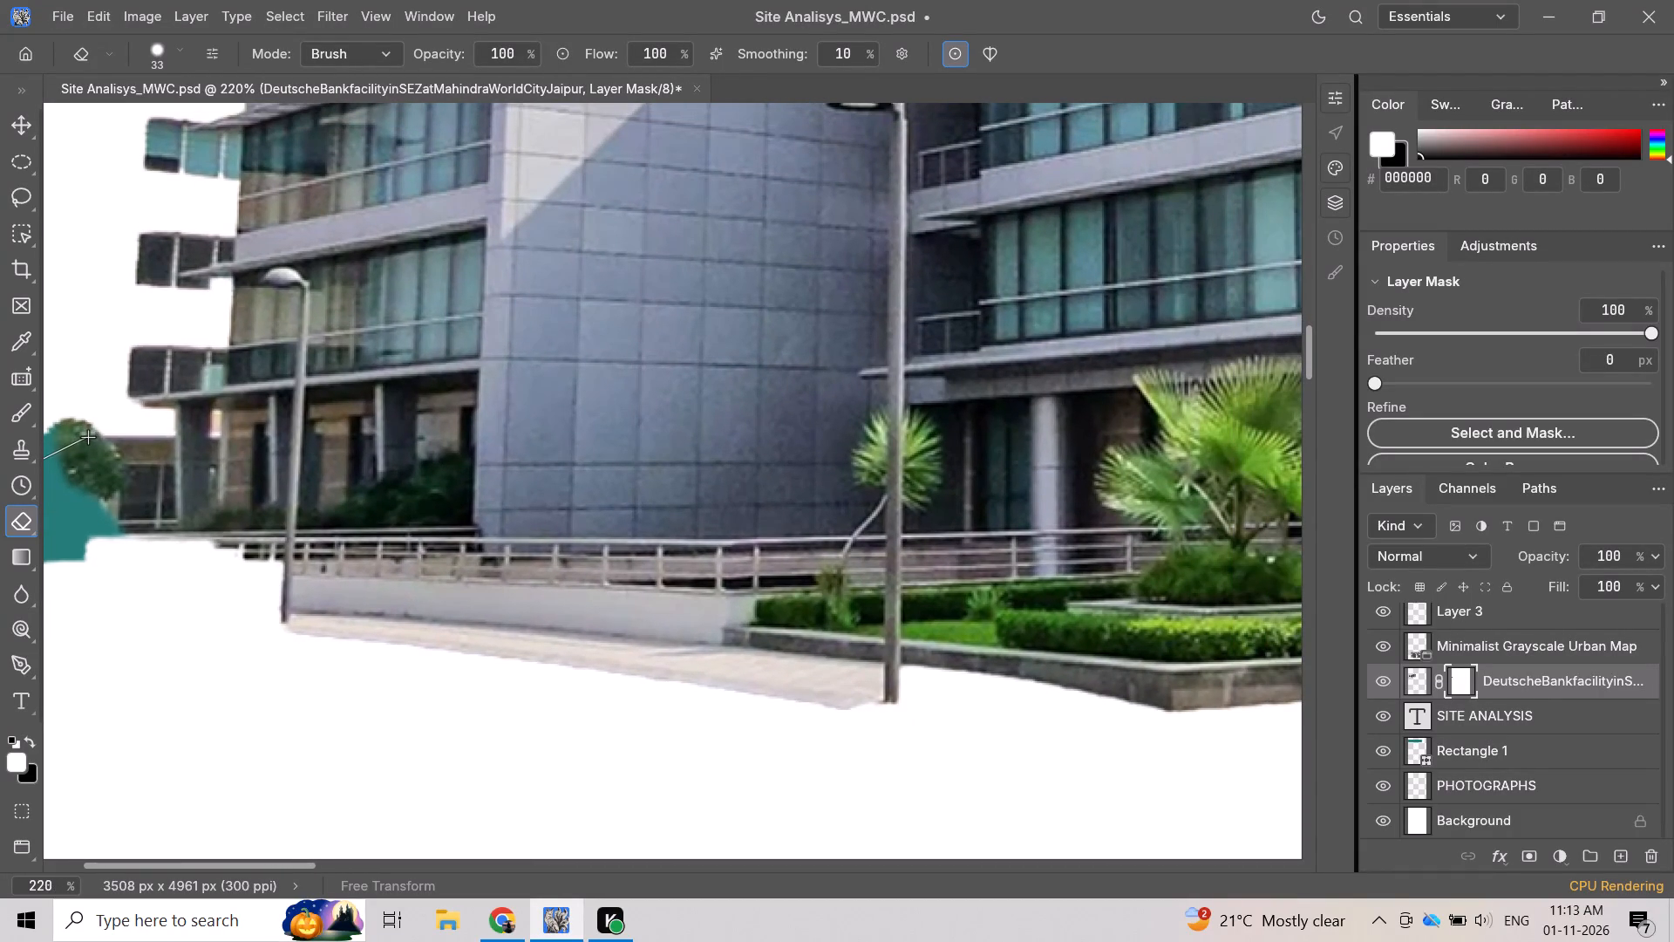
scroll(88, 437, "down", 2, "shift")
scroll(88, 437, "up", 7, "shift")
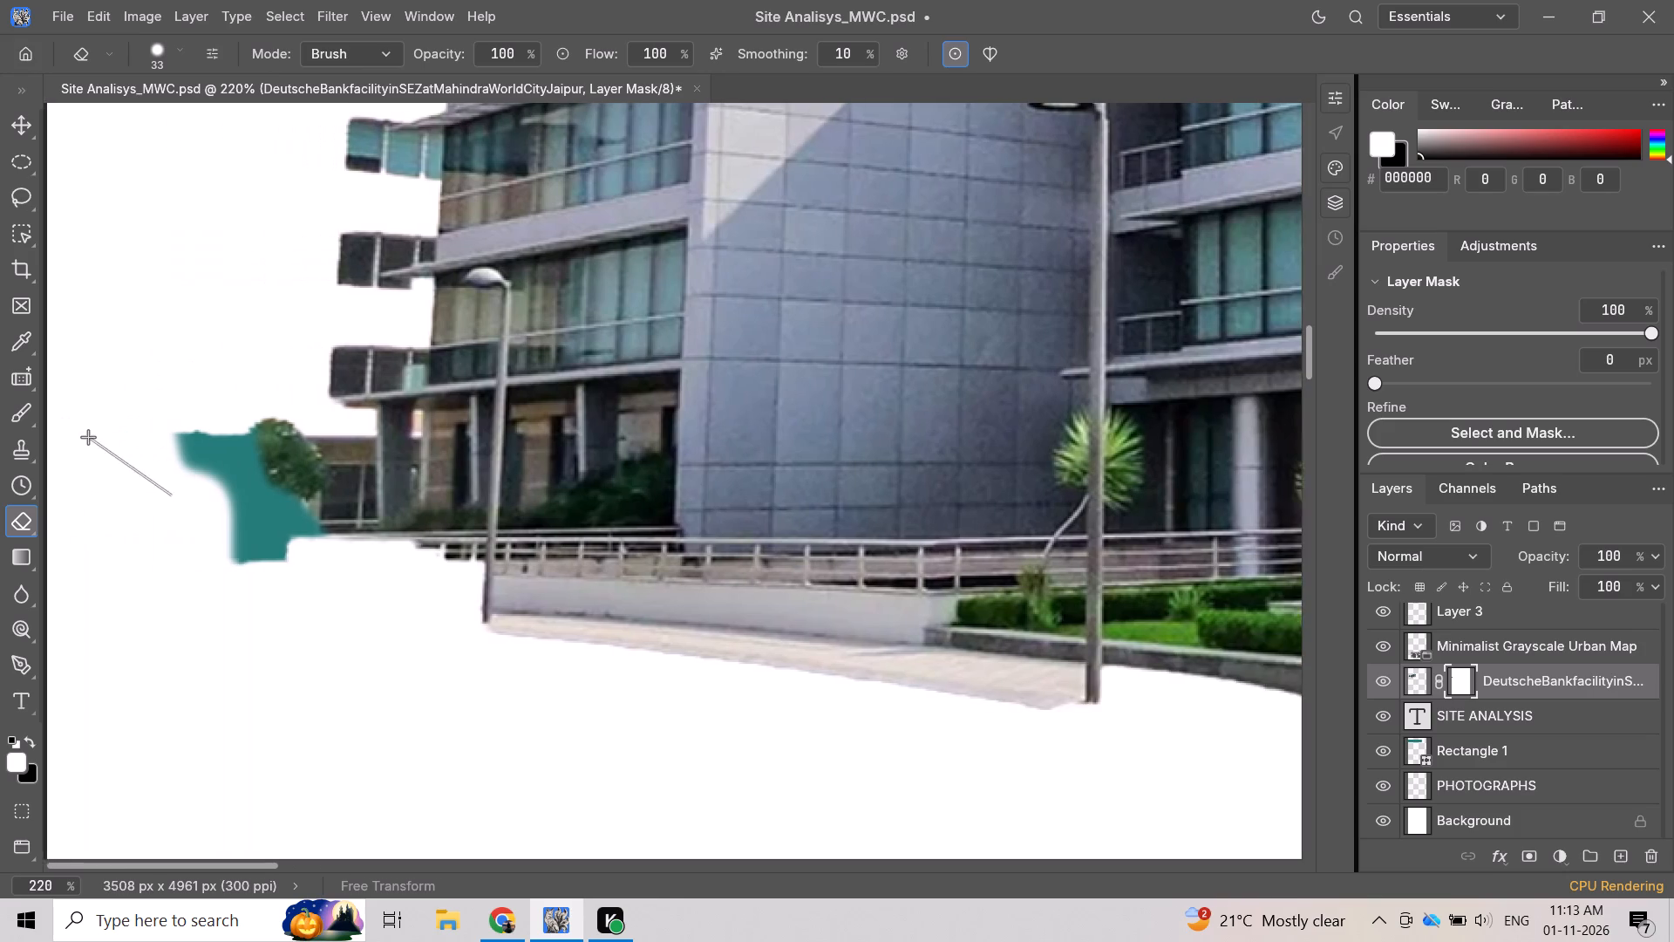
scroll(88, 437, "up", 1, "shift")
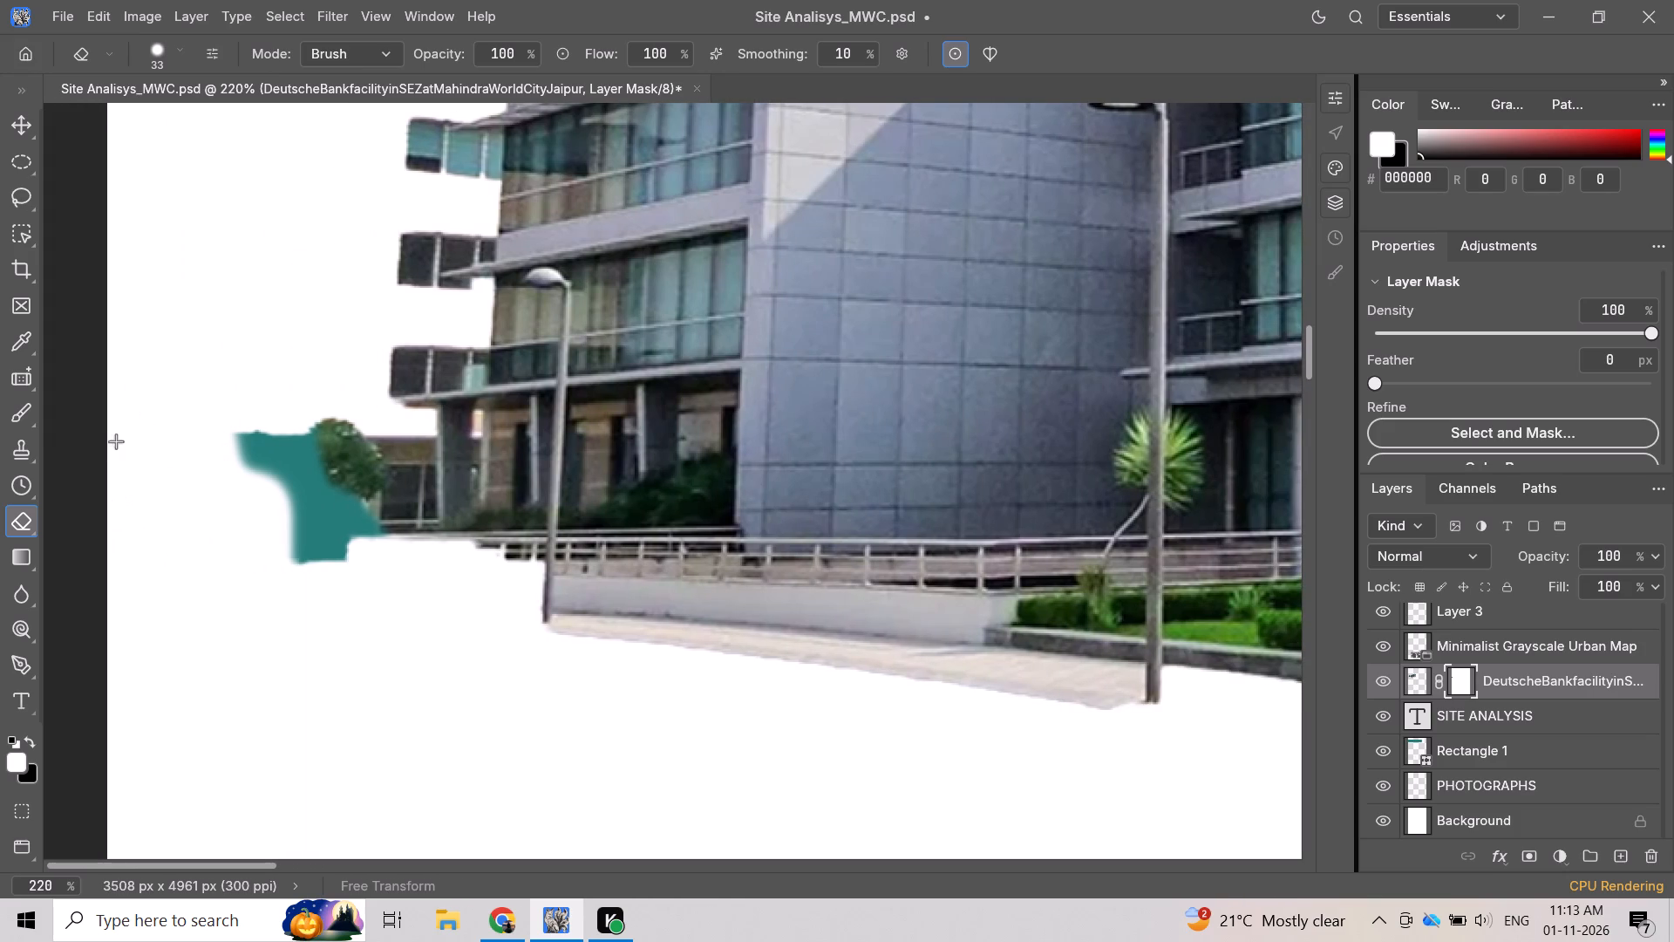
left_click_drag(255, 445, 319, 427)
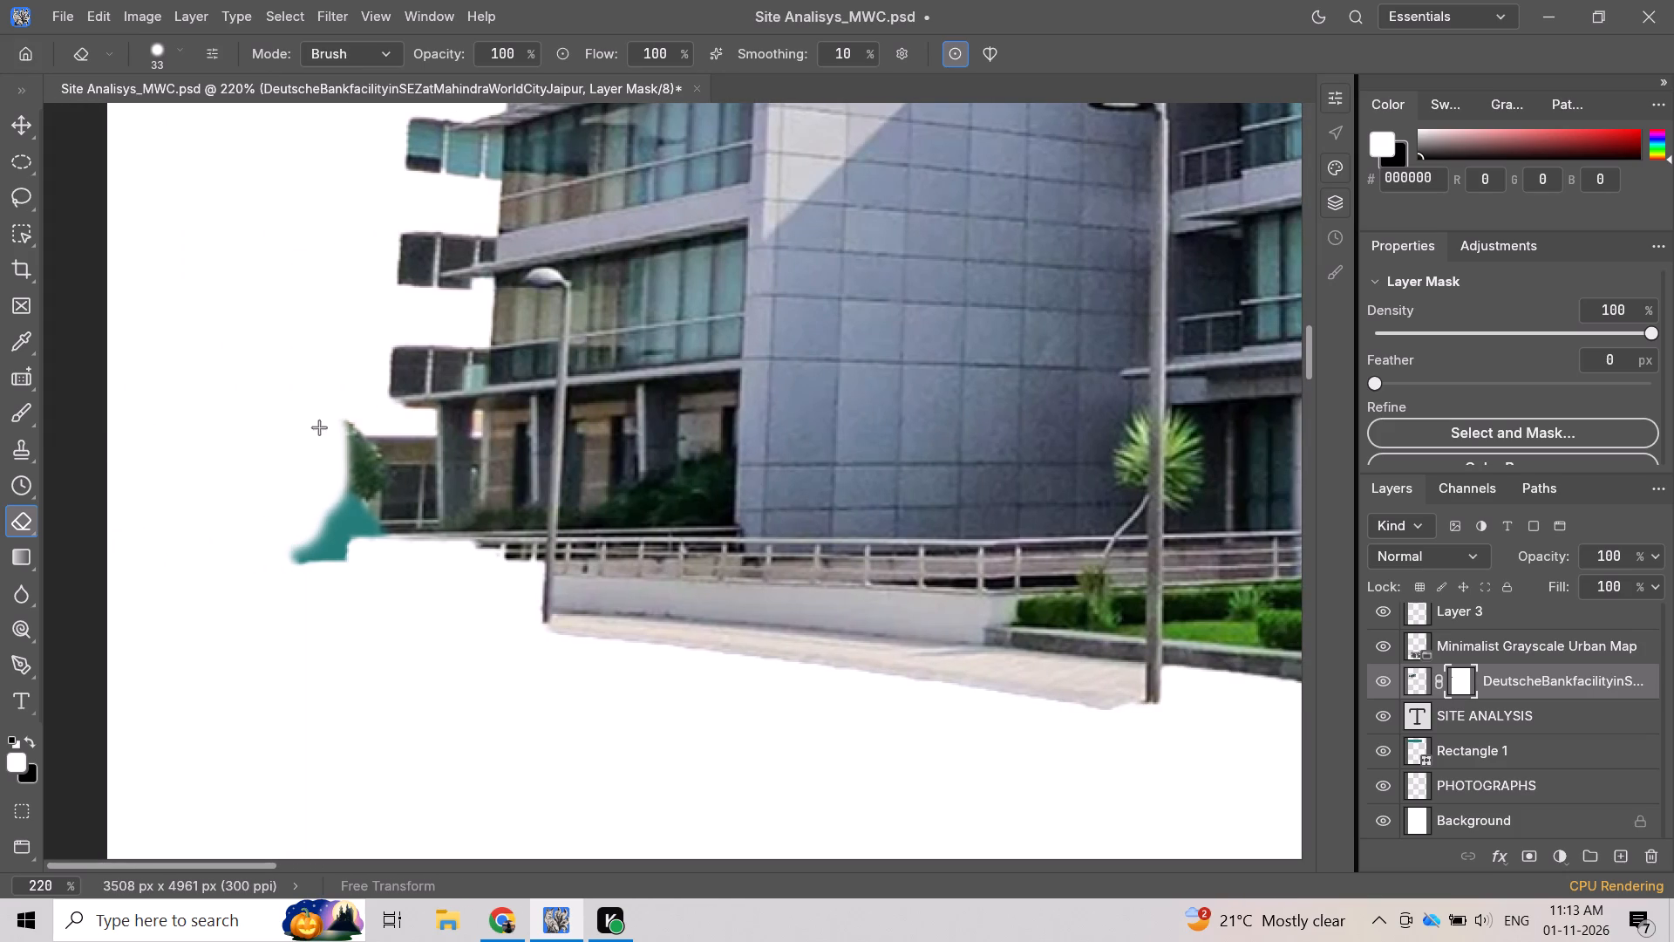
left_click_drag(319, 427, 315, 479)
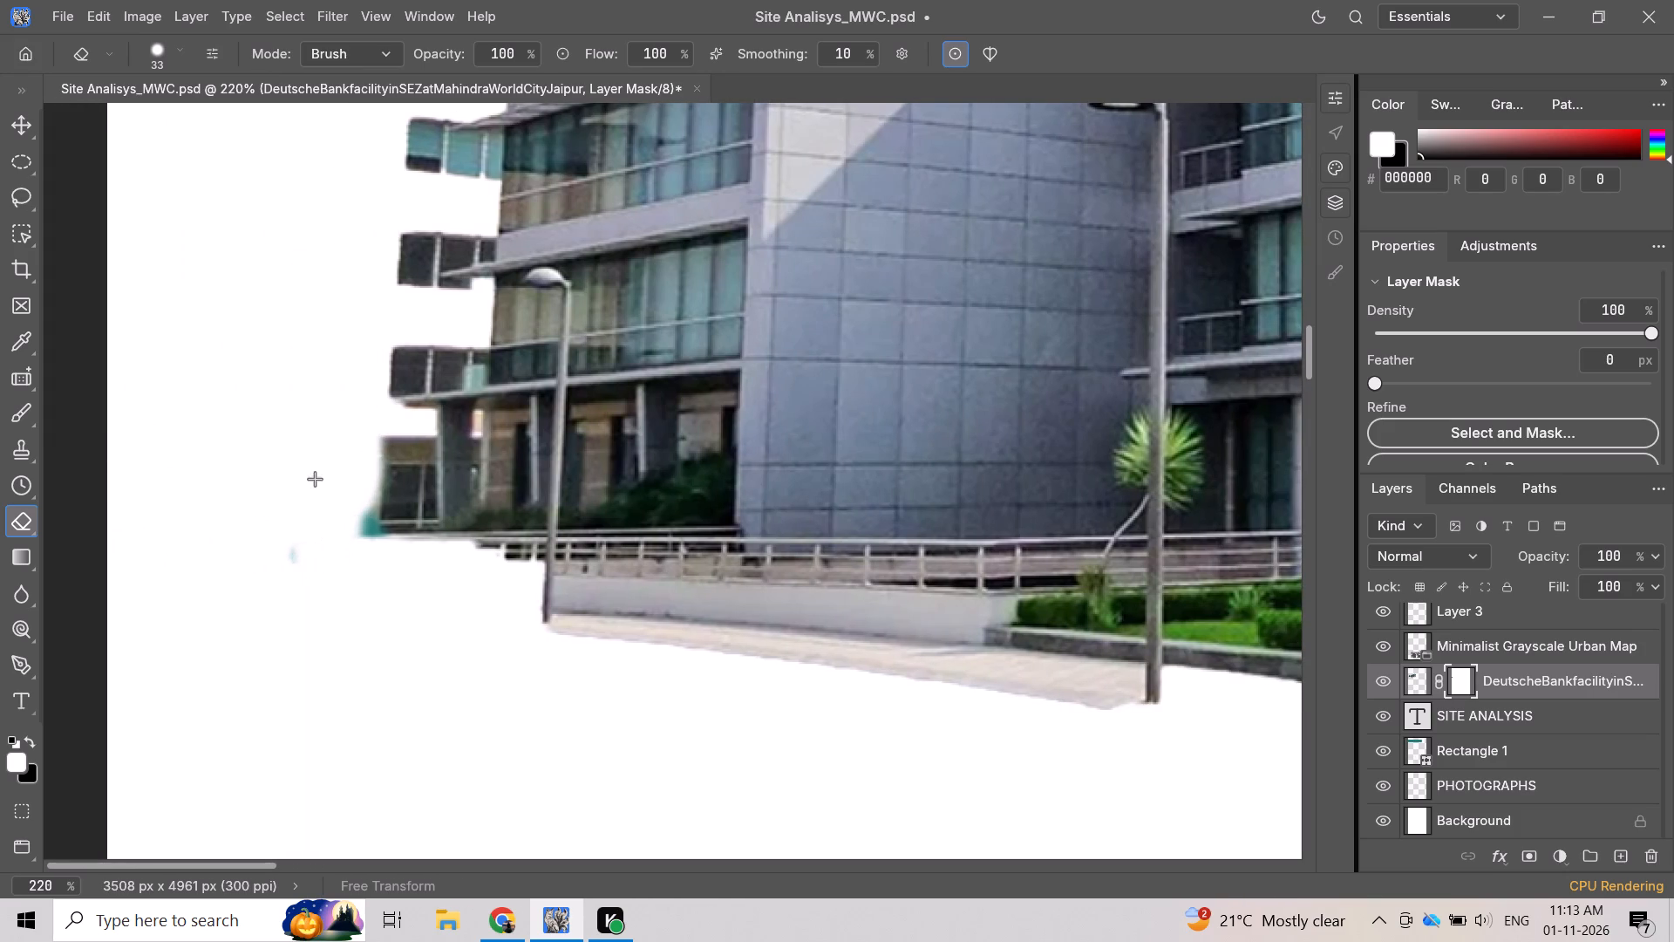
left_click_drag(315, 479, 333, 561)
left_click_drag(333, 561, 356, 481)
left_click_drag(356, 481, 346, 534)
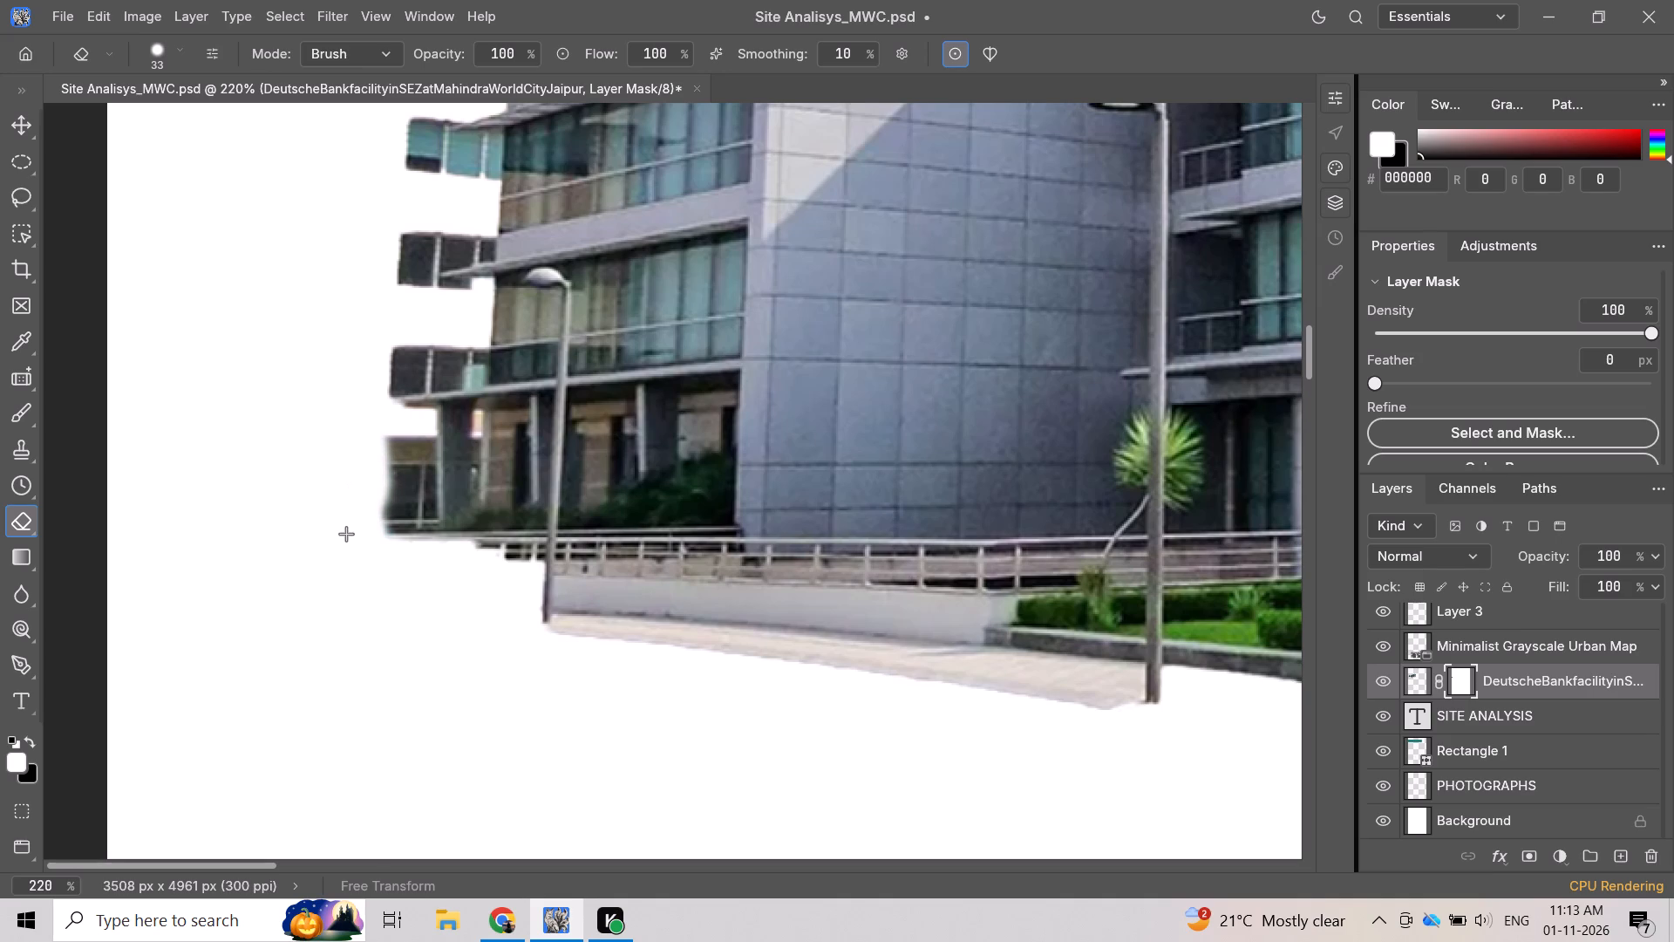
left_click_drag(346, 534, 353, 513)
left_click_drag(353, 513, 337, 562)
Examine the building cut-out as a whole and its right edge for leftover areas to clean up.
scroll(350, 608, "down", 4)
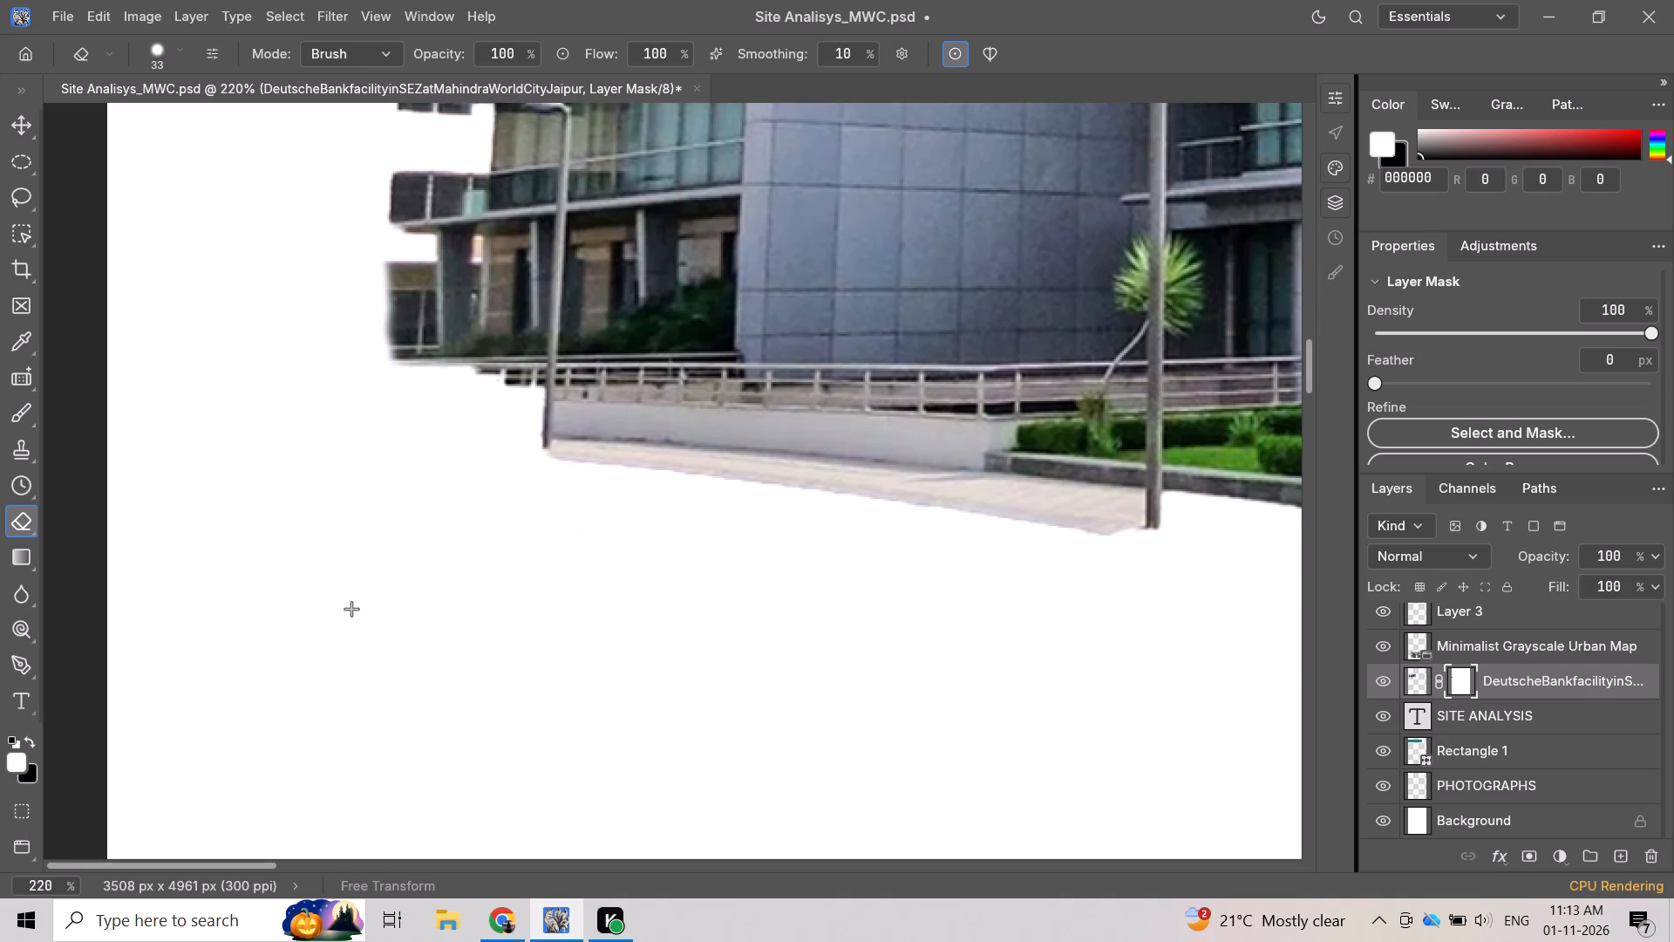
scroll(351, 609, "up", 4)
scroll(352, 610, "down", 15, "alt")
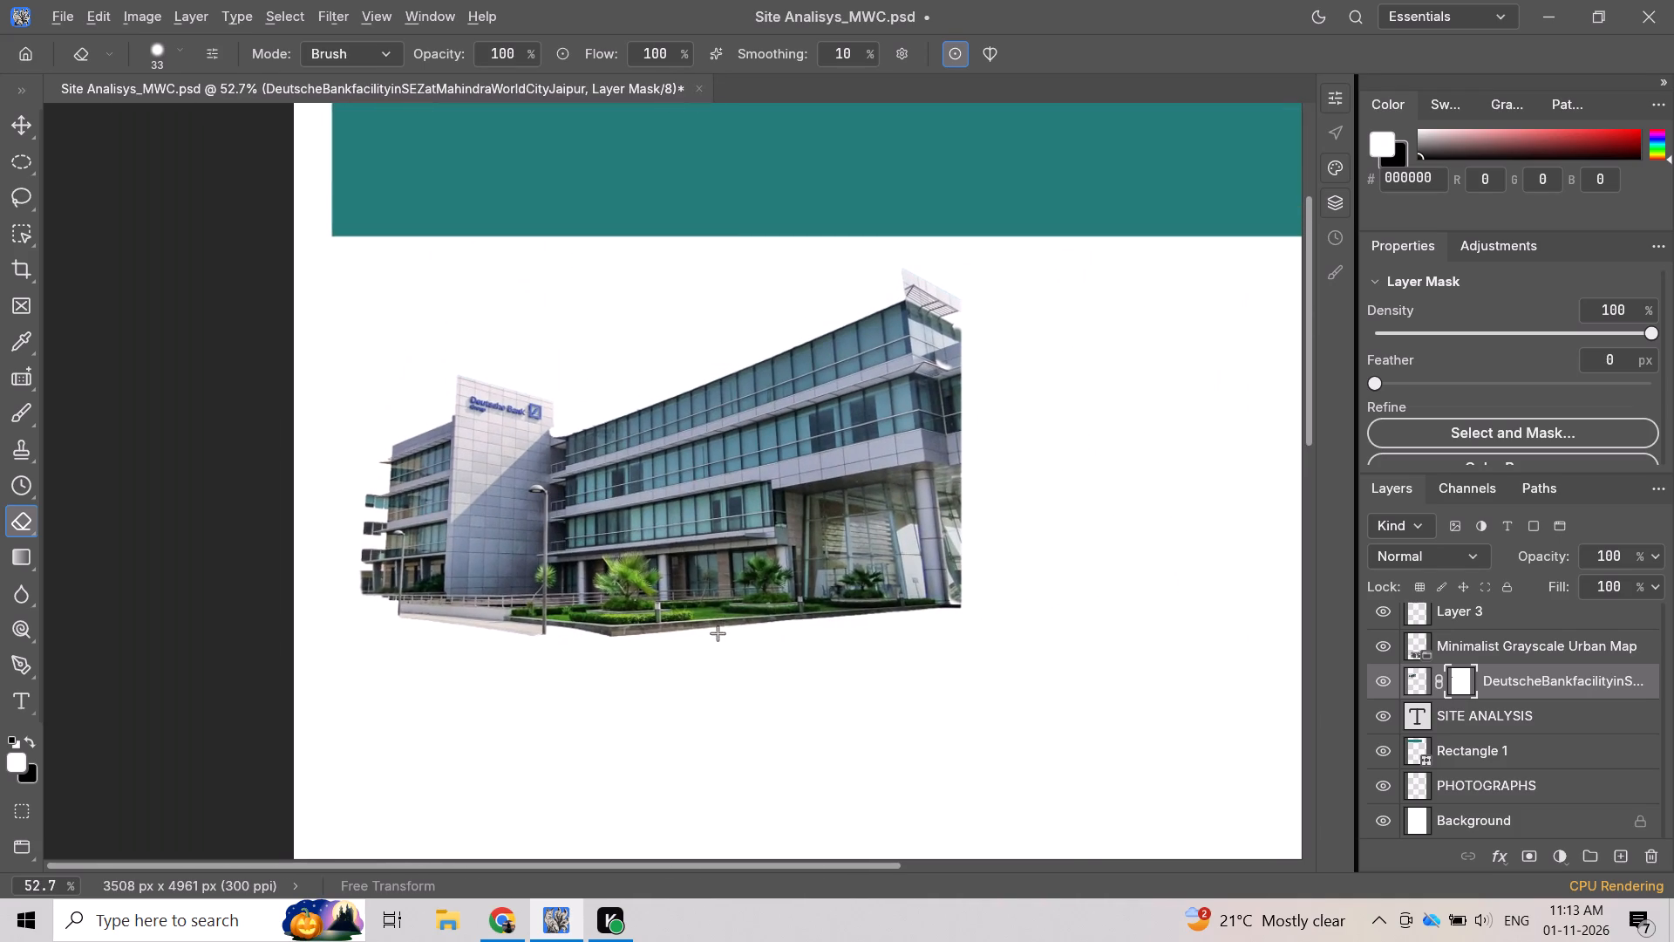
scroll(975, 521, "down", 1, "alt")
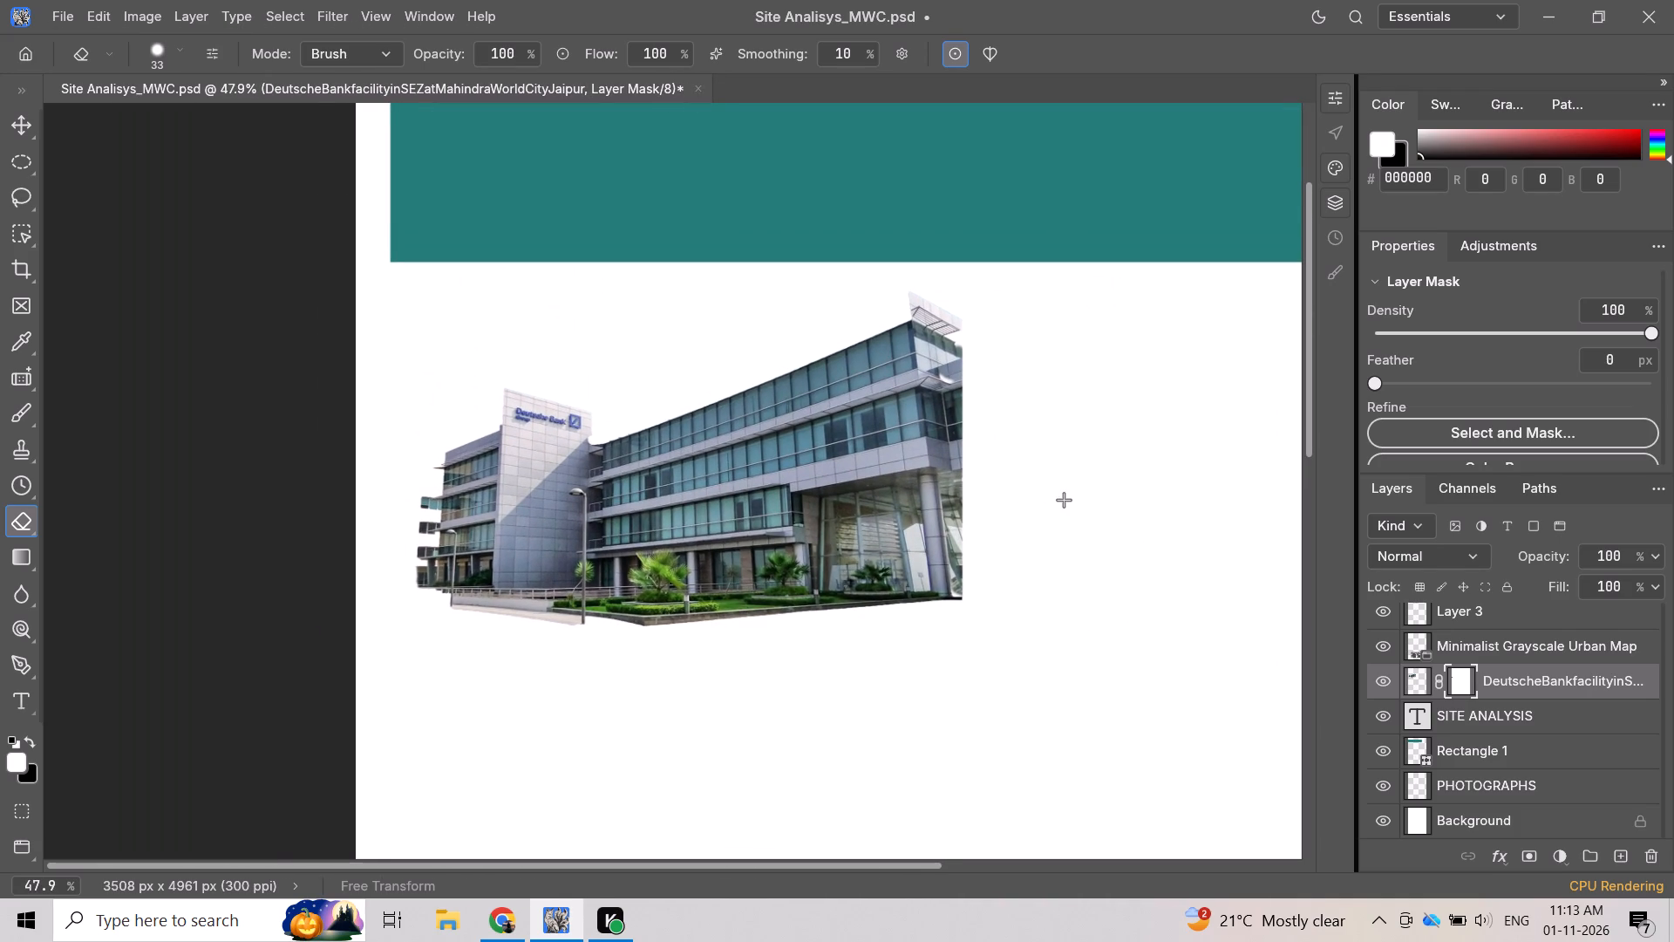
scroll(1064, 500, "up", 3, "shift")
scroll(1064, 502, "down", 8, "shift")
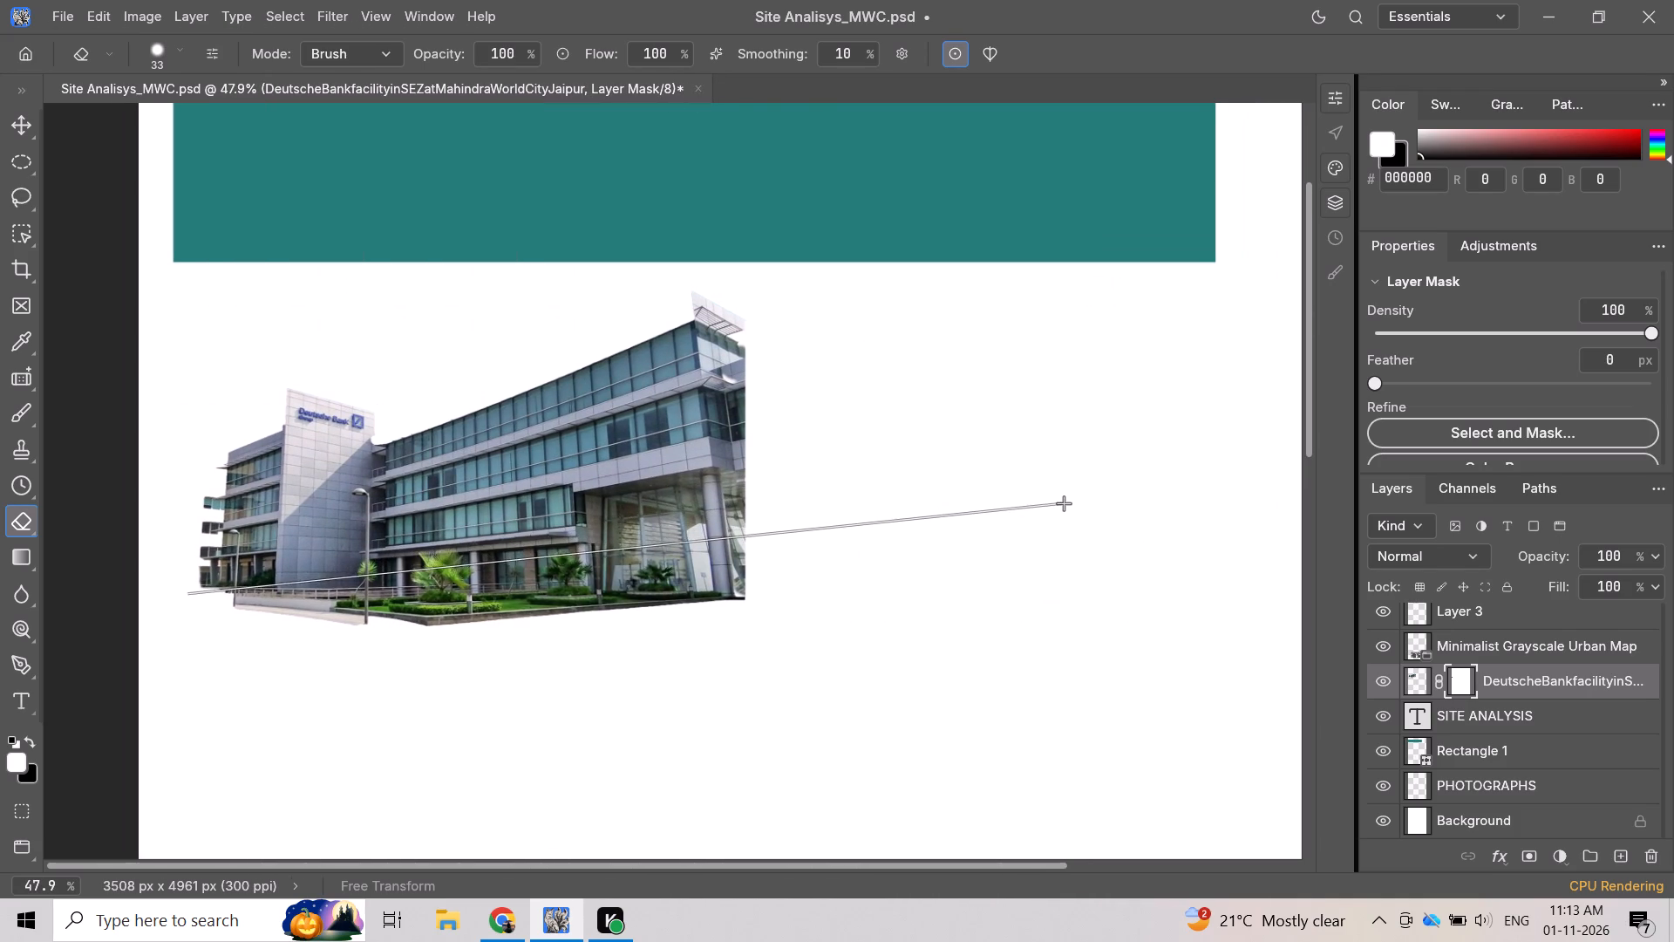
scroll(902, 512, "up", 5, "alt")
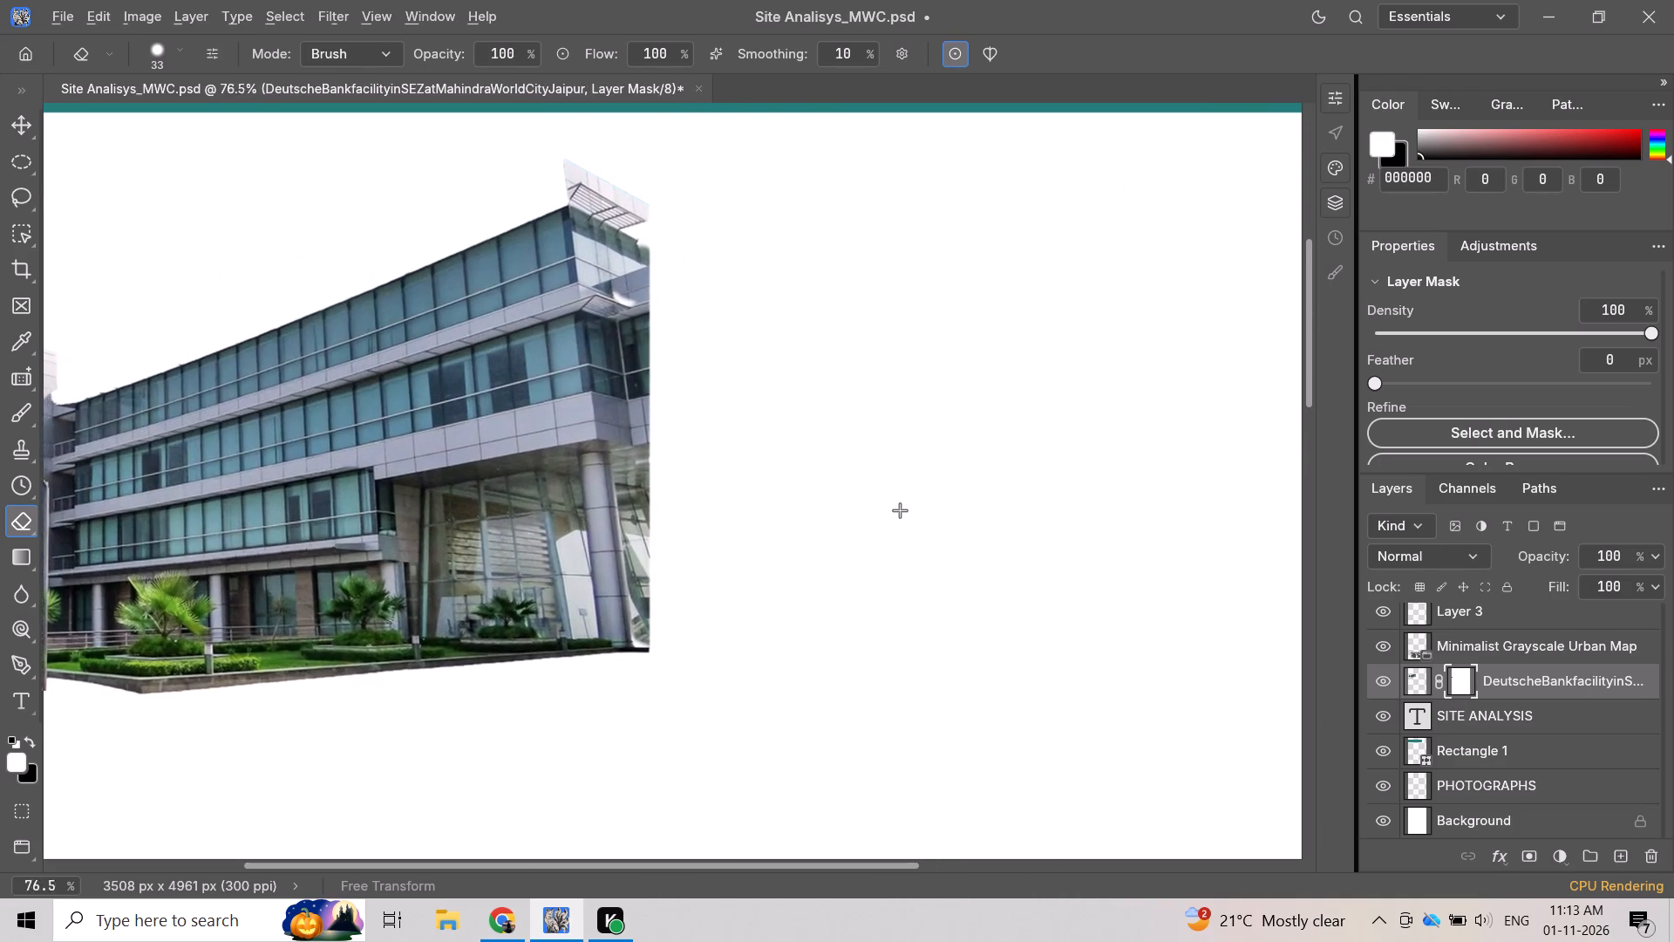
Switch the Eraser to the Soft Round brush with 0% hardness and set its size to 103 px.
left_click(179, 55)
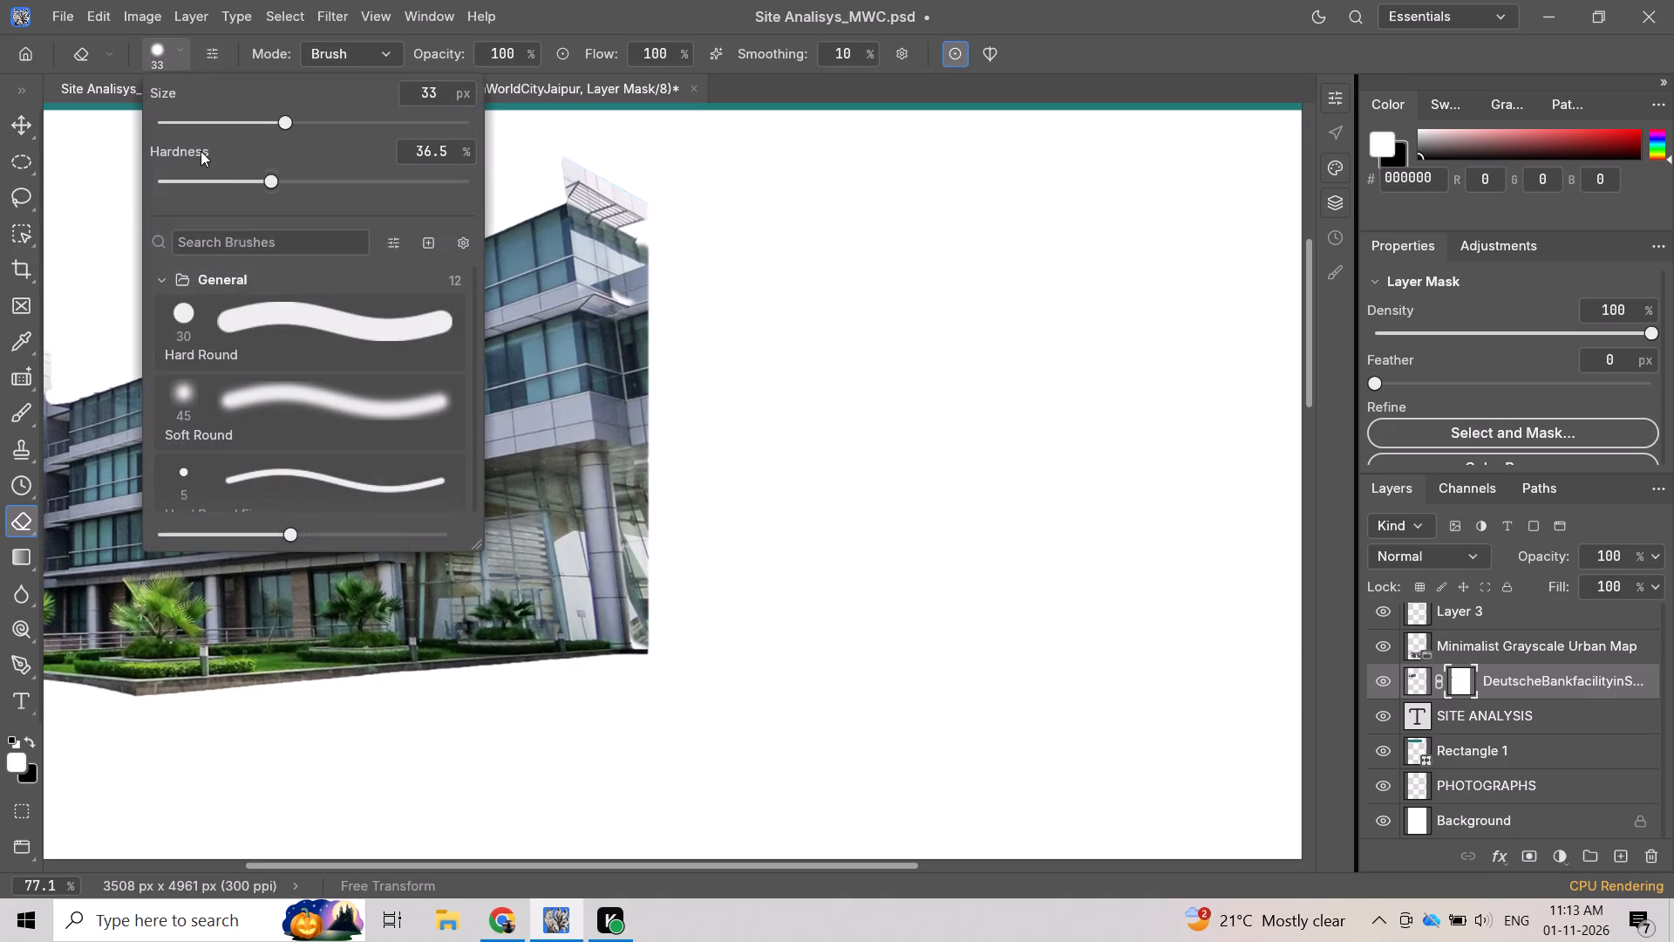
left_click(204, 181)
left_click(285, 389)
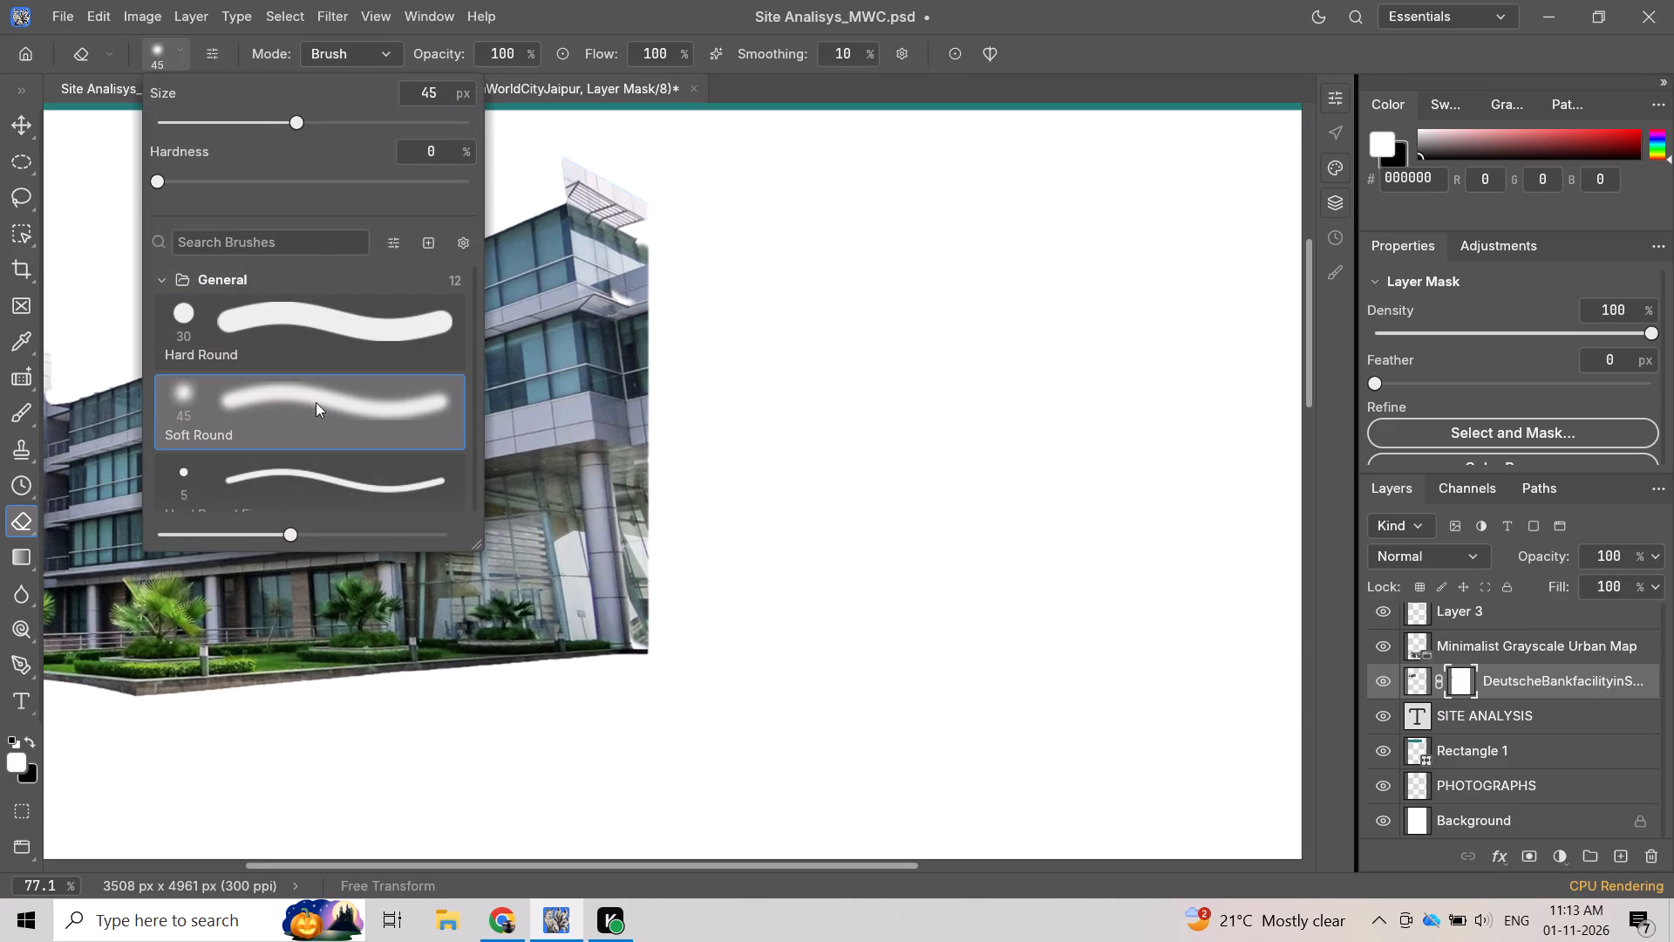
left_click(327, 119)
left_click(840, 317)
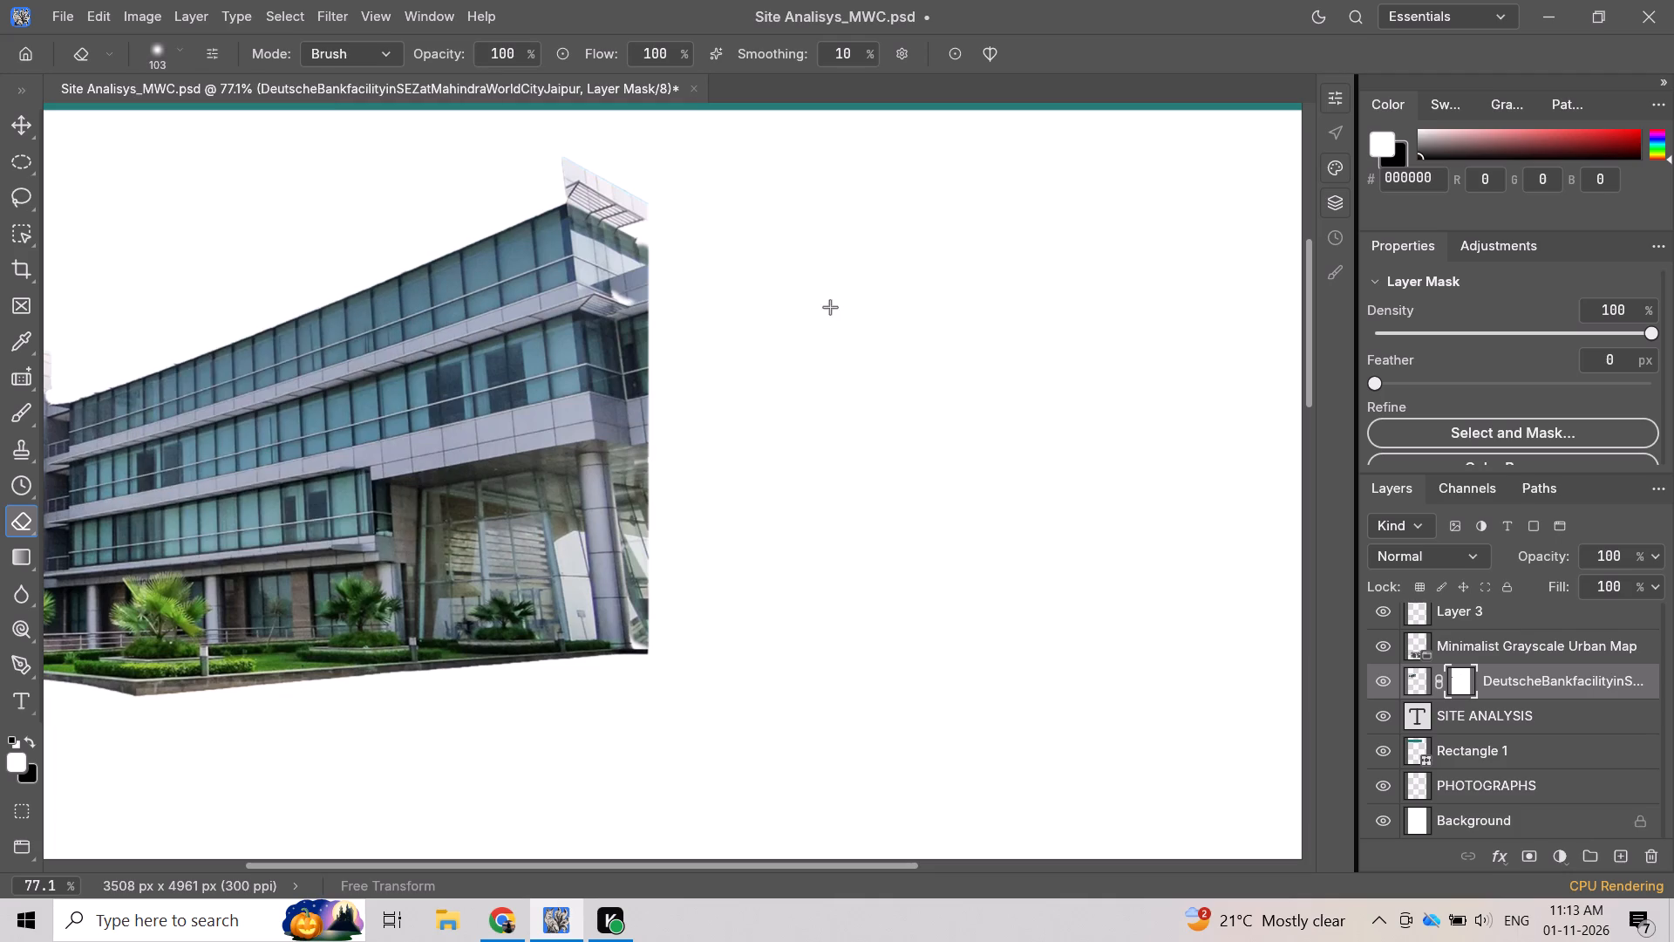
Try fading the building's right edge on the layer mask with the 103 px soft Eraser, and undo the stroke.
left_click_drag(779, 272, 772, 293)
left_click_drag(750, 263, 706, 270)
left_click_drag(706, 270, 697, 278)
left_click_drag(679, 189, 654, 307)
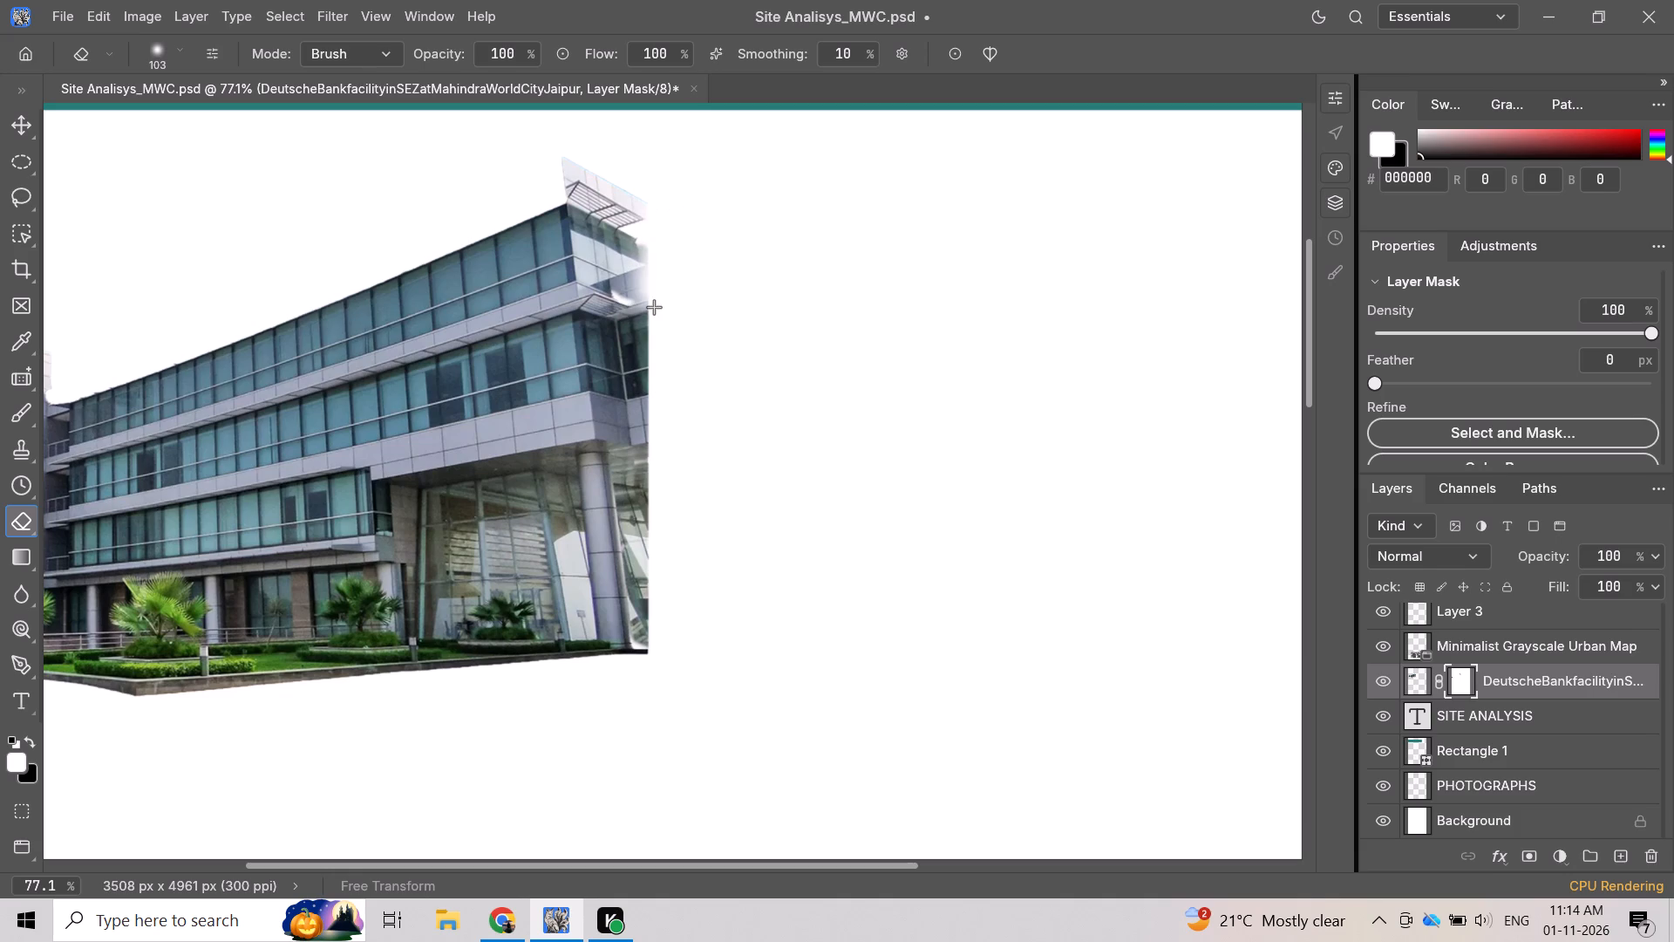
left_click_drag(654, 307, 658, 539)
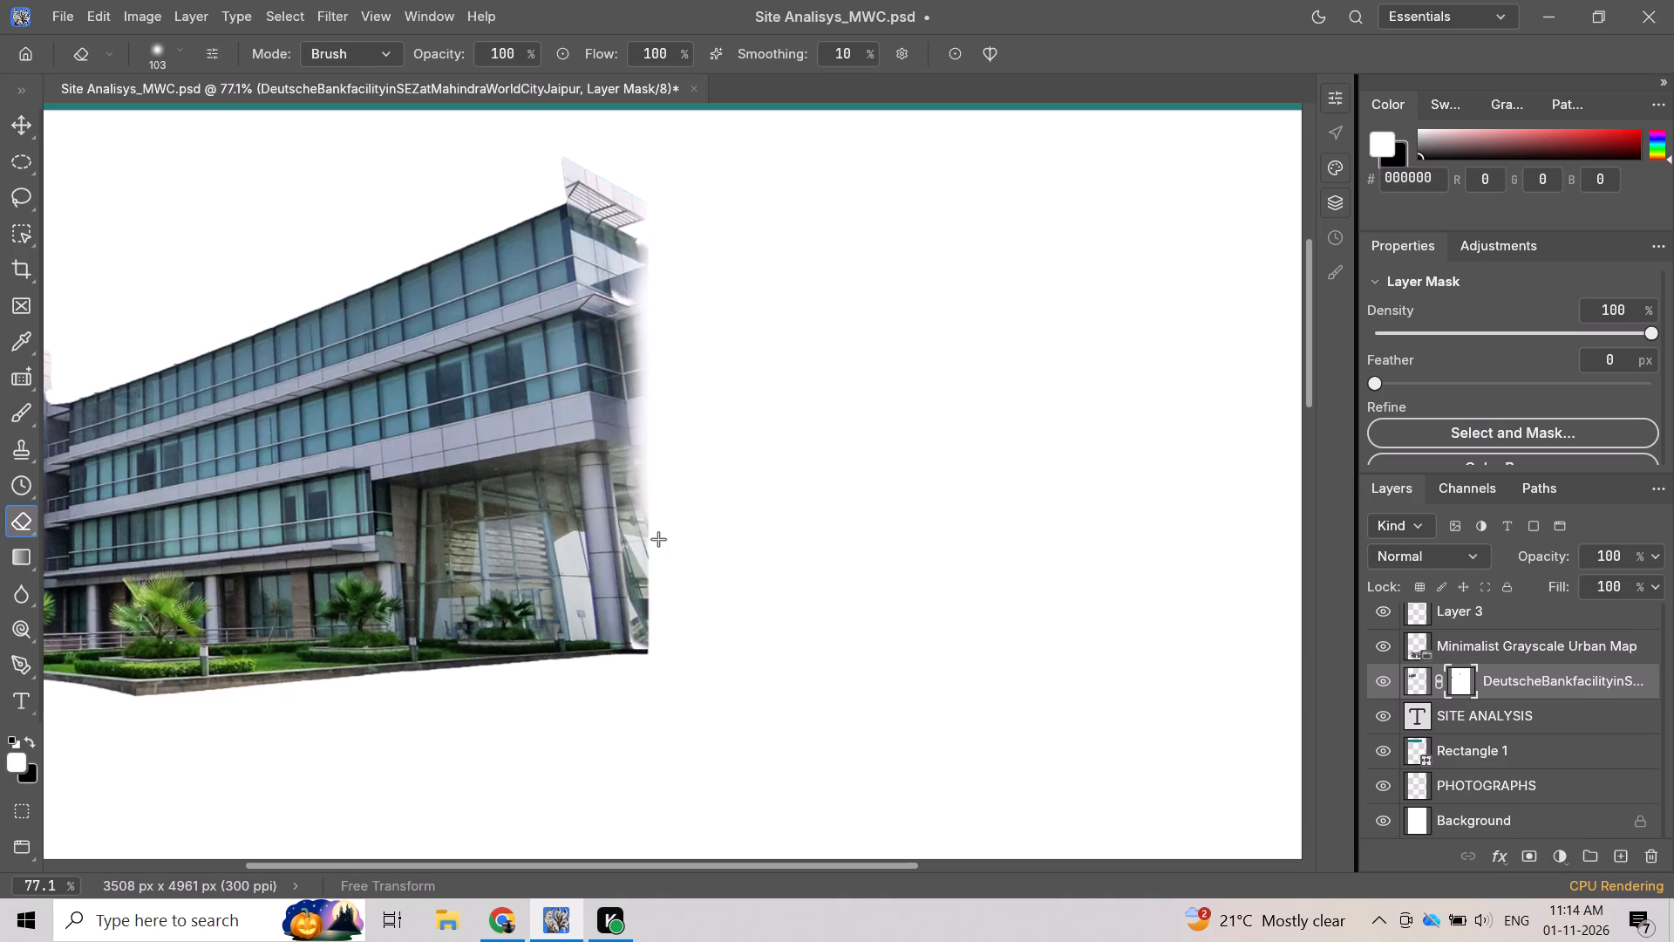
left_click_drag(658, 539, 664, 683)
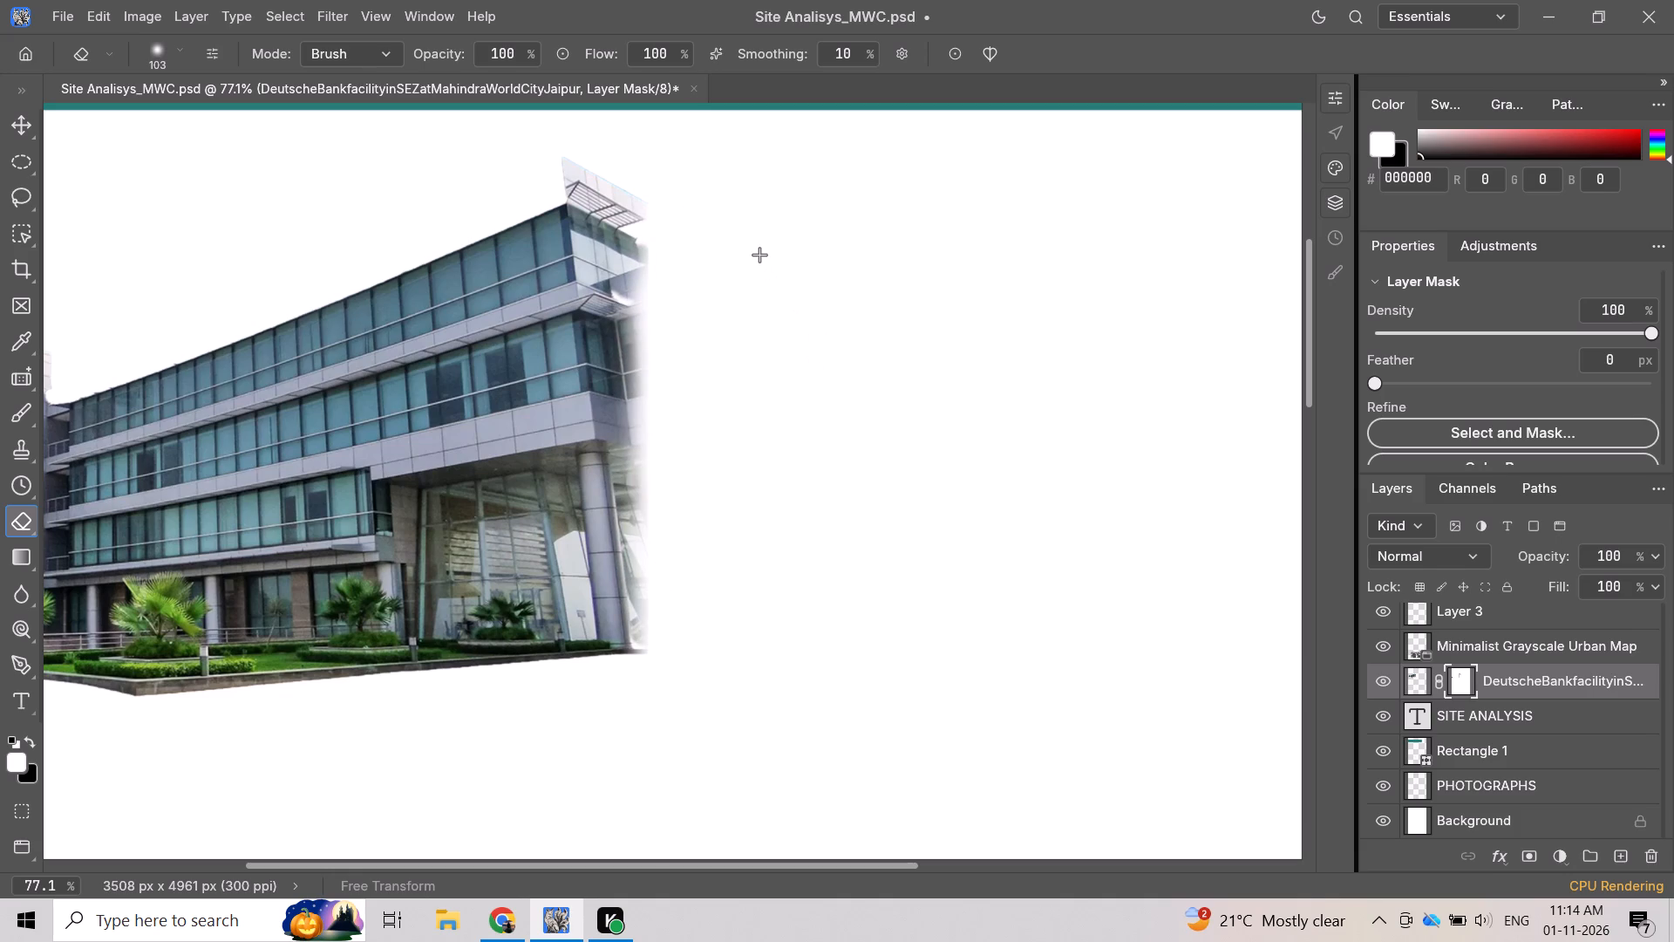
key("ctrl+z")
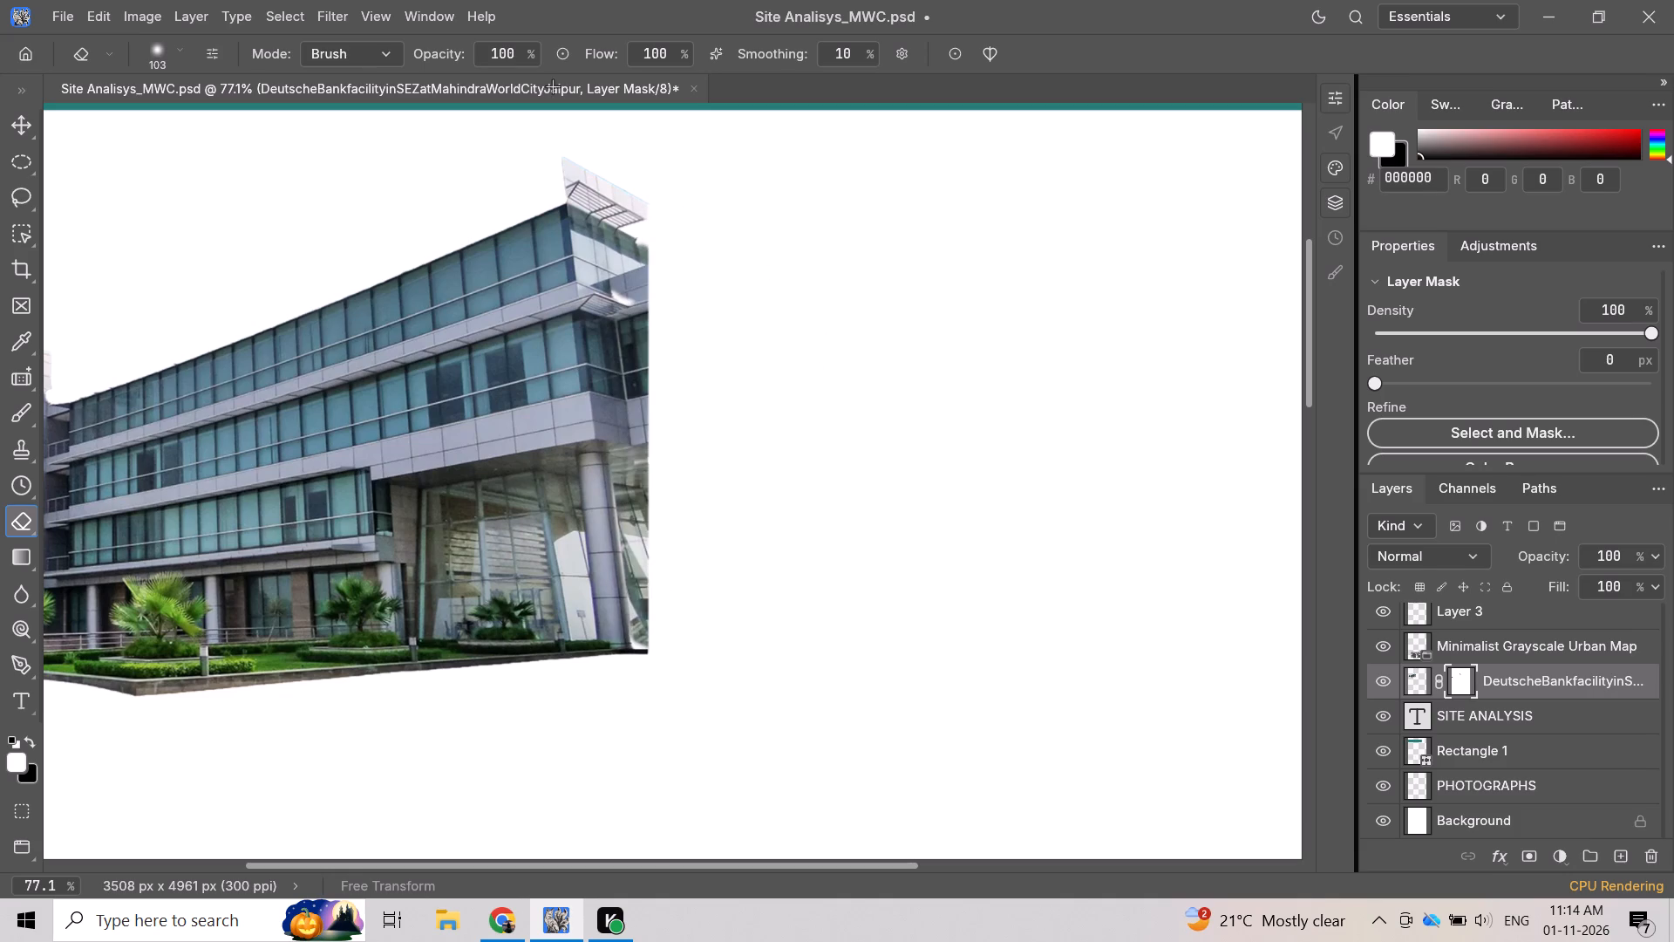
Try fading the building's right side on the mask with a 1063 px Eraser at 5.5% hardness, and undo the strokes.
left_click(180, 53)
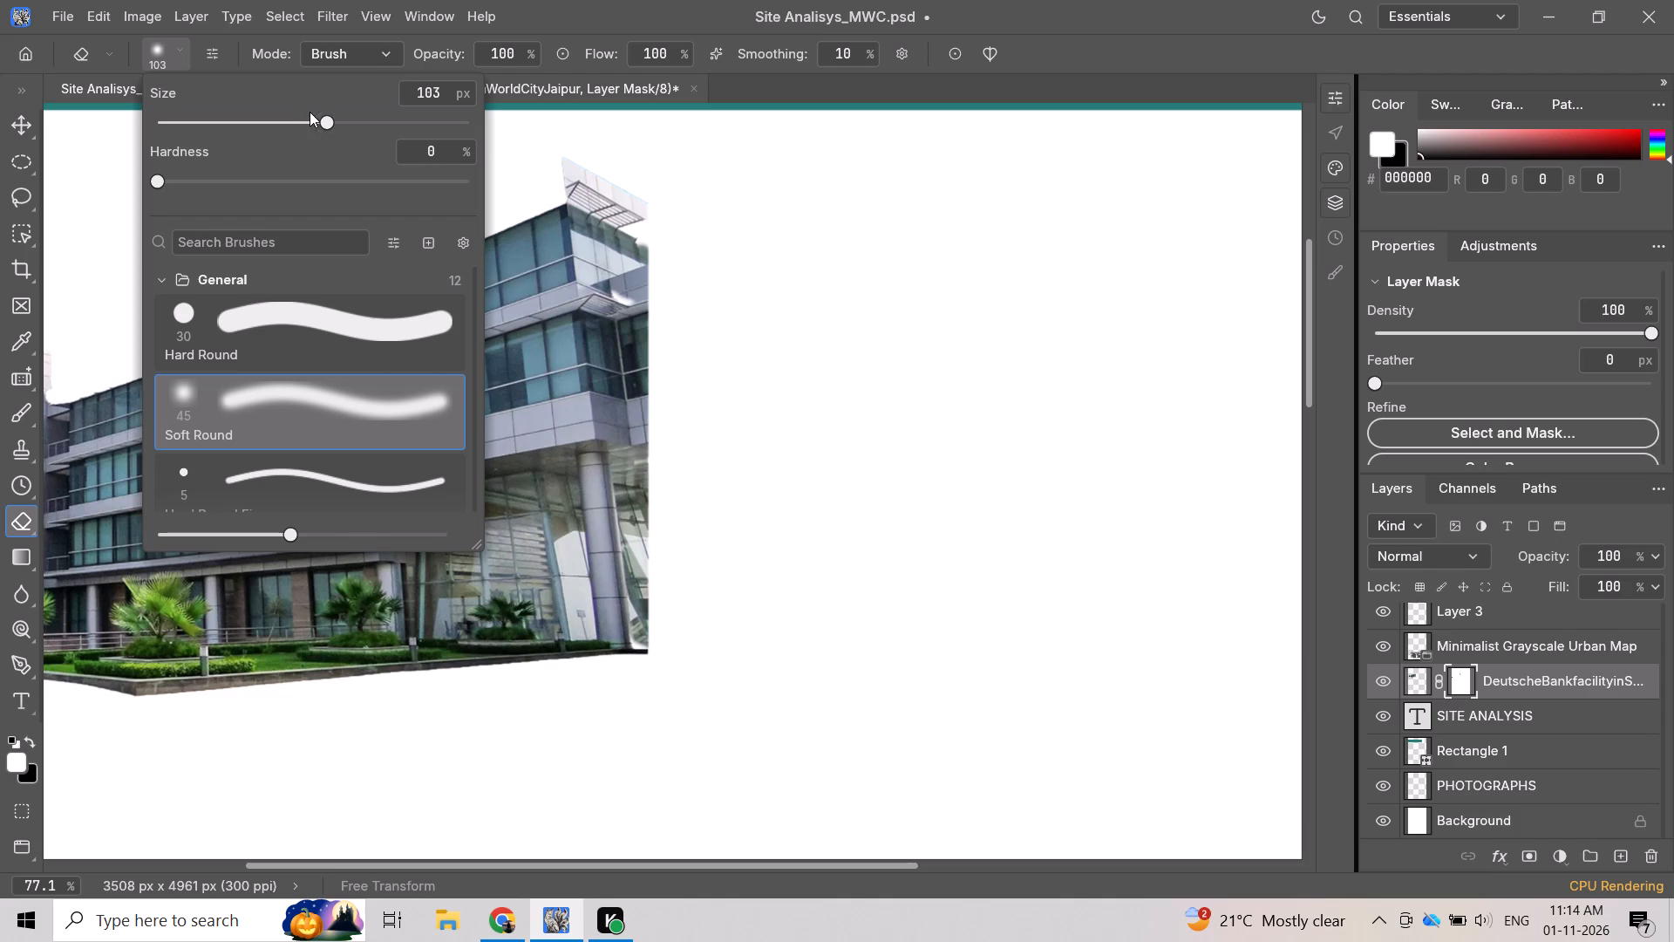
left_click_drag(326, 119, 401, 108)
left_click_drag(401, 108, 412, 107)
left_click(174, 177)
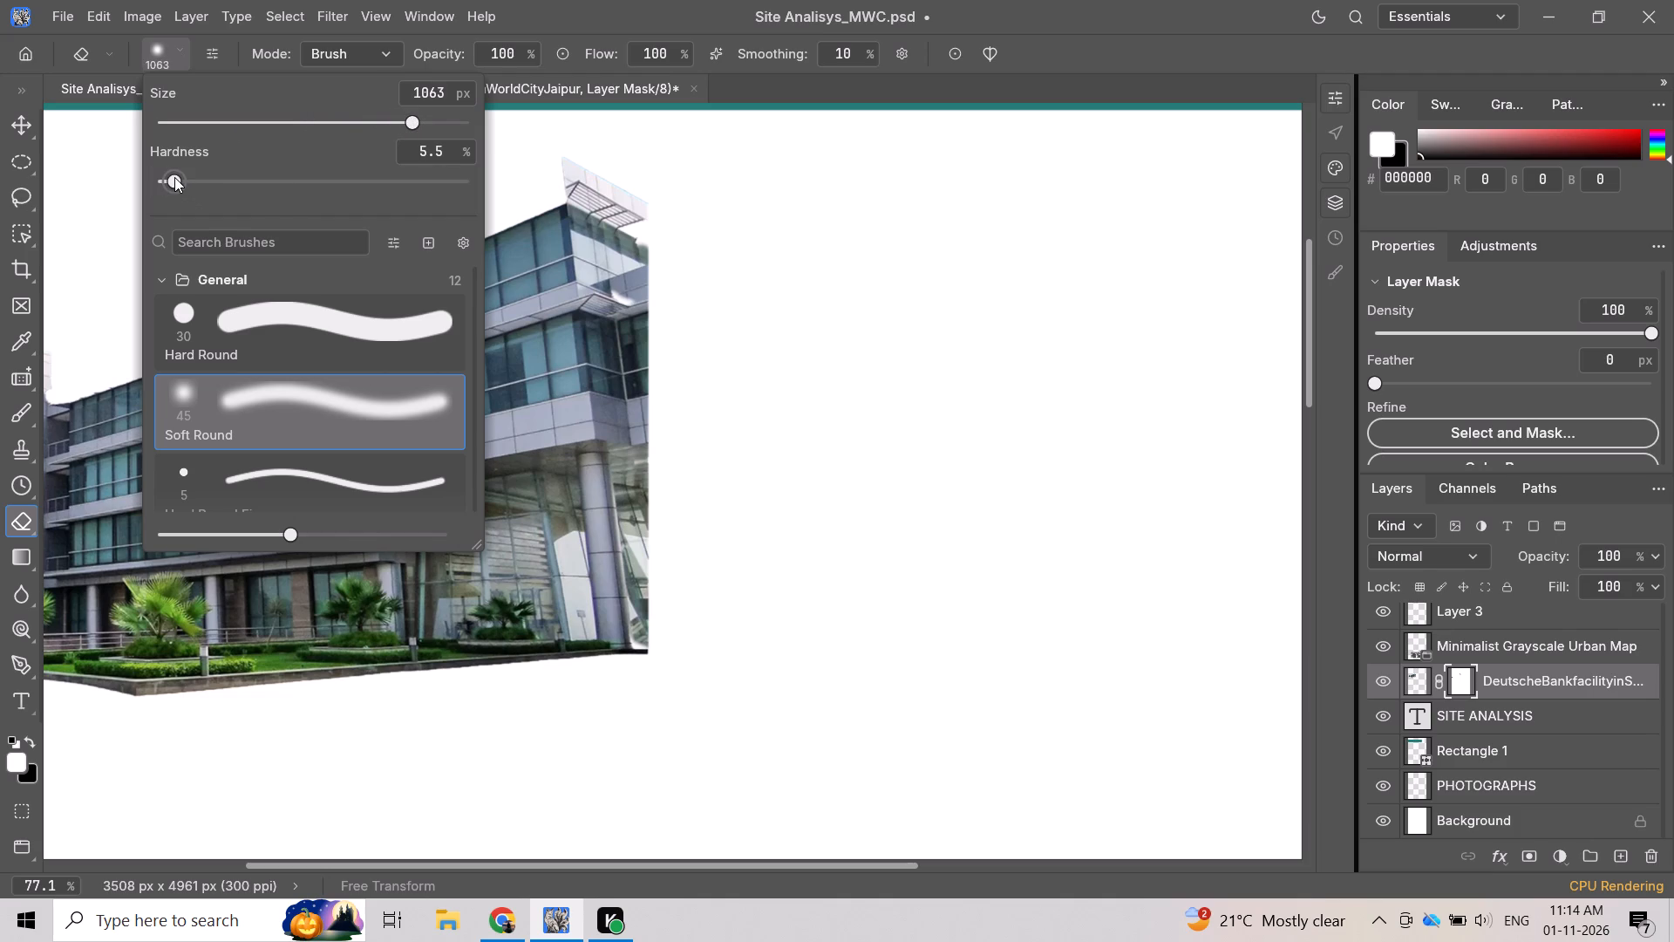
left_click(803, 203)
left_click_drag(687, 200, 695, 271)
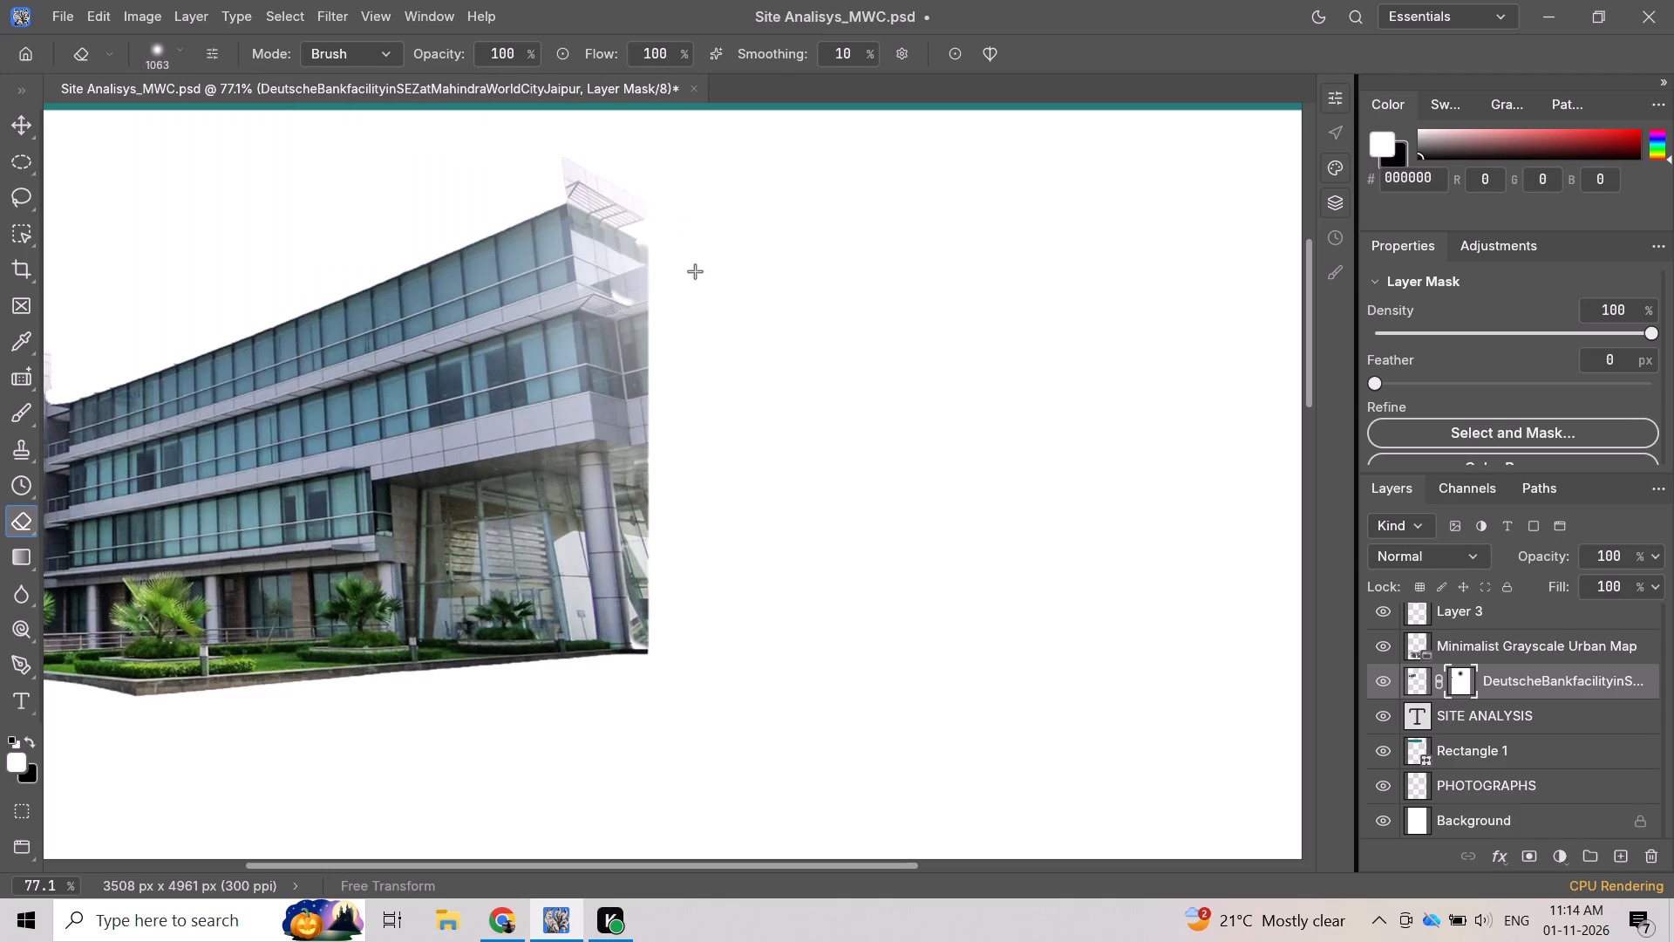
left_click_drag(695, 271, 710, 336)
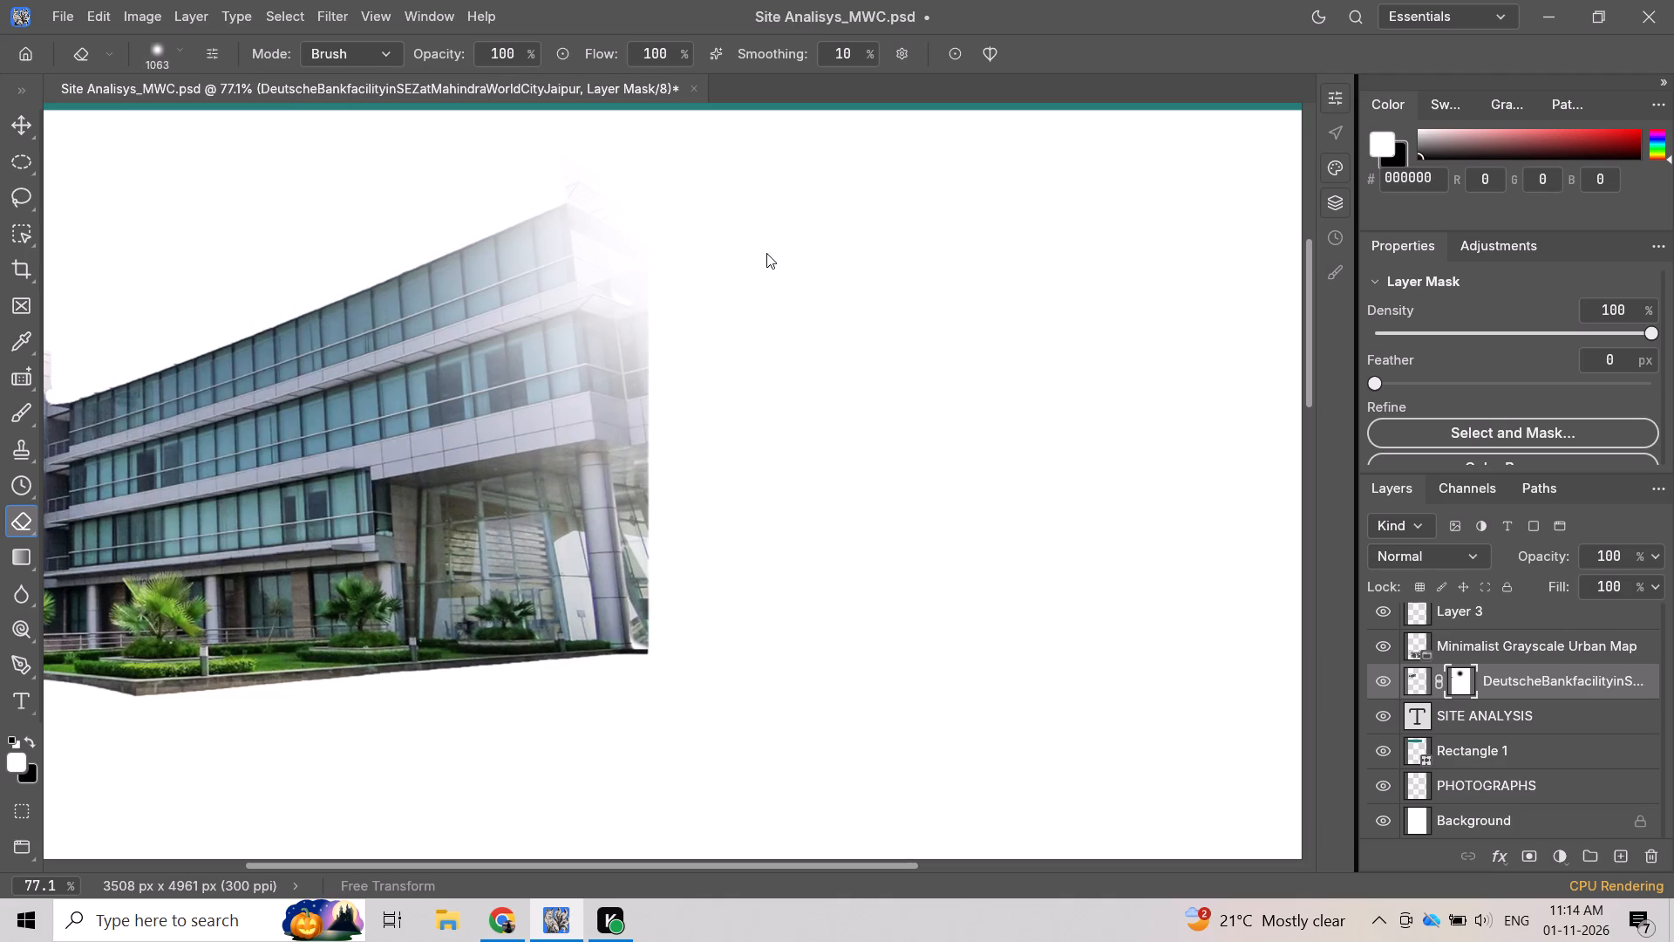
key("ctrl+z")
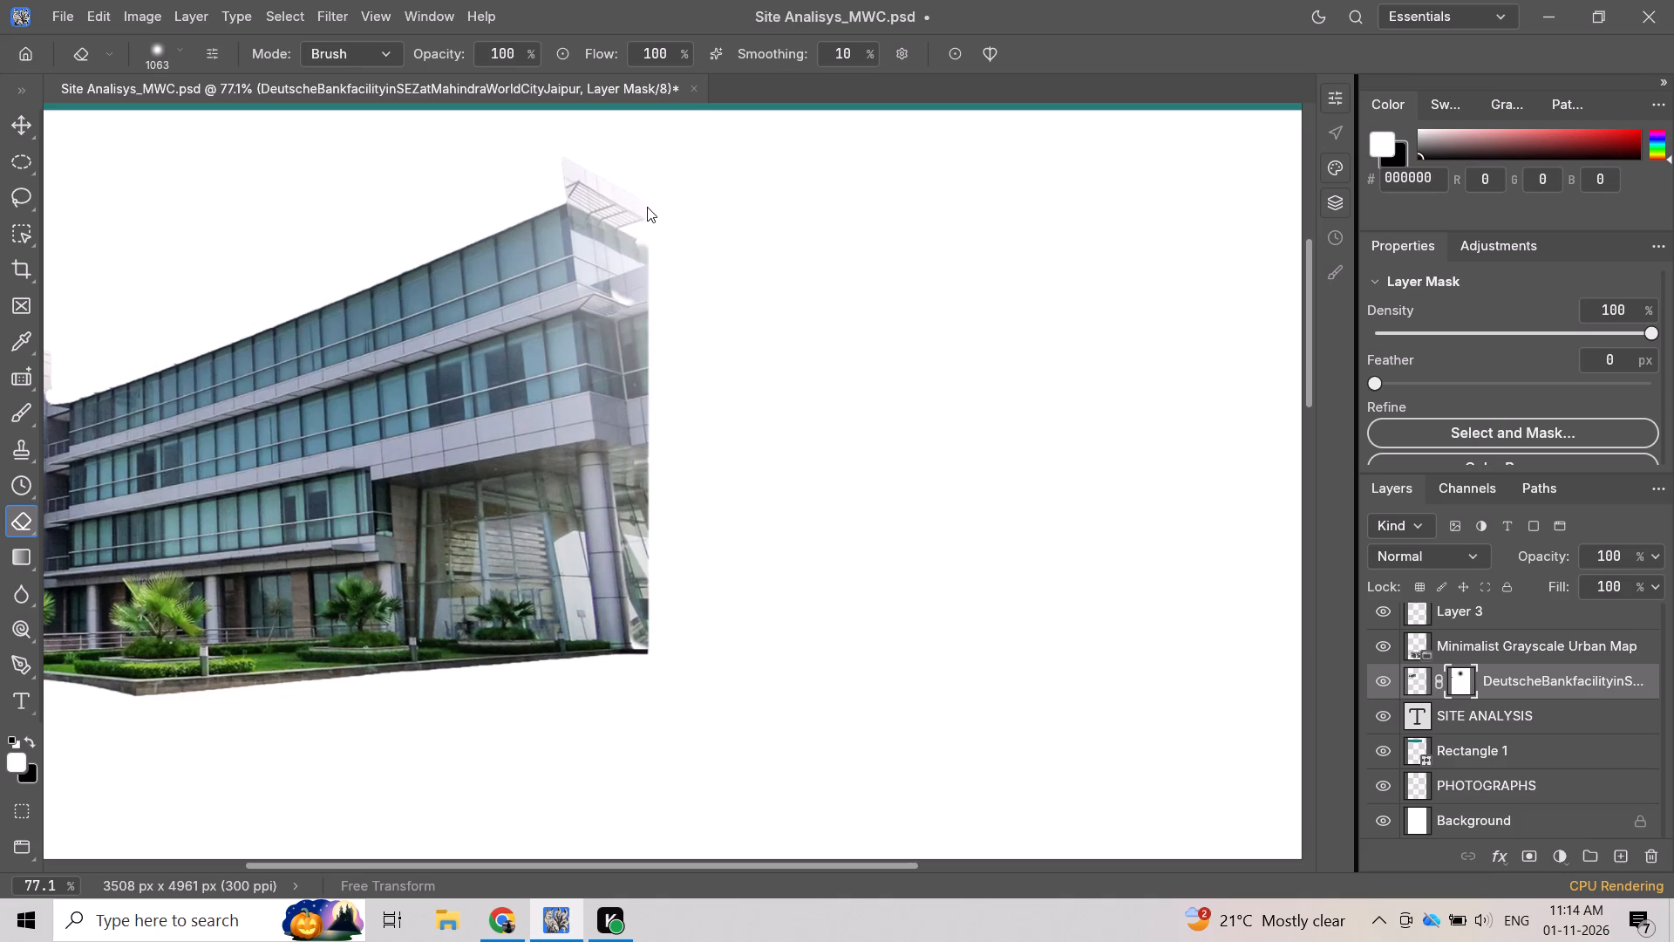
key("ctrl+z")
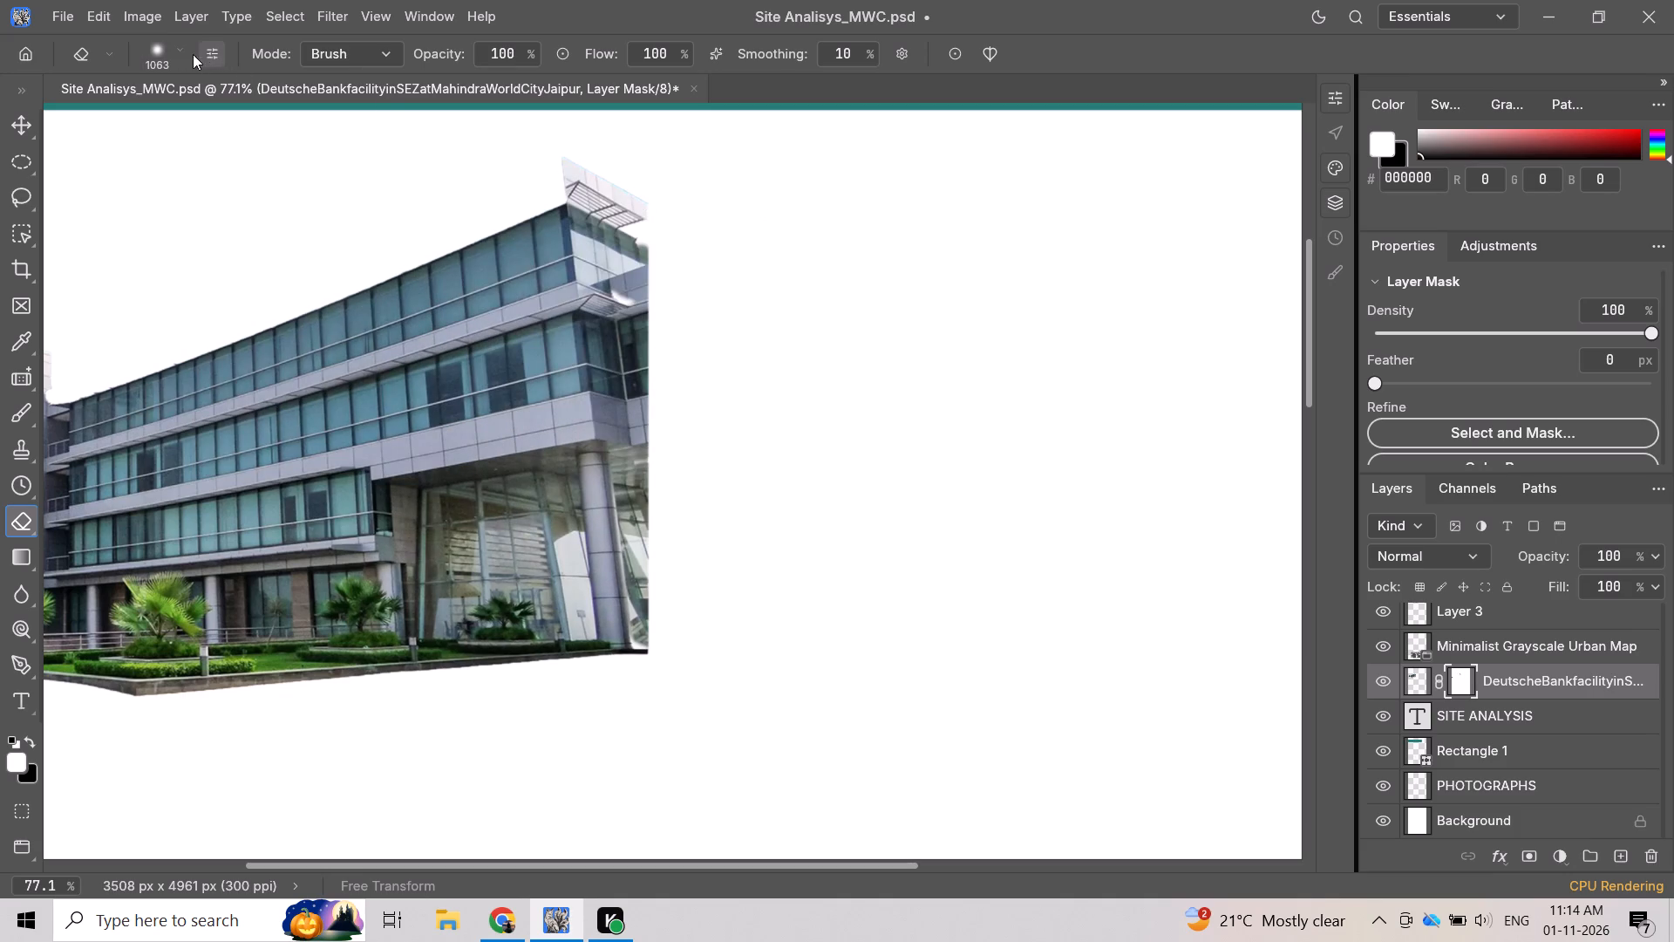
Set the Eraser size to 182 px and lightly erase on the mask just outside the upper part of the building's right edge.
left_click(177, 52)
left_click(348, 117)
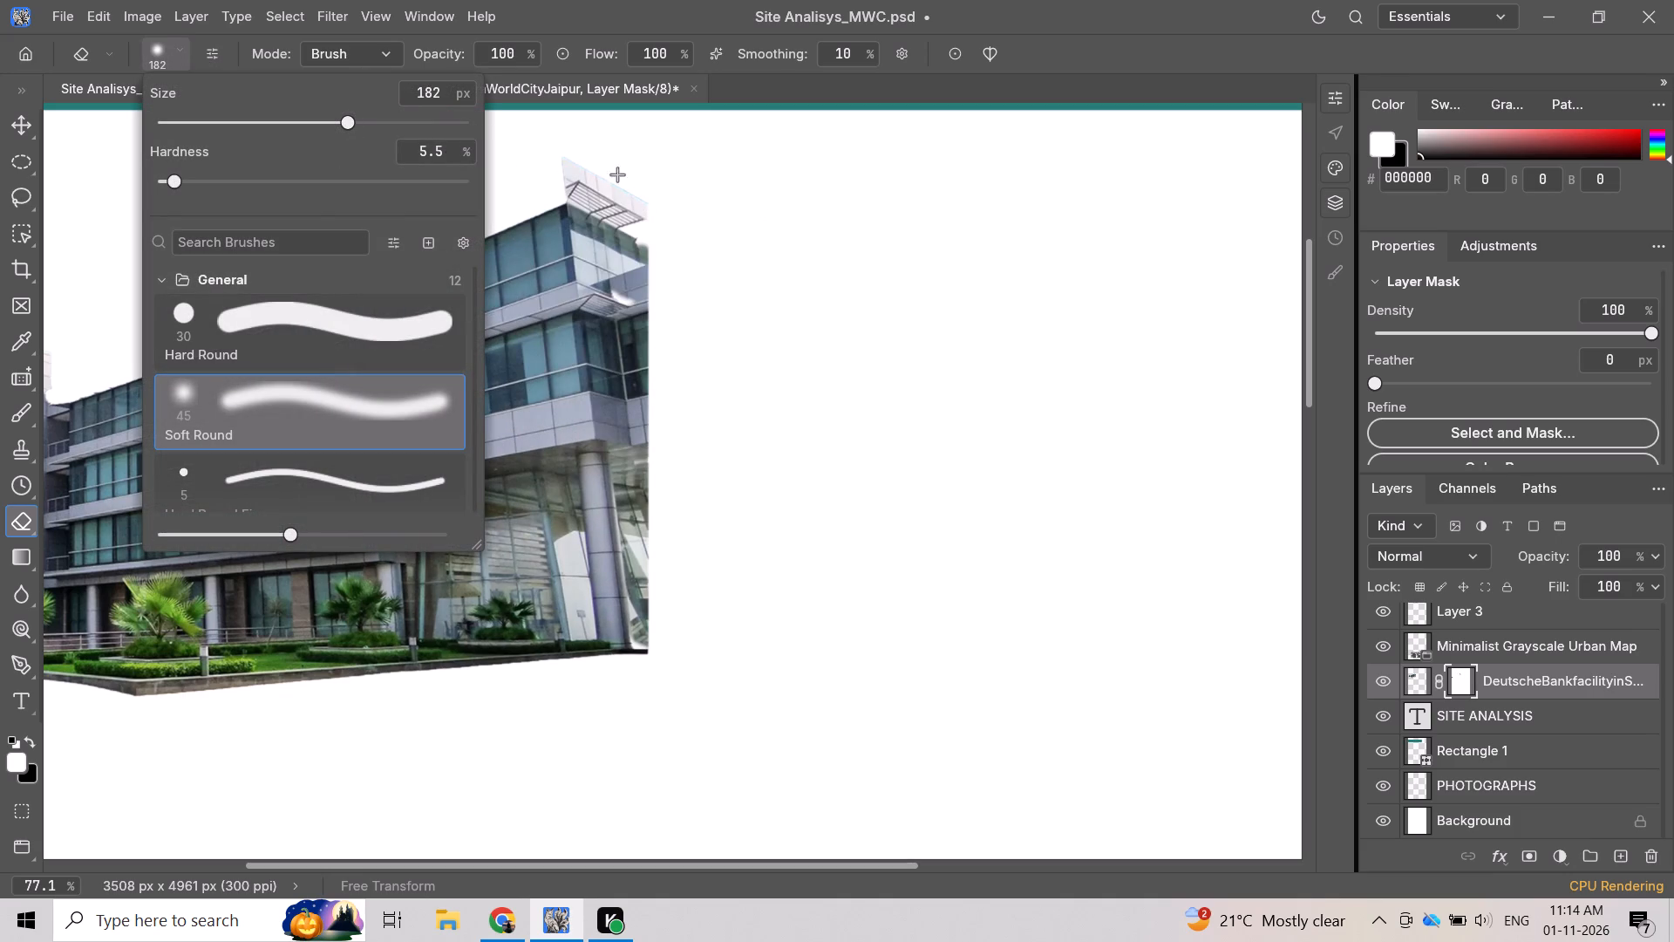
left_click(745, 147)
left_click_drag(725, 171, 720, 187)
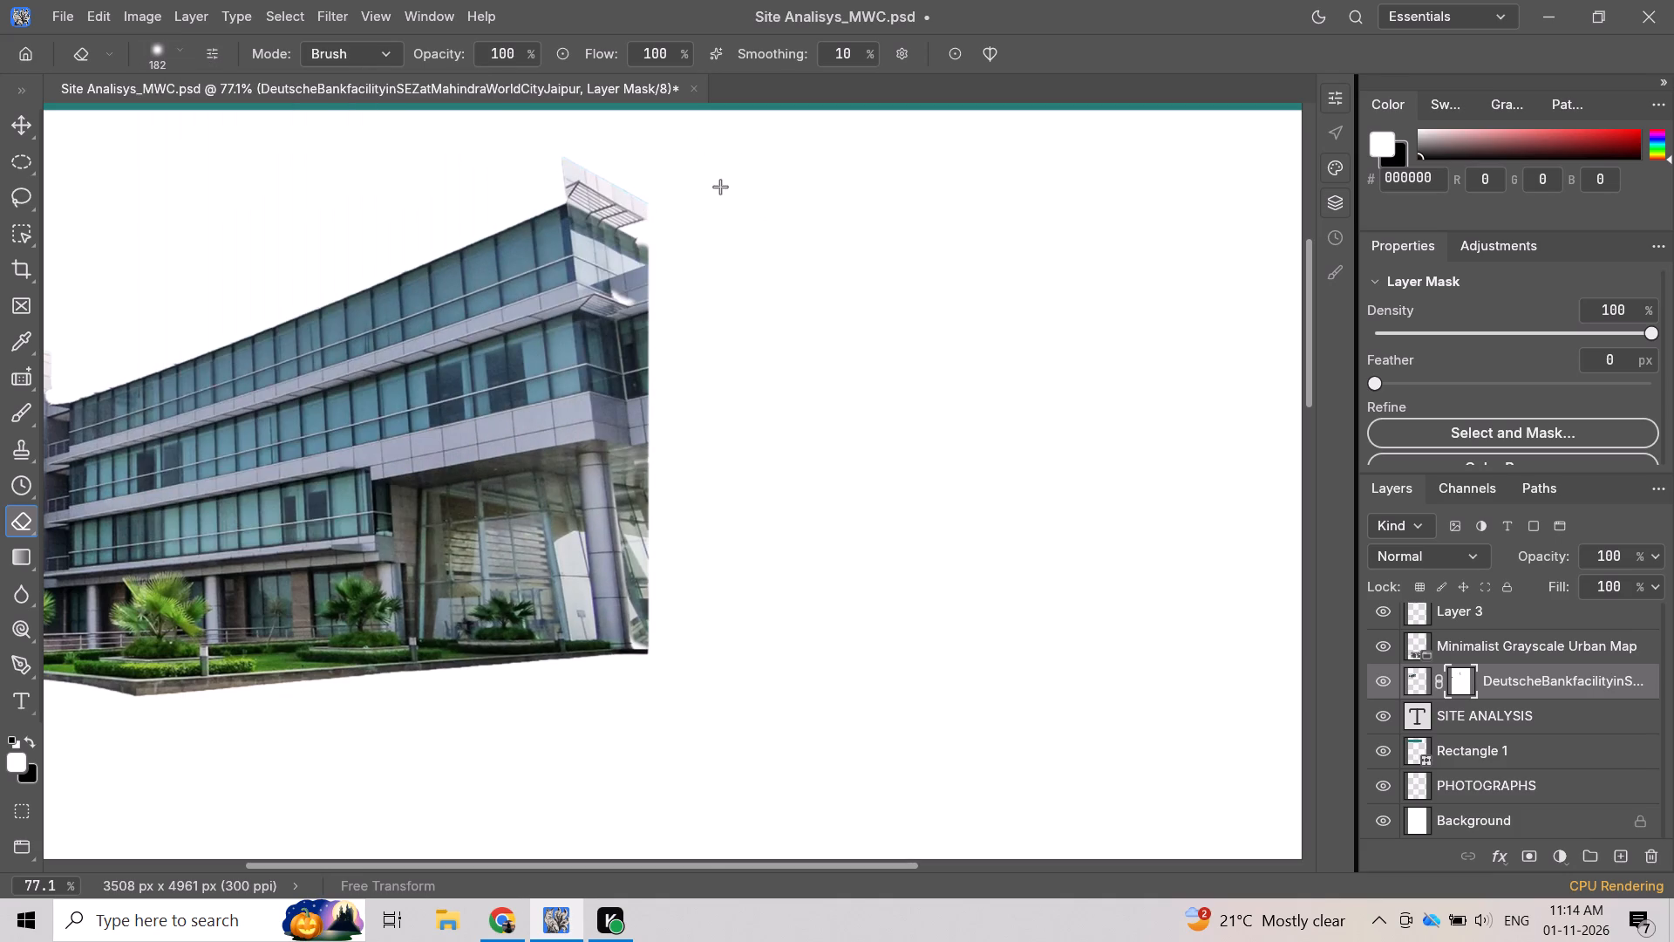
left_click_drag(720, 187, 716, 365)
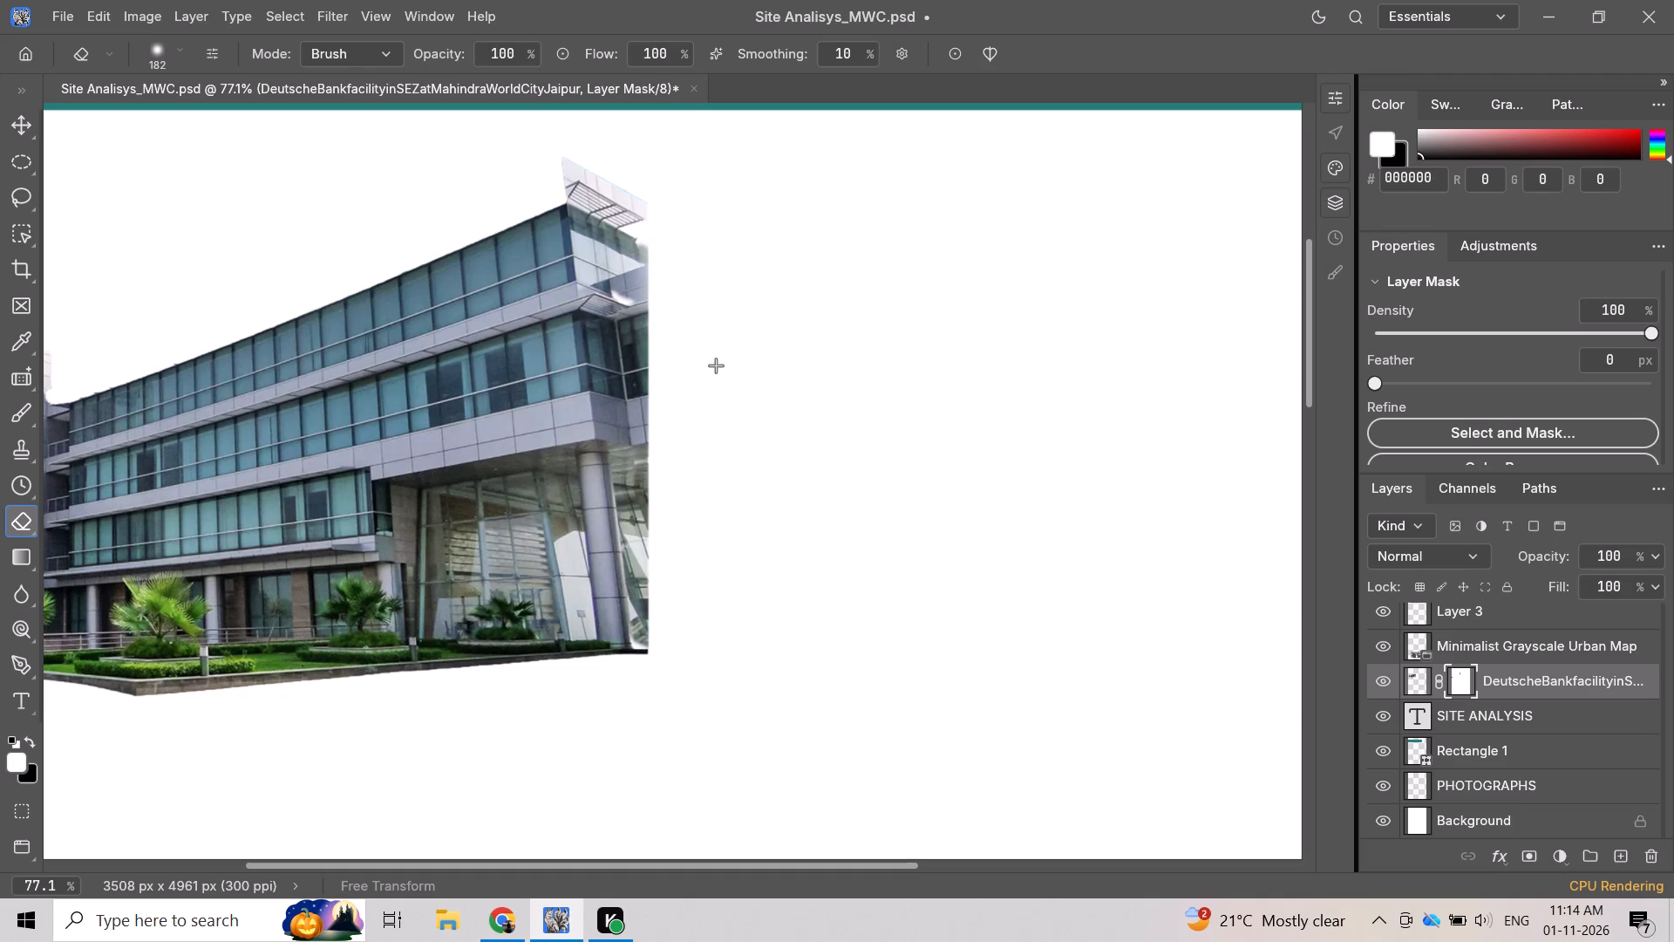
left_click_drag(716, 365, 706, 452)
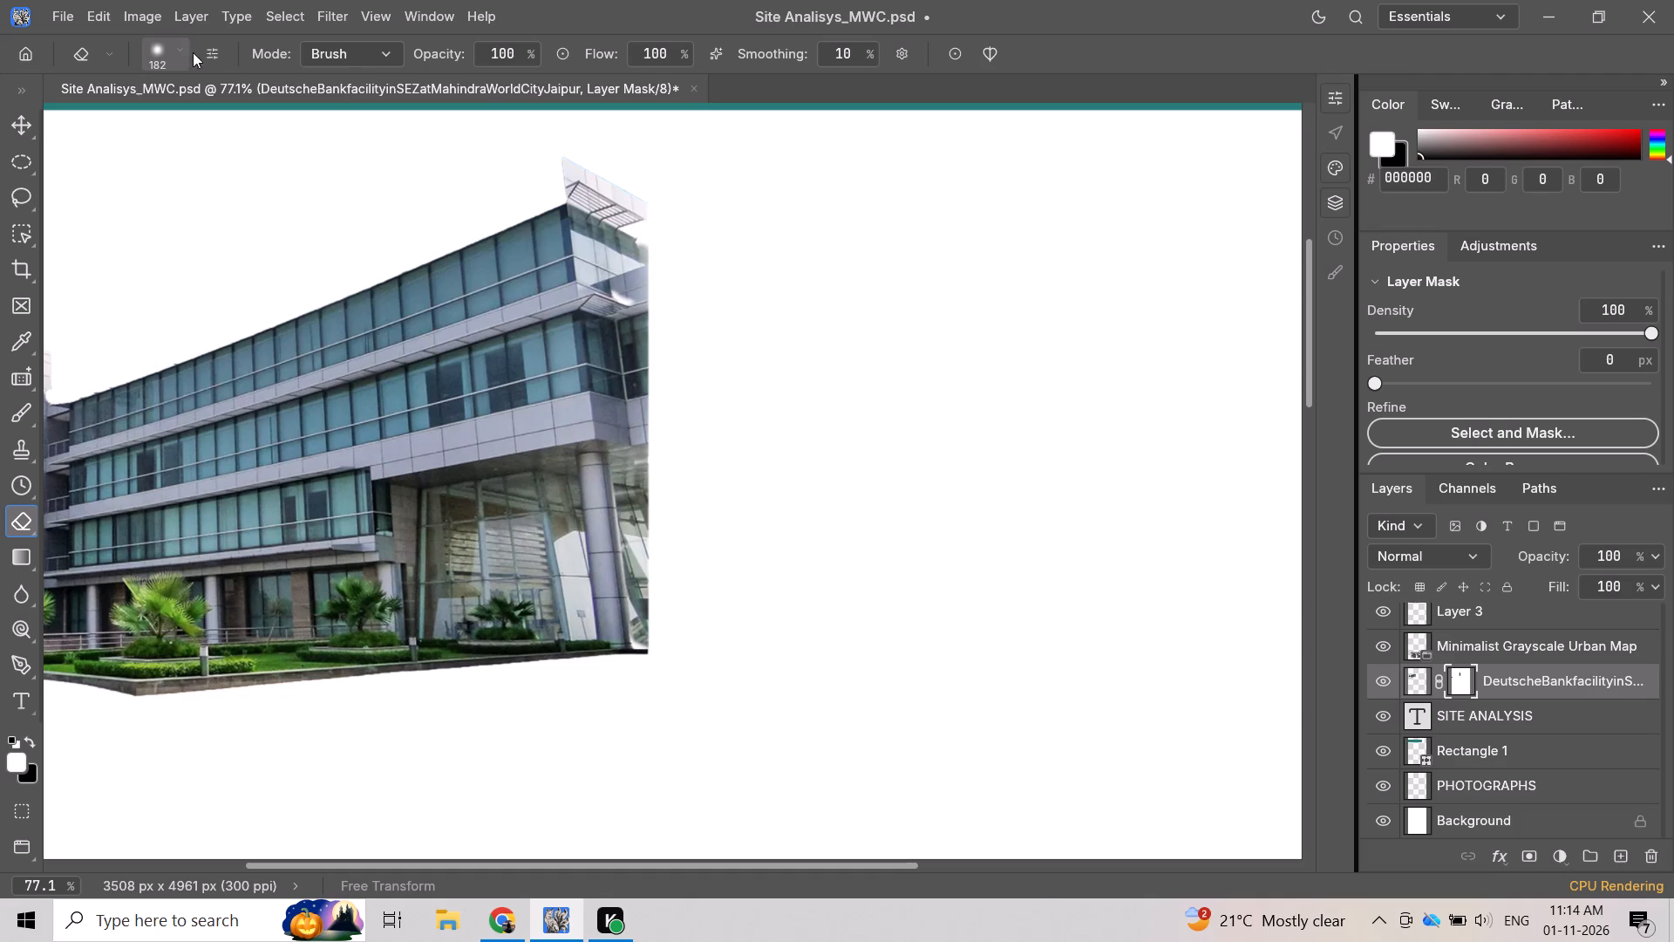
Set the Eraser's hardness to 16.6%, keeping the Brush mode.
left_click(175, 52)
left_click(209, 180)
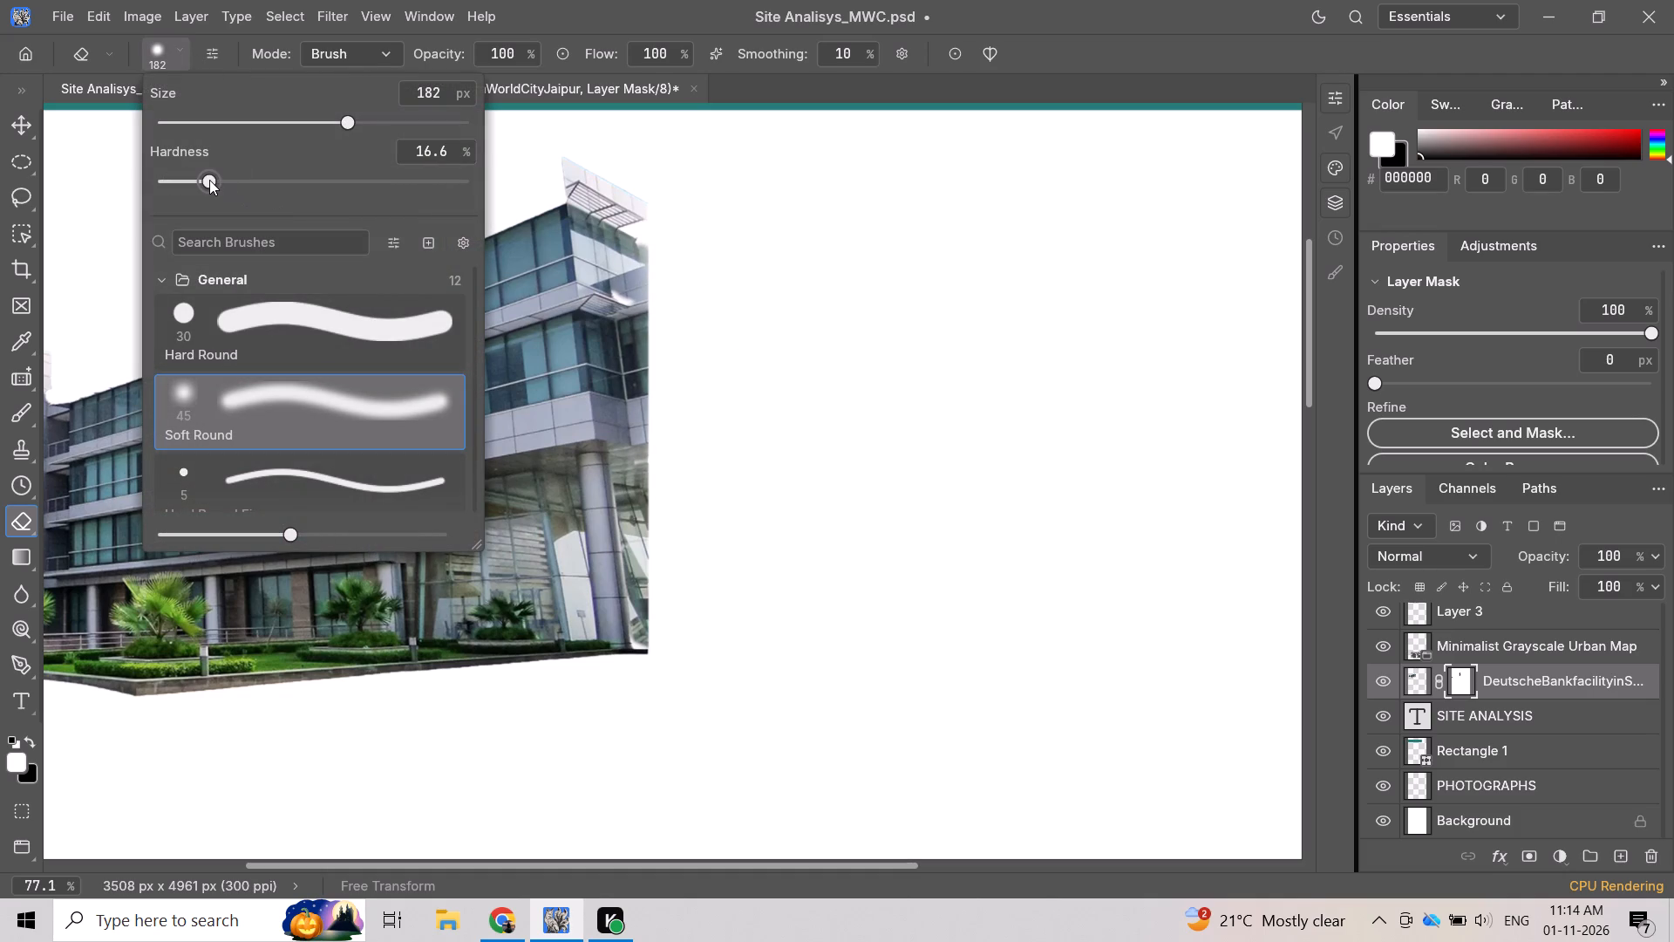
left_click(384, 51)
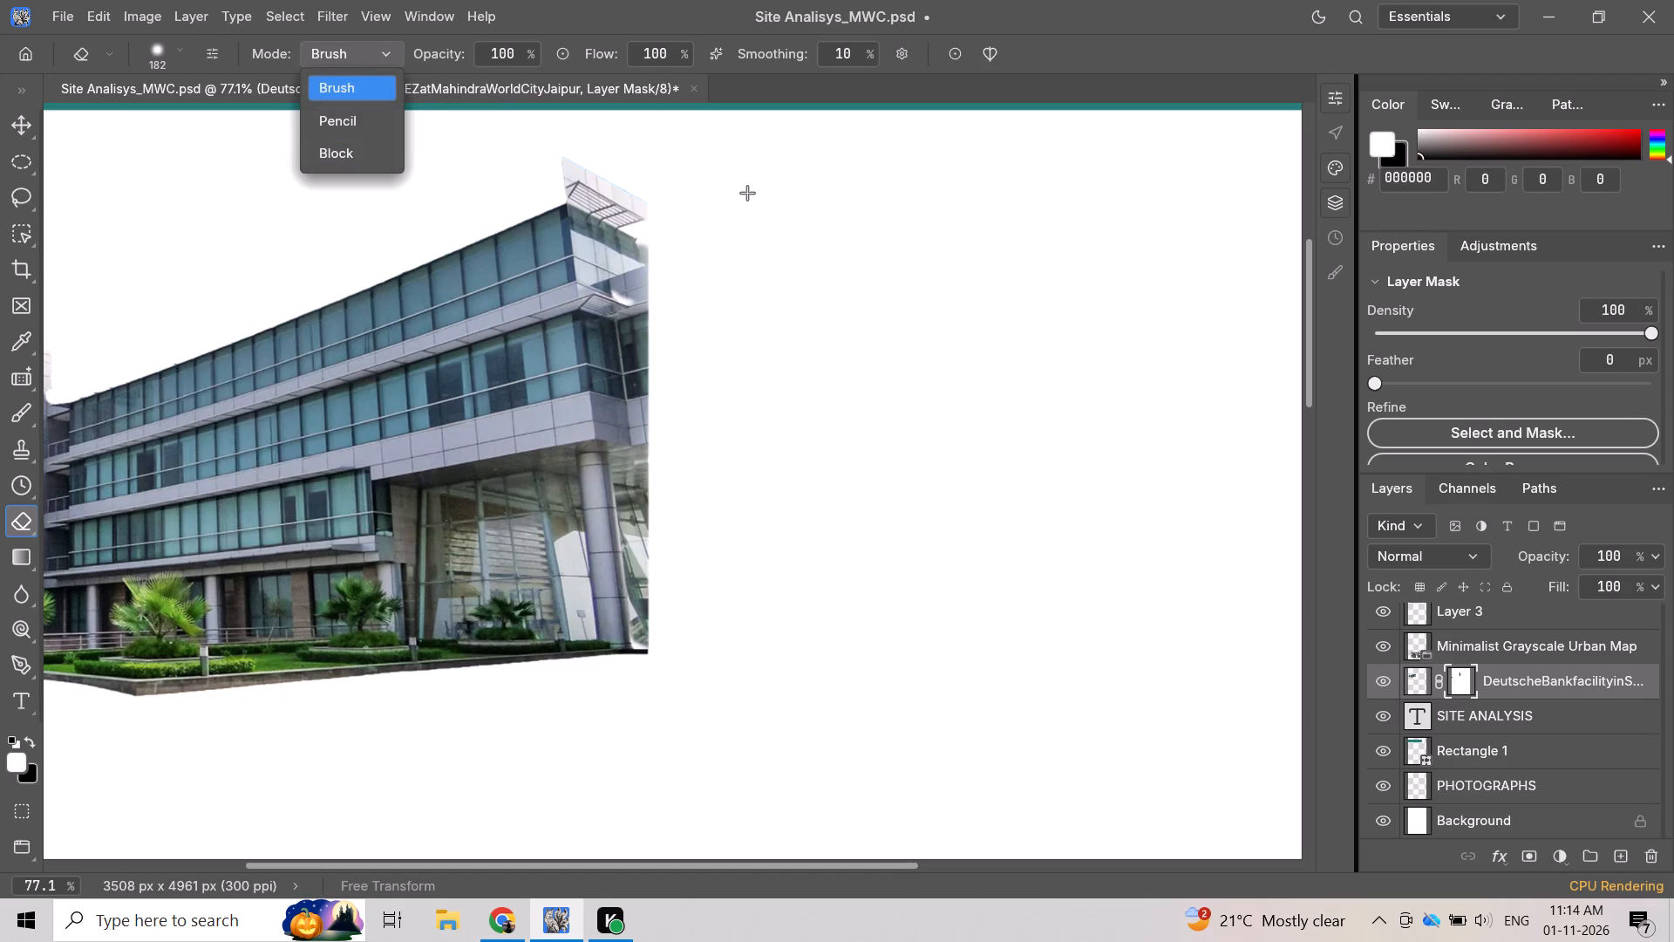
left_click(747, 193)
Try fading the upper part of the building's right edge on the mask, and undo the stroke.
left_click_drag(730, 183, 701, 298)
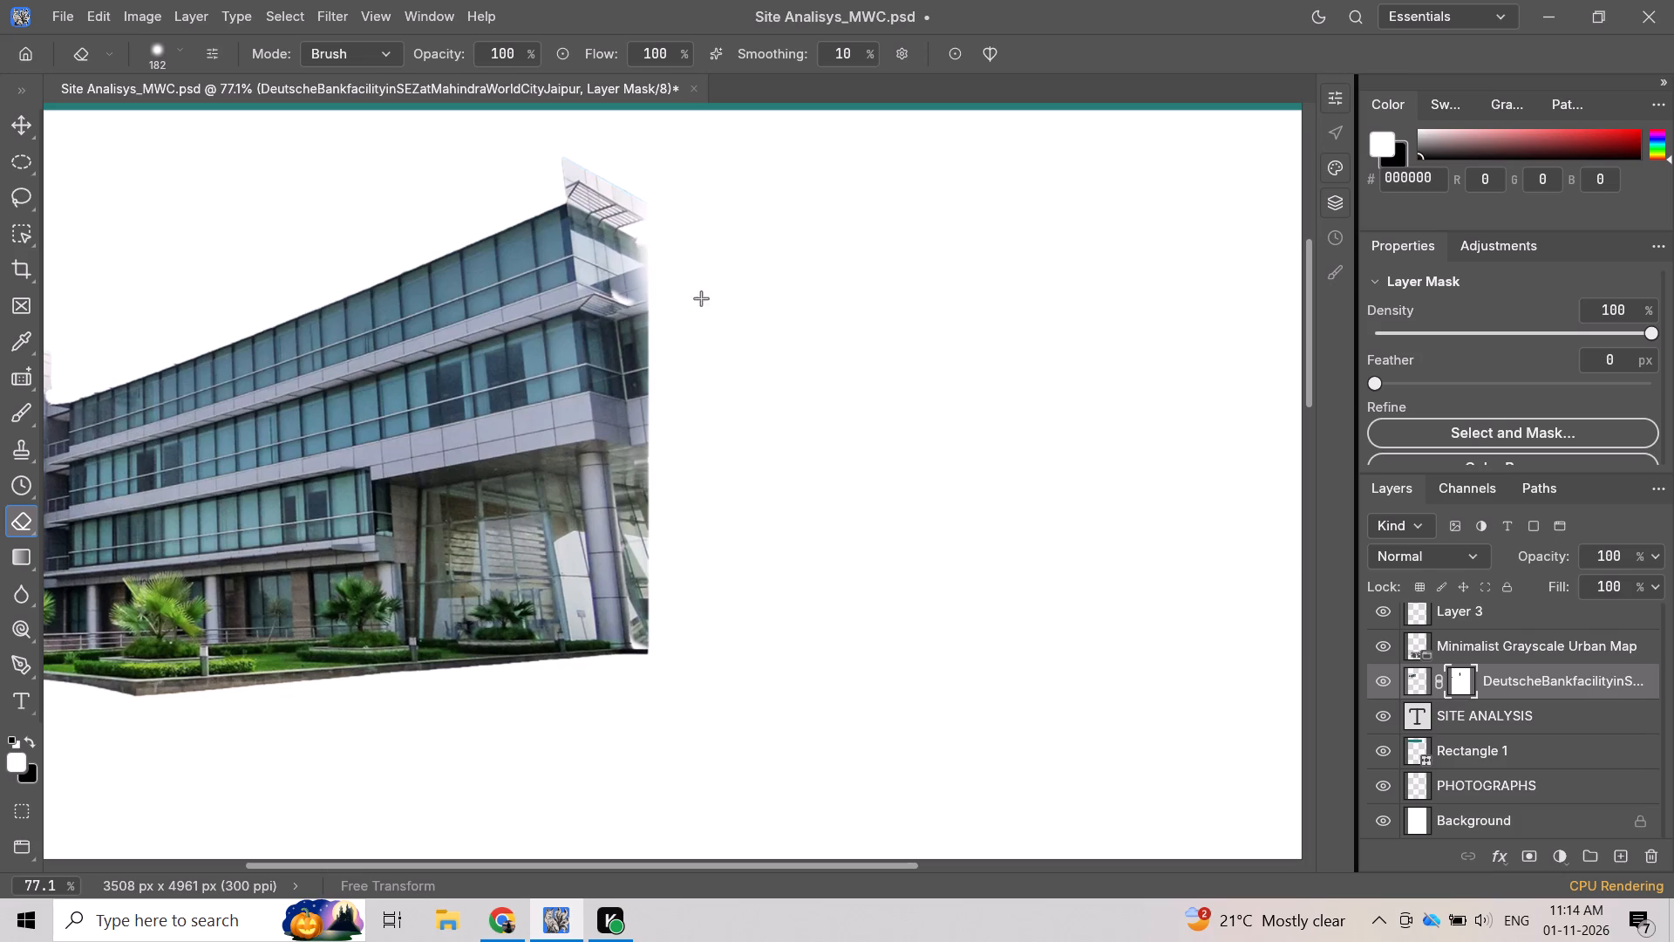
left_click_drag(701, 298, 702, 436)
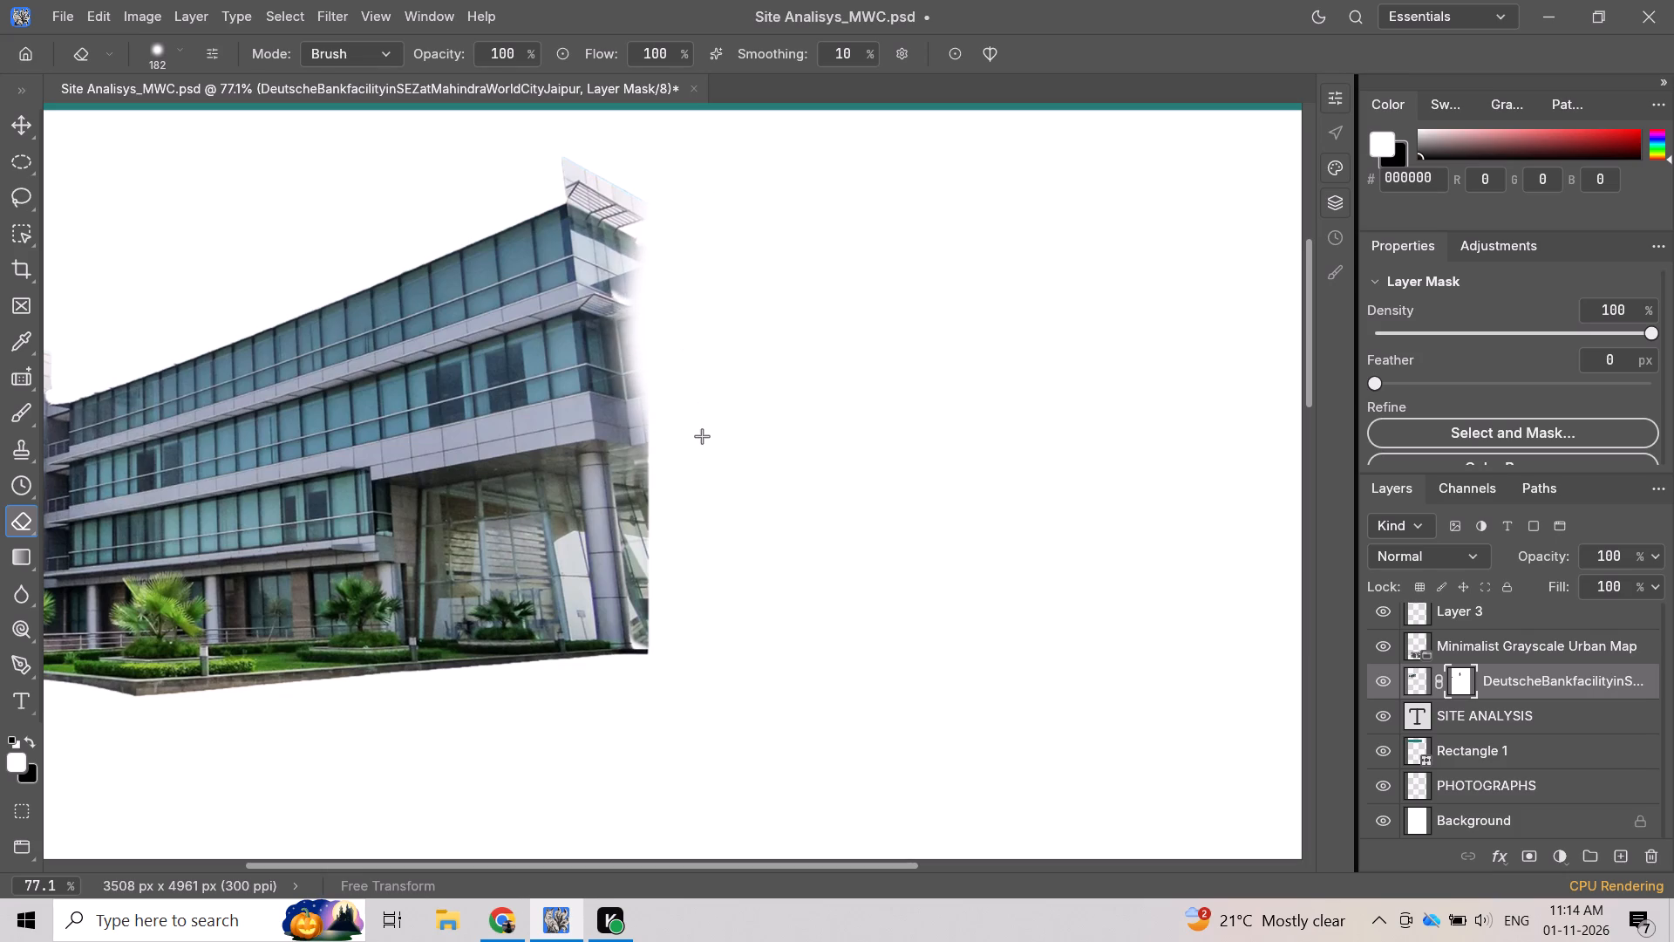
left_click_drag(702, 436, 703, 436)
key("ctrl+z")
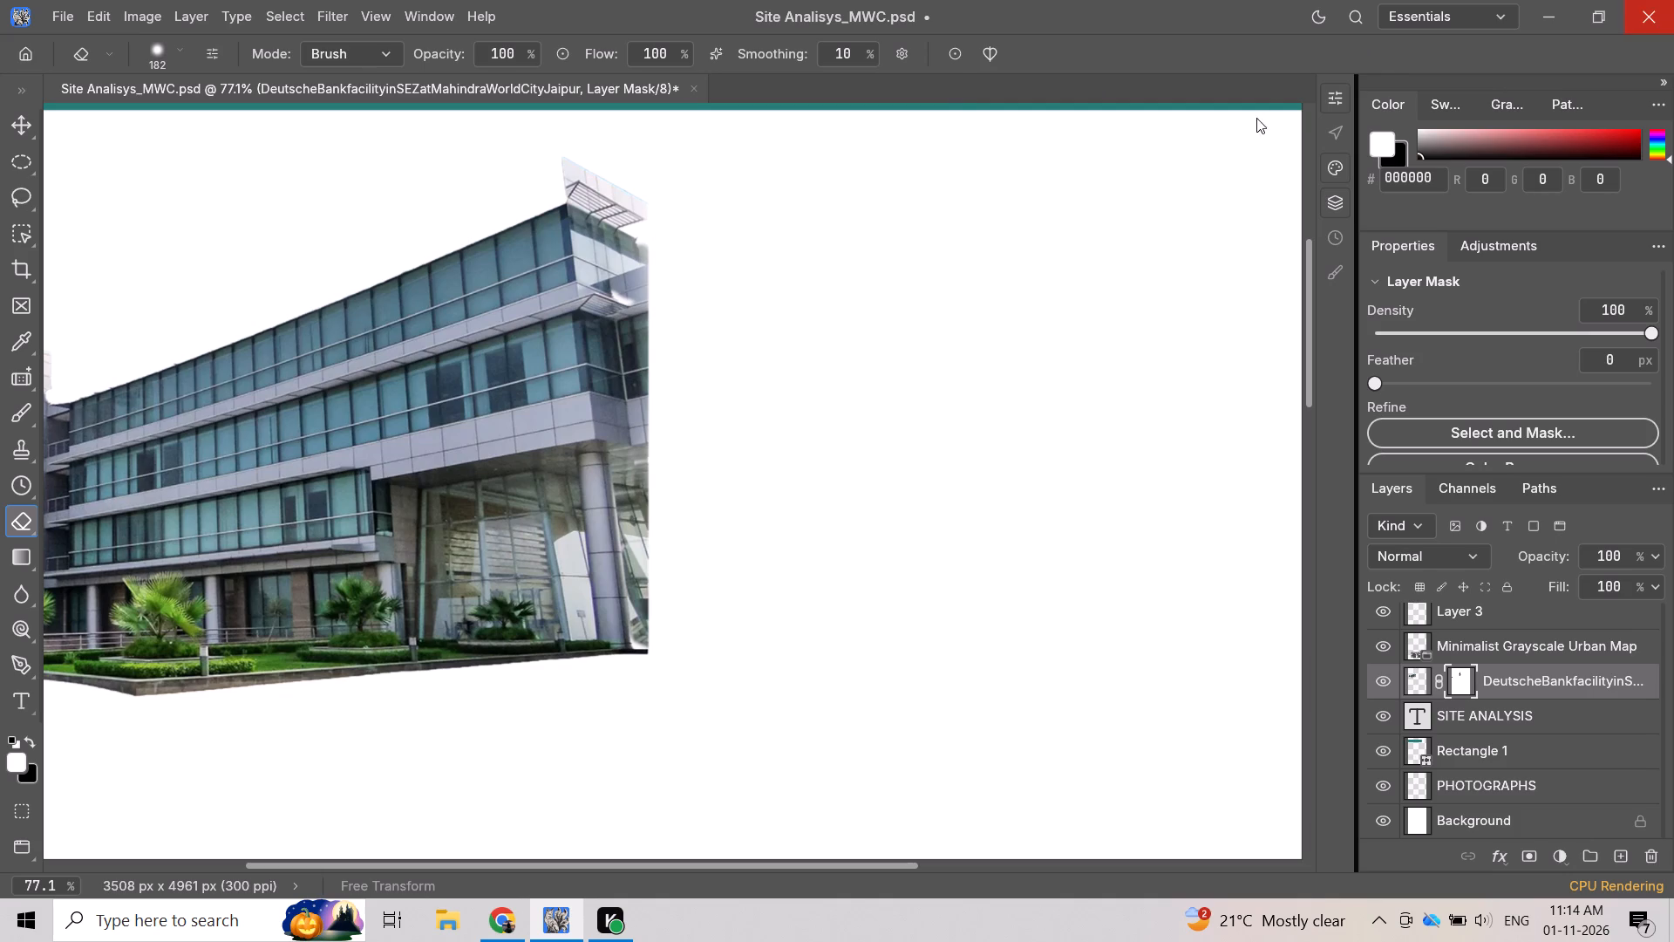
Fade the building's whole right edge on the layer mask, from the roof overhang to the ground, with the 182 px Eraser.
right_click(31, 526)
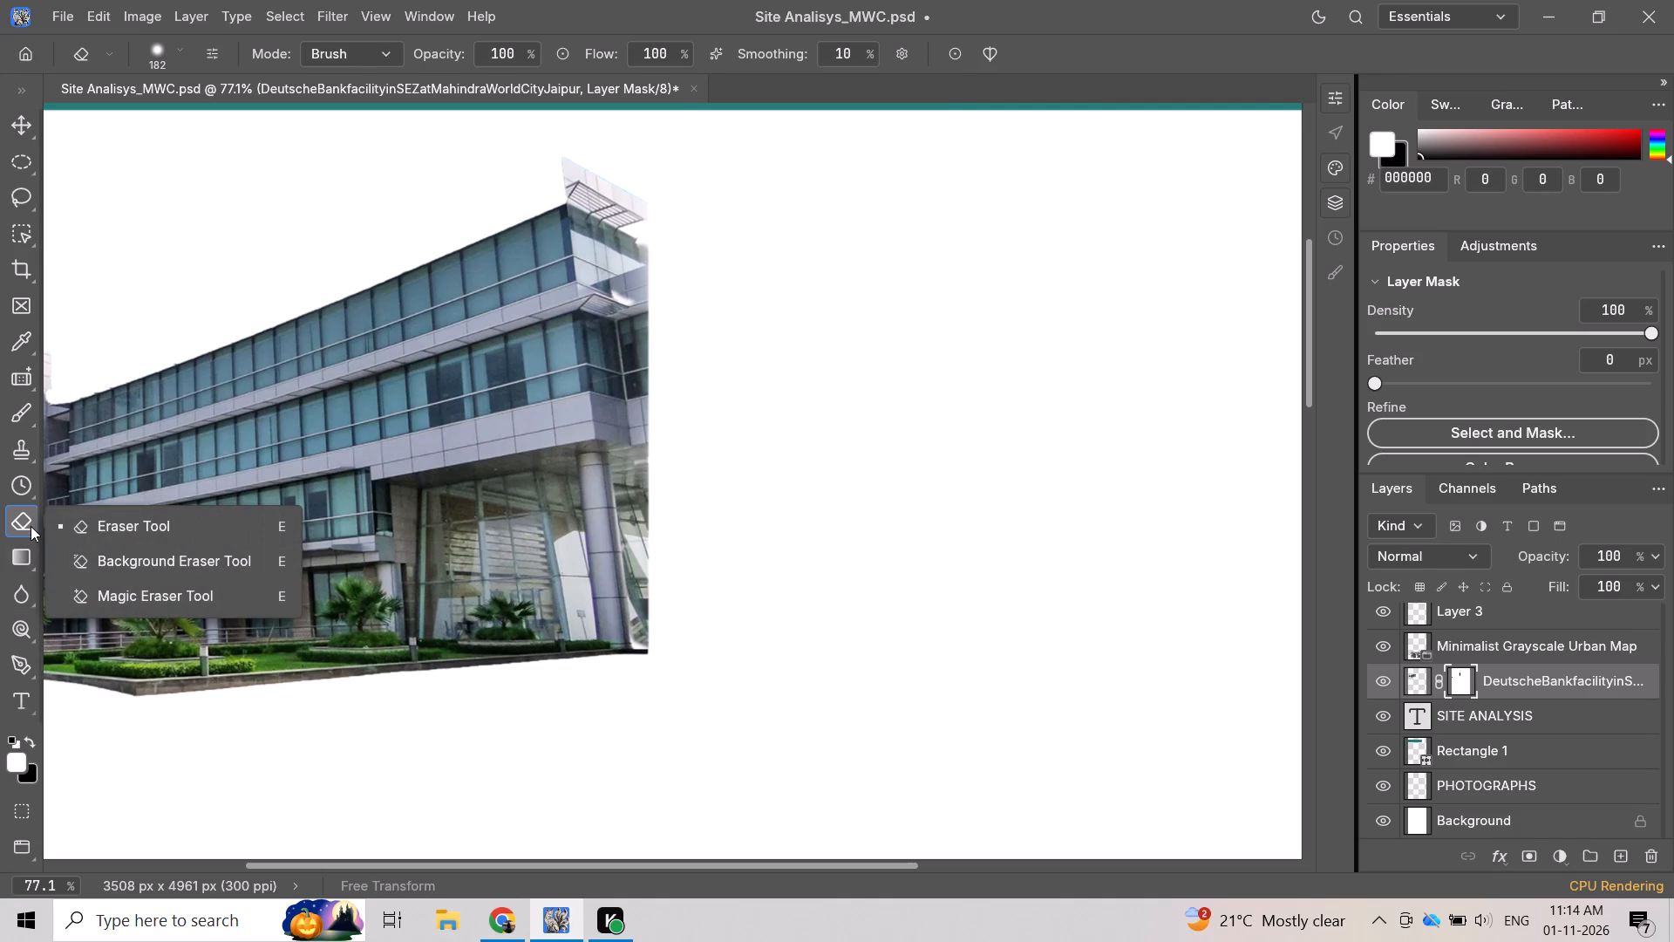
left_click(922, 453)
left_click(678, 238)
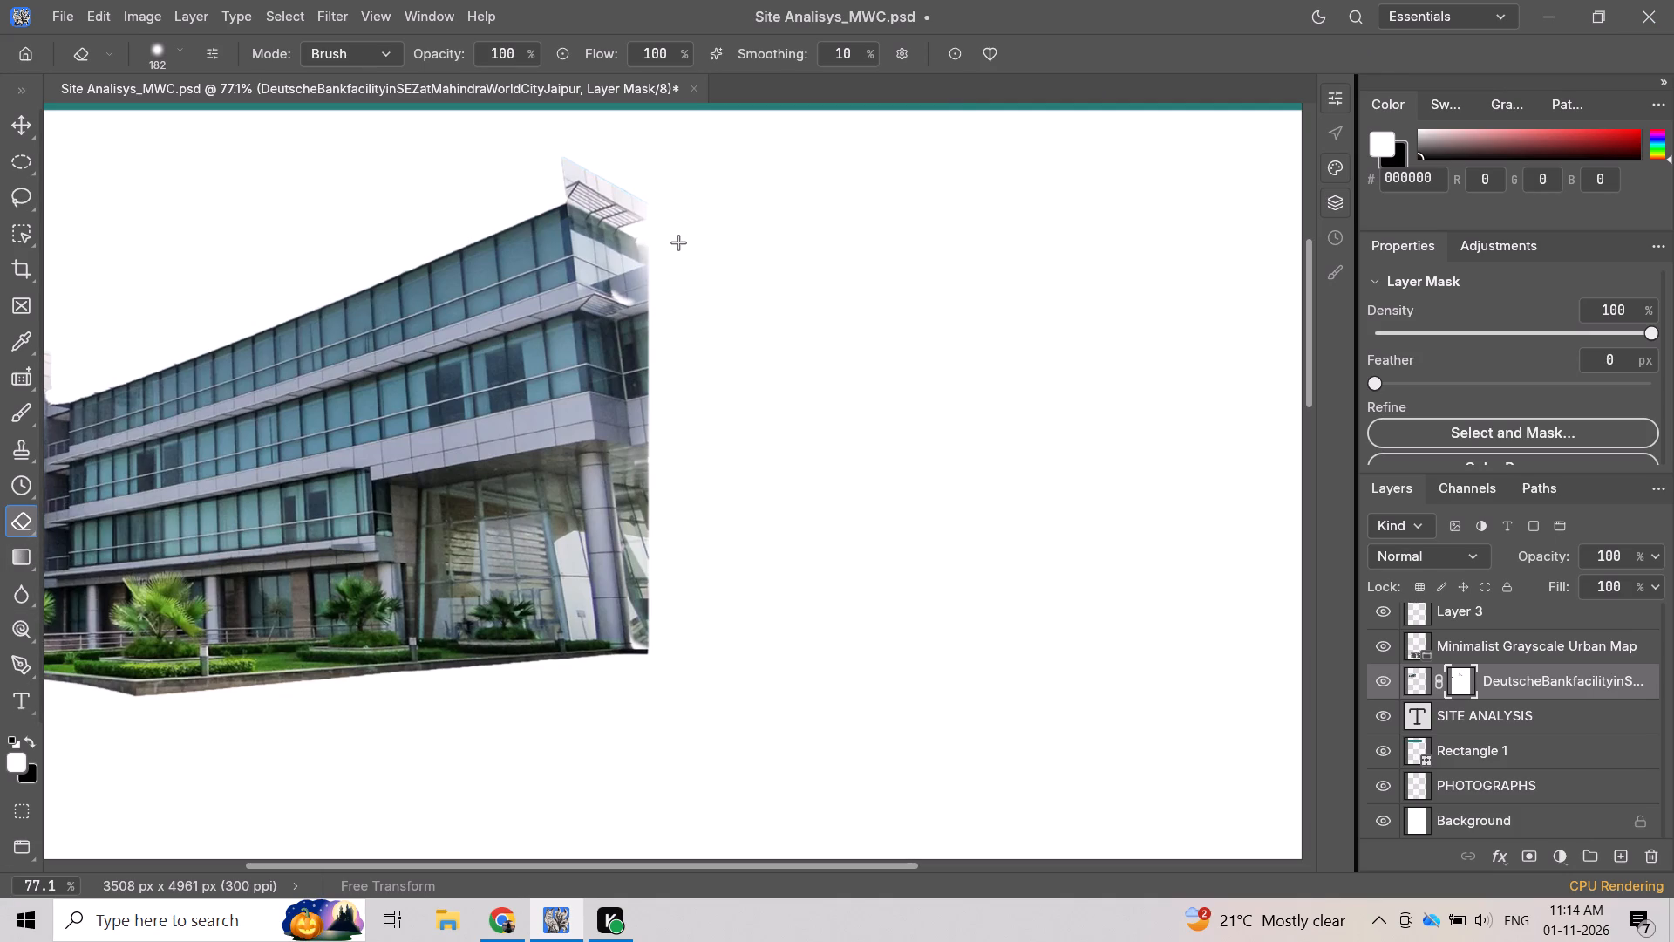
left_click_drag(678, 249, 684, 369)
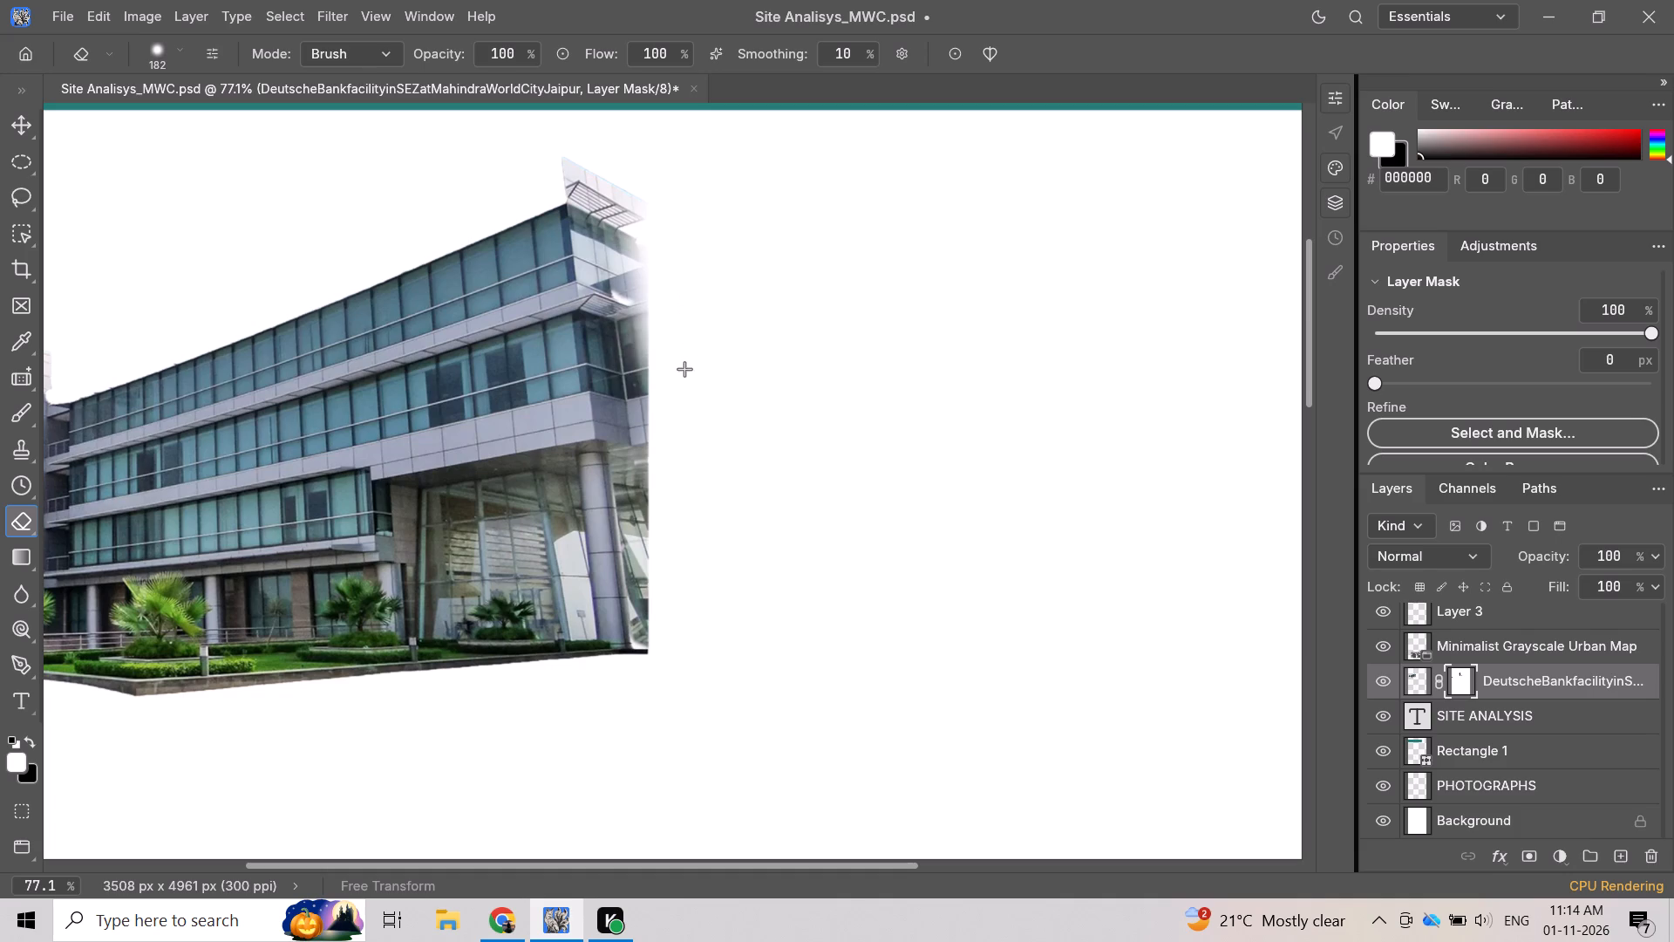
left_click_drag(684, 369, 685, 493)
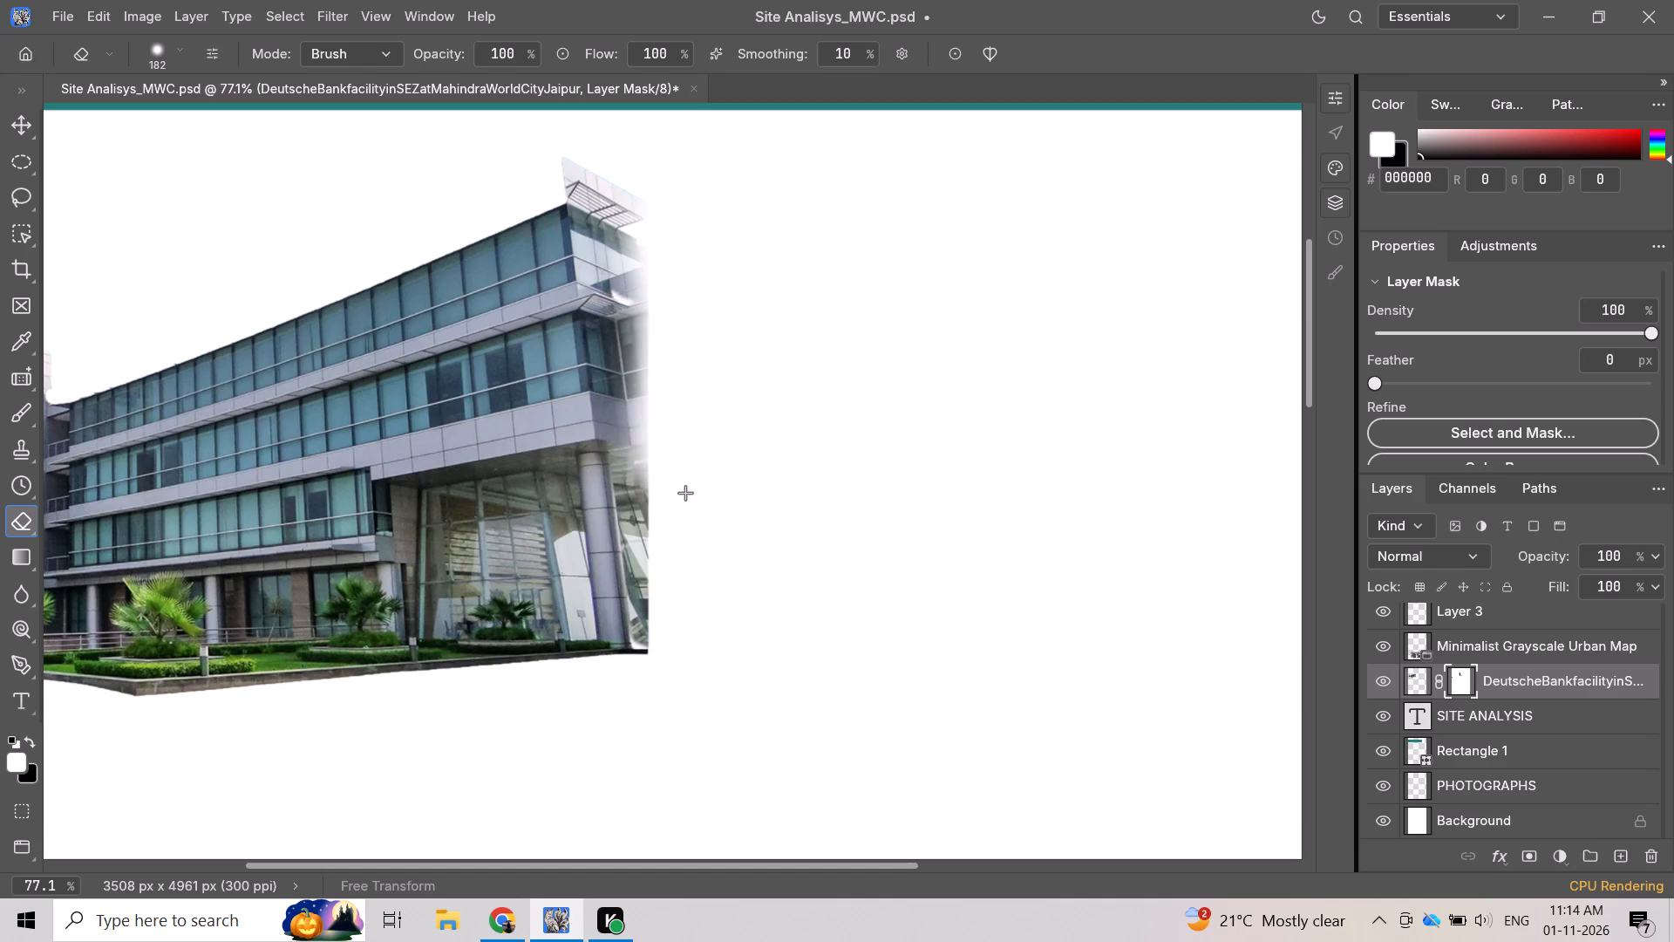
left_click_drag(685, 493, 688, 638)
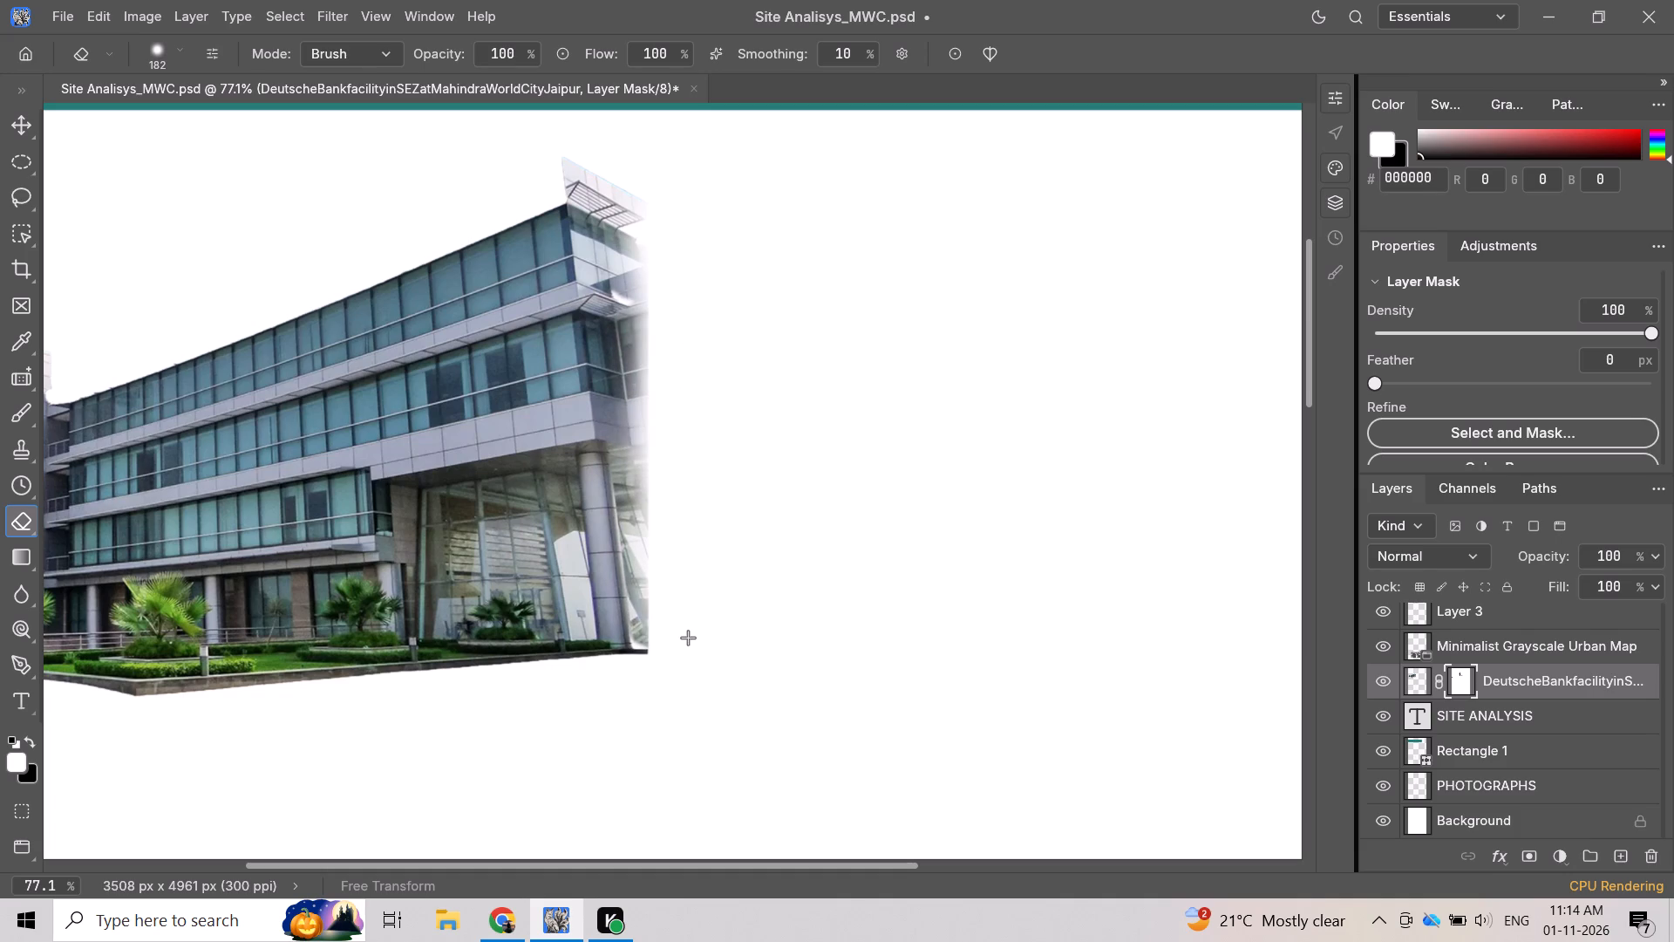
left_click_drag(688, 638, 691, 543)
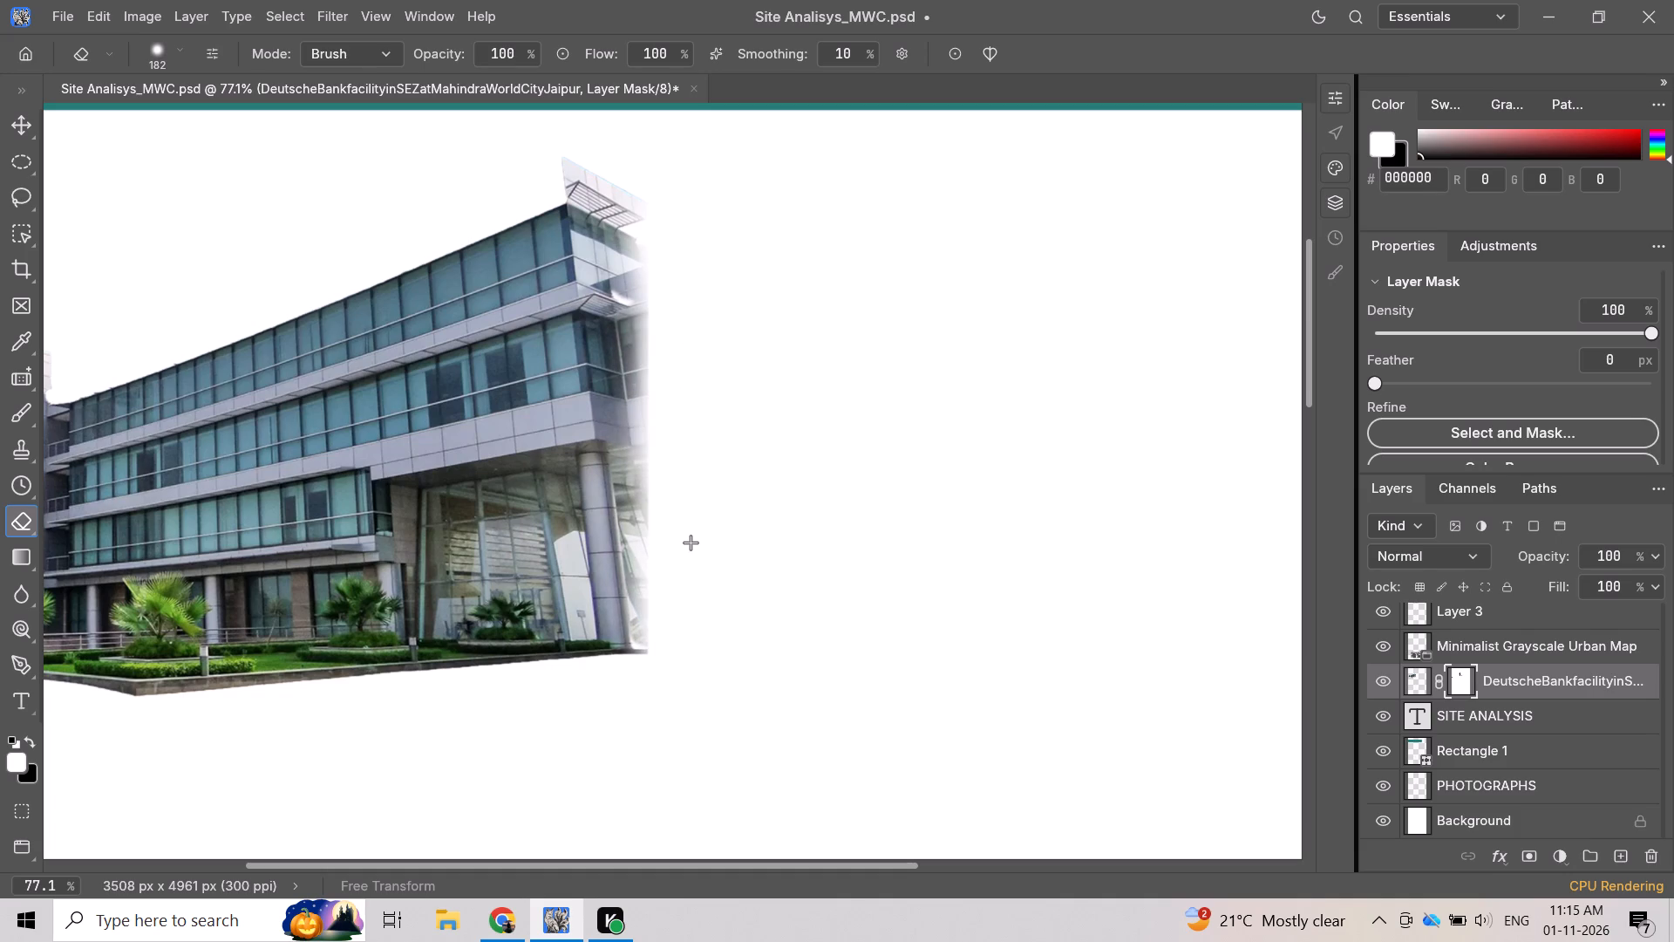
left_click_drag(691, 543, 682, 414)
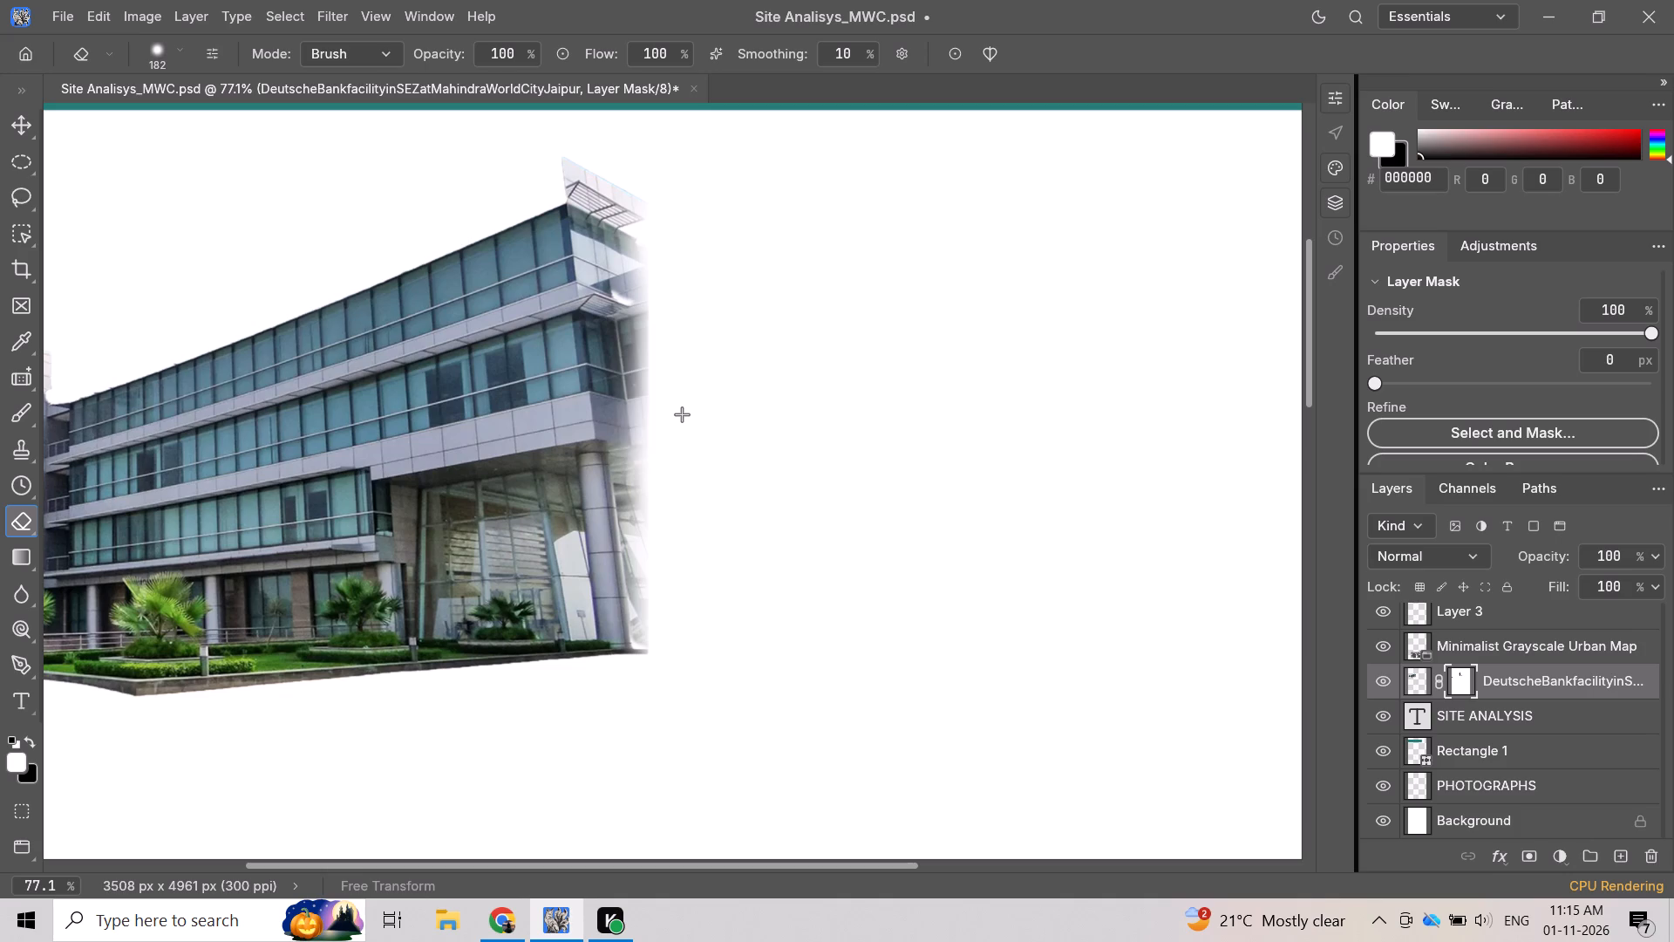
left_click_drag(682, 414, 679, 138)
scroll(803, 386, "down", 2)
scroll(803, 392, "up", 2)
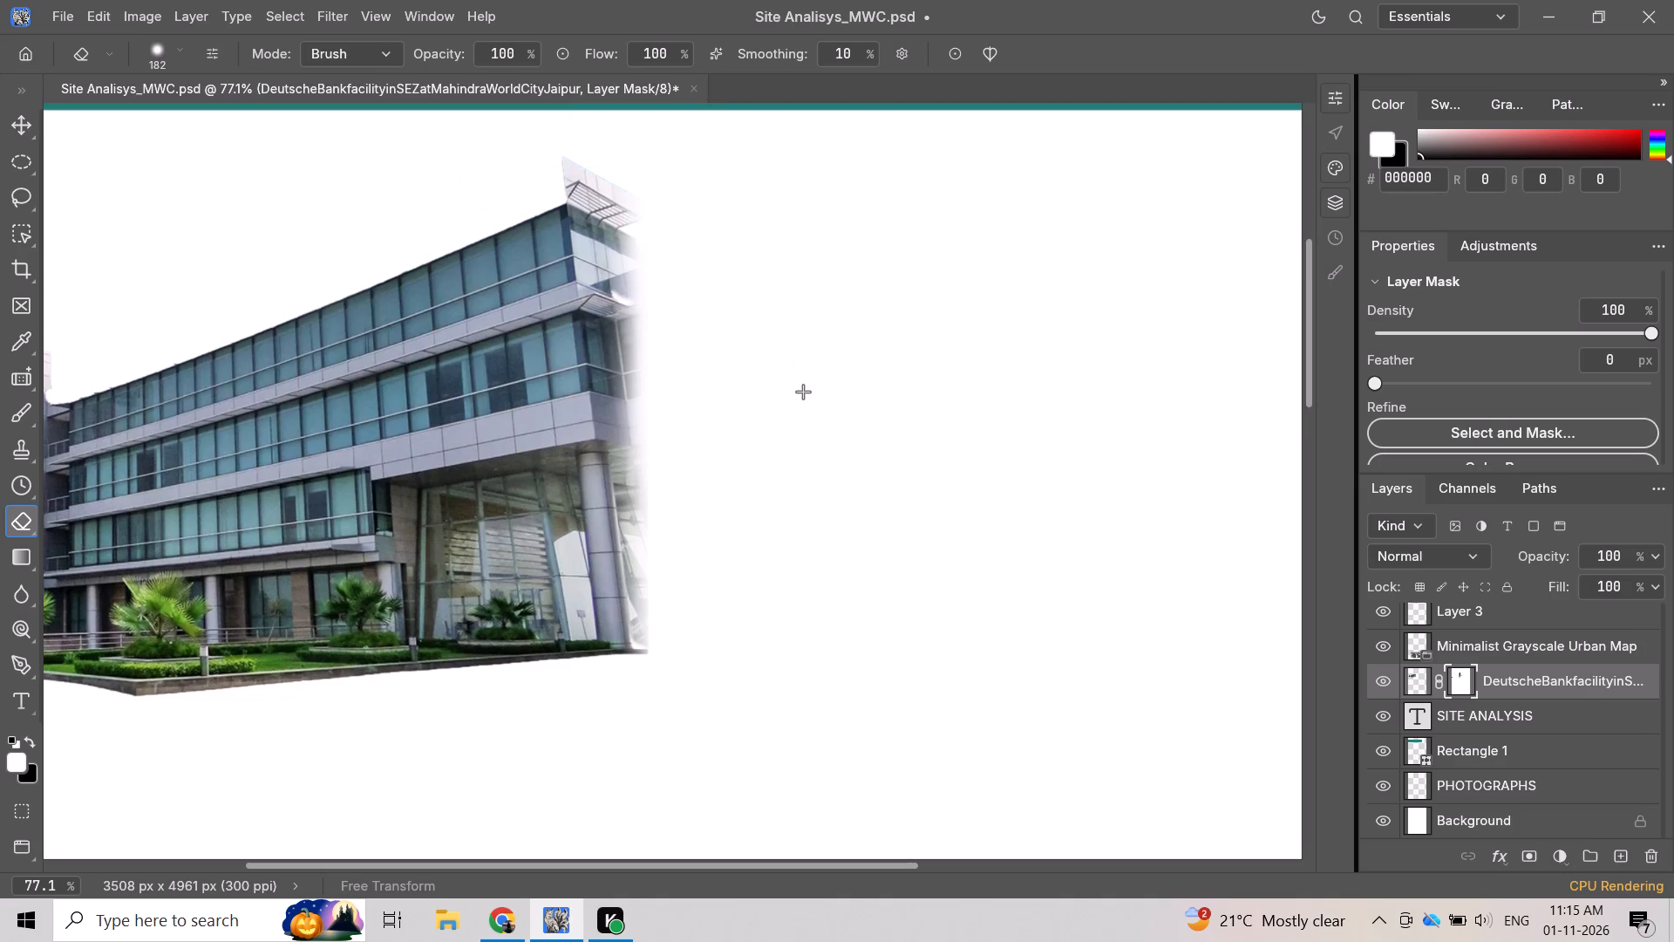
Move the masked building photo up onto the left part of the teal banner with Free Transform, to about X 1792, Y 605 px.
scroll(803, 392, "down", 9, "alt")
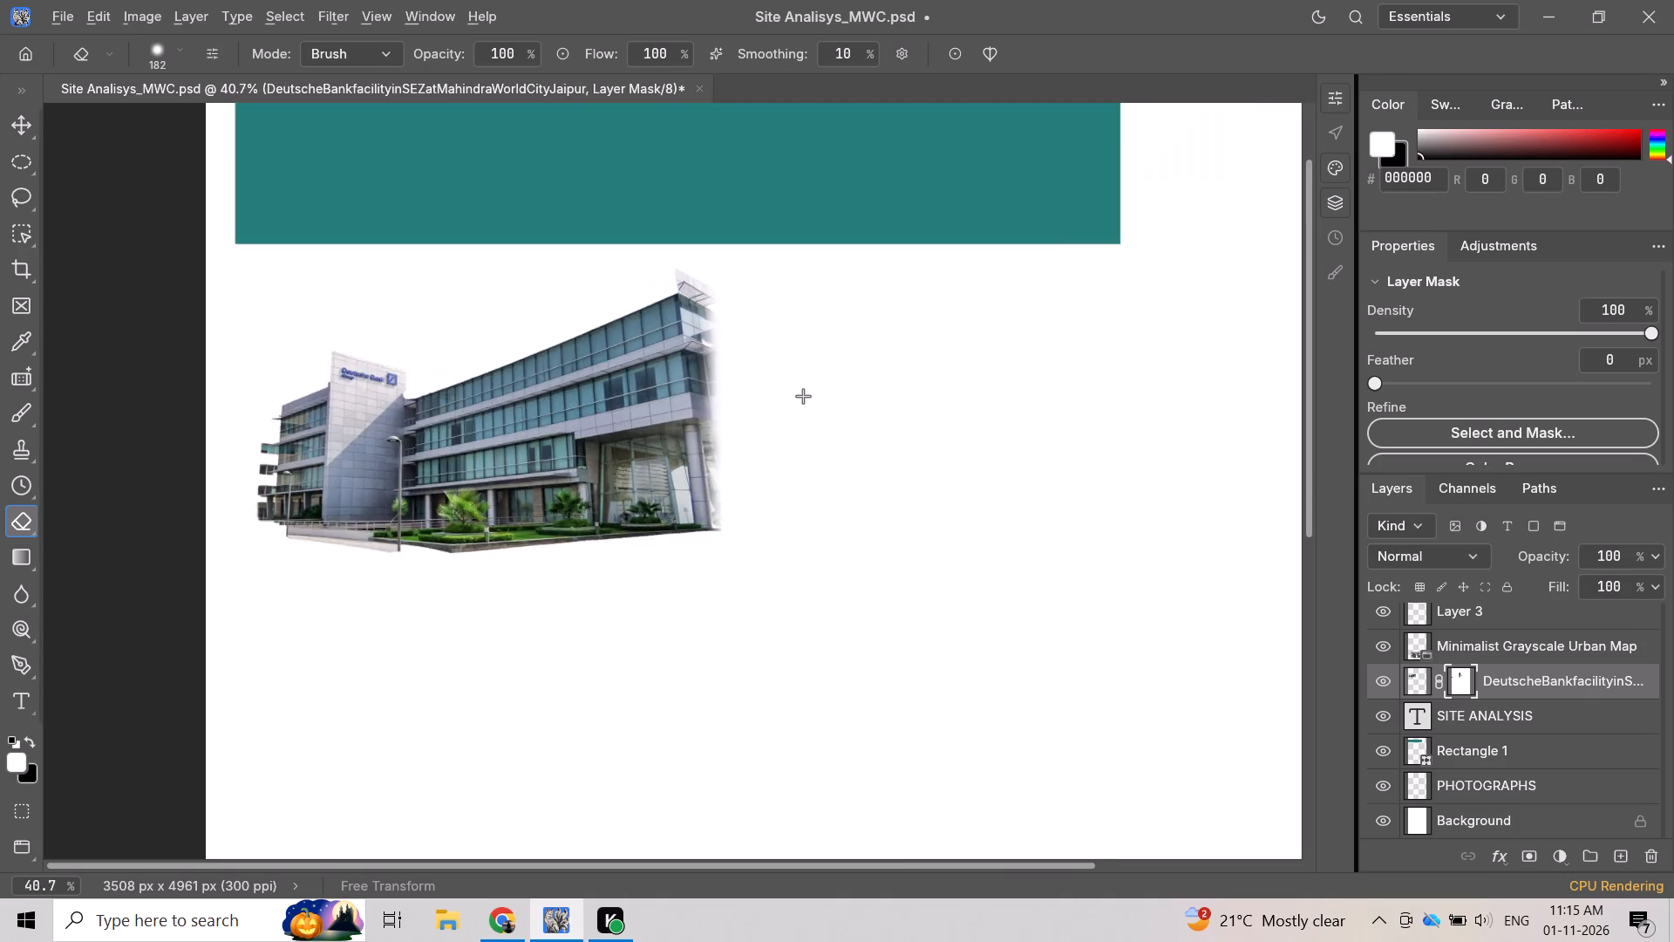
scroll(803, 396, "down", 1, "alt")
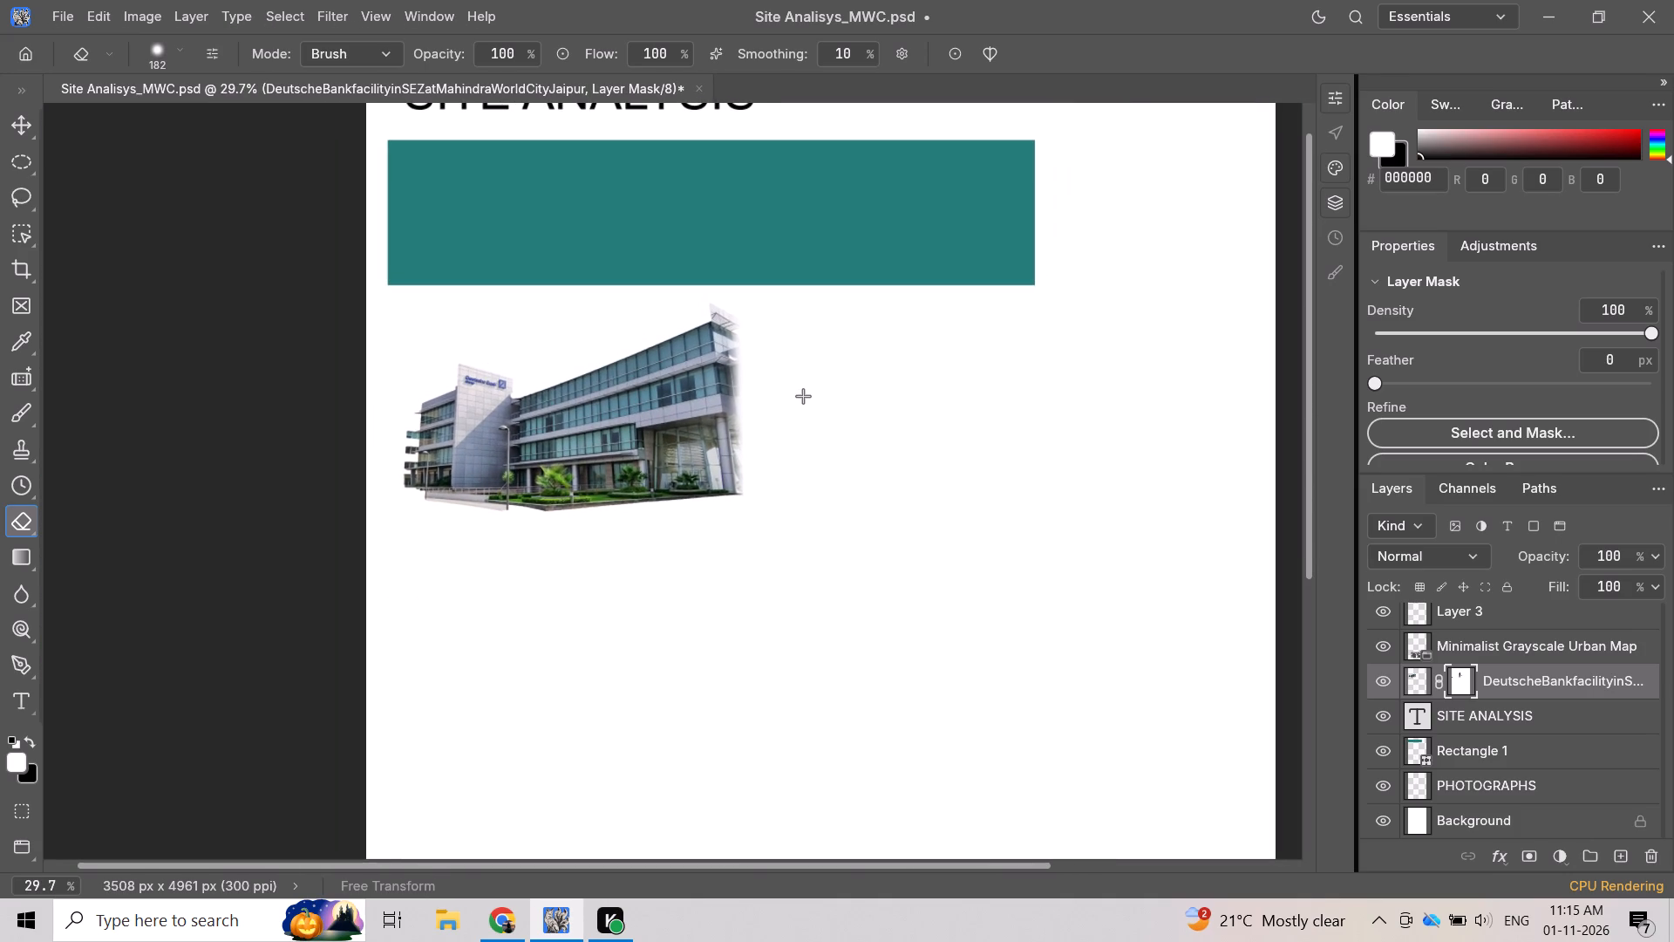
scroll(803, 396, "up", 3)
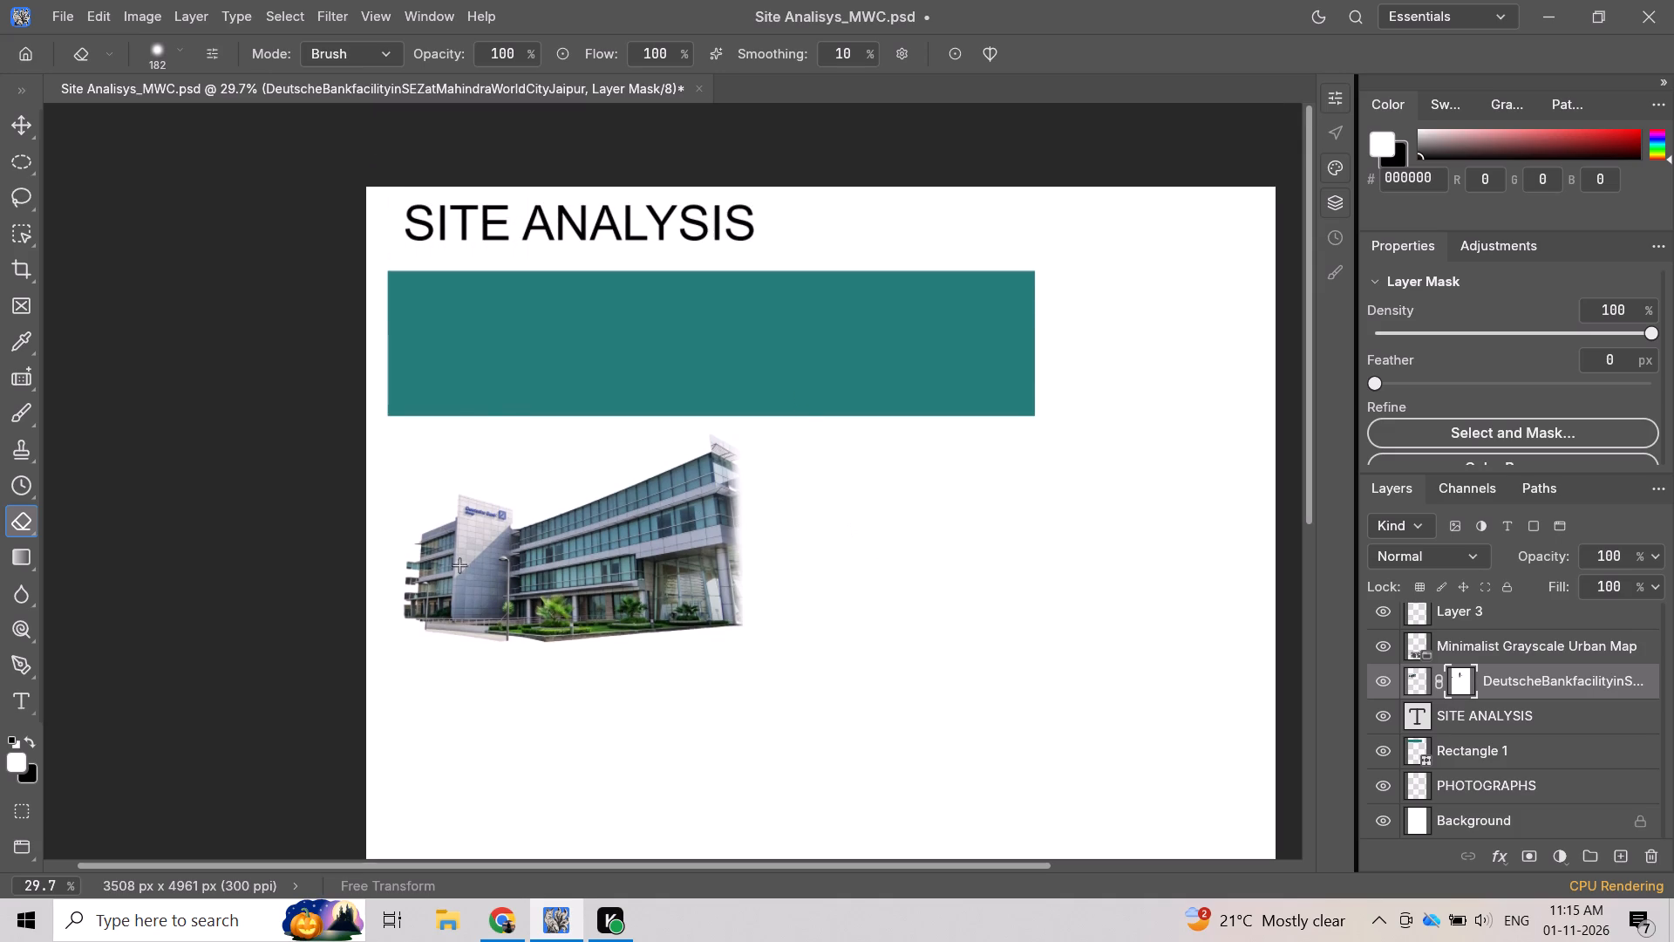
left_click(22, 128)
left_click(607, 542)
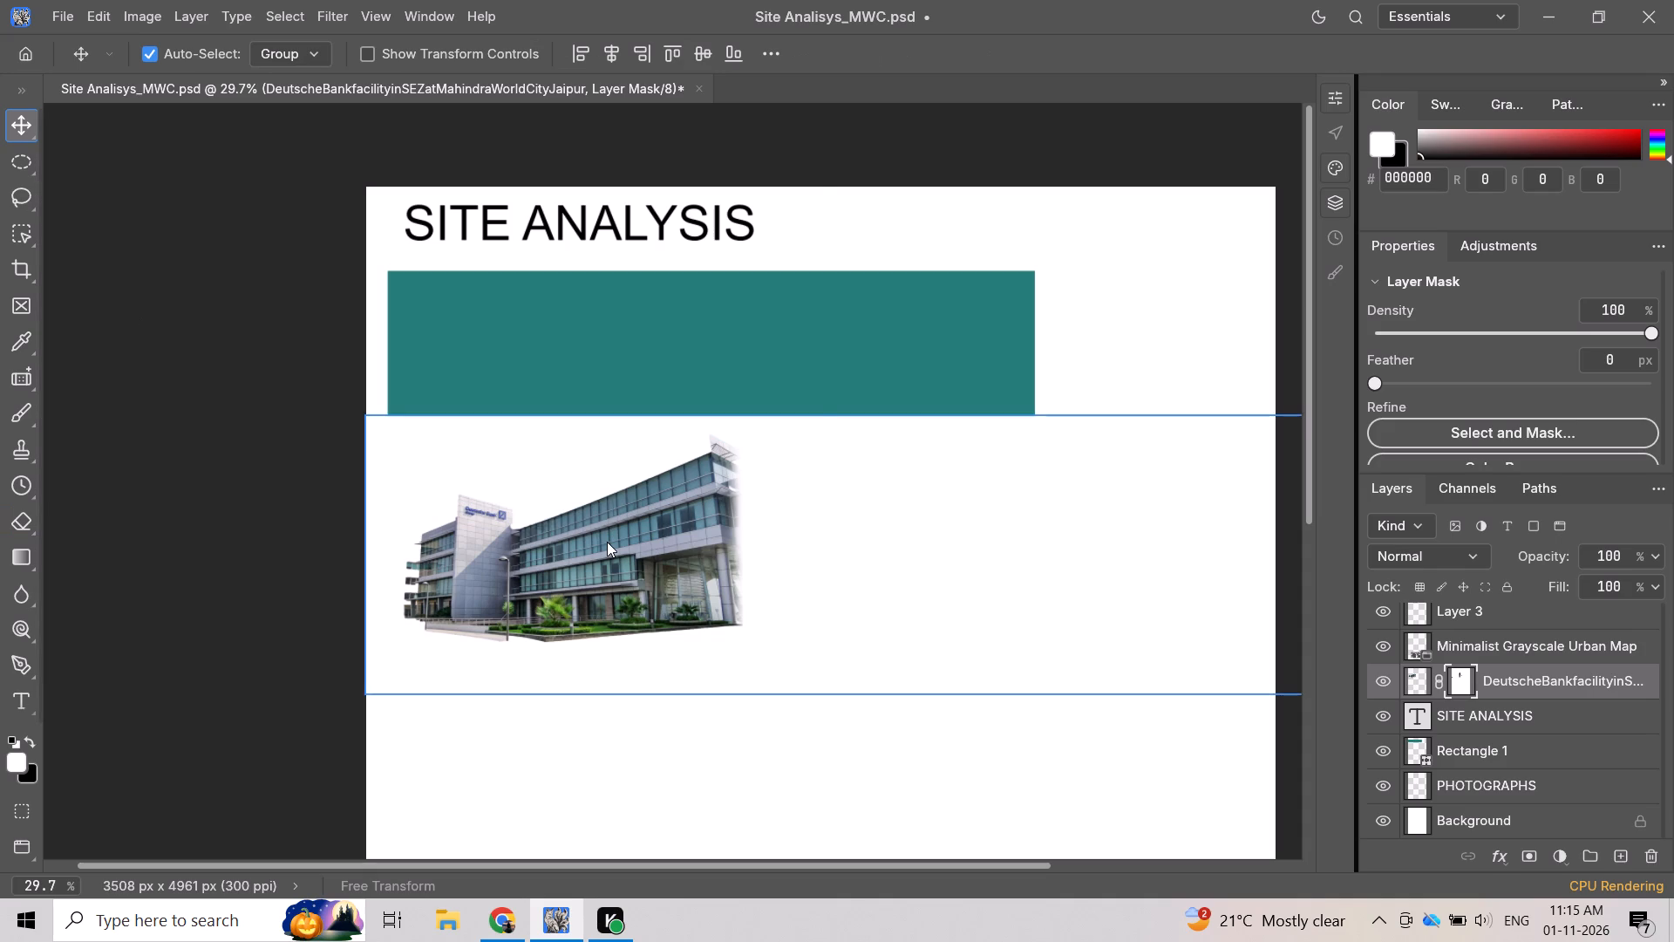
key("ctrl+t")
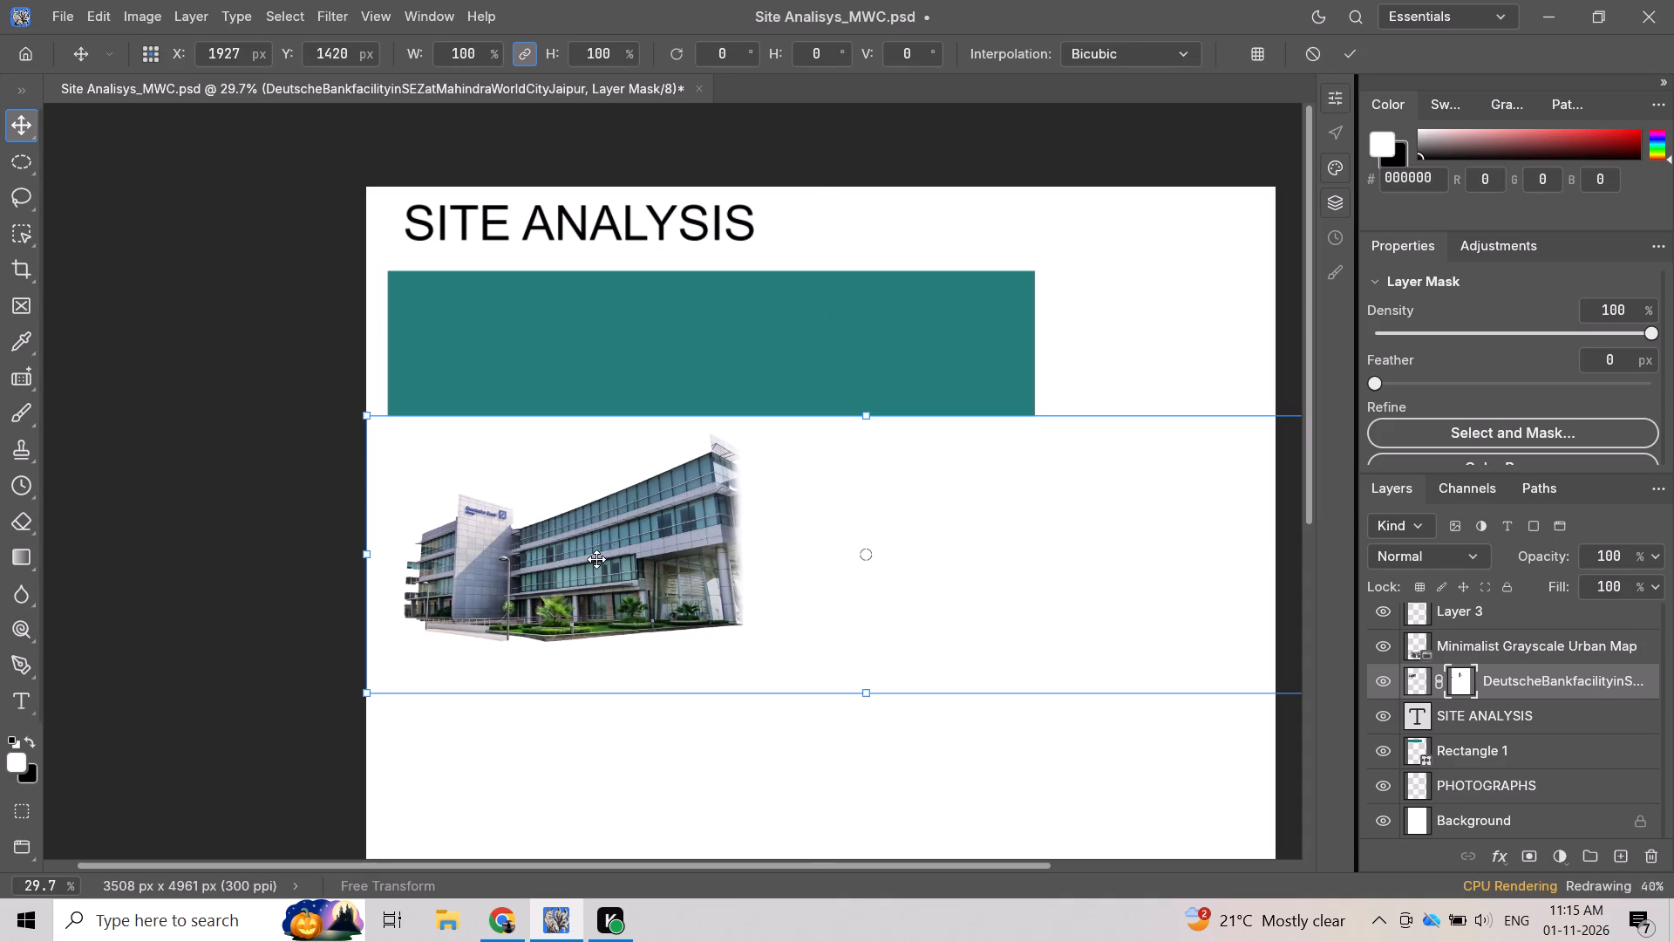
left_click_drag(596, 559, 581, 350)
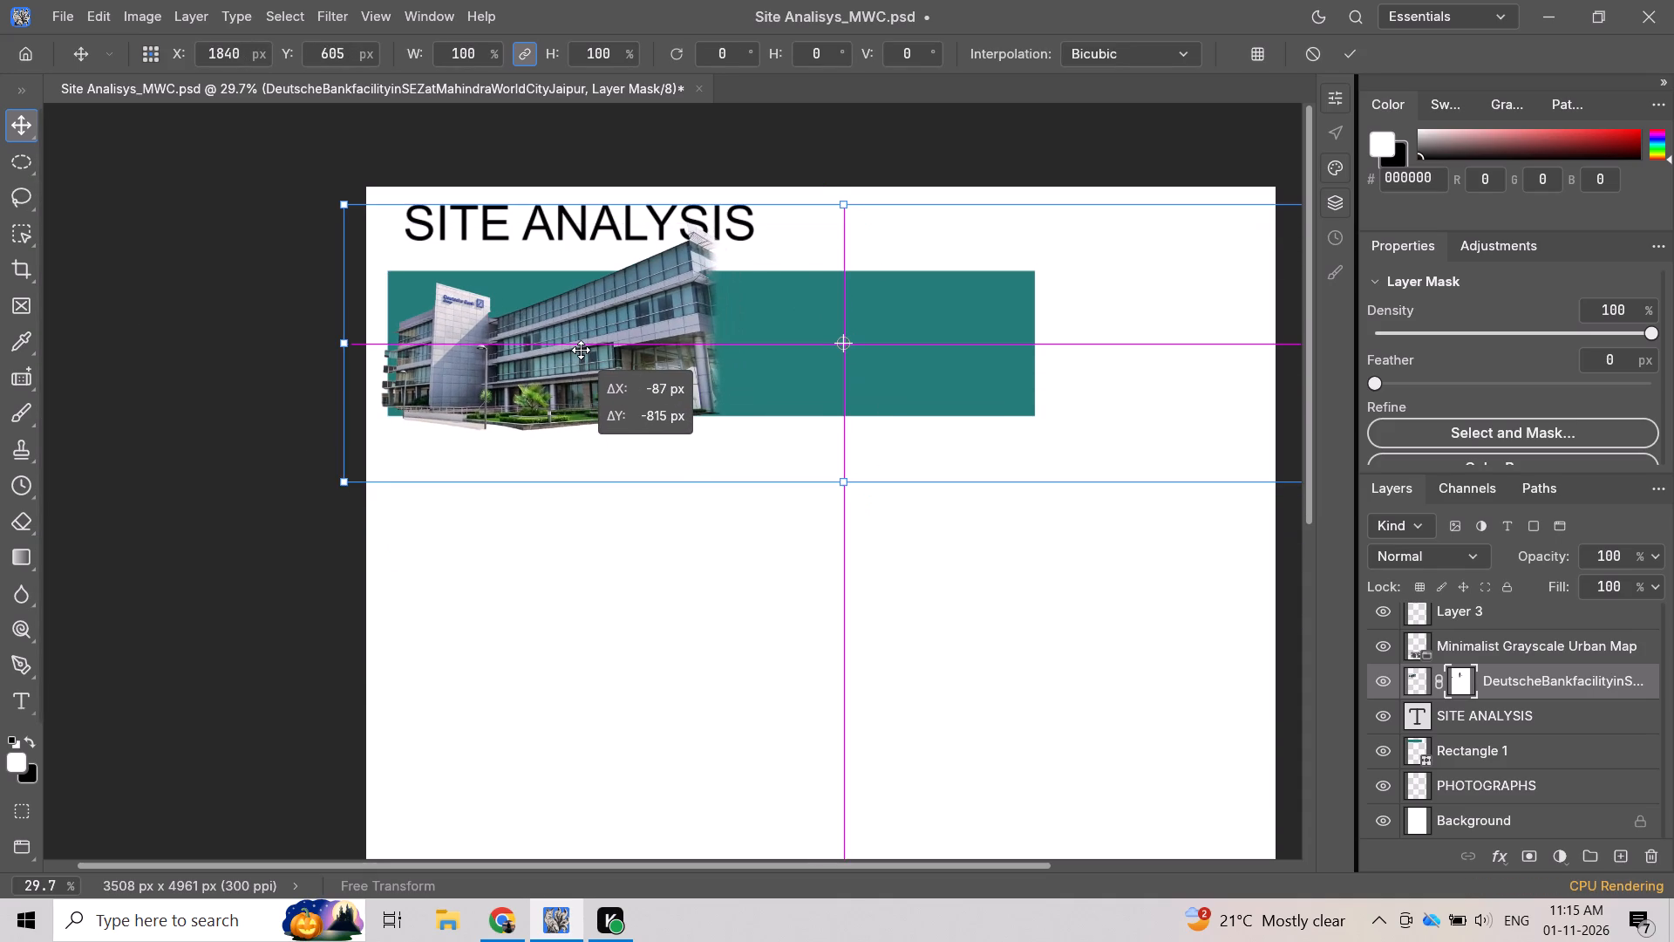
left_click_drag(581, 350, 573, 357)
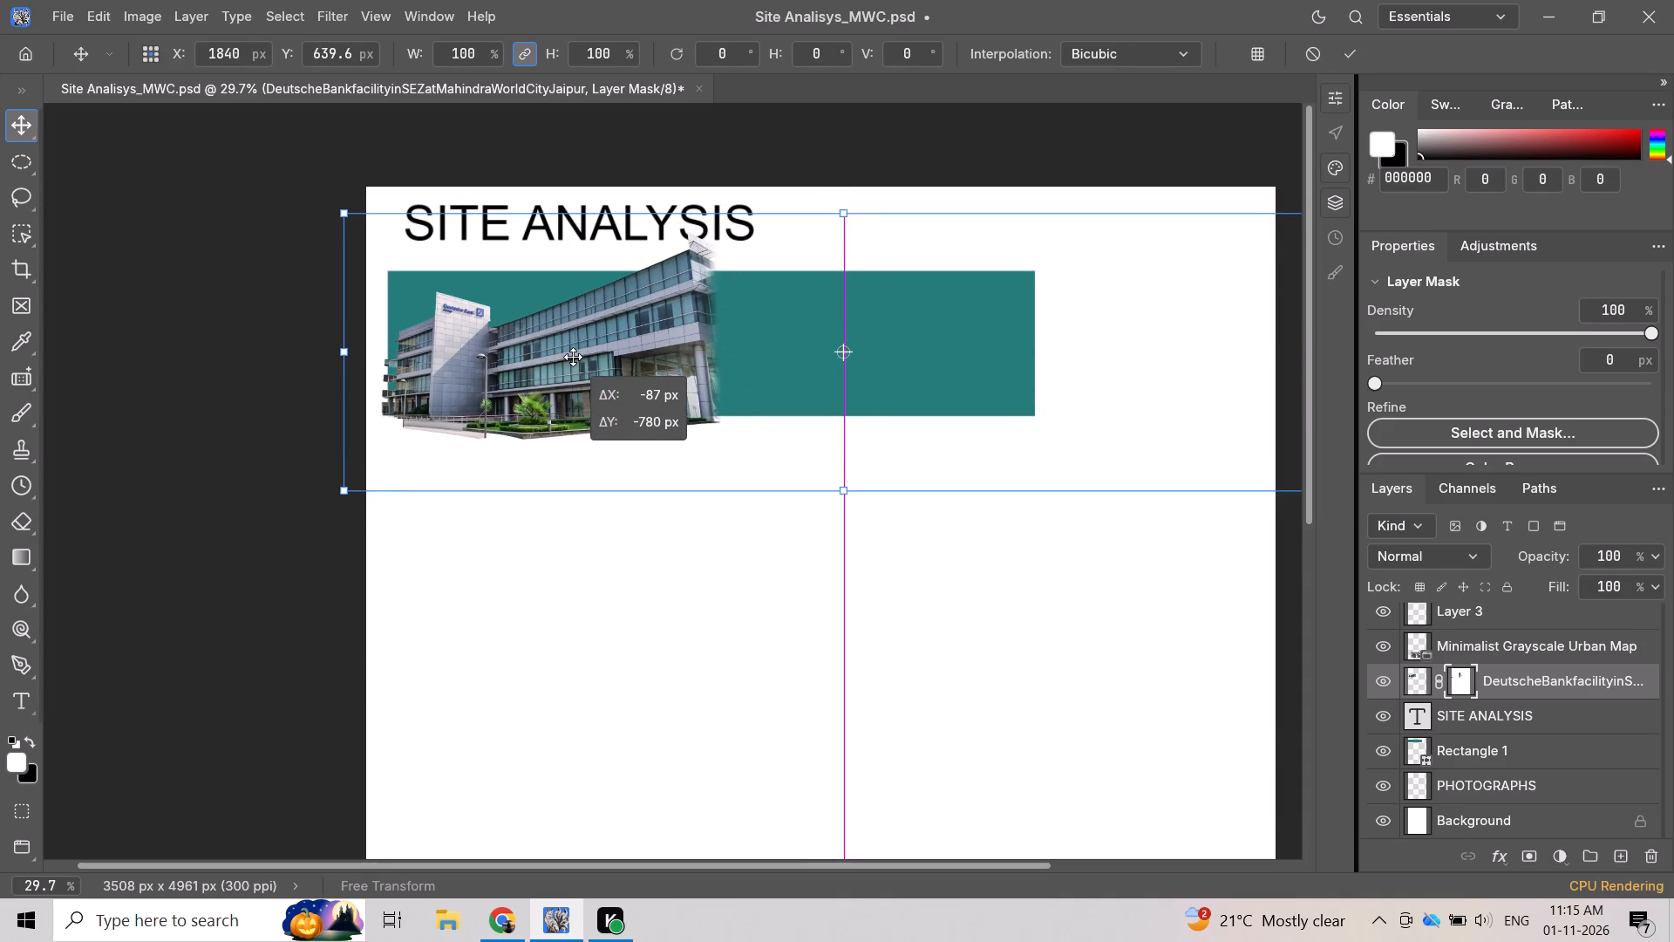
left_click_drag(573, 357, 562, 359)
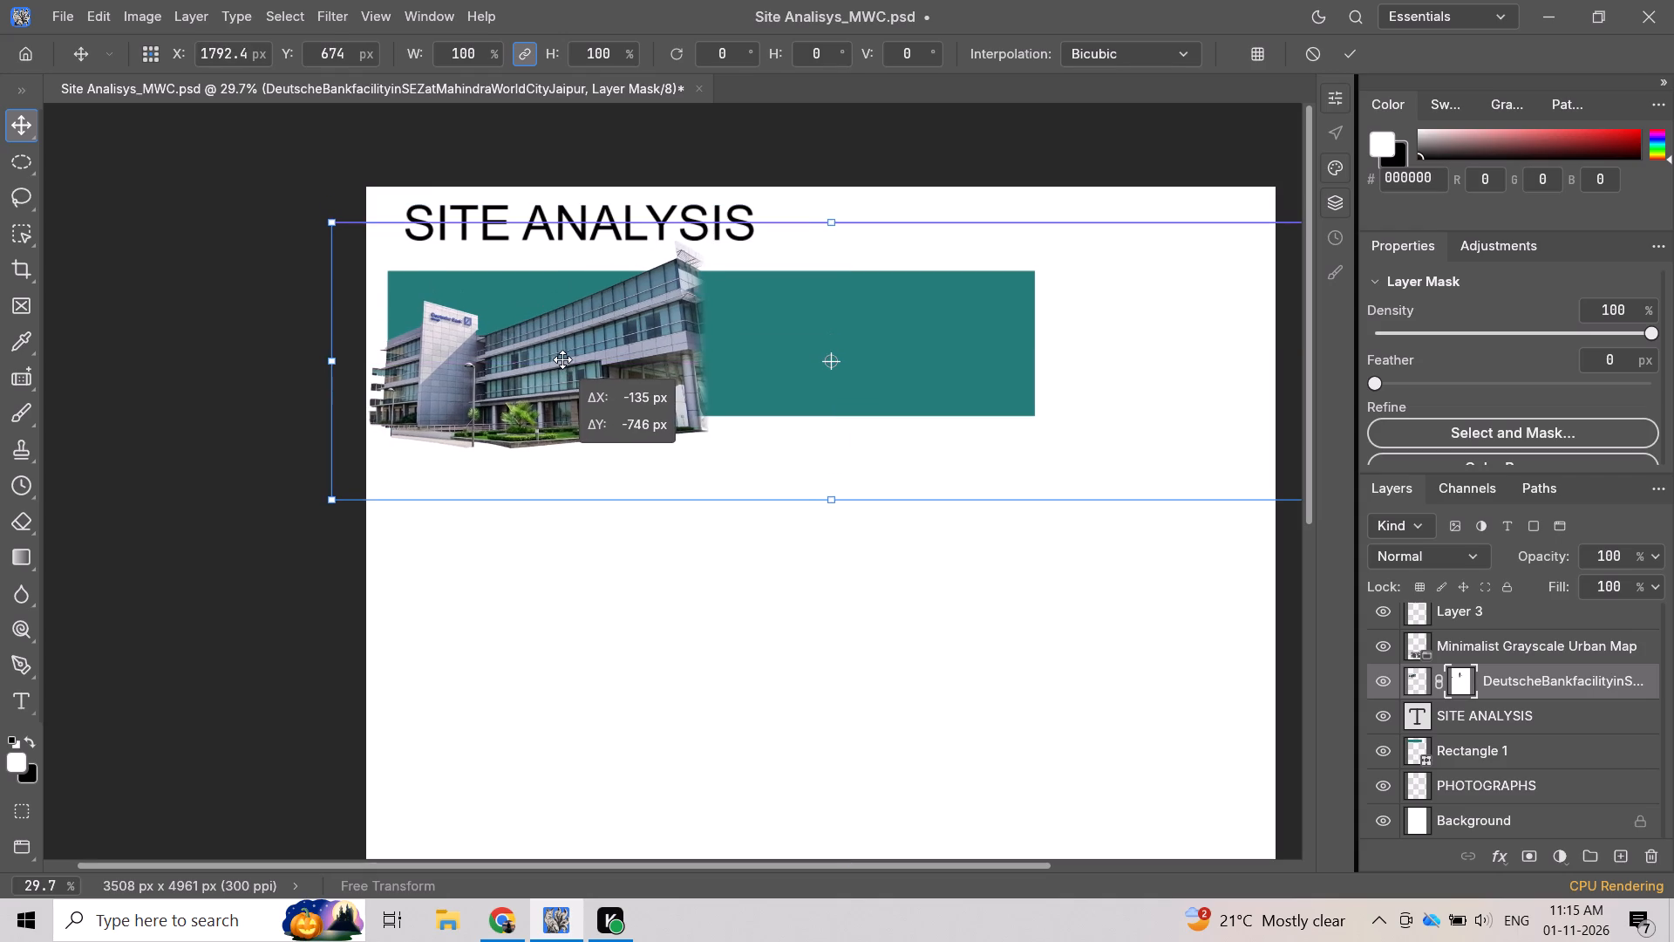
left_click_drag(562, 359, 561, 356)
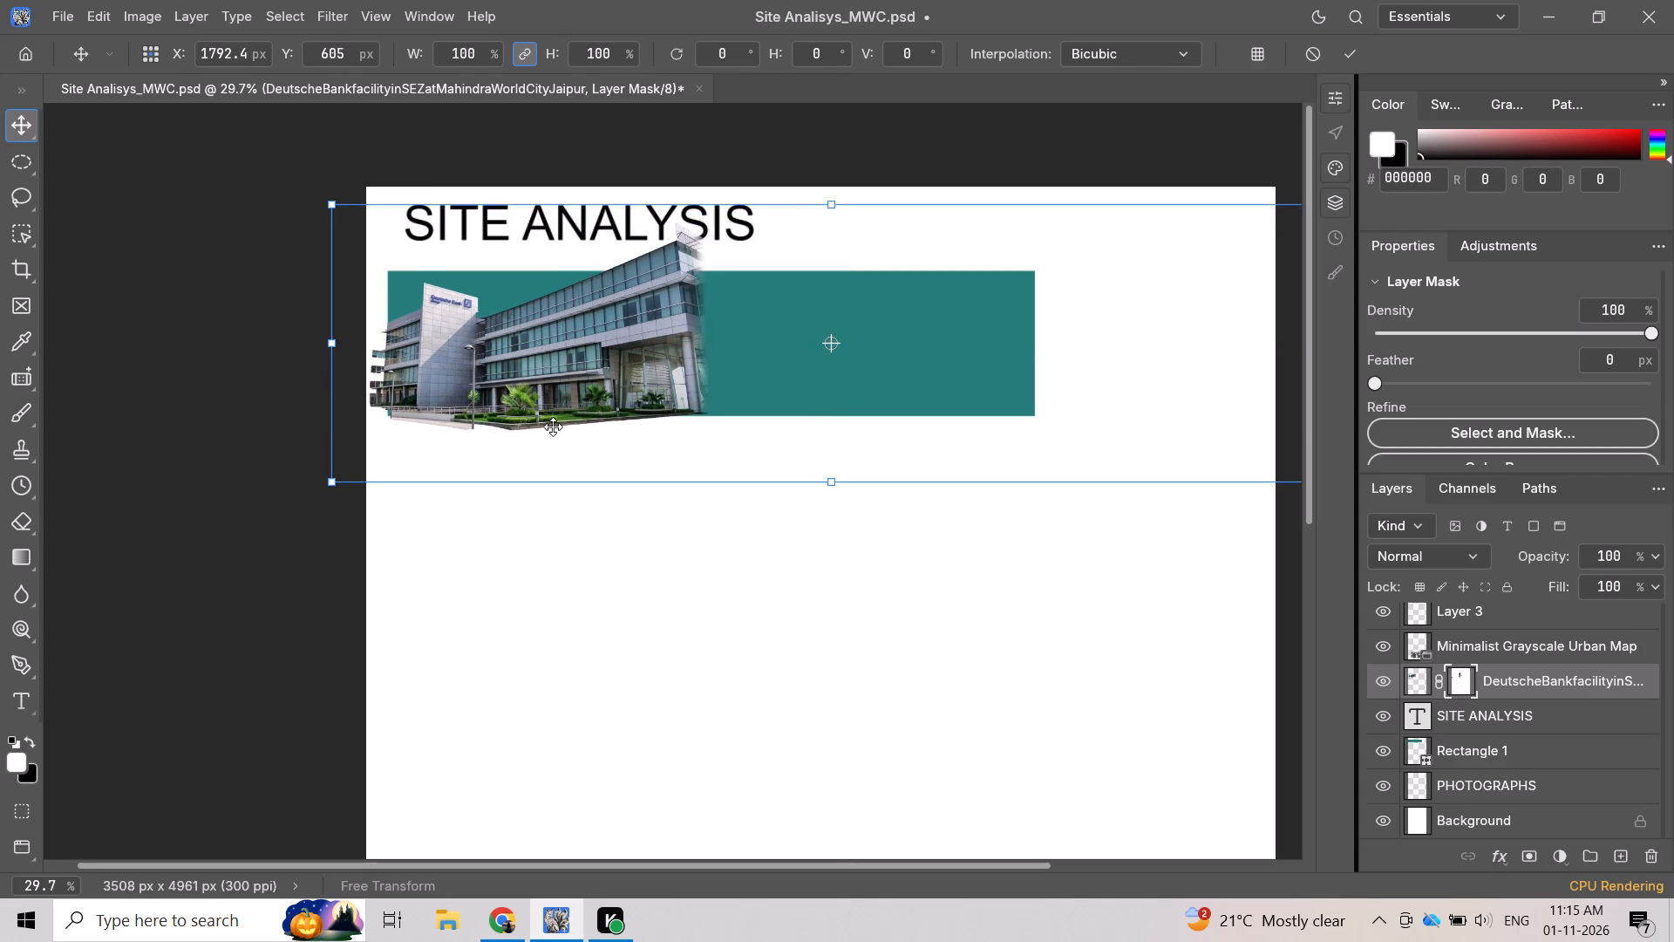
Fine-tune the building's position over the banner's left end to about X 1805, Y 674 px and apply the transform.
scroll(551, 430, "up", 6, "alt")
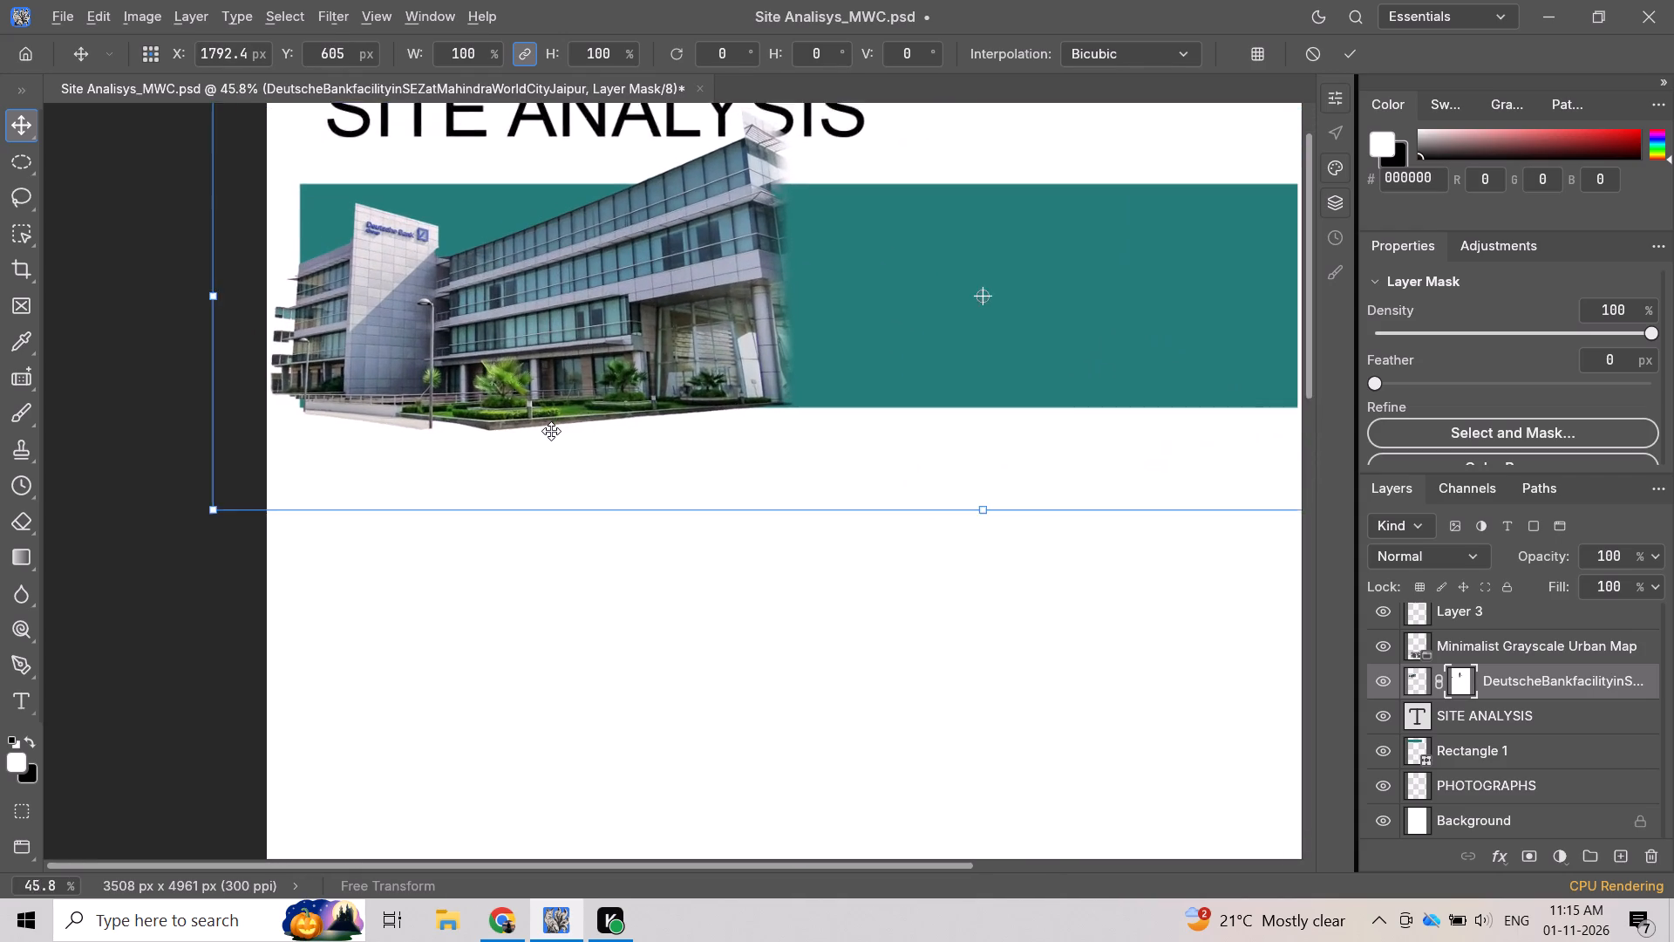
scroll(544, 425, "up", 4)
scroll(544, 425, "up", 4, "alt")
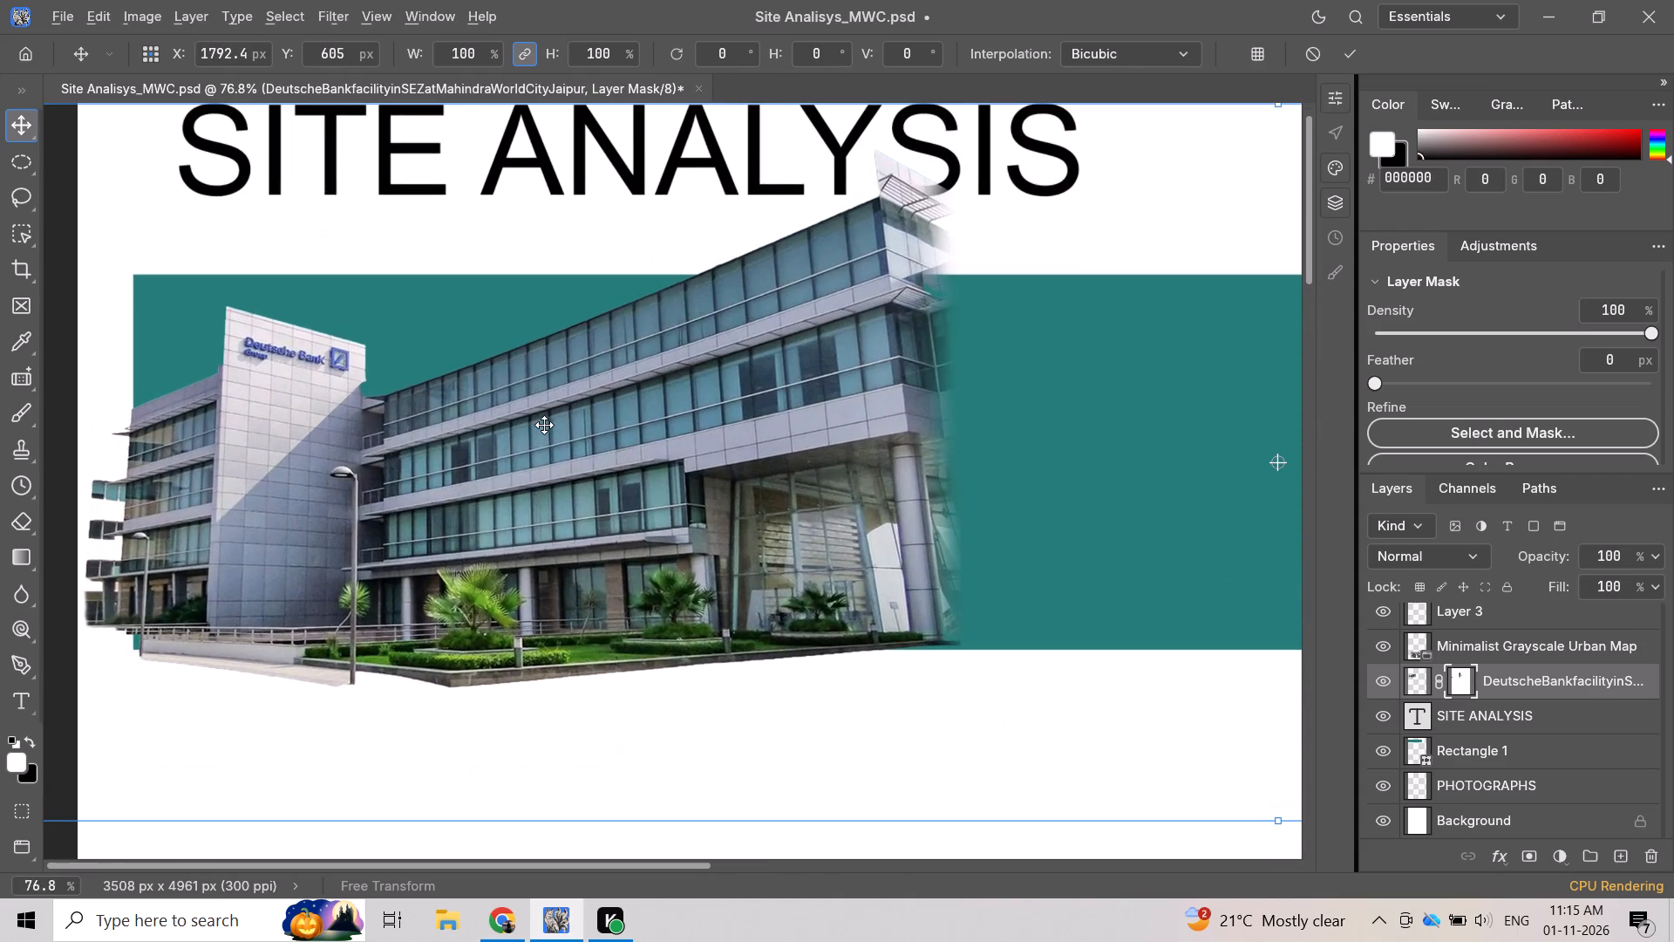
left_click(501, 464)
left_click_drag(493, 481, 525, 469)
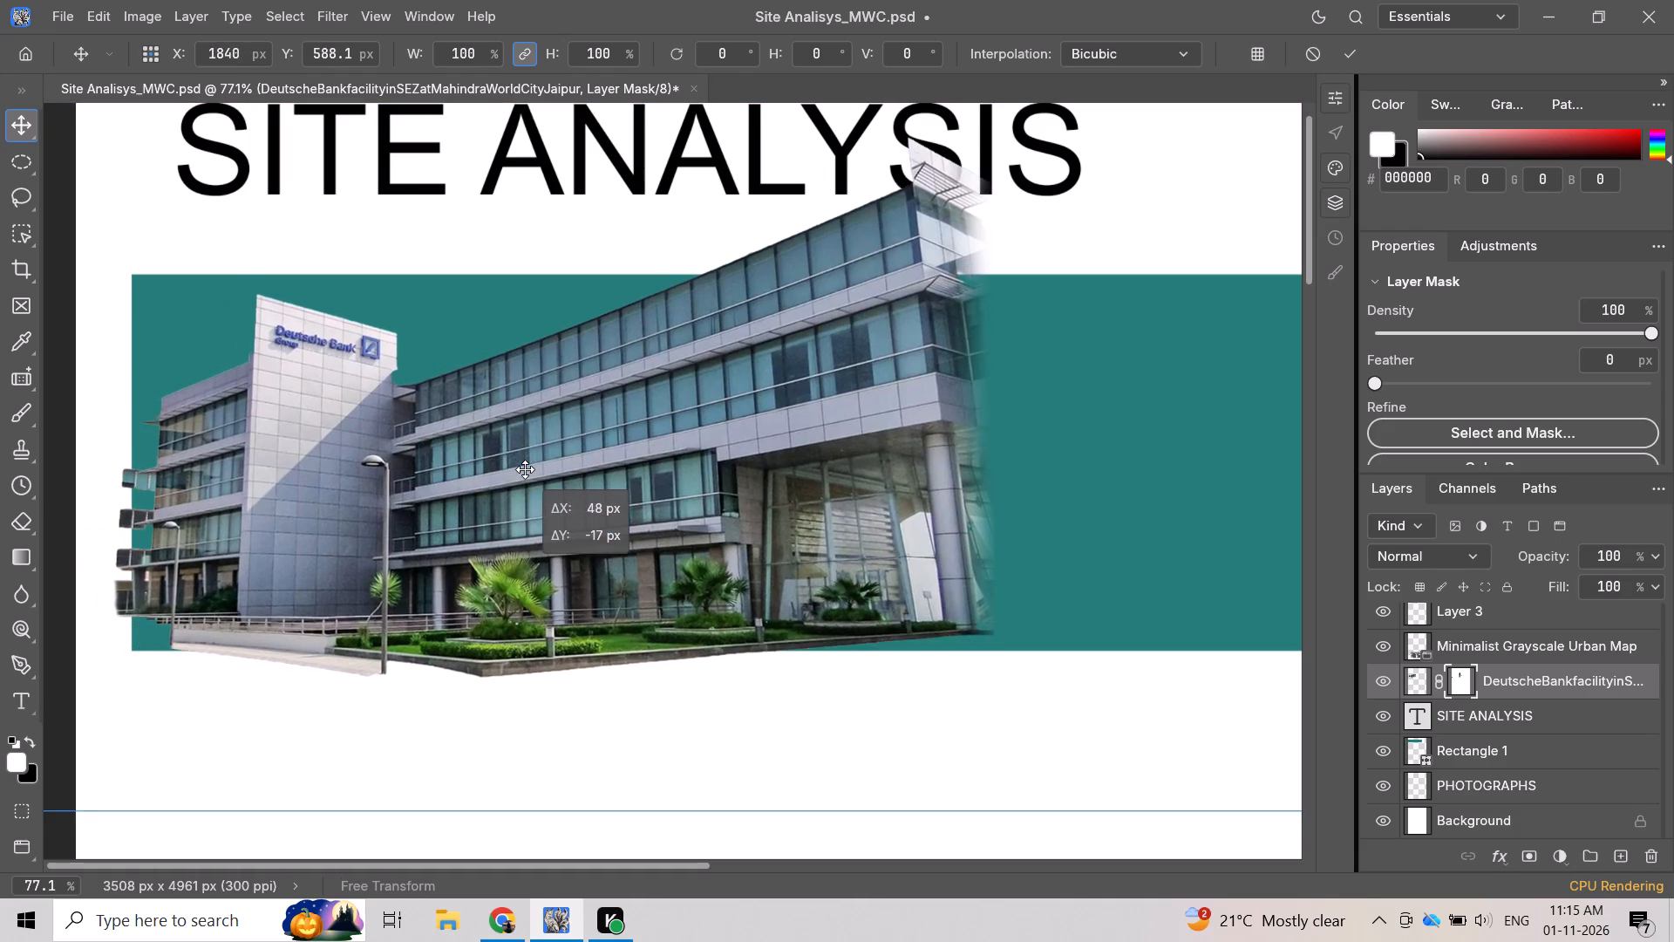
left_click_drag(525, 469, 490, 471)
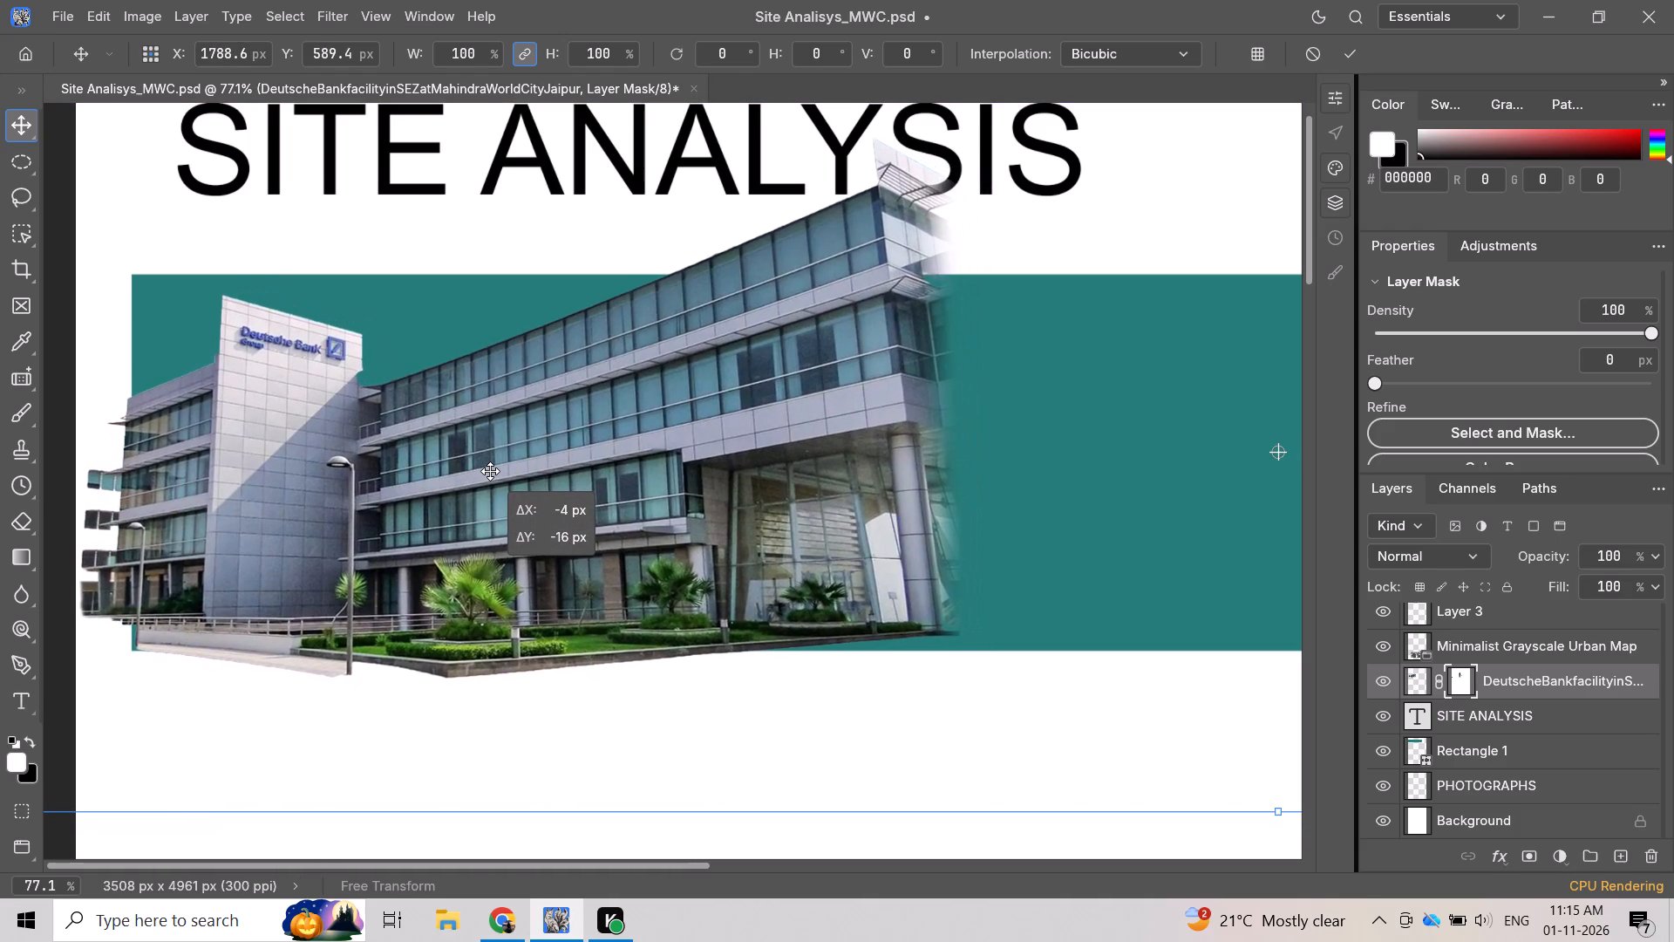
left_click_drag(490, 471, 492, 468)
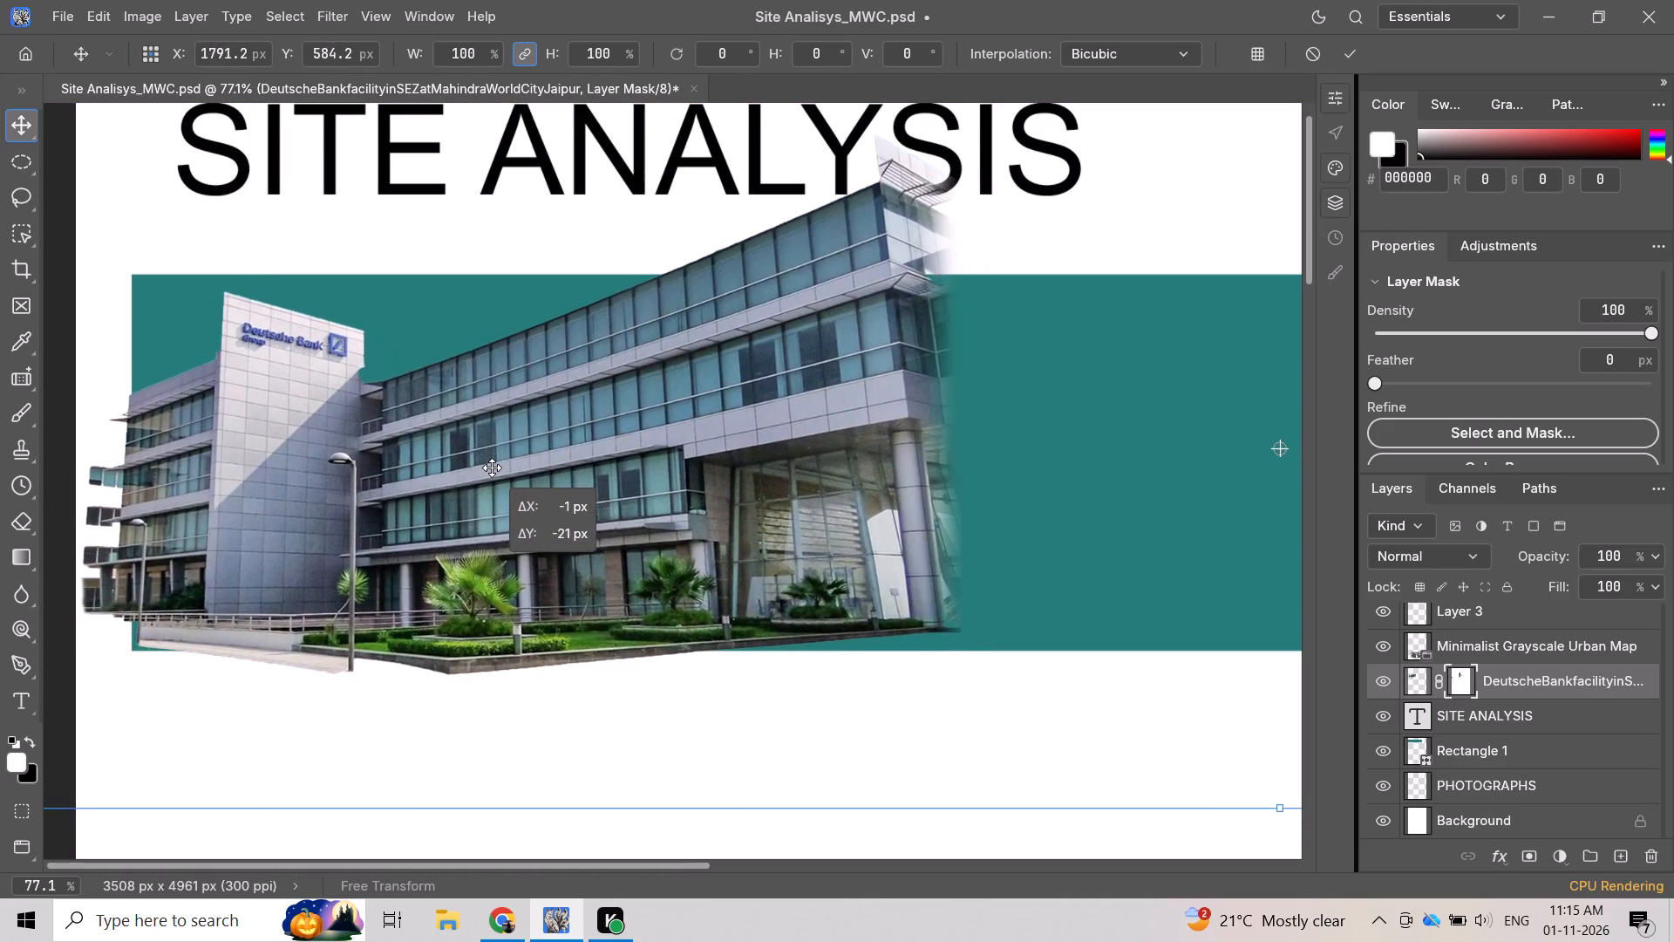
left_click_drag(492, 468, 487, 473)
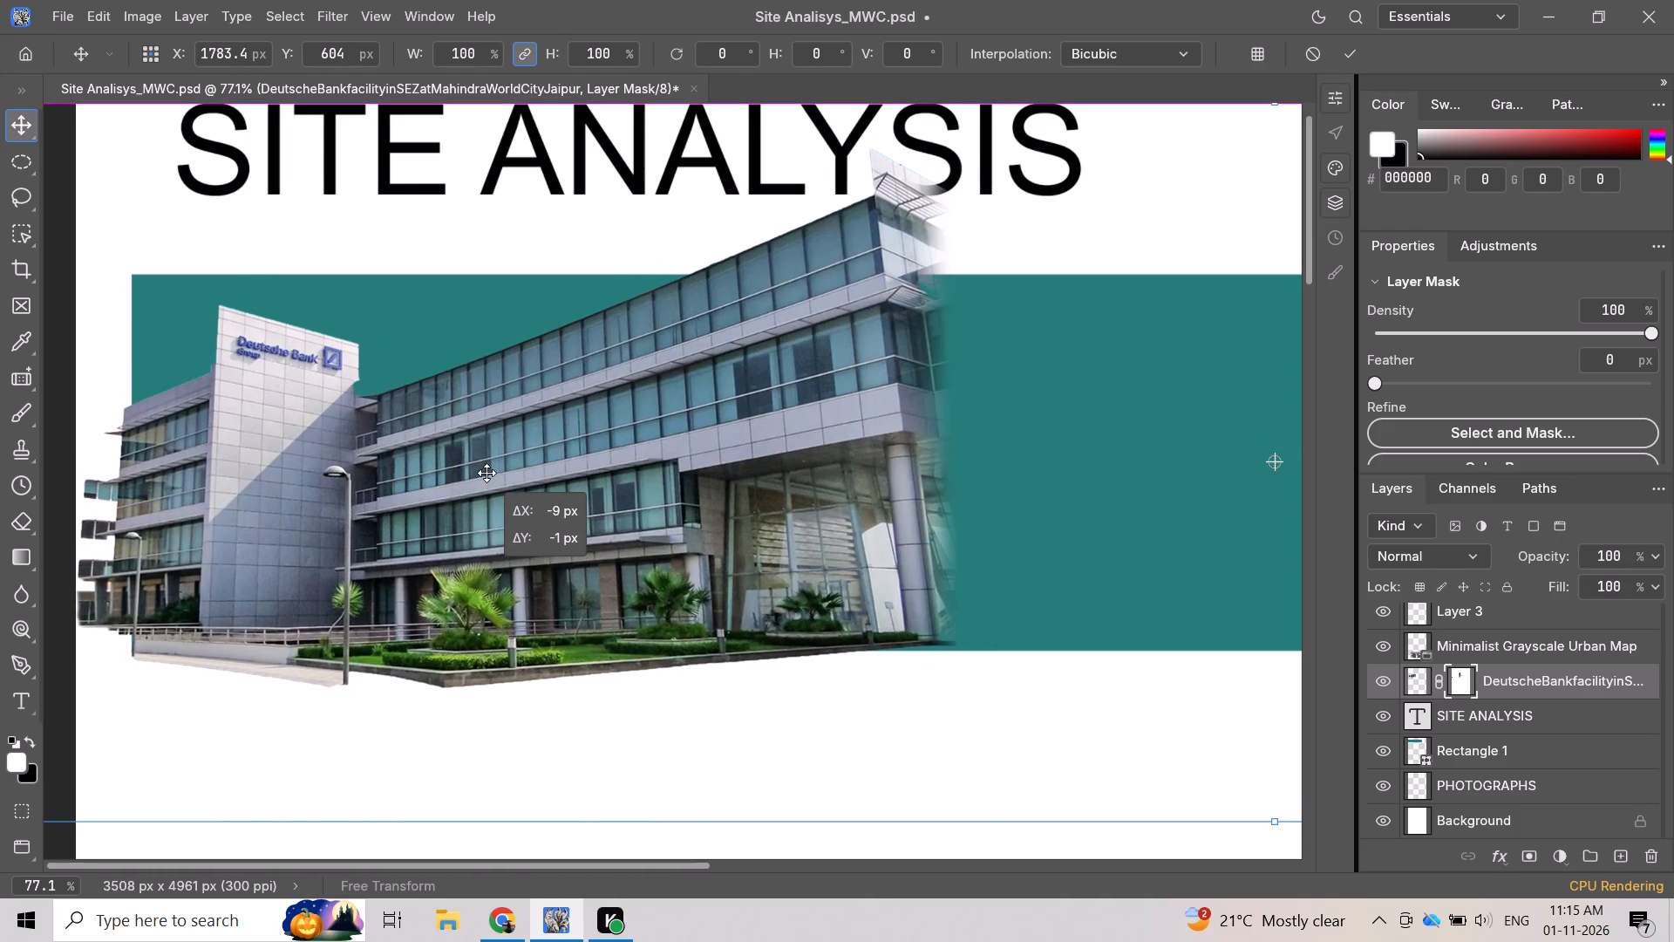
left_click_drag(487, 473, 487, 476)
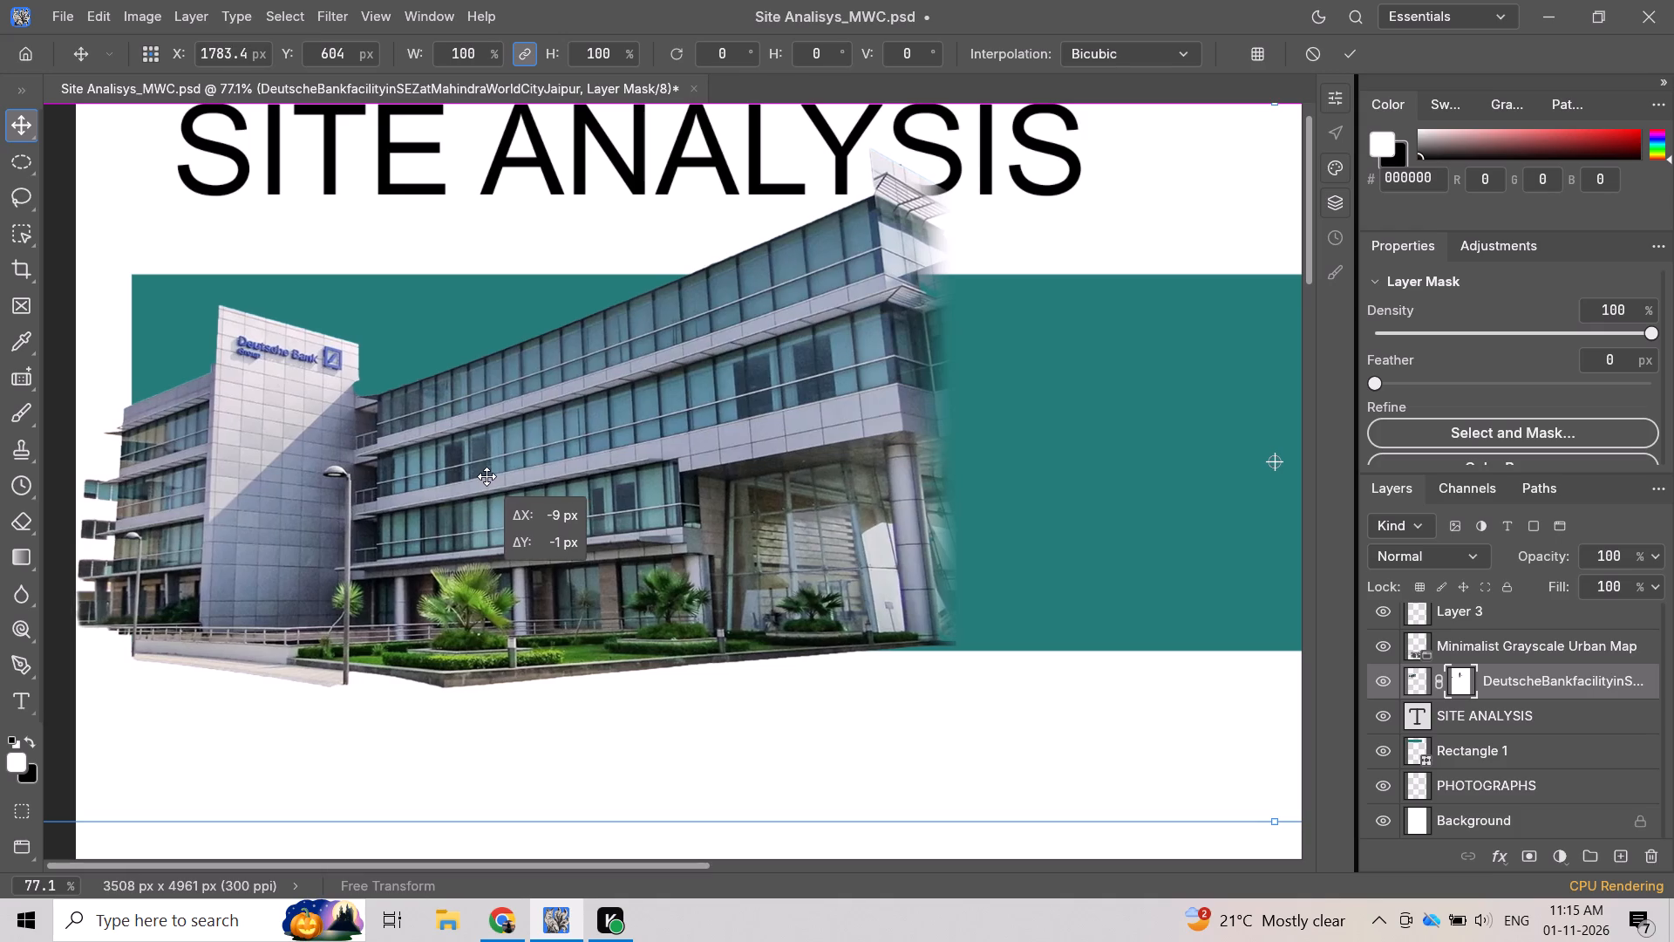
left_click_drag(487, 476, 504, 491)
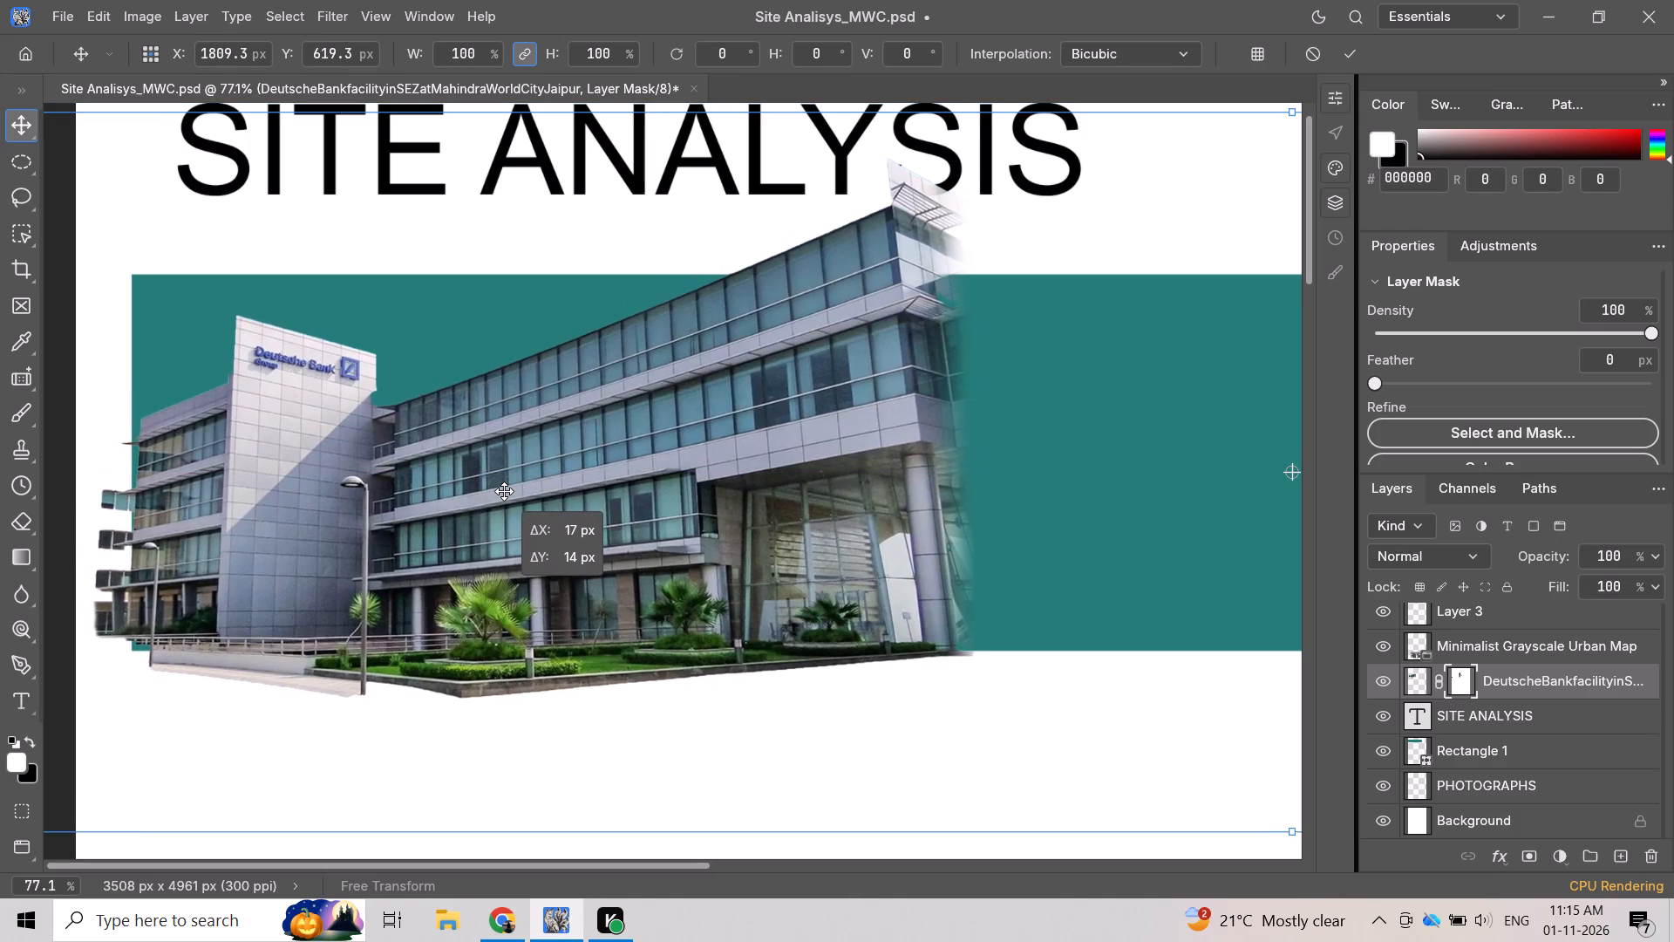
left_click_drag(504, 491, 502, 494)
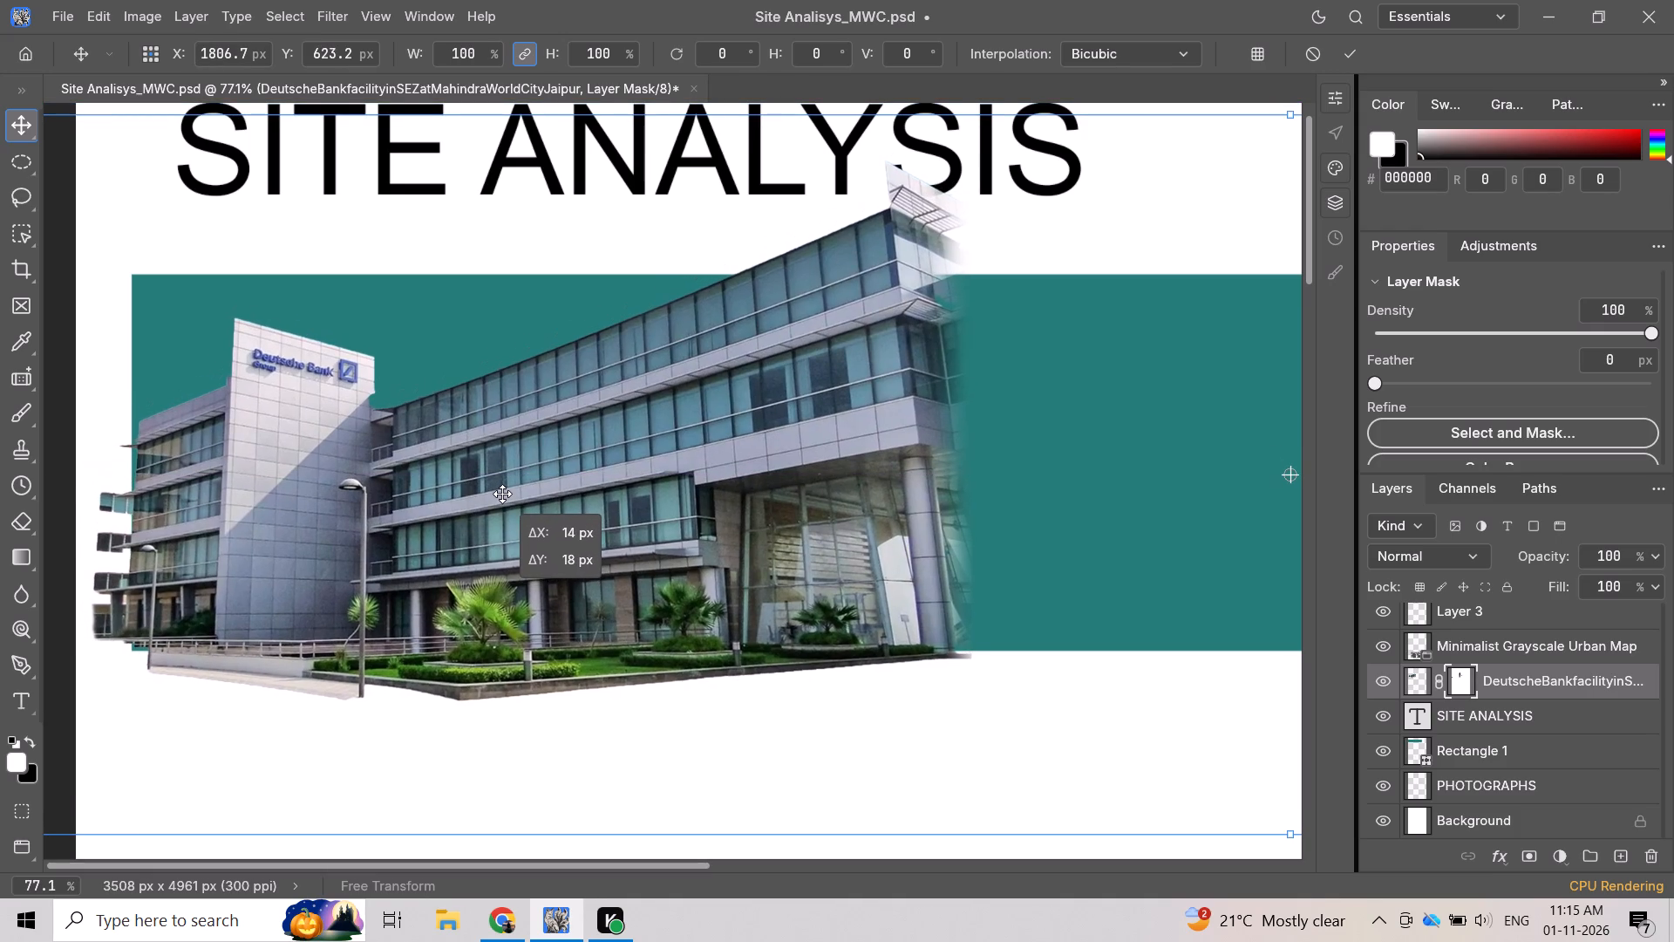
left_click_drag(502, 494, 499, 515)
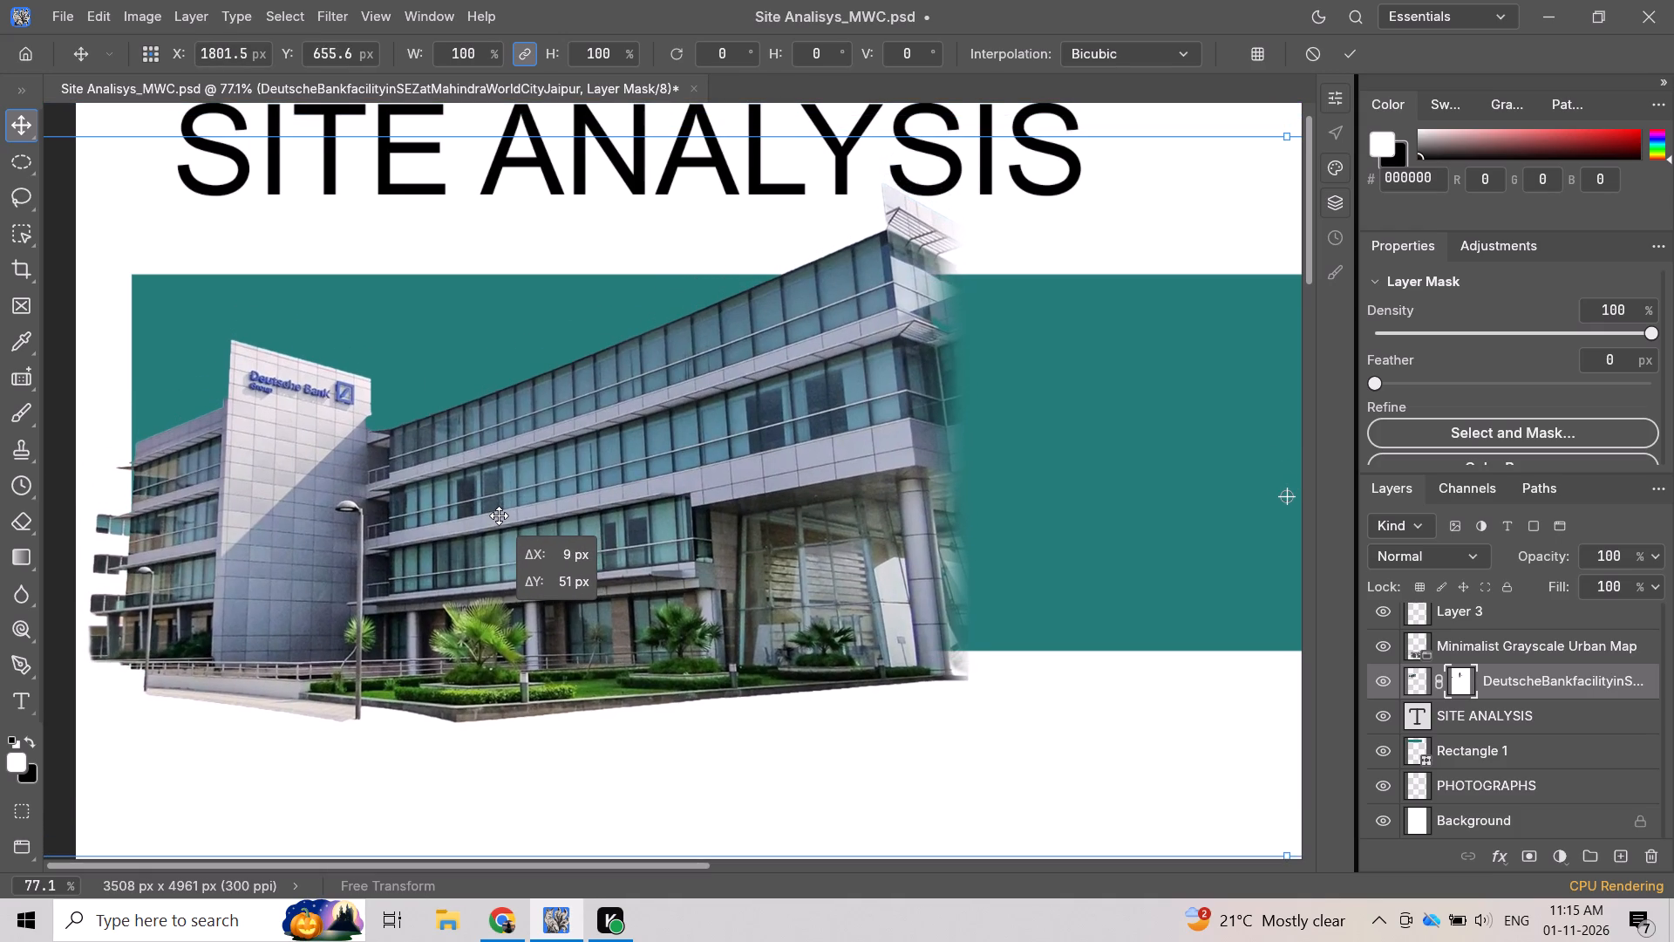
left_click_drag(499, 515, 501, 524)
scroll(477, 486, "down", 2)
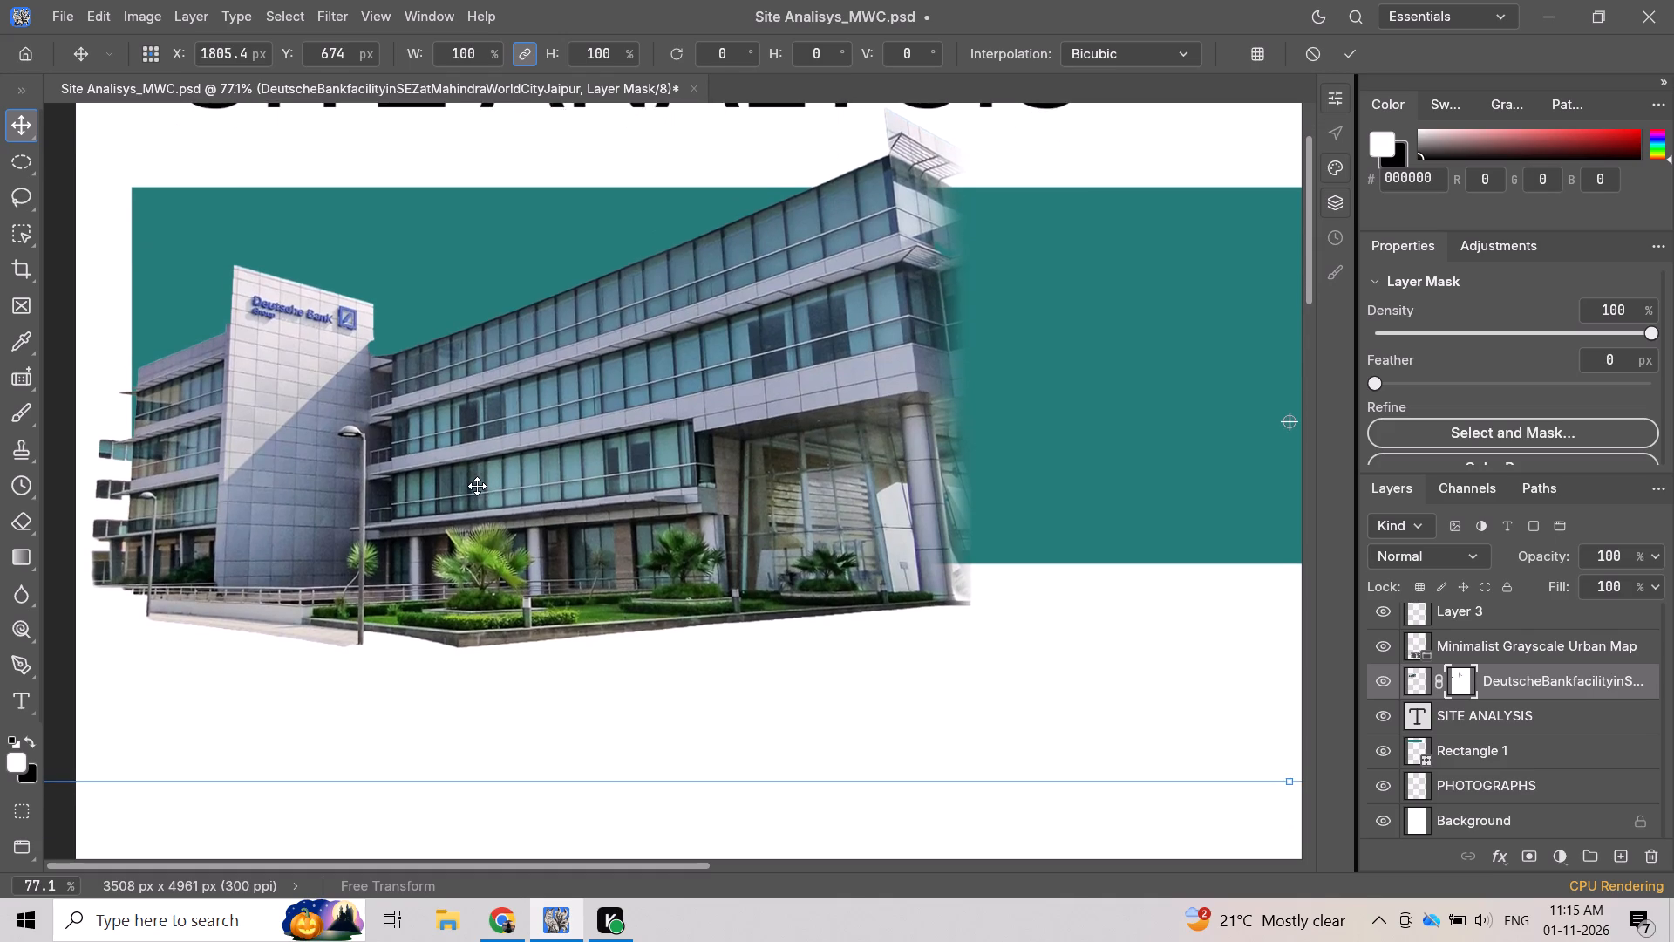
scroll(477, 486, "down", 1)
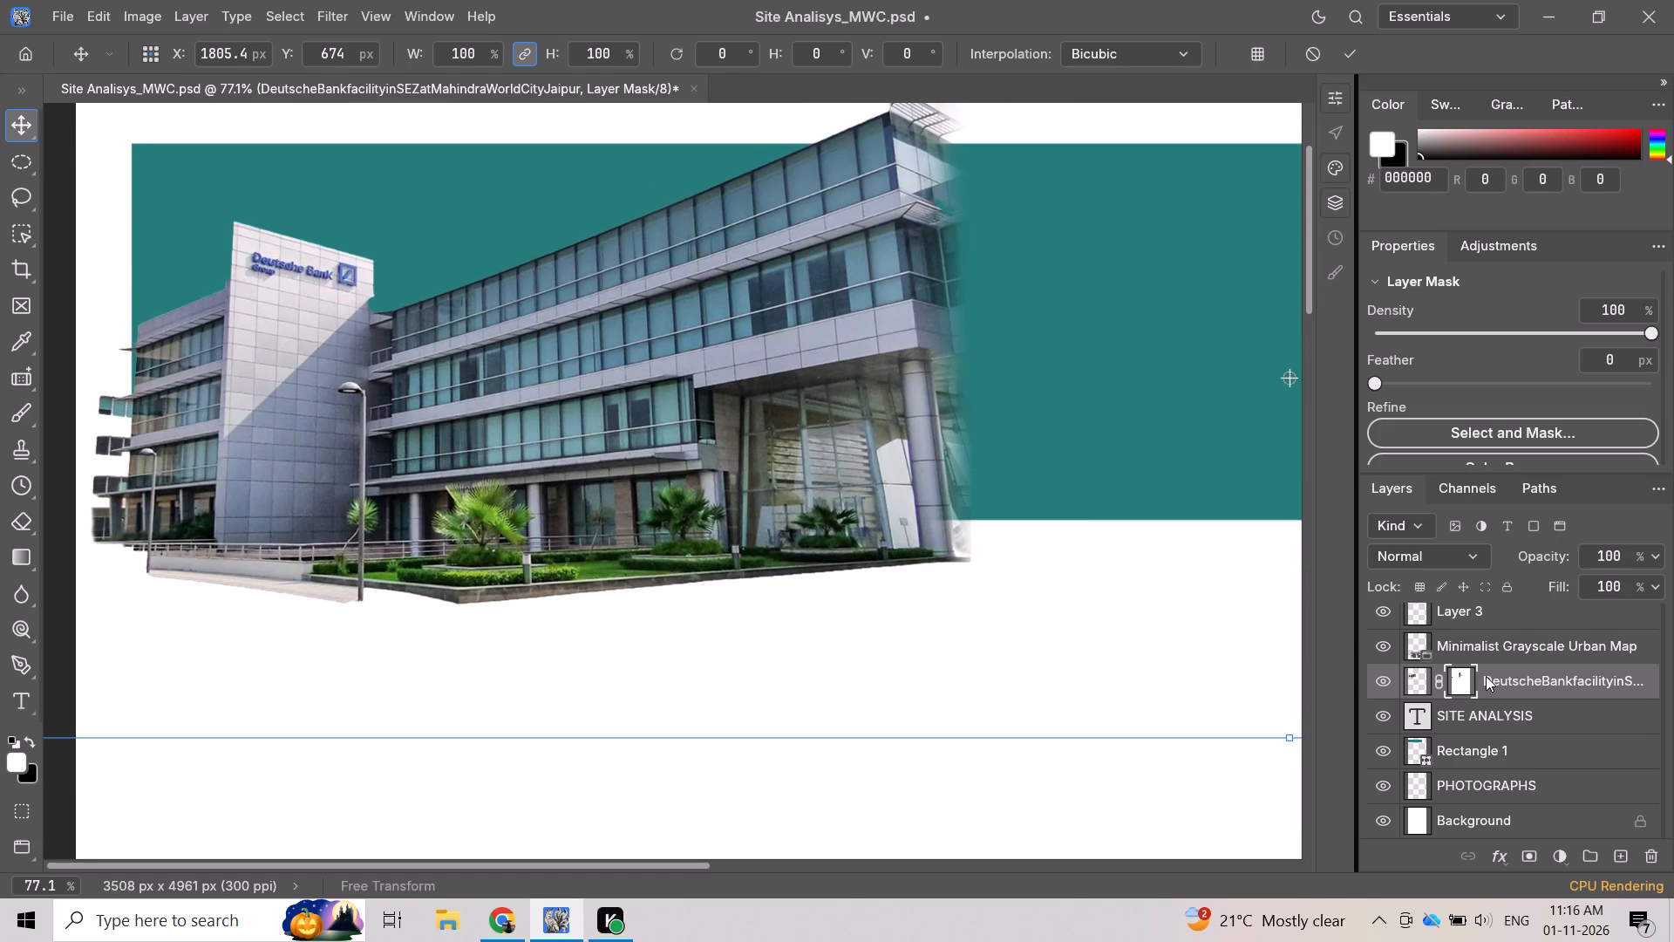
left_click(1458, 673)
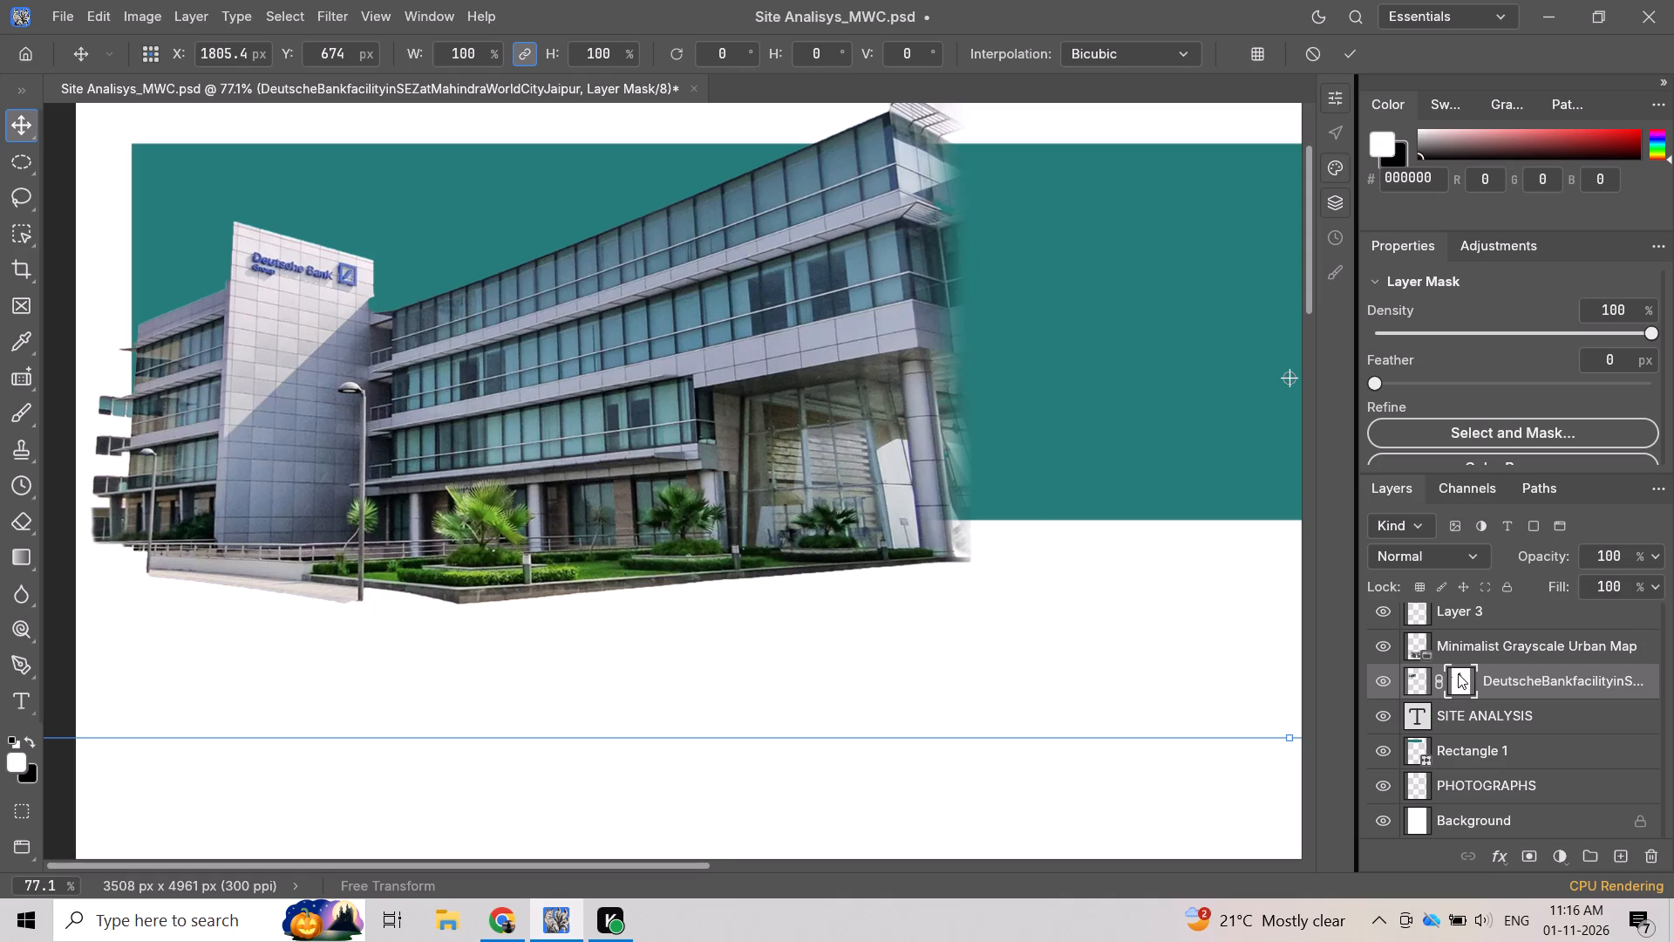
right_click(1457, 672)
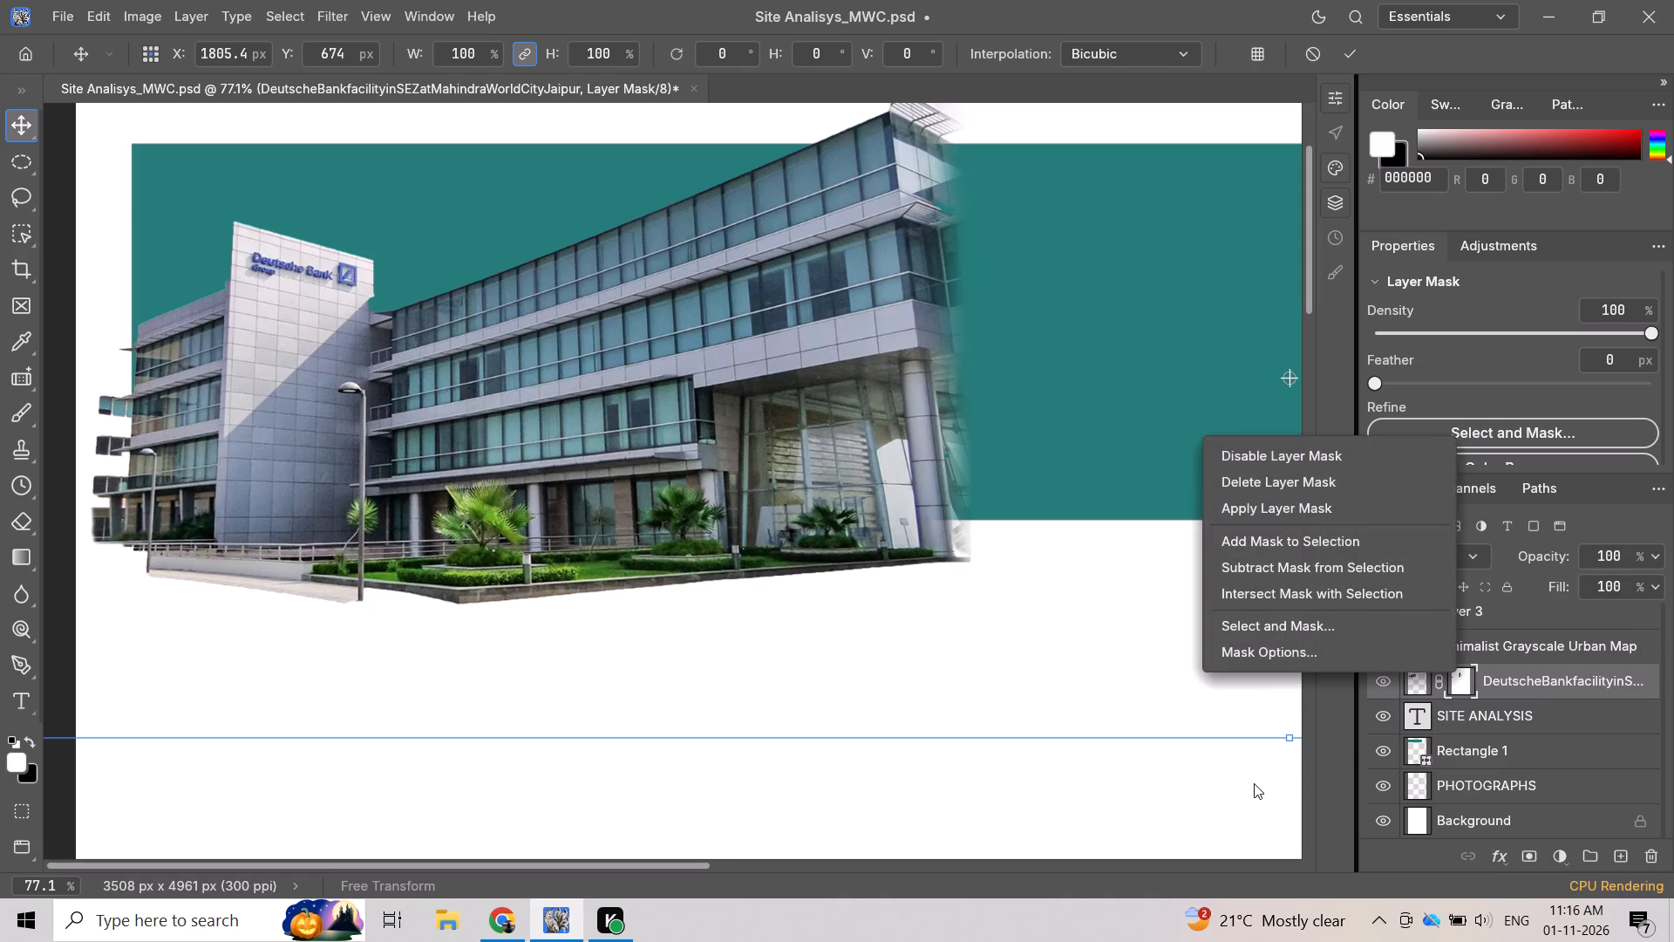
left_click(1254, 783)
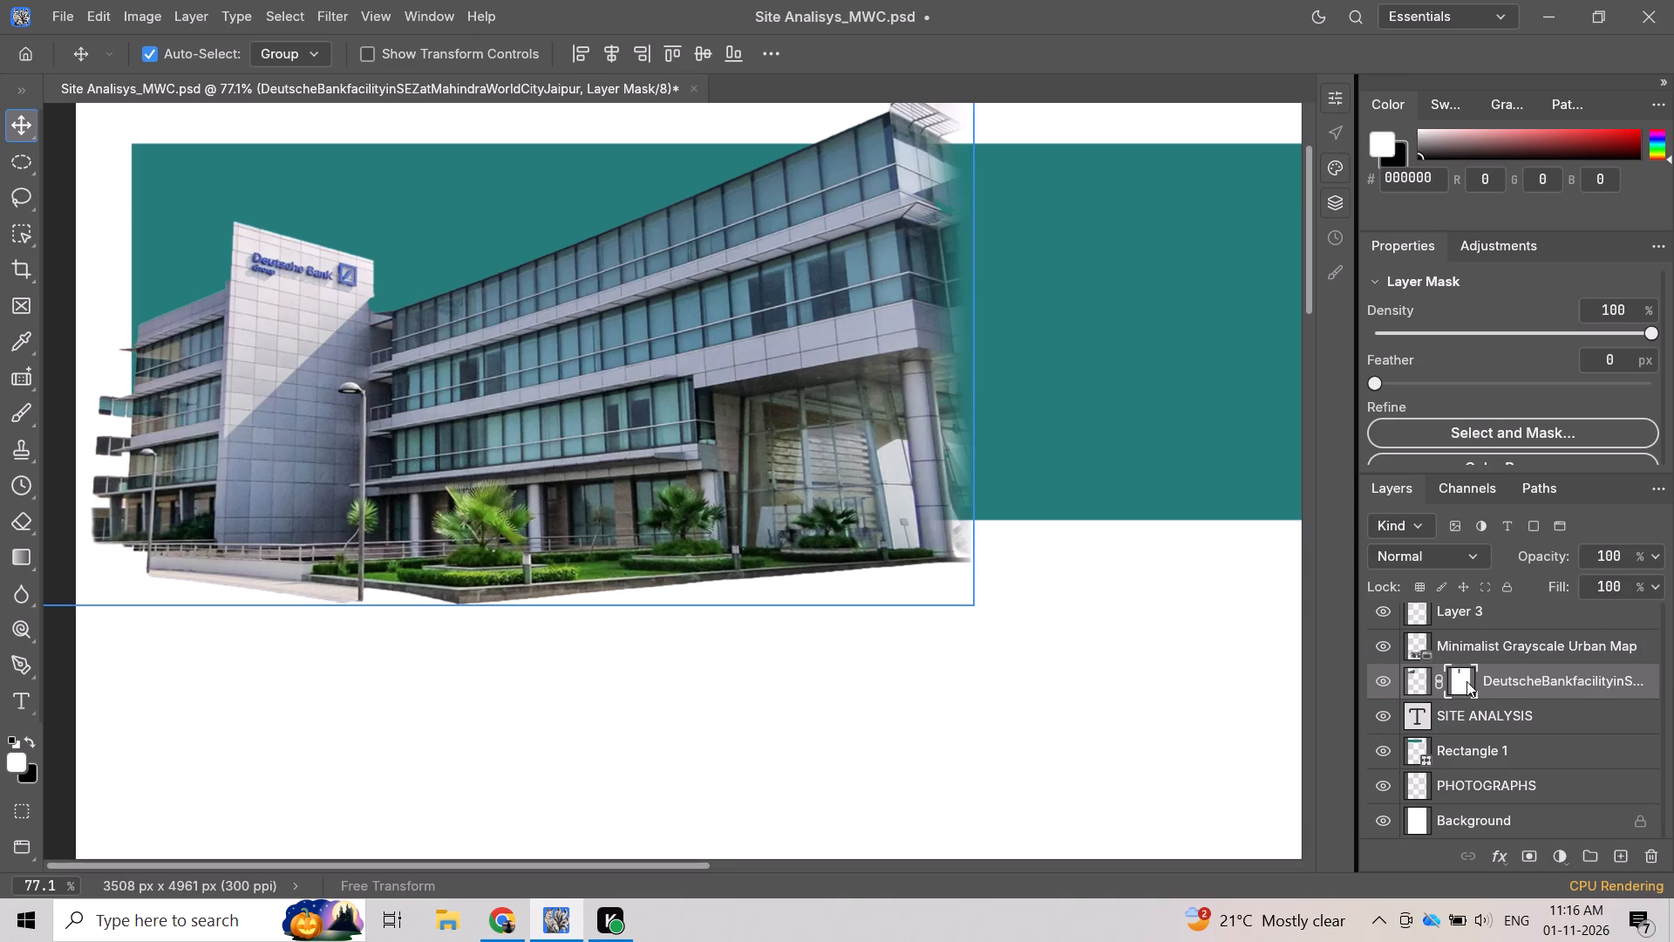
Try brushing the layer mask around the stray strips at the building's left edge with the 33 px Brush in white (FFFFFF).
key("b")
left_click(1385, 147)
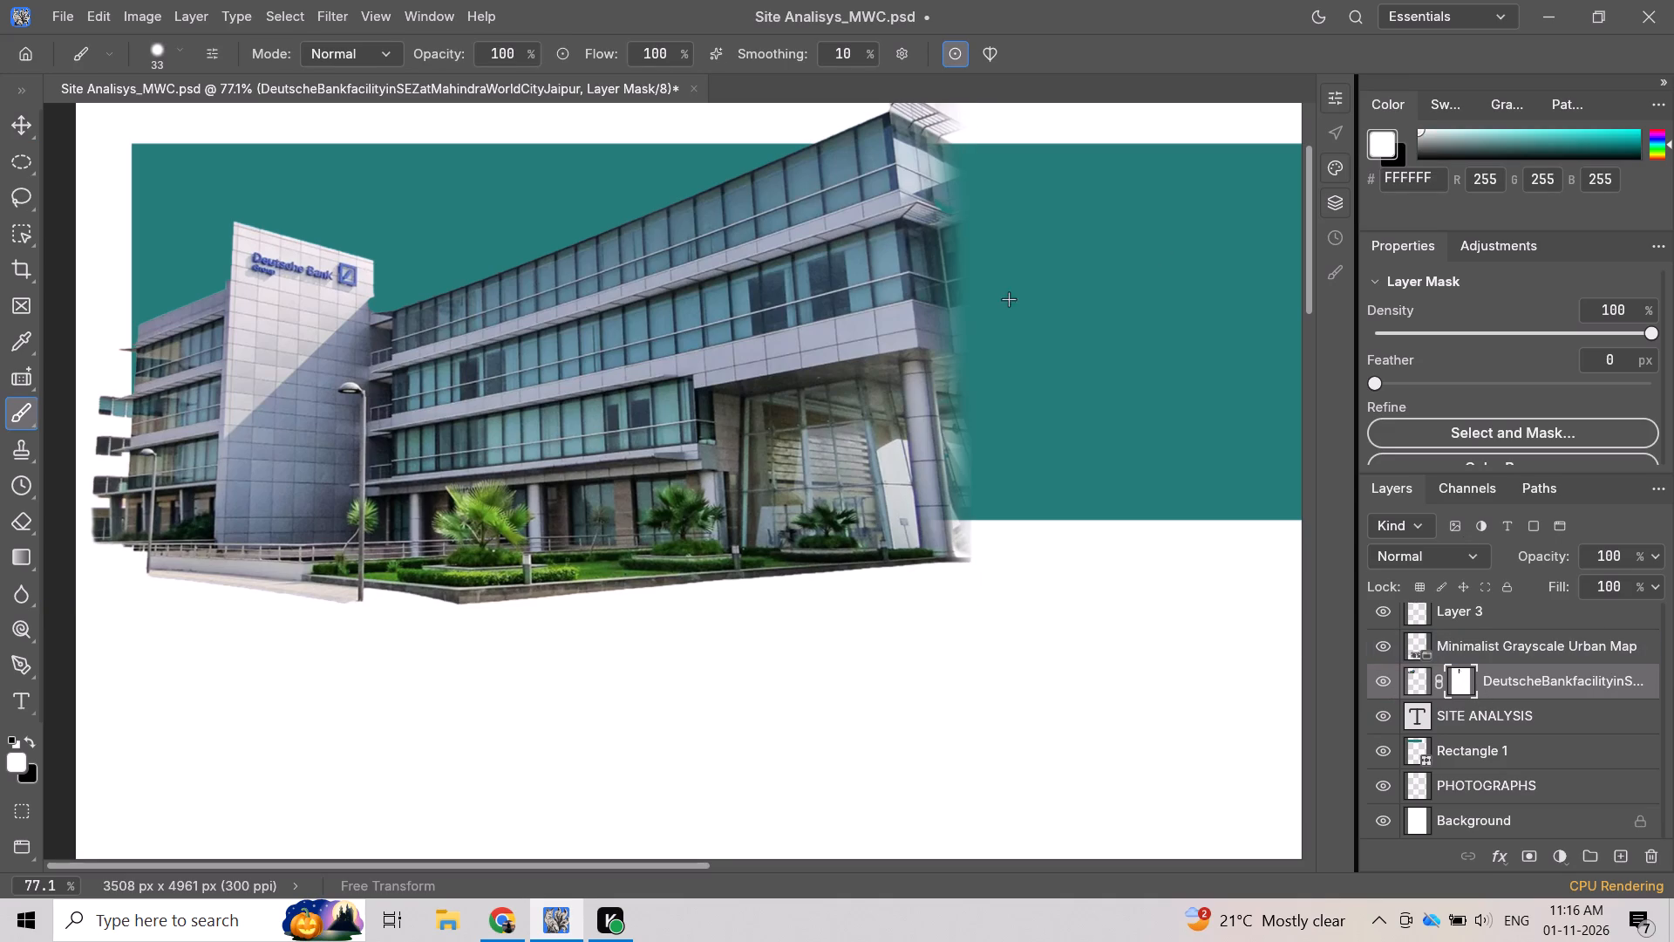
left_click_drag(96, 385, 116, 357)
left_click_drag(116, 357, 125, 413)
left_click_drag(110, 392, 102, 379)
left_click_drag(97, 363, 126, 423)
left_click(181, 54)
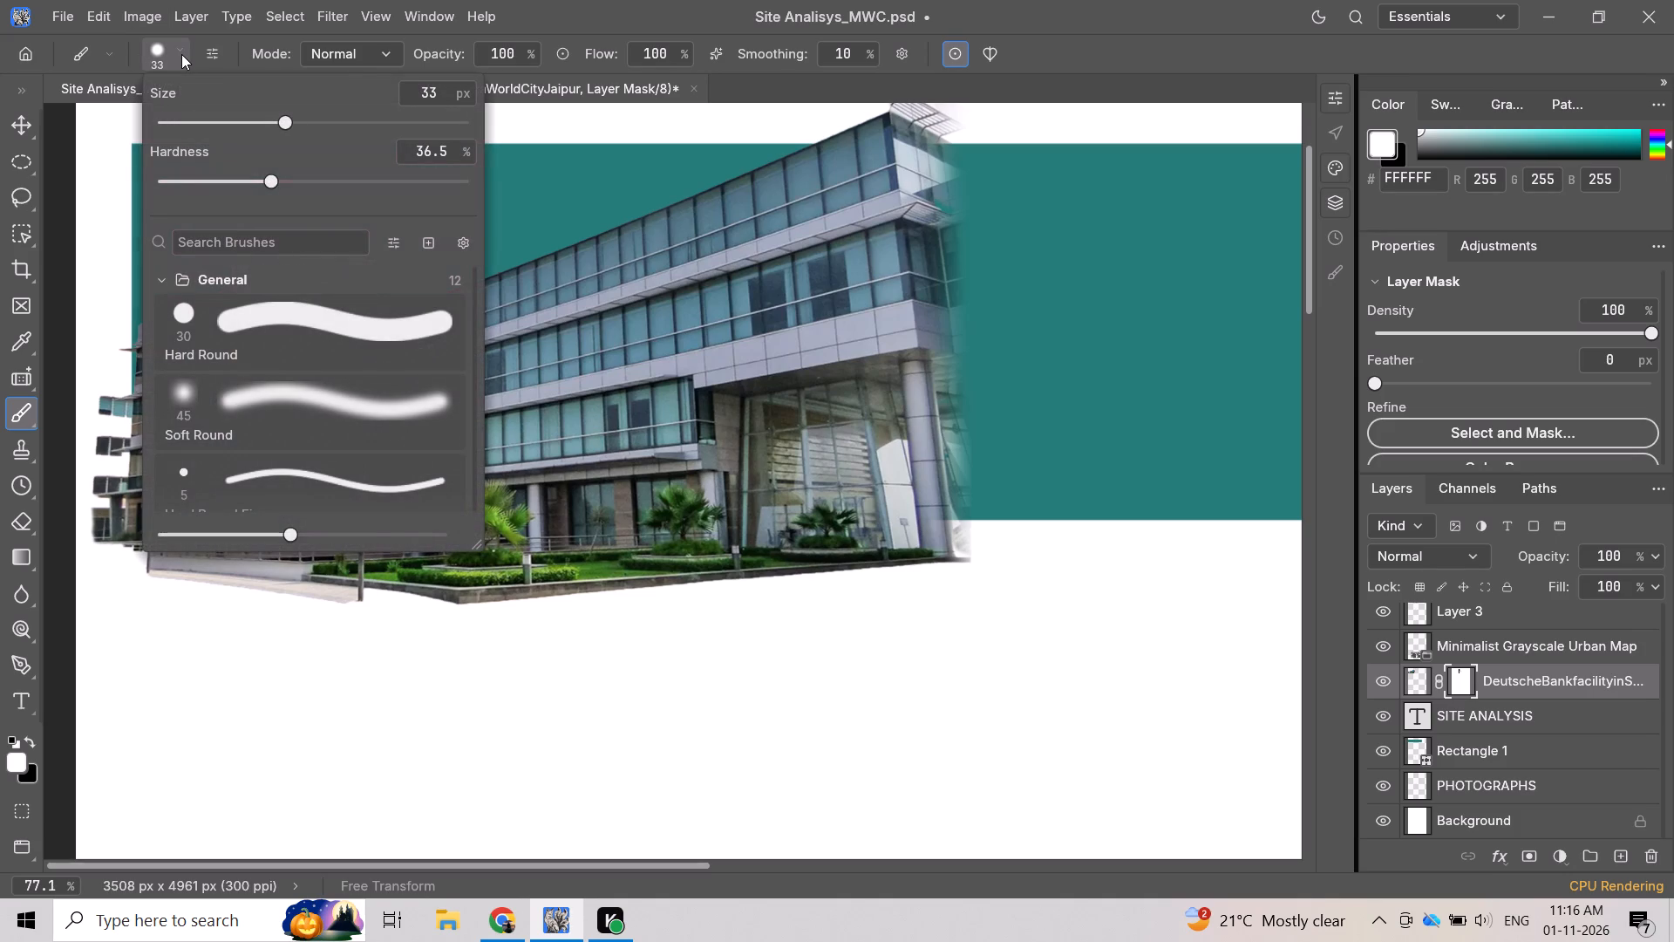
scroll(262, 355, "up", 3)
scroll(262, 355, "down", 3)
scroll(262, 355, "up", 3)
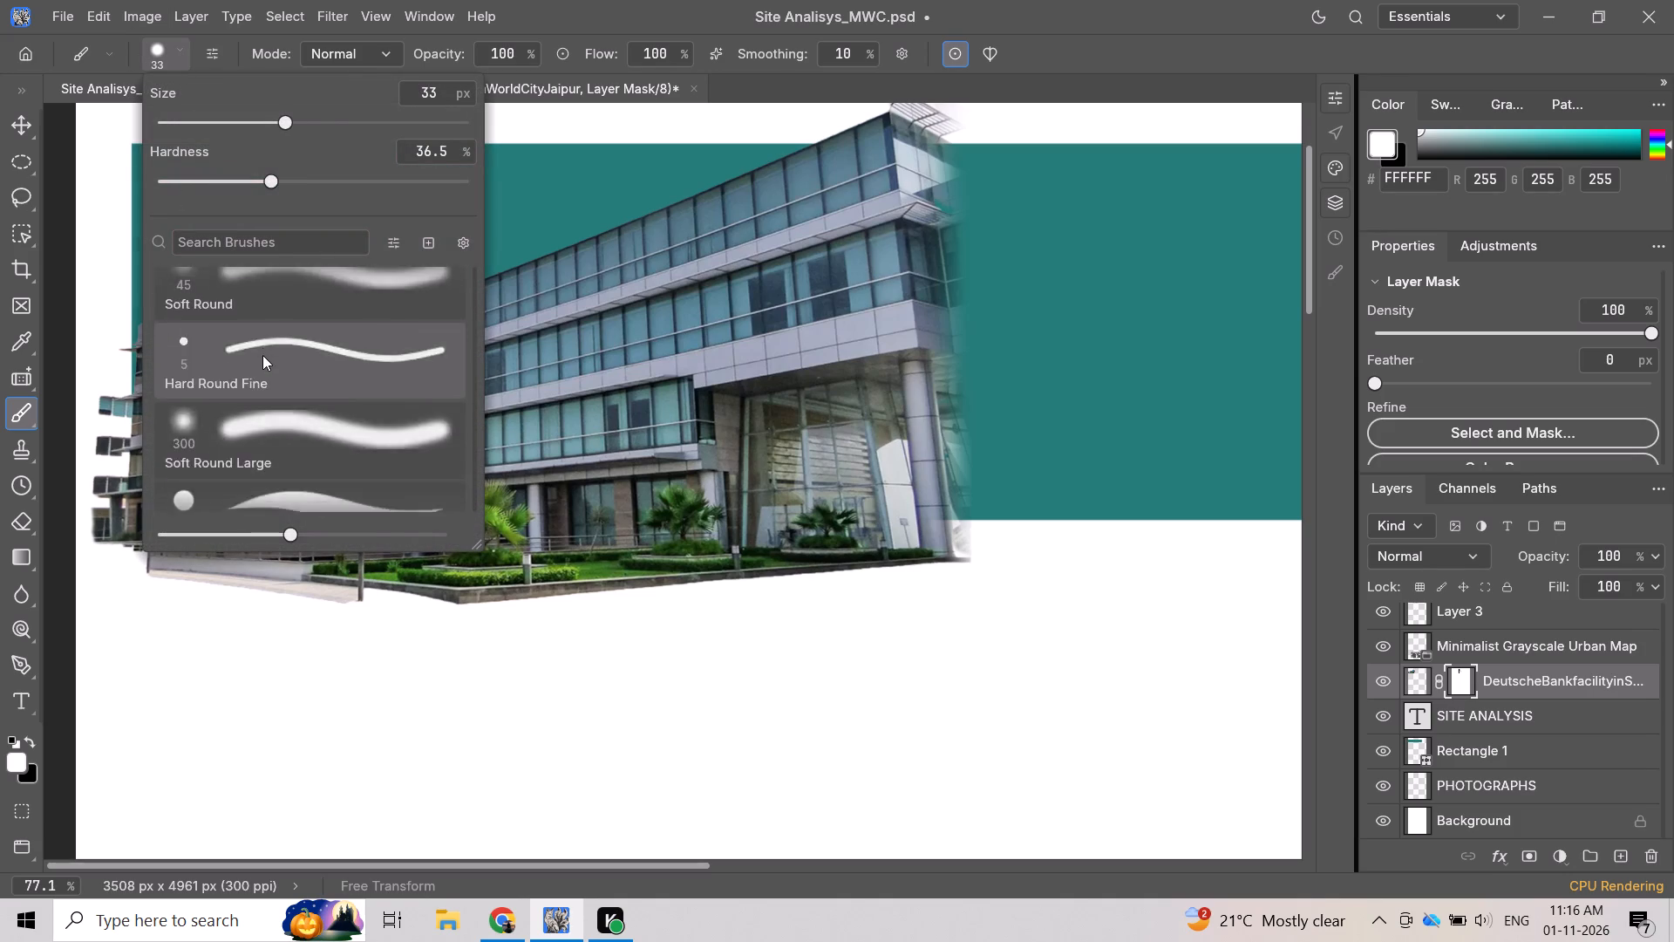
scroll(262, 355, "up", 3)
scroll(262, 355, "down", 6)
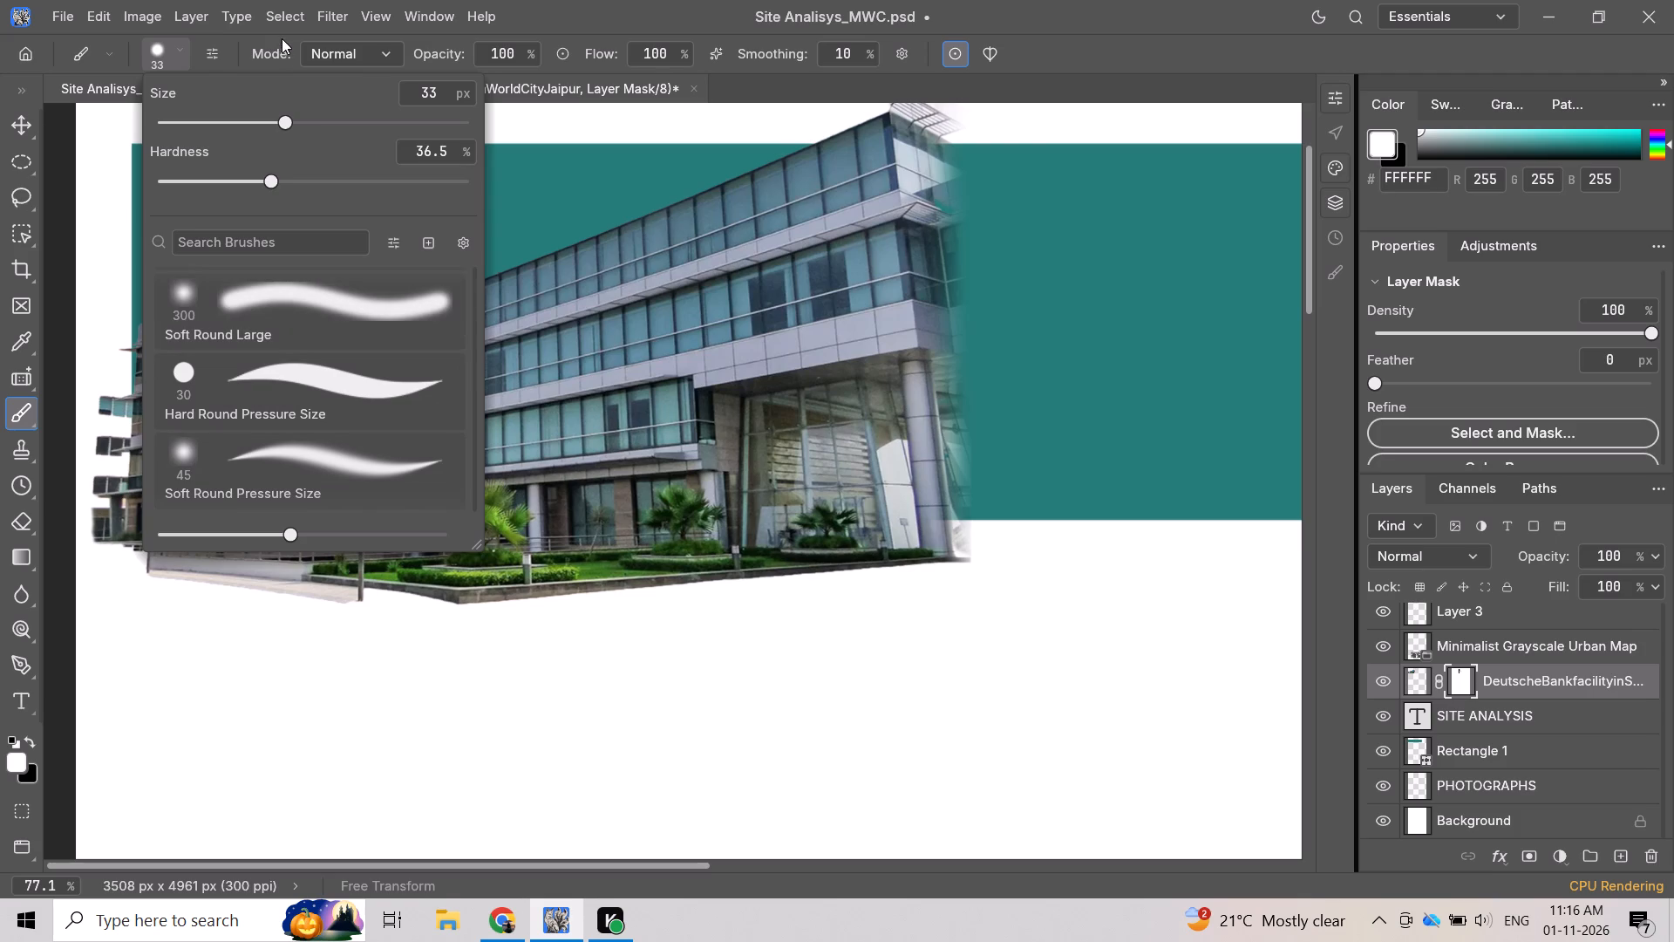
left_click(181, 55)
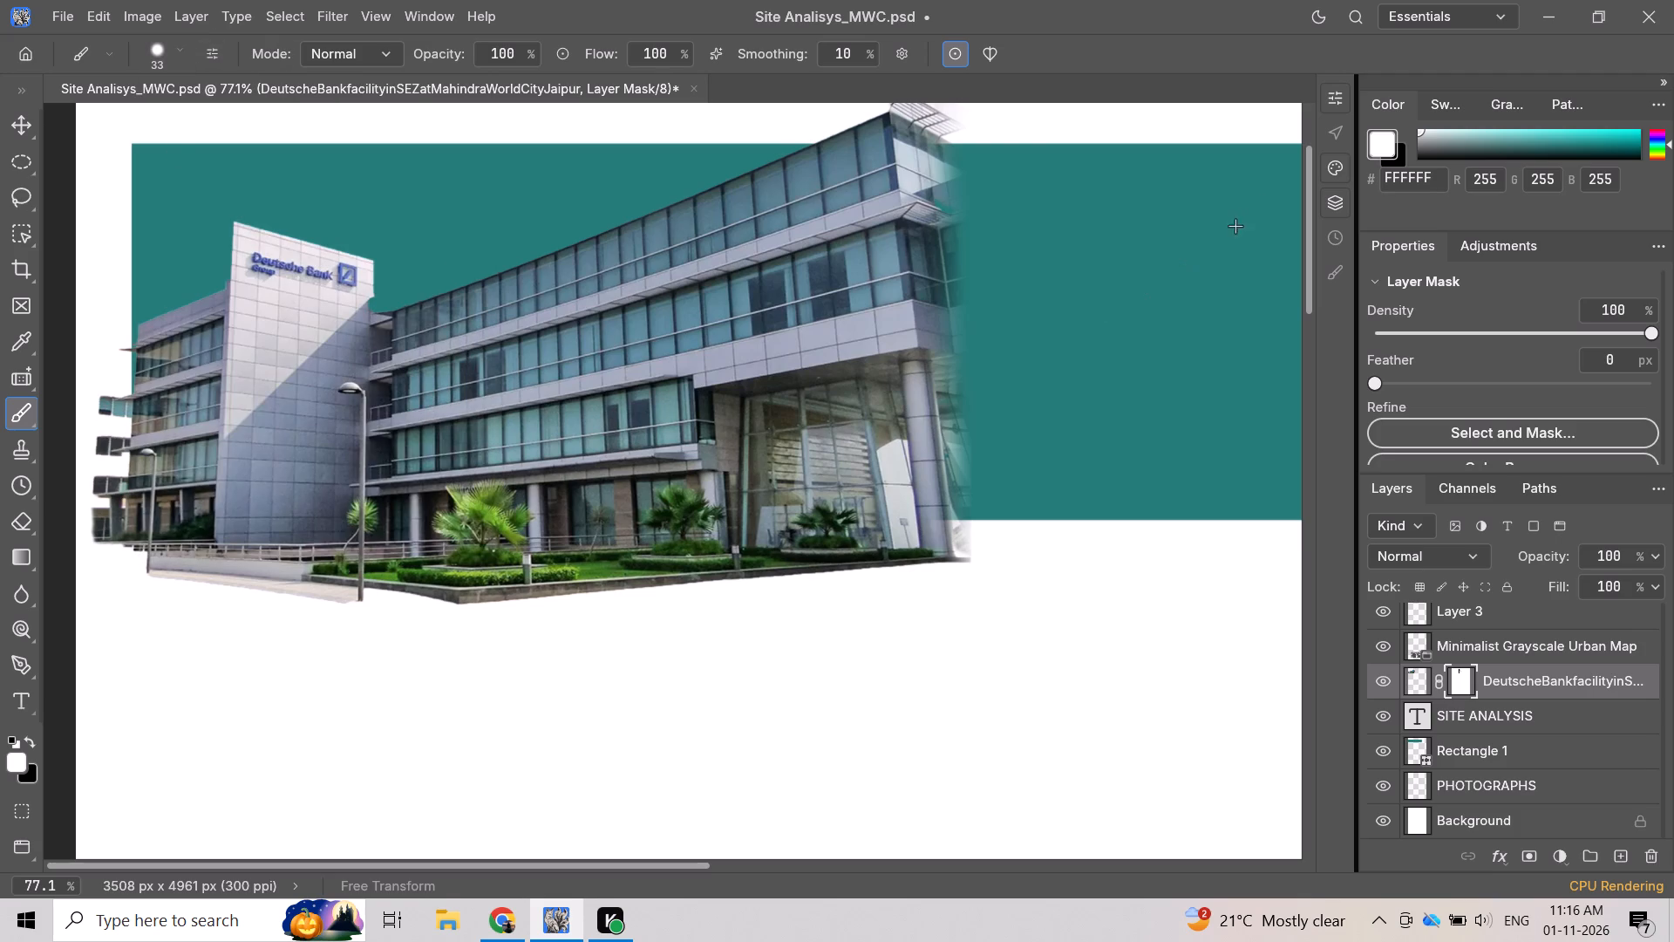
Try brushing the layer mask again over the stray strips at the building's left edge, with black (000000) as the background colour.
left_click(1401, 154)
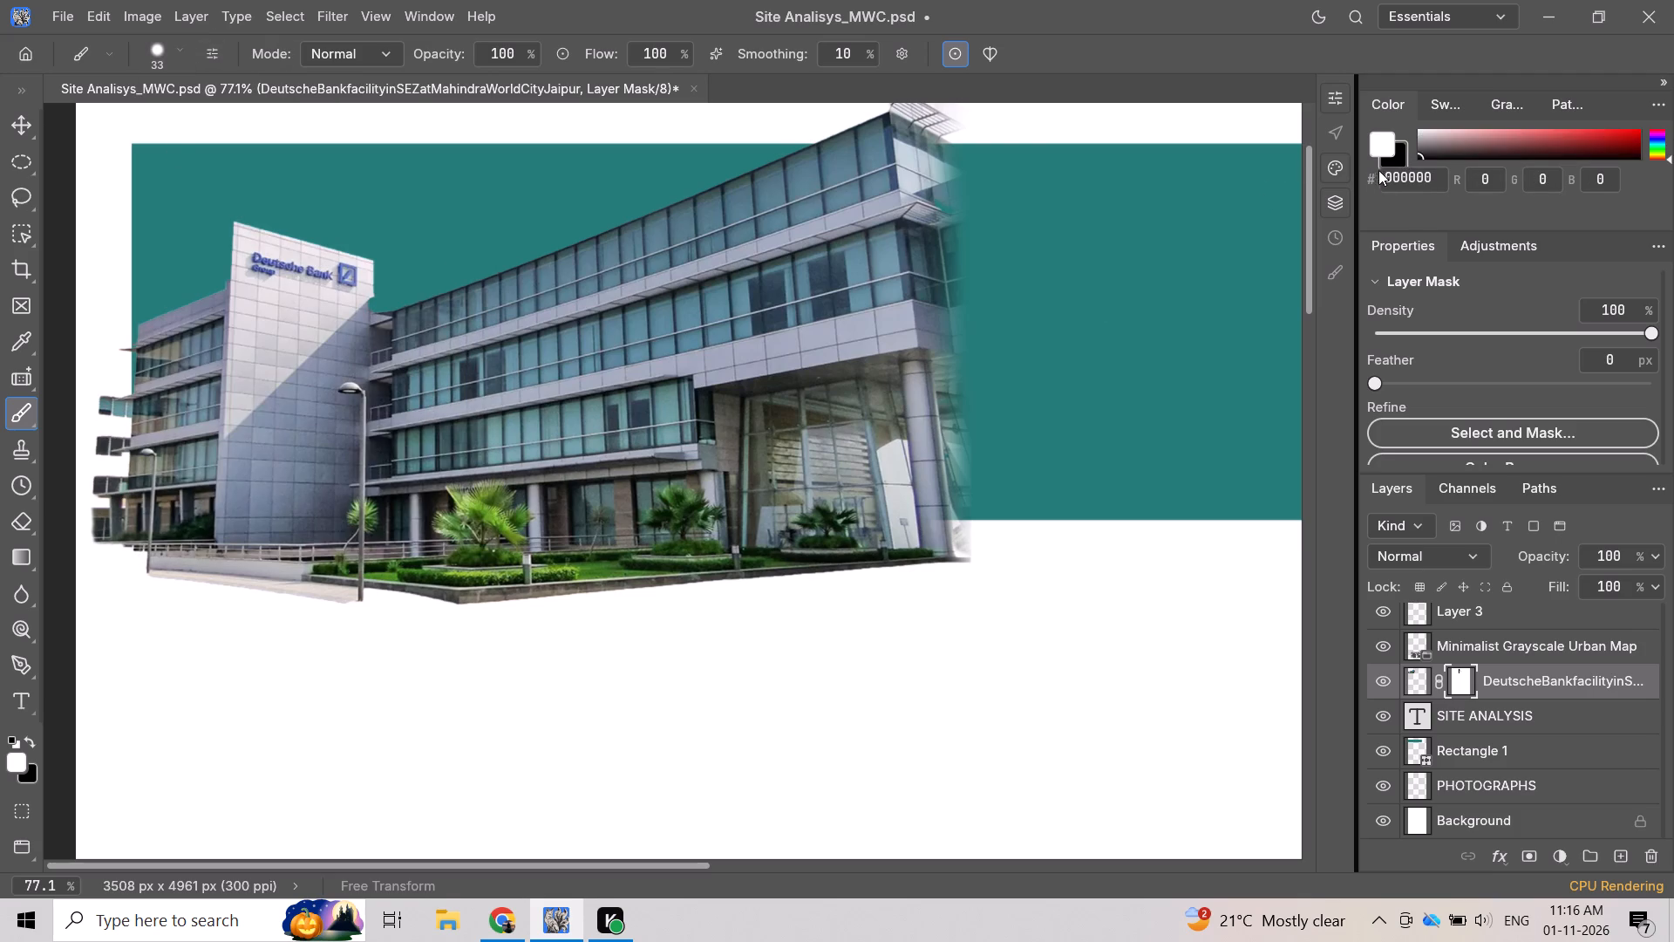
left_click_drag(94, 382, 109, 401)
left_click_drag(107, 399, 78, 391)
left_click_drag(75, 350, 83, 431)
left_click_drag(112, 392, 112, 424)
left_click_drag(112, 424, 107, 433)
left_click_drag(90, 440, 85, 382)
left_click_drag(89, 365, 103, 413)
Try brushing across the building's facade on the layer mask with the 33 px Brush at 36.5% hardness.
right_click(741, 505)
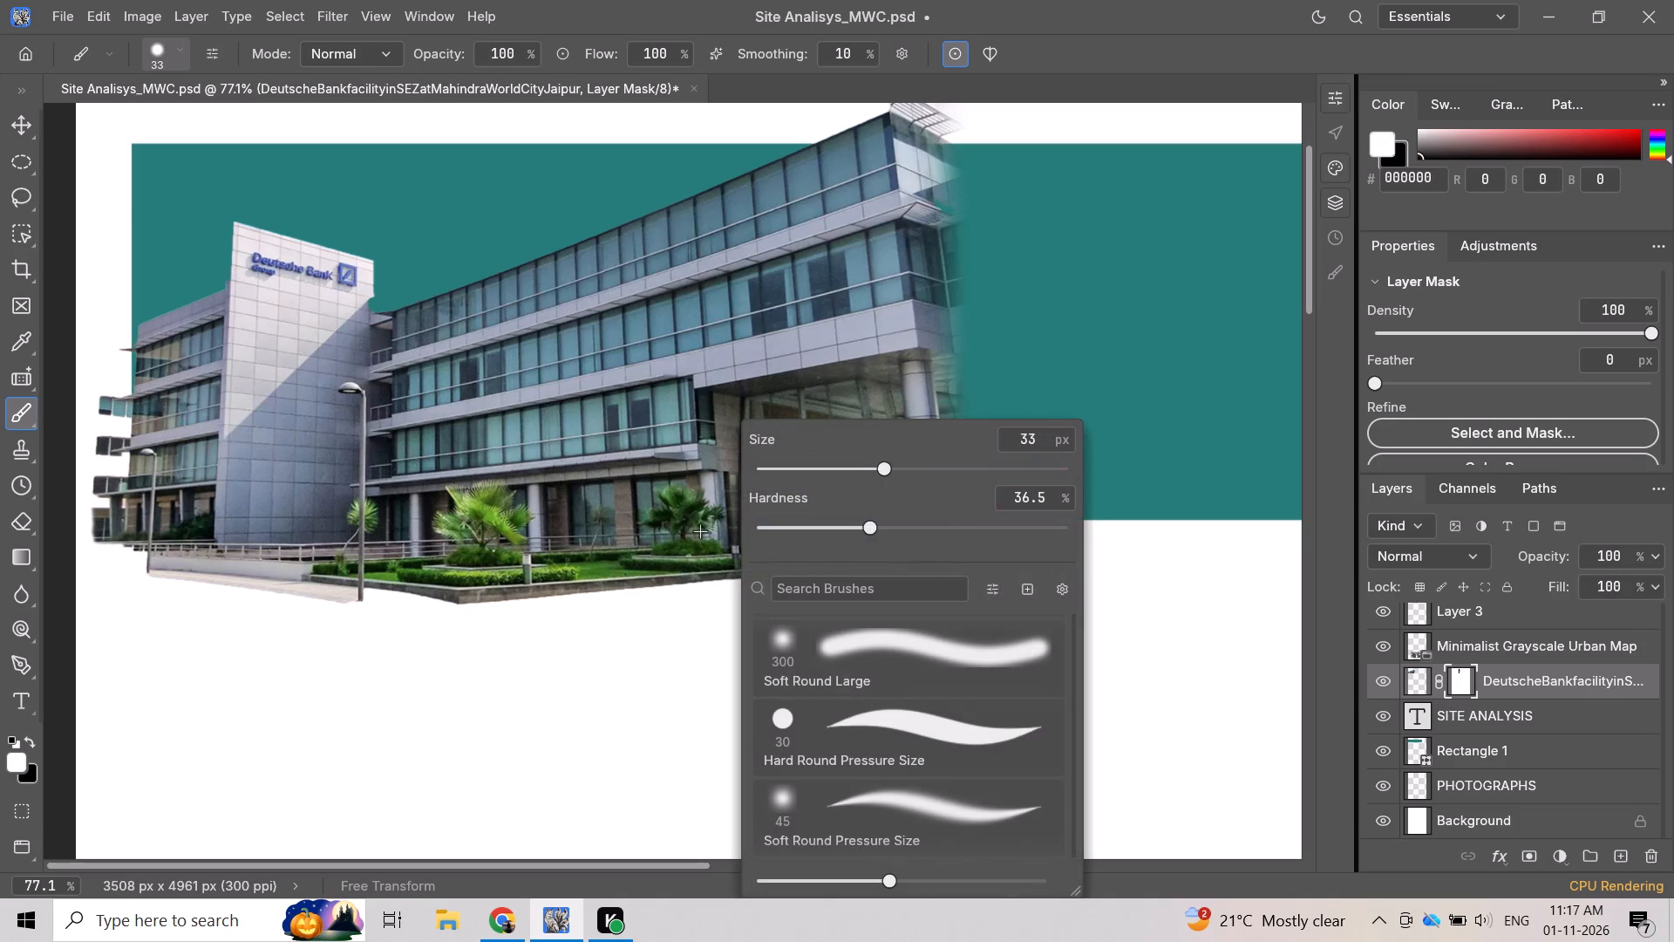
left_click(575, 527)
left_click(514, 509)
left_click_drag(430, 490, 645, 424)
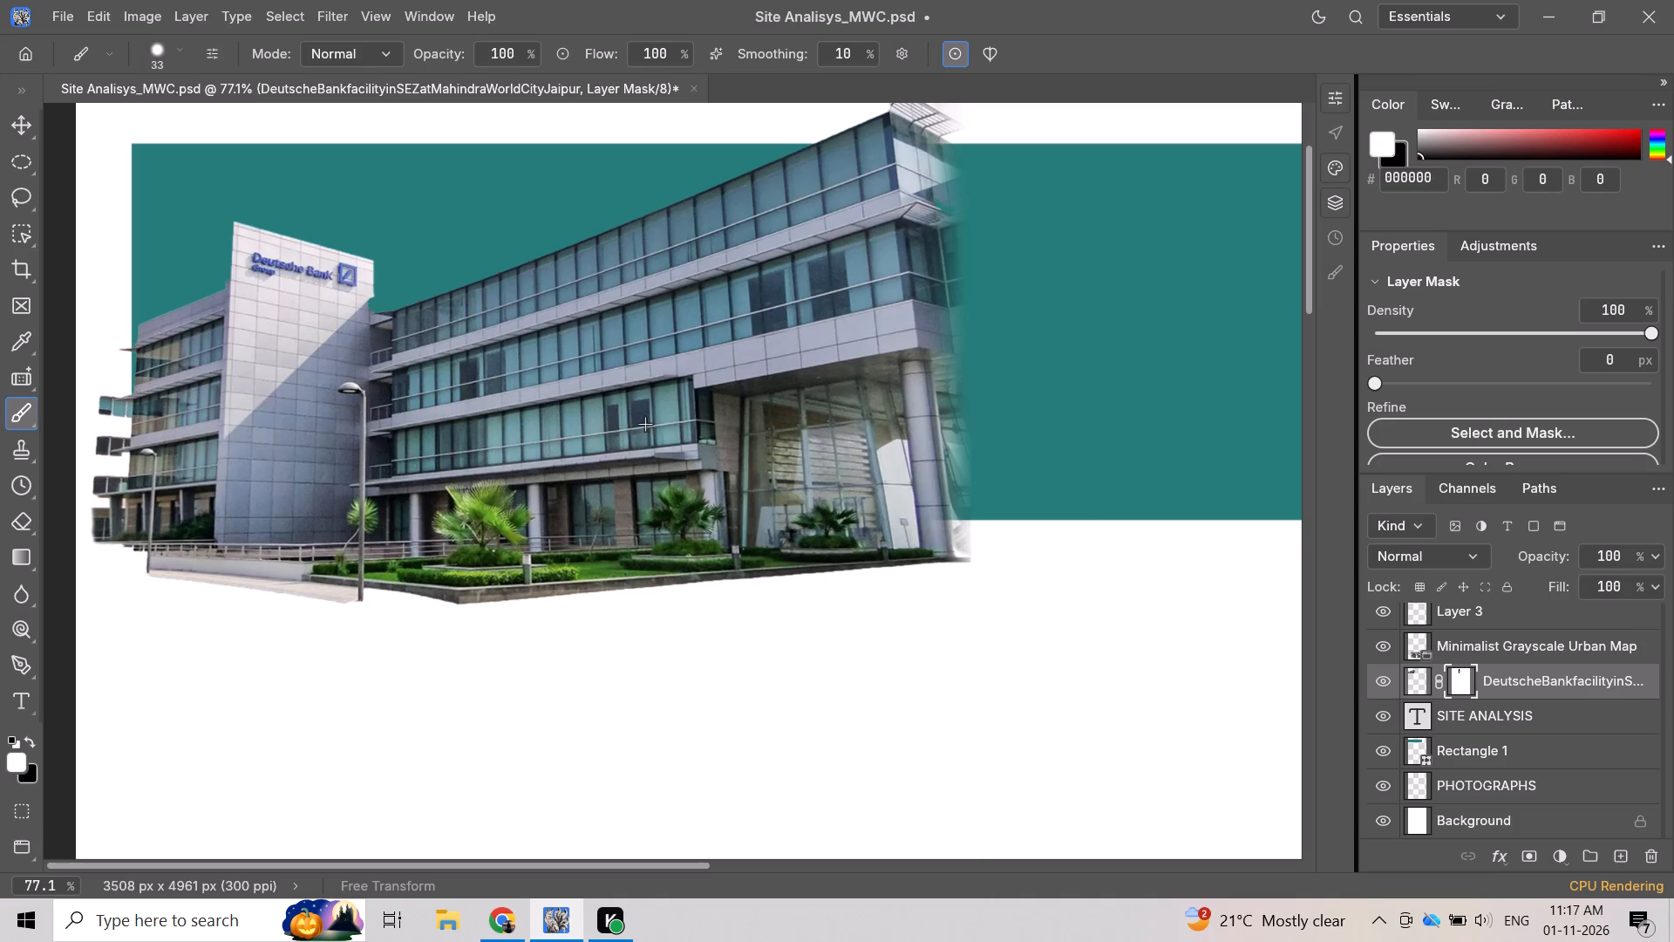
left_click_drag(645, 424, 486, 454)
Fade the stray strips along the building's left edge on the layer mask, down to the railing, with the 182 px Eraser.
scroll(498, 440, "up", 2)
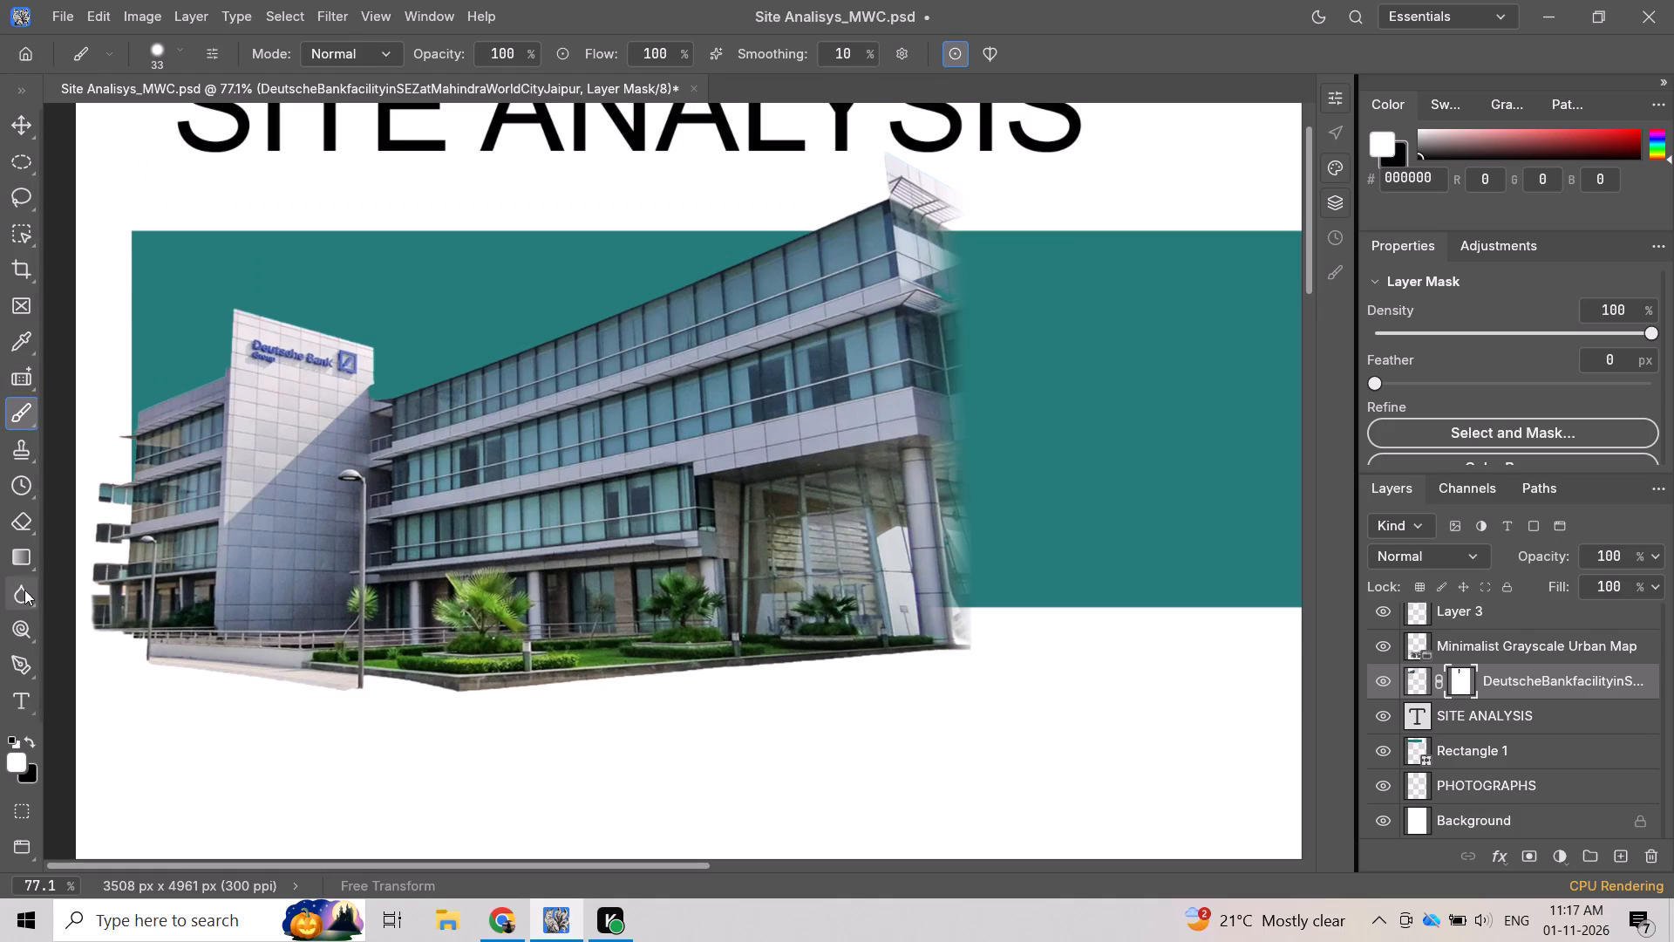
left_click(18, 515)
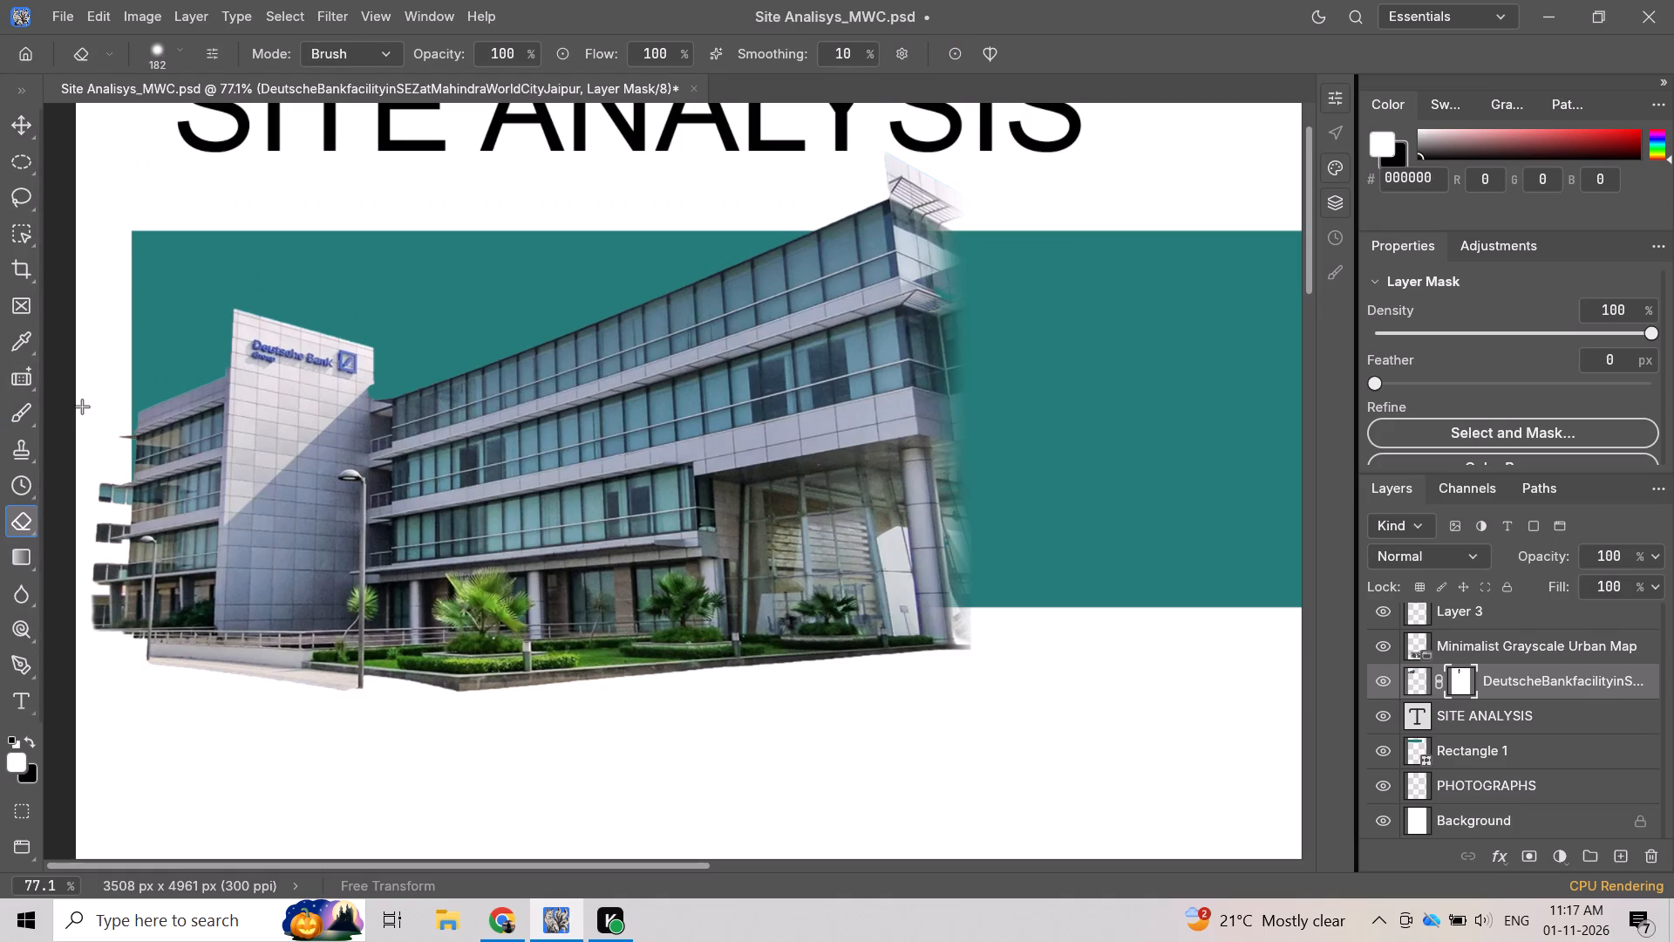
left_click_drag(91, 433, 92, 458)
left_click_drag(92, 458, 96, 504)
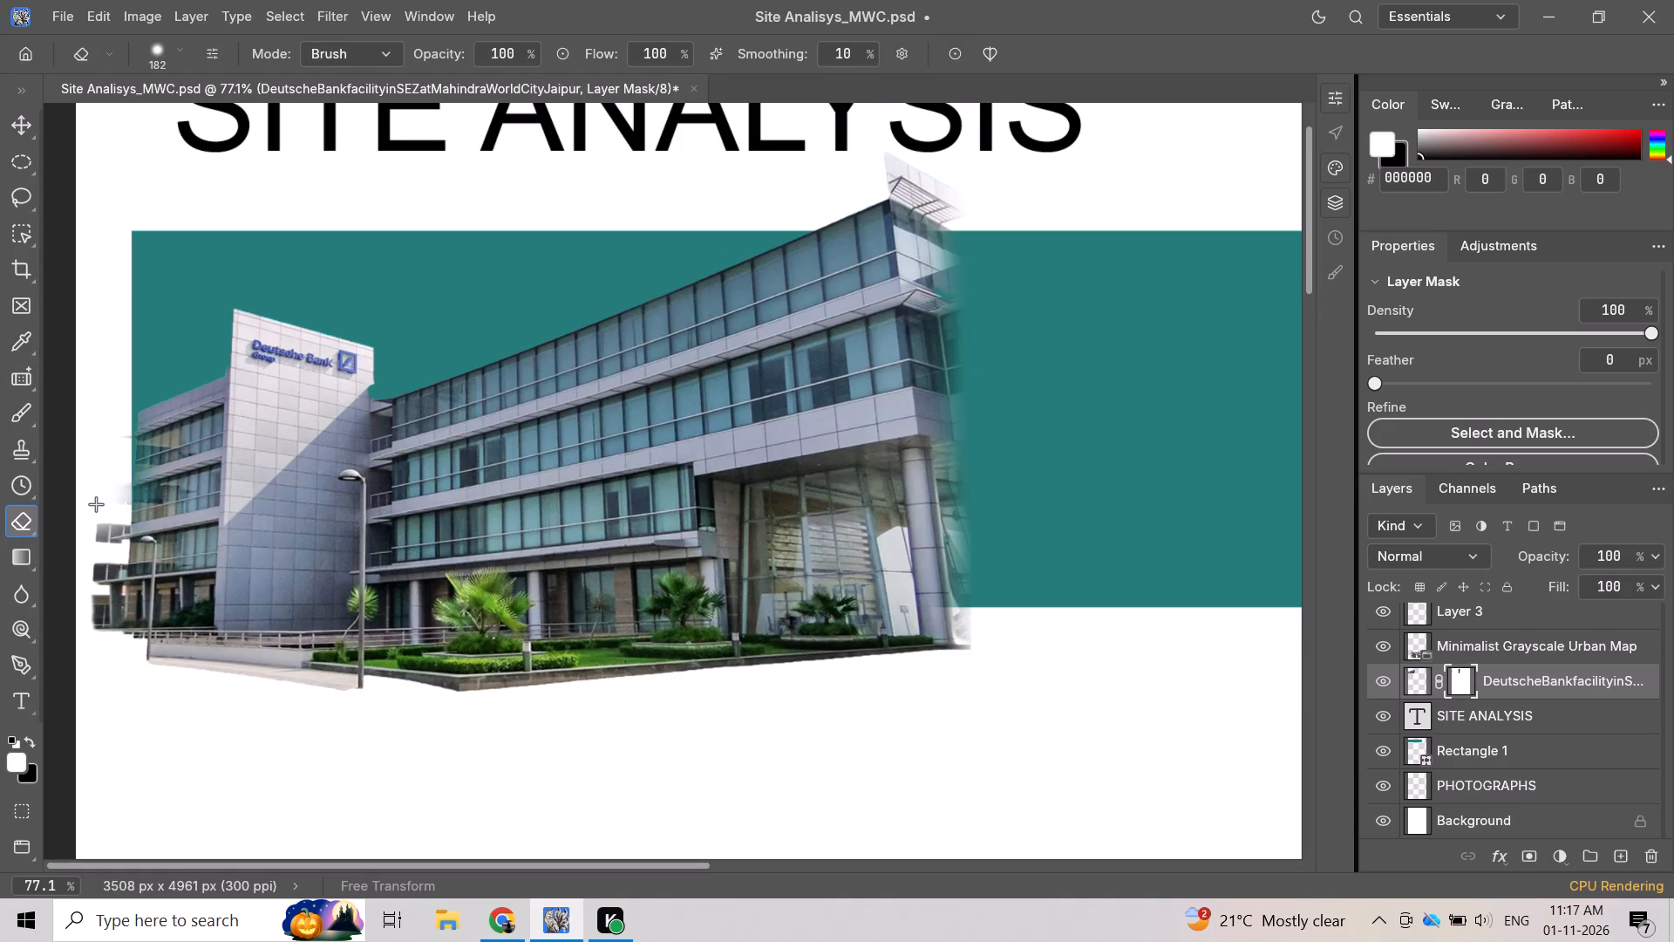
left_click_drag(92, 502, 81, 578)
left_click_drag(81, 578, 82, 583)
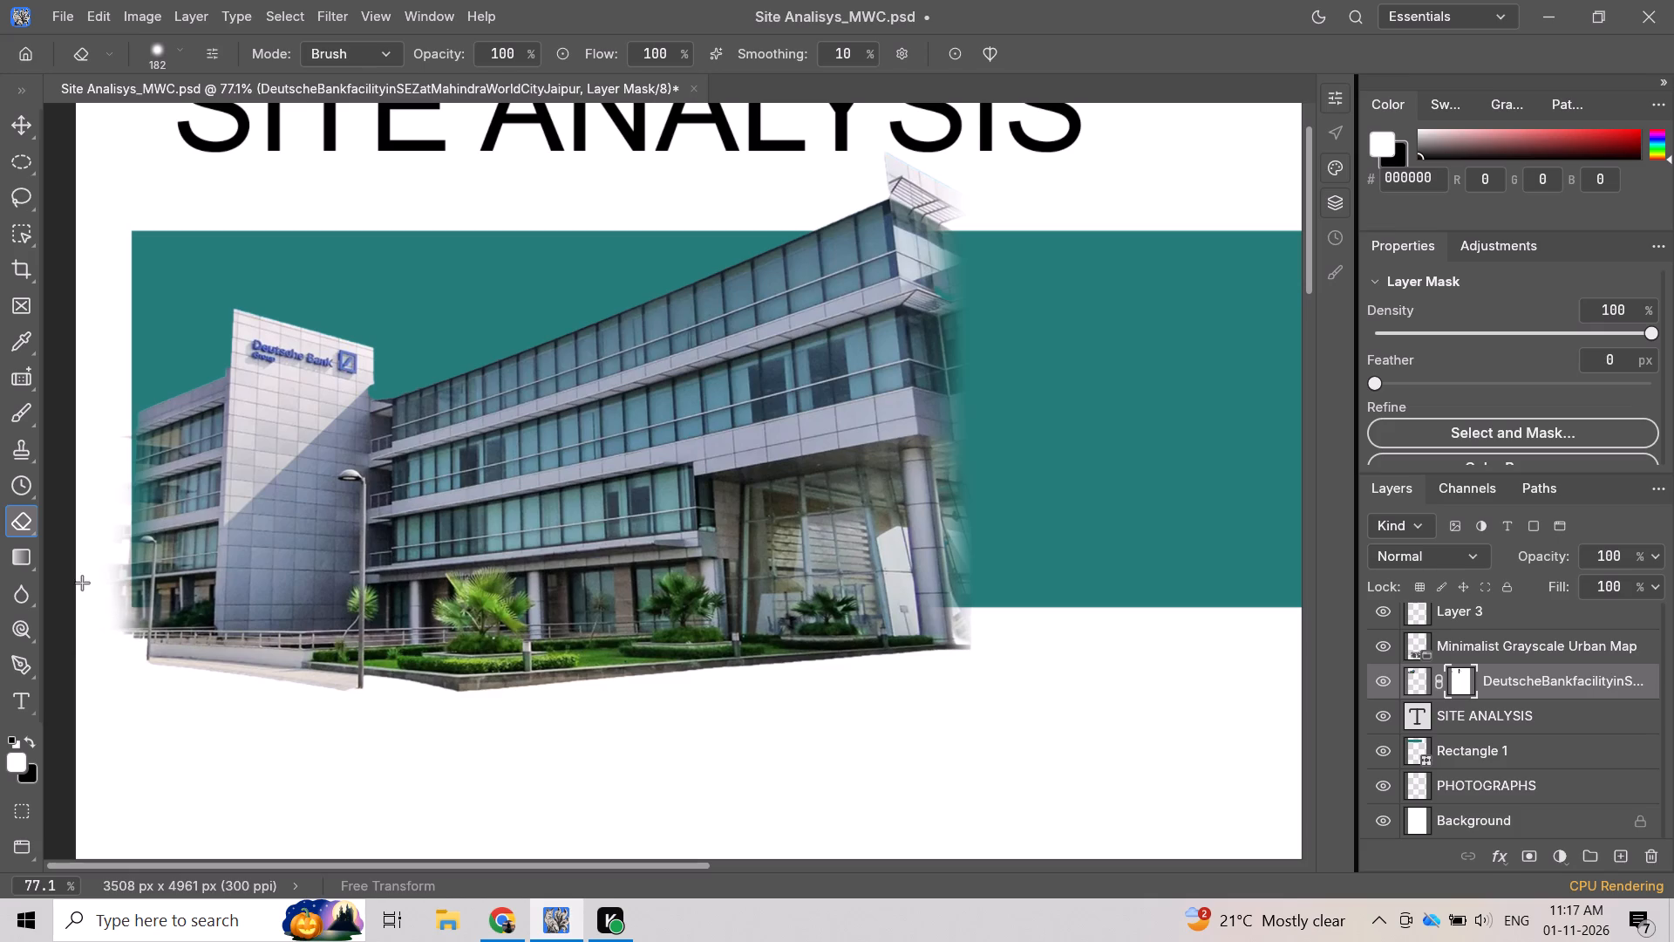
left_click_drag(82, 583, 69, 494)
Examine the building's faded edges and its placement over the teal banner and beneath the SITE ANALYSIS heading.
scroll(263, 339, "down", 3)
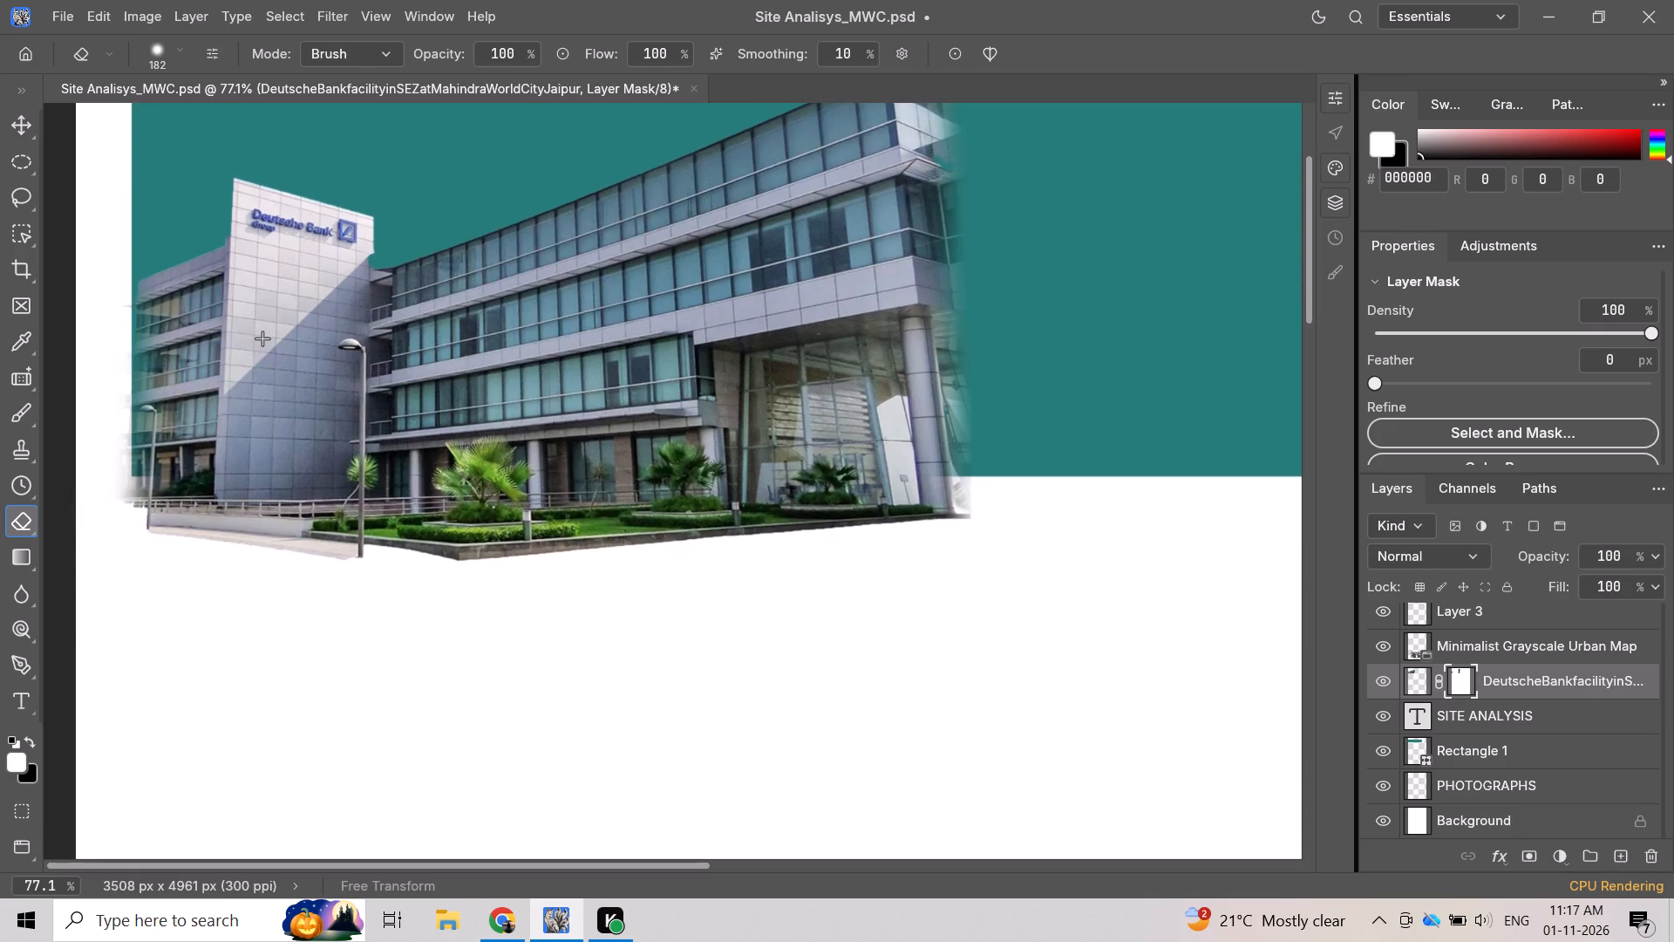
scroll(262, 338, "up", 1)
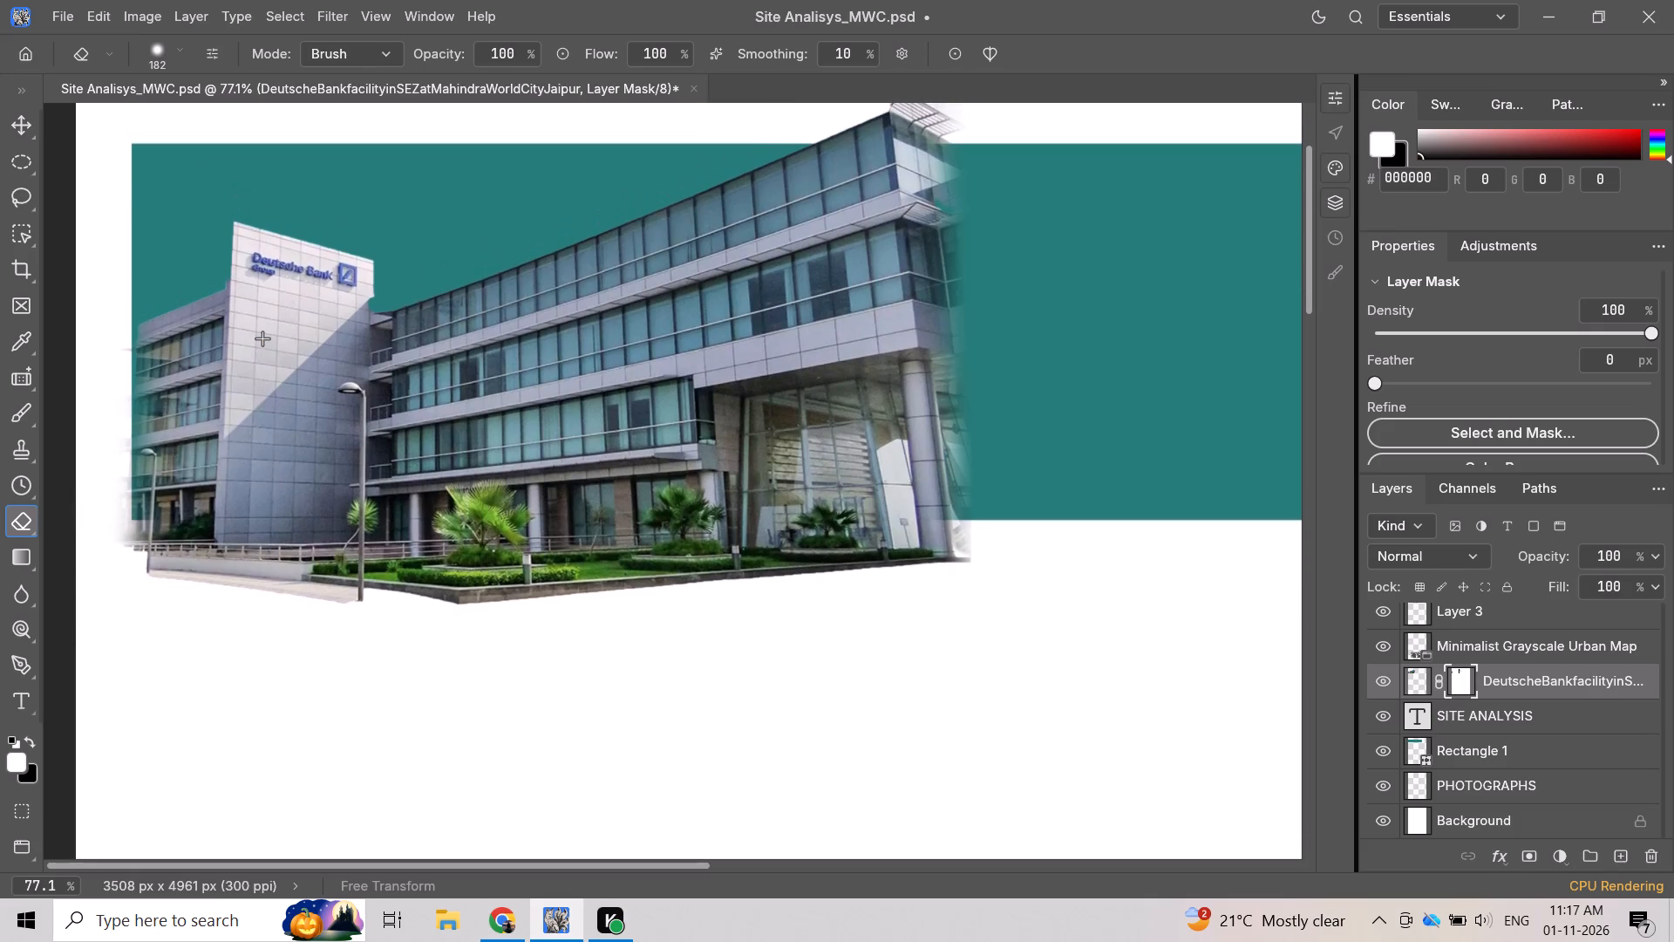
scroll(264, 345, "down", 6, "alt")
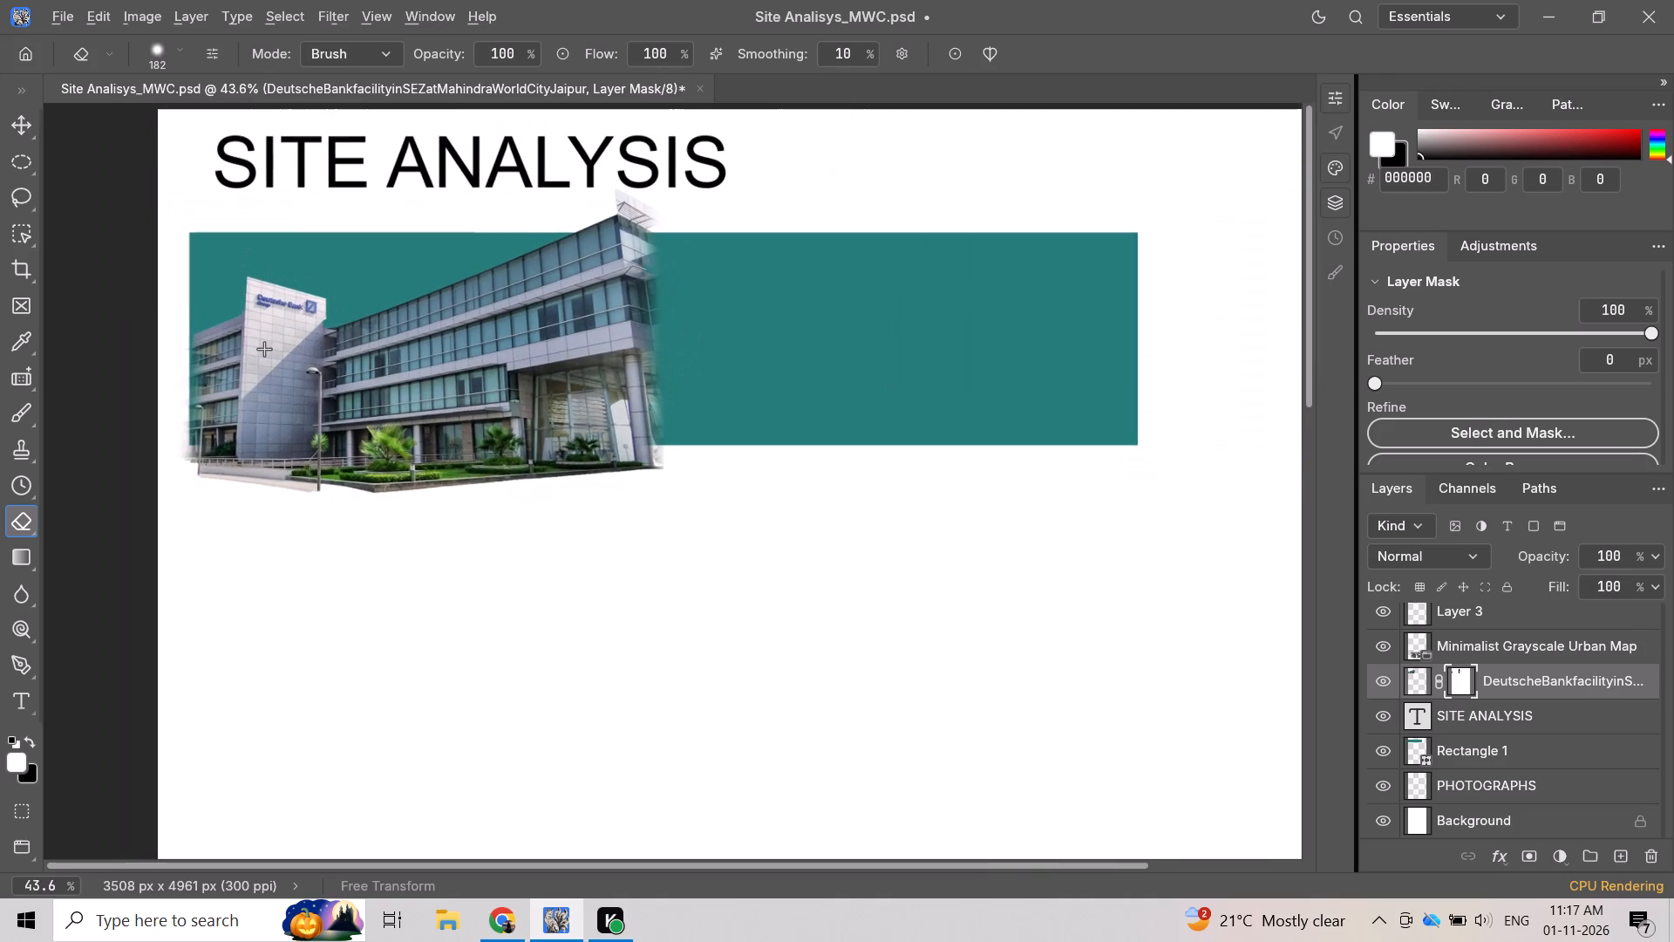
scroll(264, 349, "up", 2, "alt")
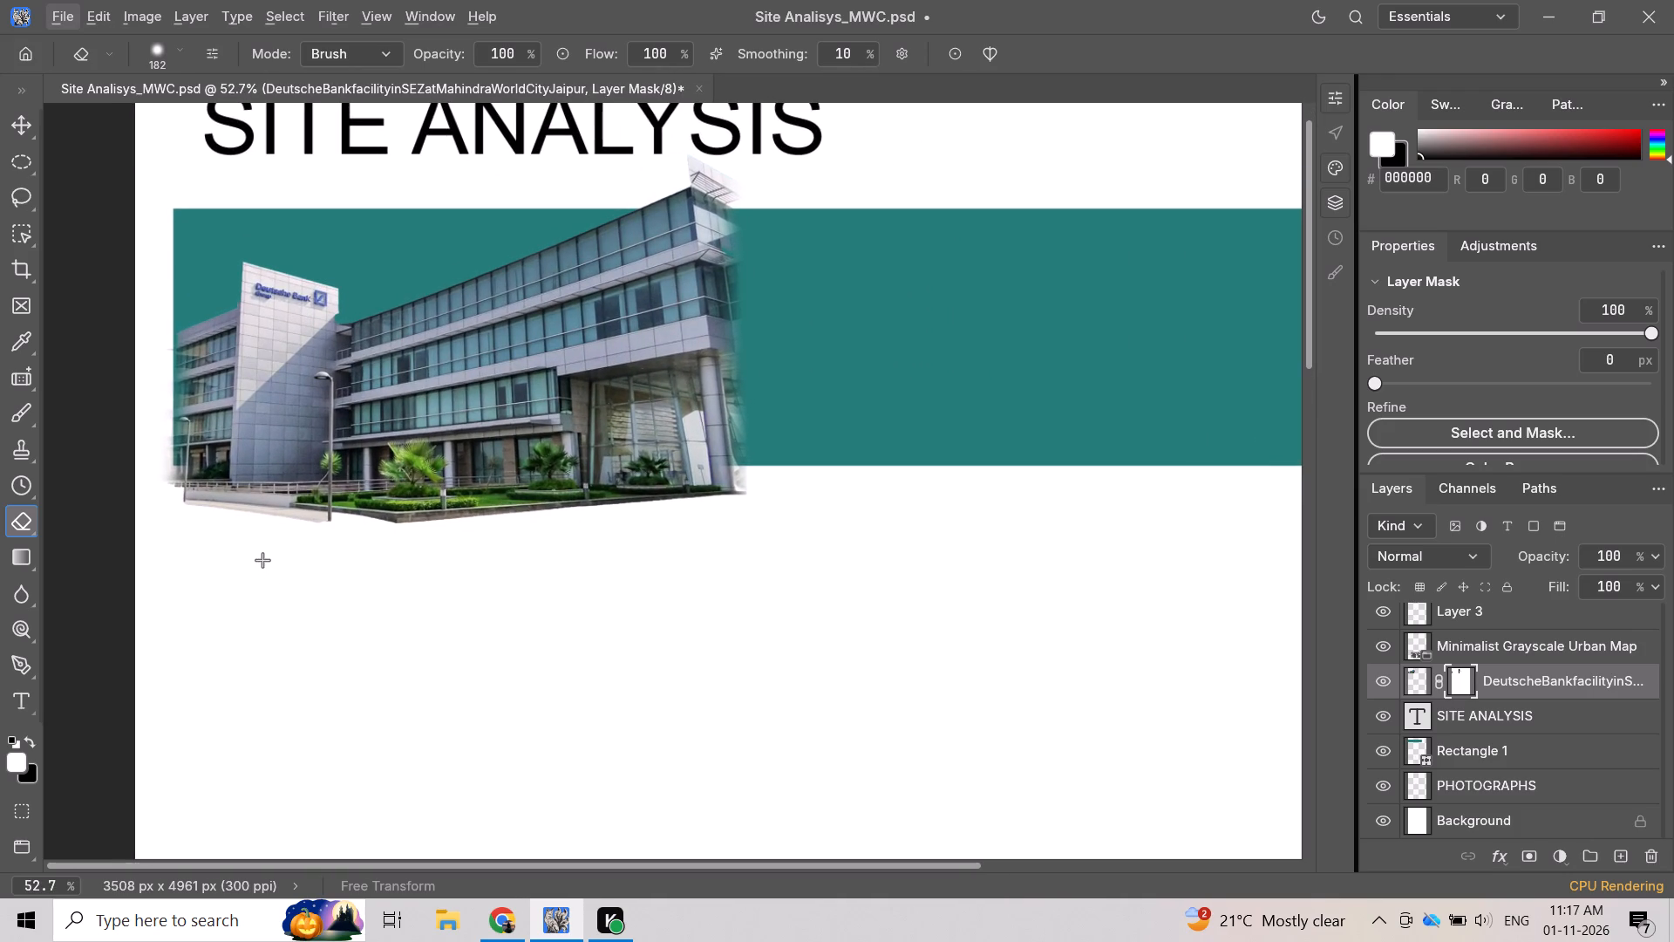
left_click(18, 126)
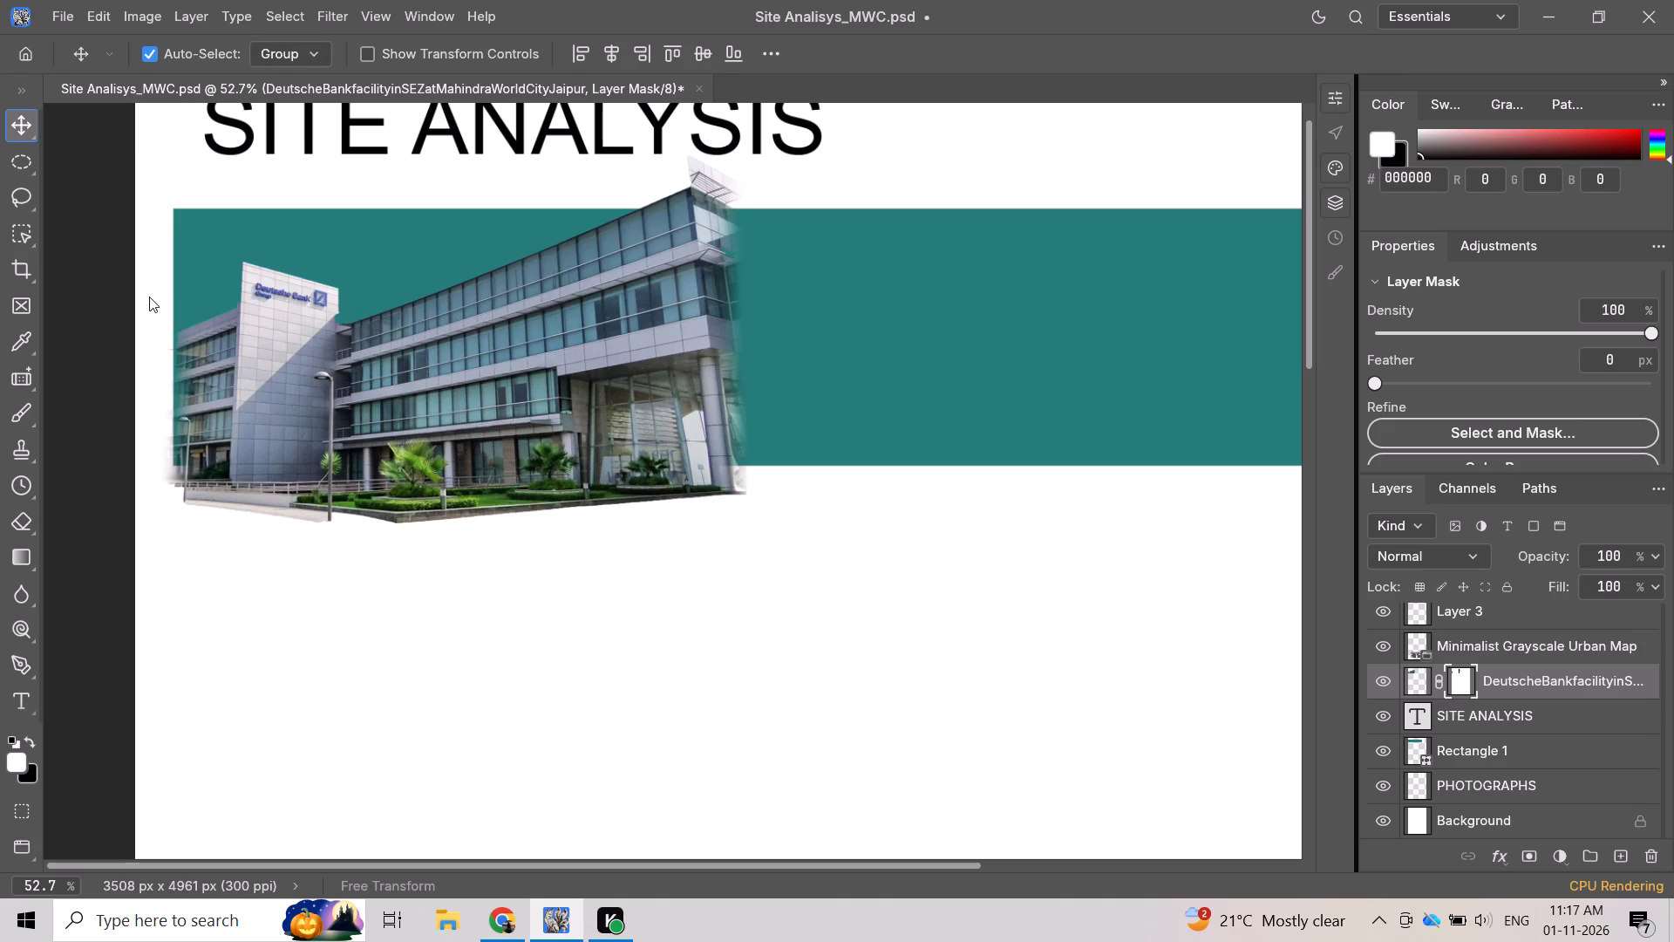
scroll(558, 419, "down", 2)
scroll(561, 423, "up", 4)
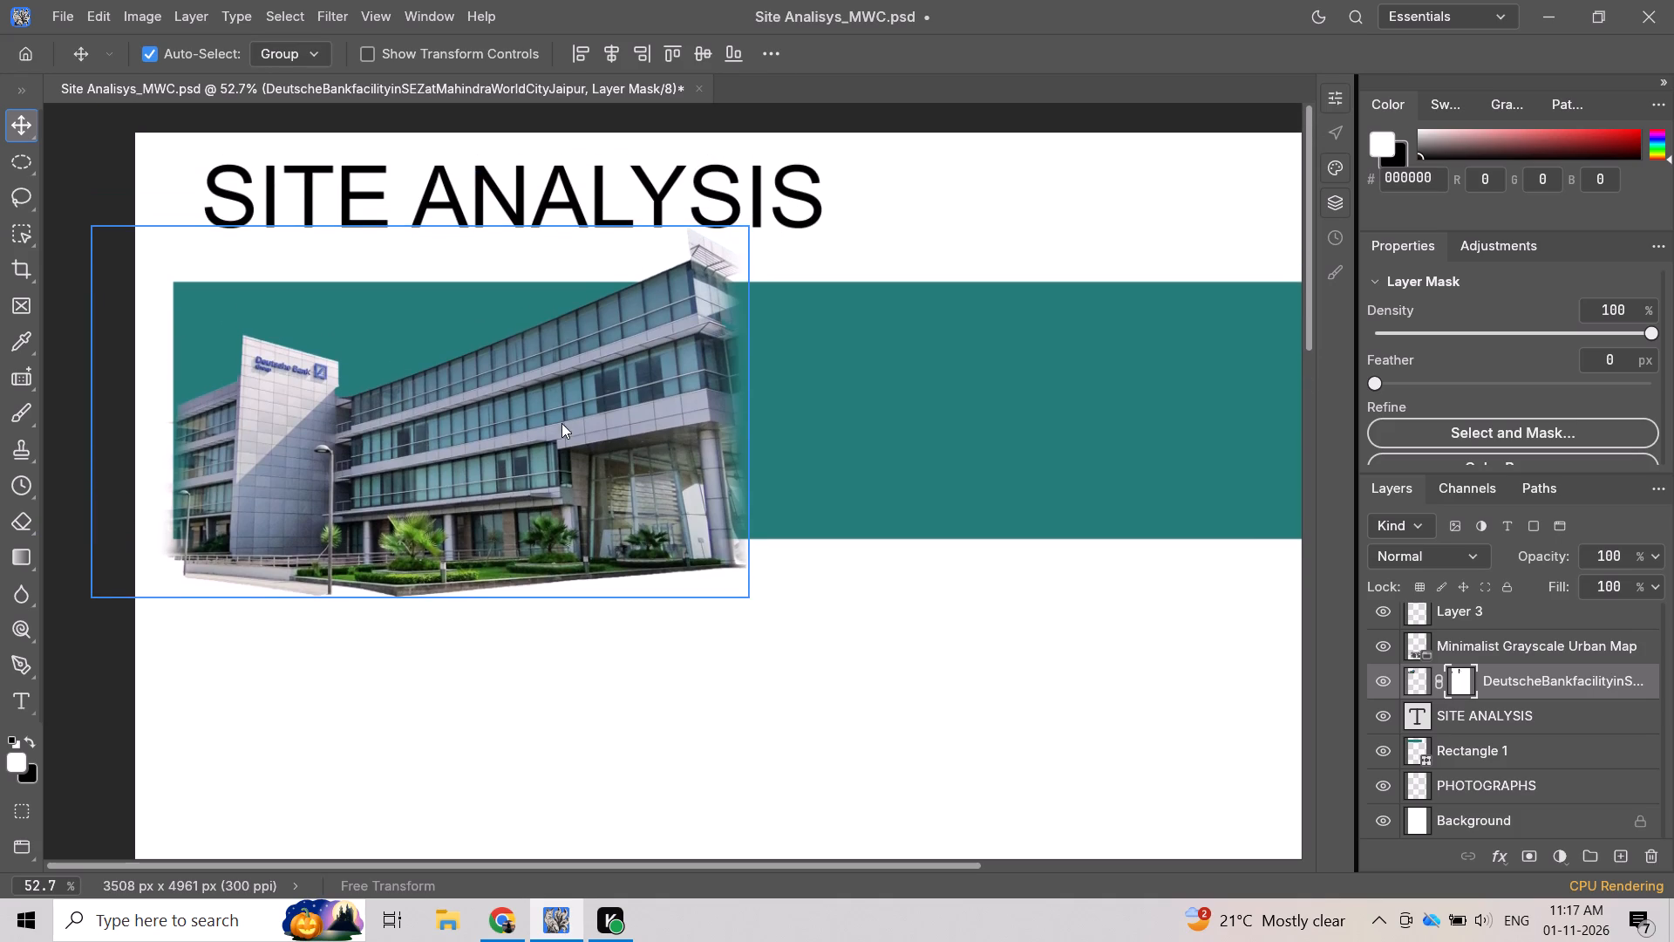
scroll(562, 430, "down", 3, "alt")
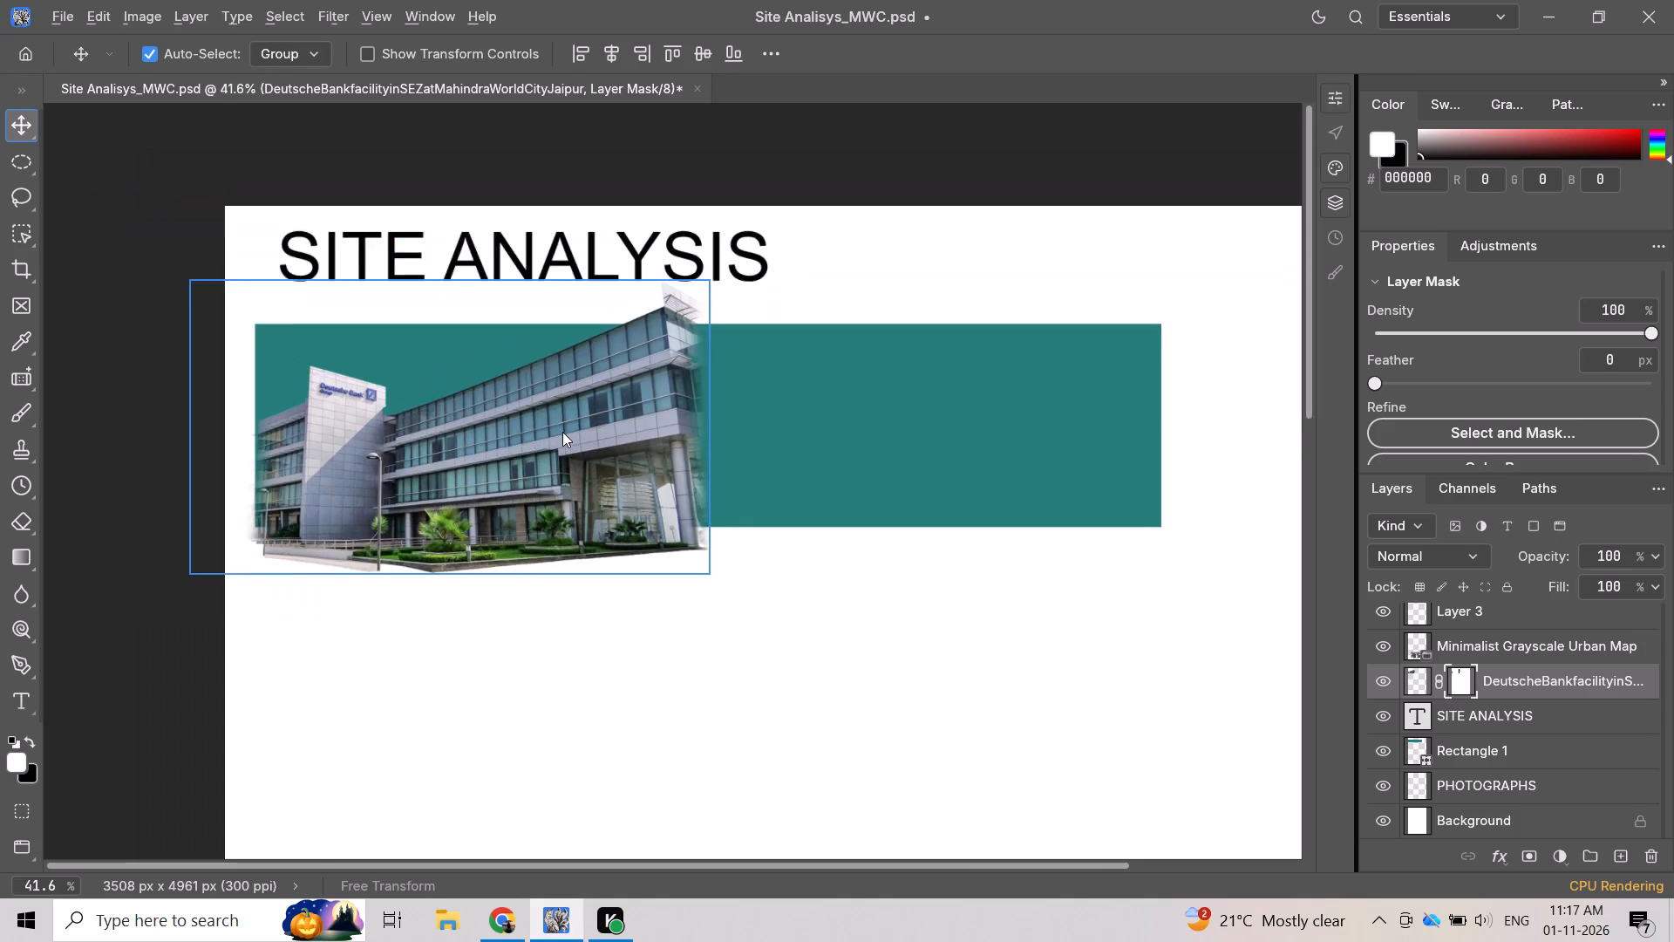
scroll(562, 432, "down", 3, "alt")
scroll(766, 457, "up", 2, "alt")
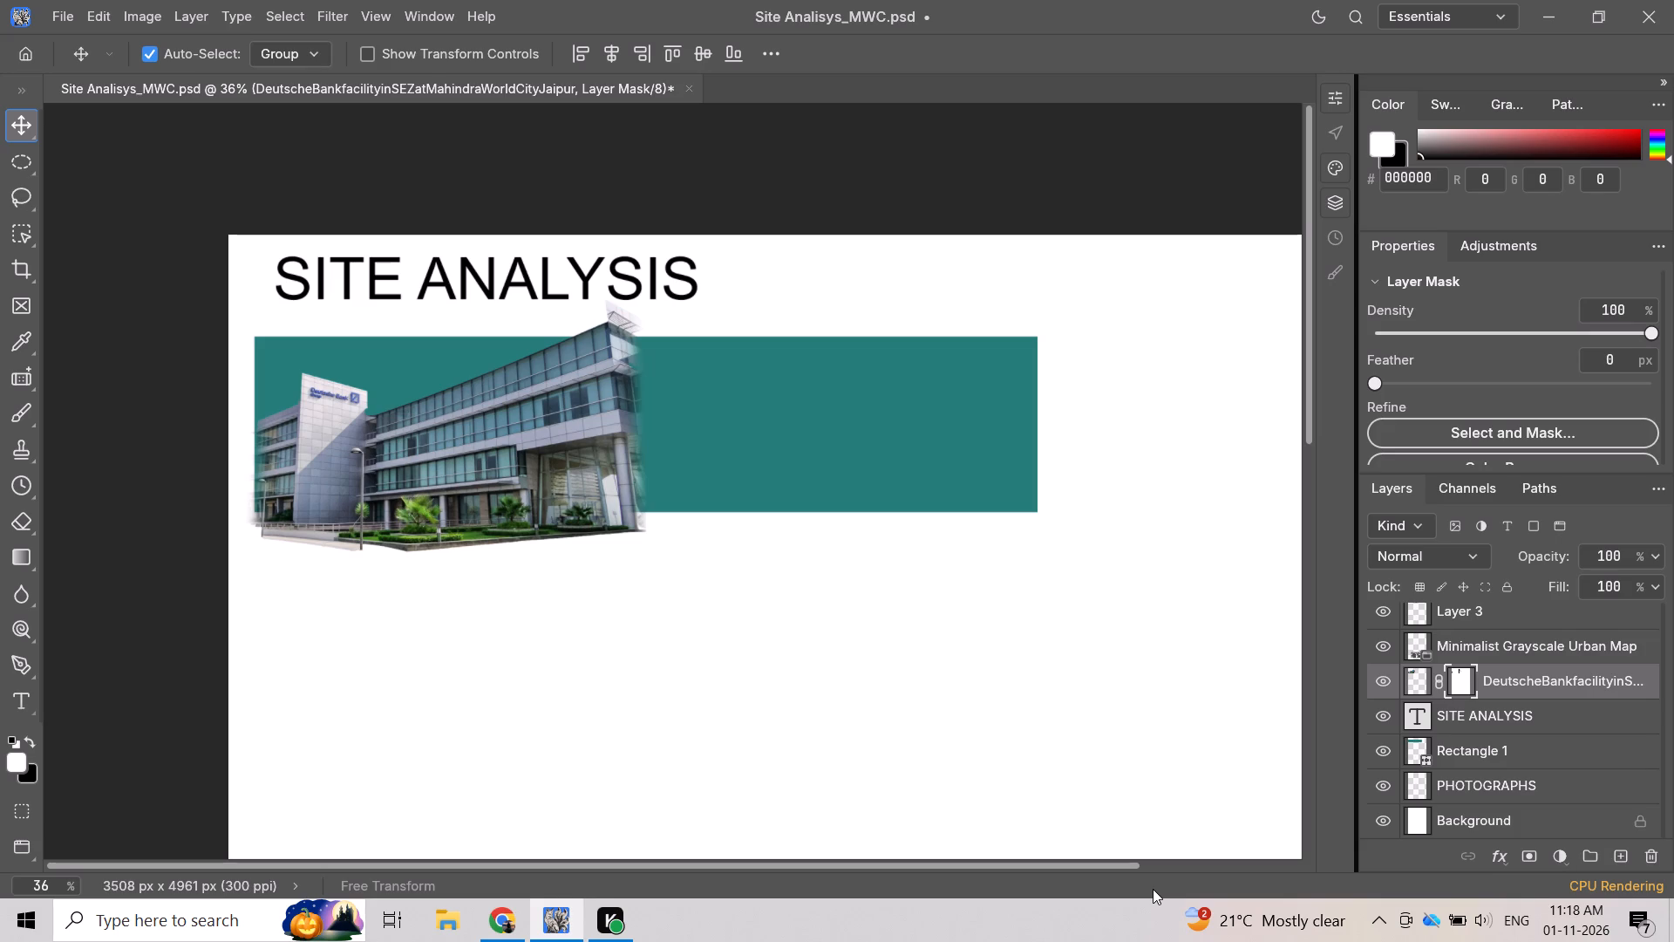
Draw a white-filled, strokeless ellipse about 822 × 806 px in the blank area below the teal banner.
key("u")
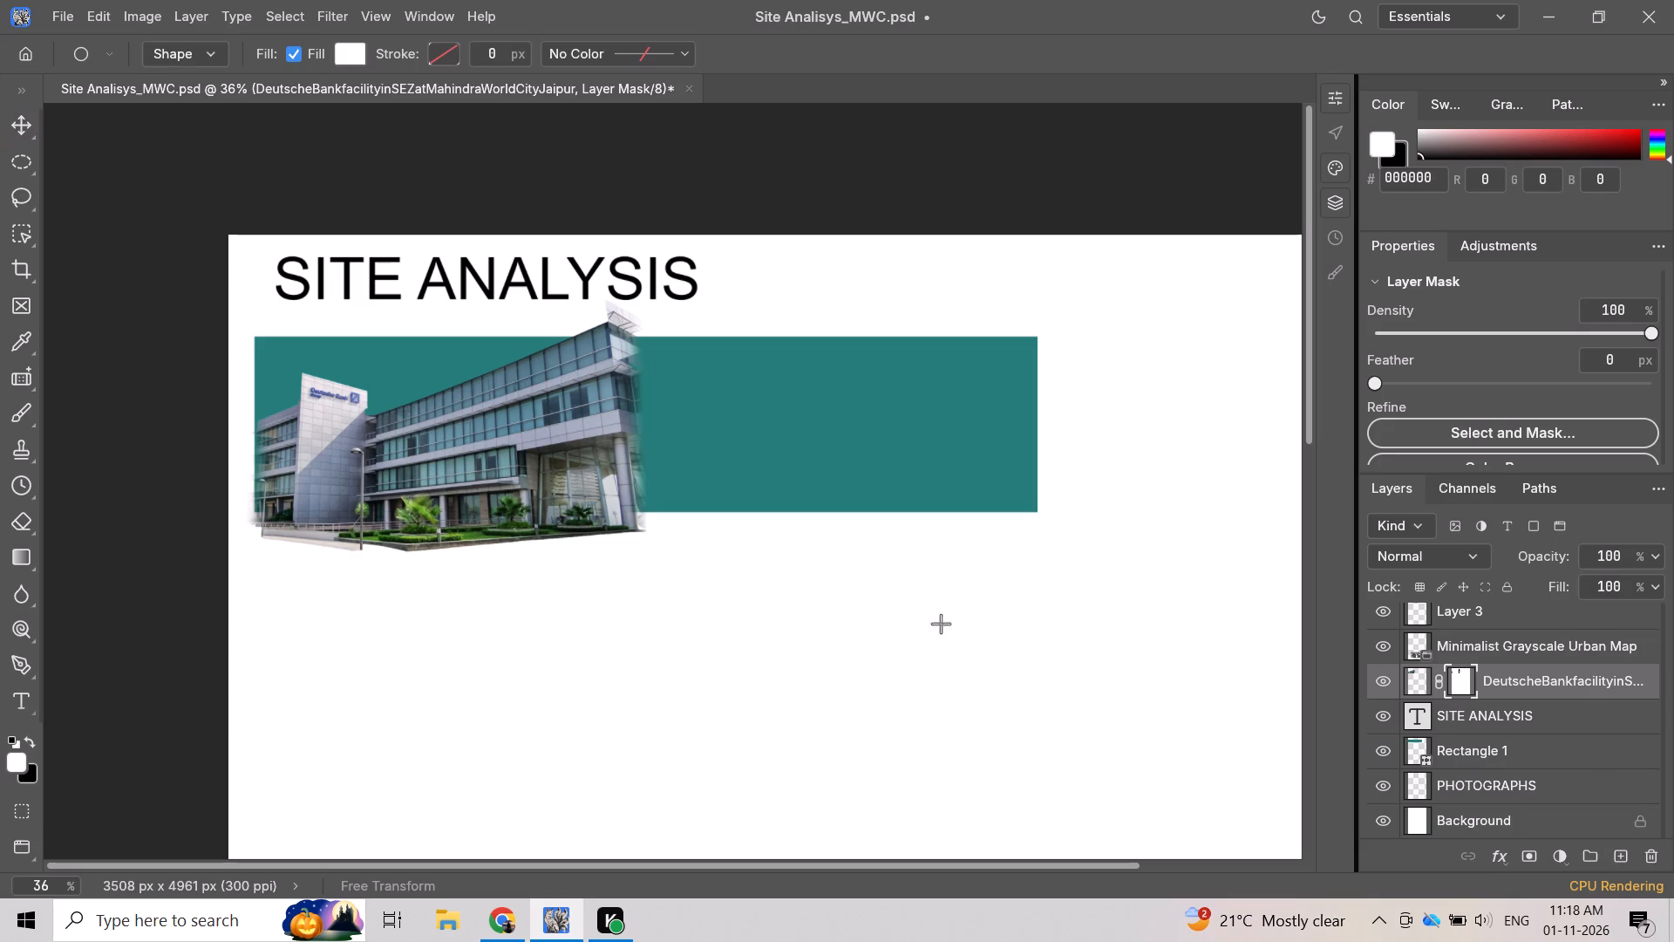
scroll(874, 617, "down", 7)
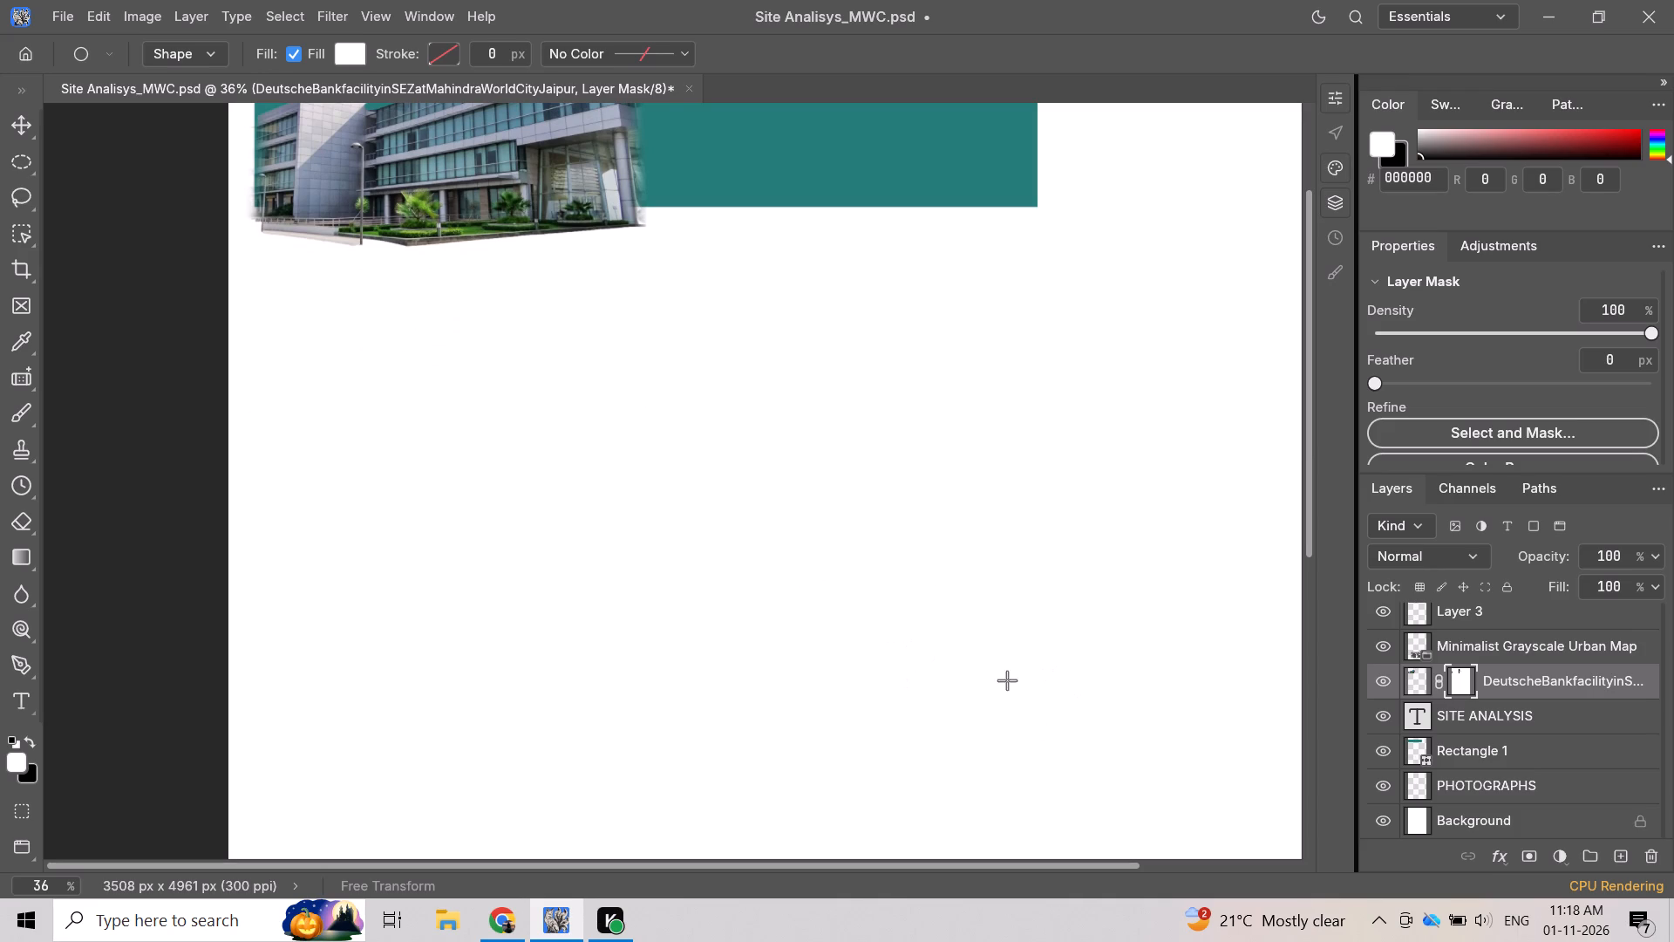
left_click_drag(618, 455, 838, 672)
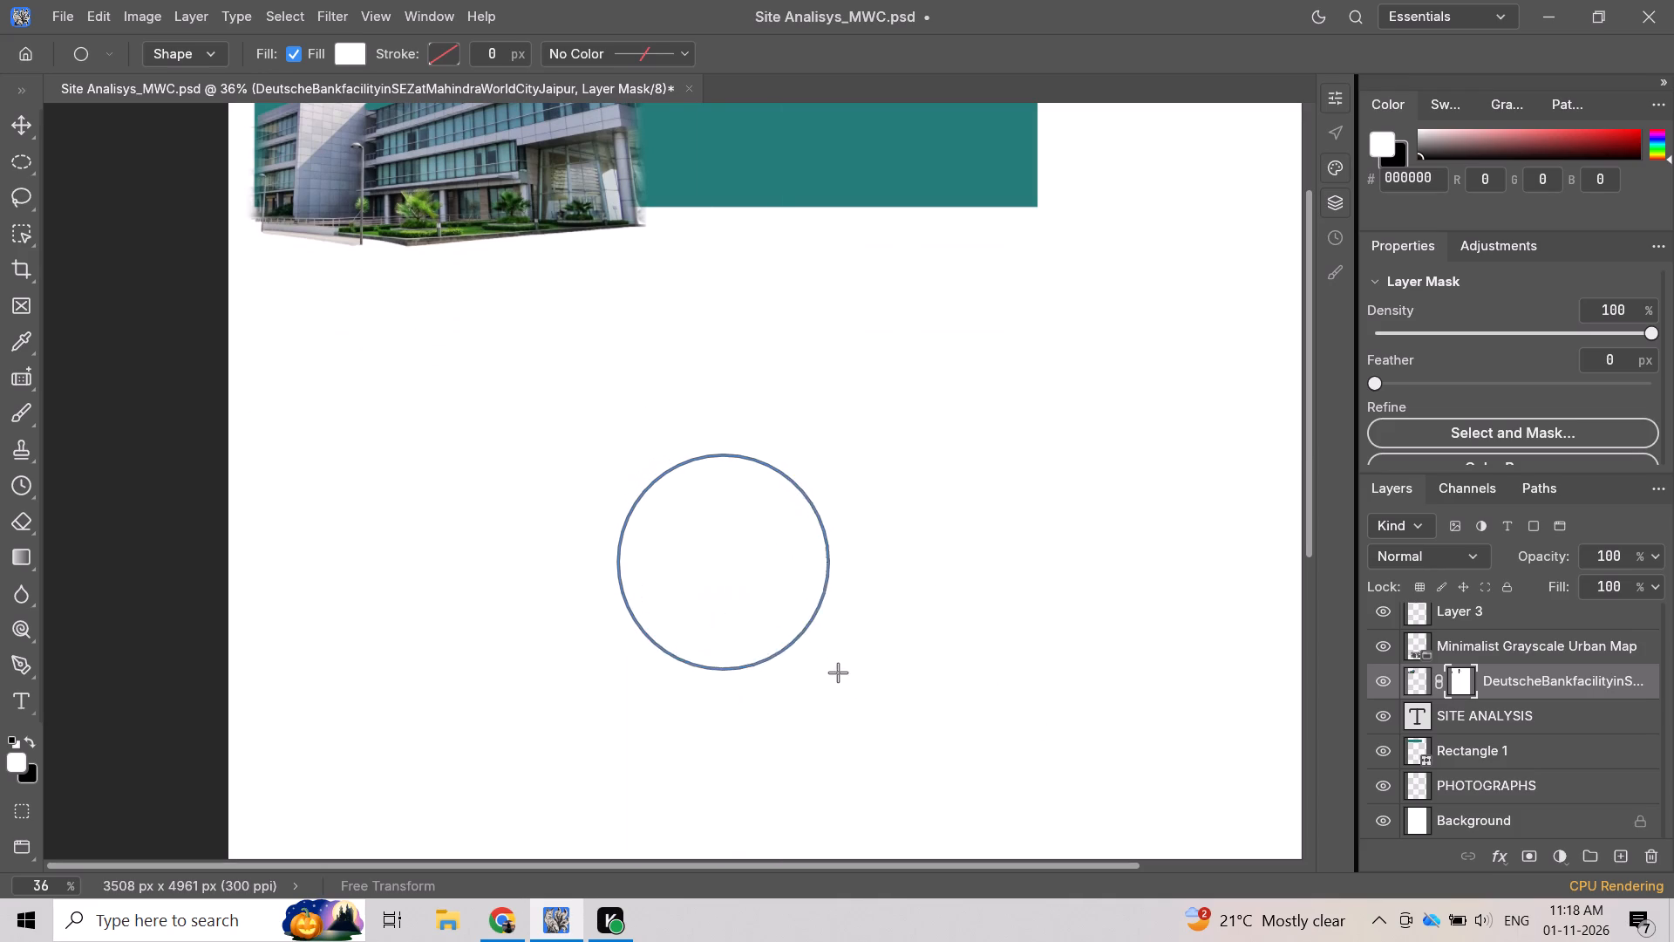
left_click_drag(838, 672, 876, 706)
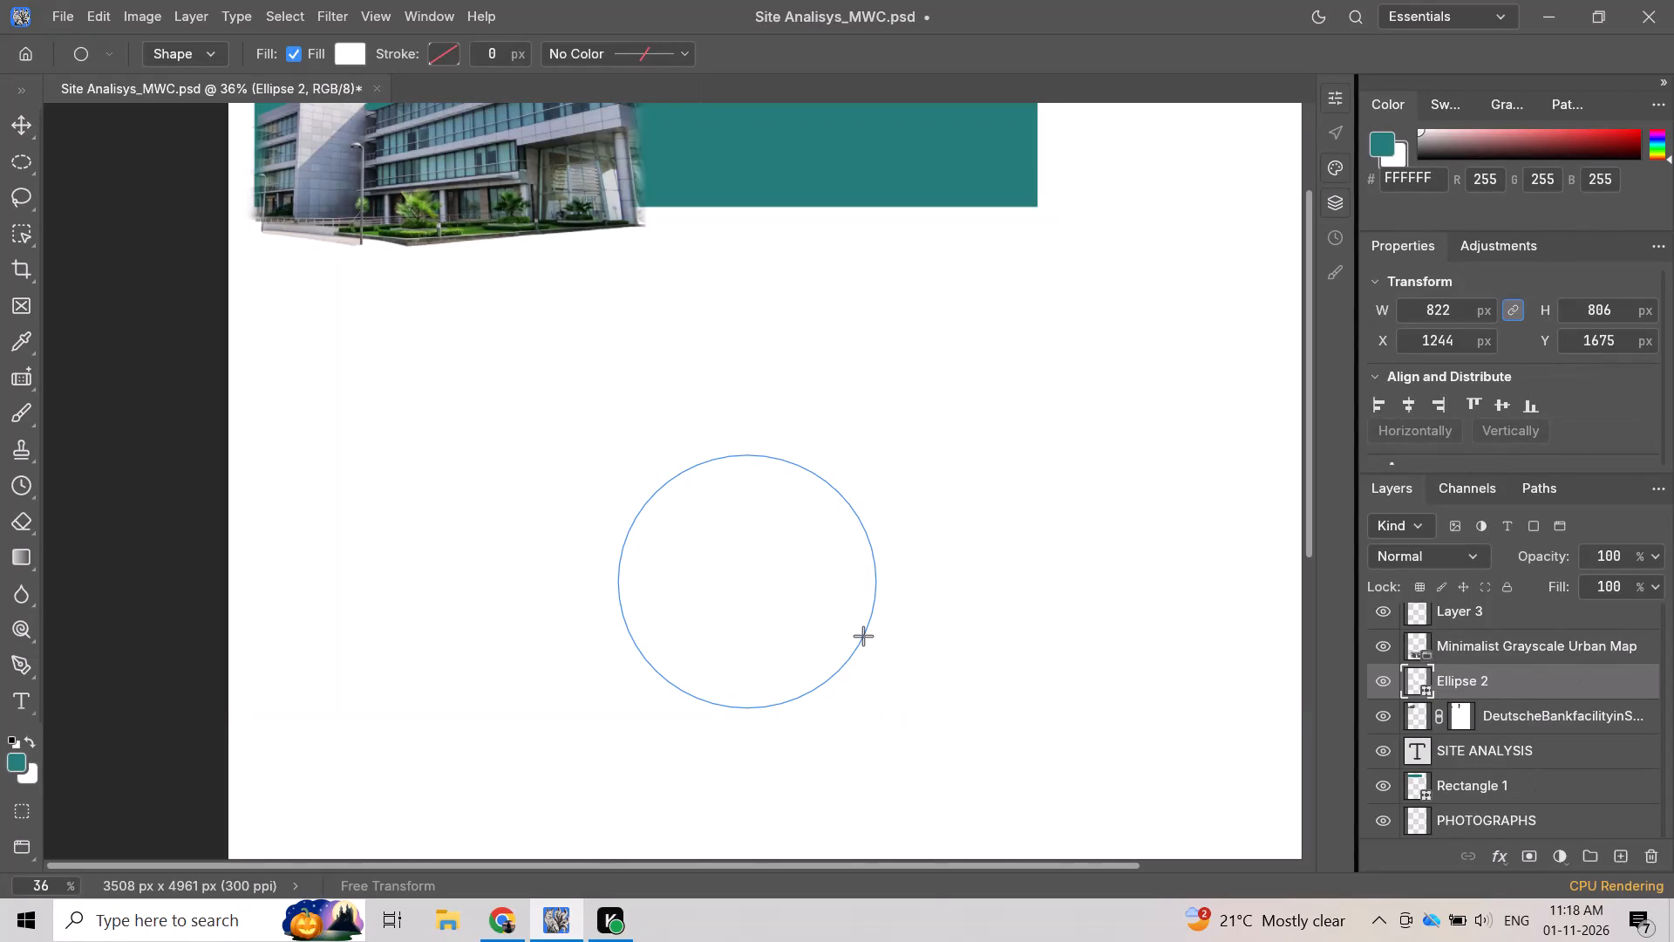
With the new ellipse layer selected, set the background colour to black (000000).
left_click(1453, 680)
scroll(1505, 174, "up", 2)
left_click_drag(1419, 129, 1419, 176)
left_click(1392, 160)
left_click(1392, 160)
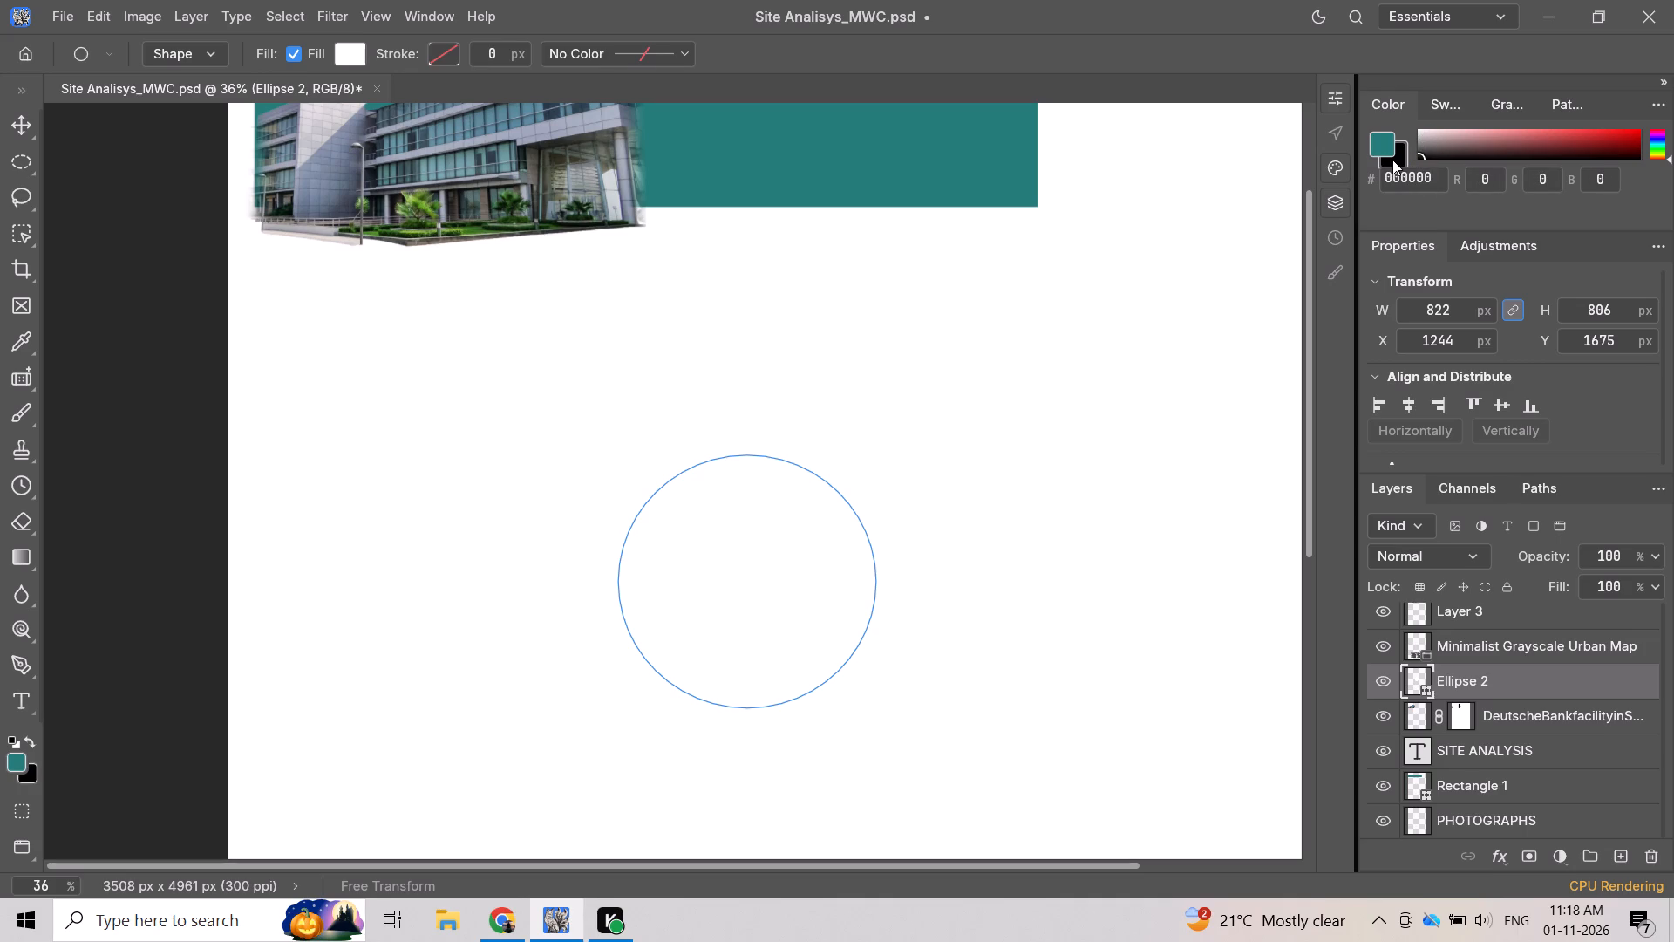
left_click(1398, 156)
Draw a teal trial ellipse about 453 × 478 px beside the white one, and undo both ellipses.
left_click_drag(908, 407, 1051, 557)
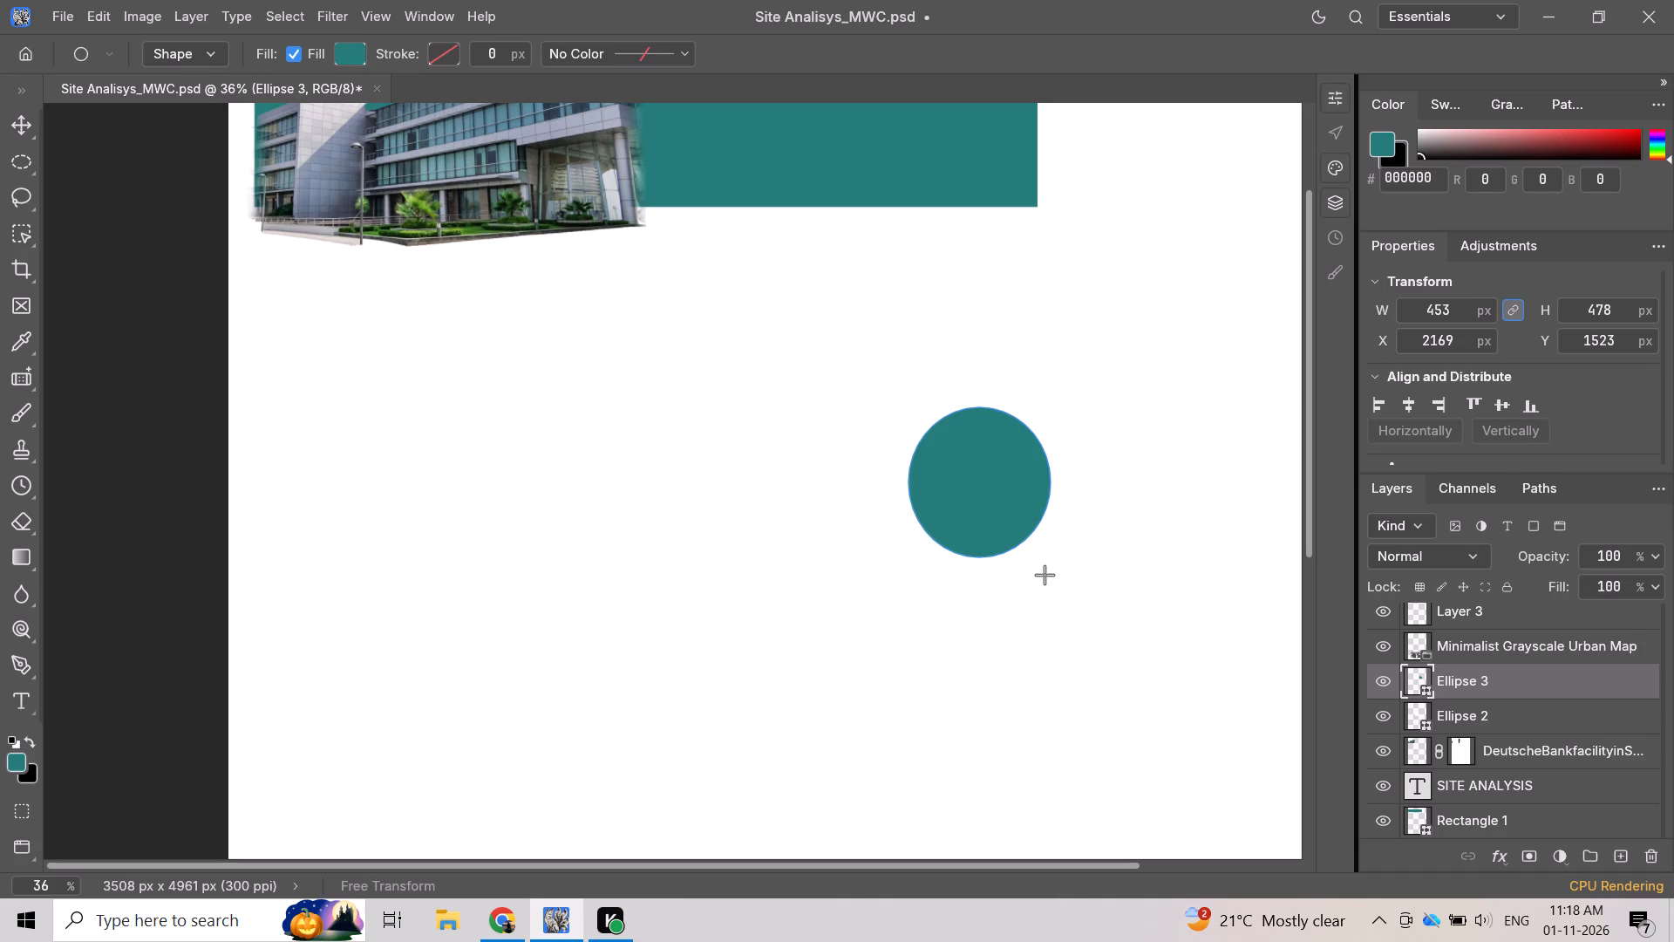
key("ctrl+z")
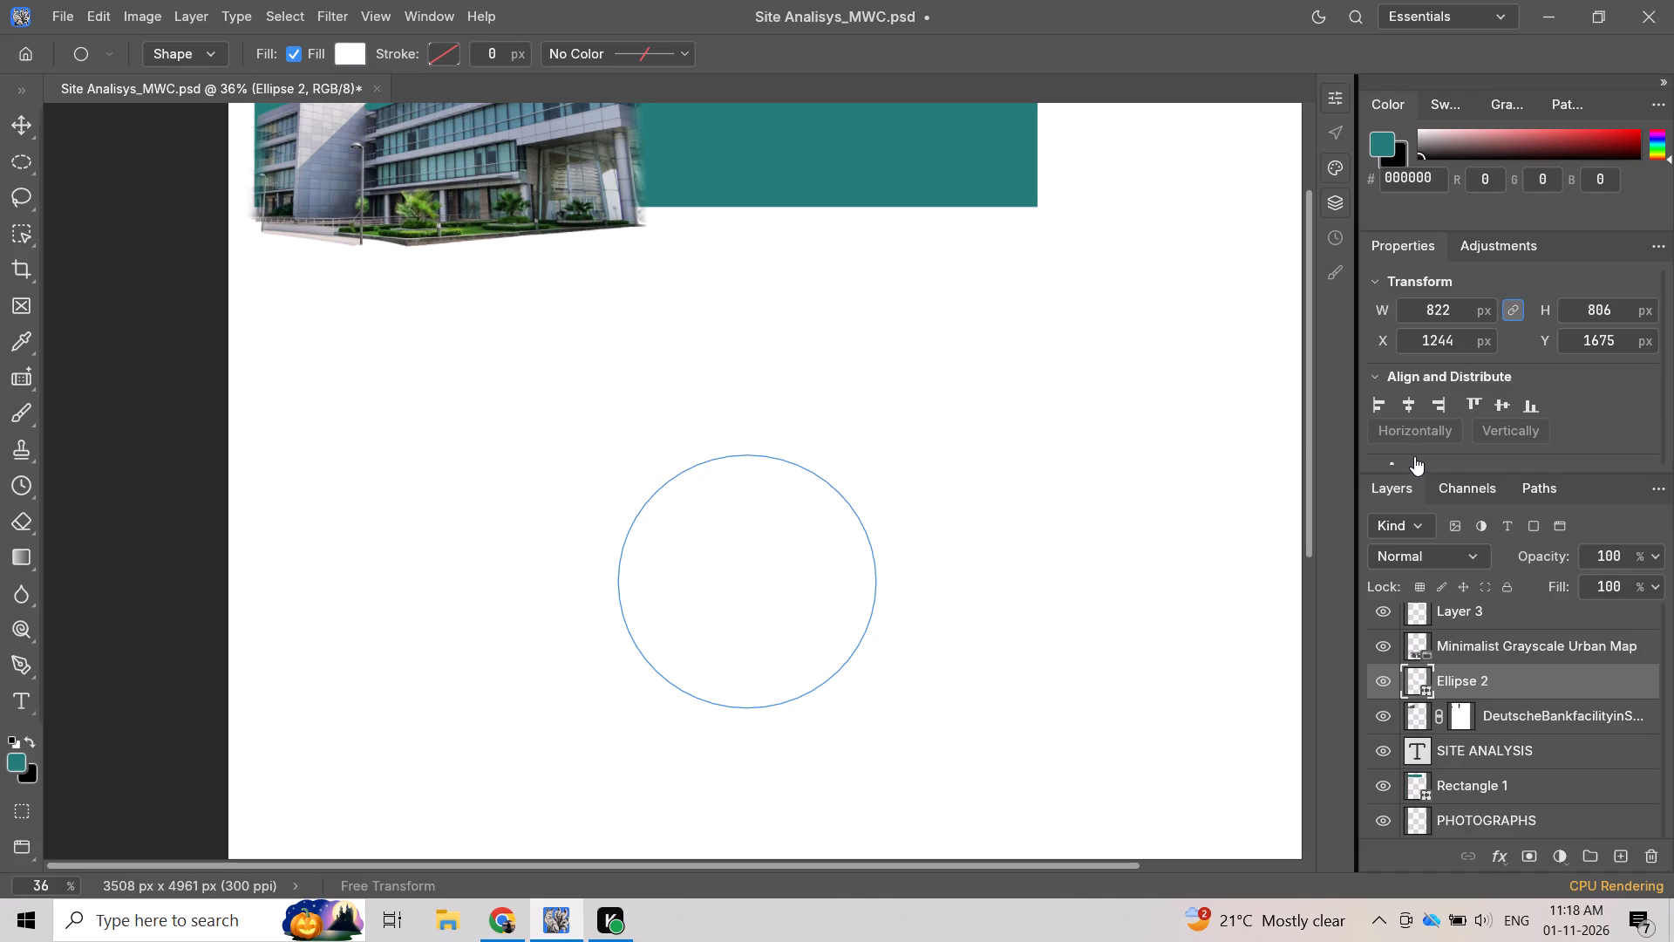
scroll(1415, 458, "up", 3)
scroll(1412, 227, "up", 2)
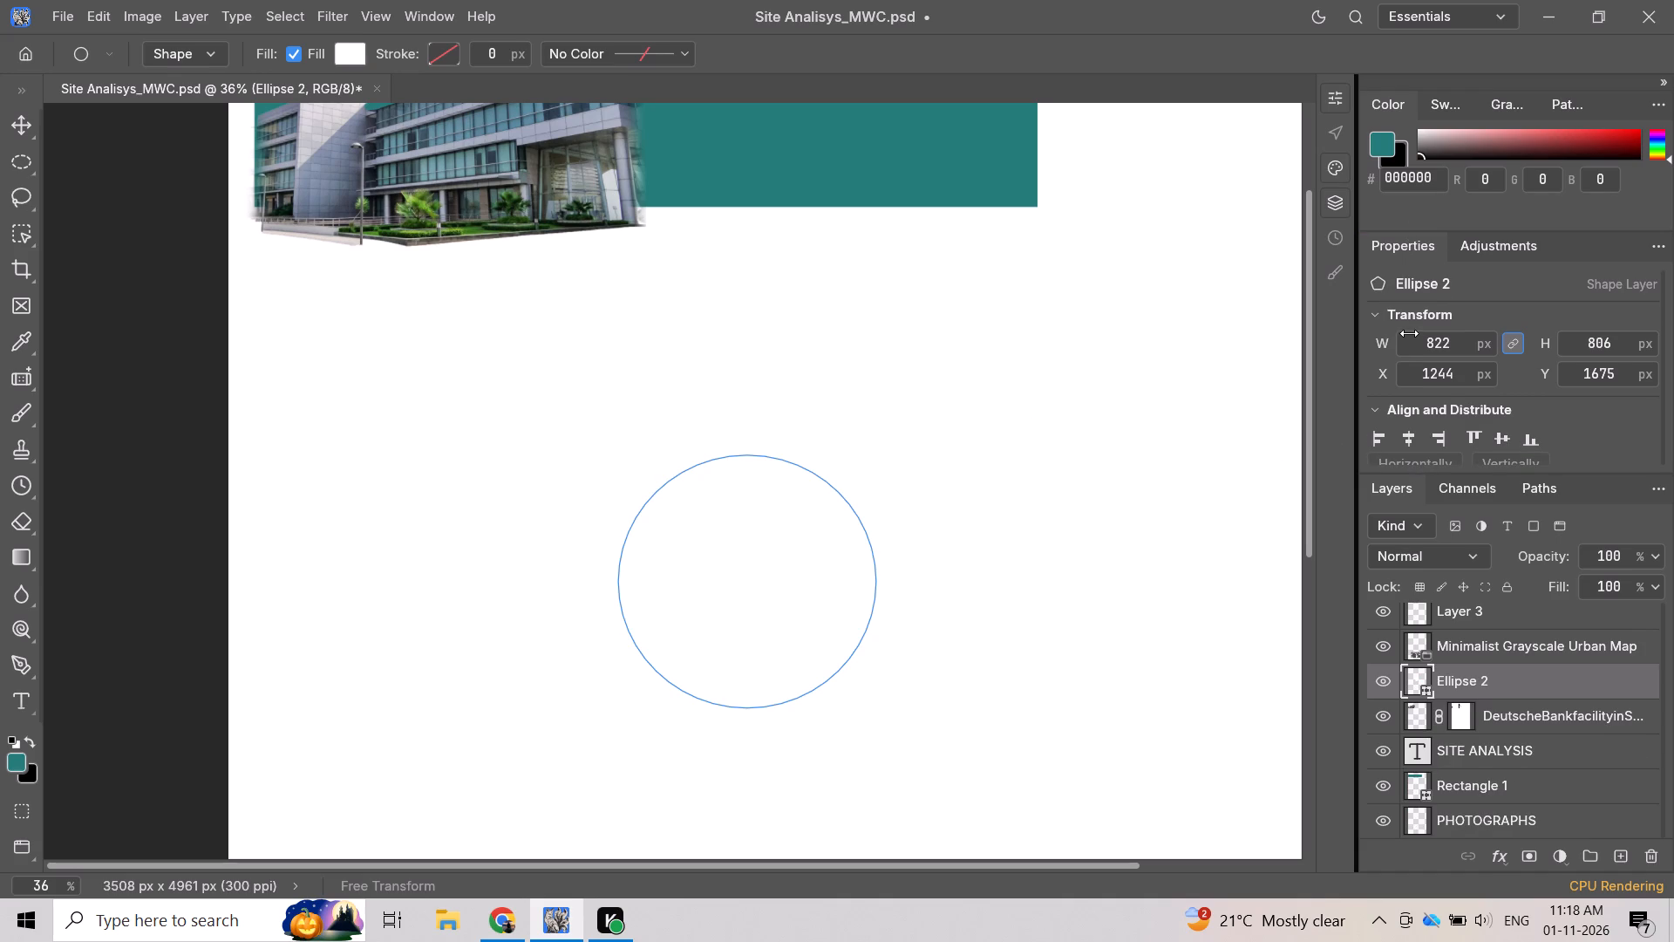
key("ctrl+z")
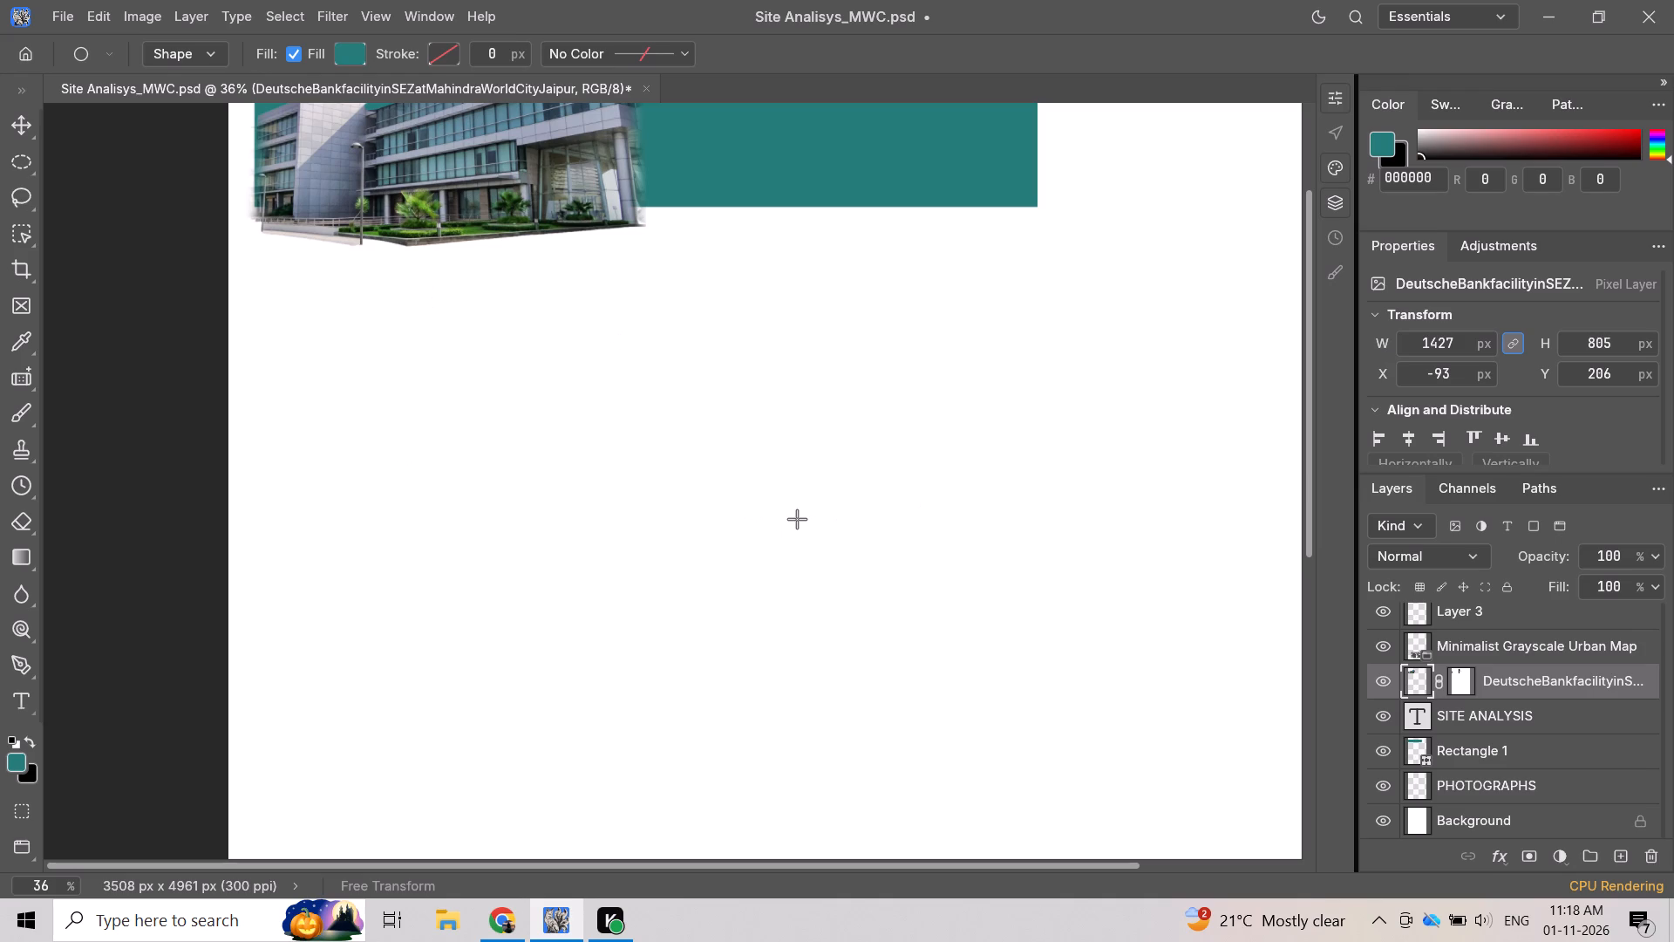
Draw a teal-filled ellipse about 901 × 978 px in the blank area below the banner, at about X 1430, Y 1503 px.
key("u")
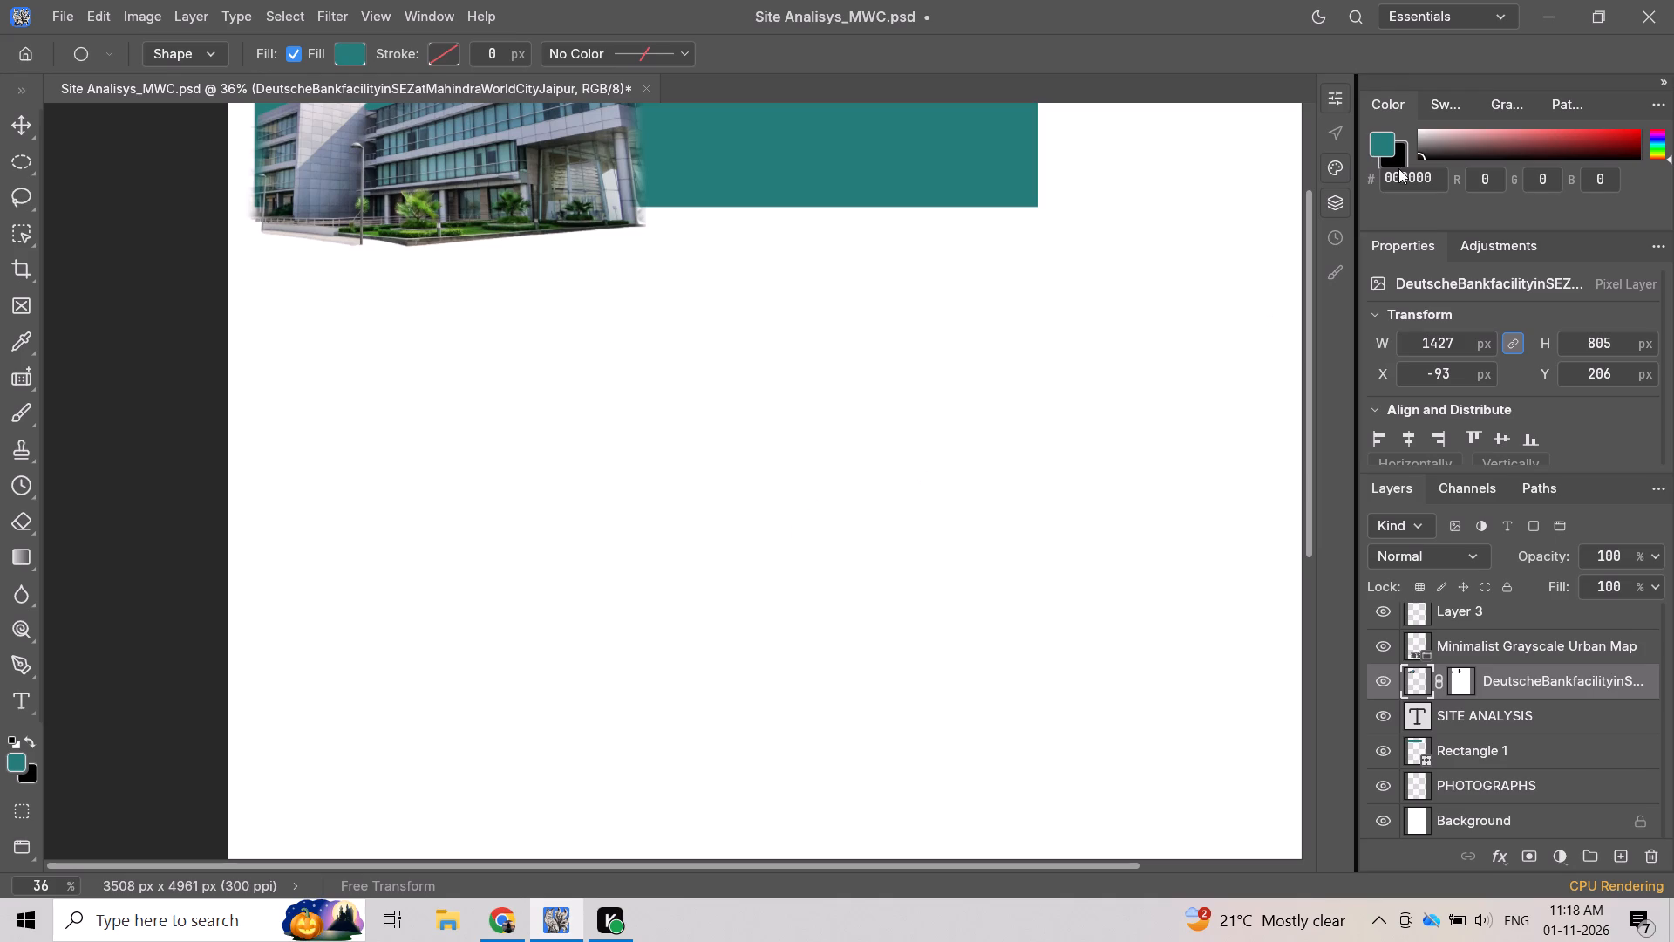
left_click(1398, 162)
left_click_drag(677, 401, 851, 589)
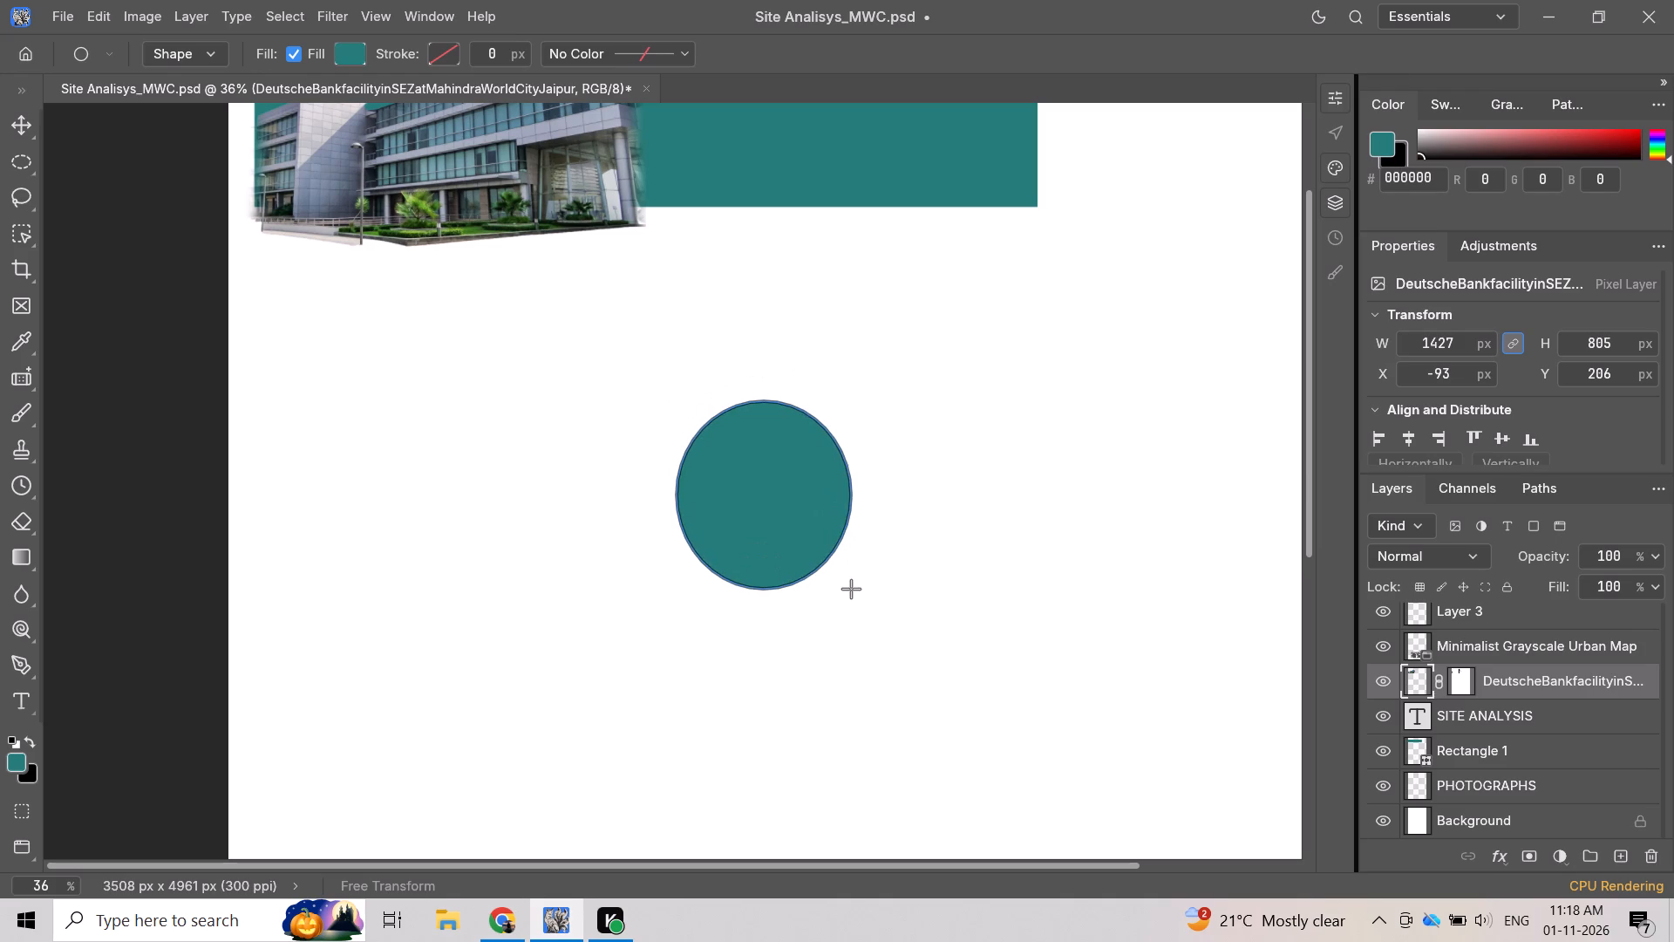
left_click_drag(851, 589, 959, 704)
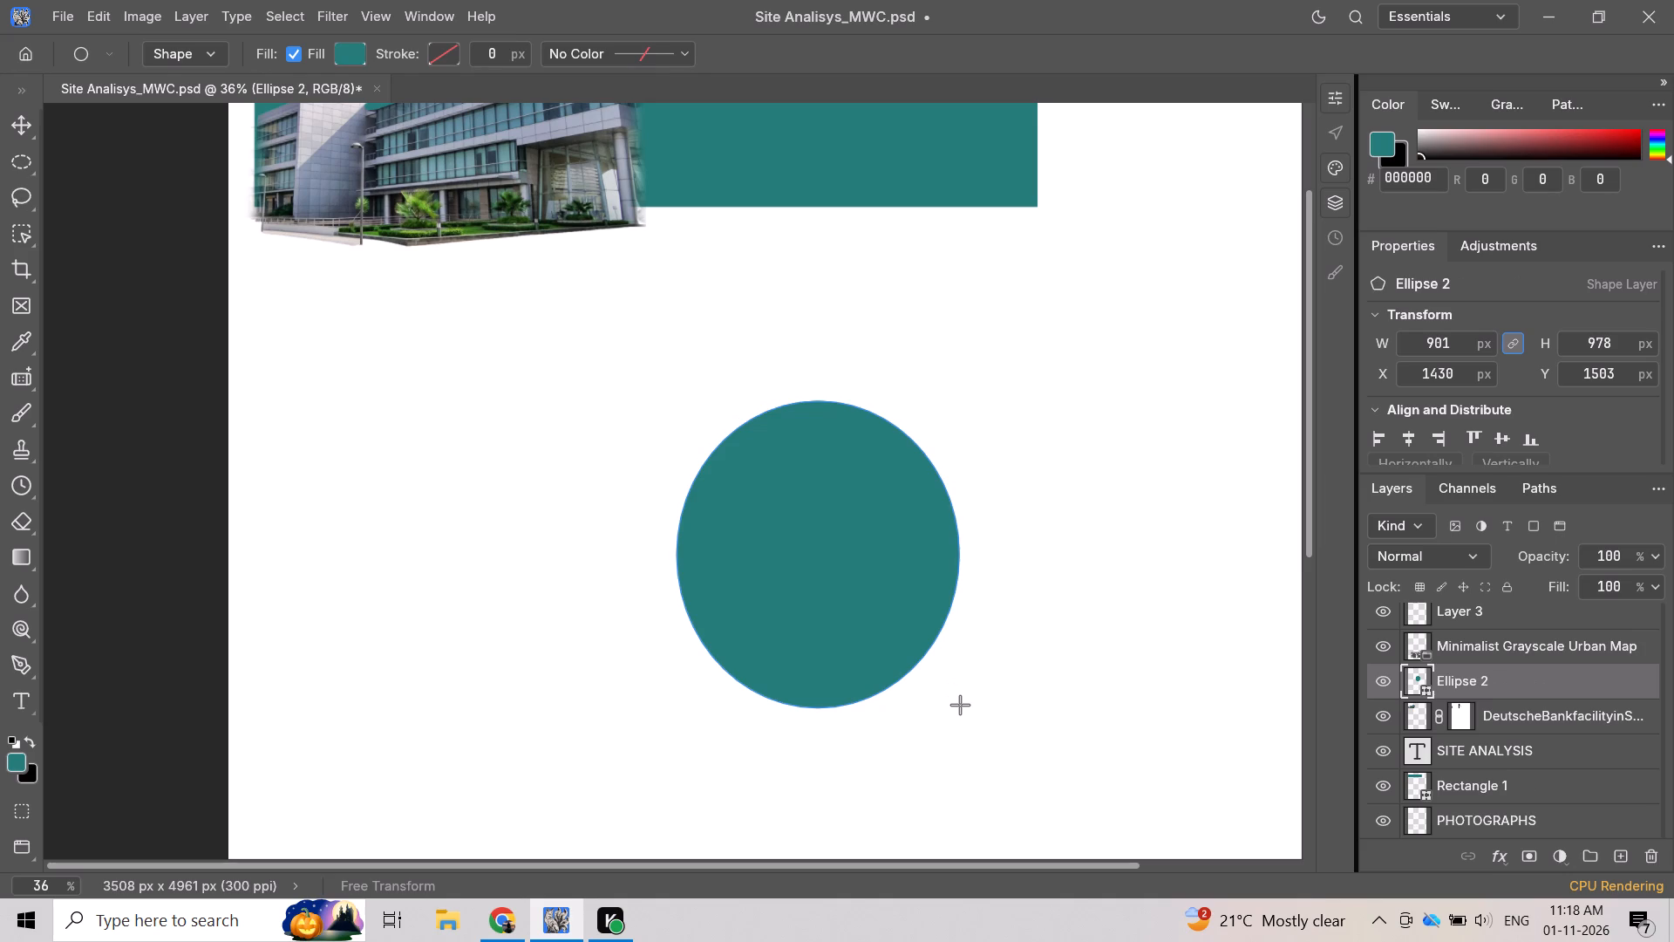
Undo the teal ellipse drawn in the blank area below the banner.
key("ctrl+z")
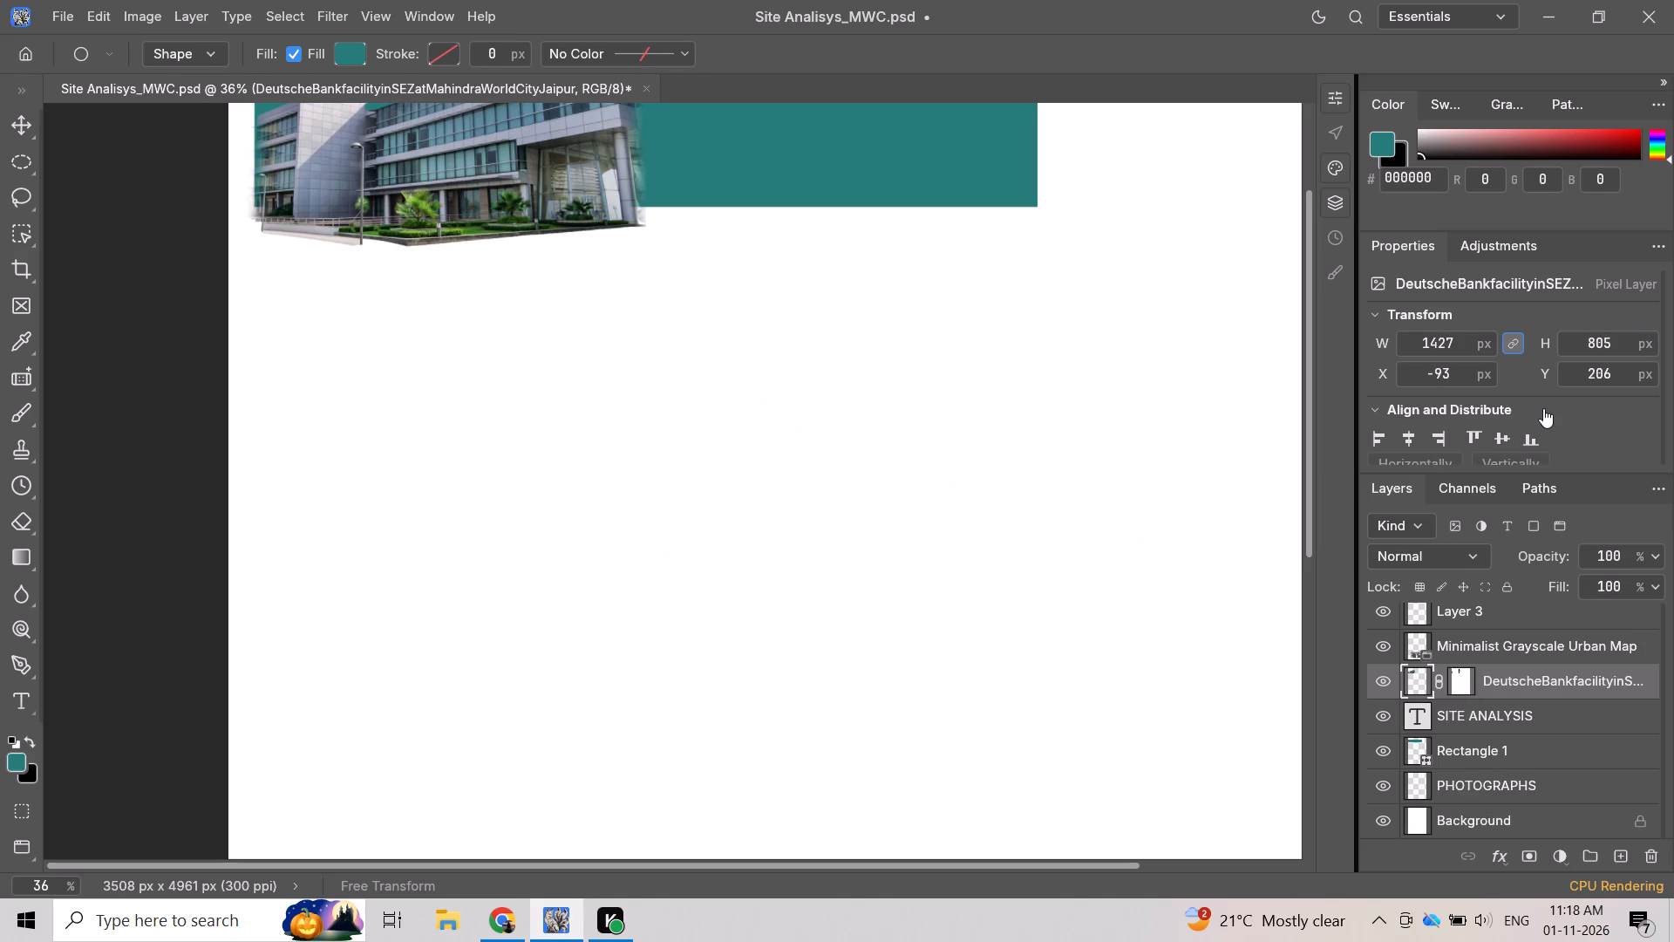
Select the Ellipse 1 layer at the top of the layer stack as the position for new shapes.
scroll(1543, 408, "up", 1)
scroll(1543, 408, "down", 4)
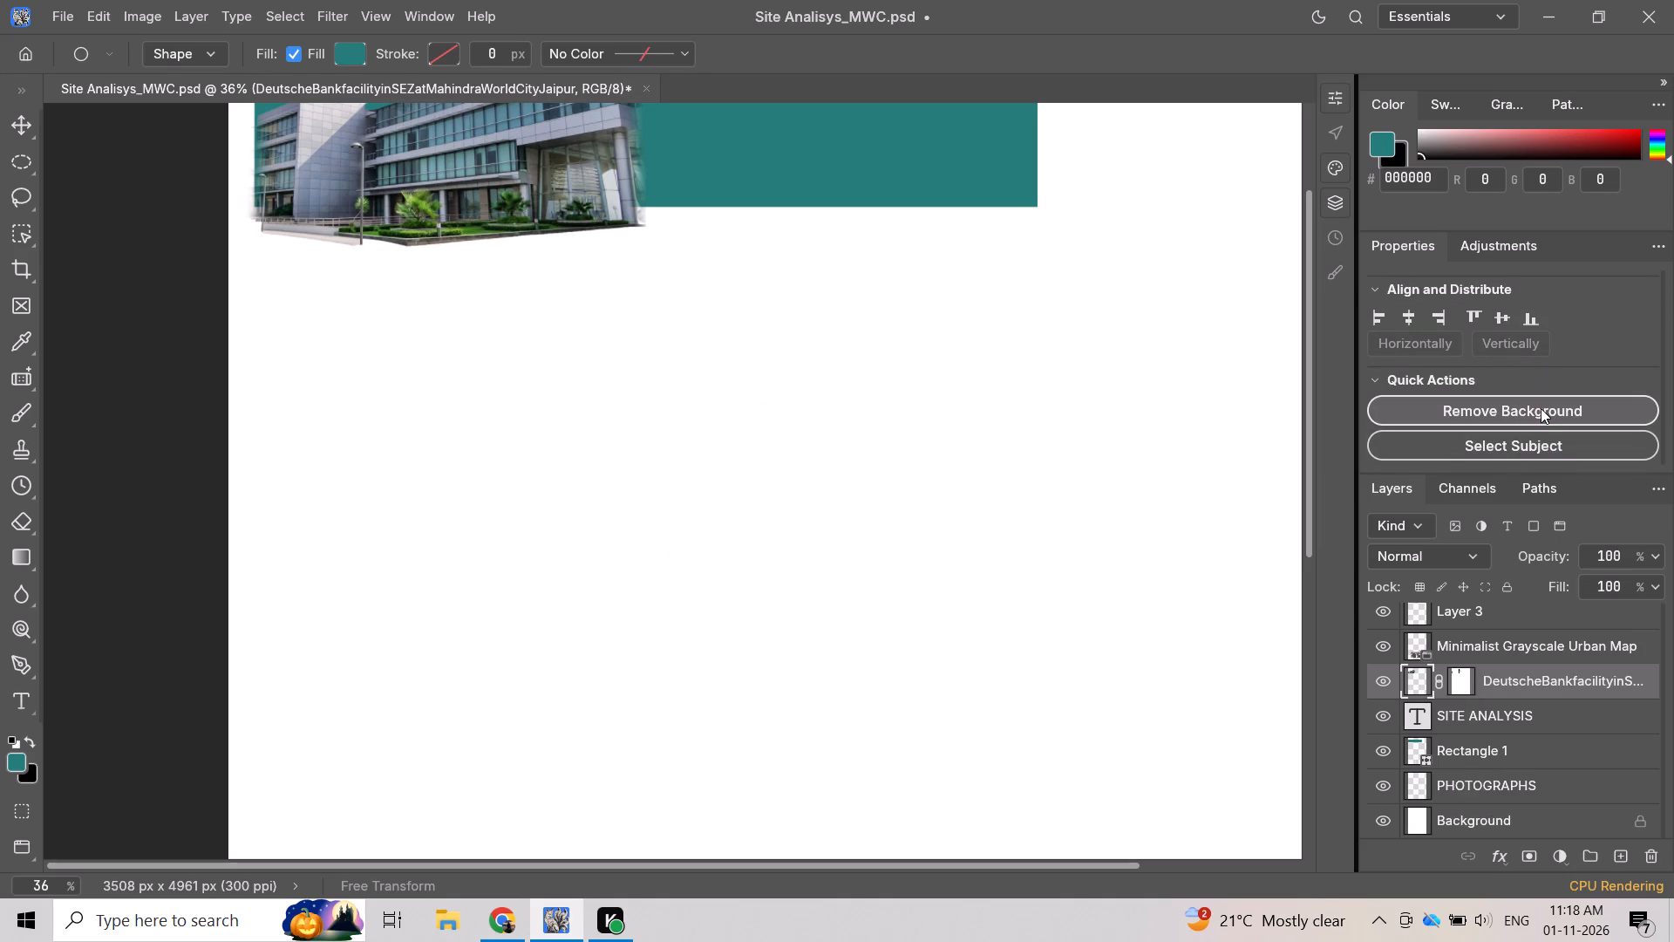
scroll(1543, 322, "up", 5)
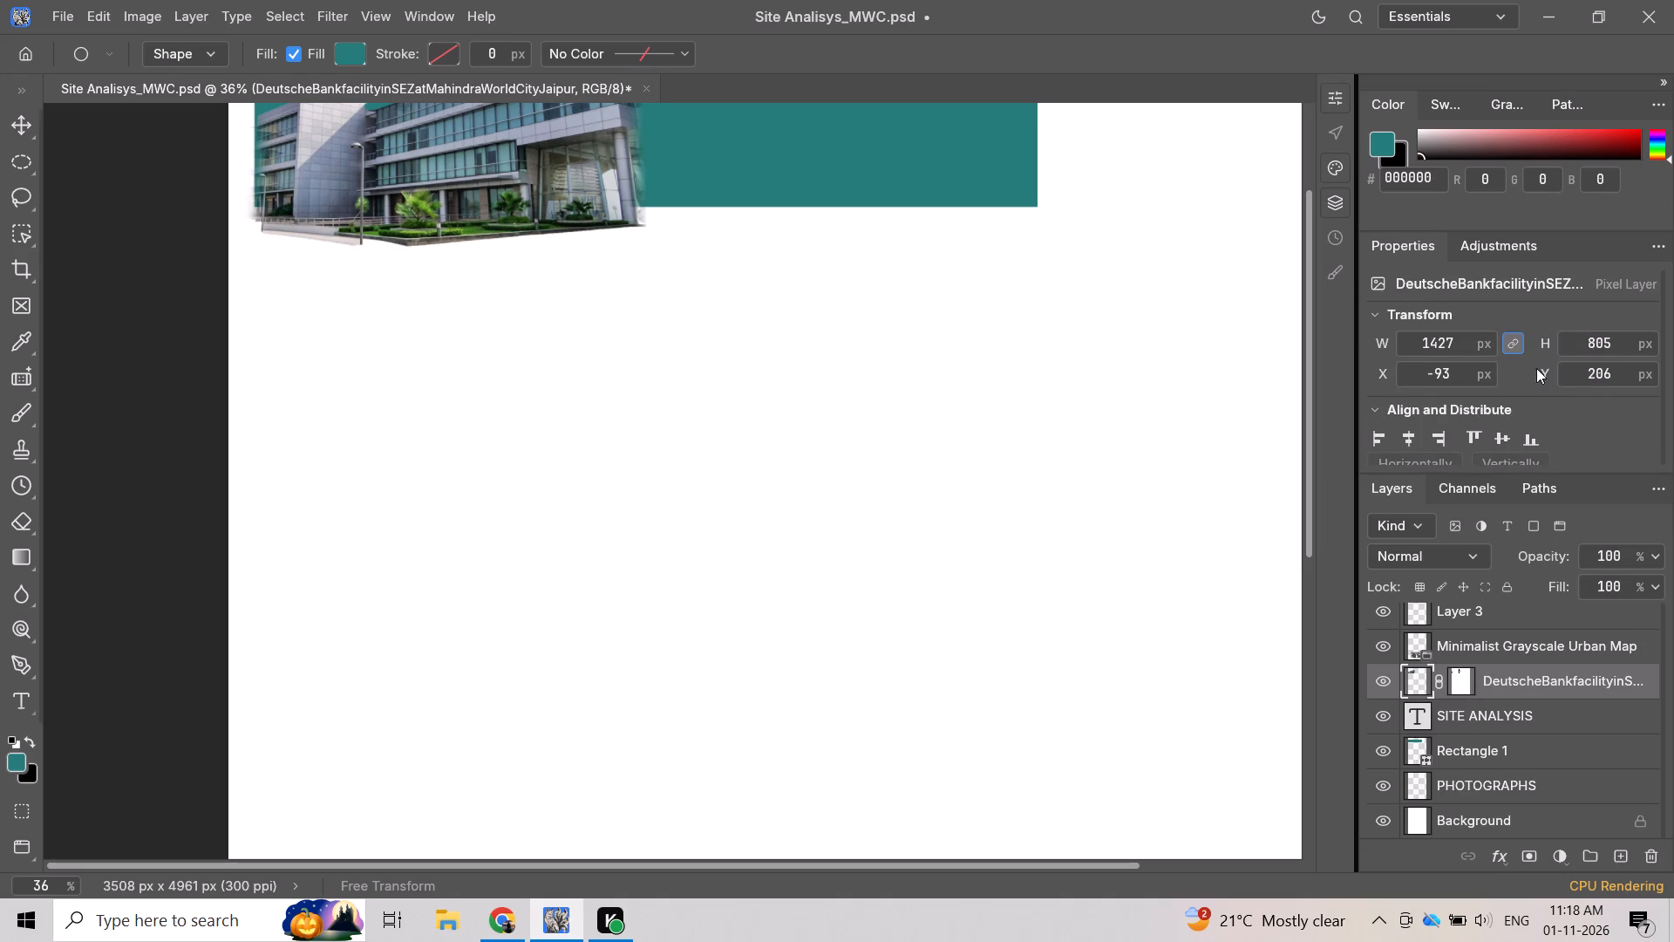
scroll(1540, 372, "up", 2)
scroll(1453, 625, "up", 6)
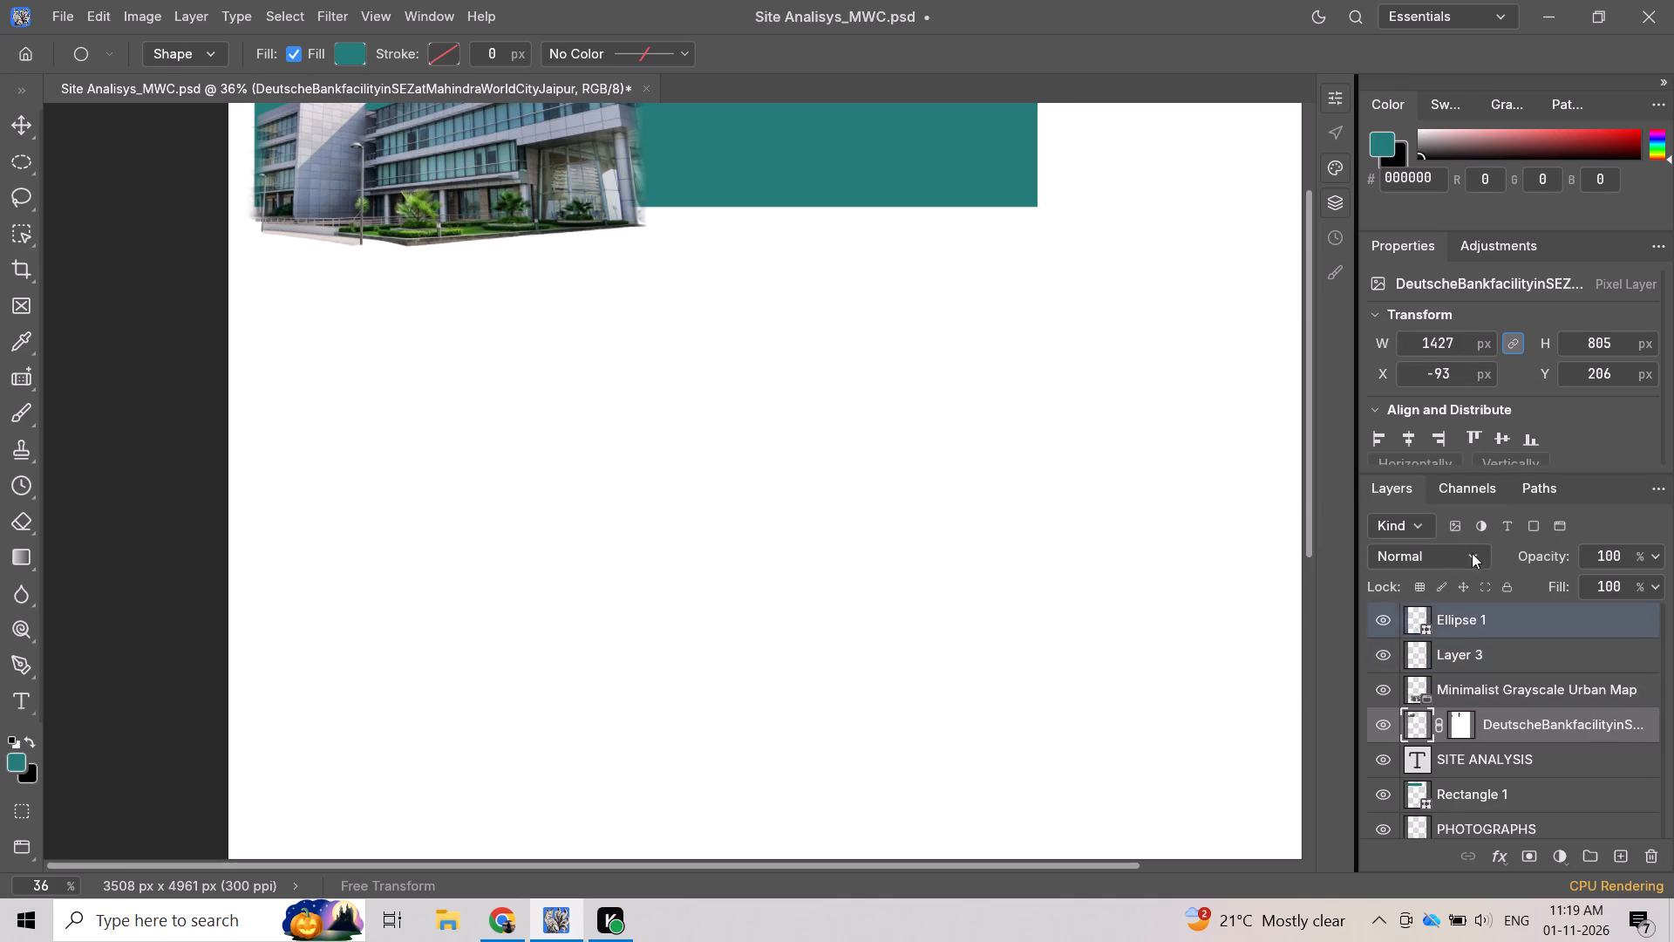
left_click(1498, 624)
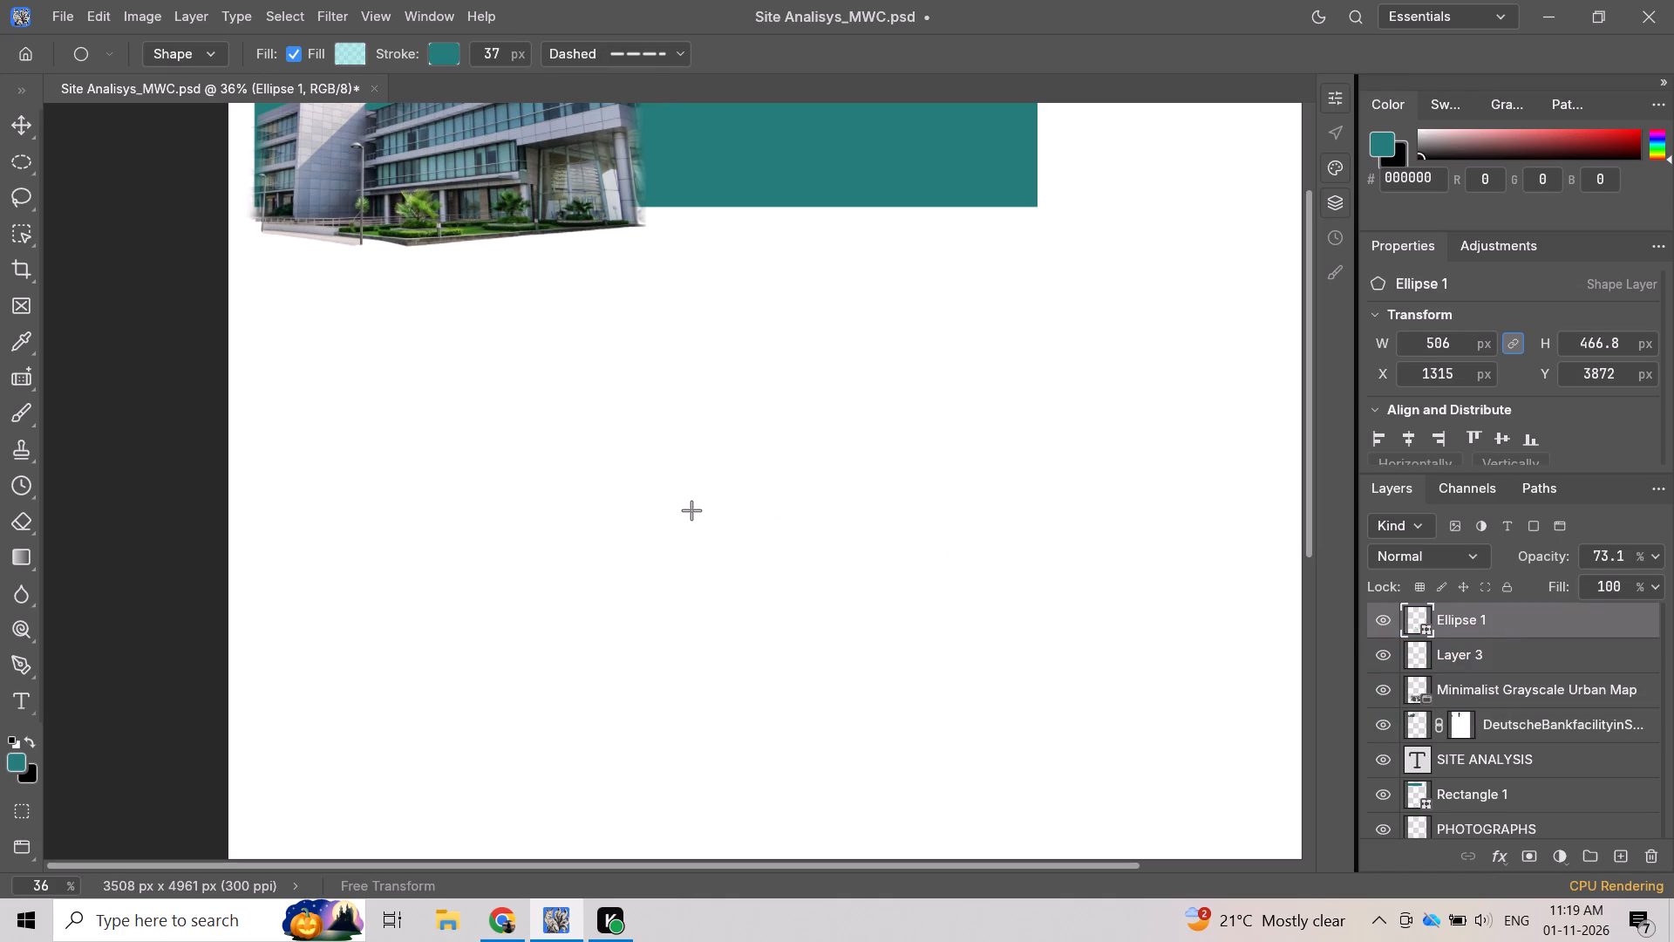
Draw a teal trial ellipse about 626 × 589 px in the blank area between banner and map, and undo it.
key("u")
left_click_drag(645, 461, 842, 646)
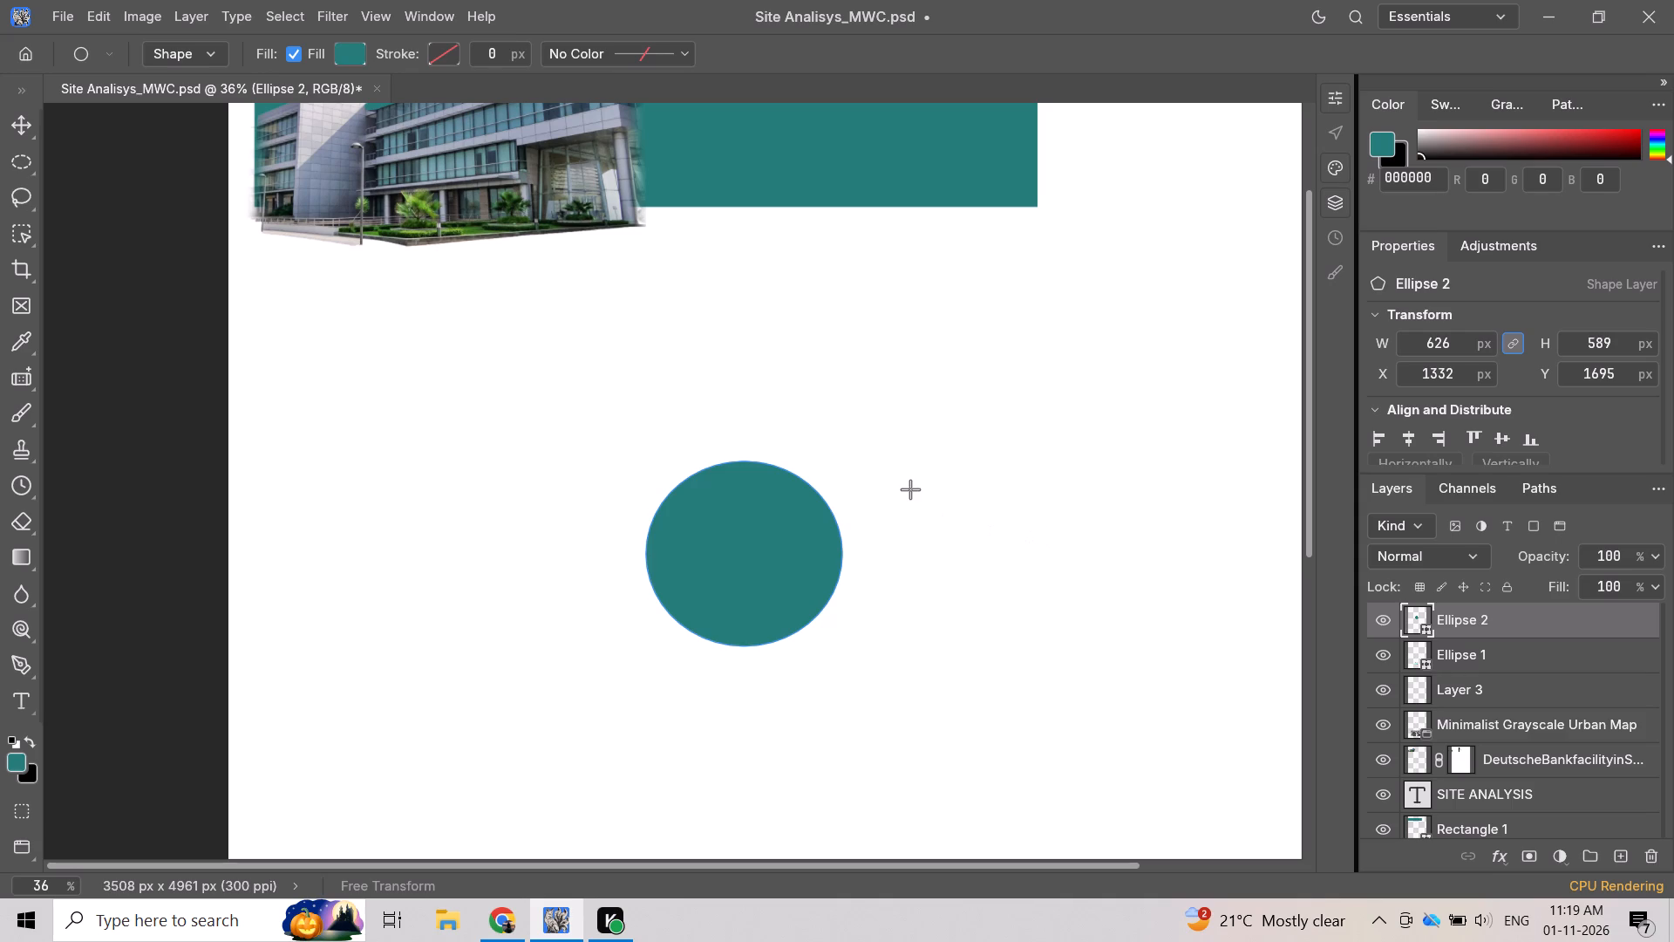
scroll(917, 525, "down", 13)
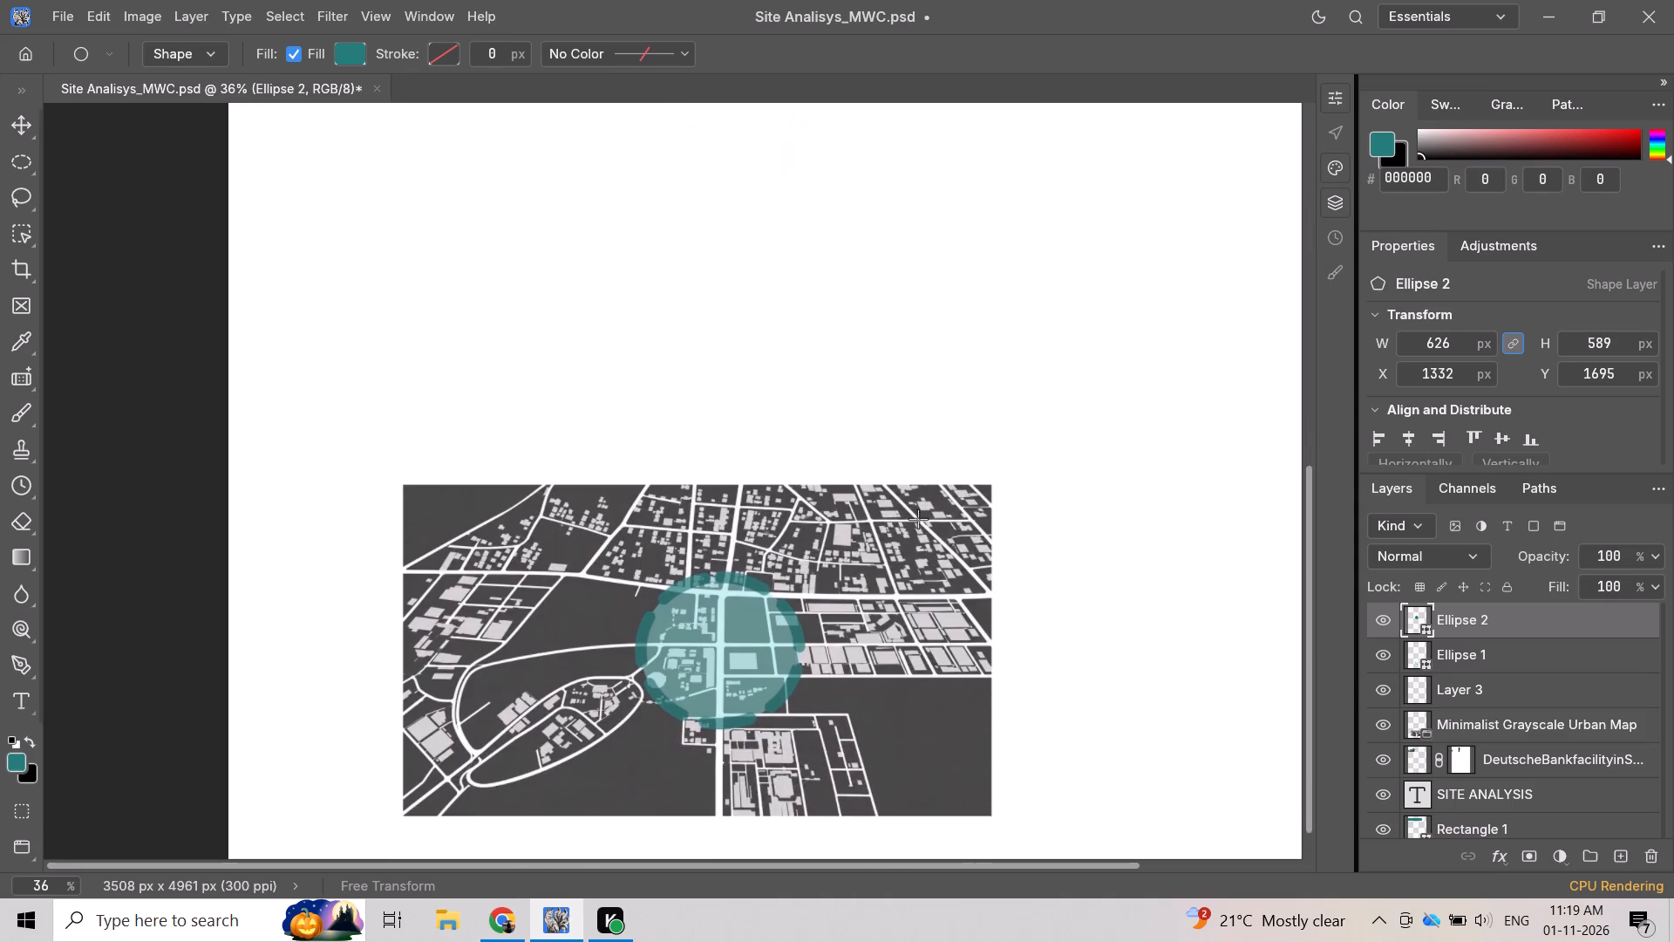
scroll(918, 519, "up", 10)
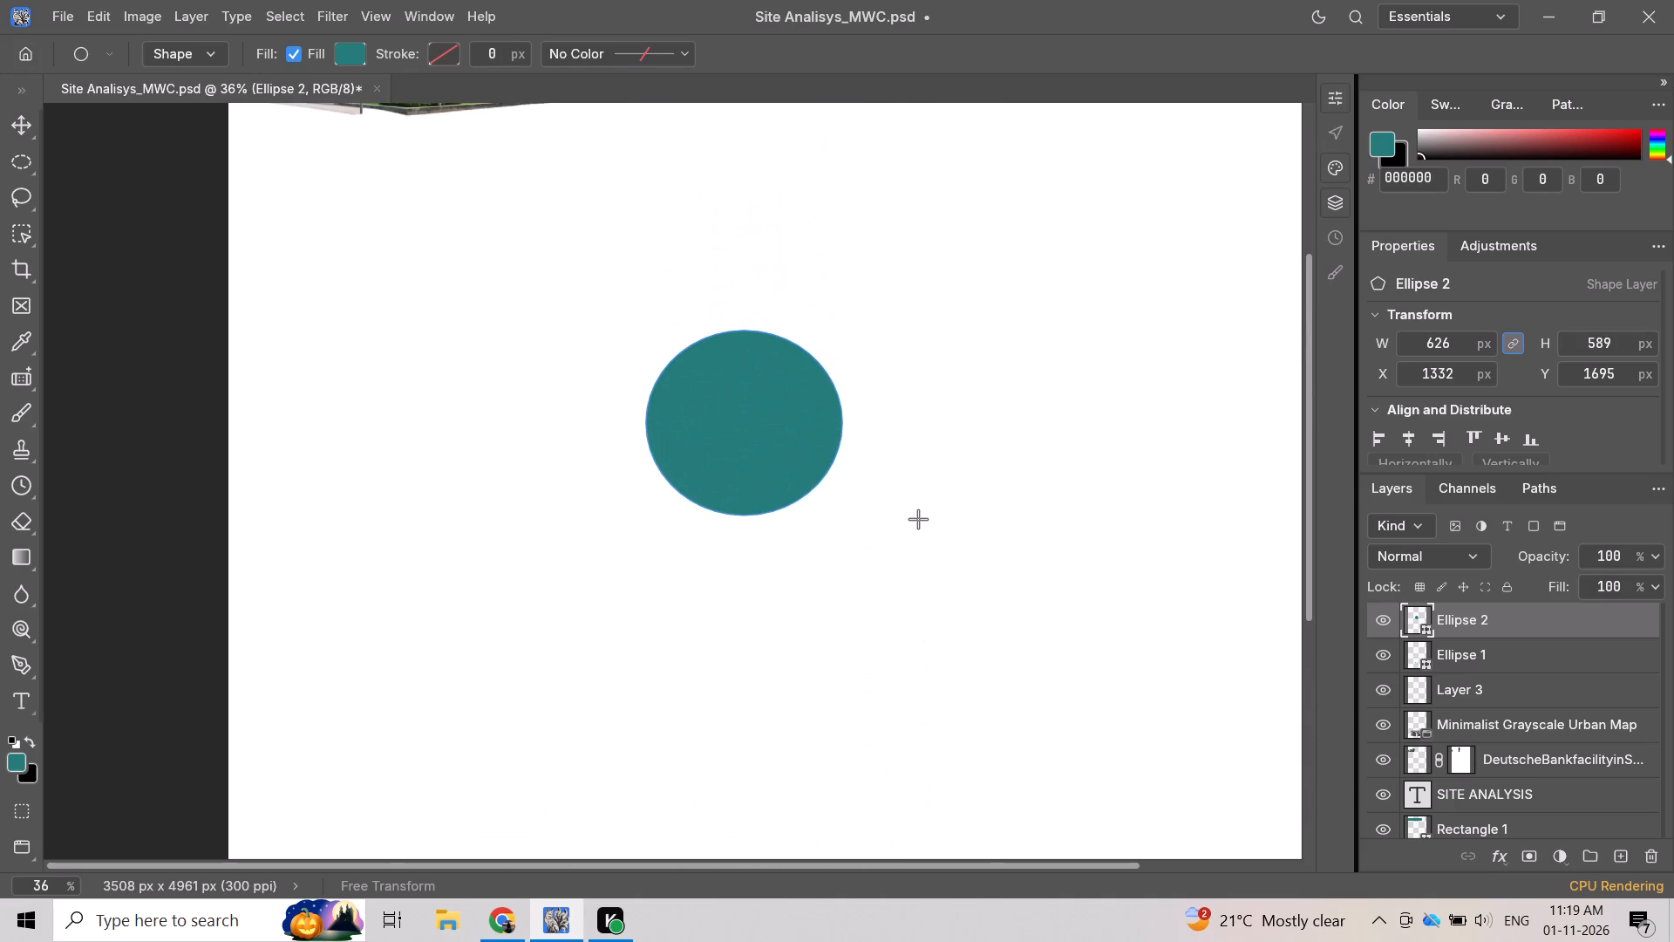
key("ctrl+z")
Draw a teal-filled ellipse about 761 × 753 px above the city map, at about X 1174, Y 2242 px.
scroll(915, 494, "down", 4)
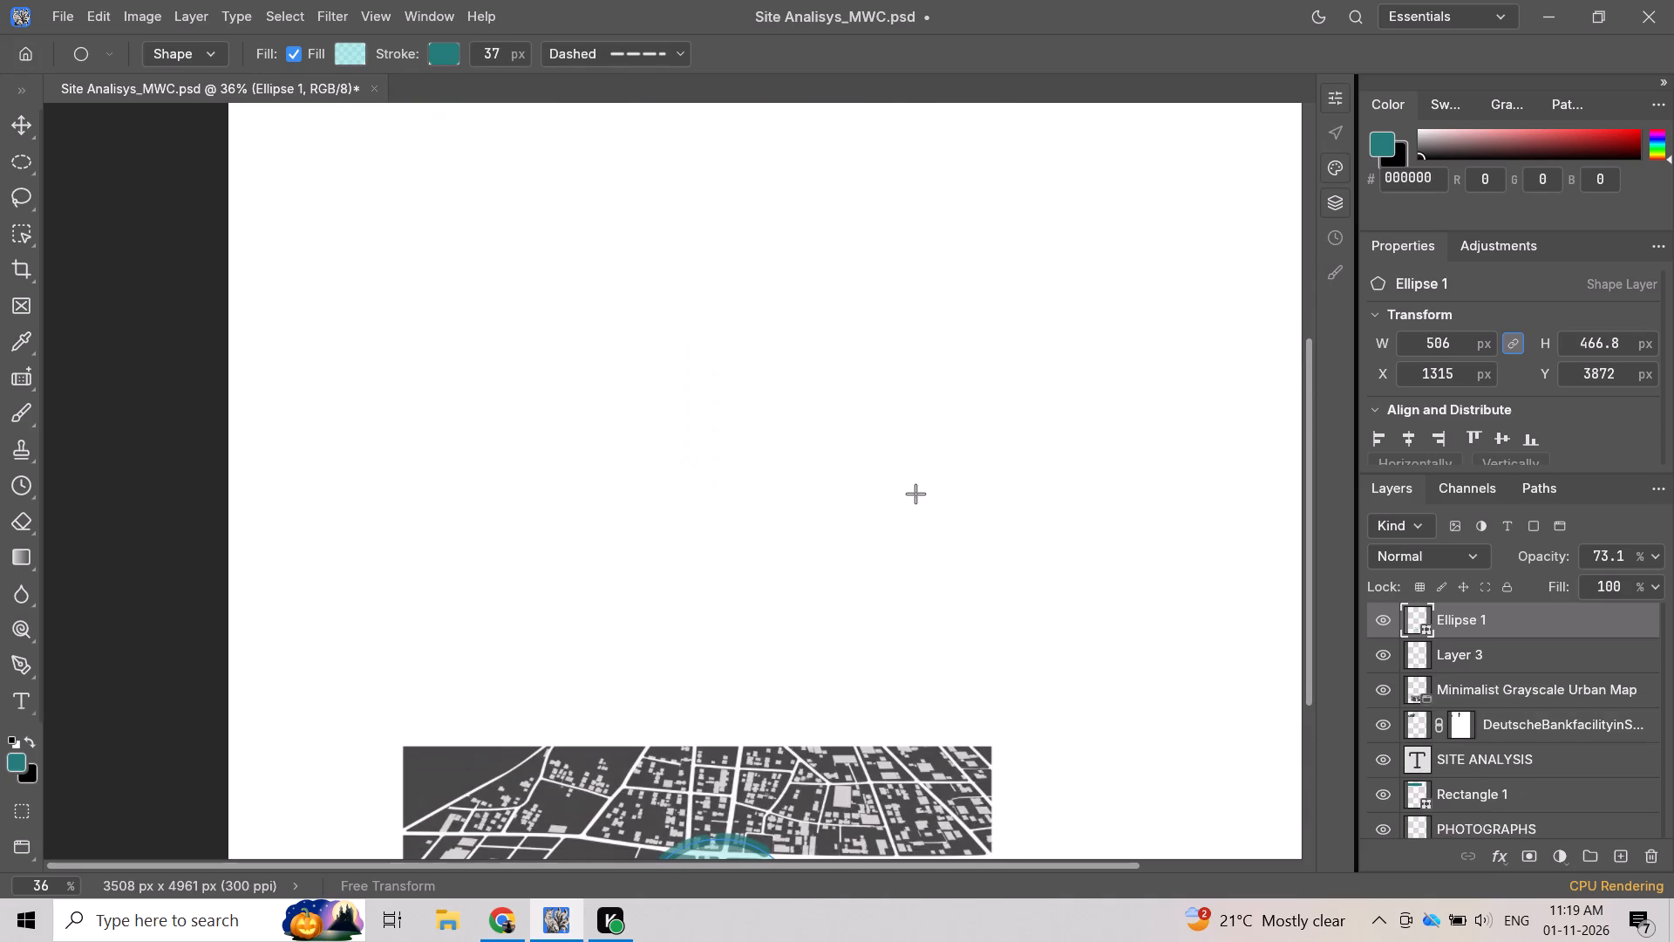
scroll(915, 494, "down", 4, "alt")
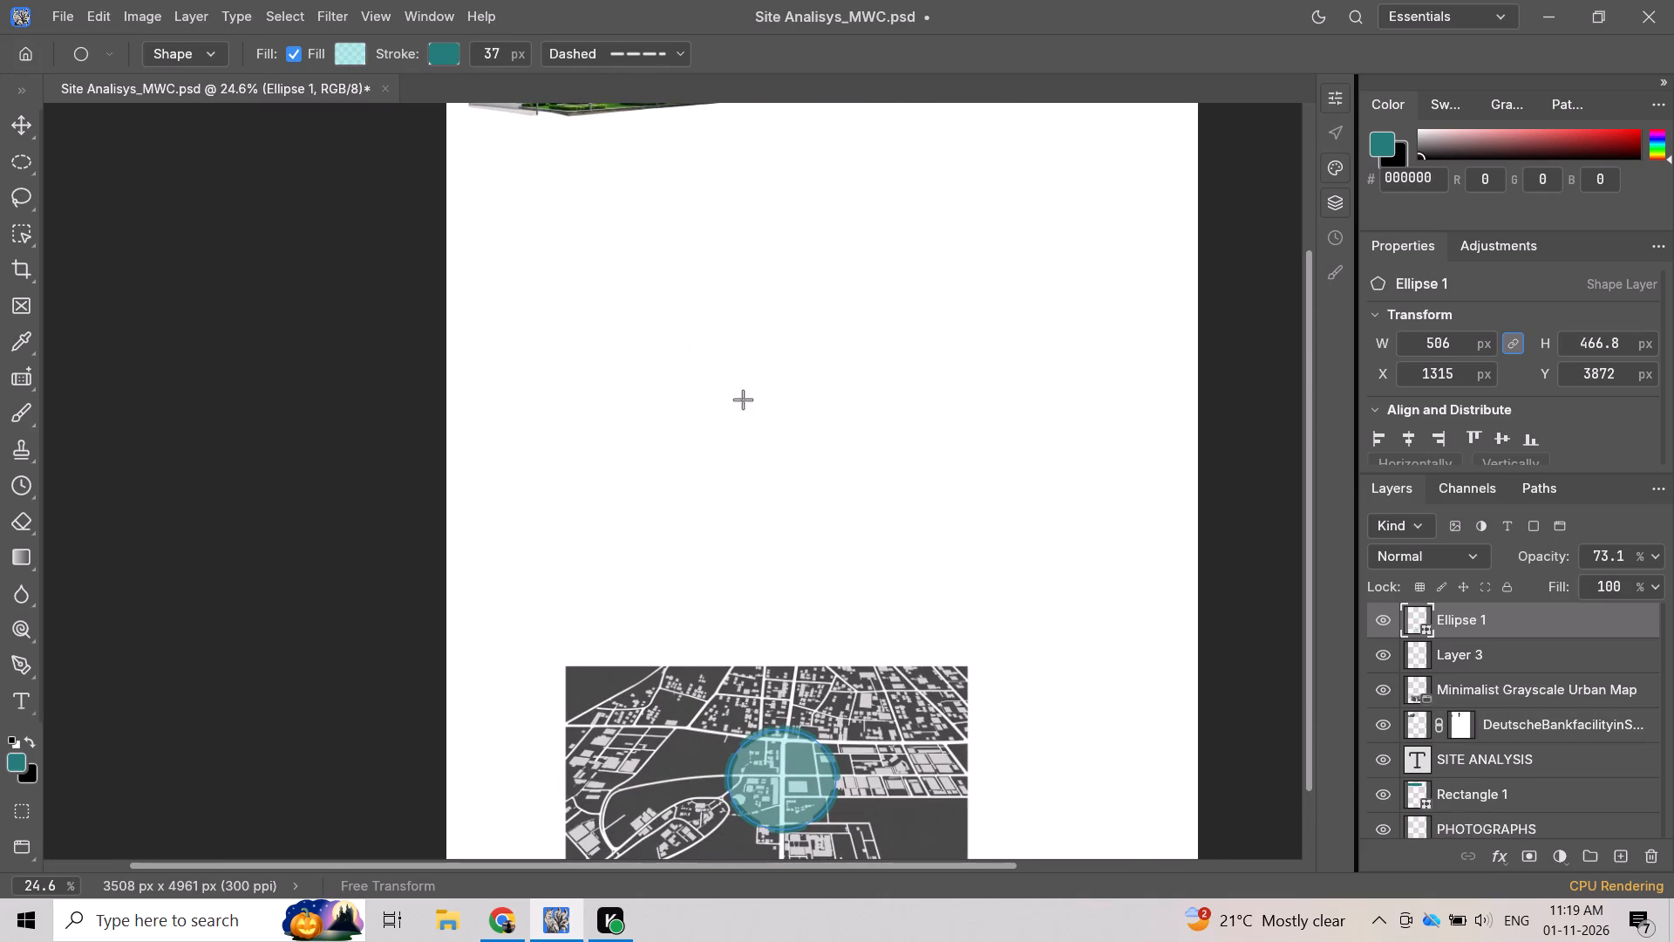
left_click_drag(697, 380, 854, 536)
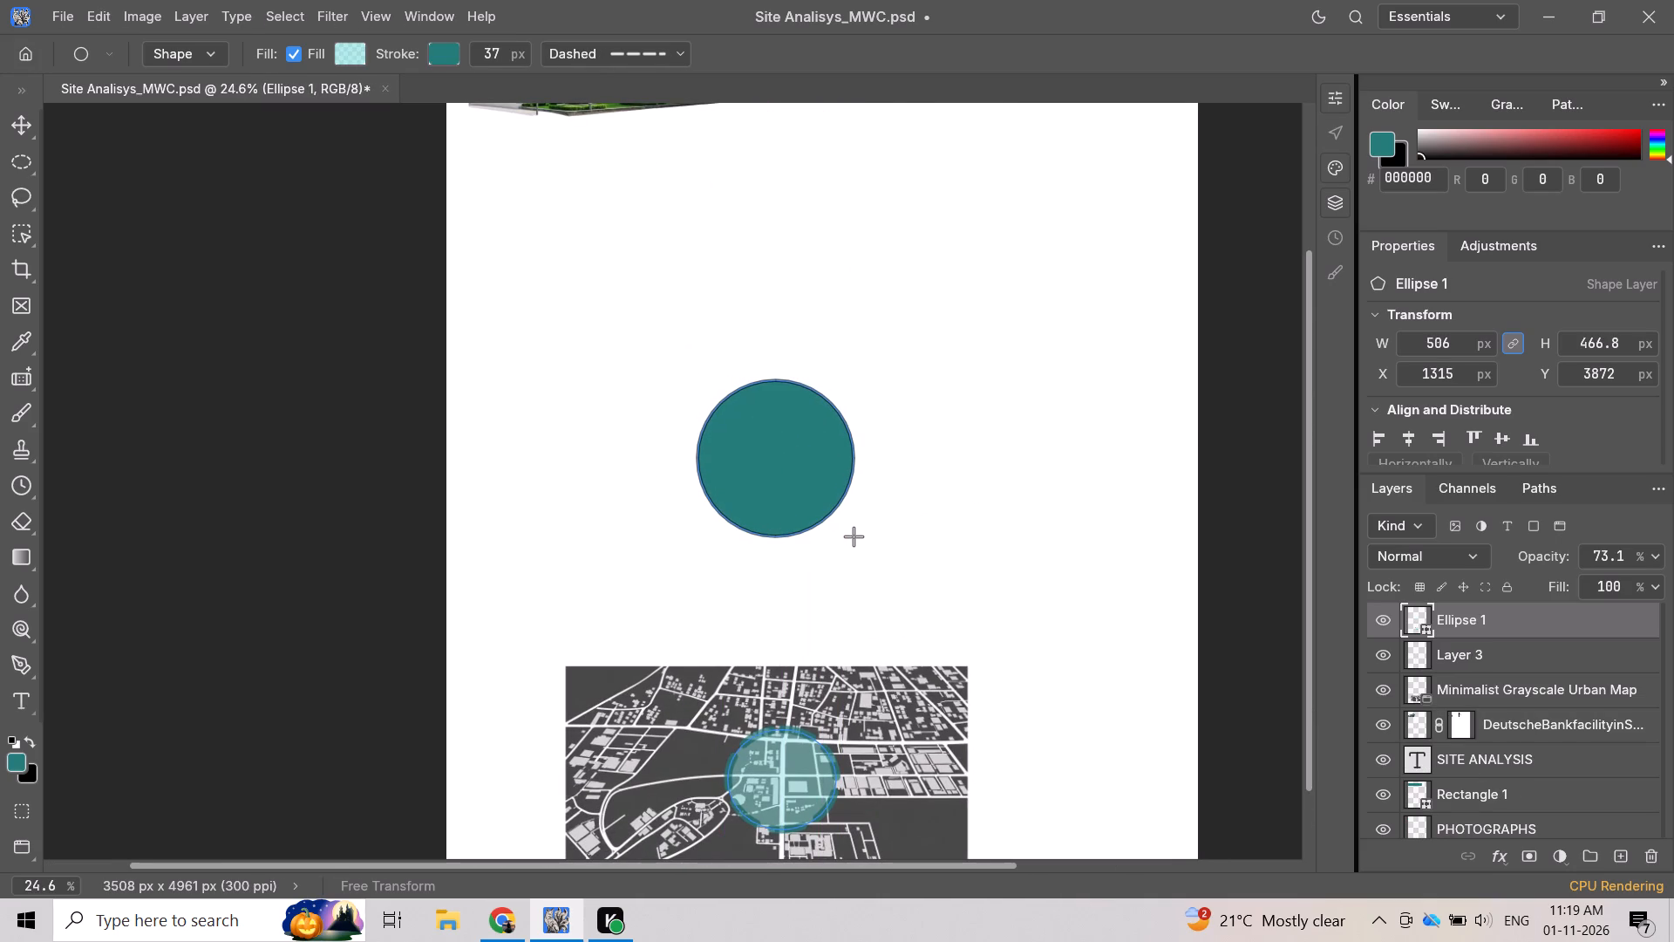
left_click_drag(854, 536, 854, 540)
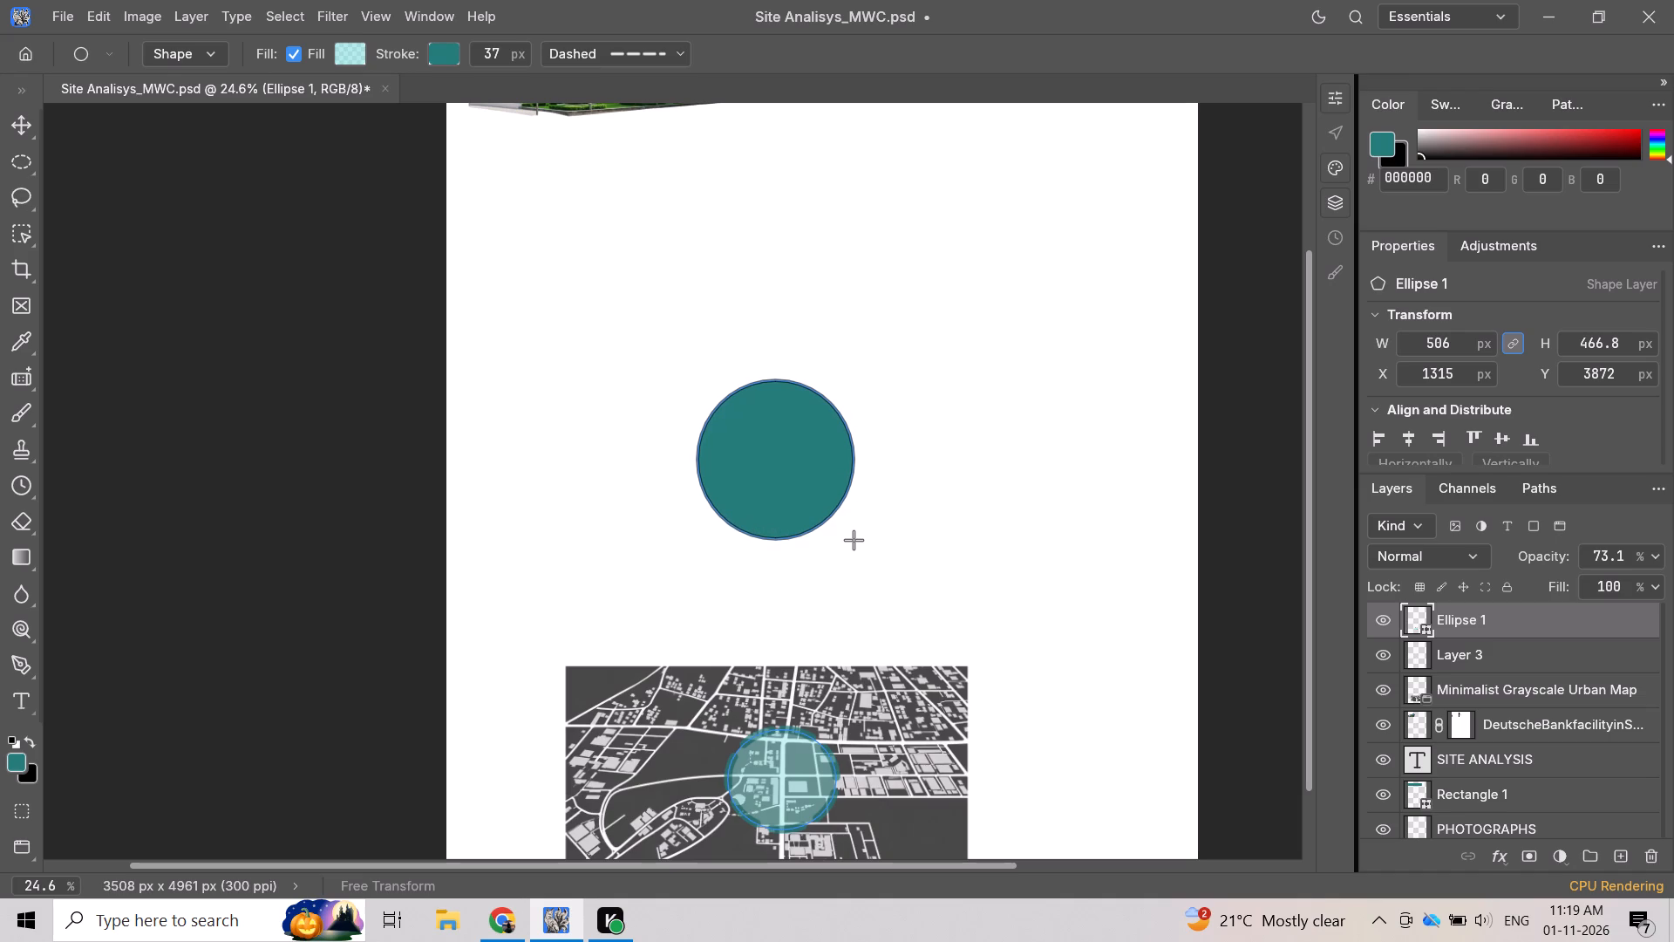
left_click_drag(854, 540, 861, 542)
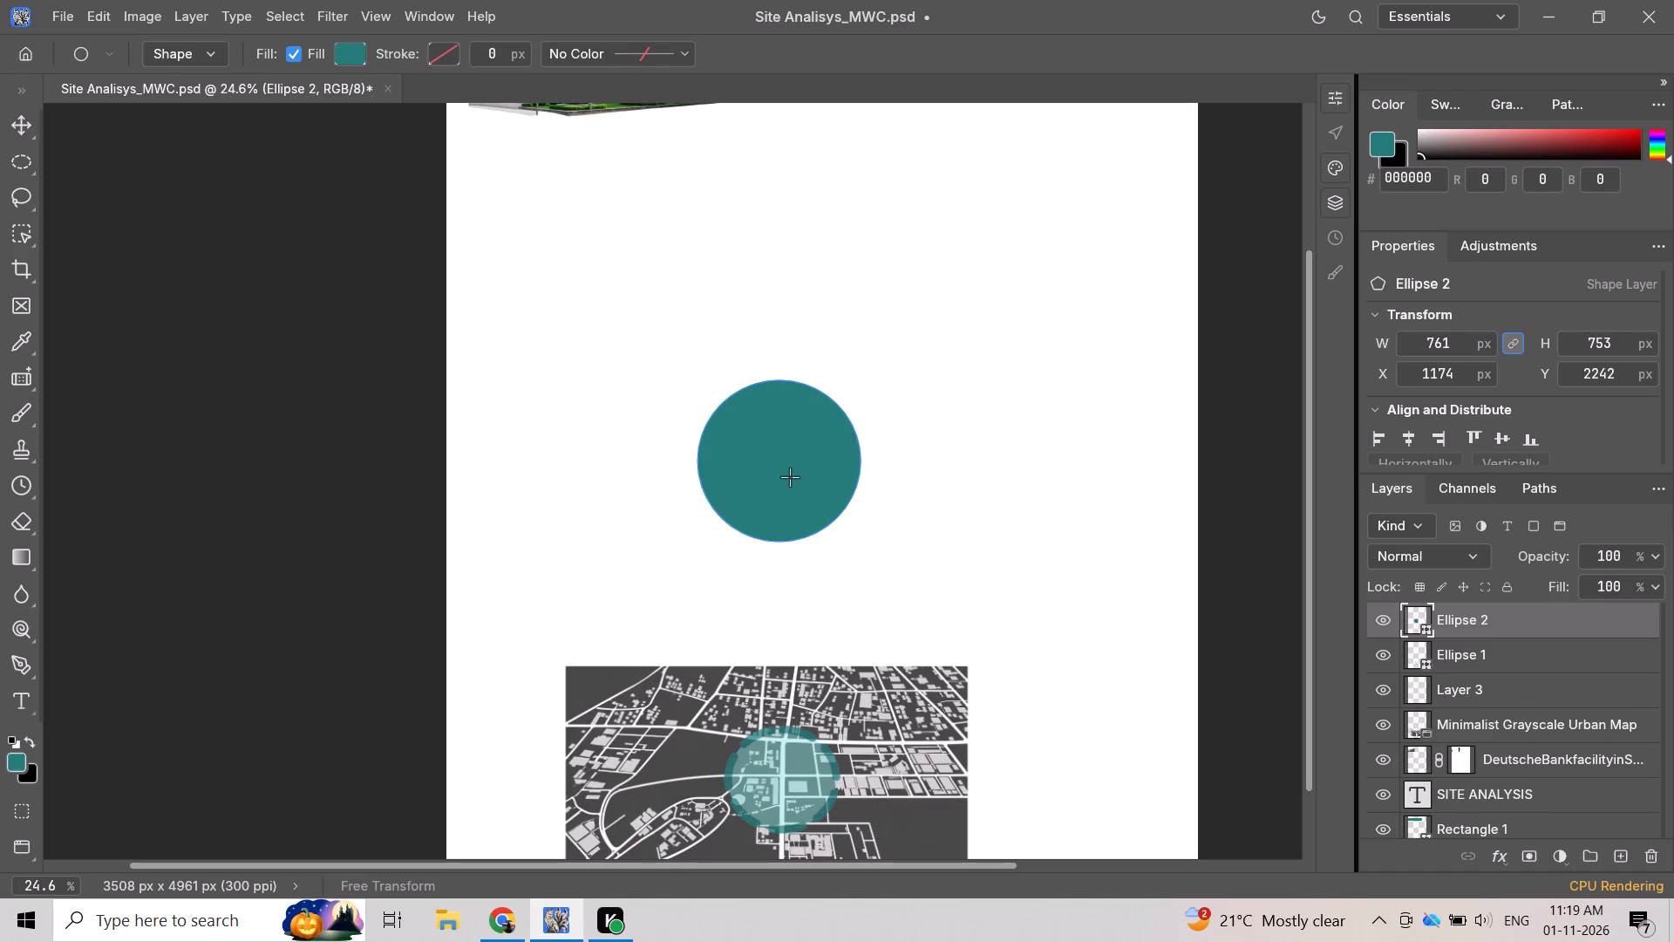
Move the new teal ellipse closer to the map, to about X 1296, Y 2665 px.
key("ctrl+t")
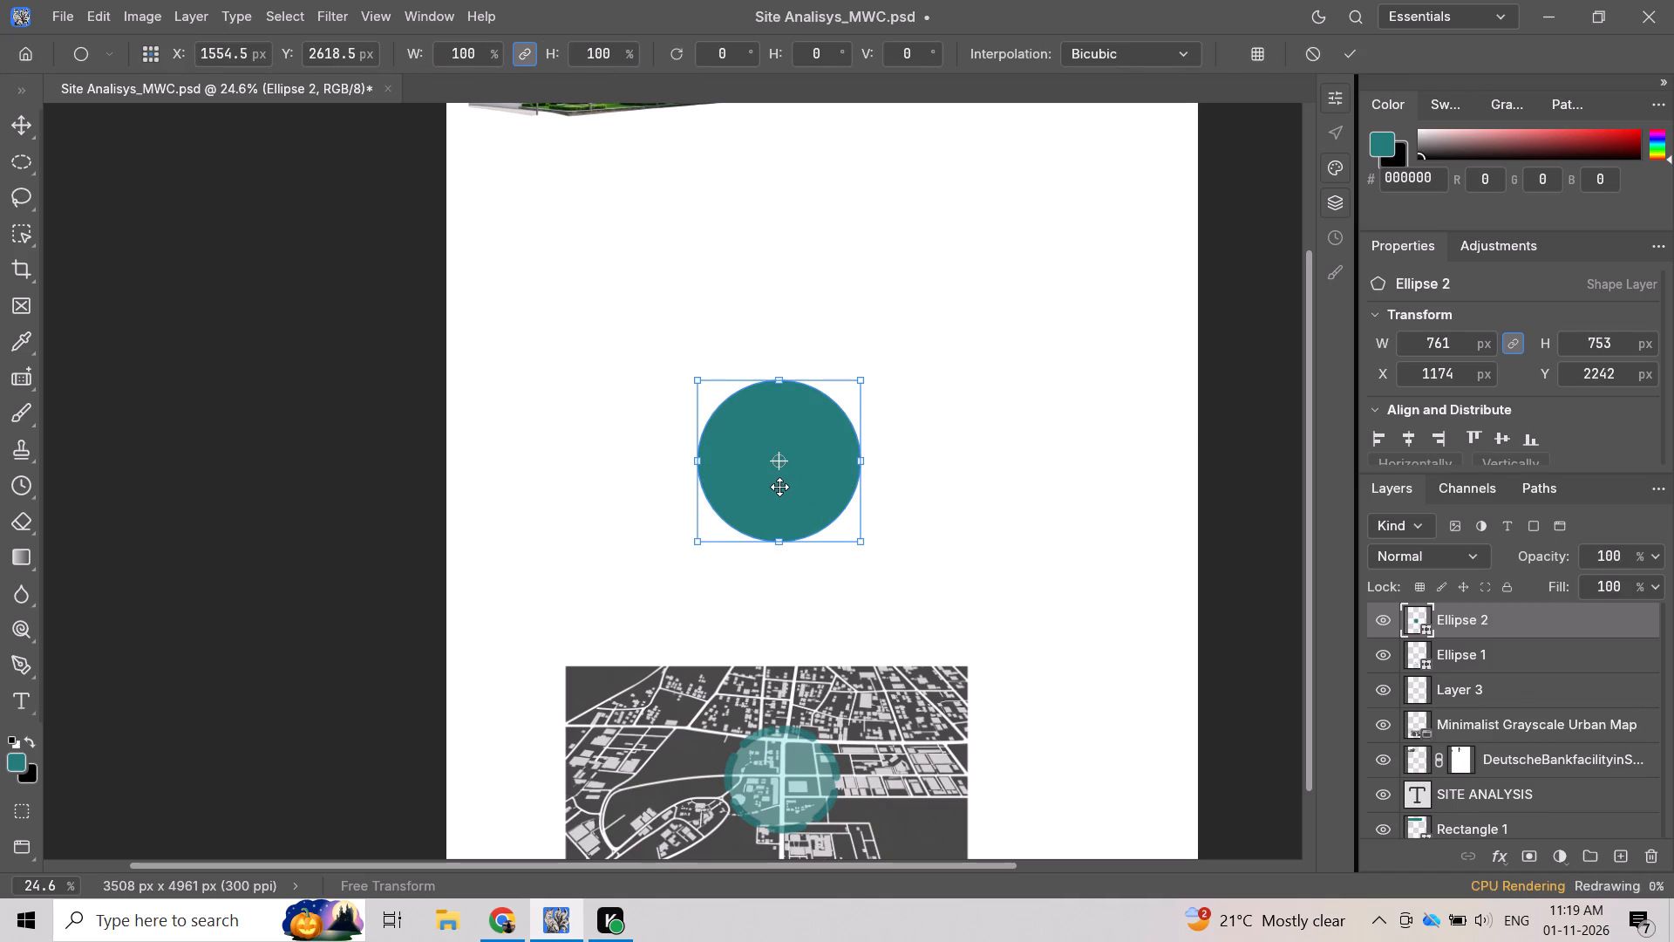
left_click_drag(775, 461, 806, 520)
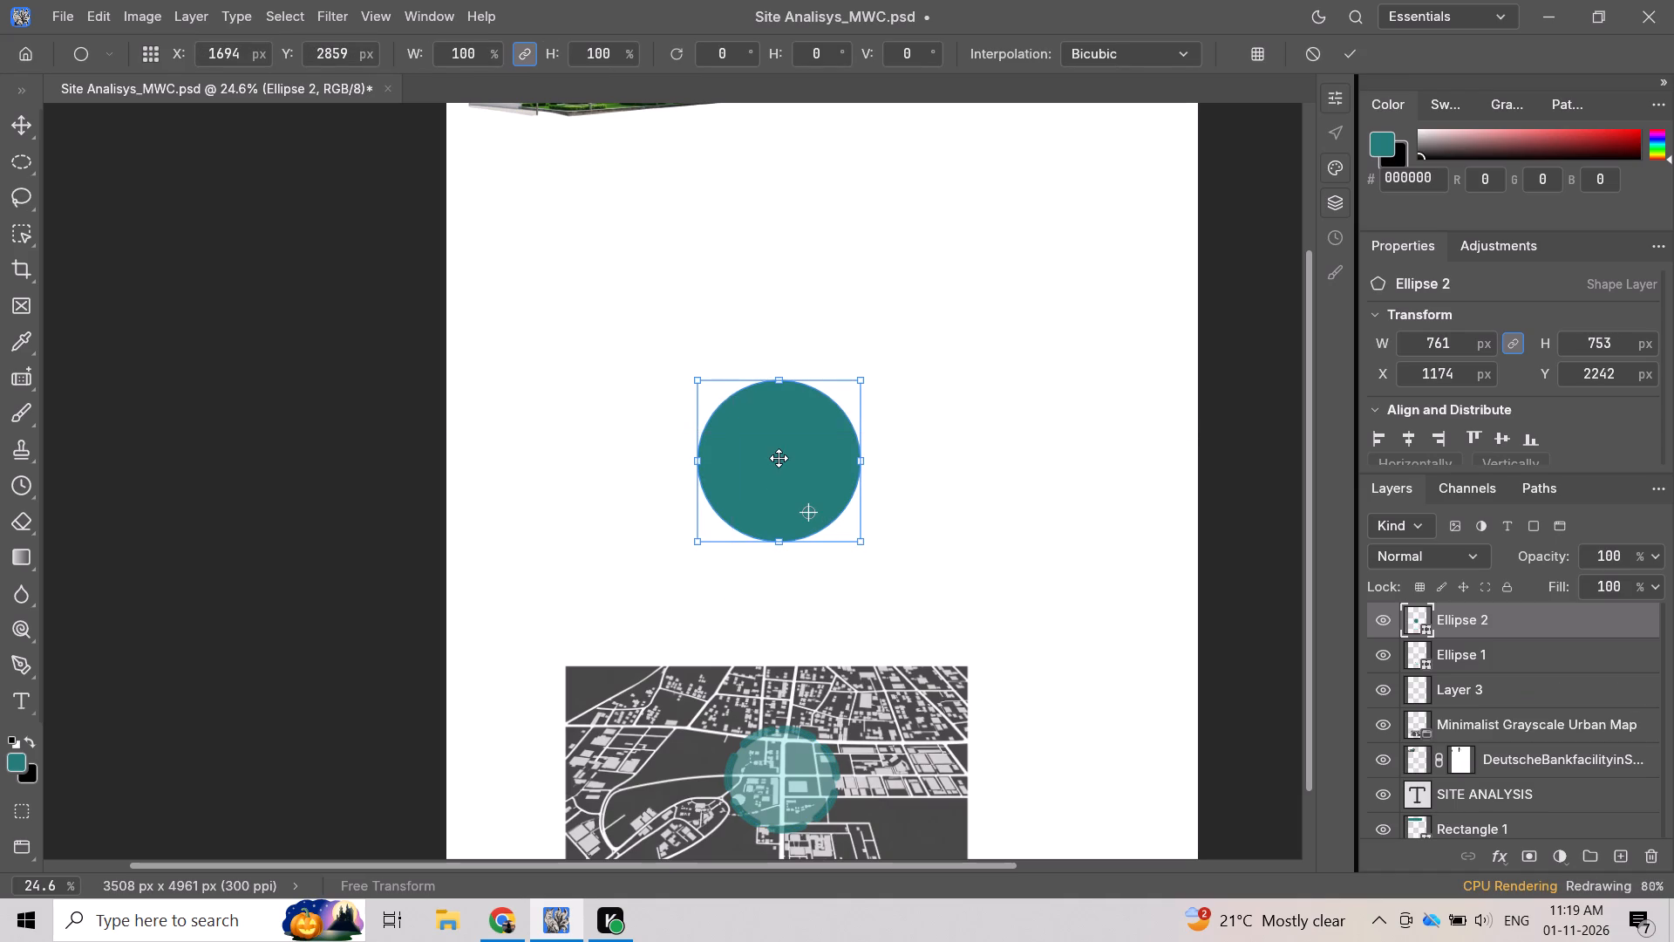
left_click_drag(779, 458, 802, 539)
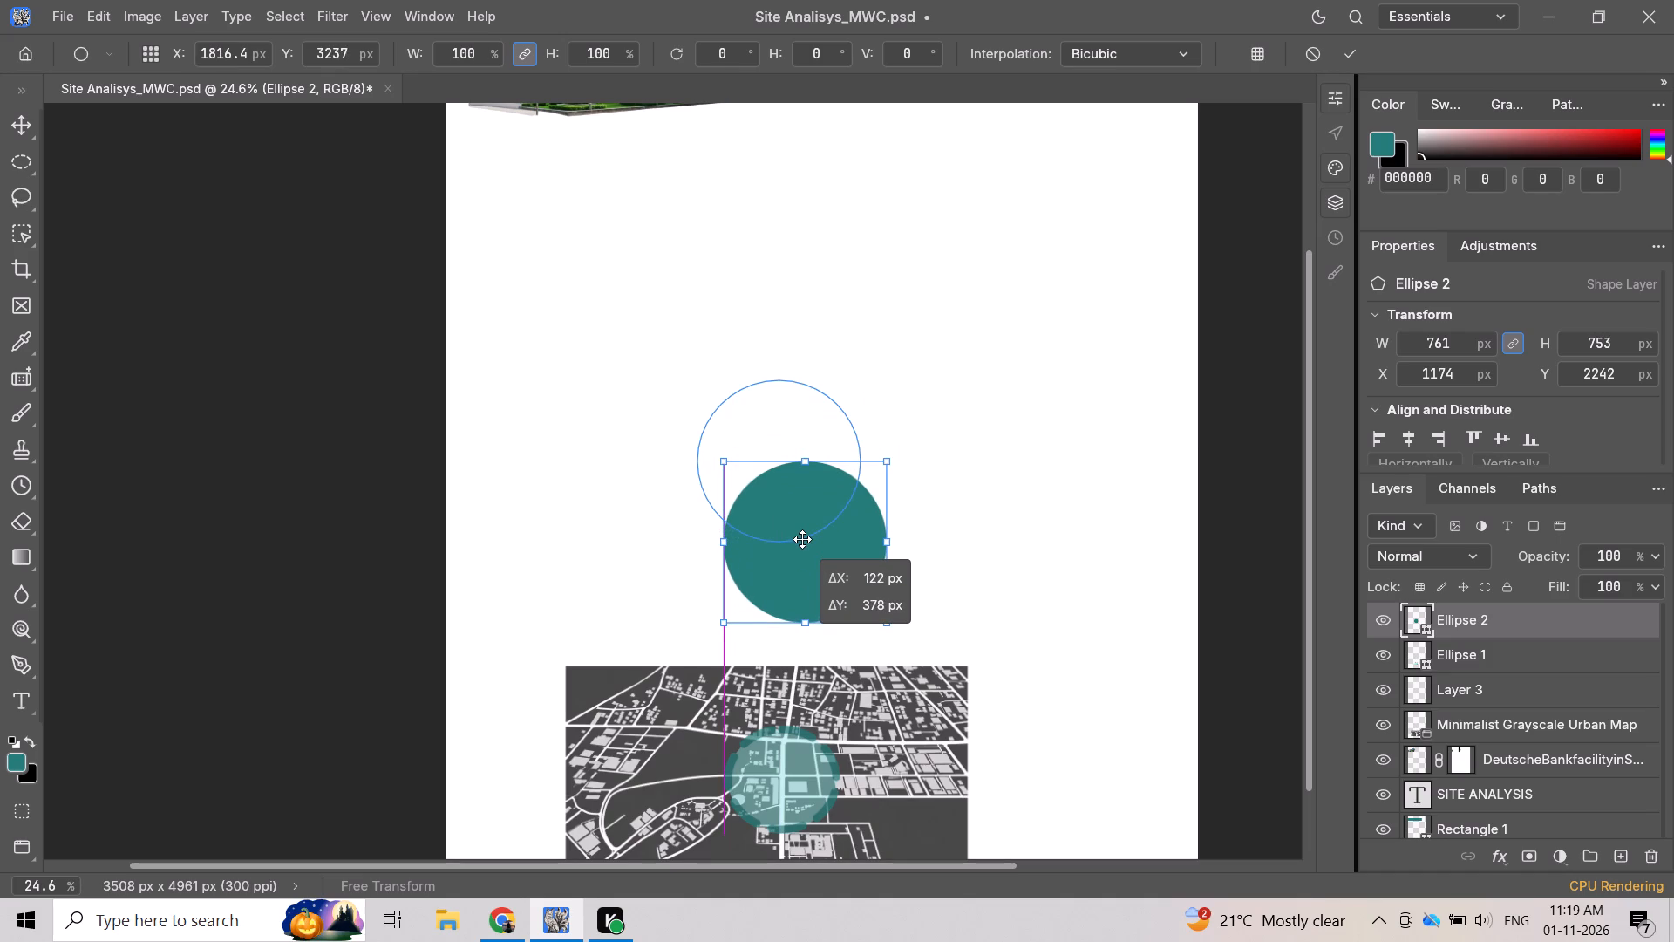
left_click_drag(802, 539, 800, 549)
scroll(902, 265, "down", 3)
scroll(899, 300, "up", 1)
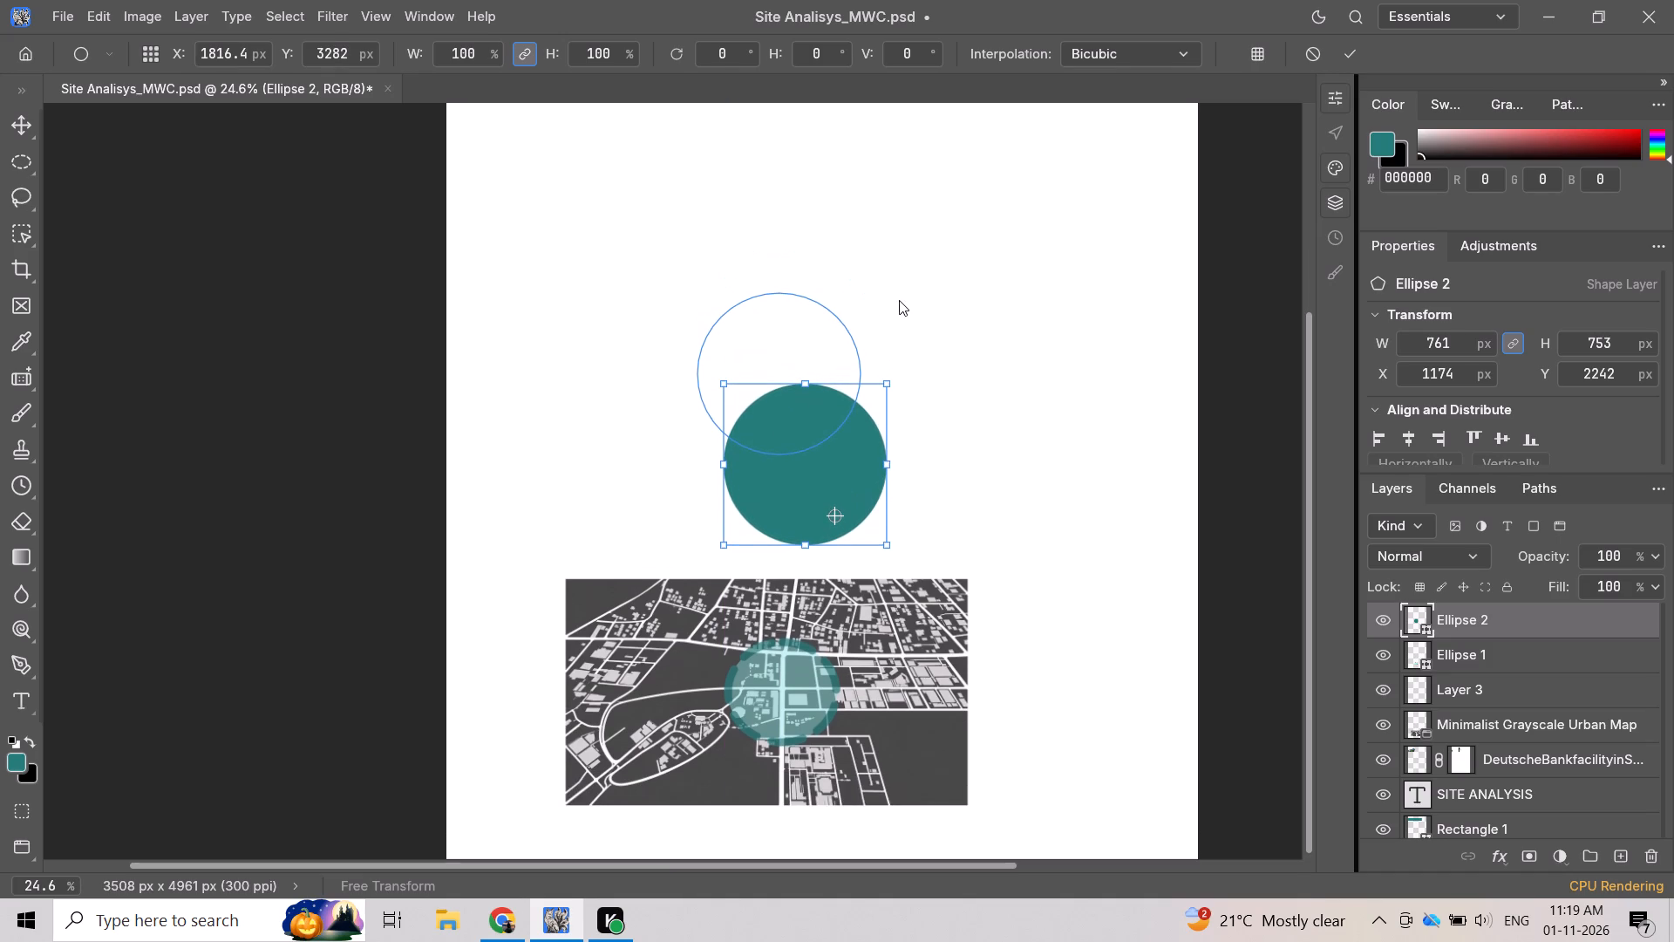
left_click(1053, 429)
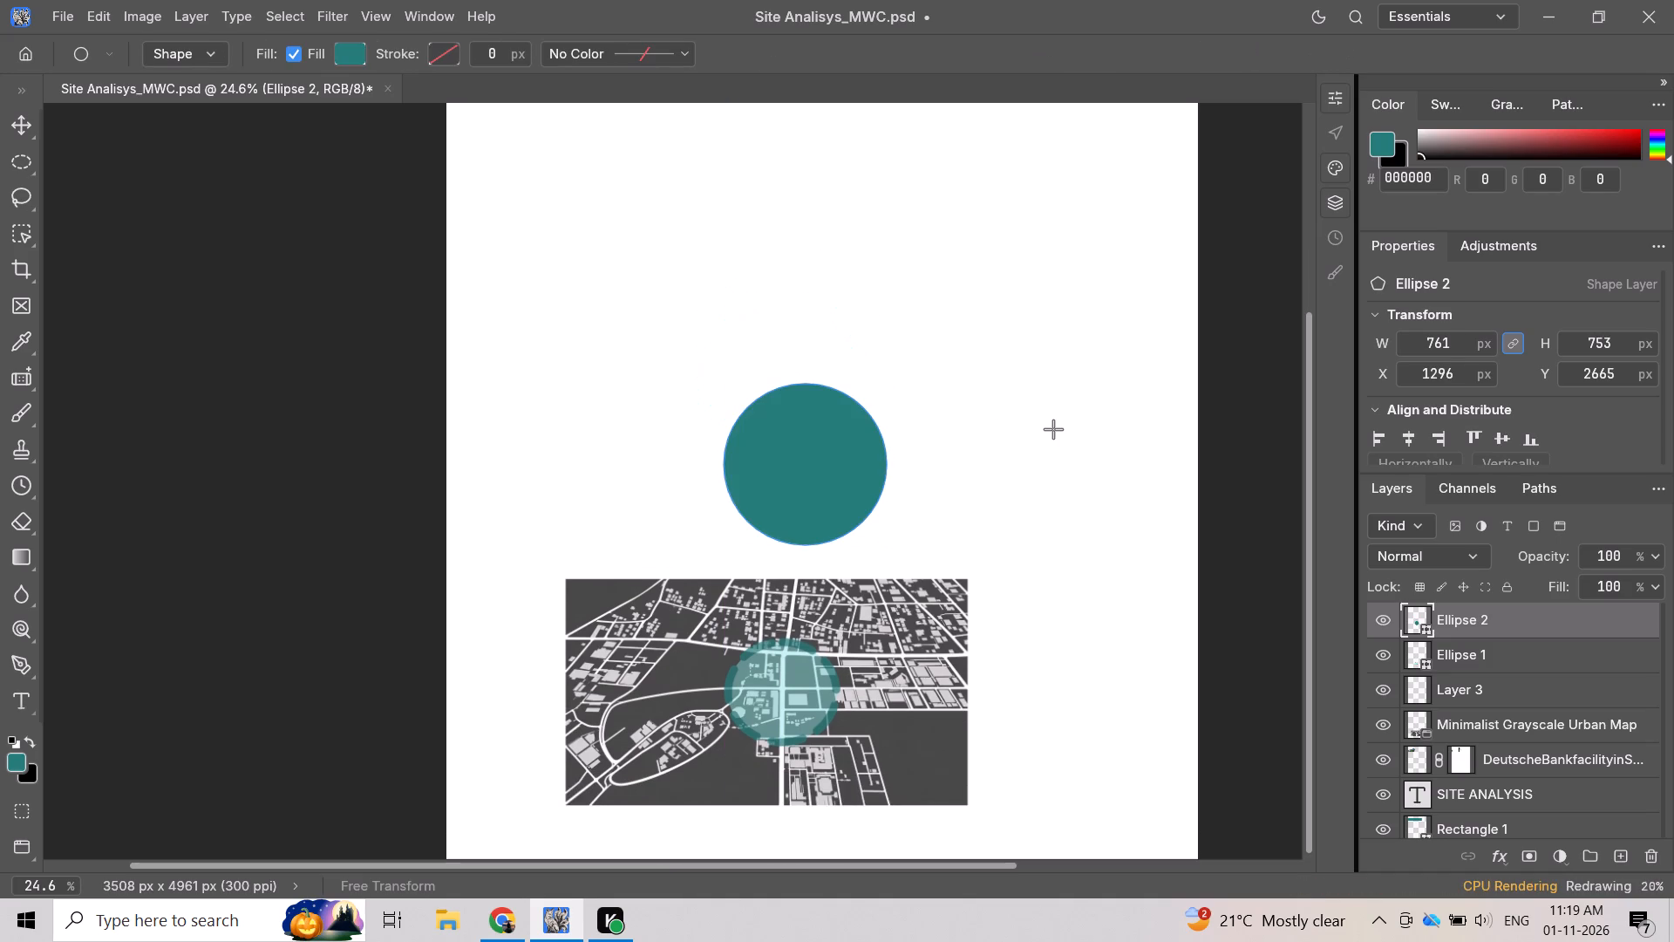
scroll(902, 447, "up", 2)
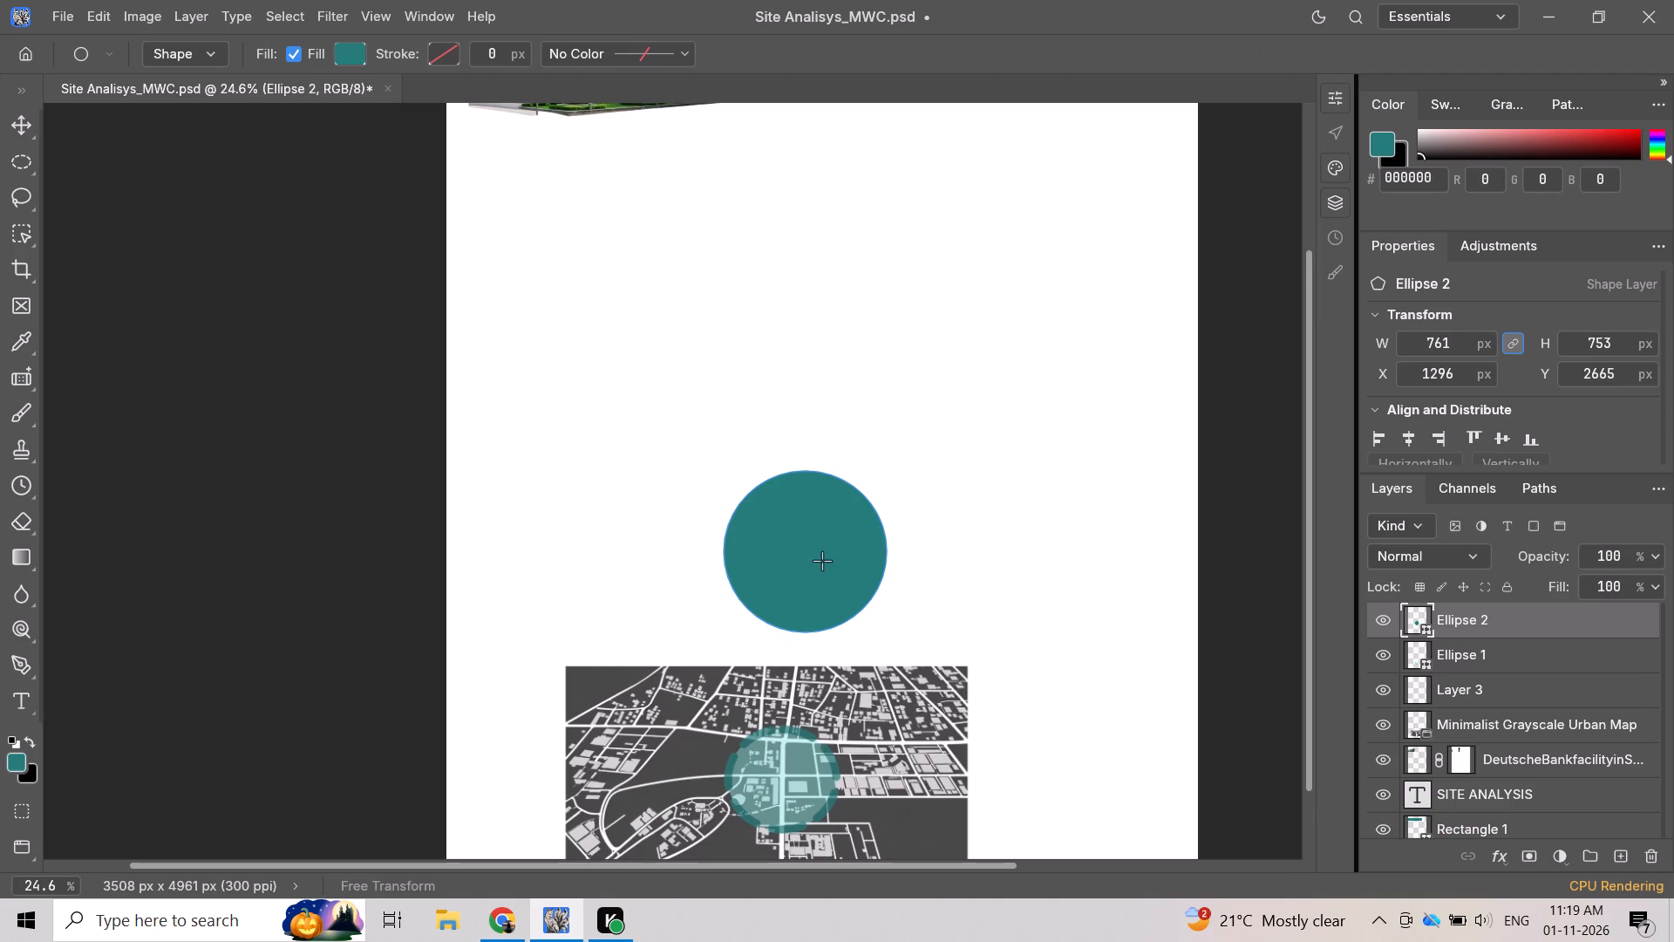
left_click(822, 561)
left_click(1057, 377)
Change the fill colour of the ellipse above the map to white.
key("ctrl+t")
left_click(827, 545)
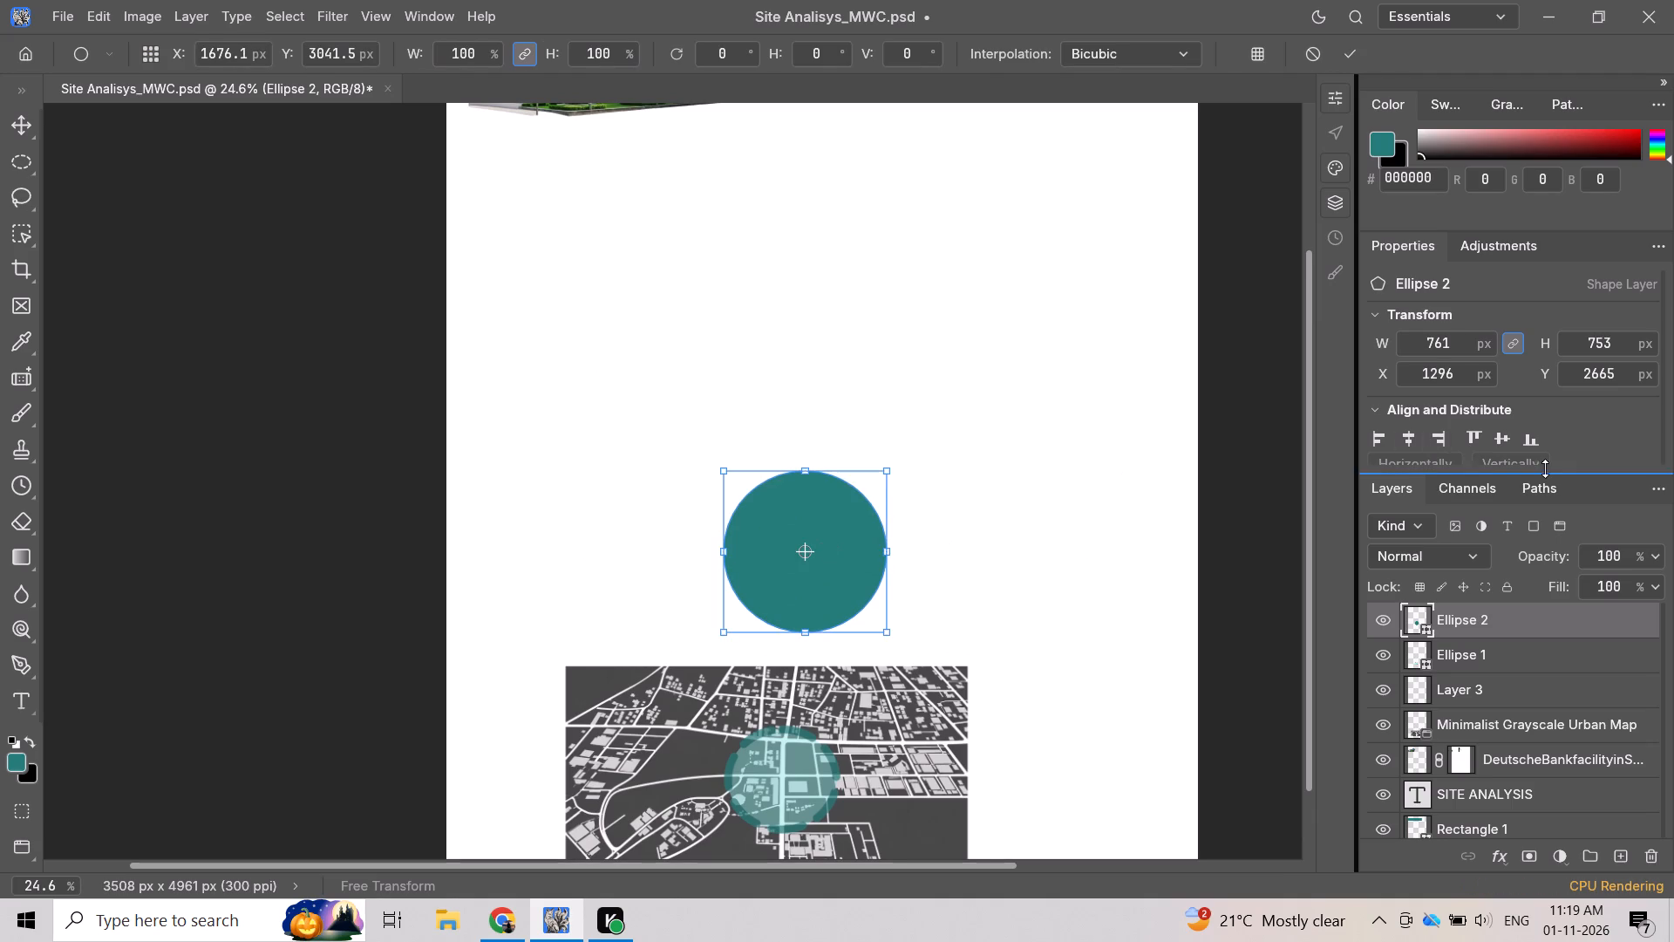
scroll(1542, 419, "down", 4)
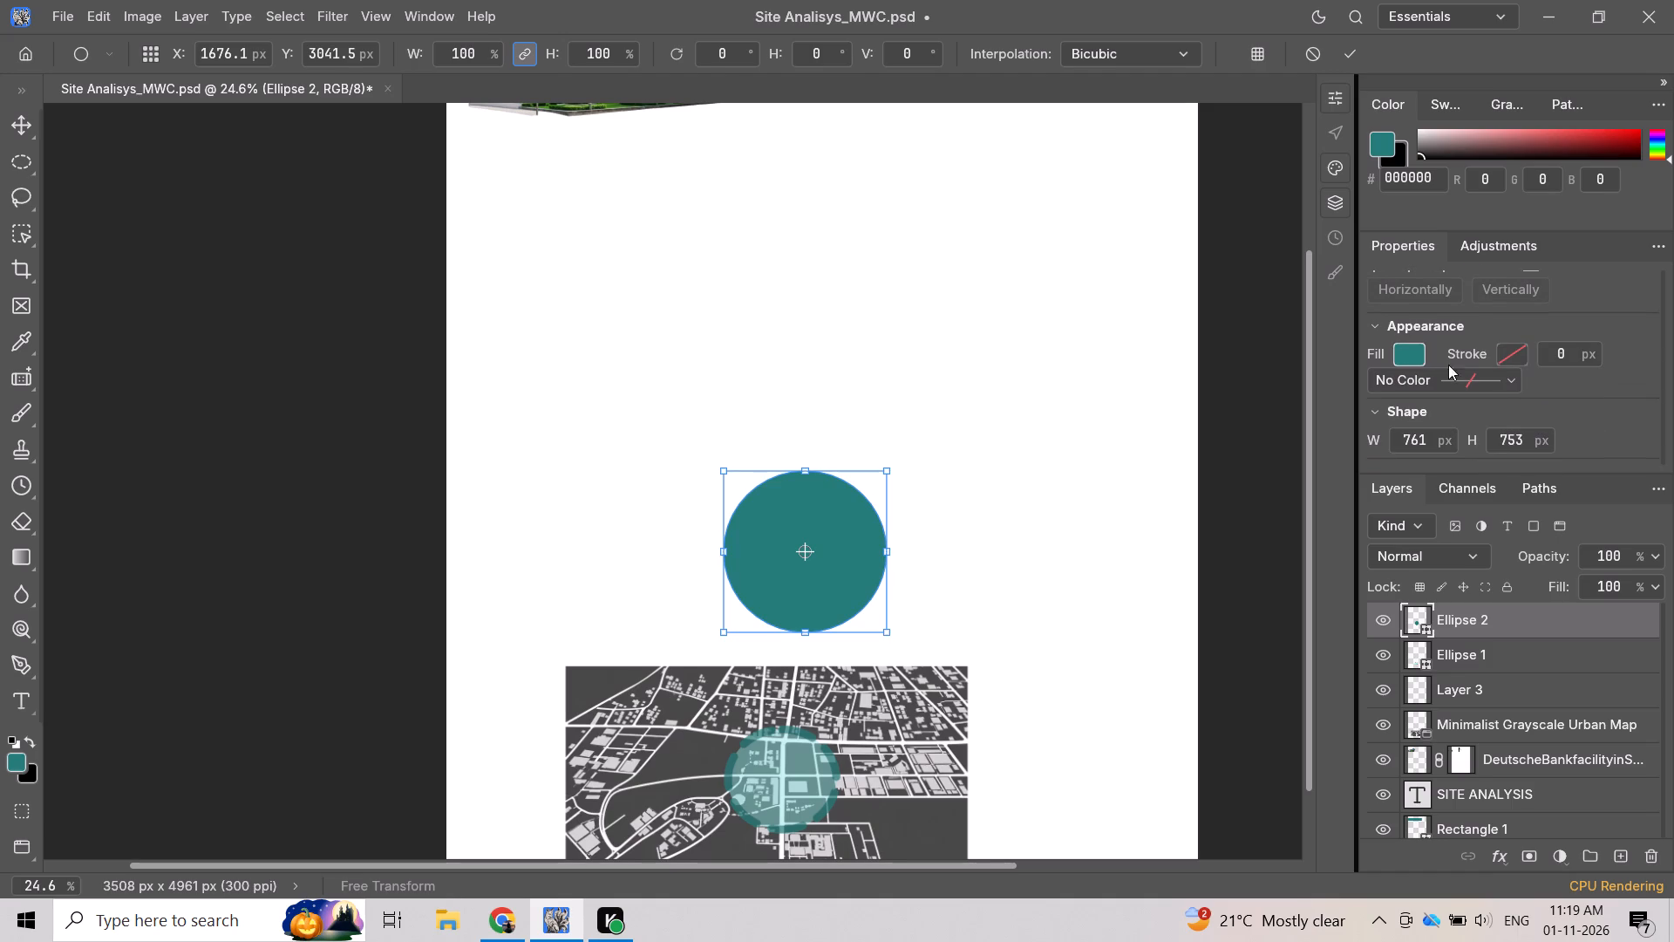
left_click(1405, 355)
left_click_drag(1323, 519, 1280, 468)
left_click(1202, 482)
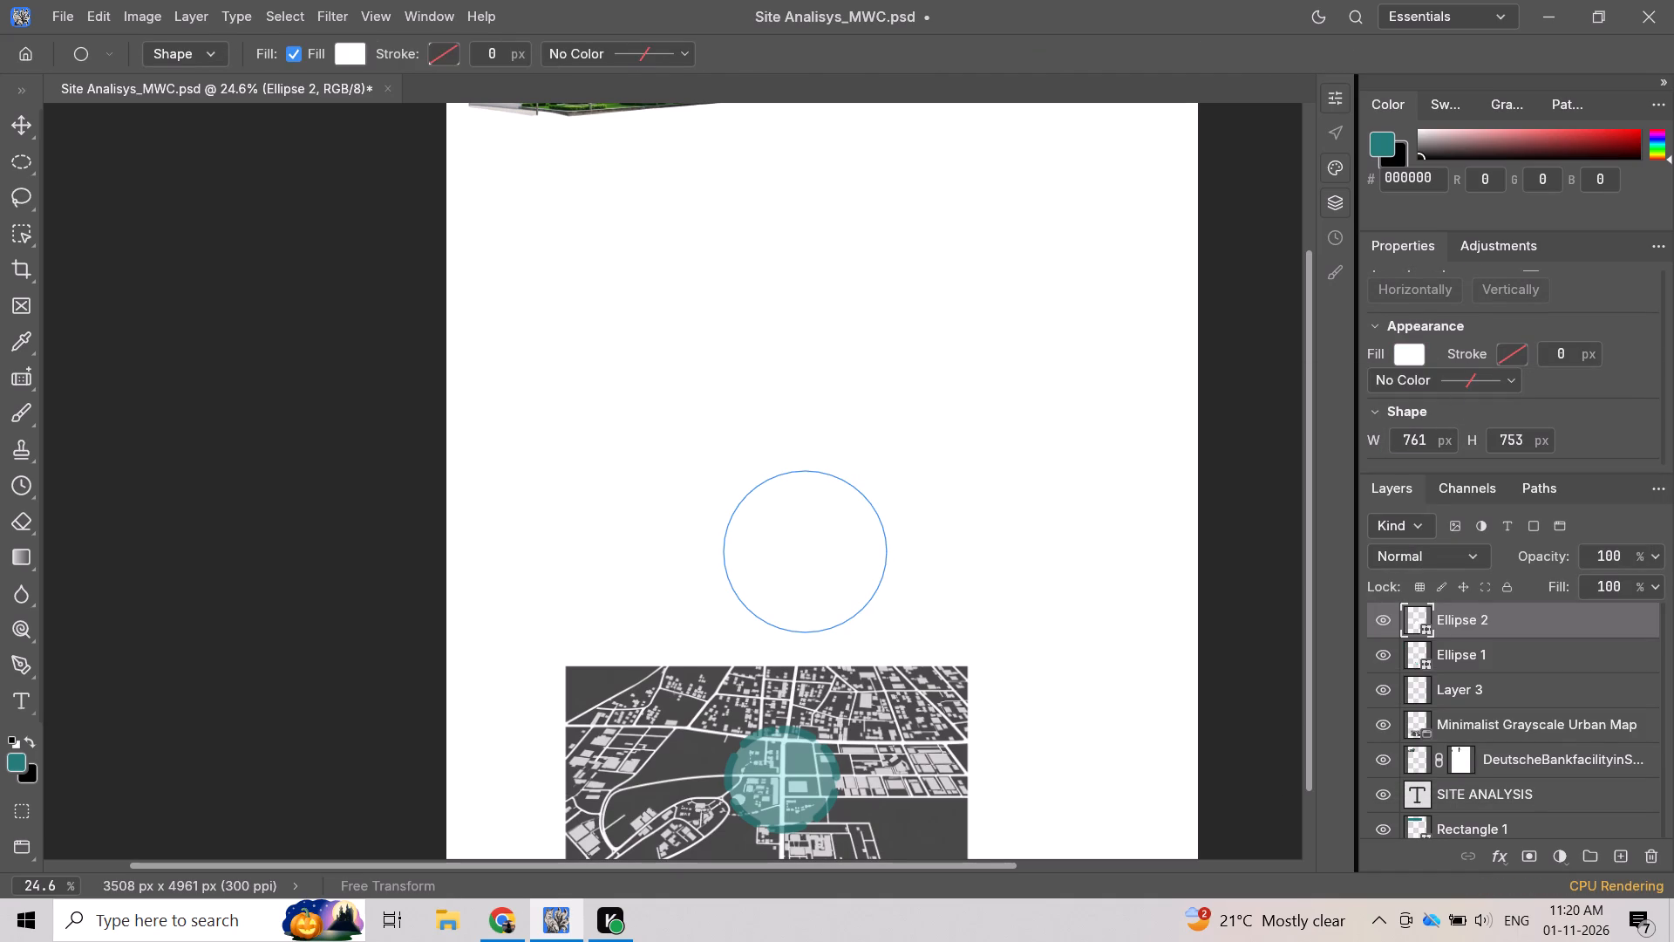
Look through the white ellipse's transform, appearance, shape and vector mask properties.
scroll(1577, 404, "down", 2)
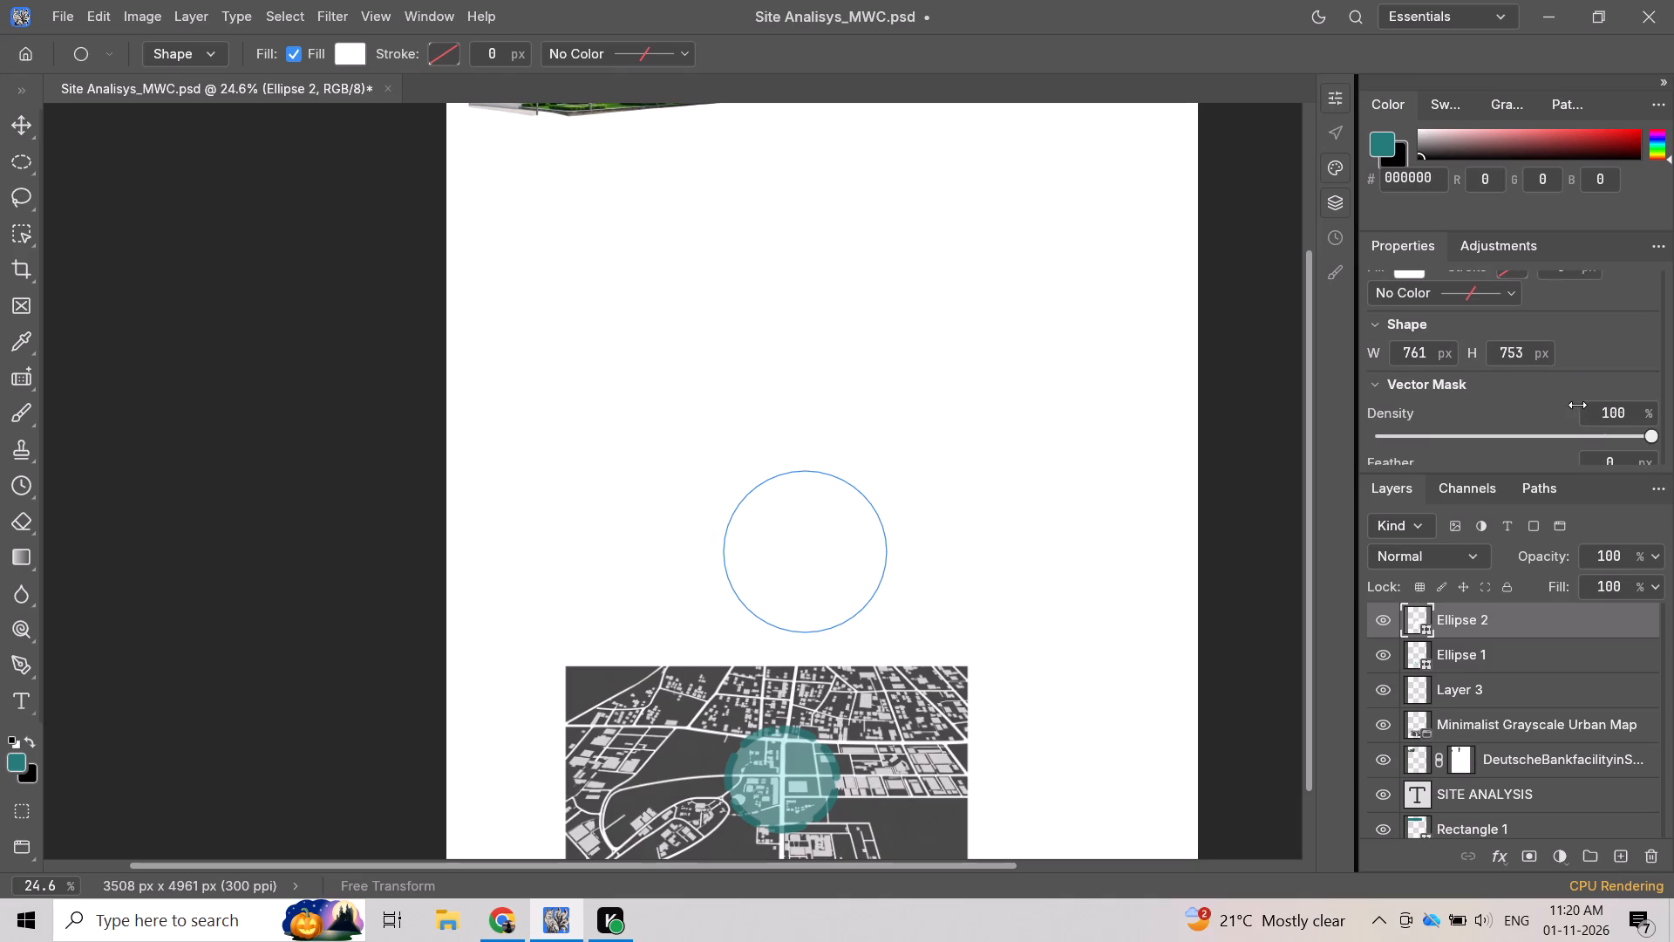
scroll(1526, 386, "down", 3)
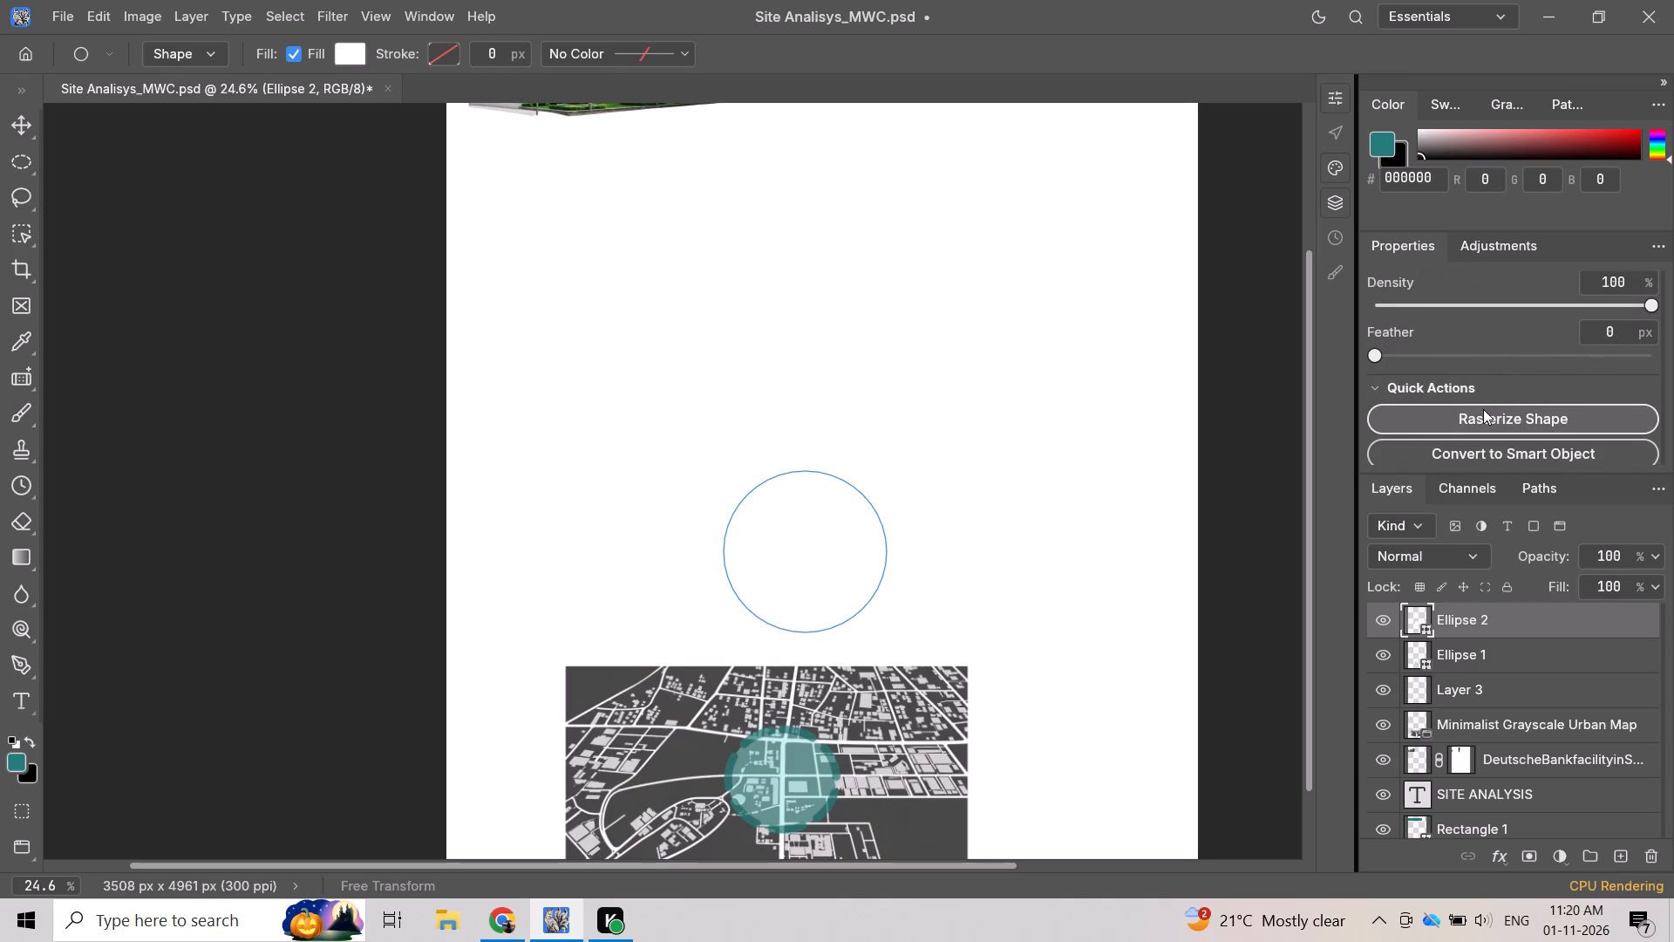
scroll(1483, 409, "down", 2)
scroll(1486, 394, "up", 4)
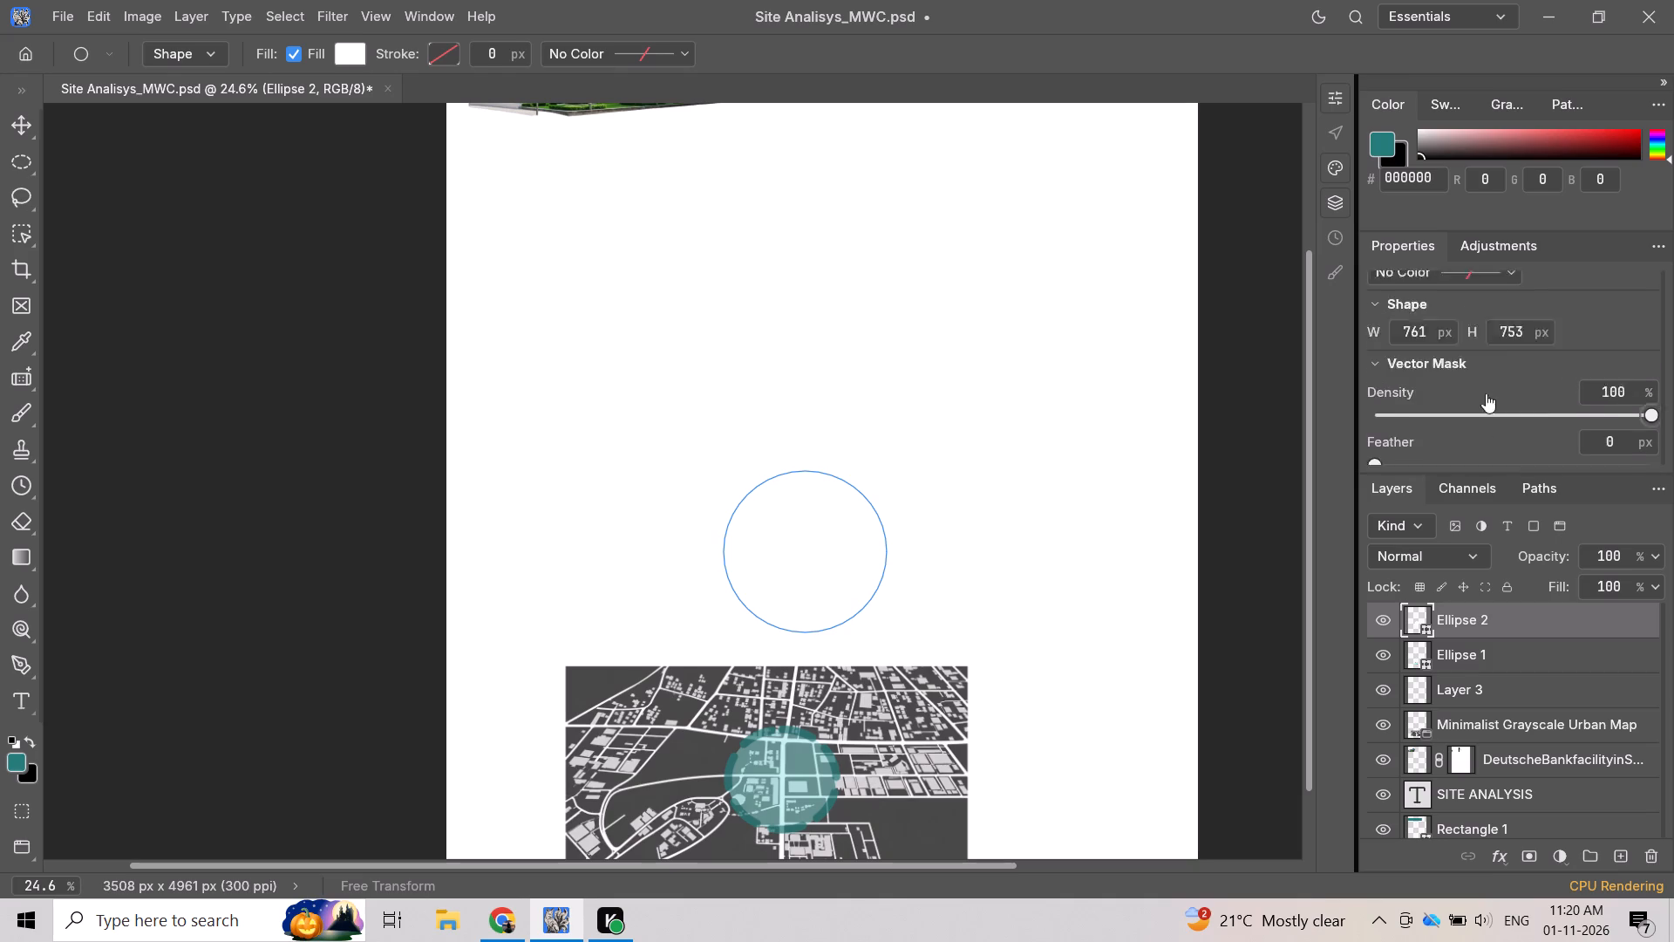
scroll(1486, 393, "up", 5)
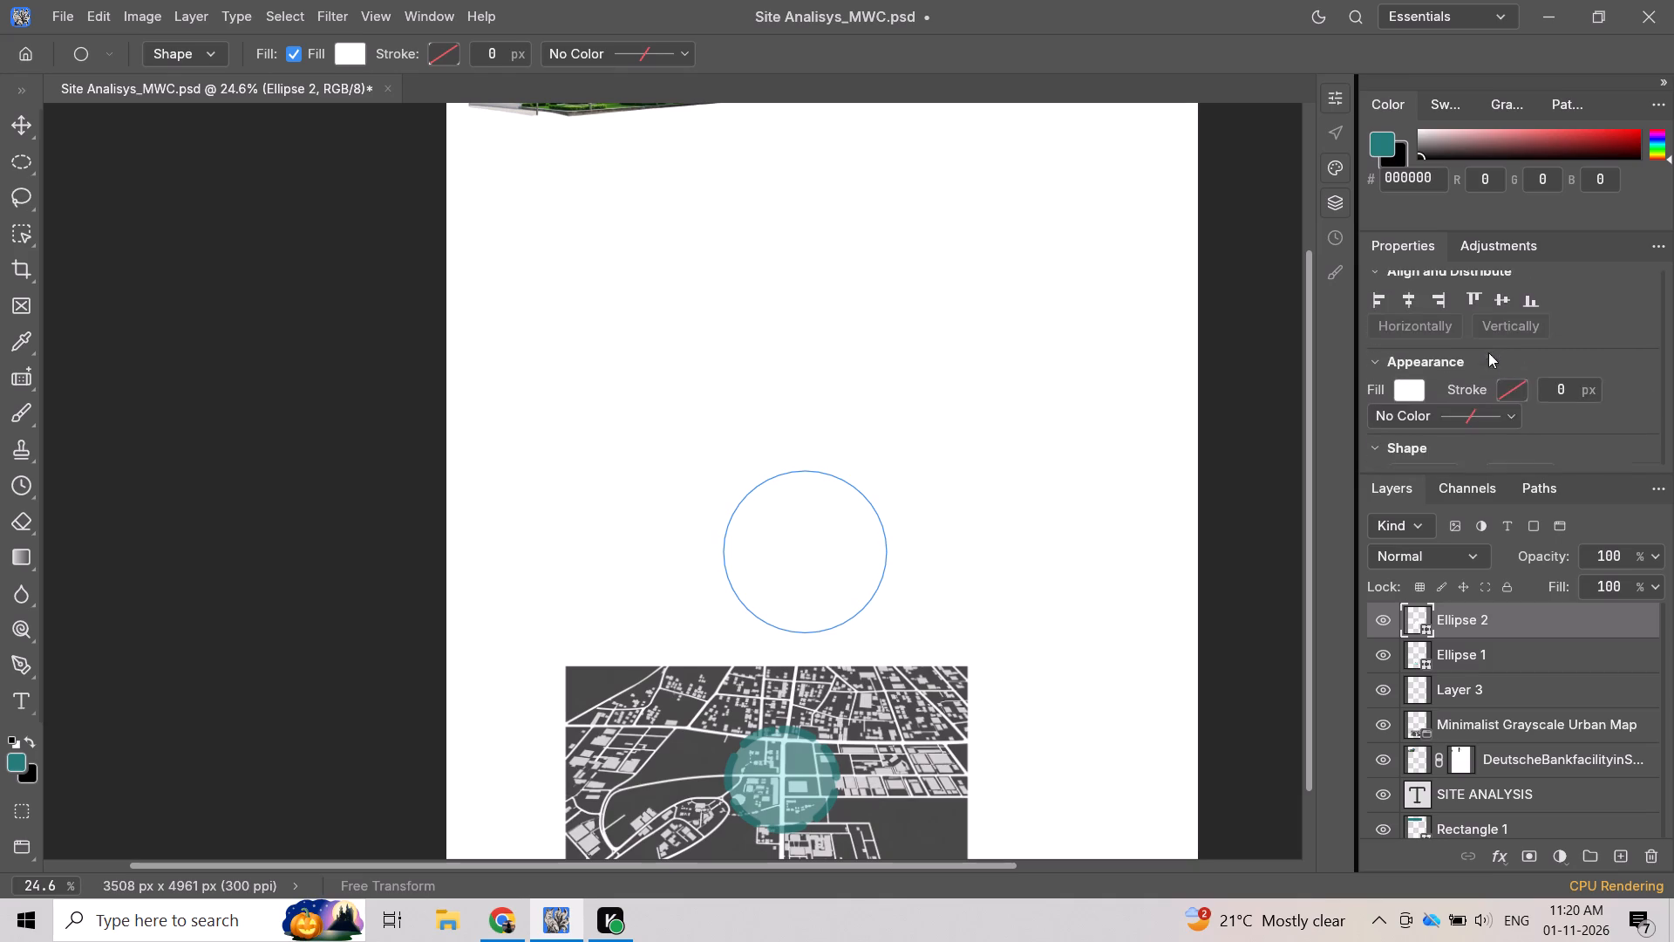
scroll(1488, 352, "up", 3)
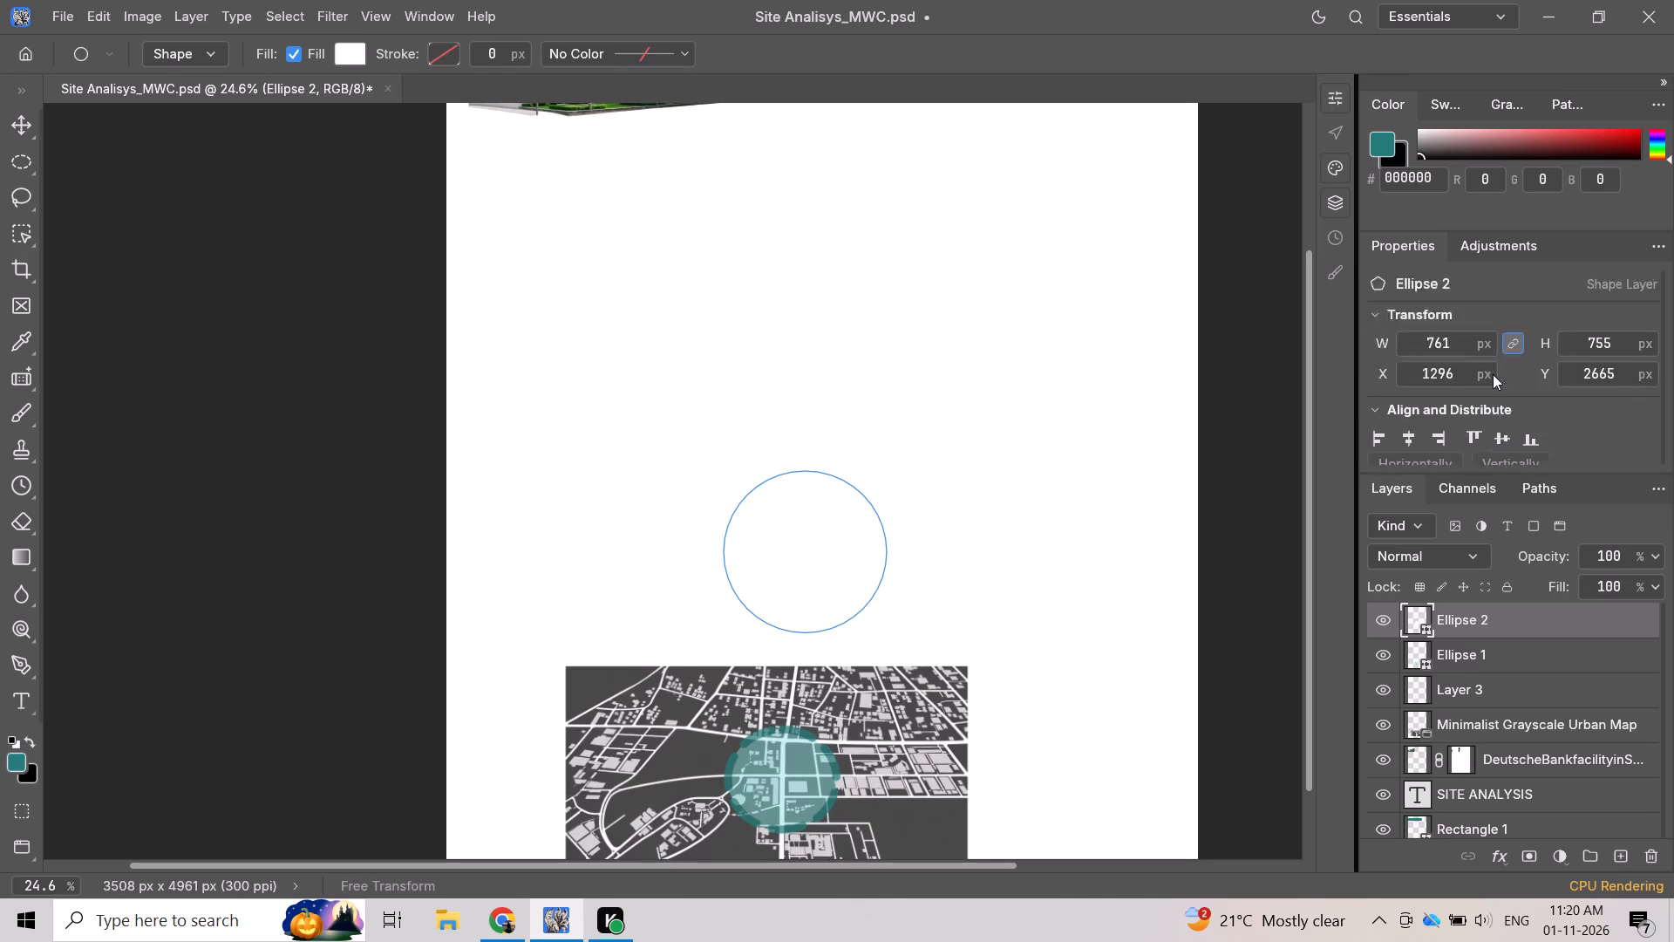
scroll(1493, 374, "up", 2)
Give the white ellipse above the map a solid black stroke of 3 px.
scroll(1493, 374, "down", 5)
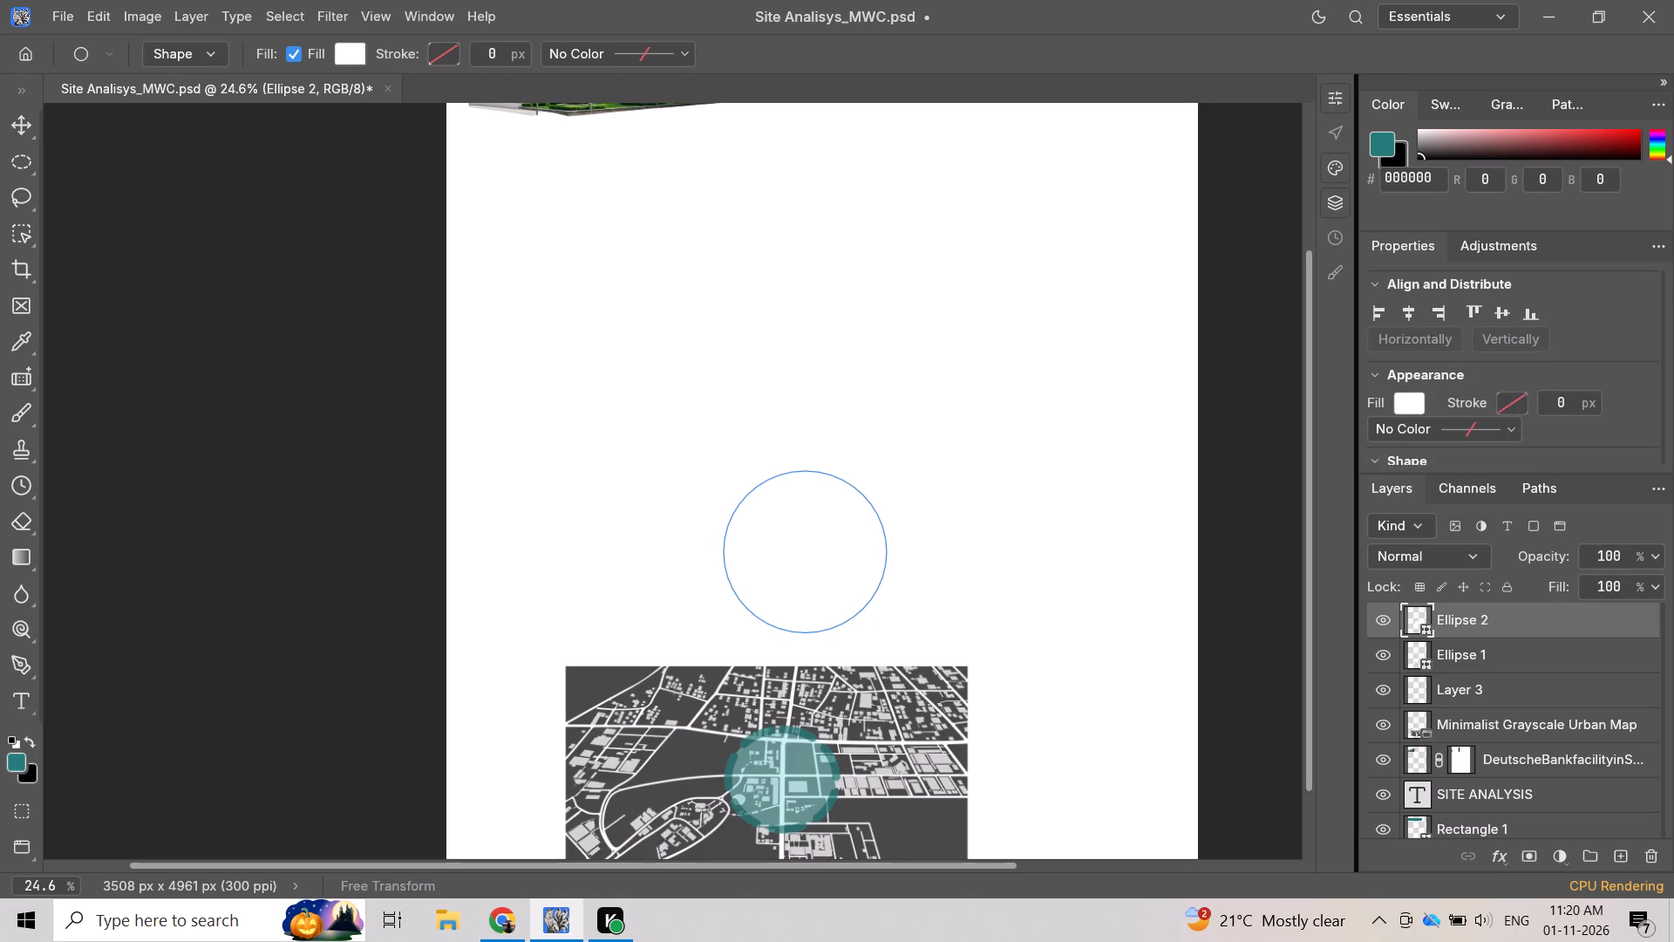
left_click(1520, 393)
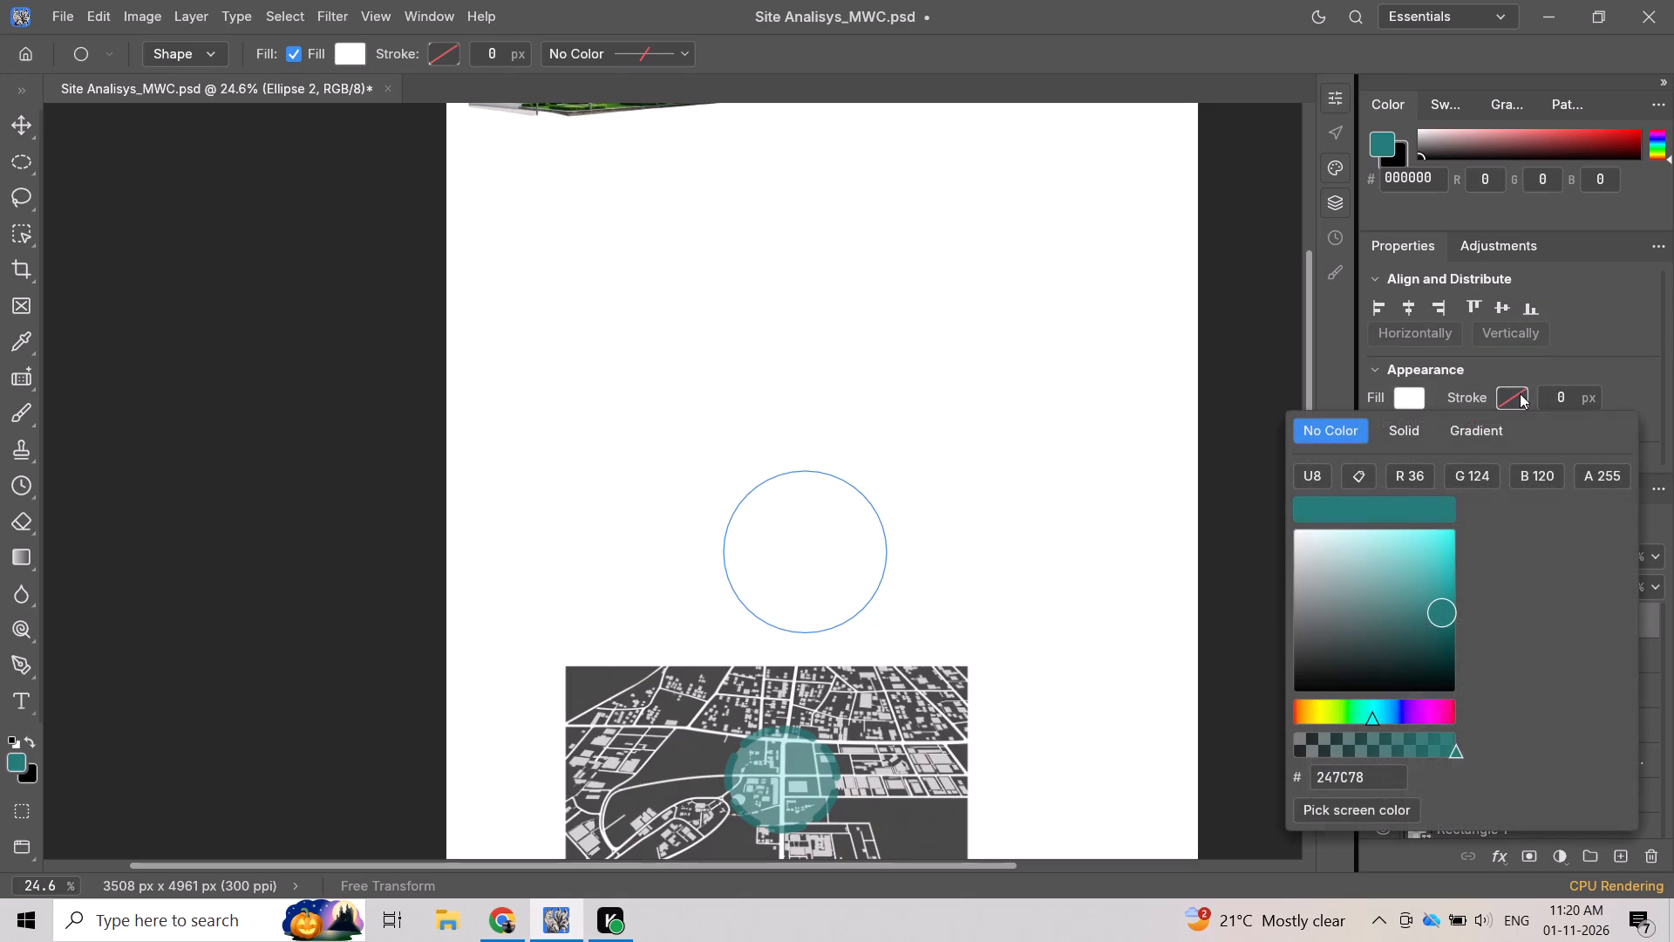
left_click_drag(1432, 606, 1440, 625)
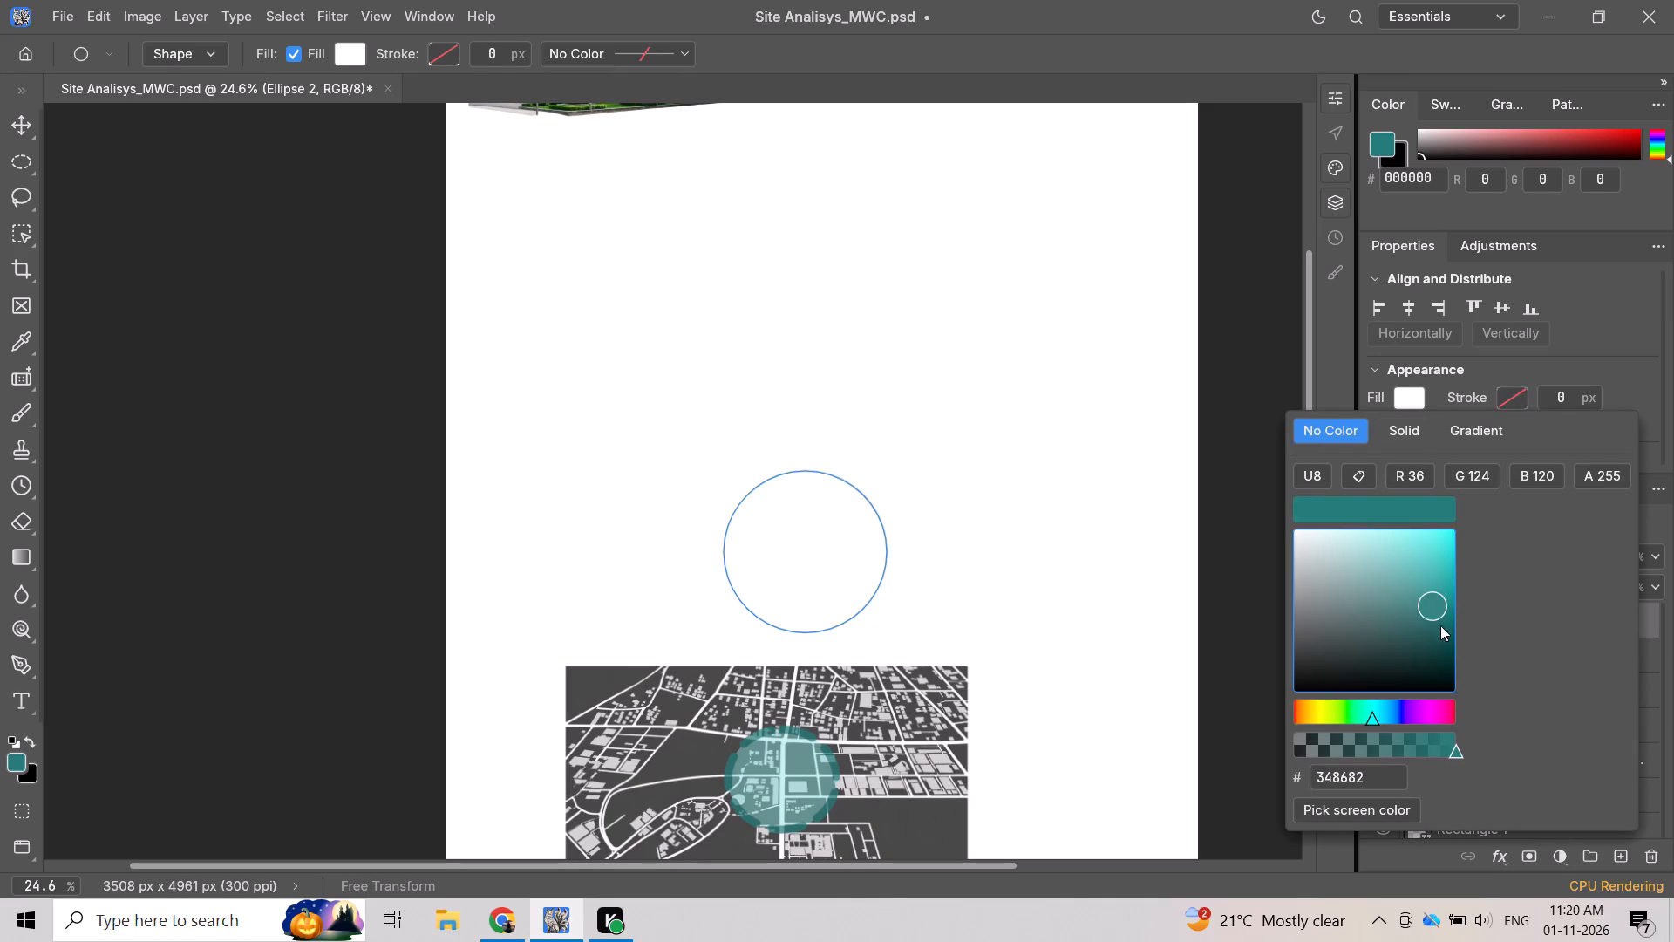
left_click_drag(1440, 625, 1465, 711)
Create a 100 × 100 px ellipse on the empty area just outside the page, beside the white ellipse.
left_click(1249, 552)
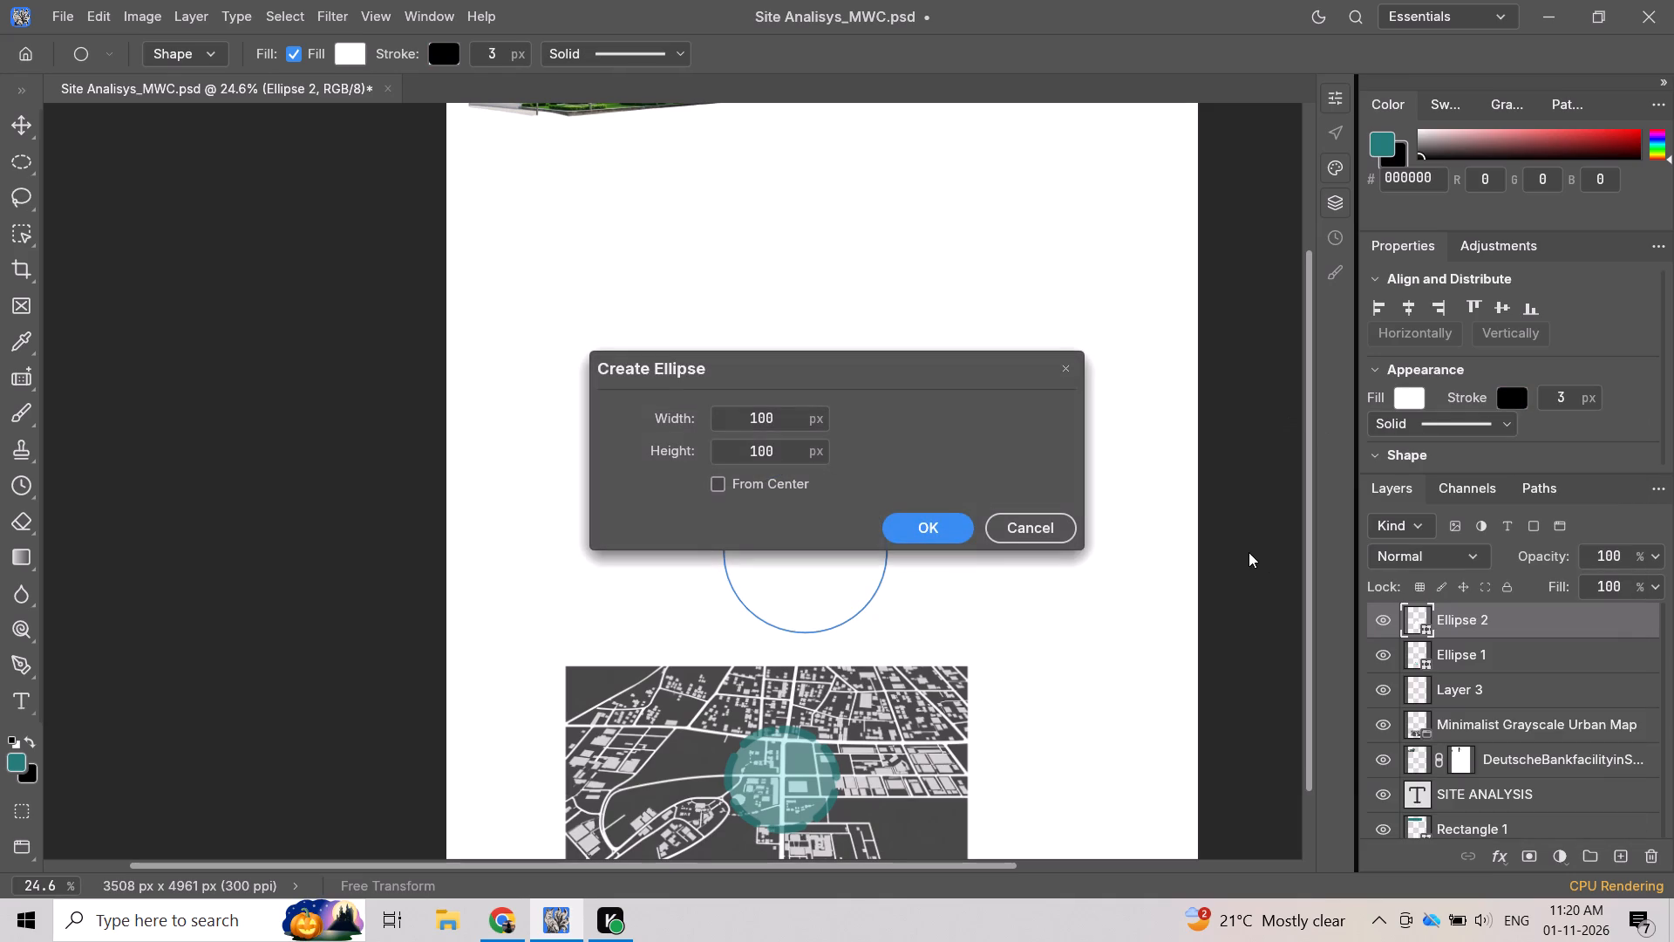
left_click(932, 528)
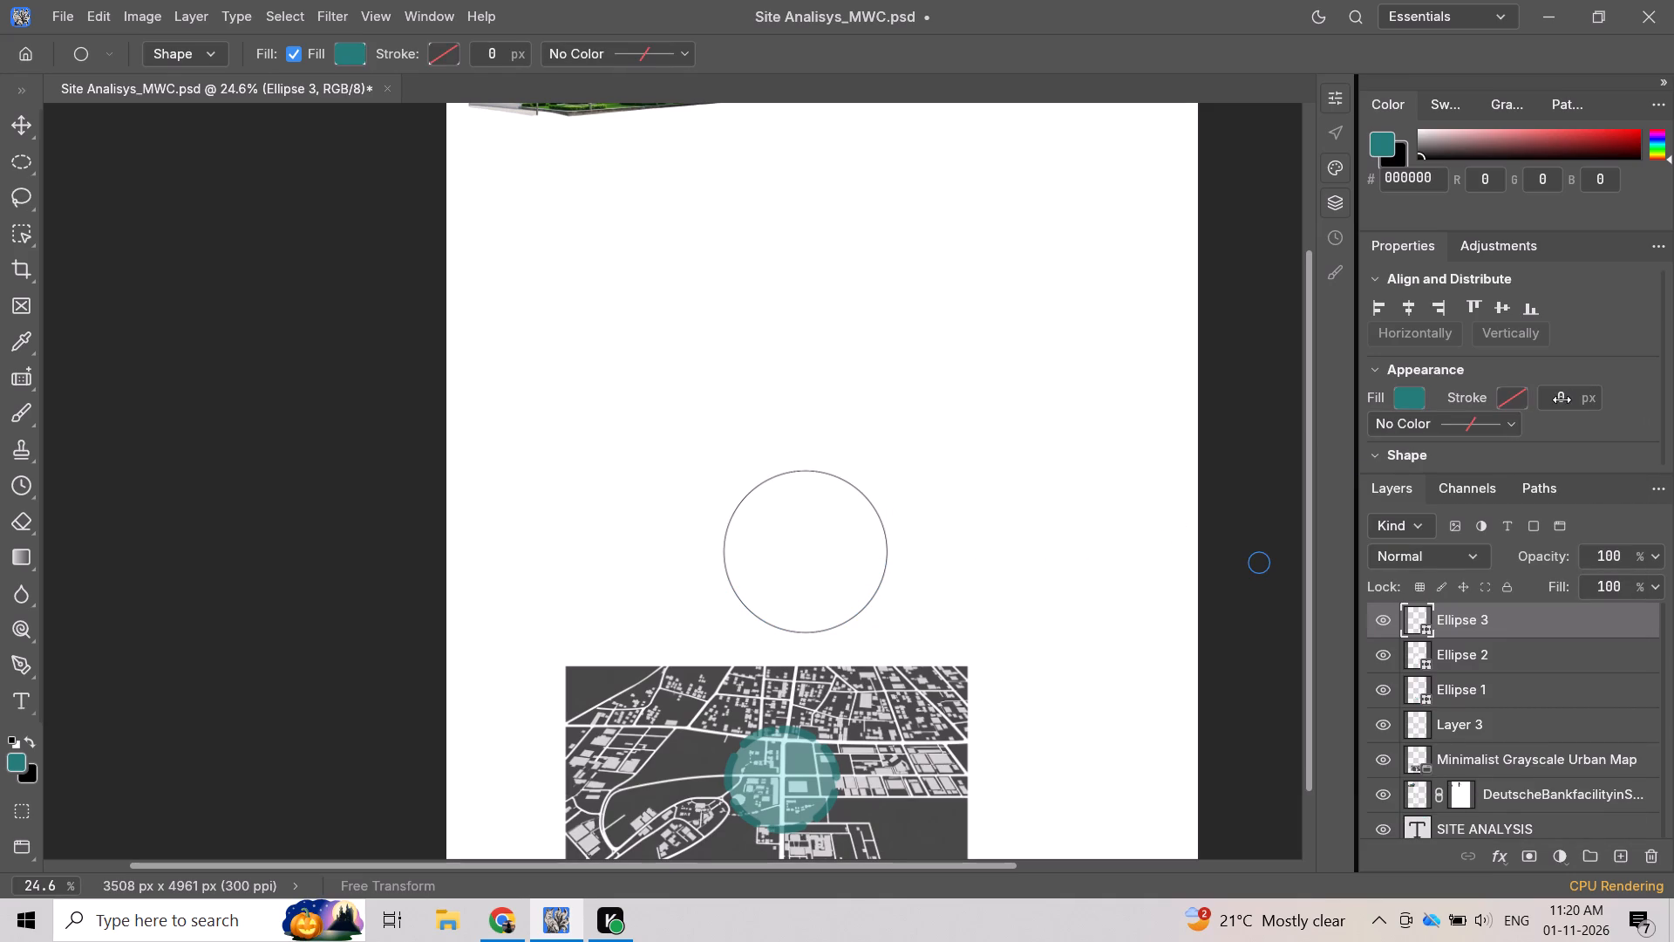
Set the stroke width of the small ellipse outside the page to 24 px.
scroll(1561, 400, "up", 4)
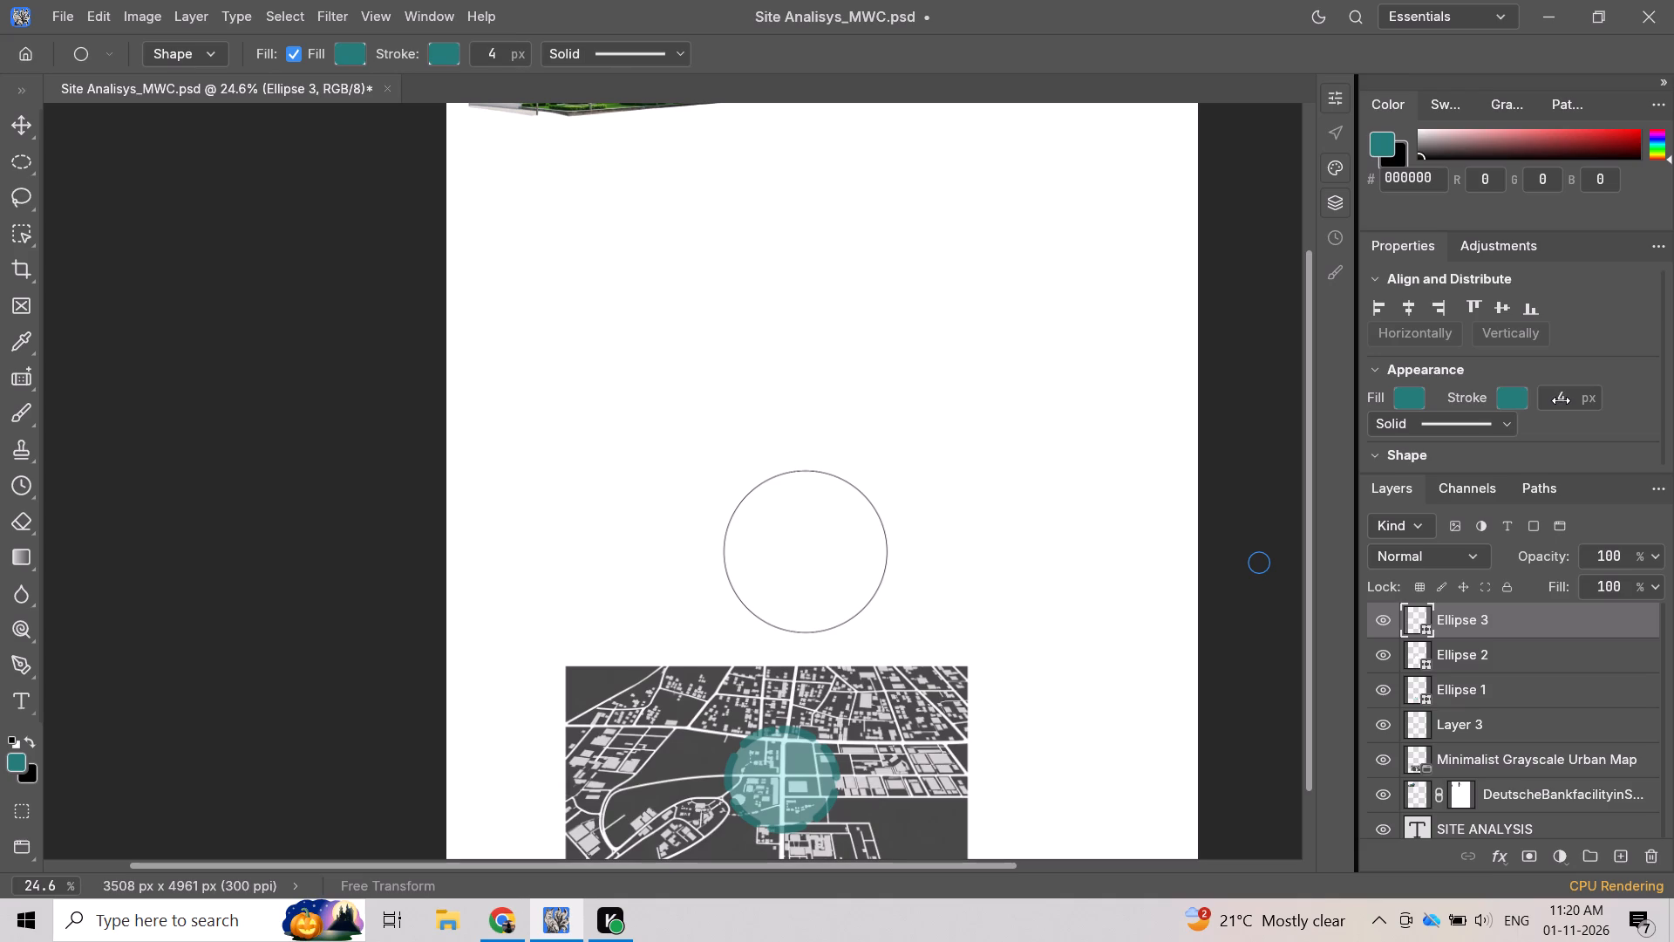
scroll(1561, 400, "up", 20)
Change the stroke style of the small ellipse outside the page to Dashed.
scroll(1562, 425, "down", 1)
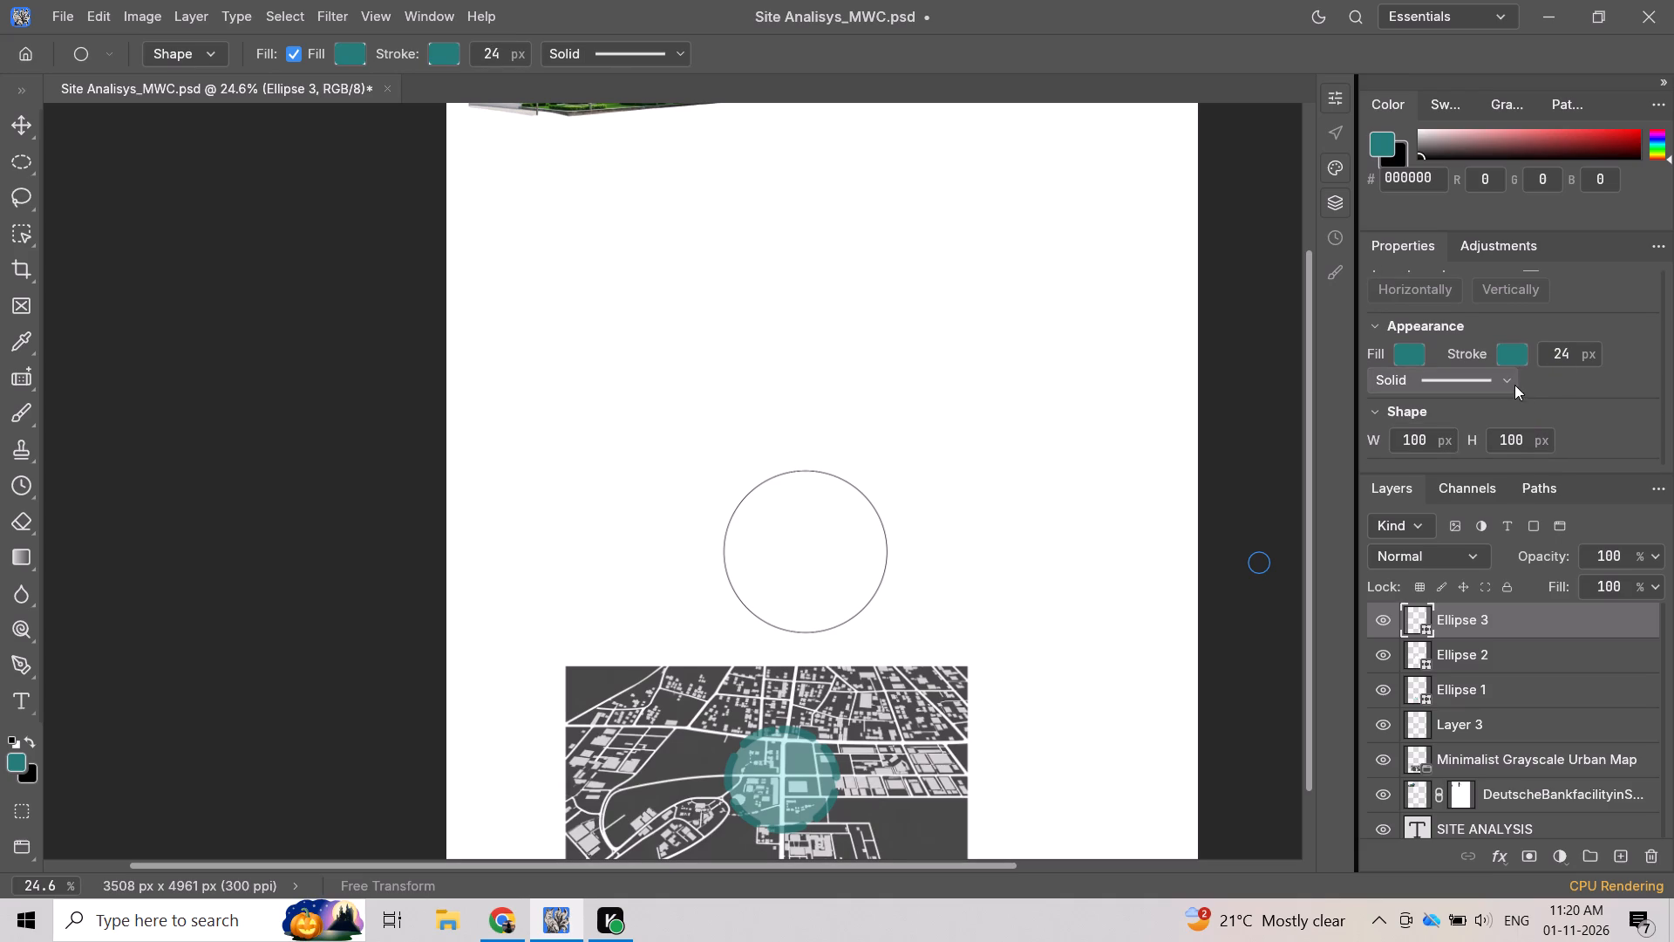
left_click(1510, 380)
left_click(1383, 477)
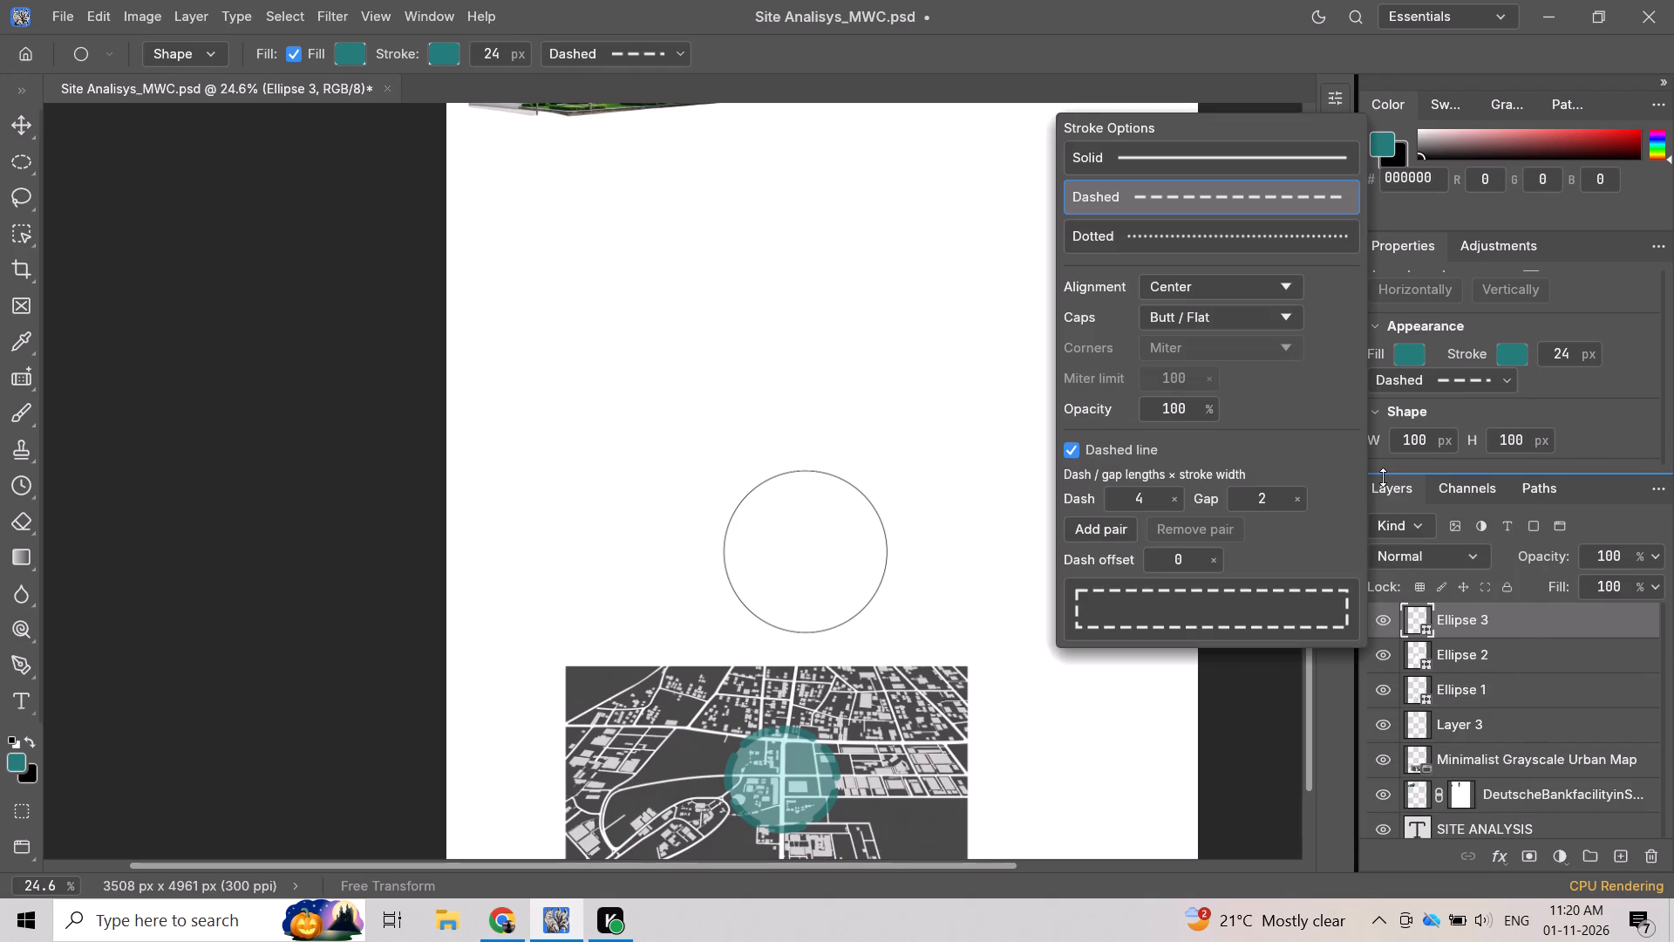
left_click(1229, 696)
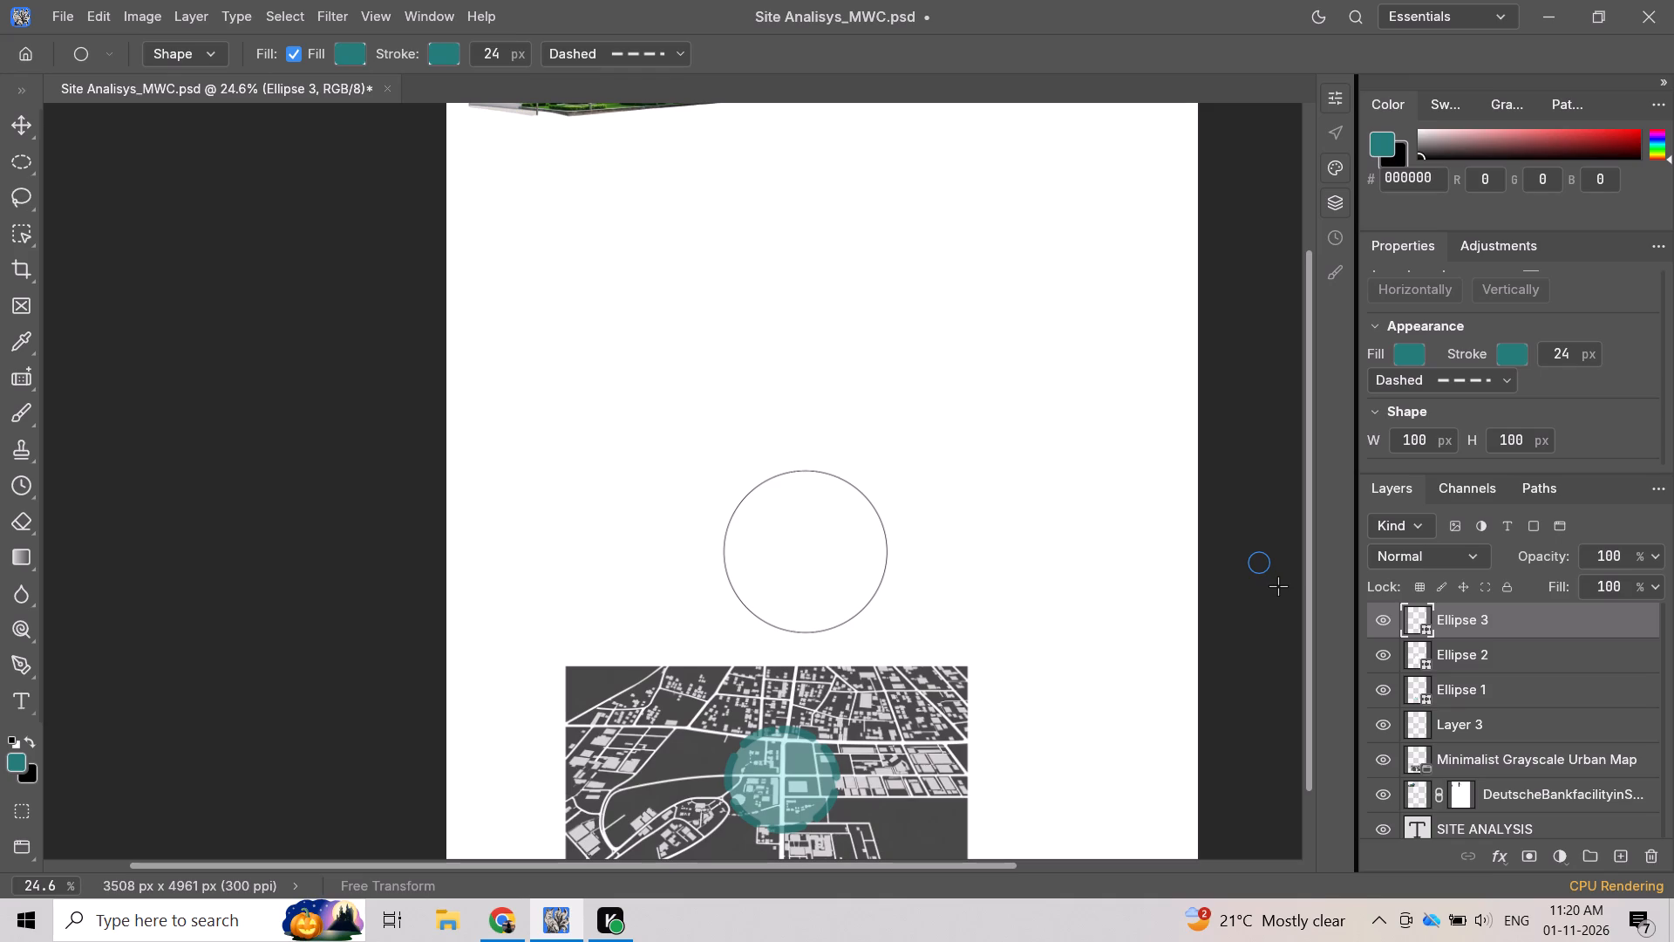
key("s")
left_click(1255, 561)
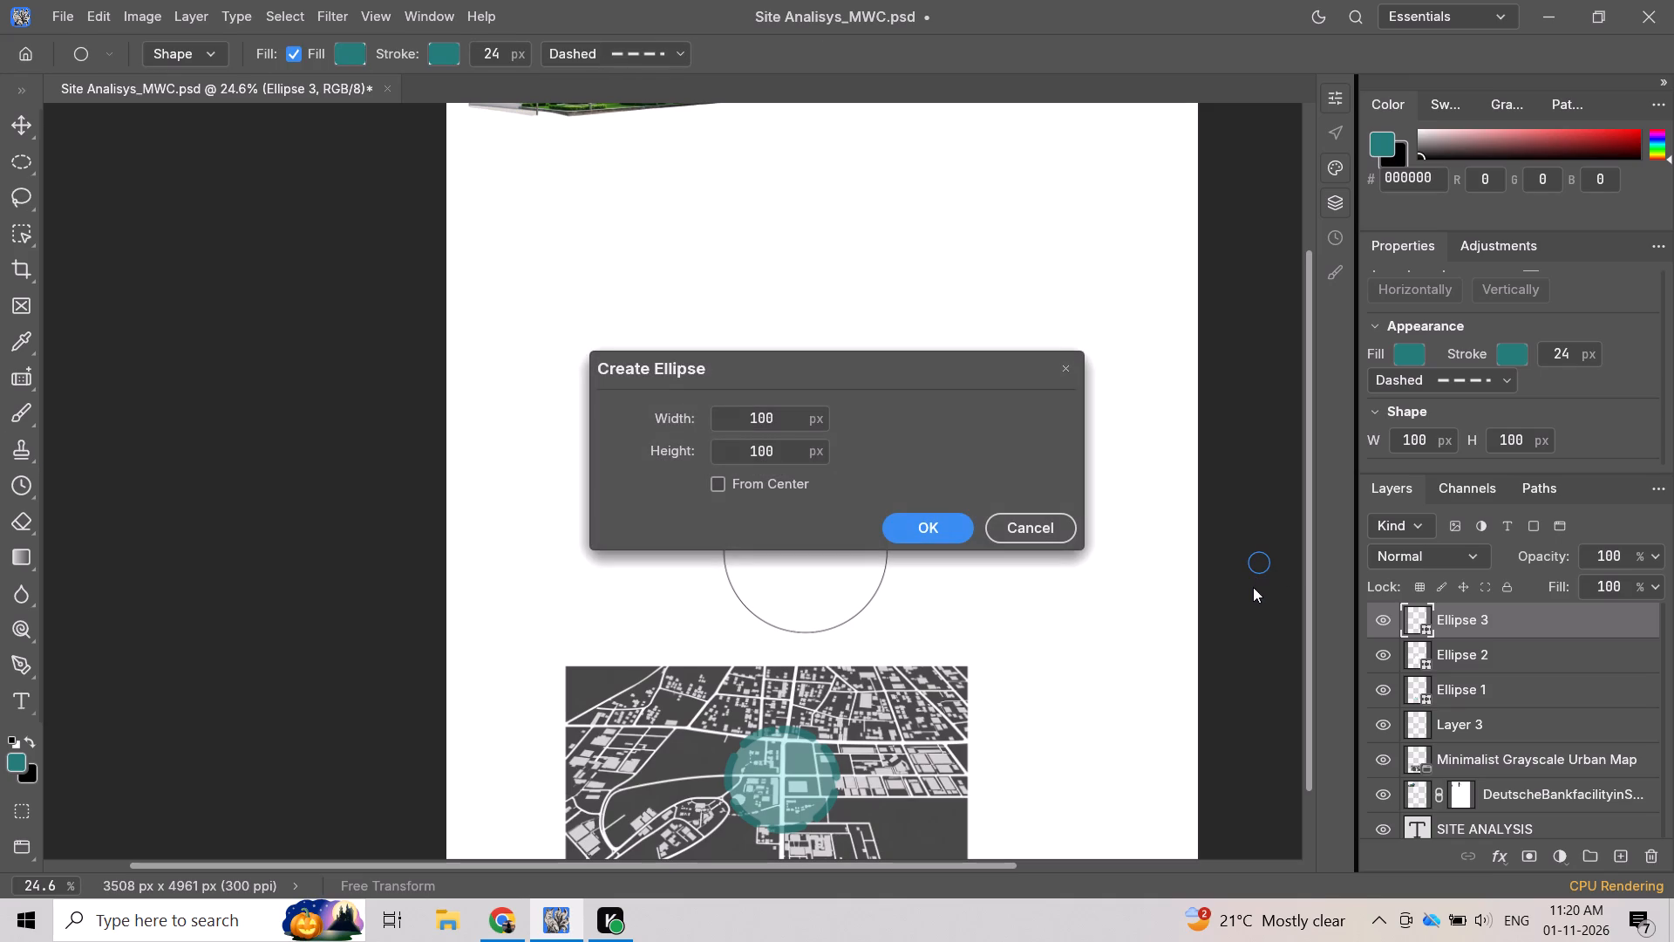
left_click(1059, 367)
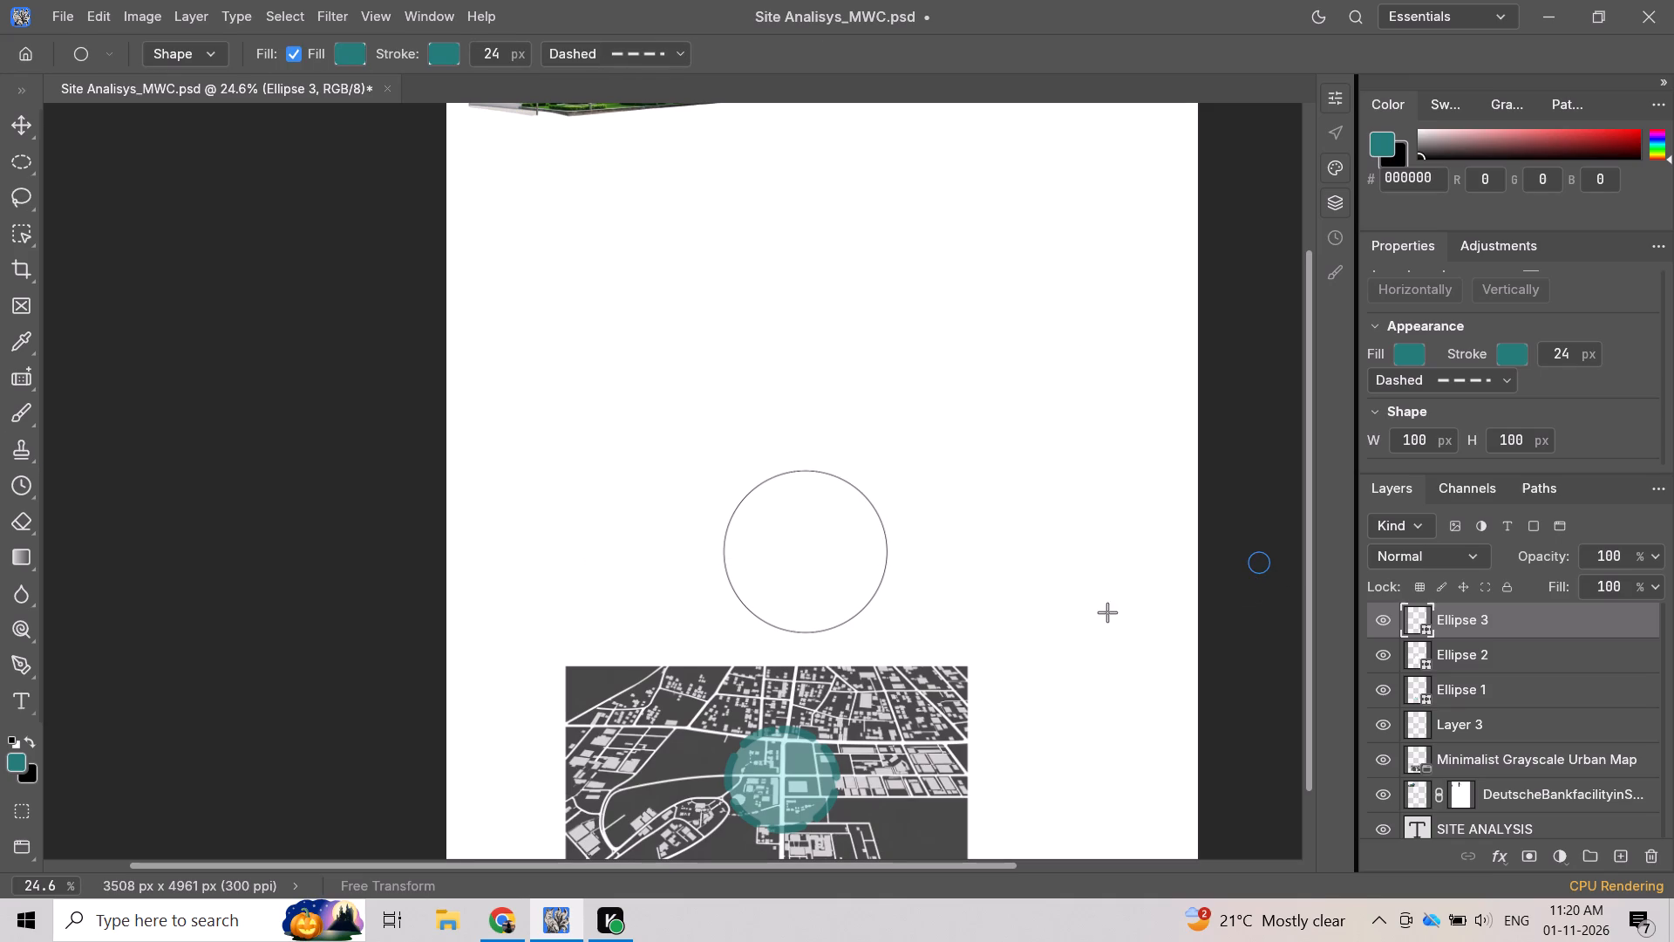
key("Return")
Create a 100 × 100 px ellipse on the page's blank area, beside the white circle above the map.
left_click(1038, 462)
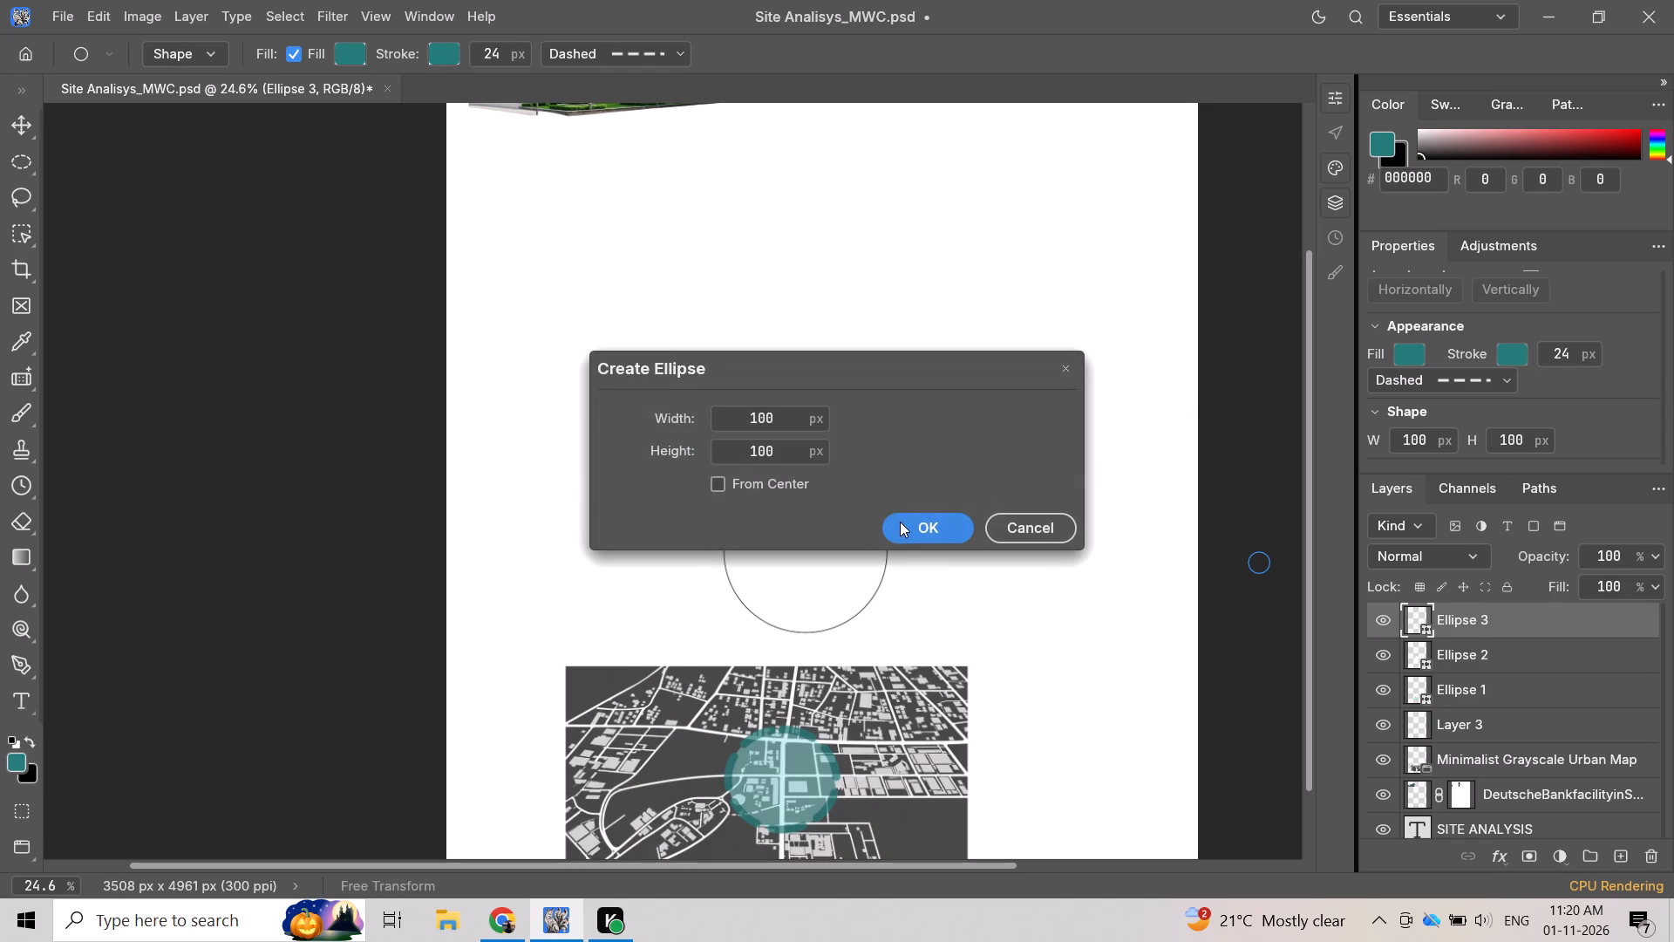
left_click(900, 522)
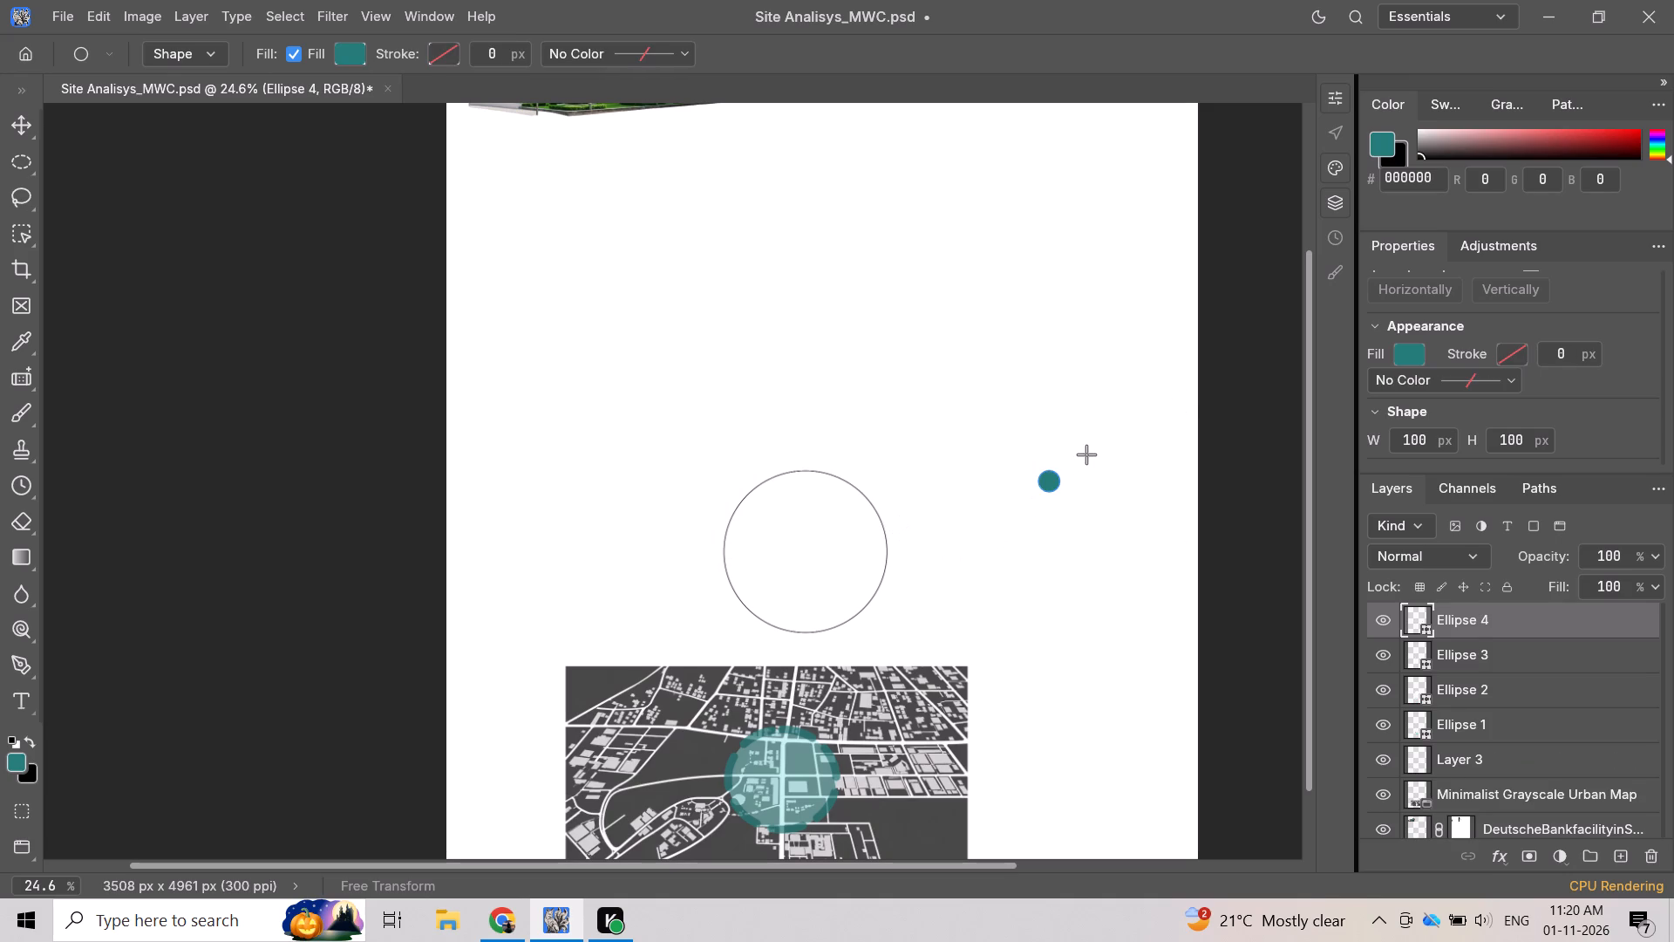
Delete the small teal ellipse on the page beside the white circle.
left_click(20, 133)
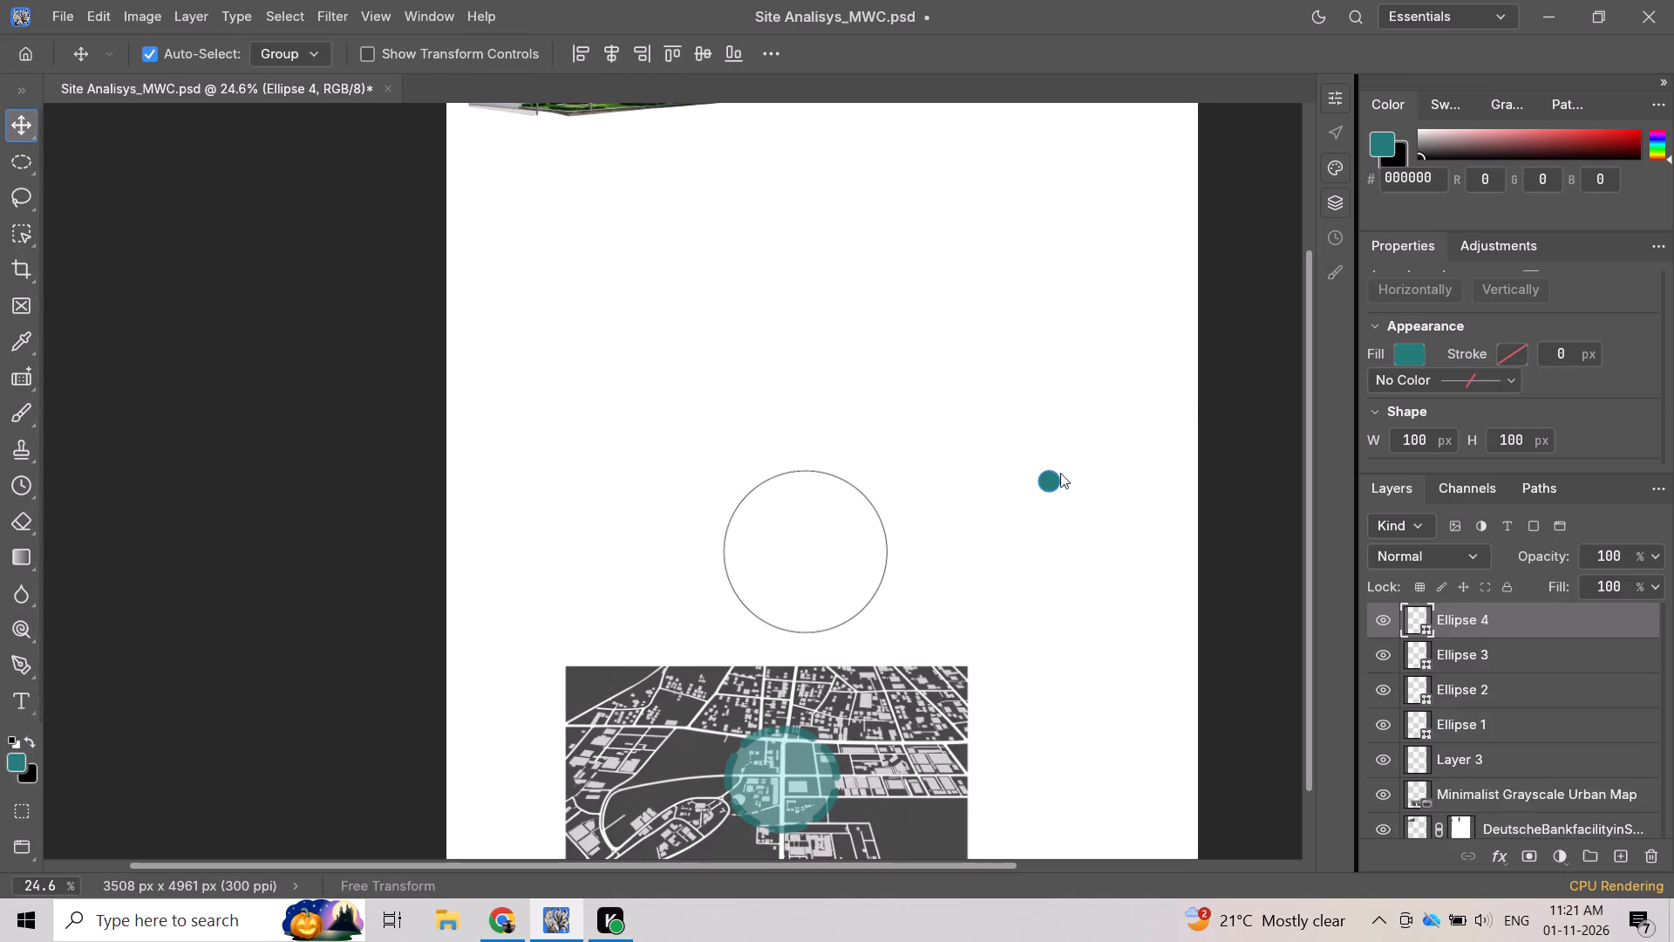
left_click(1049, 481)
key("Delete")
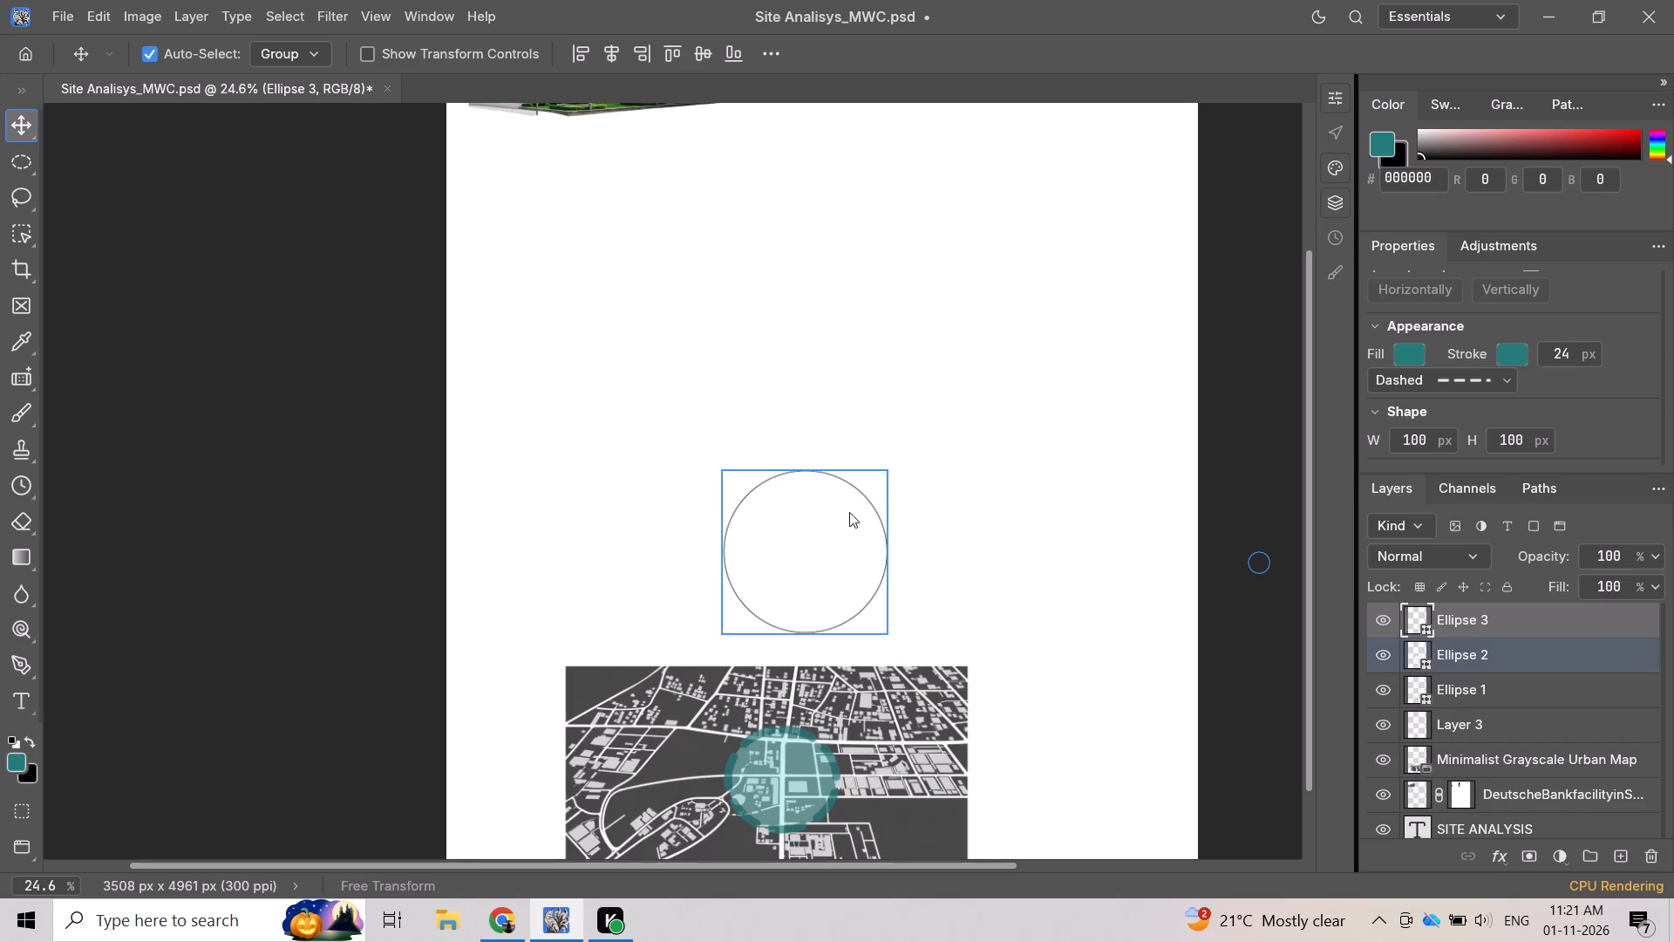
Change the black stroke of the white circle above the map to the Dashed style.
left_click(849, 512)
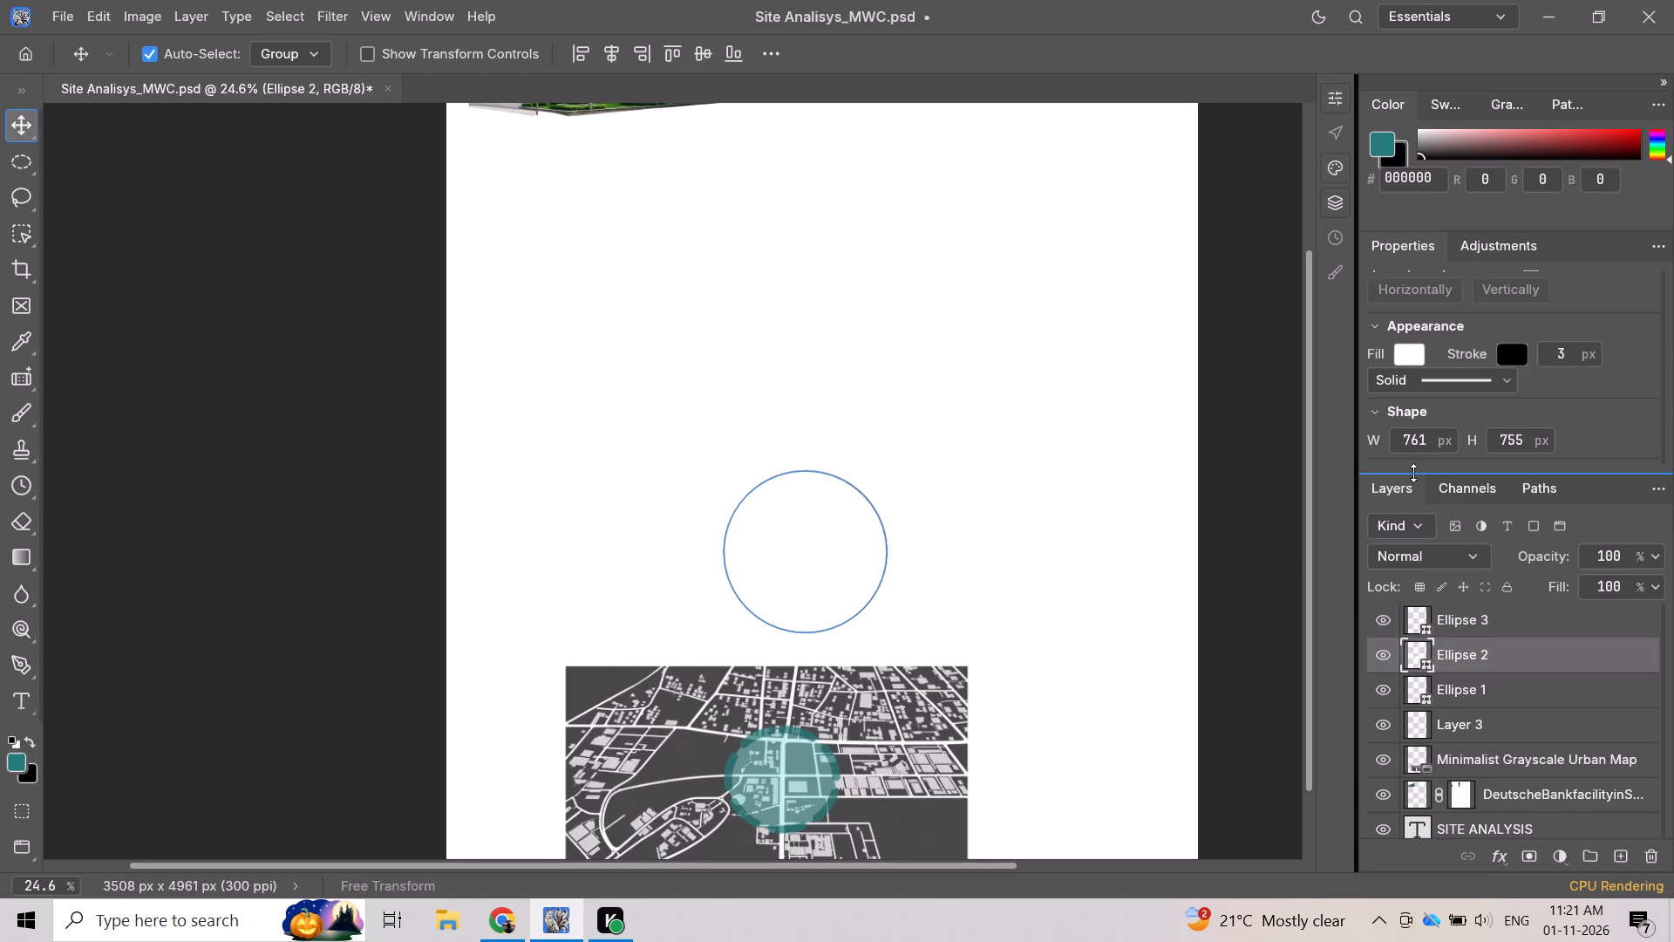
left_click(1469, 384)
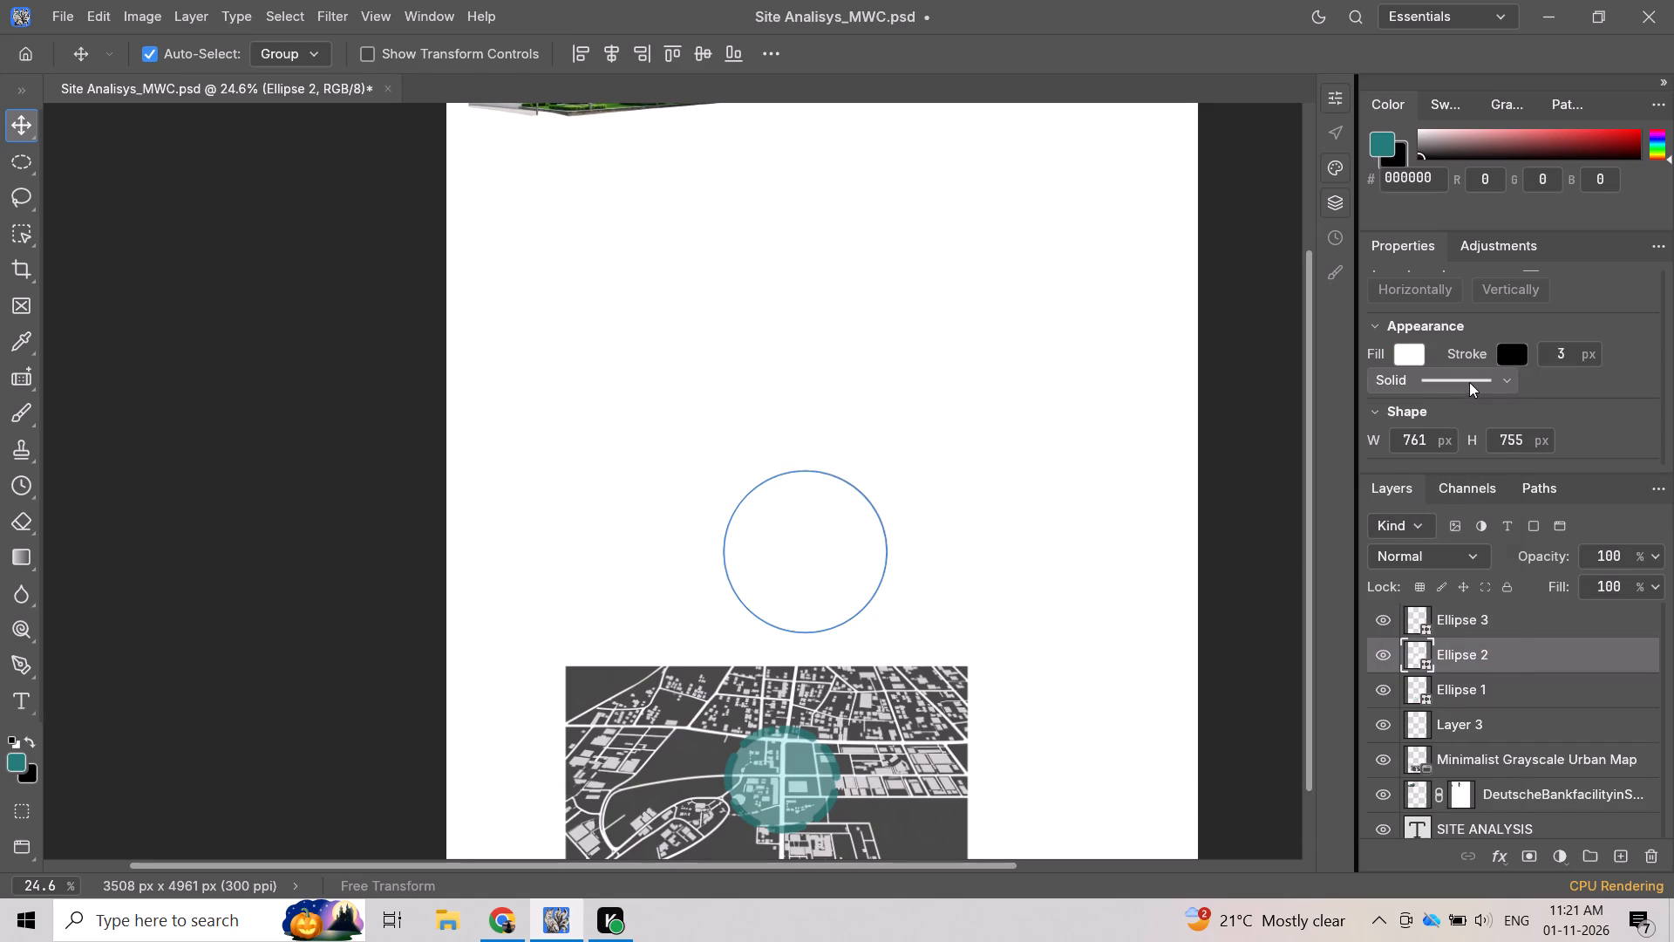
left_click(1391, 474)
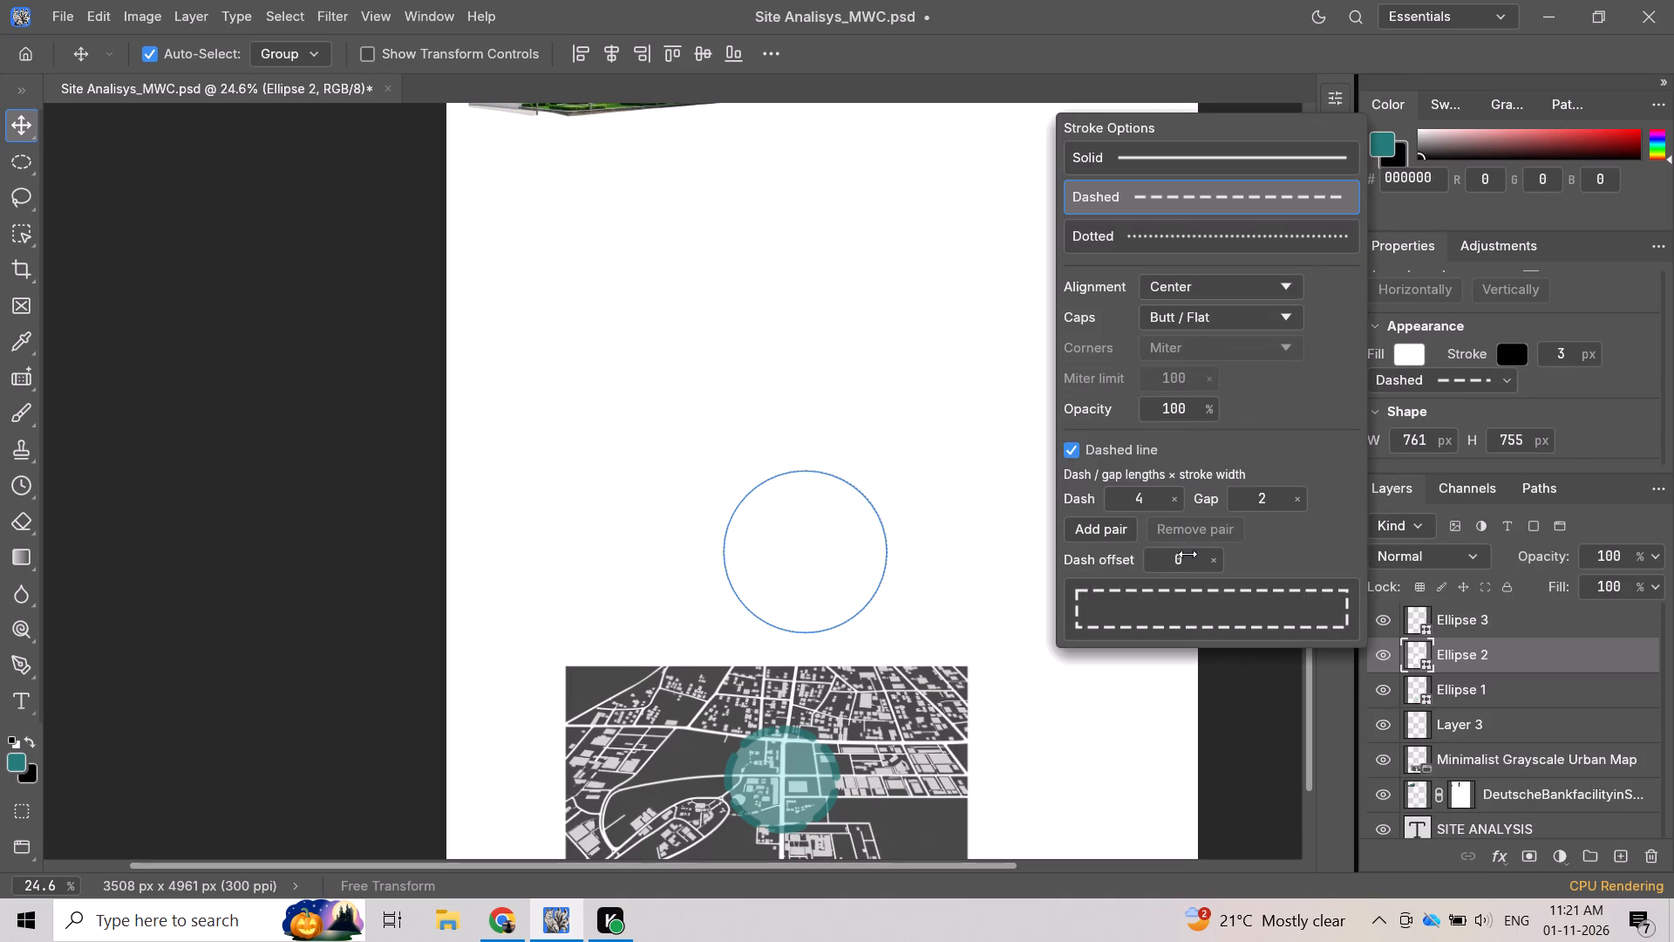
Set the dash offset of the white circle's stroke to -27.
scroll(1181, 562, "up", 9)
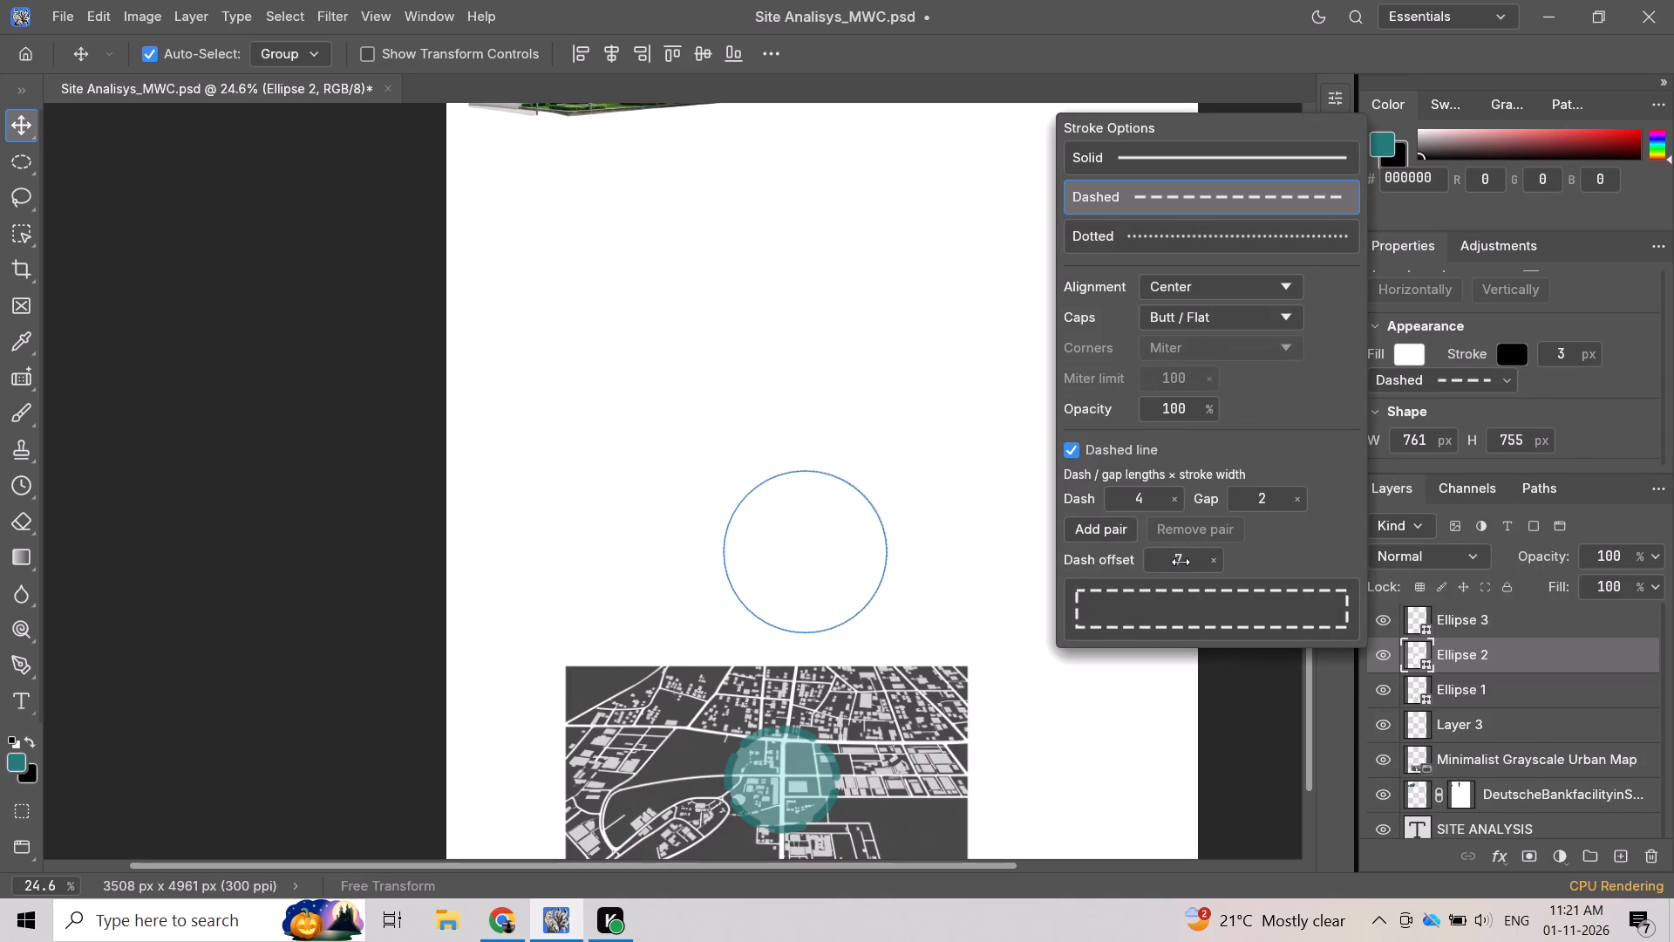
scroll(1181, 562, "up", 2)
scroll(1181, 562, "down", 20)
scroll(1180, 564, "down", 15)
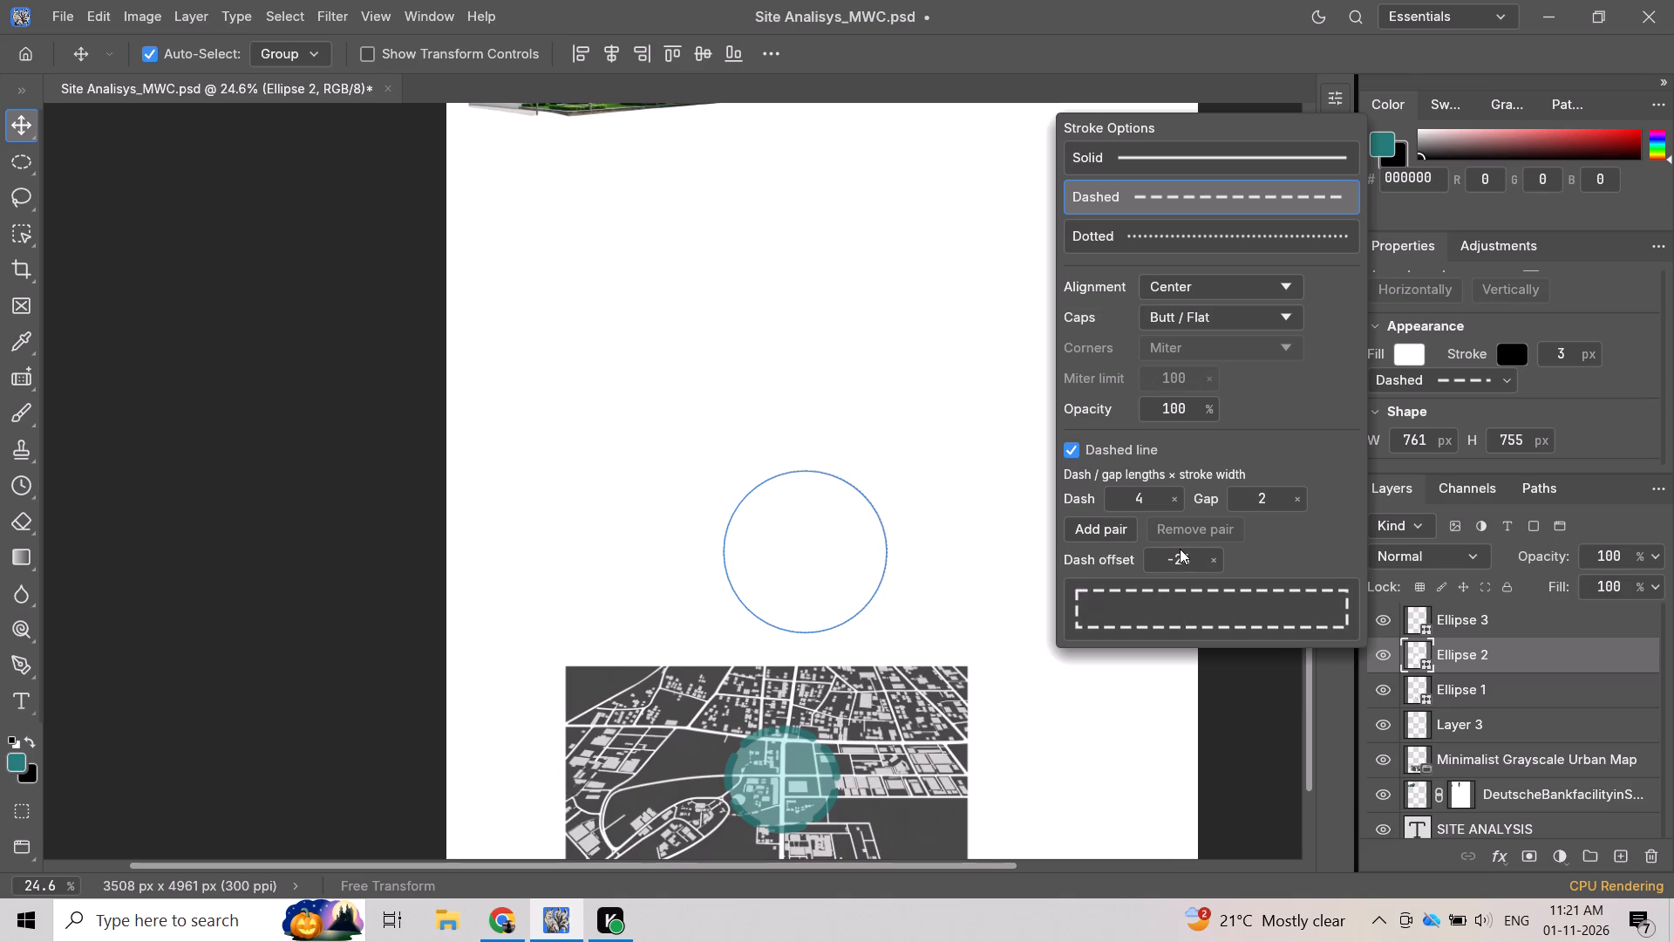
scroll(1180, 549, "down", 2)
Set the white circle's dashed stroke to a dash length of 9 and a gap of 3.
scroll(1180, 549, "down", 3)
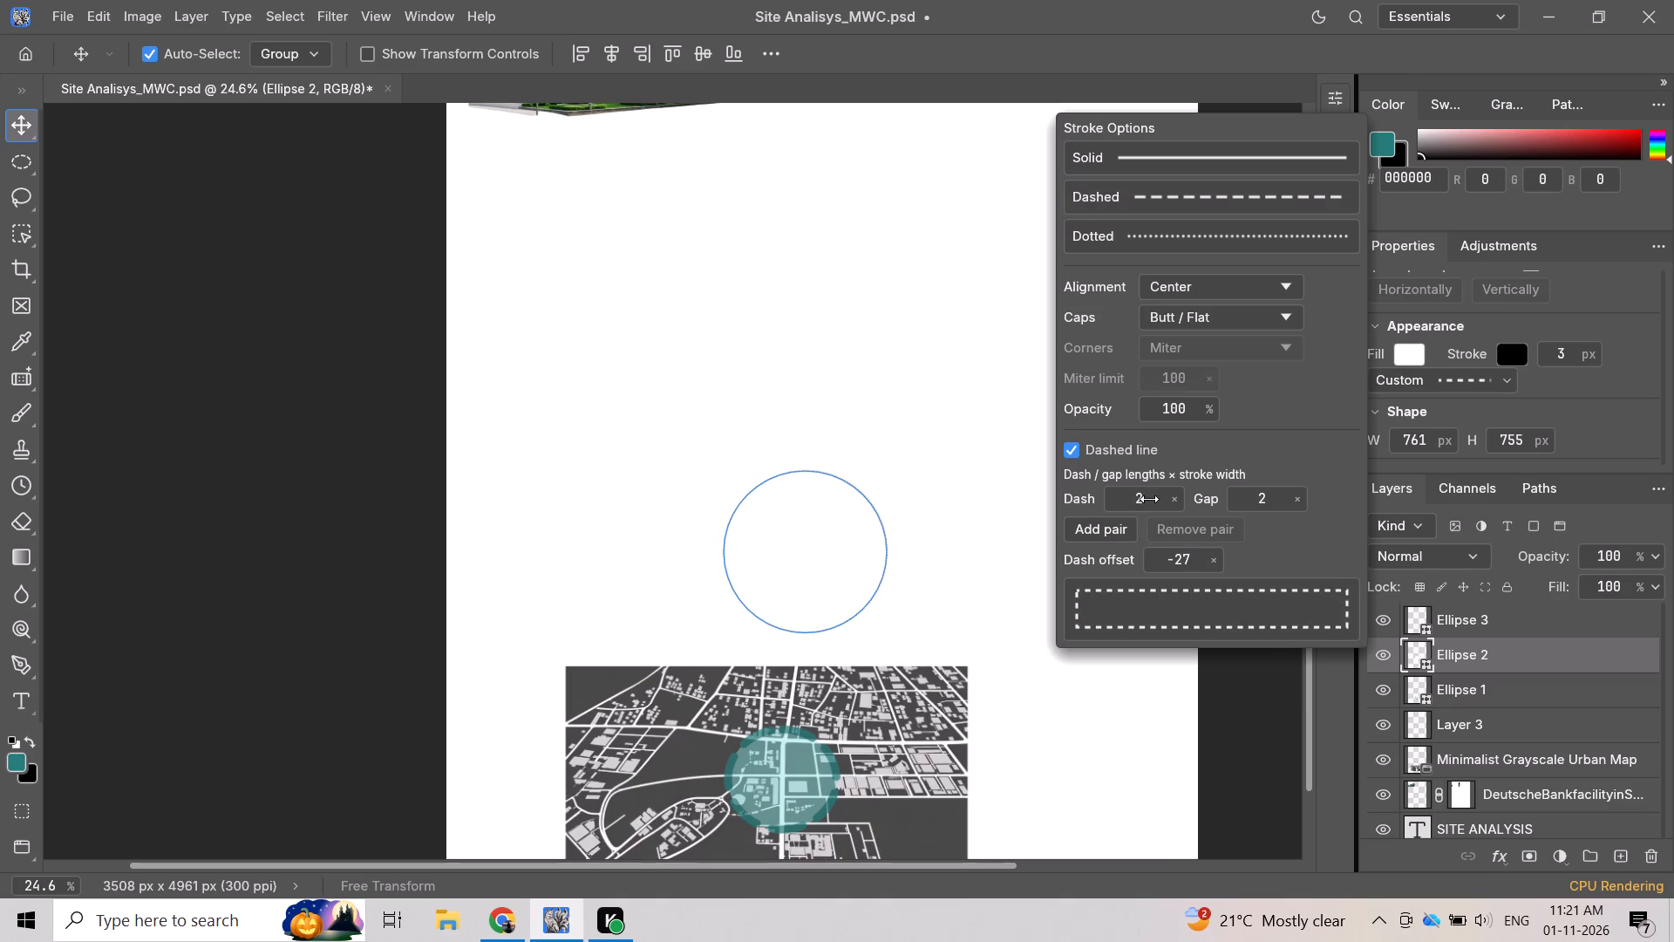
scroll(1149, 499, "down", 3)
scroll(1149, 499, "up", 8)
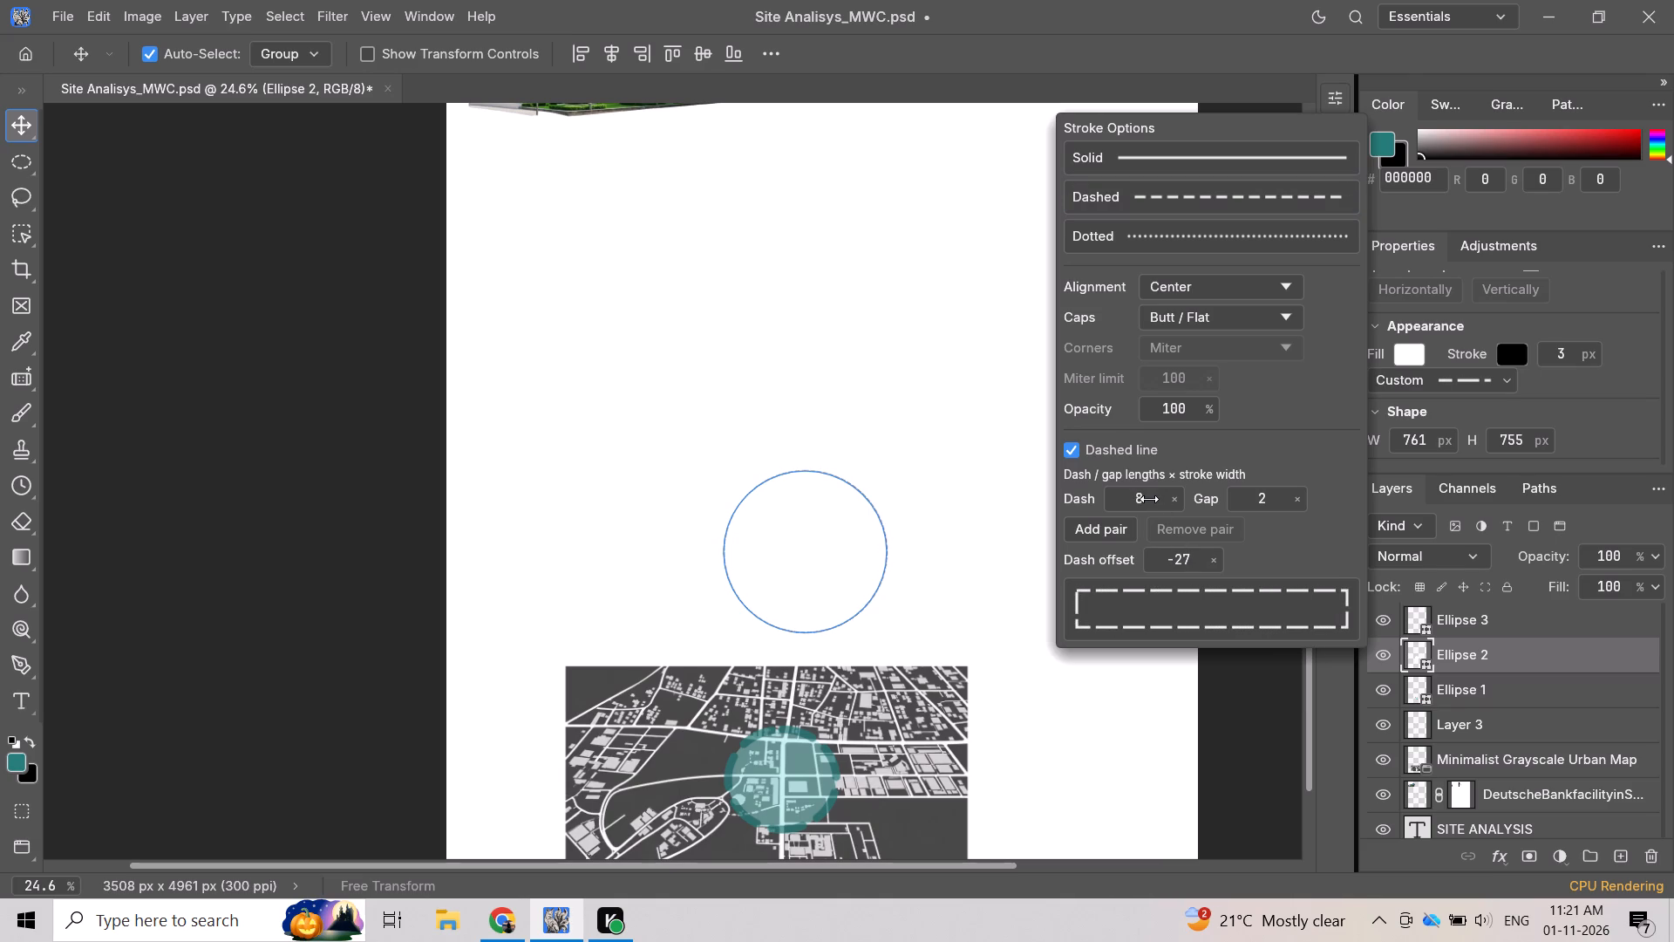
scroll(1149, 499, "up", 1)
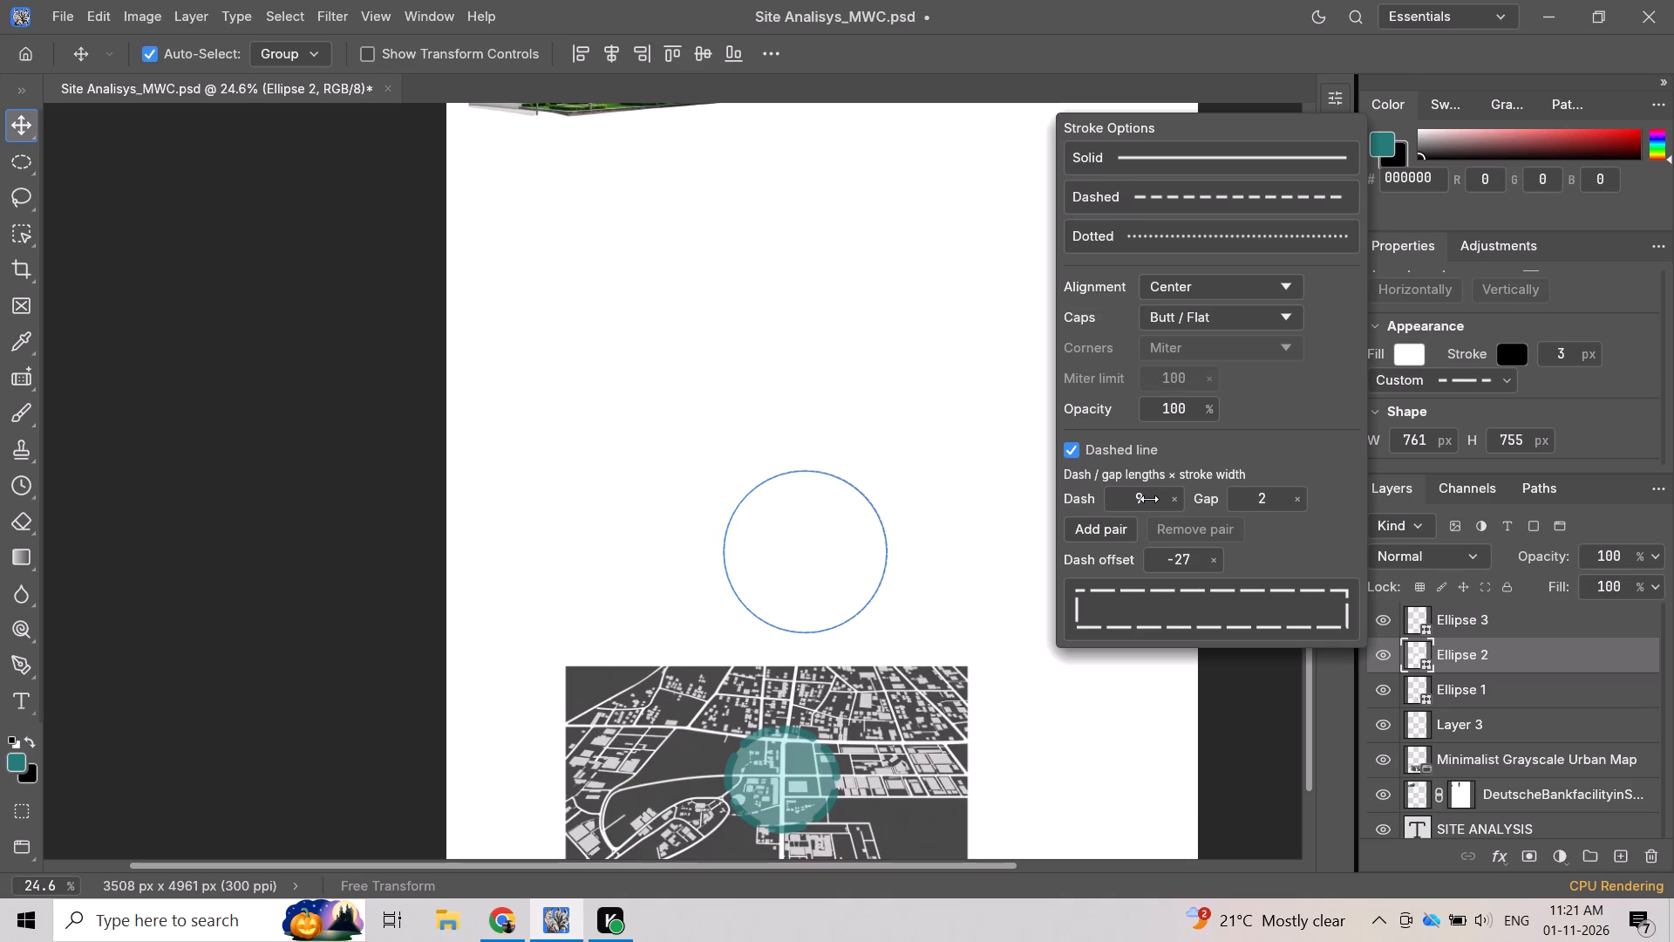
scroll(1261, 492, "down", 1)
scroll(1261, 492, "up", 2)
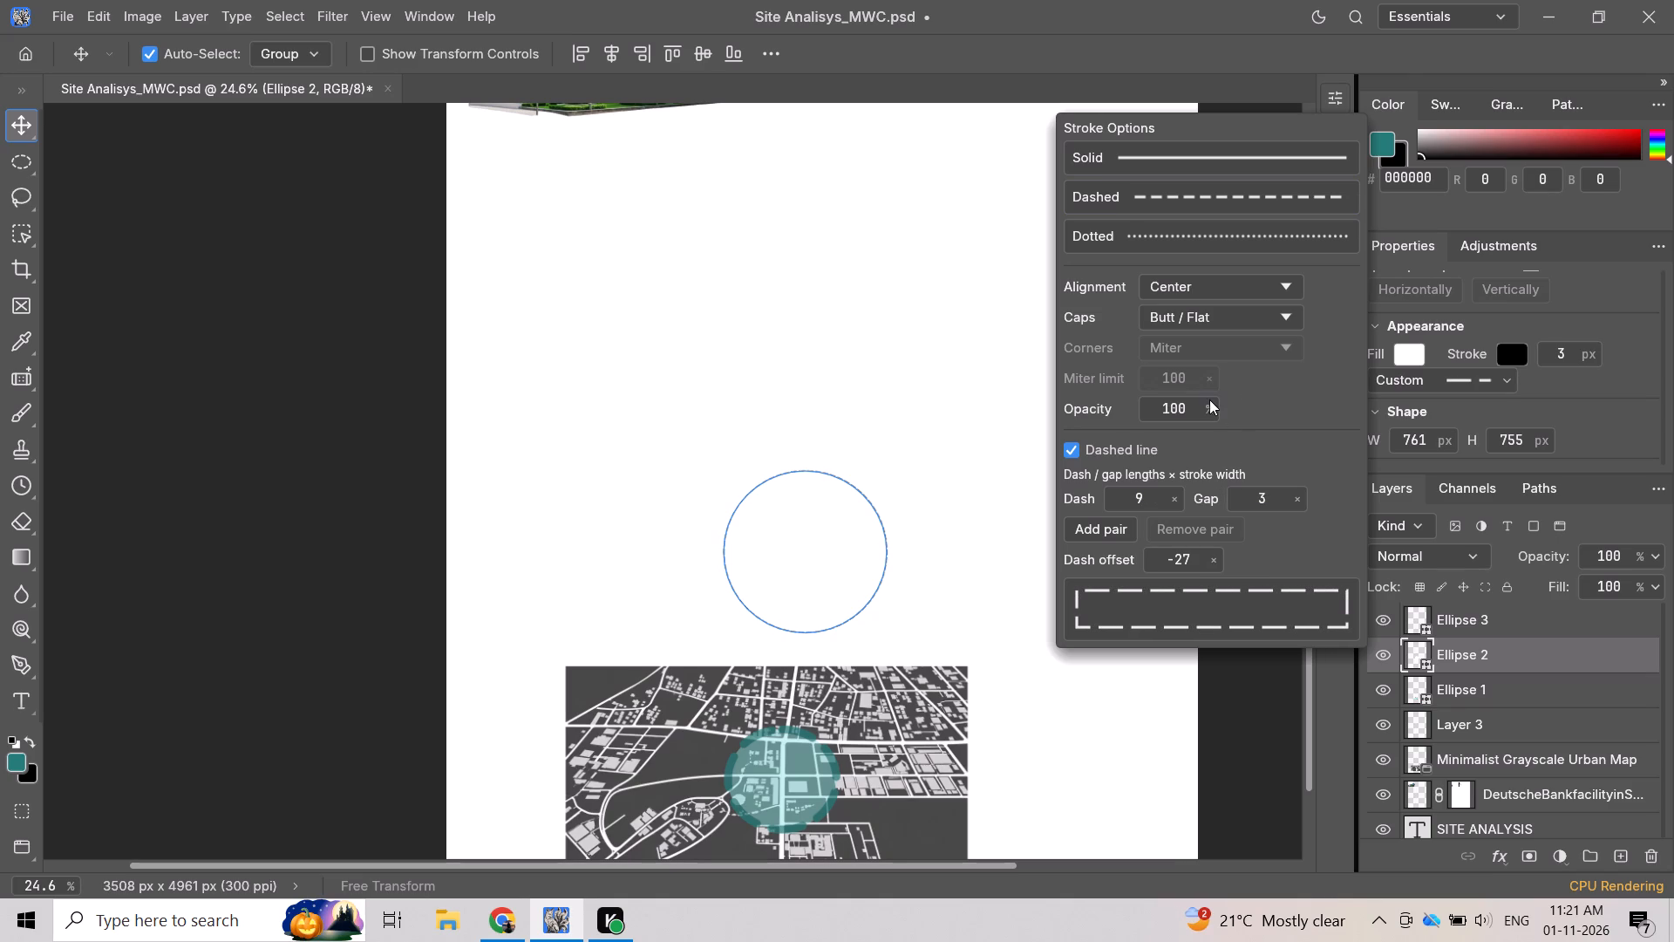
Lower the opacity of the white circle's dashed stroke to 79%.
scroll(1167, 406, "up", 2)
scroll(1167, 406, "down", 18)
scroll(1167, 406, "down", 3)
key("Return")
left_click(1214, 602)
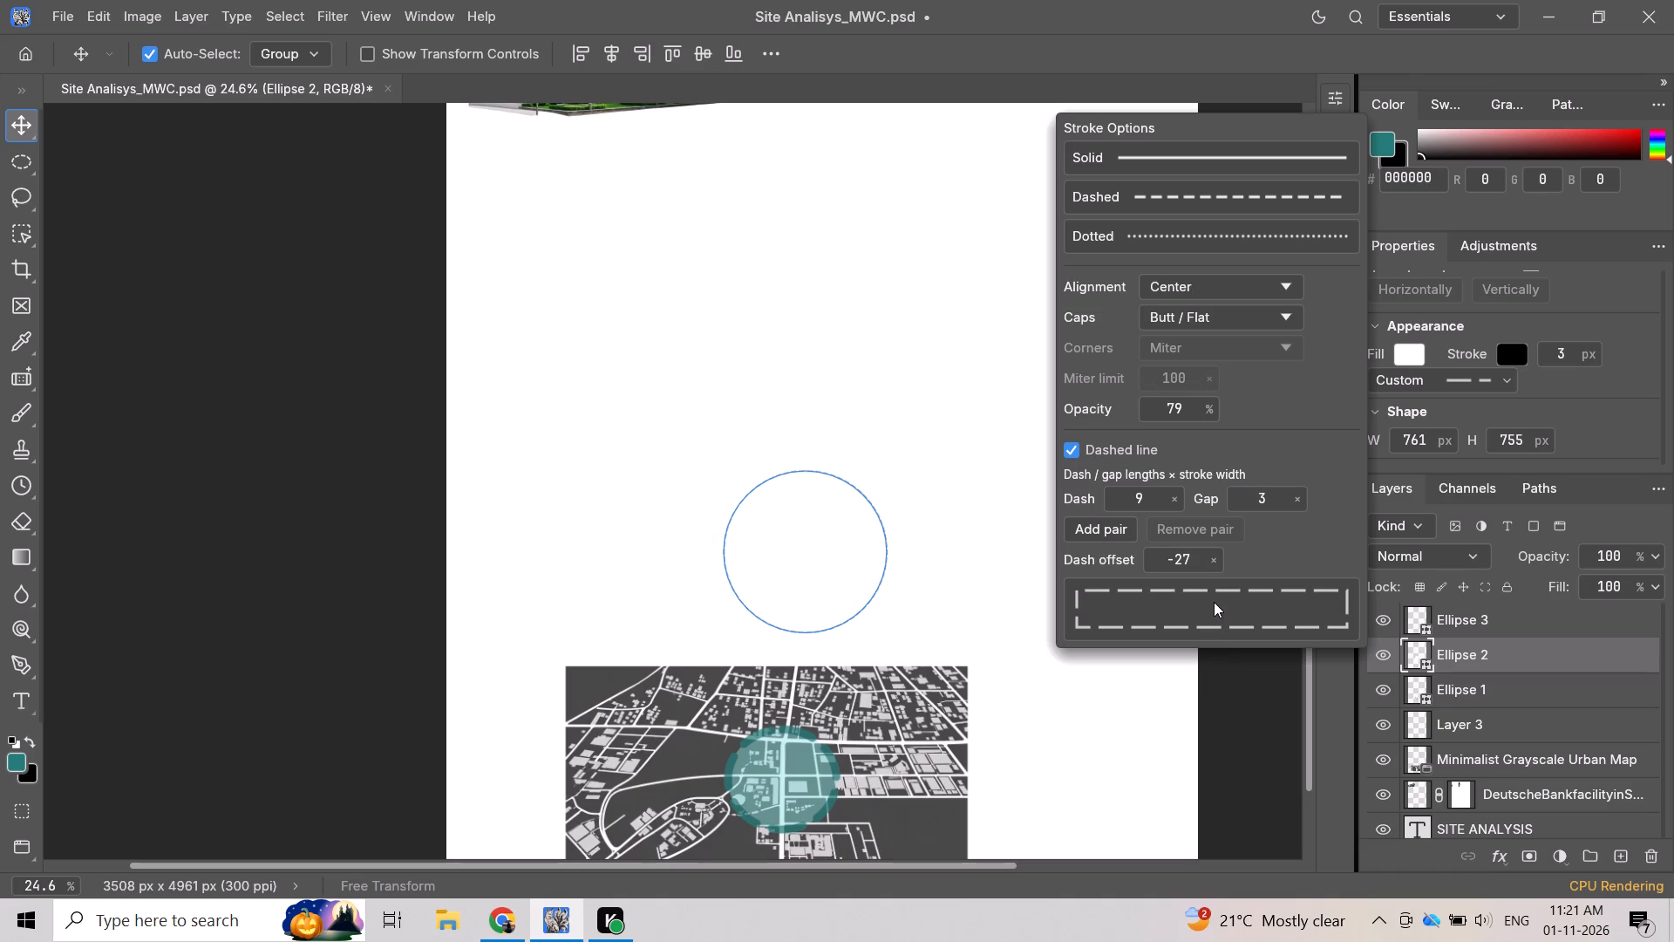
left_click(1214, 602)
left_click(1230, 690)
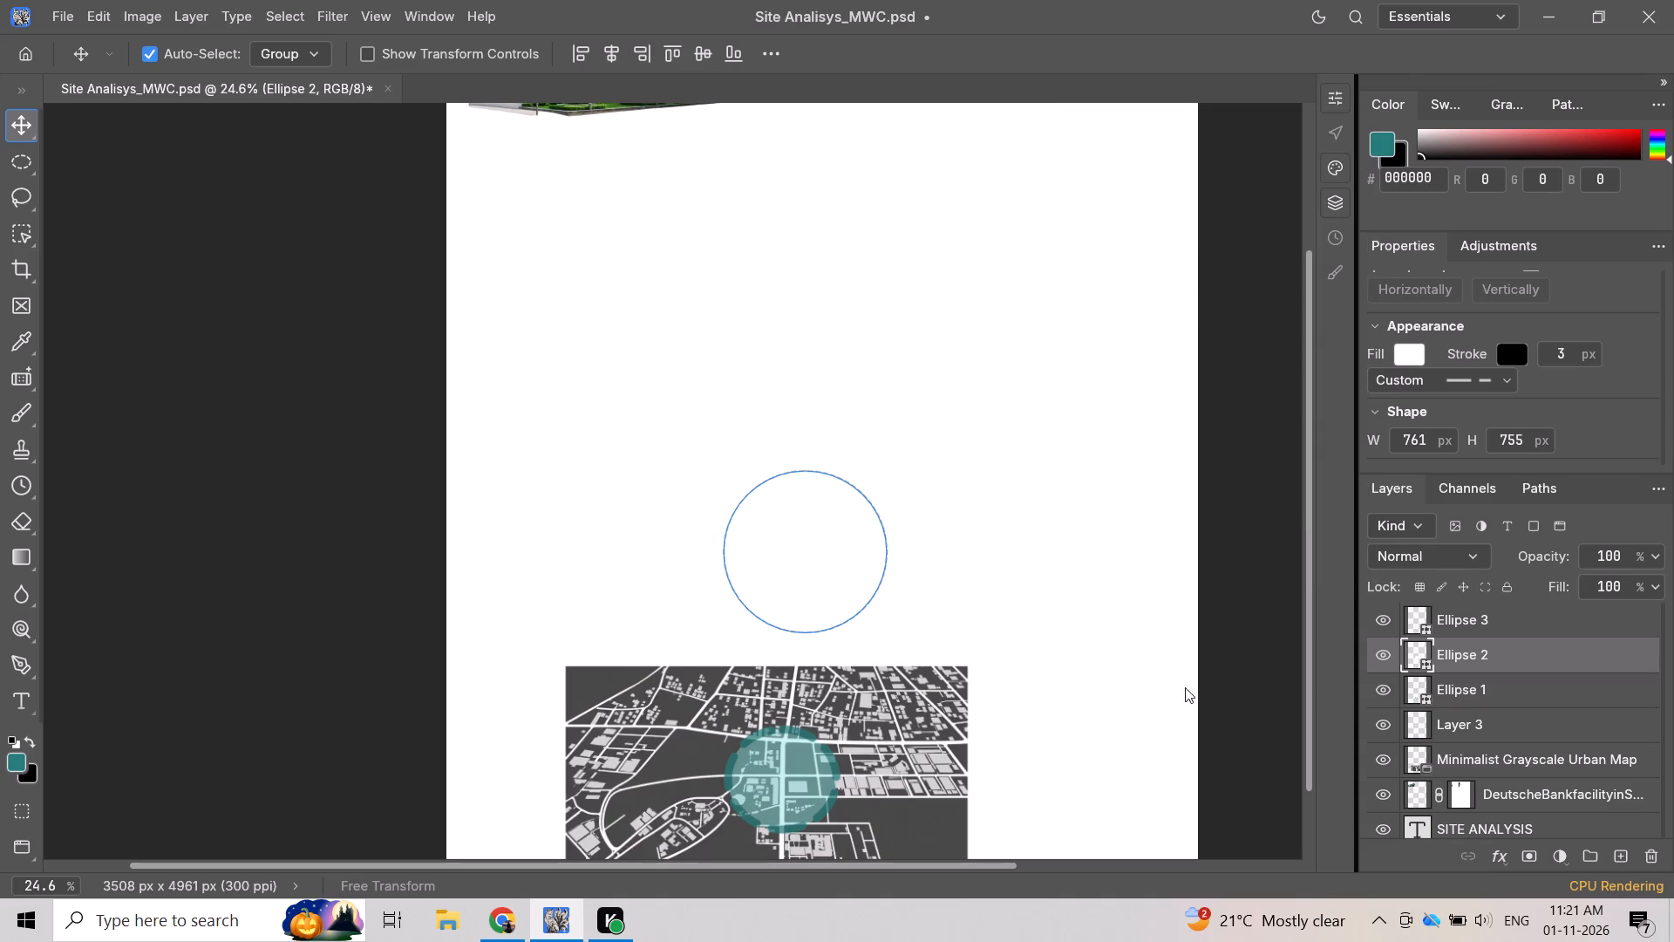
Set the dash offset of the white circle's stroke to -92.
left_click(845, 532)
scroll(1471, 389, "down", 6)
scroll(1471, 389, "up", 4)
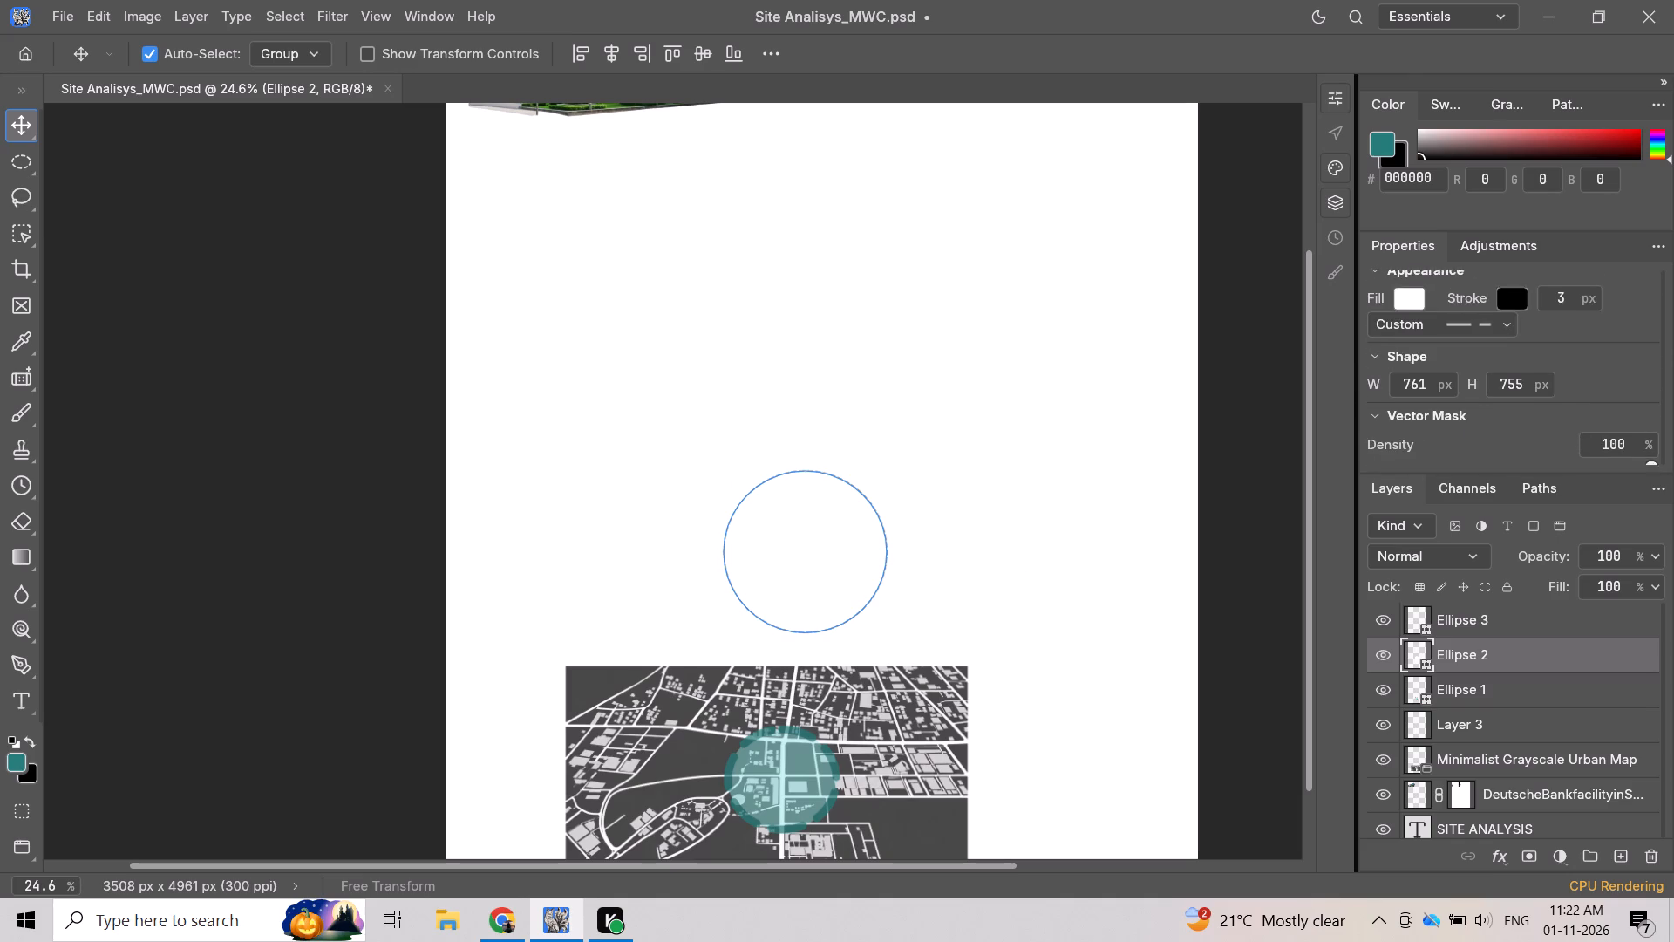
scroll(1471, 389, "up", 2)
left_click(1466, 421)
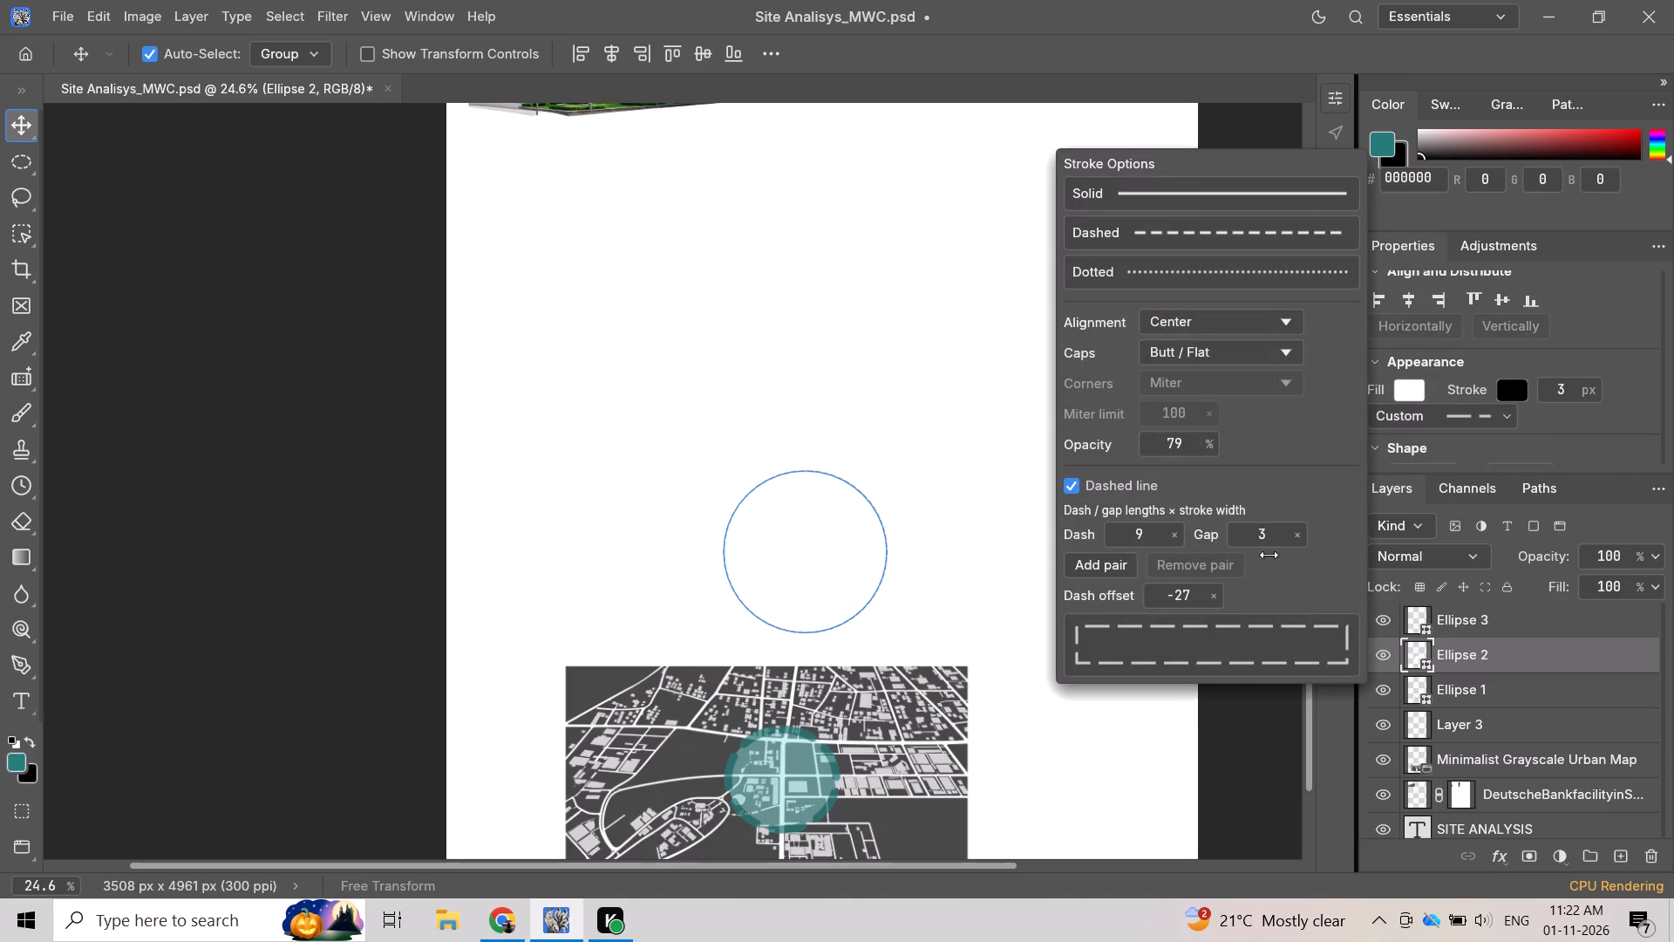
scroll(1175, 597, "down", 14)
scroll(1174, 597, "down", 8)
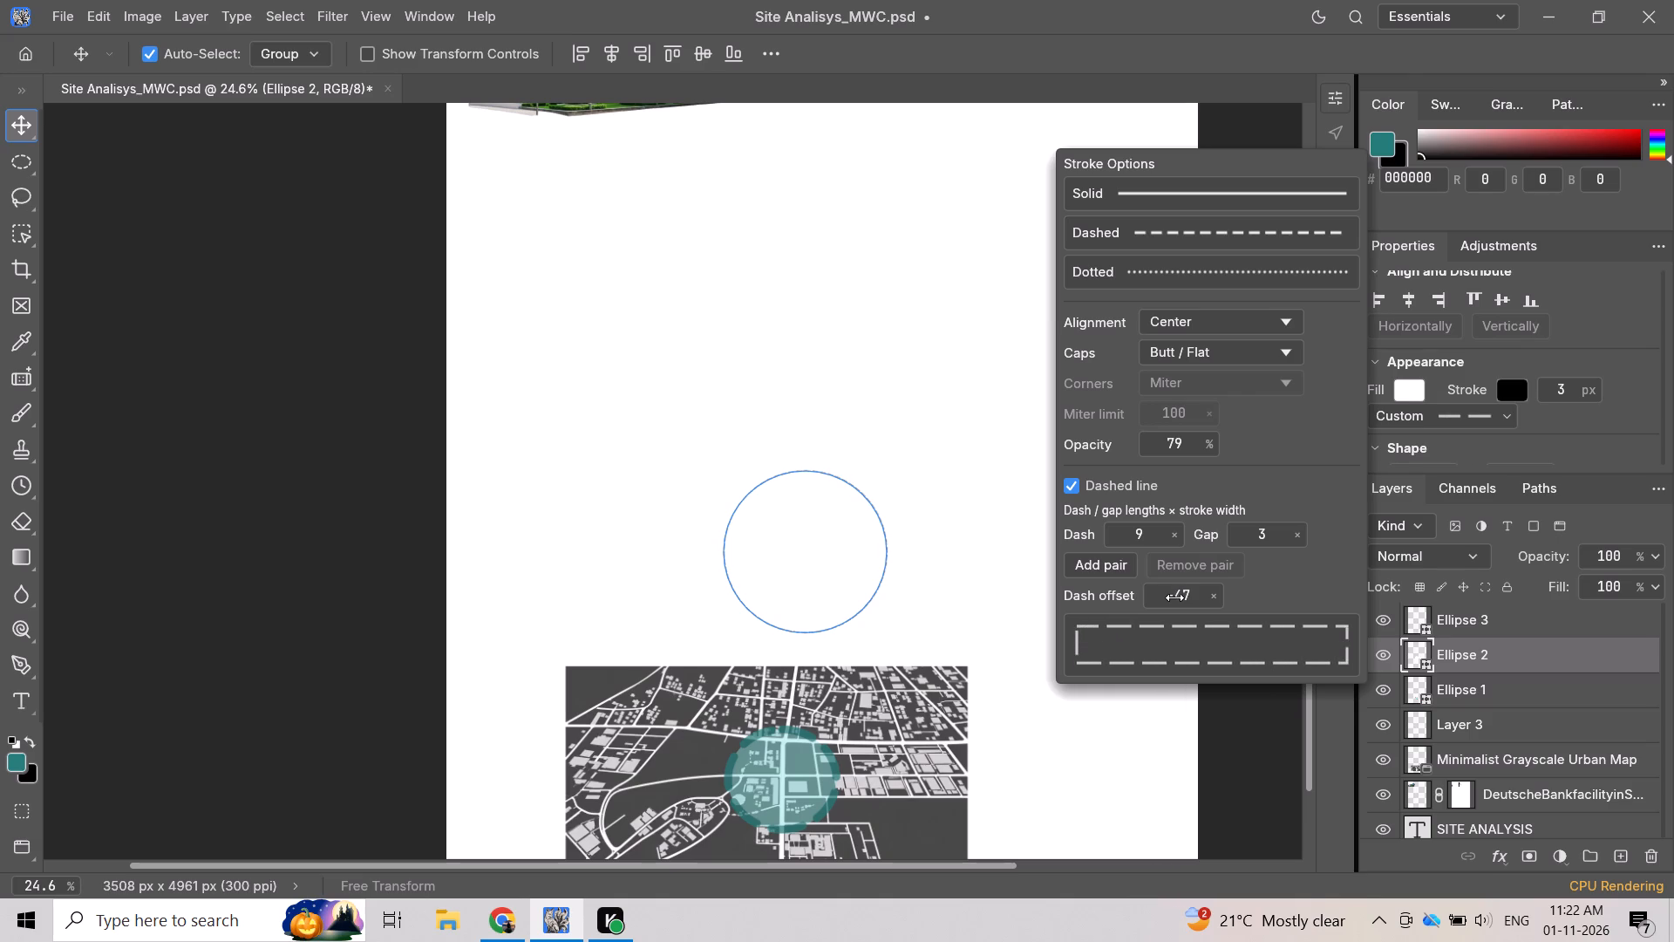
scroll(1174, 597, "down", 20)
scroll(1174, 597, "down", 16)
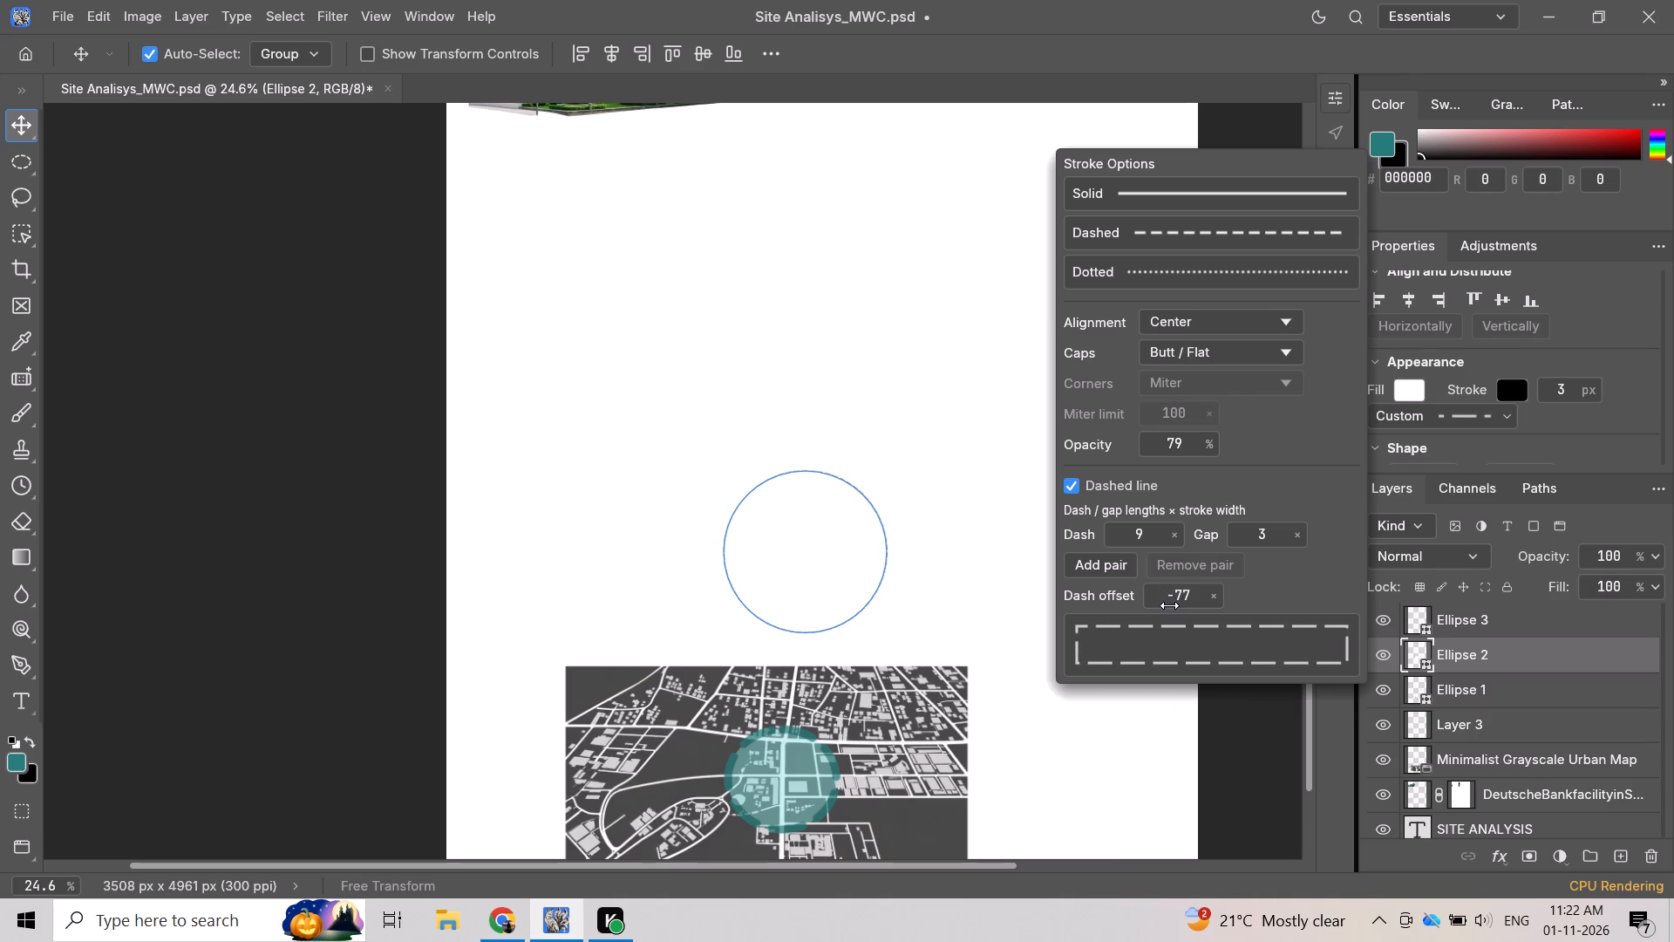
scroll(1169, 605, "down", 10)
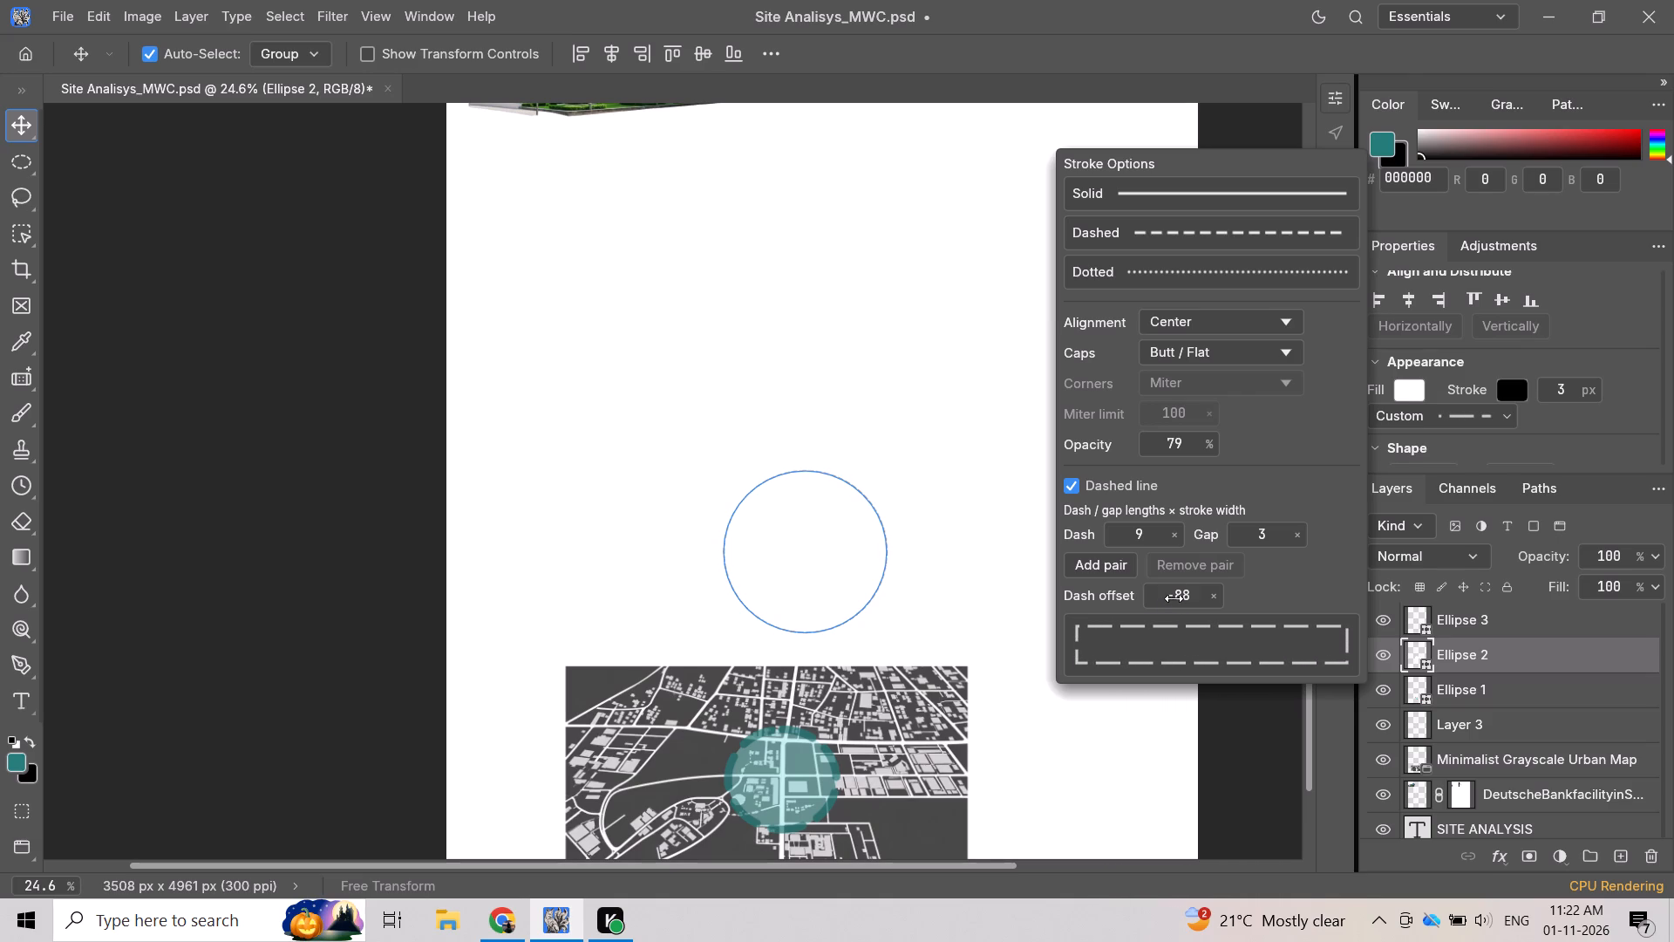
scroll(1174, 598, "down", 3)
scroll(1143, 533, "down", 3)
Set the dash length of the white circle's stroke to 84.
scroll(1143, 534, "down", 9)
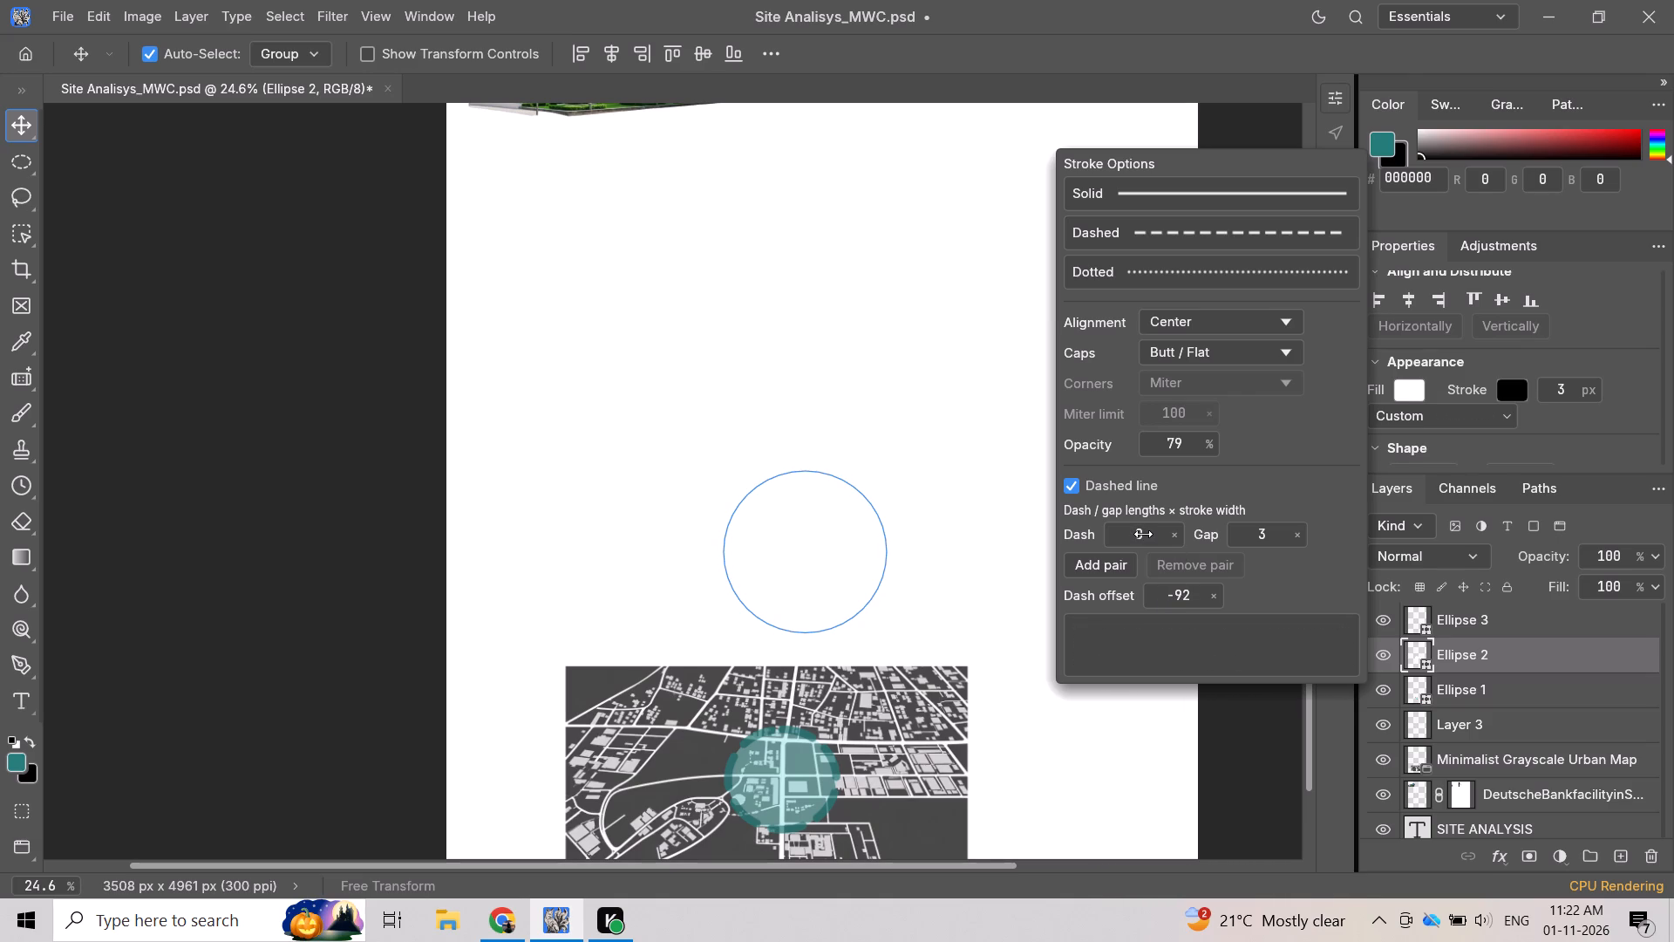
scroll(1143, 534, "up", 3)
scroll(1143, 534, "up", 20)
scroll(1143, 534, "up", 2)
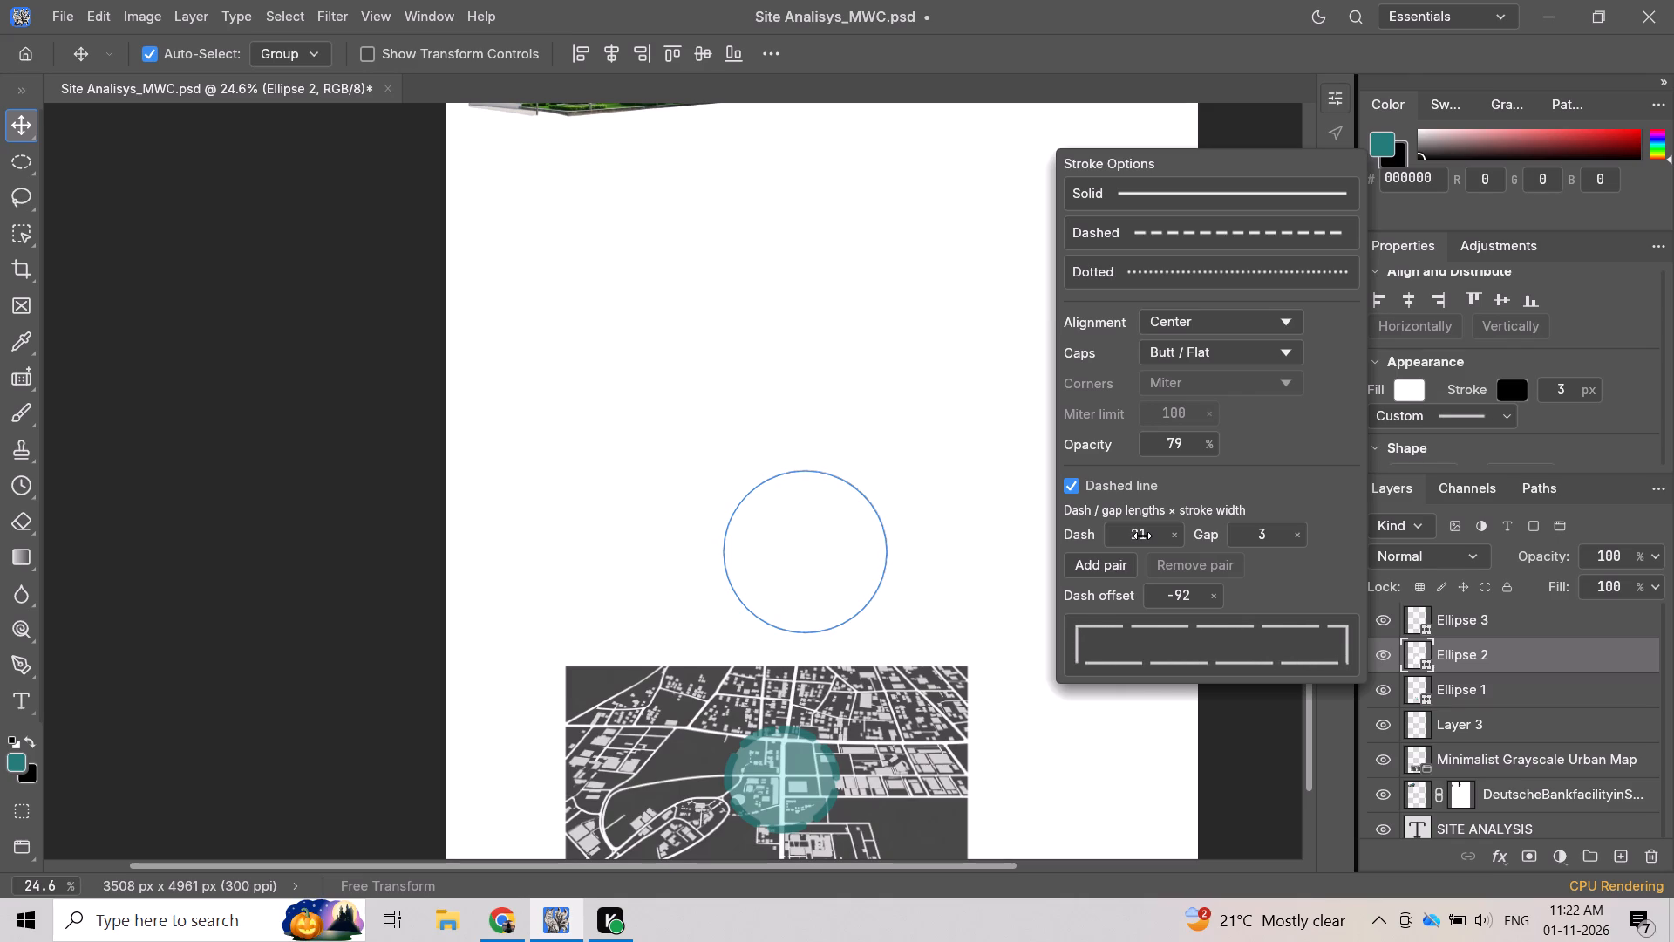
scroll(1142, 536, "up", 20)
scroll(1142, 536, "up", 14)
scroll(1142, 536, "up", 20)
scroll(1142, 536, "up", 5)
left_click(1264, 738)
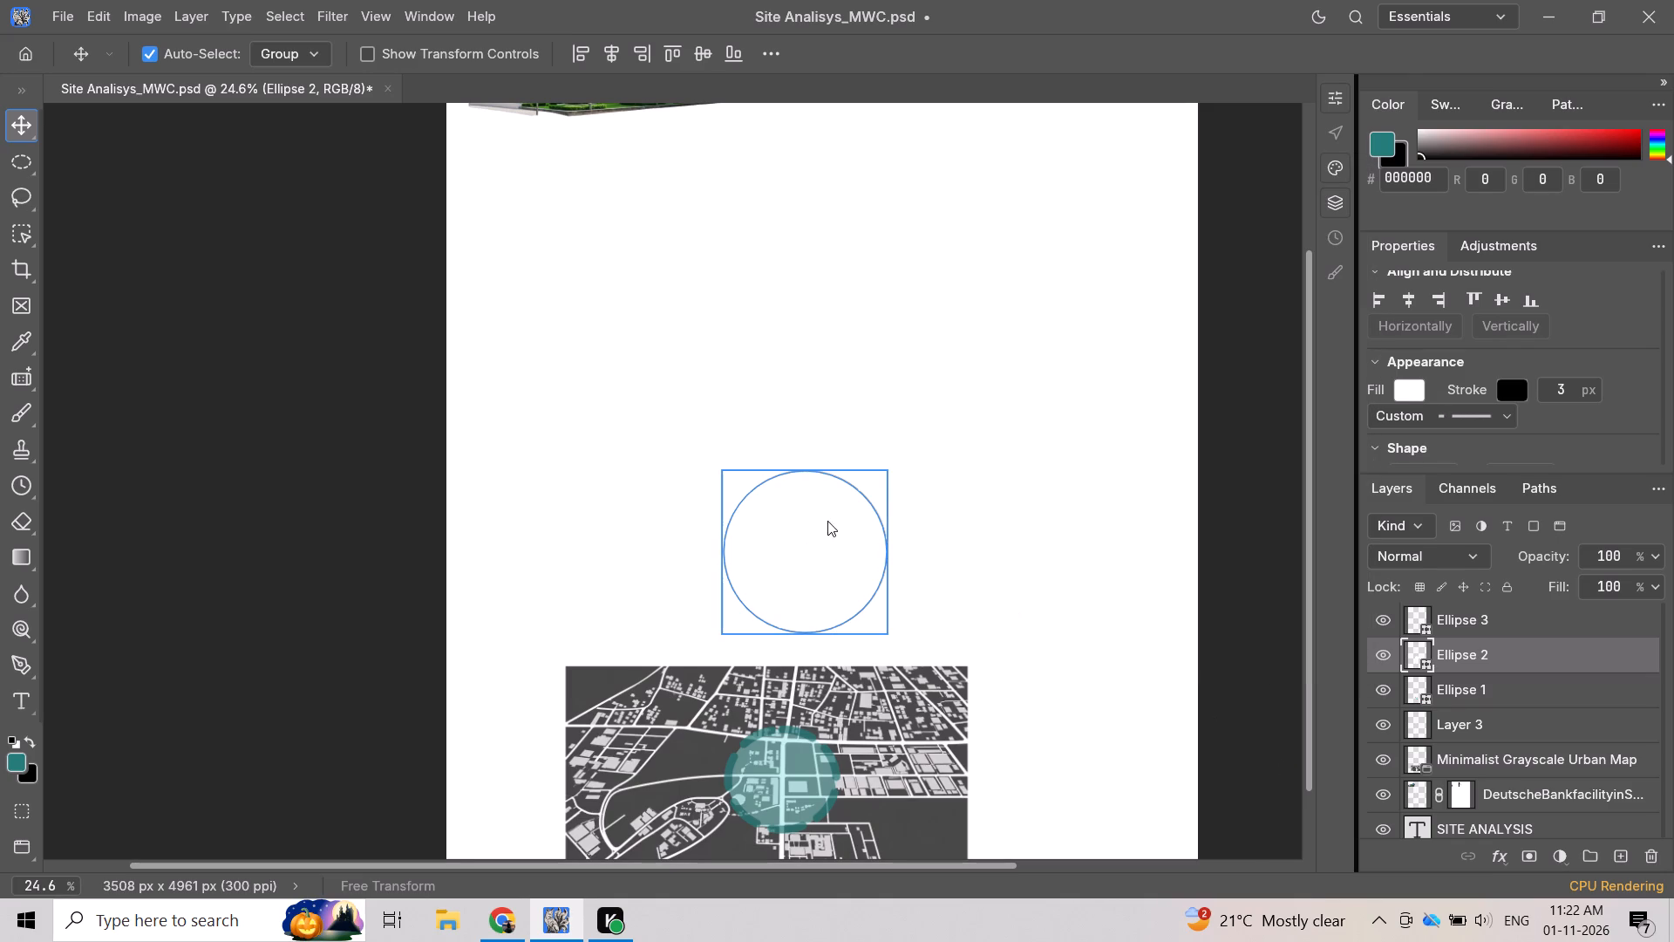
Reapply the Dashed style to the white circle's stroke and set its dash length to 34.
left_click(1481, 415)
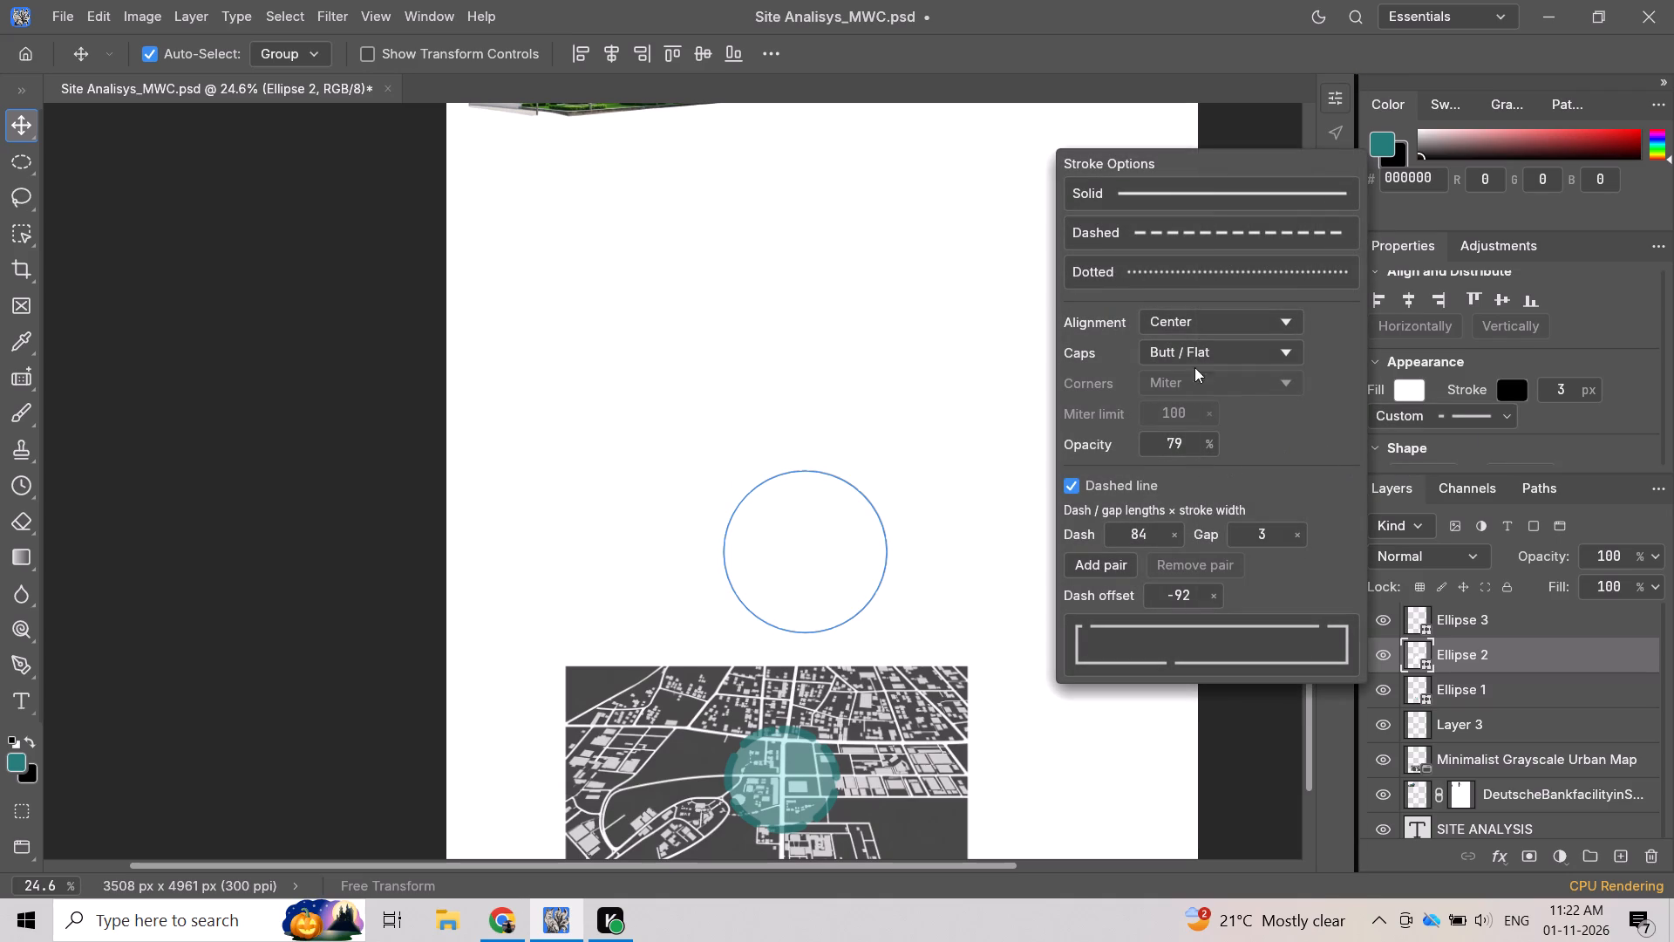
left_click(1174, 236)
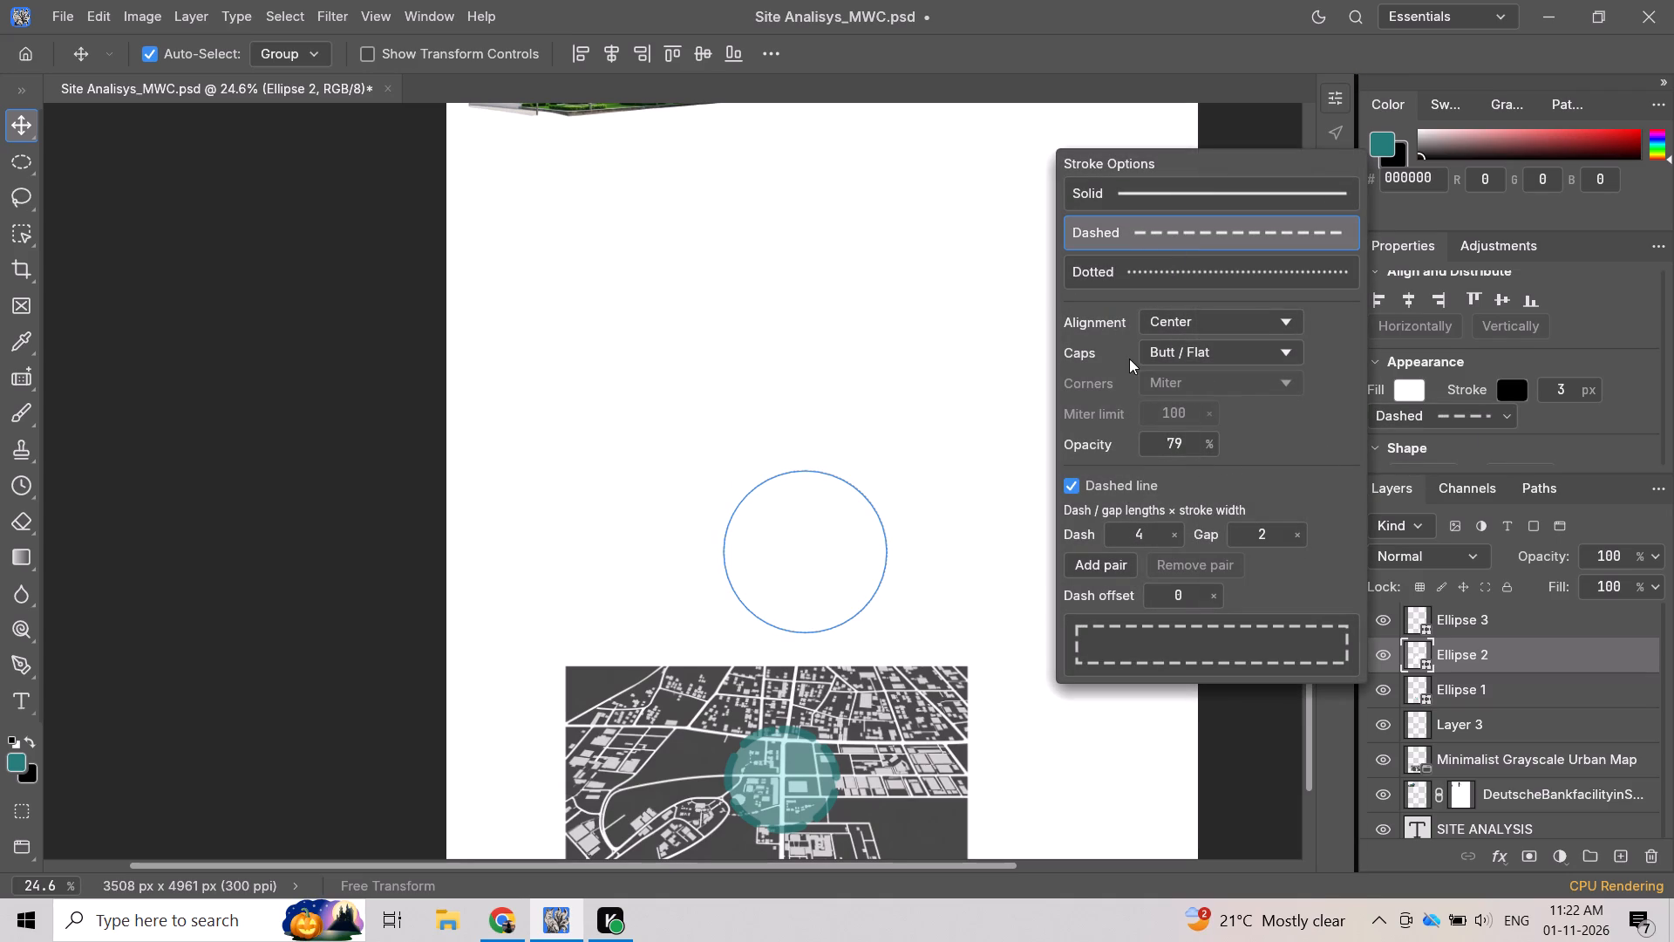
scroll(1142, 536, "up", 9)
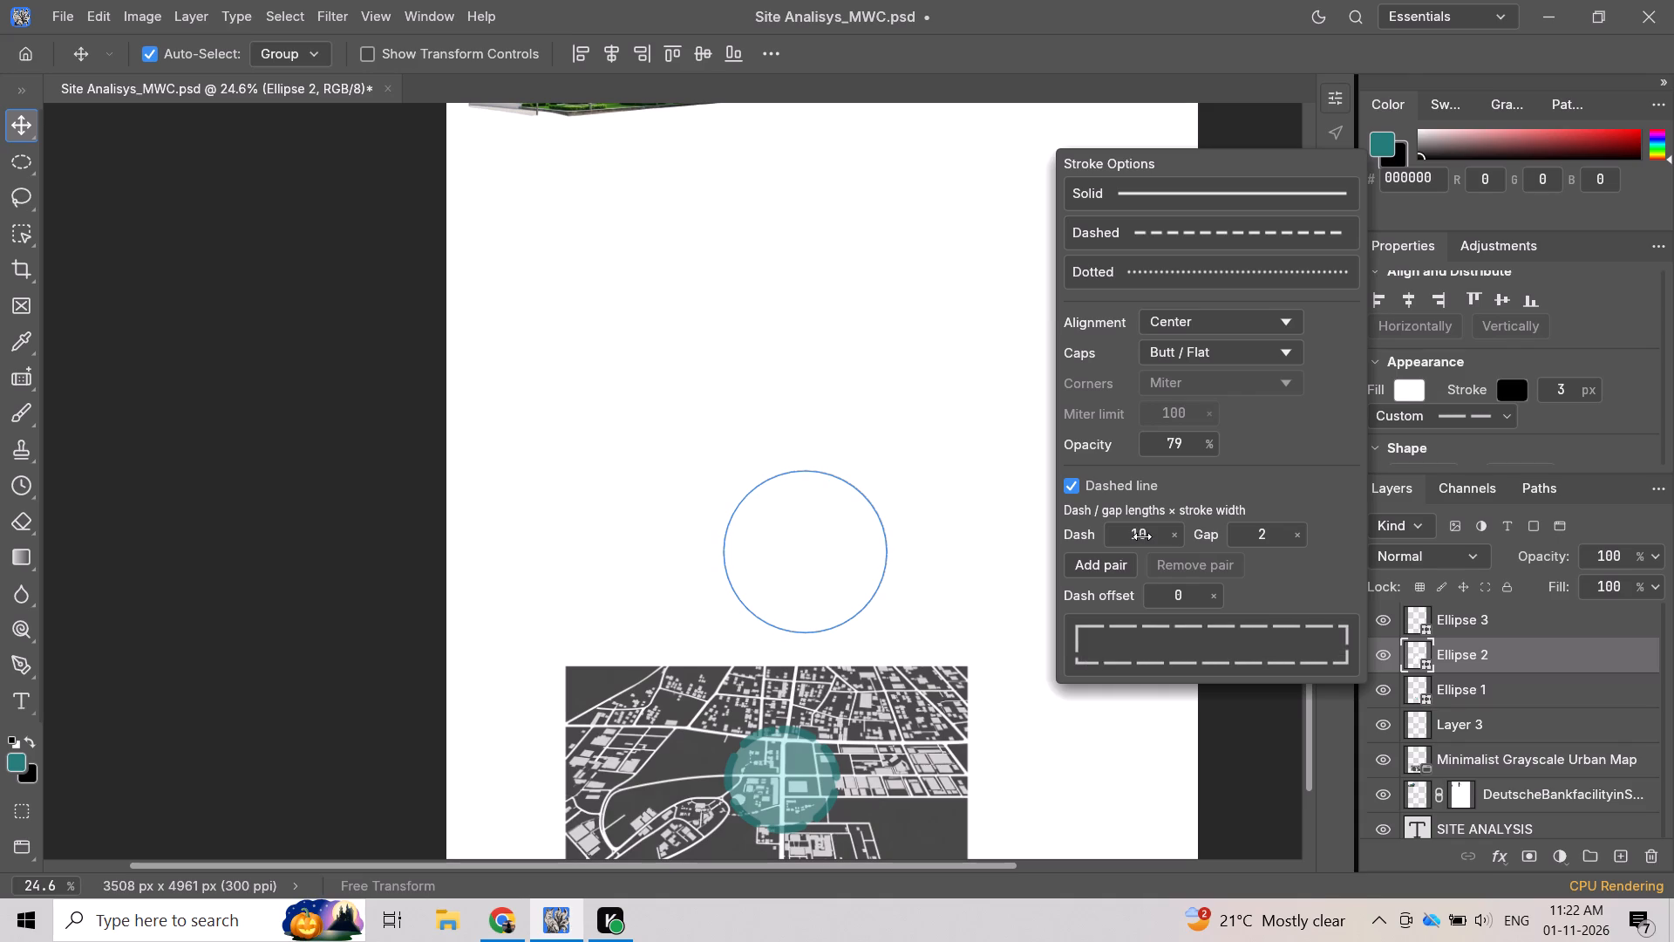
scroll(1142, 536, "up", 20)
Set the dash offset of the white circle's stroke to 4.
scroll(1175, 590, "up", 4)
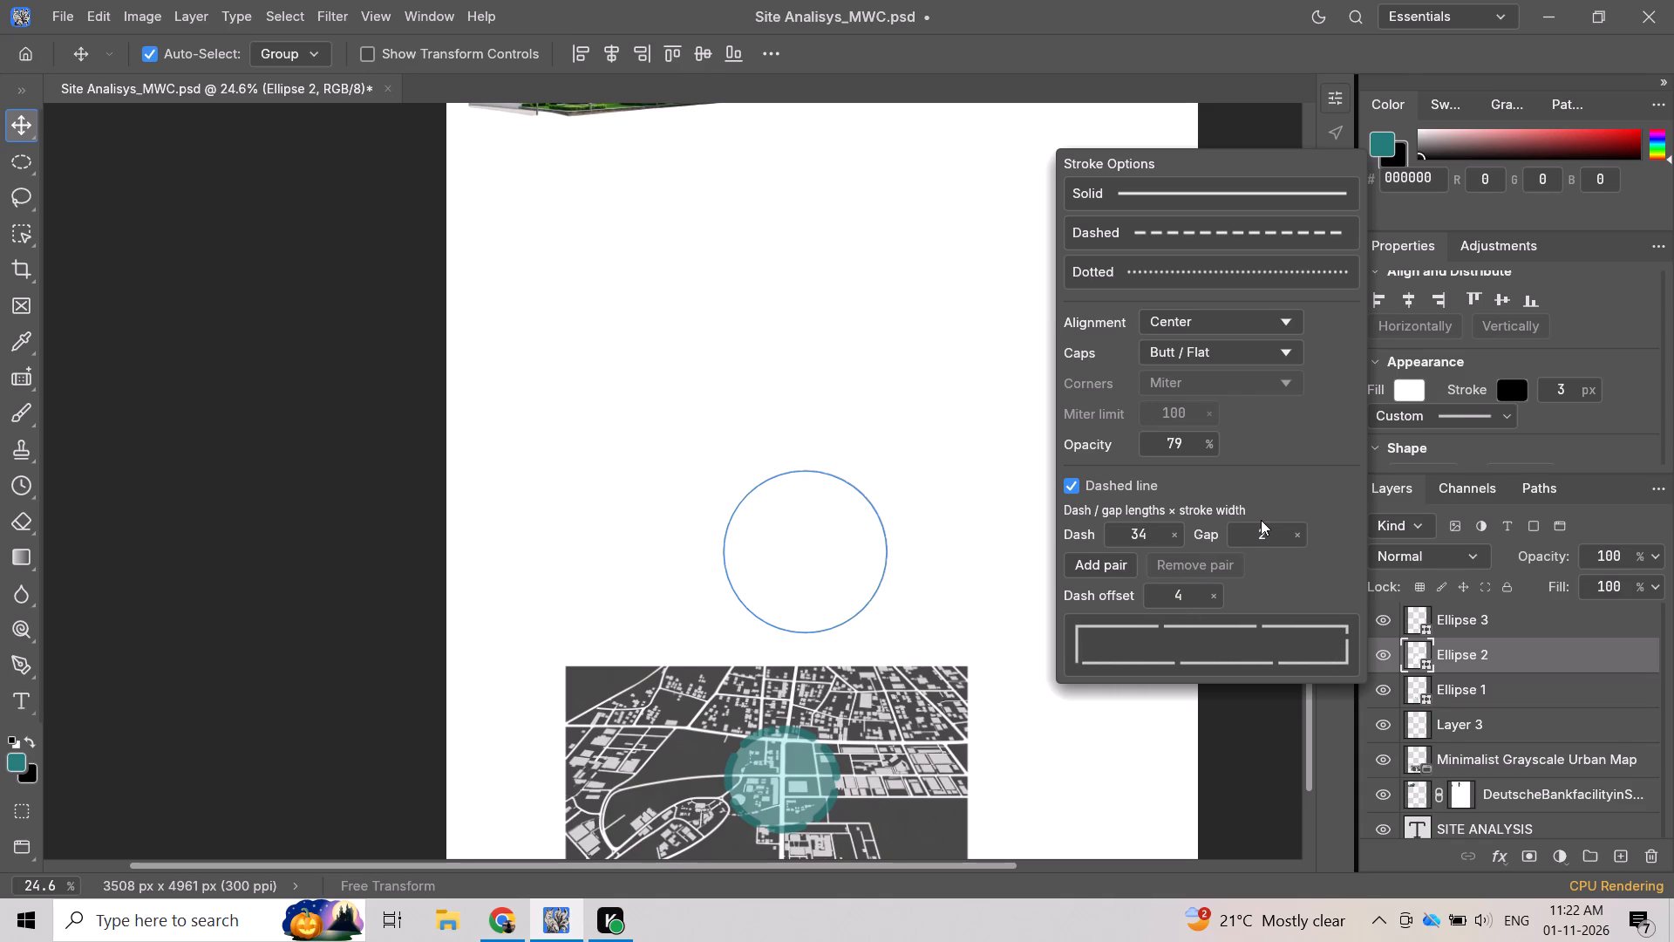
Set the gap between the dashes of the white circle's stroke to 23.
scroll(1261, 520, "down", 6)
scroll(1257, 536, "up", 12)
scroll(1257, 536, "up", 11)
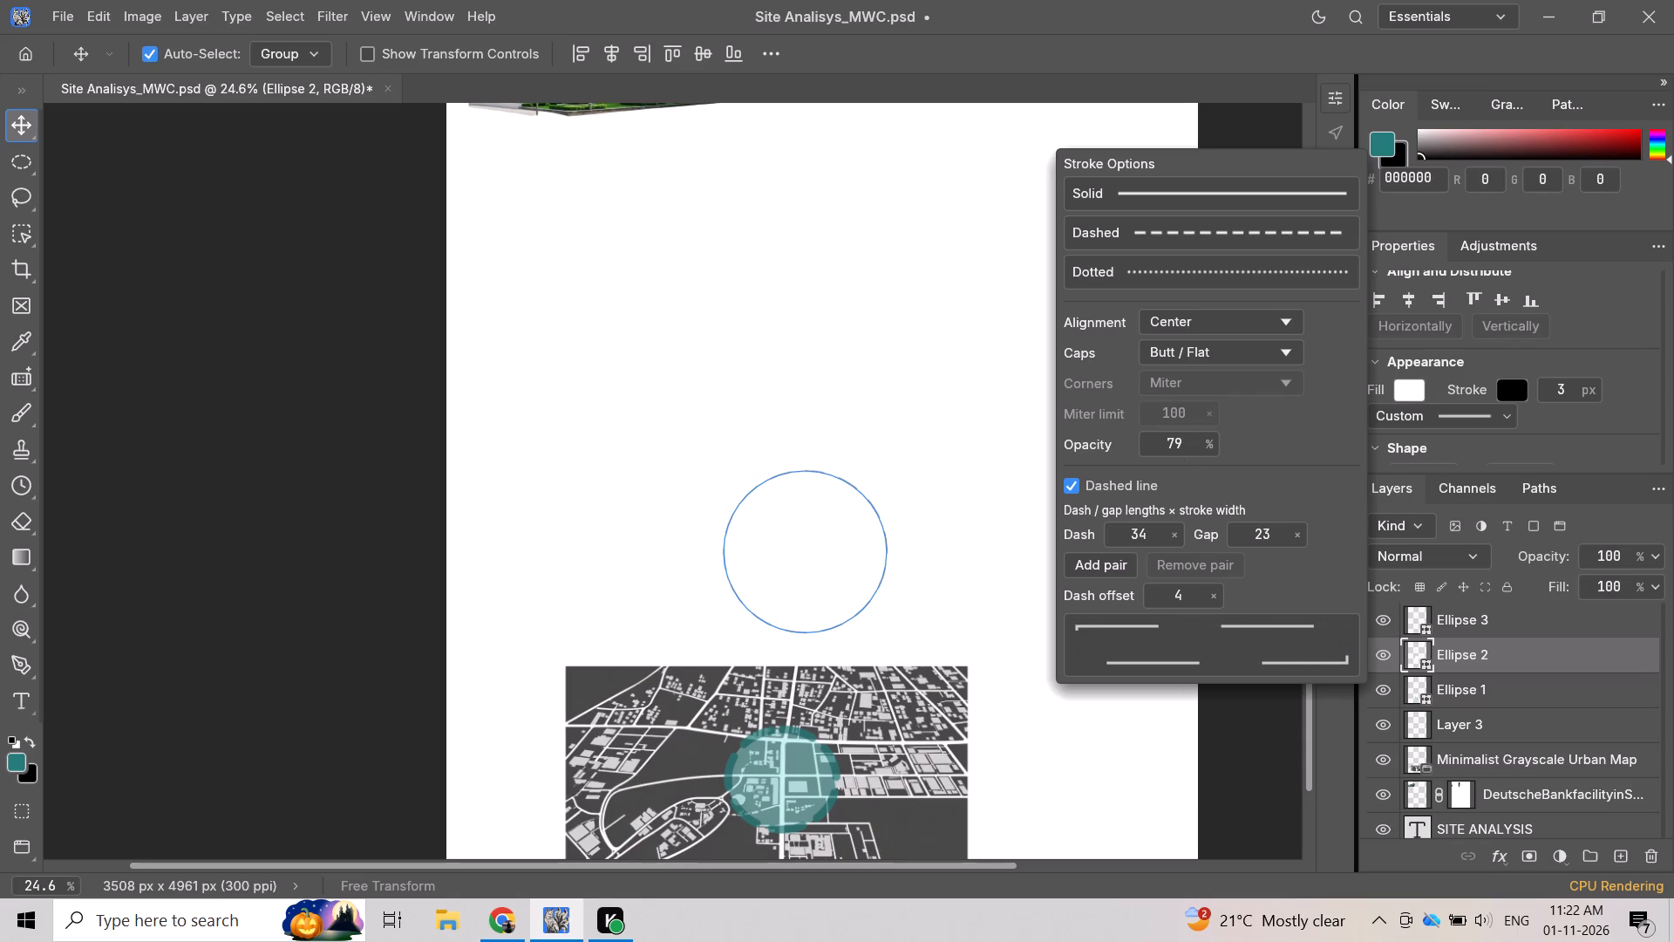
left_click(1183, 655)
key("Return")
scroll(1286, 451, "down", 2)
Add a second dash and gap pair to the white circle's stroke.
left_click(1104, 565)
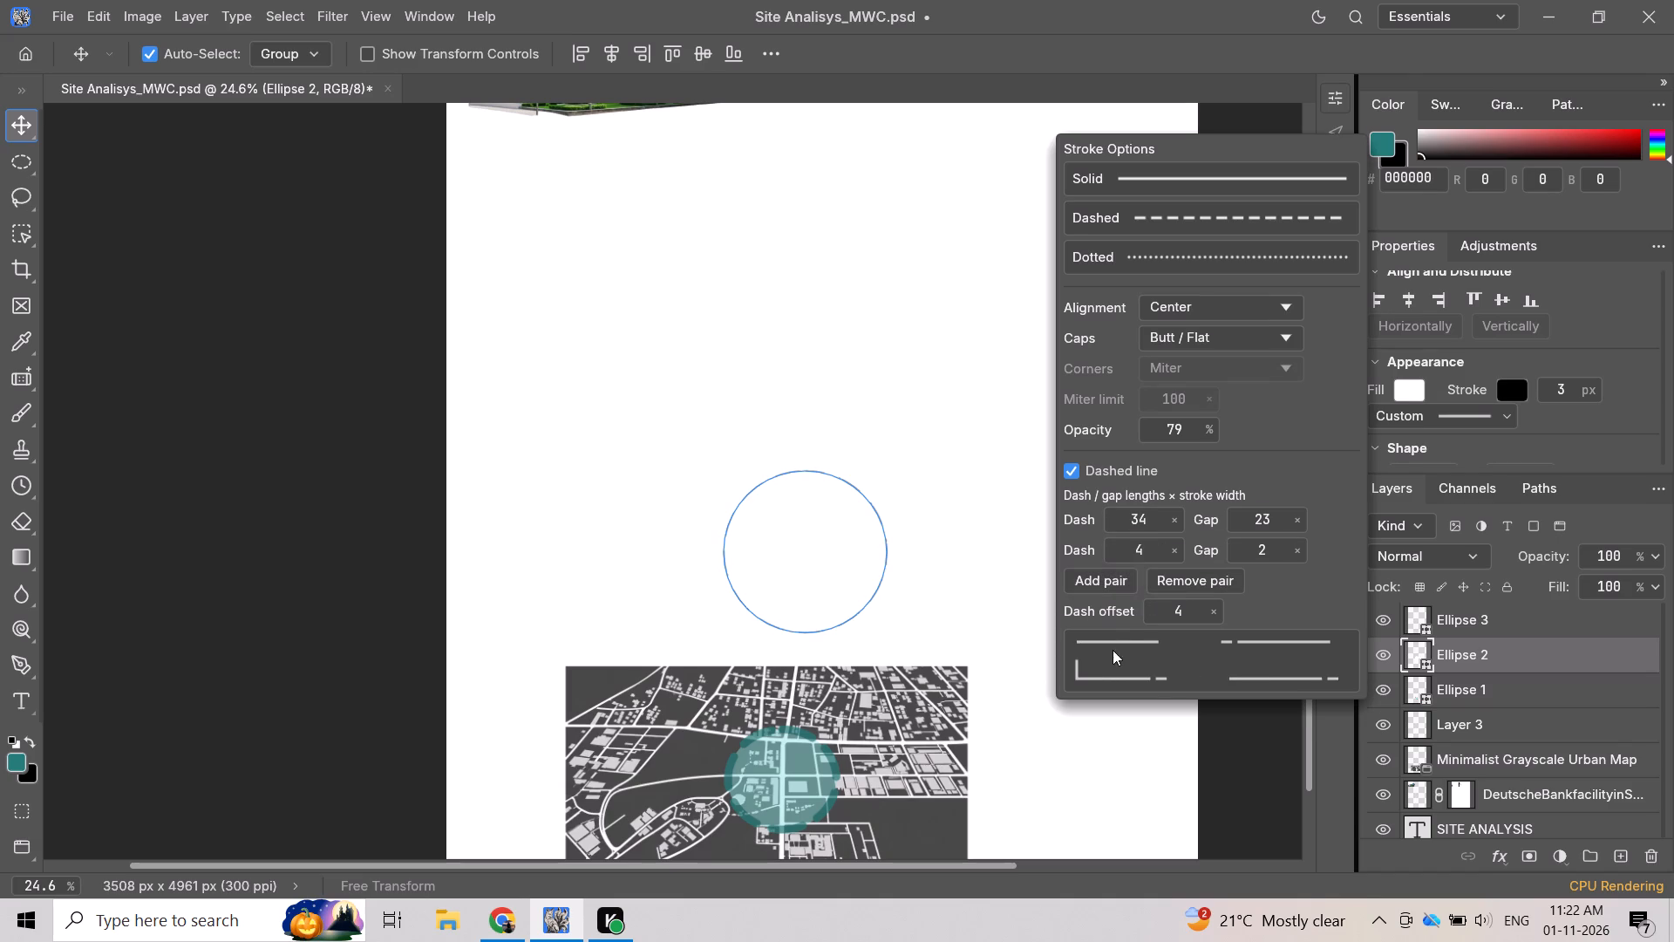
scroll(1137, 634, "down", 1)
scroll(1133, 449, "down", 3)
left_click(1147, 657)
Set the dash offset of the white circle's stroke to -4.
scroll(1178, 617, "up", 3)
scroll(1167, 643, "down", 14)
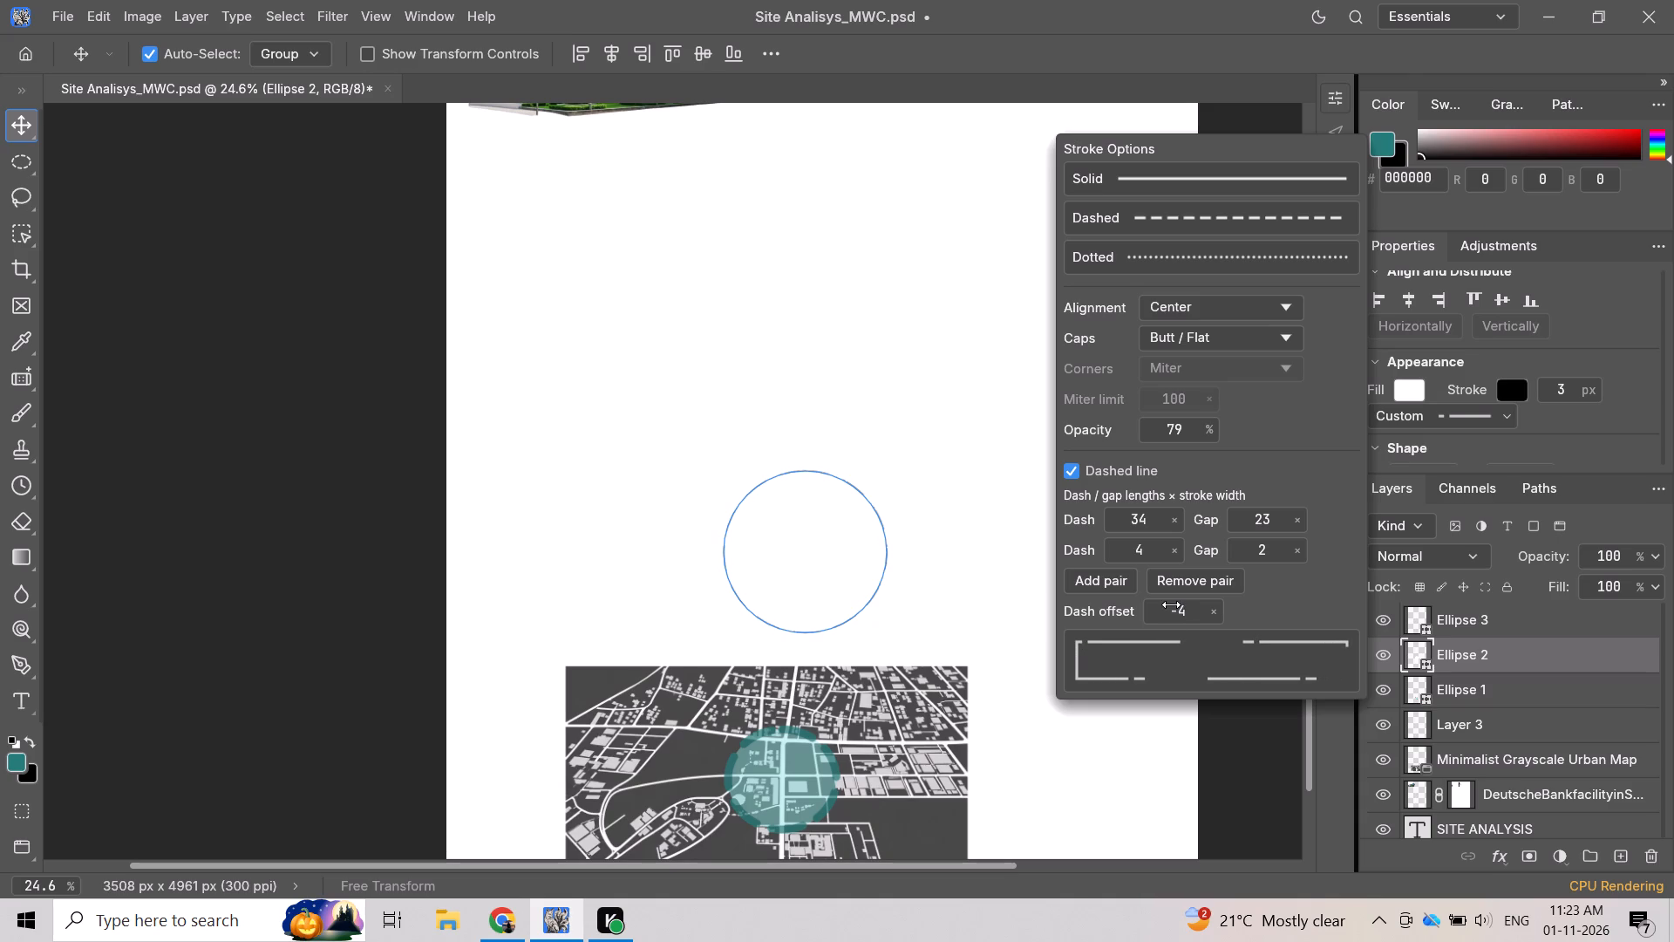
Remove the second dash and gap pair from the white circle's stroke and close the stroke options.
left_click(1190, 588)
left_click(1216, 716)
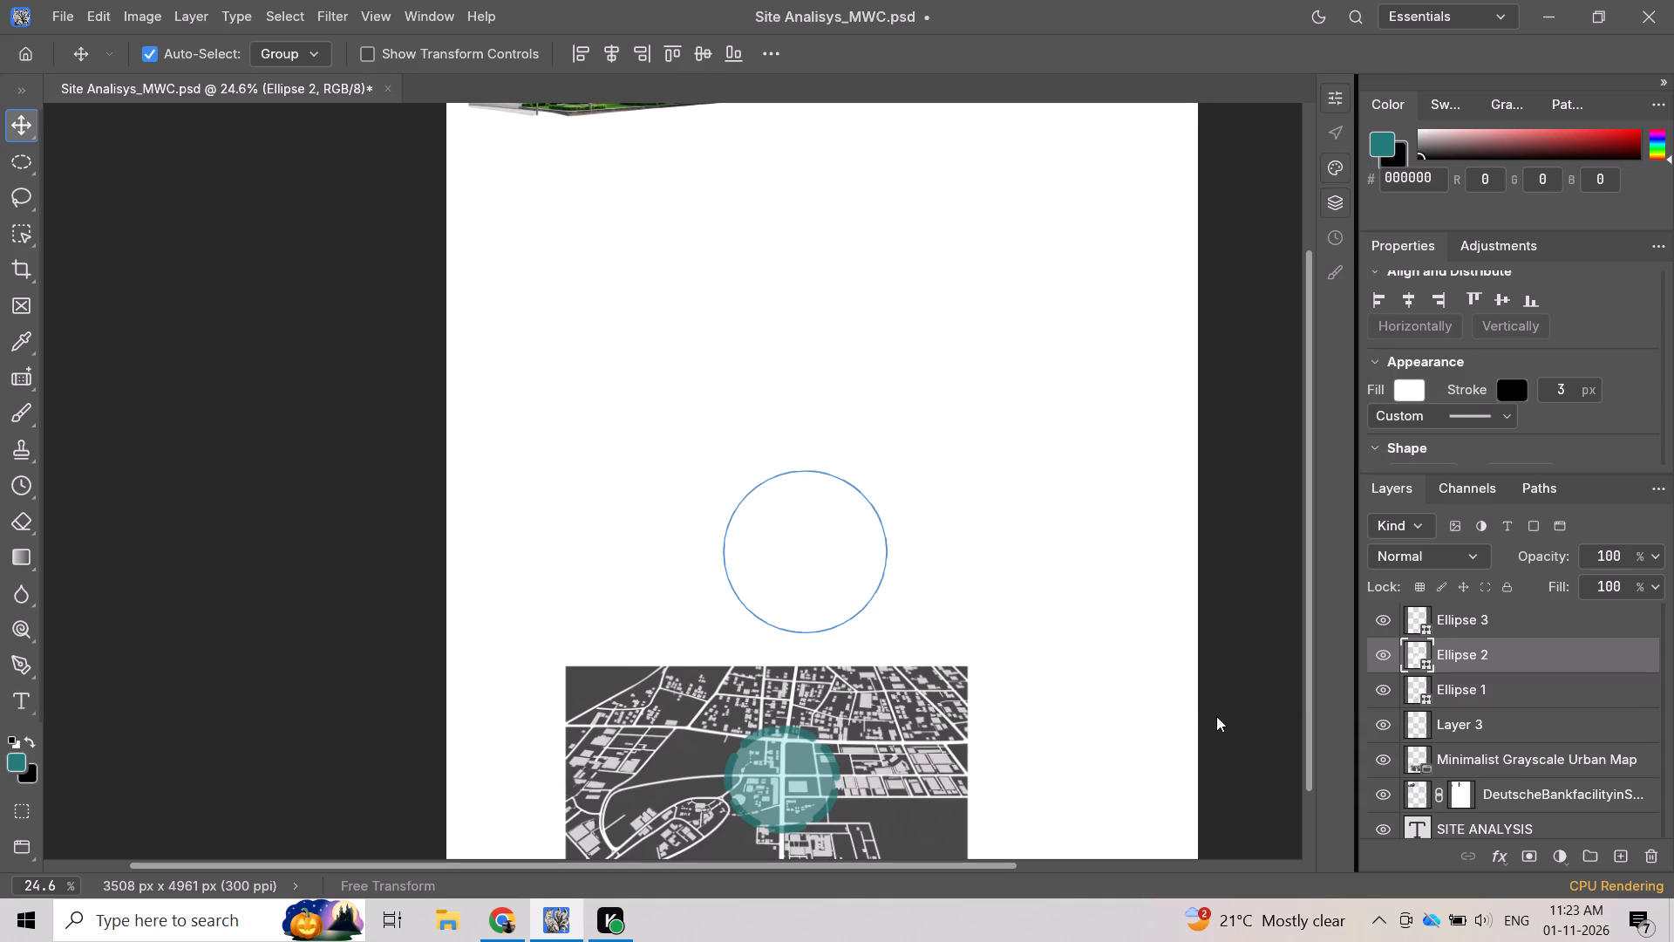
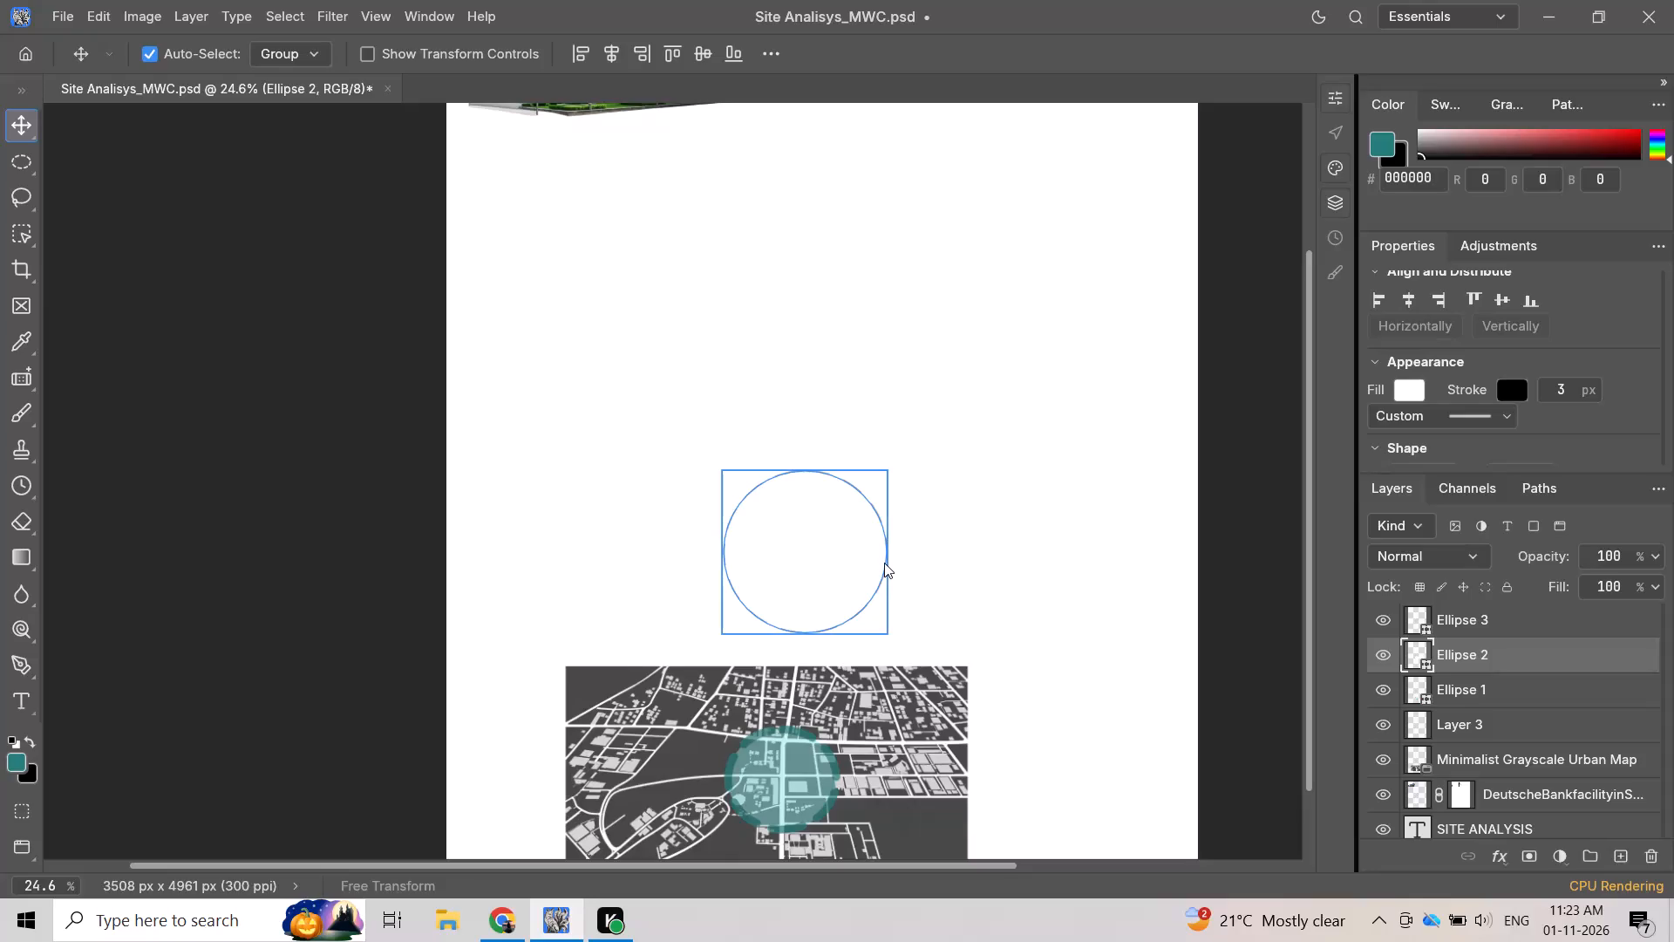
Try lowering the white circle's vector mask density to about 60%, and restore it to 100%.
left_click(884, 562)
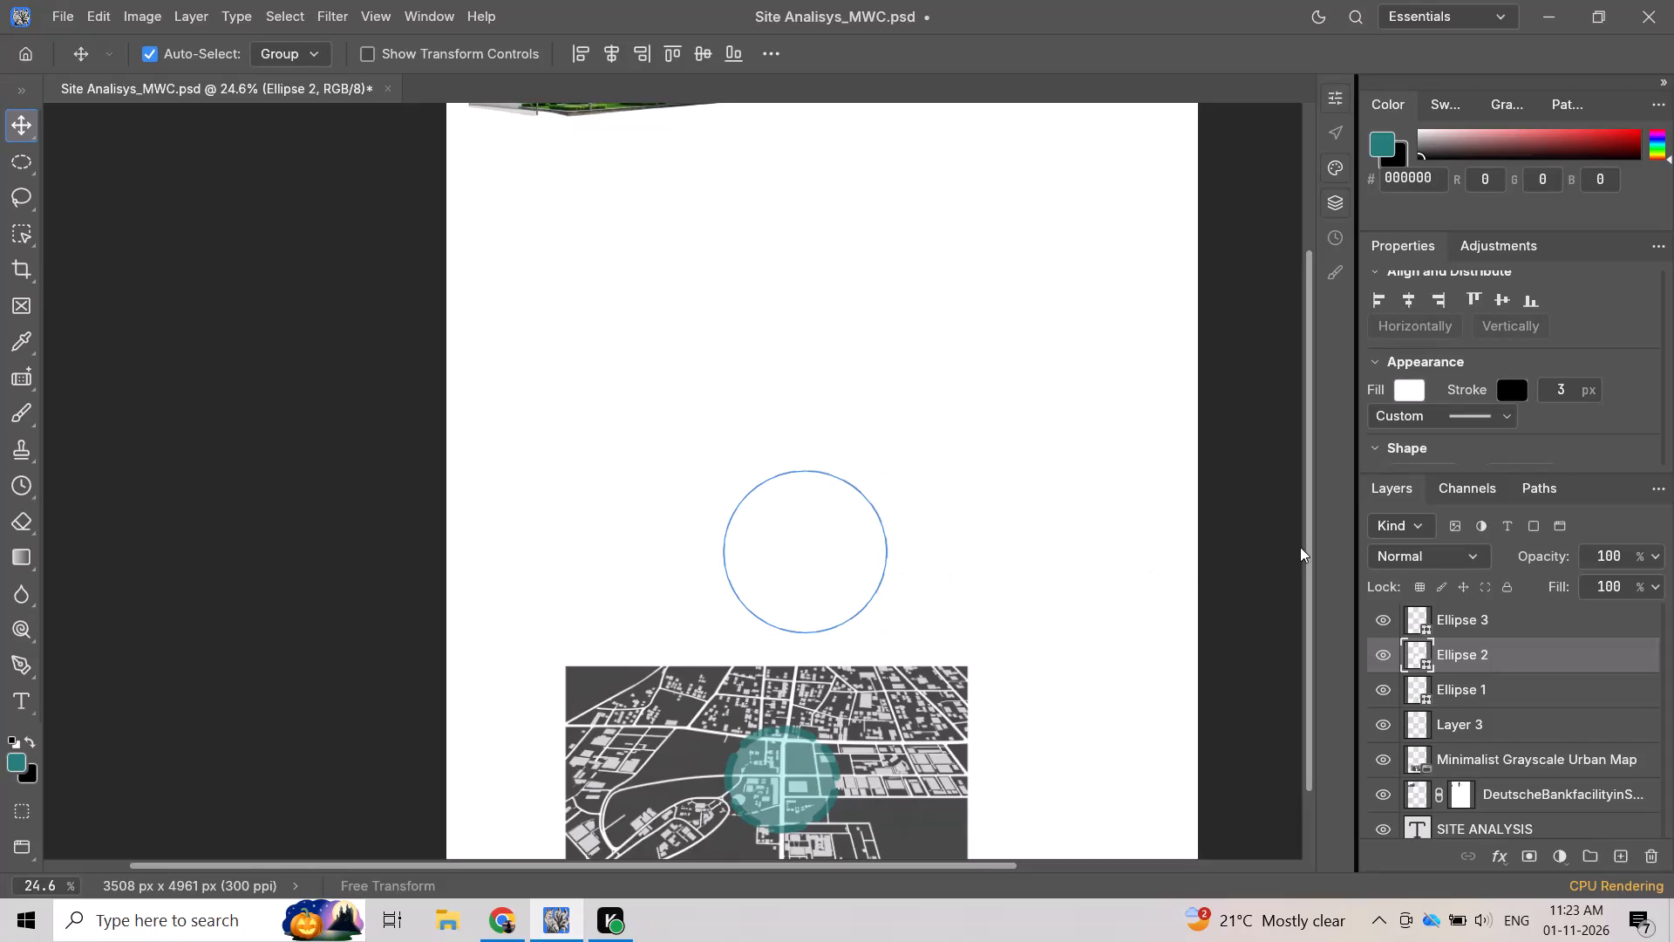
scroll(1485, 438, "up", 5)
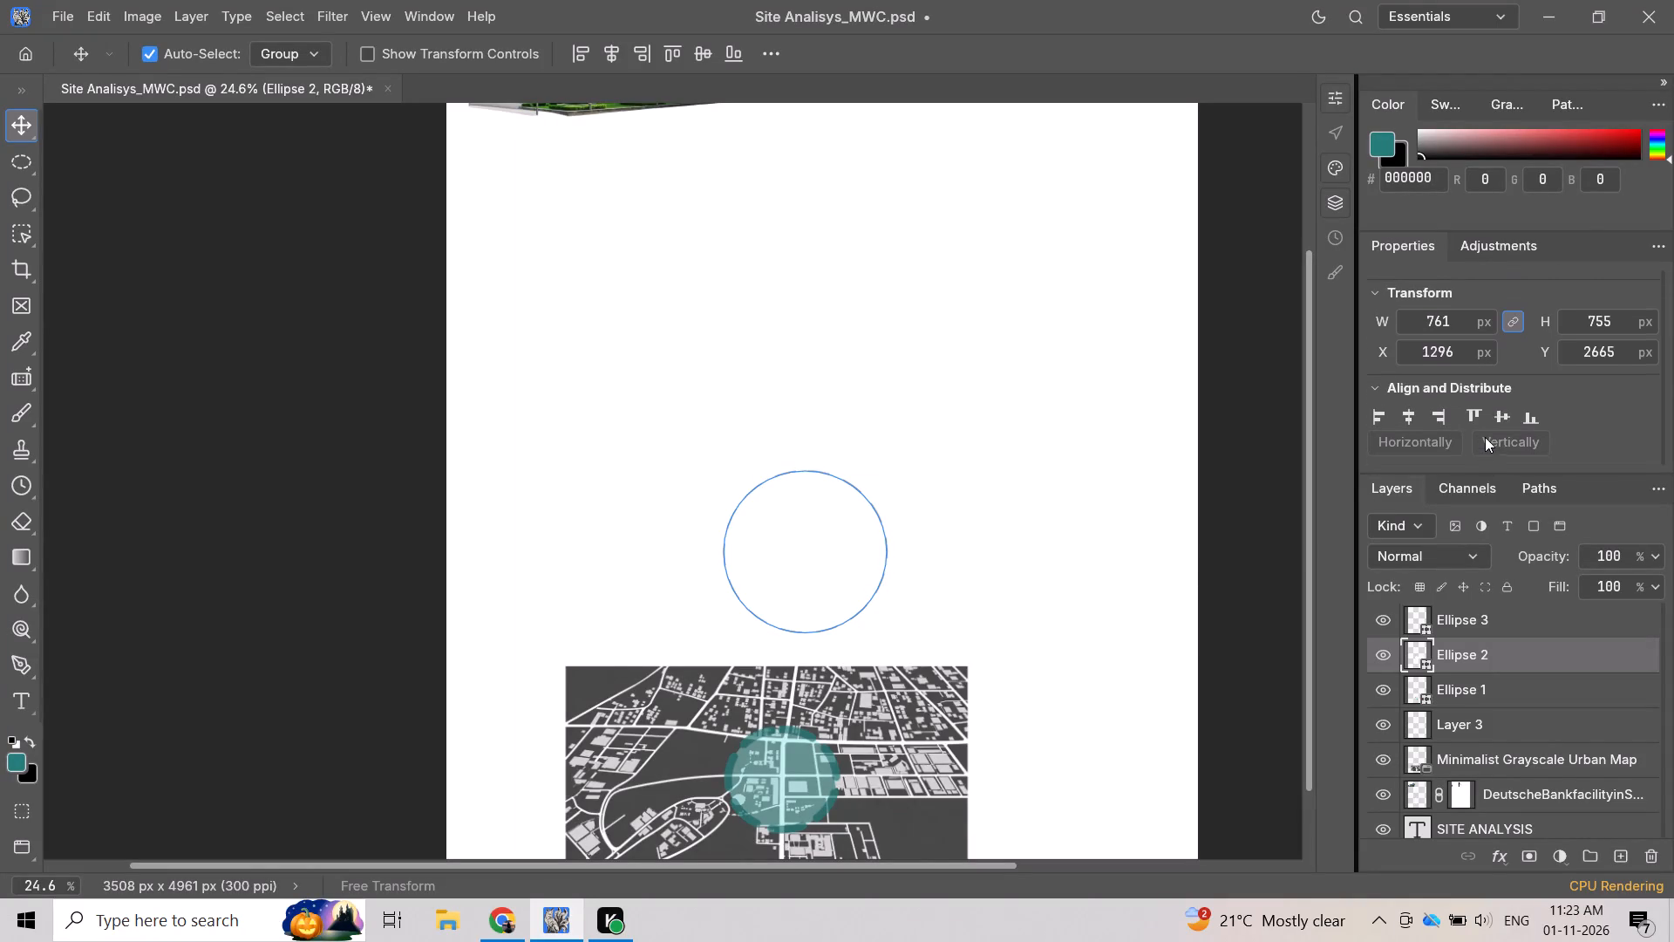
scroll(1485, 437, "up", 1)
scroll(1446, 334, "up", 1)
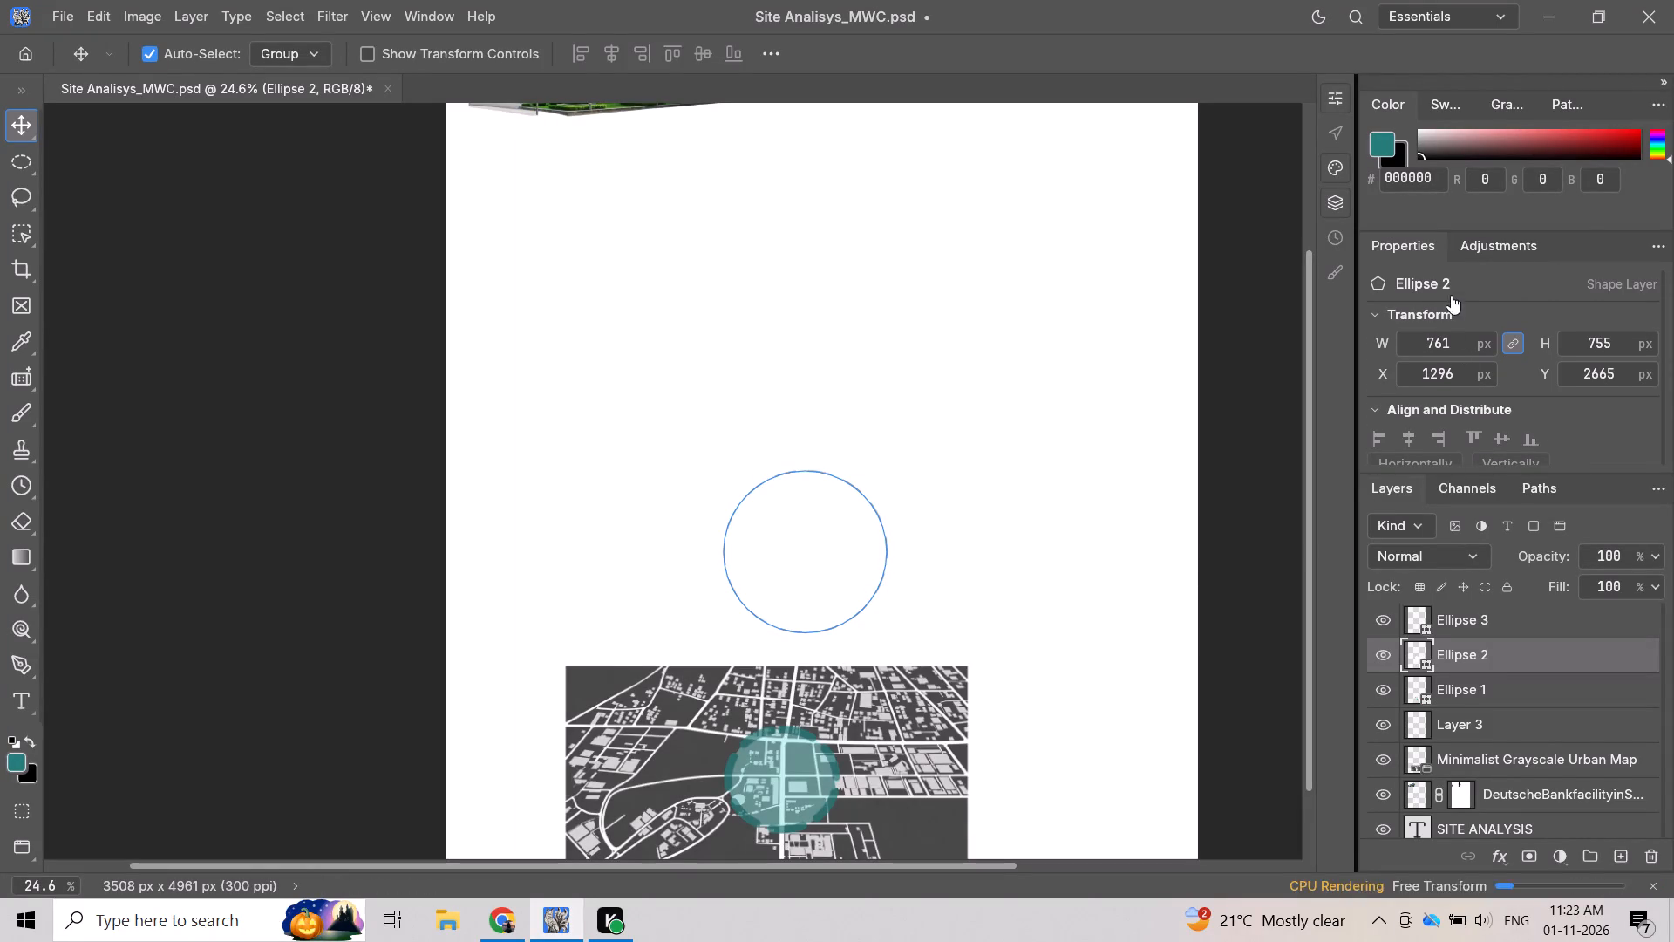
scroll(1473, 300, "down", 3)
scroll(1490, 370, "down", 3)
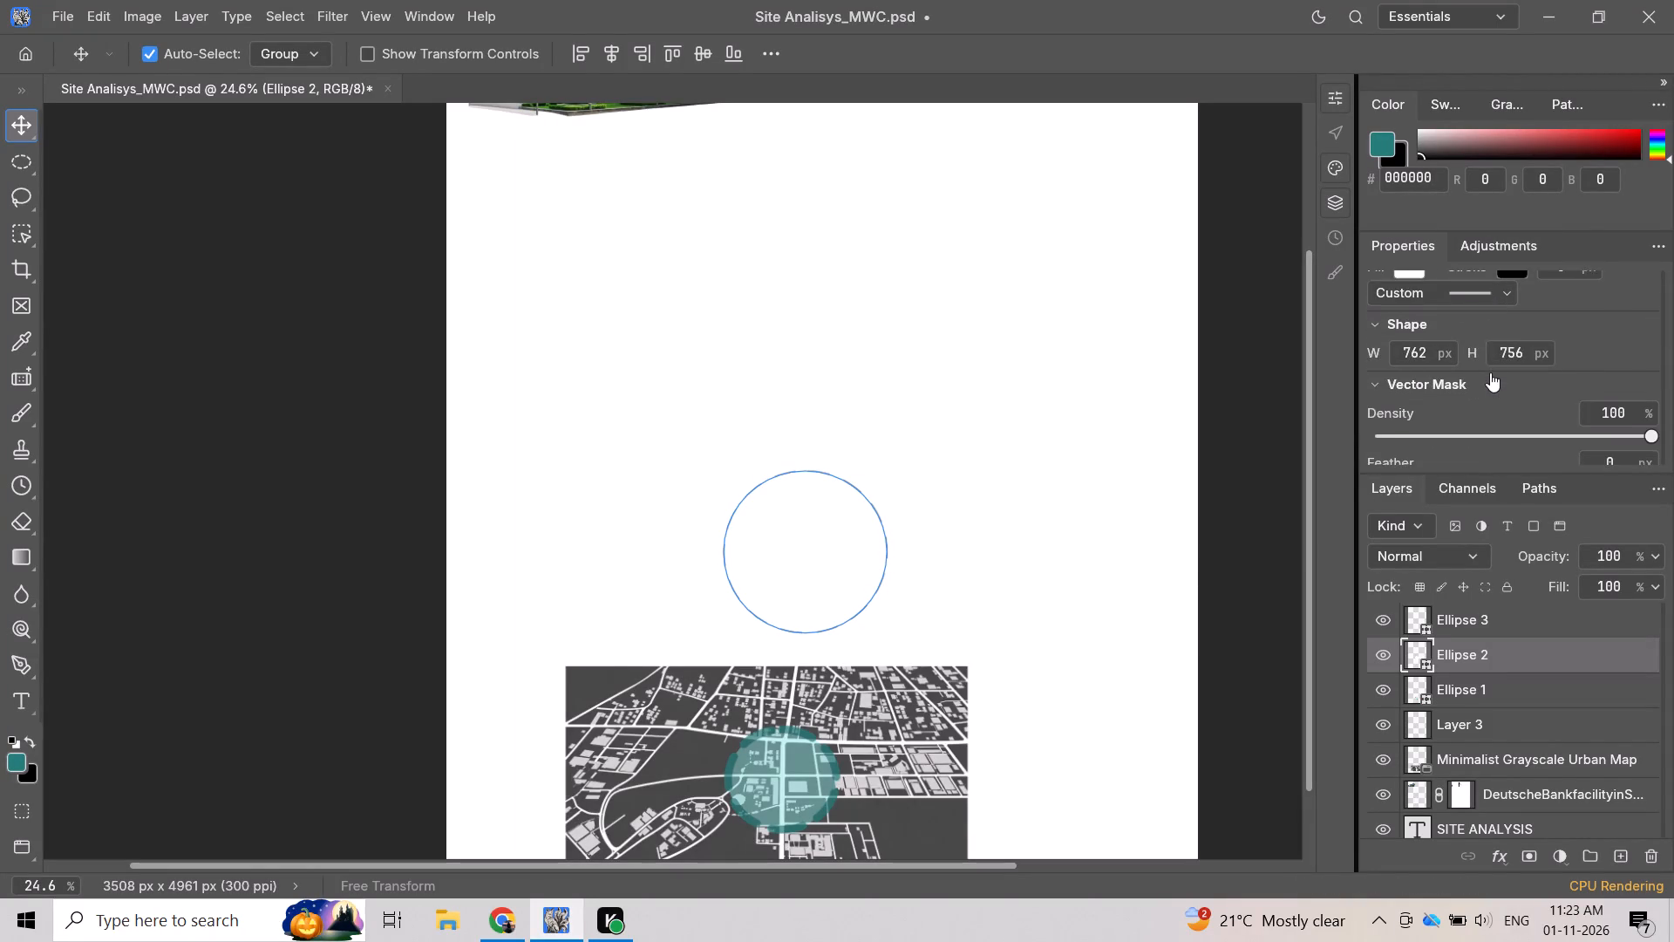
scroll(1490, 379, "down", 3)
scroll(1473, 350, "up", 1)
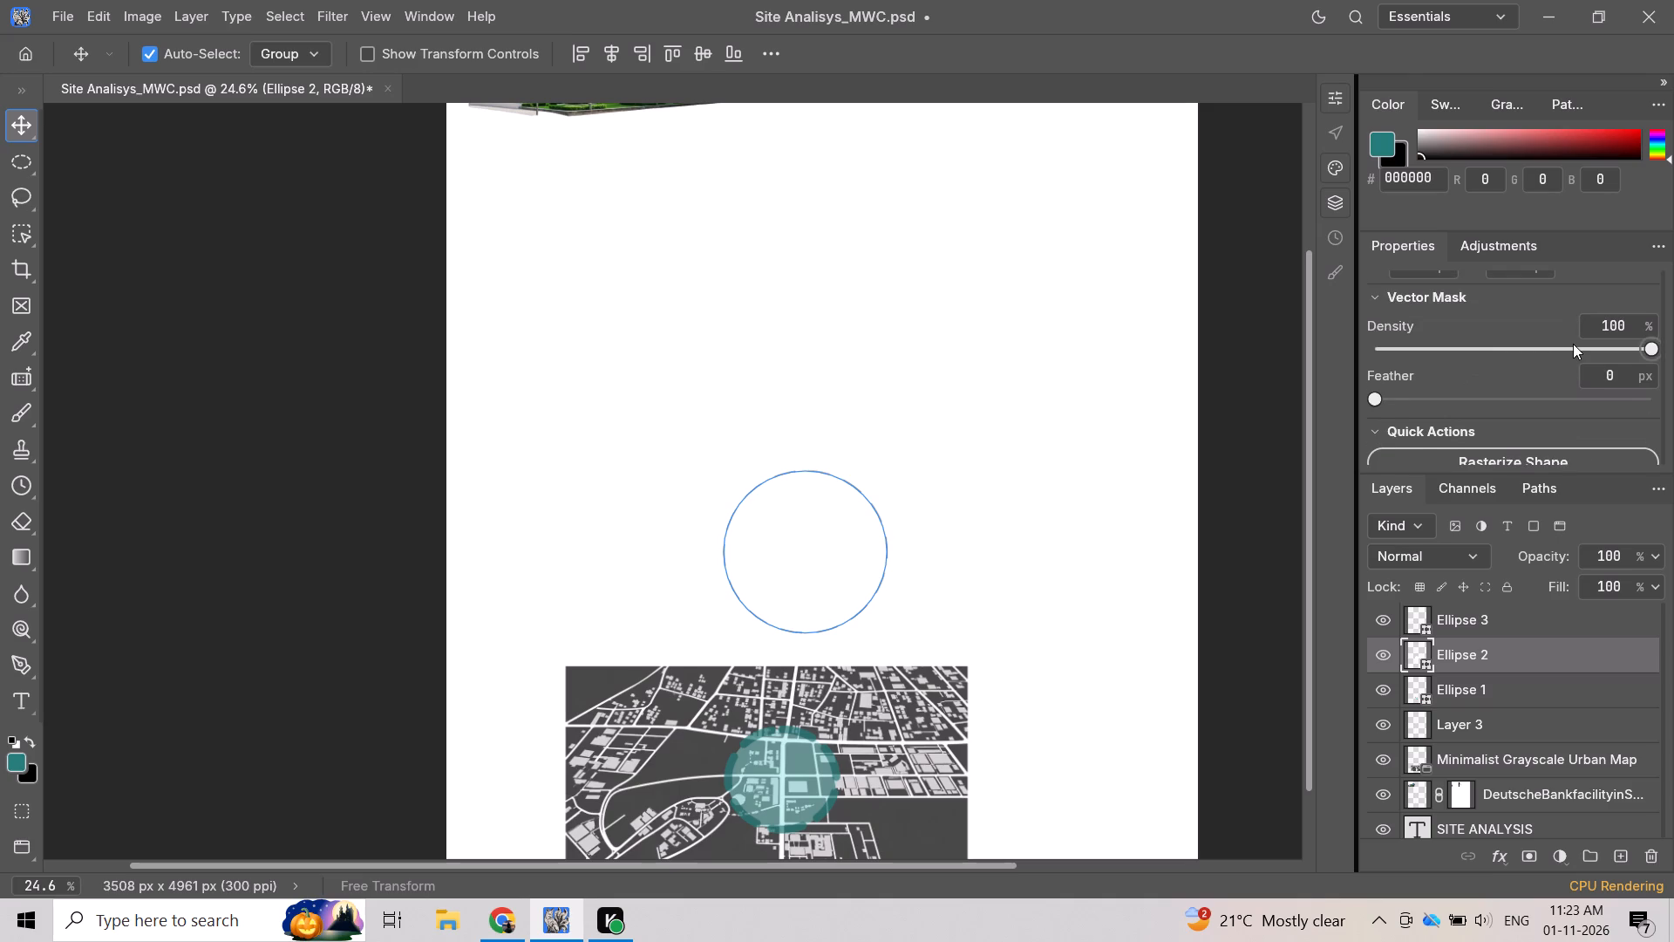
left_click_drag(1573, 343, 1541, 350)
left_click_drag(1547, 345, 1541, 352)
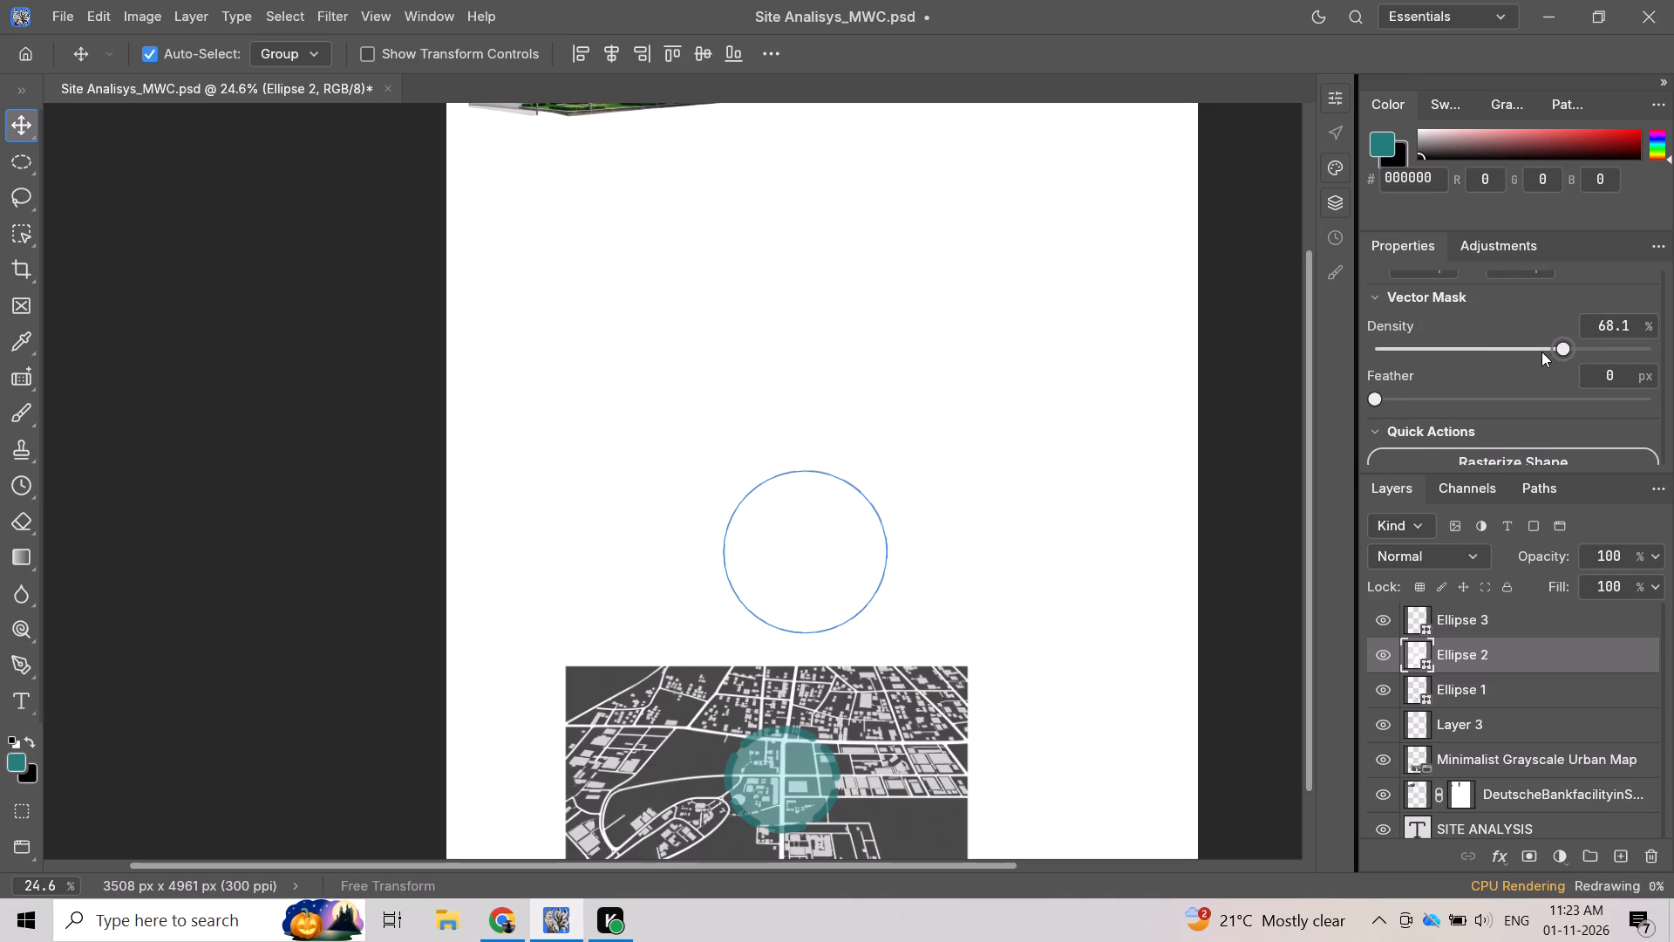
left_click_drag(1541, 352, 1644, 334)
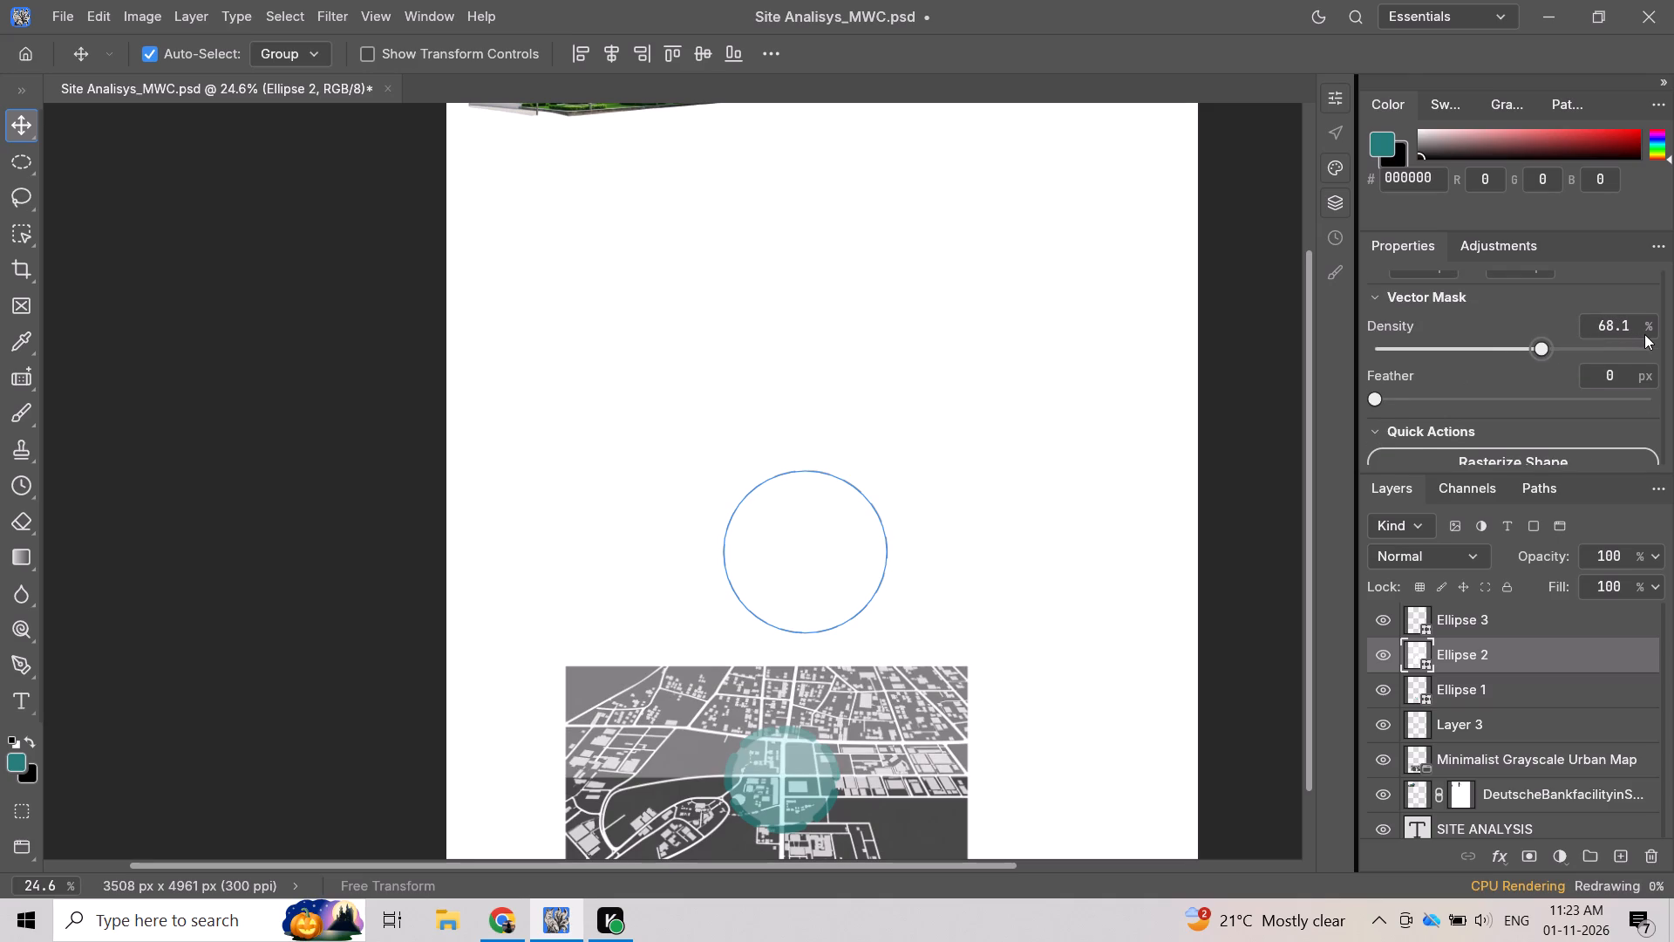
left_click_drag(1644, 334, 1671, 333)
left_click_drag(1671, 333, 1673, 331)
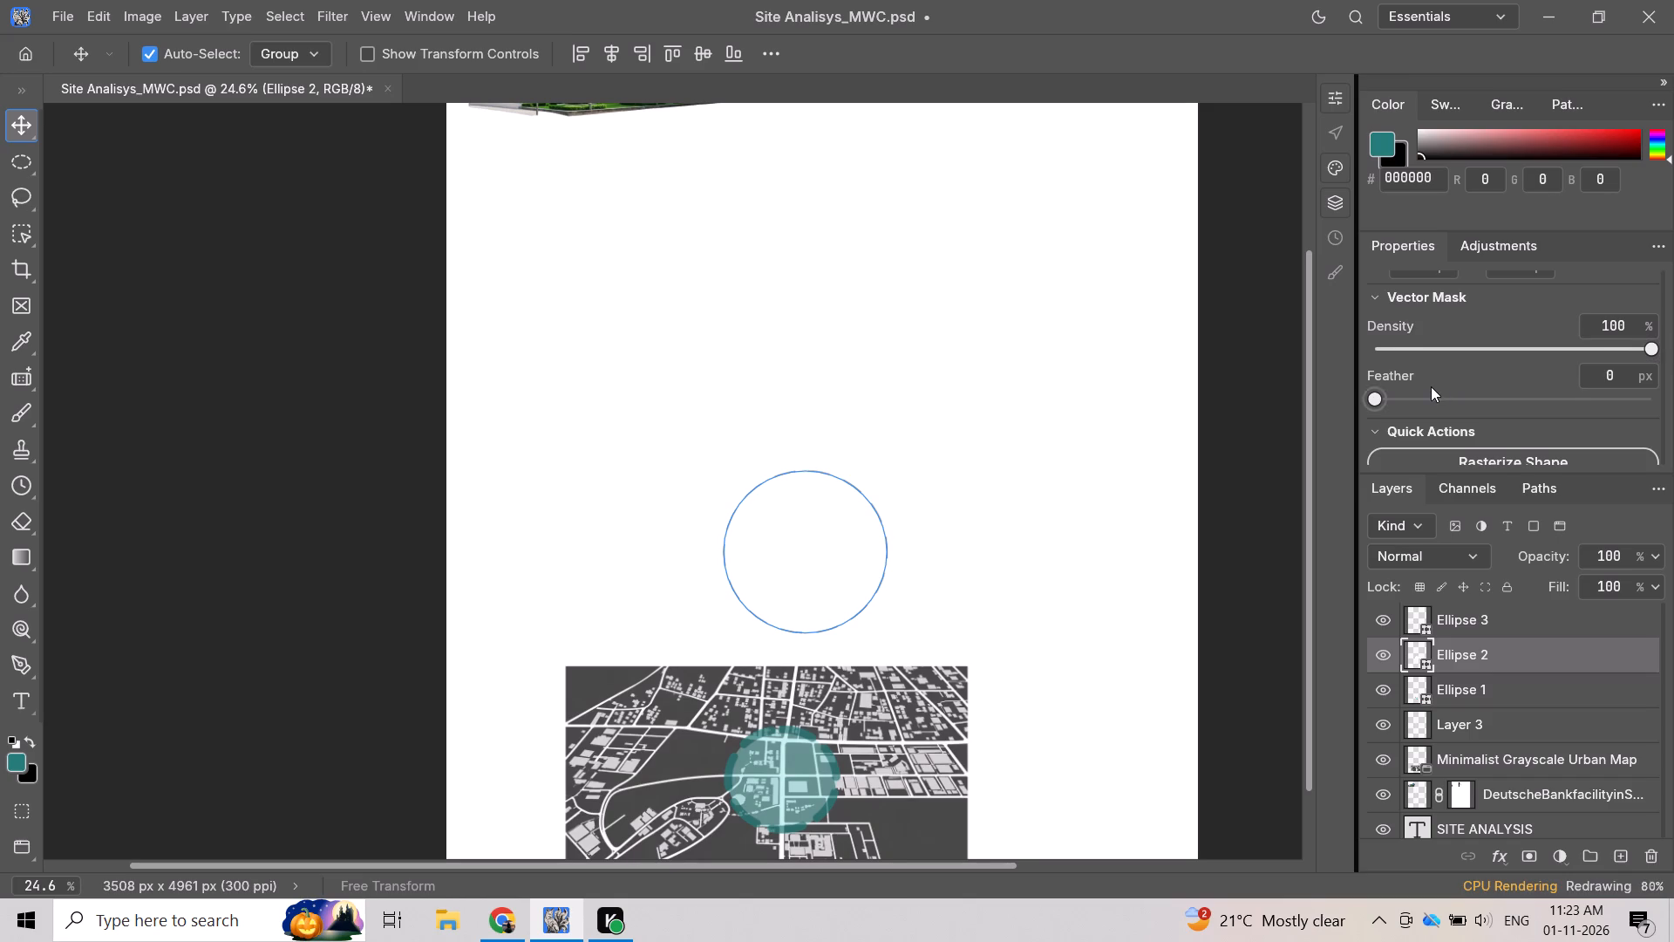
Look through the white circle's vector mask, quick action, transform, alignment and appearance properties.
scroll(1431, 386, "down", 4)
left_click(1429, 372)
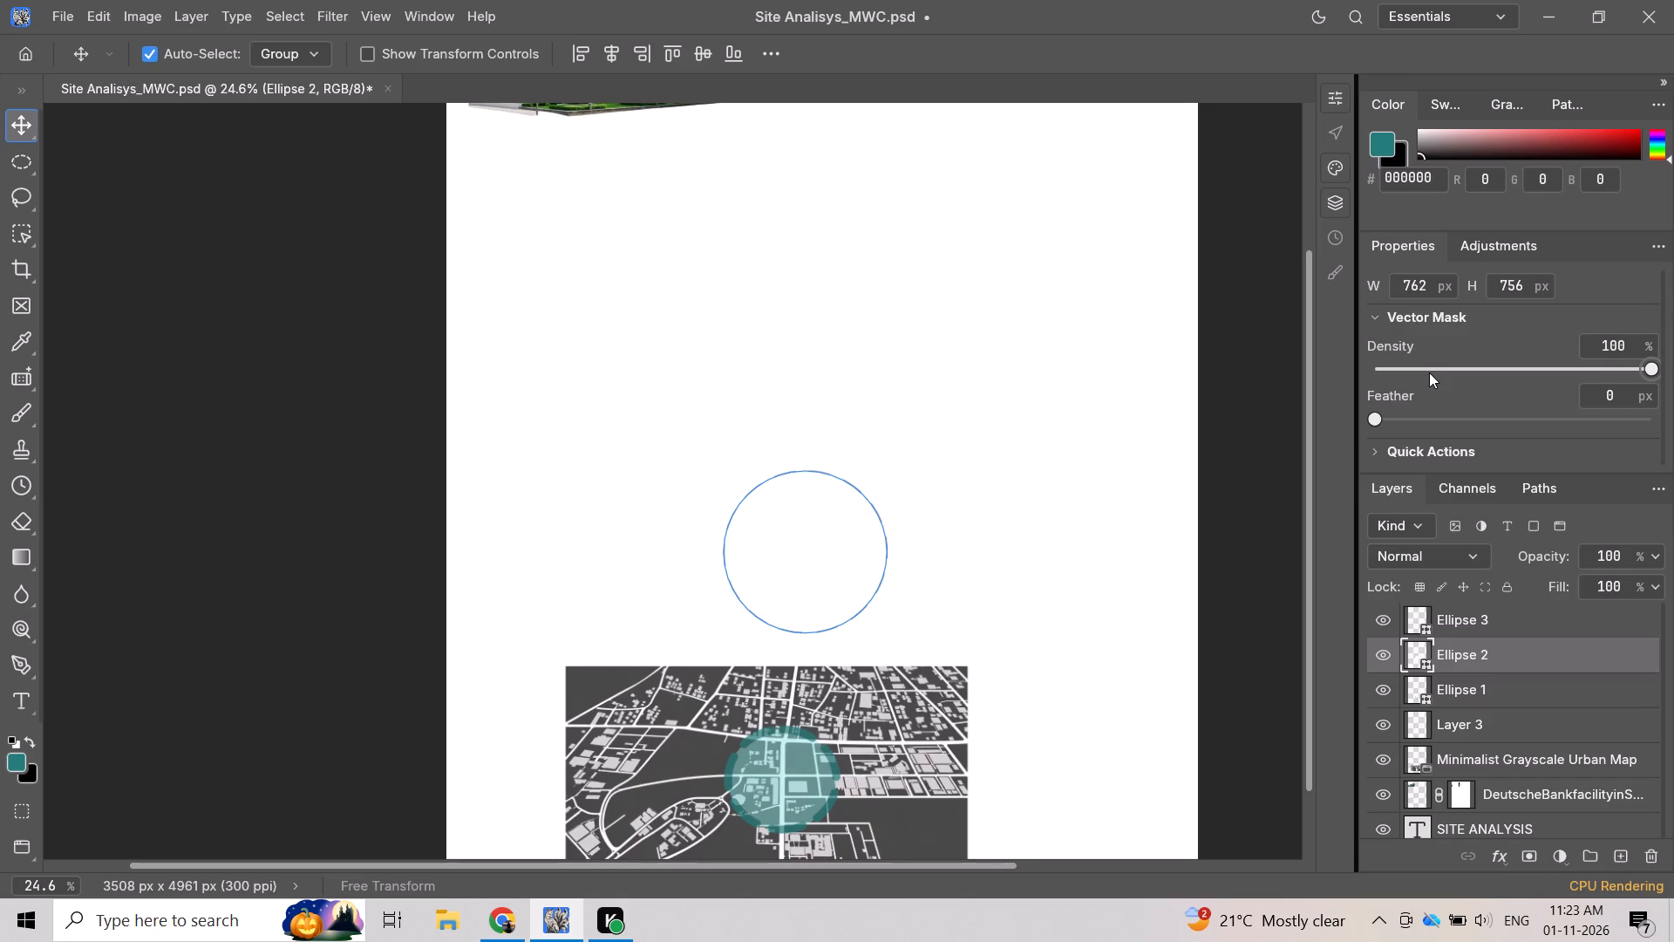
scroll(1429, 372, "down", 4)
left_click(1444, 447)
scroll(1448, 413, "down", 4)
scroll(1448, 413, "up", 5)
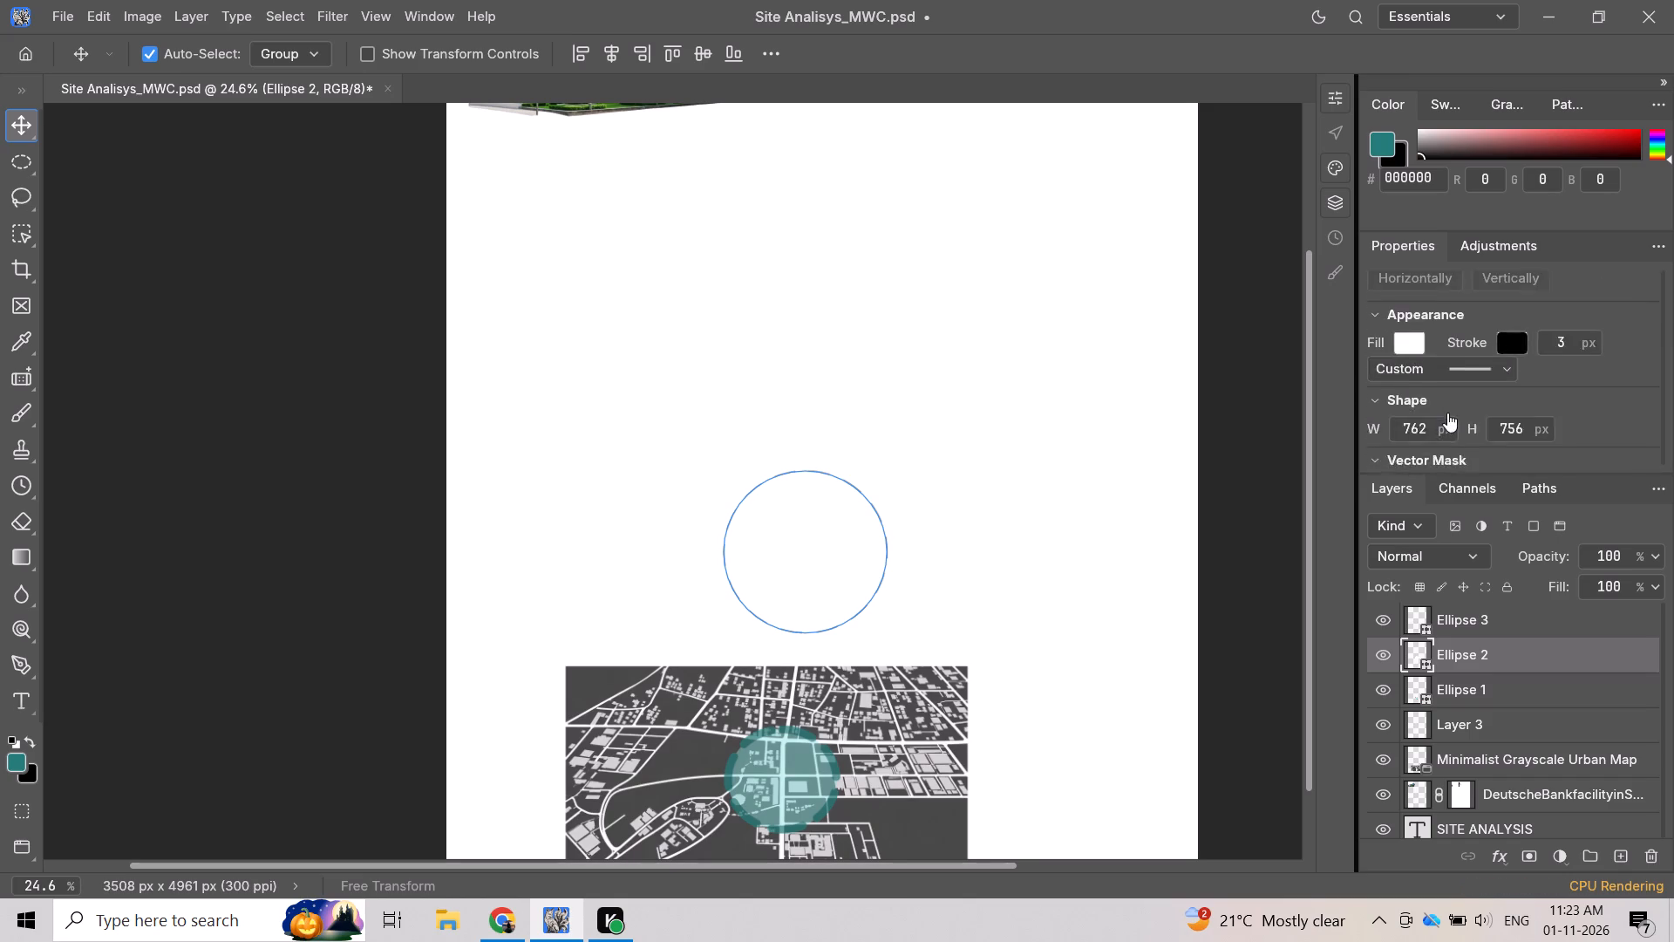
scroll(1447, 413, "up", 2)
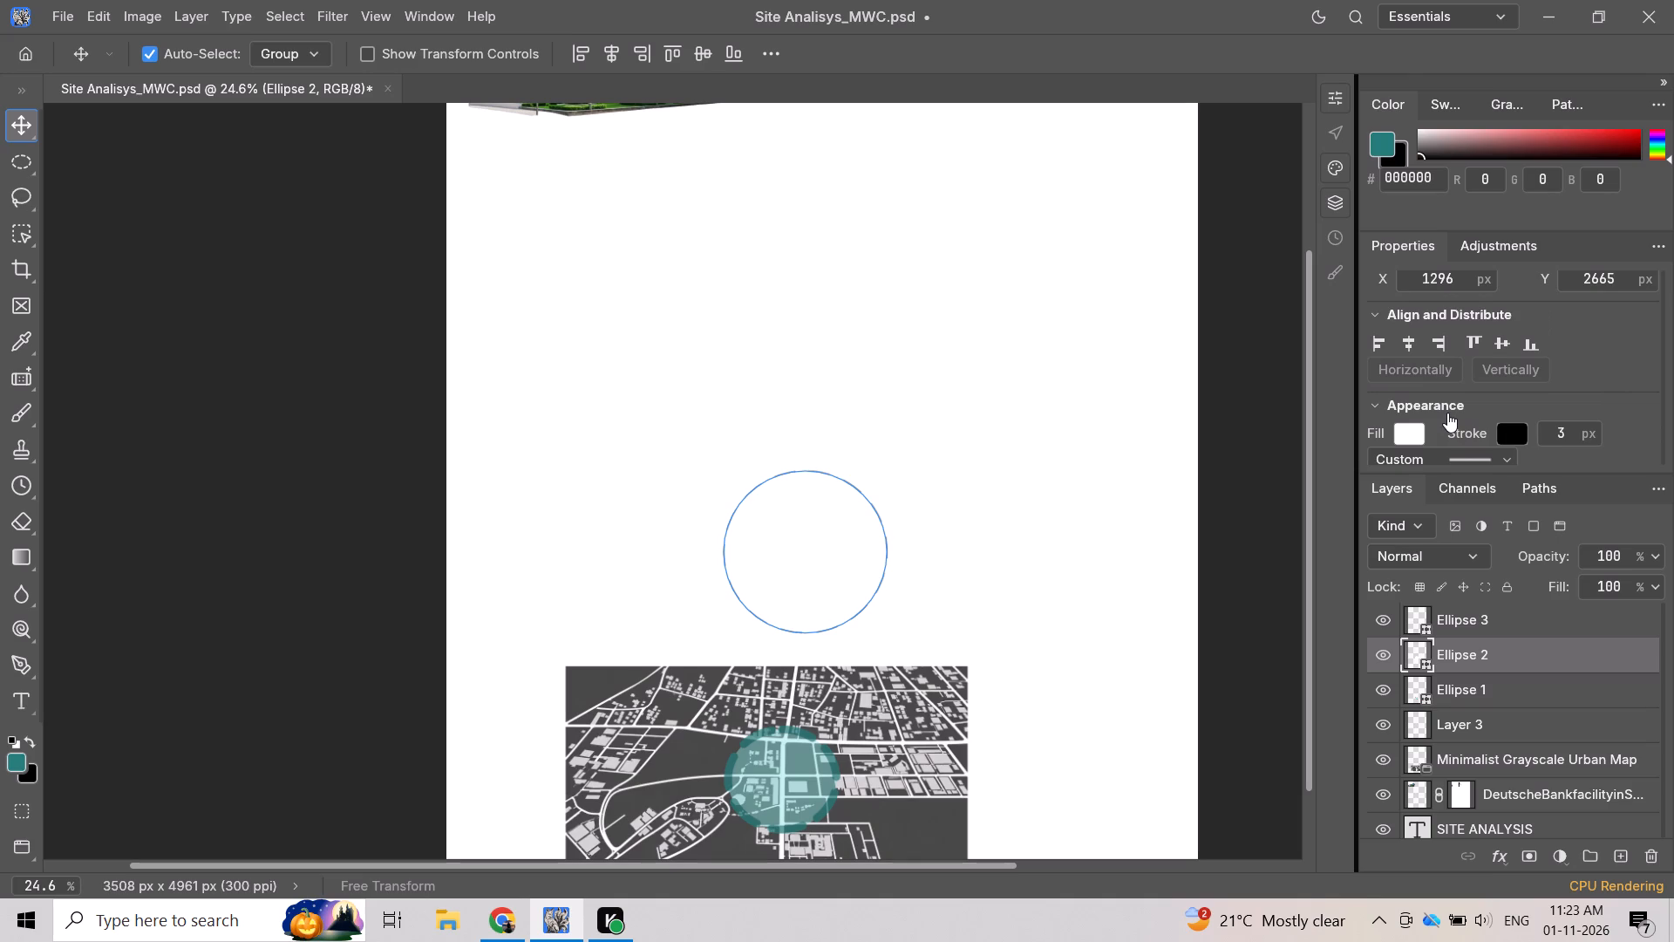
scroll(1447, 413, "up", 6)
scroll(1447, 413, "down", 2)
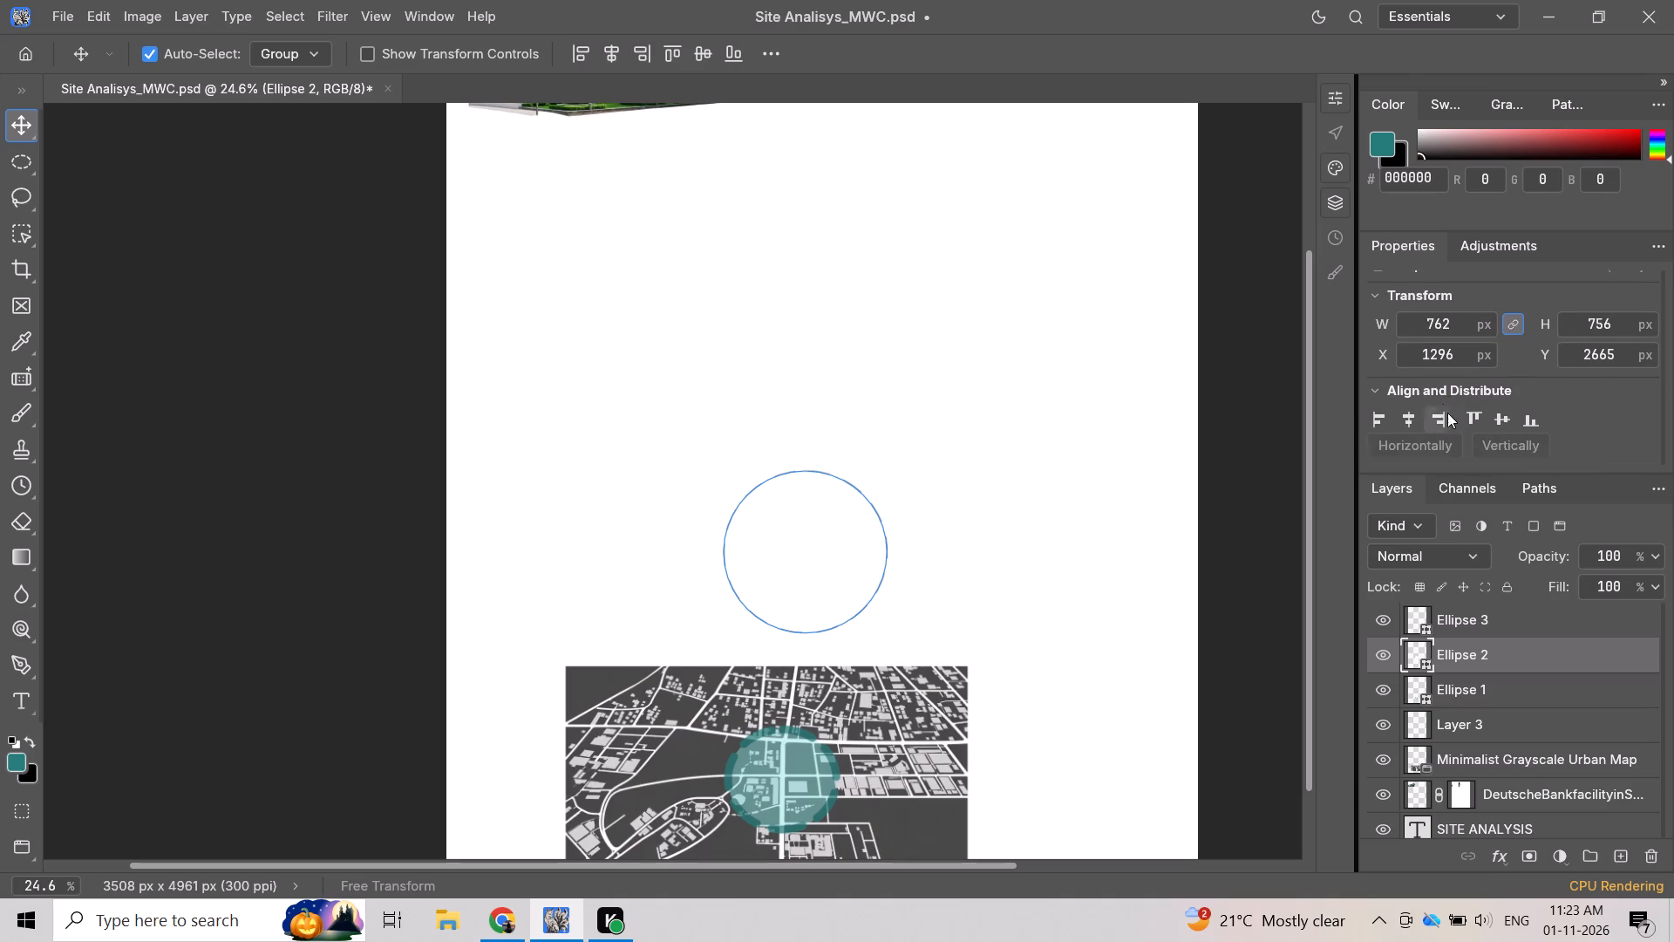
scroll(1447, 413, "down", 1)
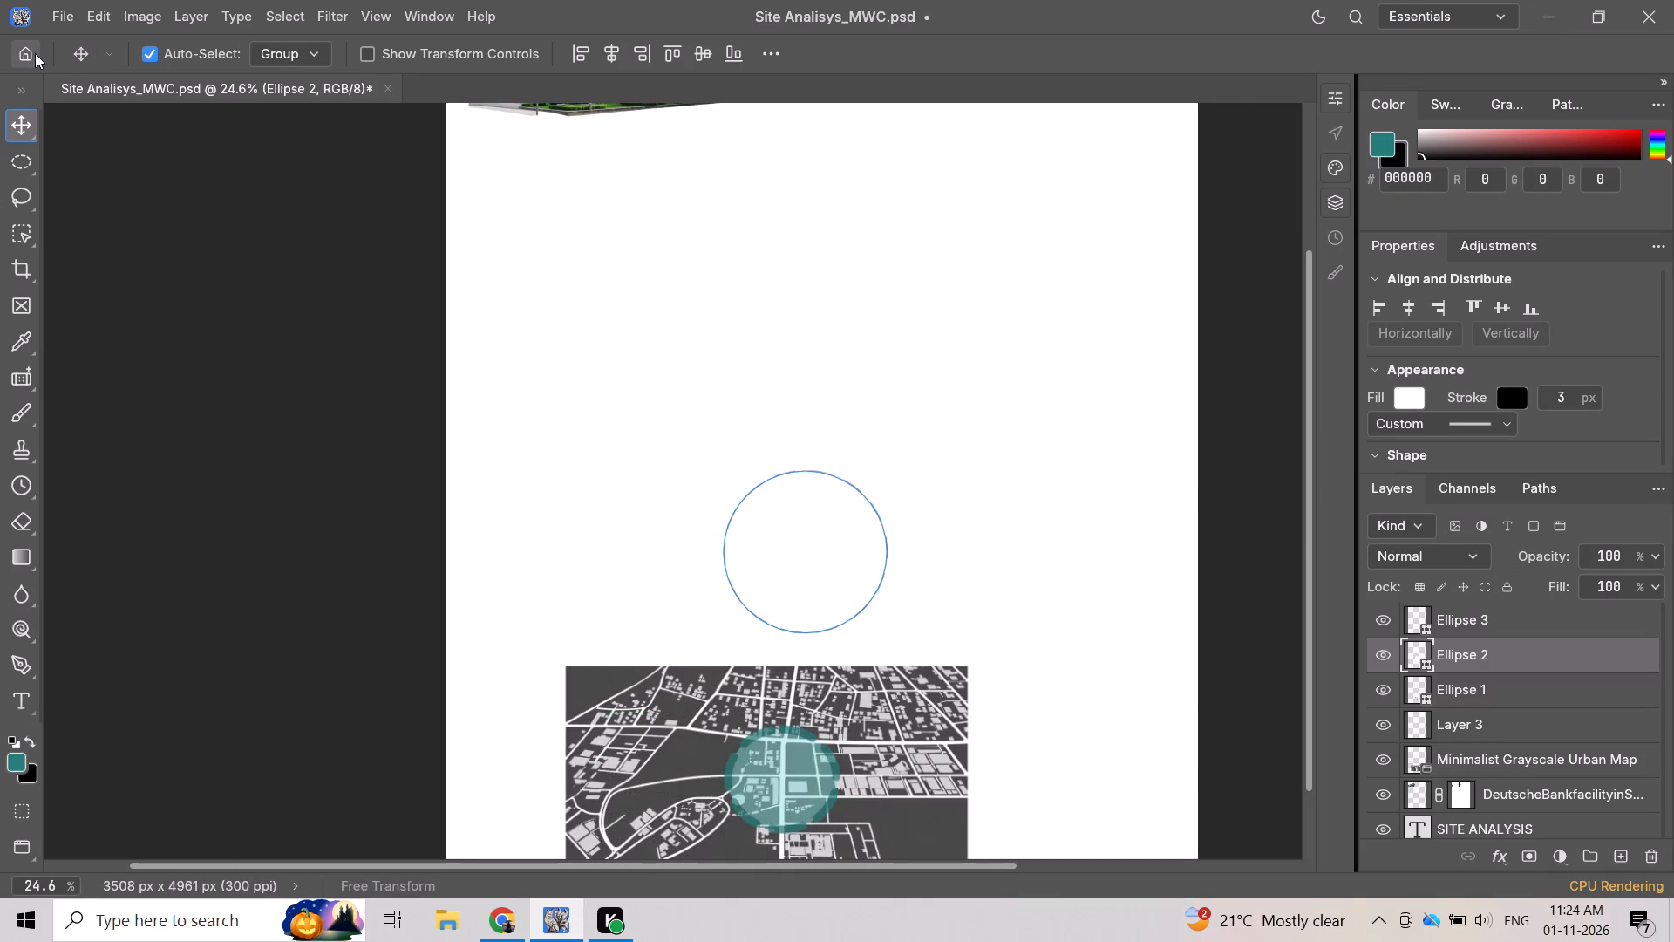
Place the Minimalist Grayscale Urban Map image from the Downloads folder as an embedded object at 100% scale.
left_click(58, 18)
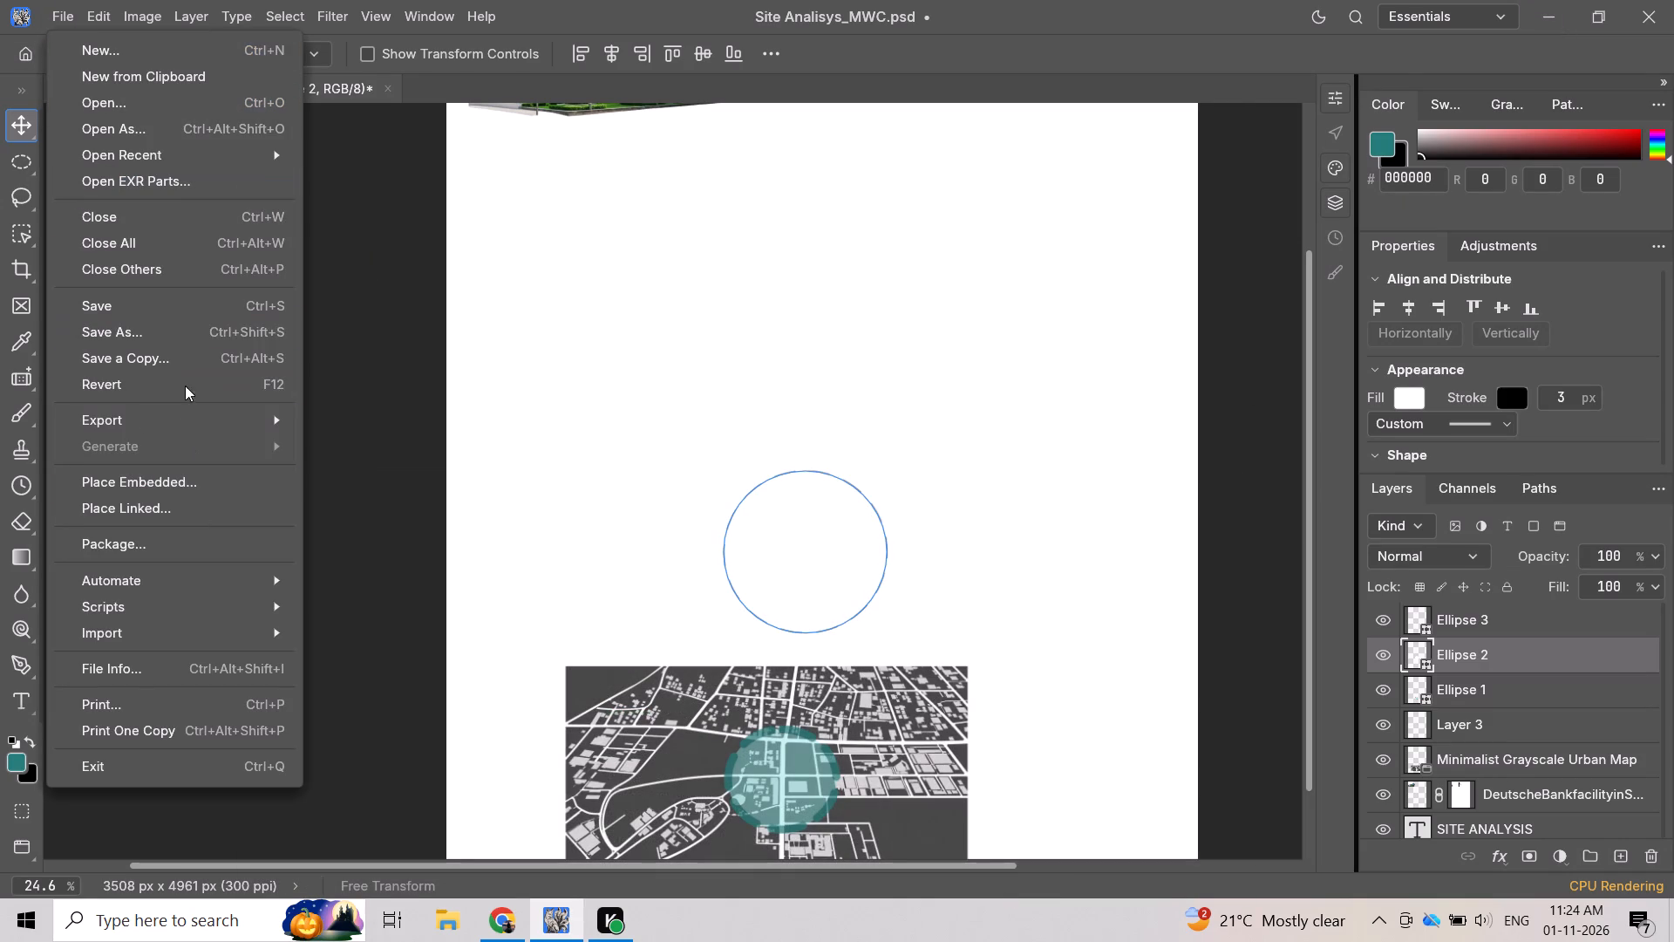
left_click(152, 488)
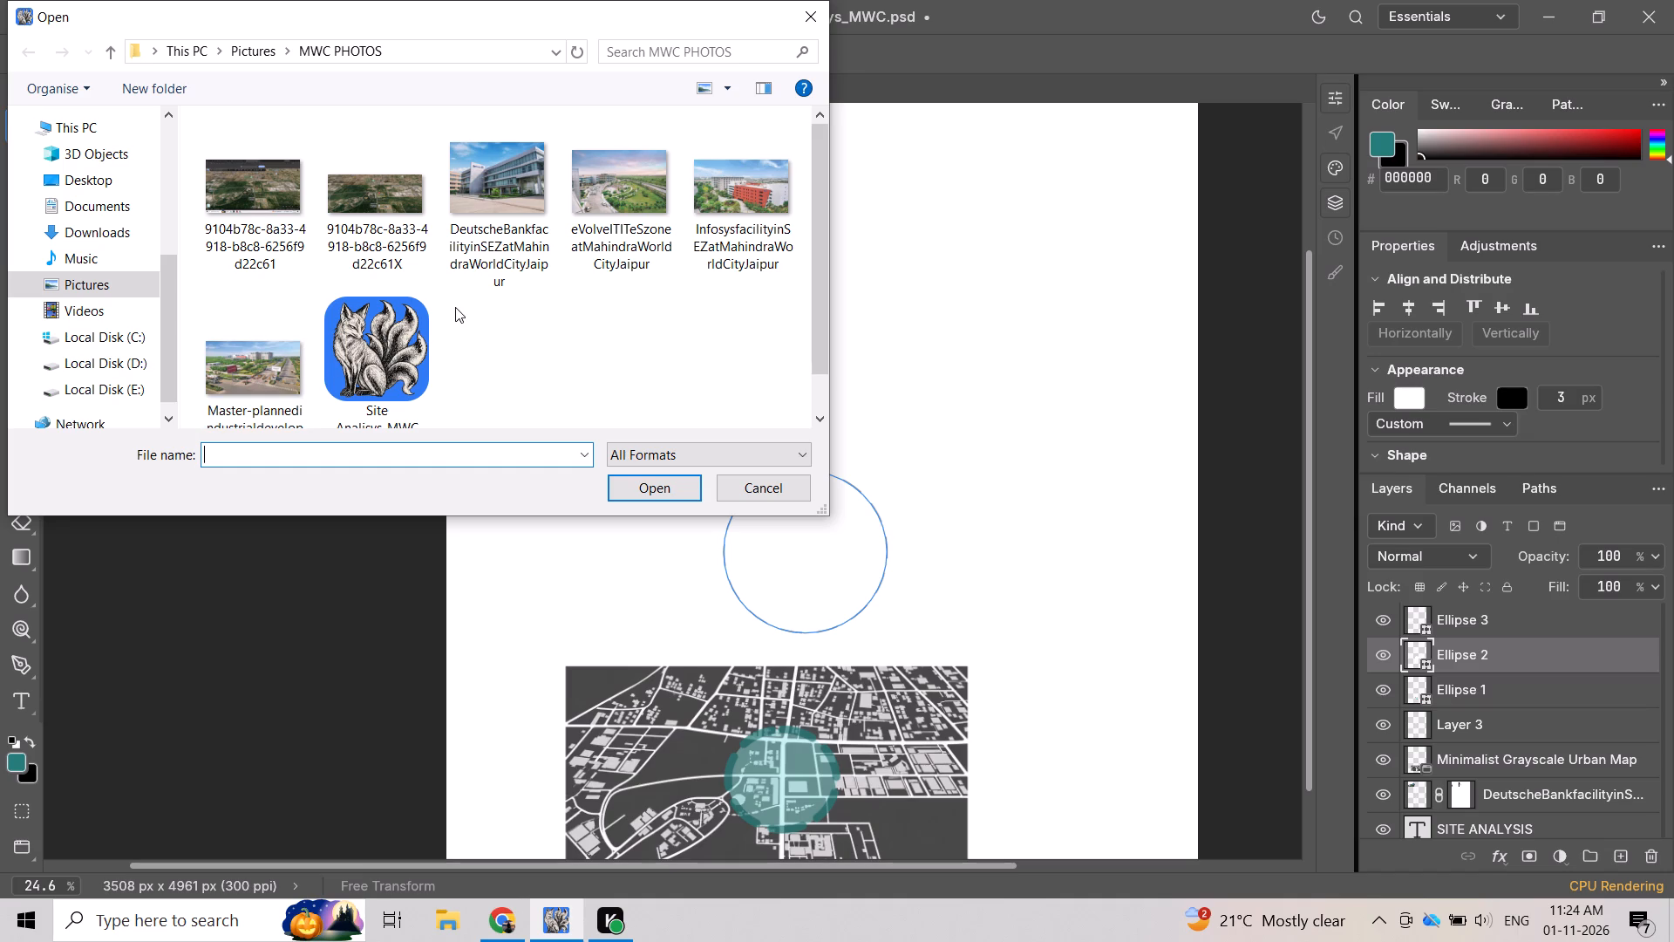
scroll(455, 307, "down", 1)
scroll(442, 297, "up", 2)
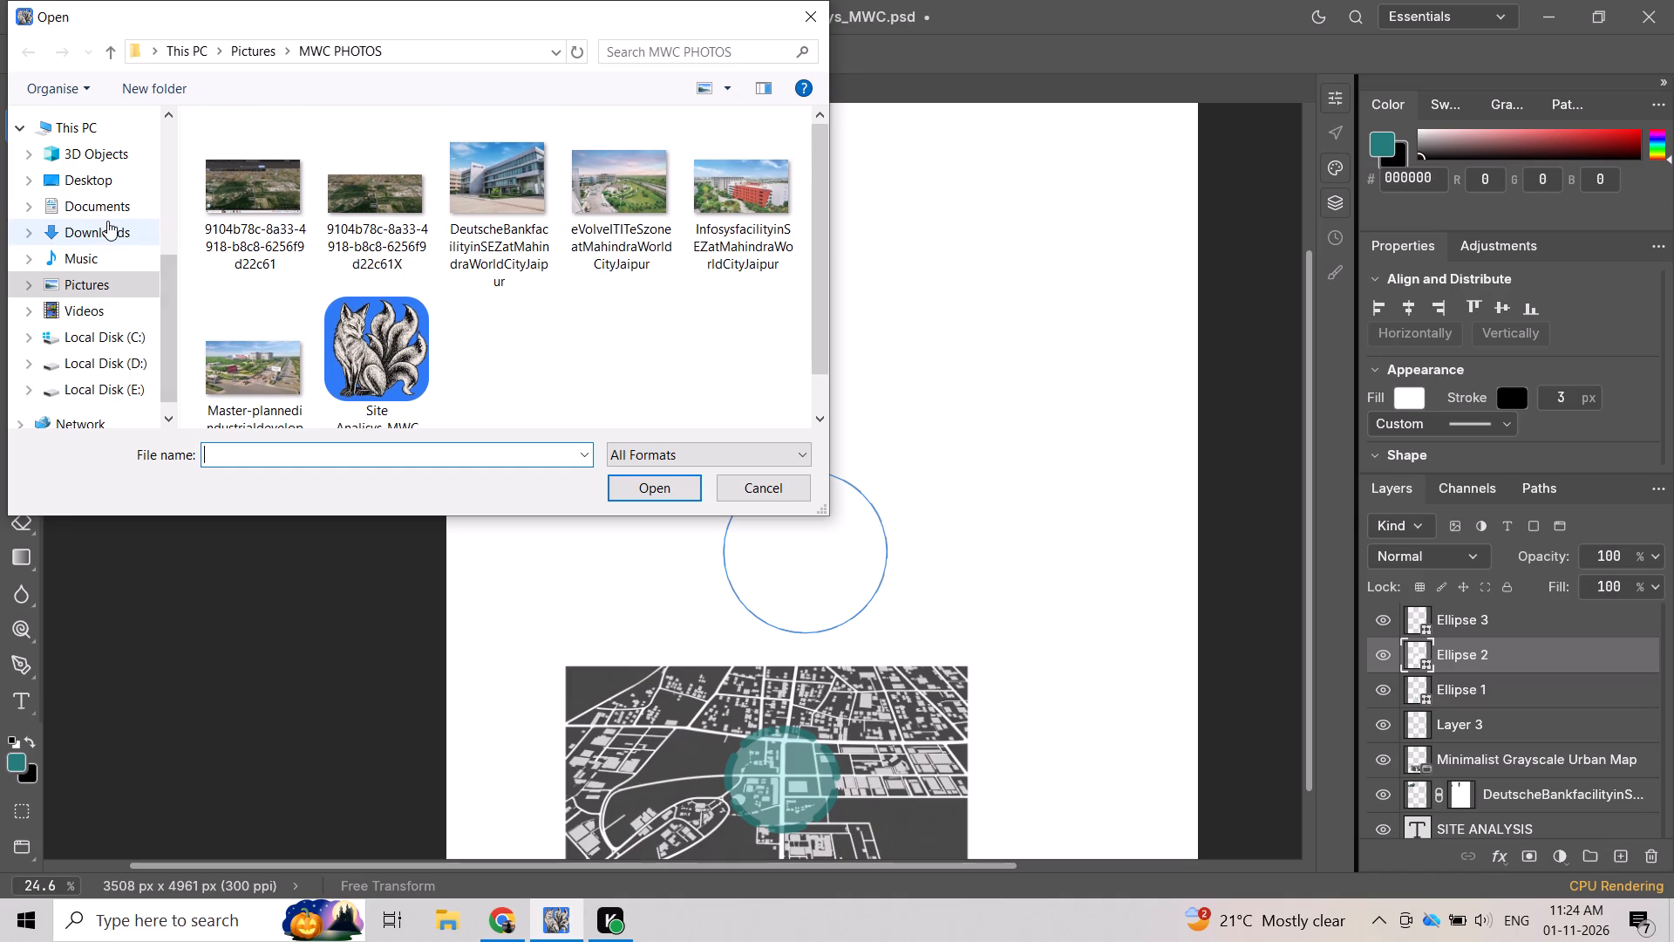
left_click(107, 223)
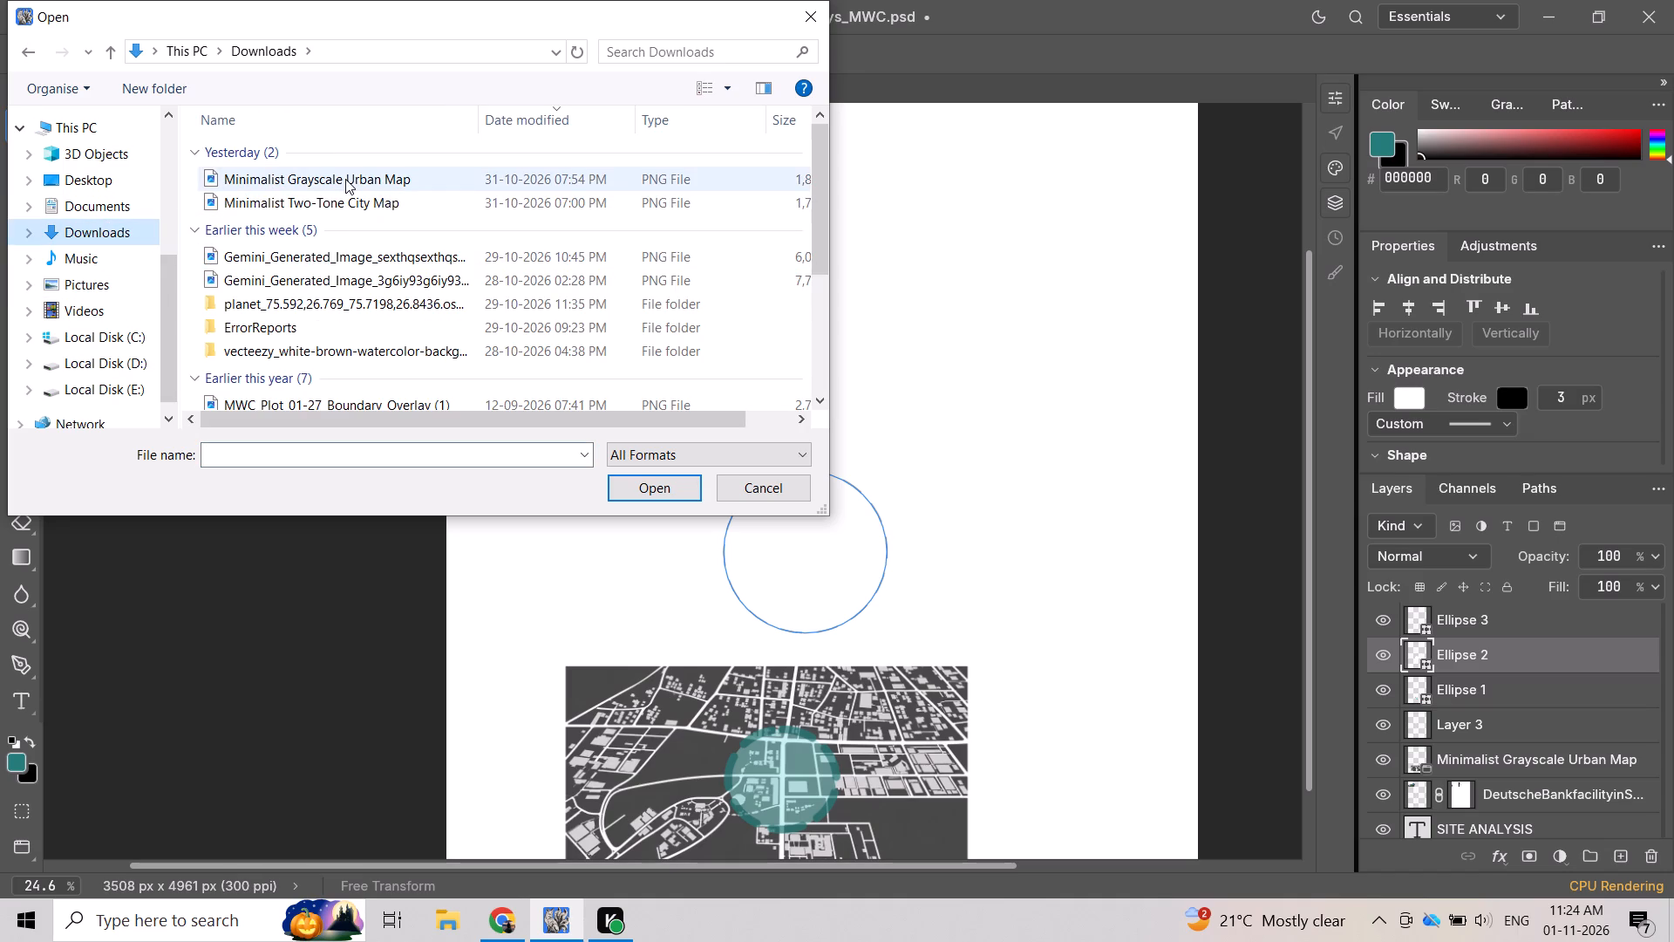
left_click(345, 179)
left_click(659, 483)
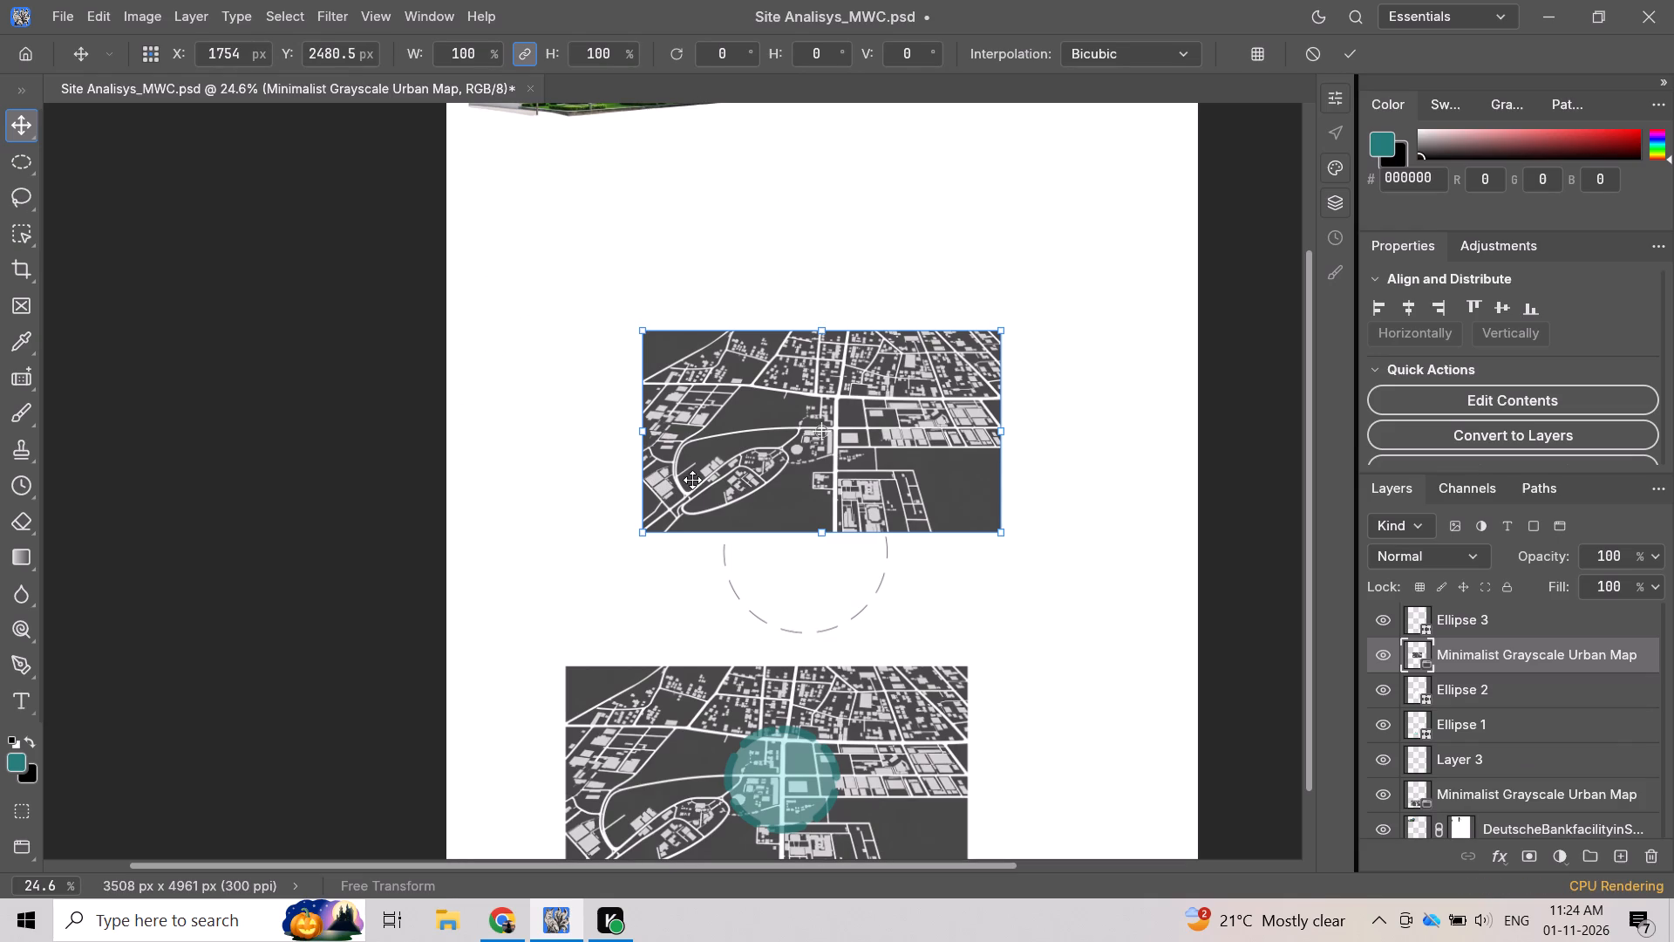
right_click(790, 448)
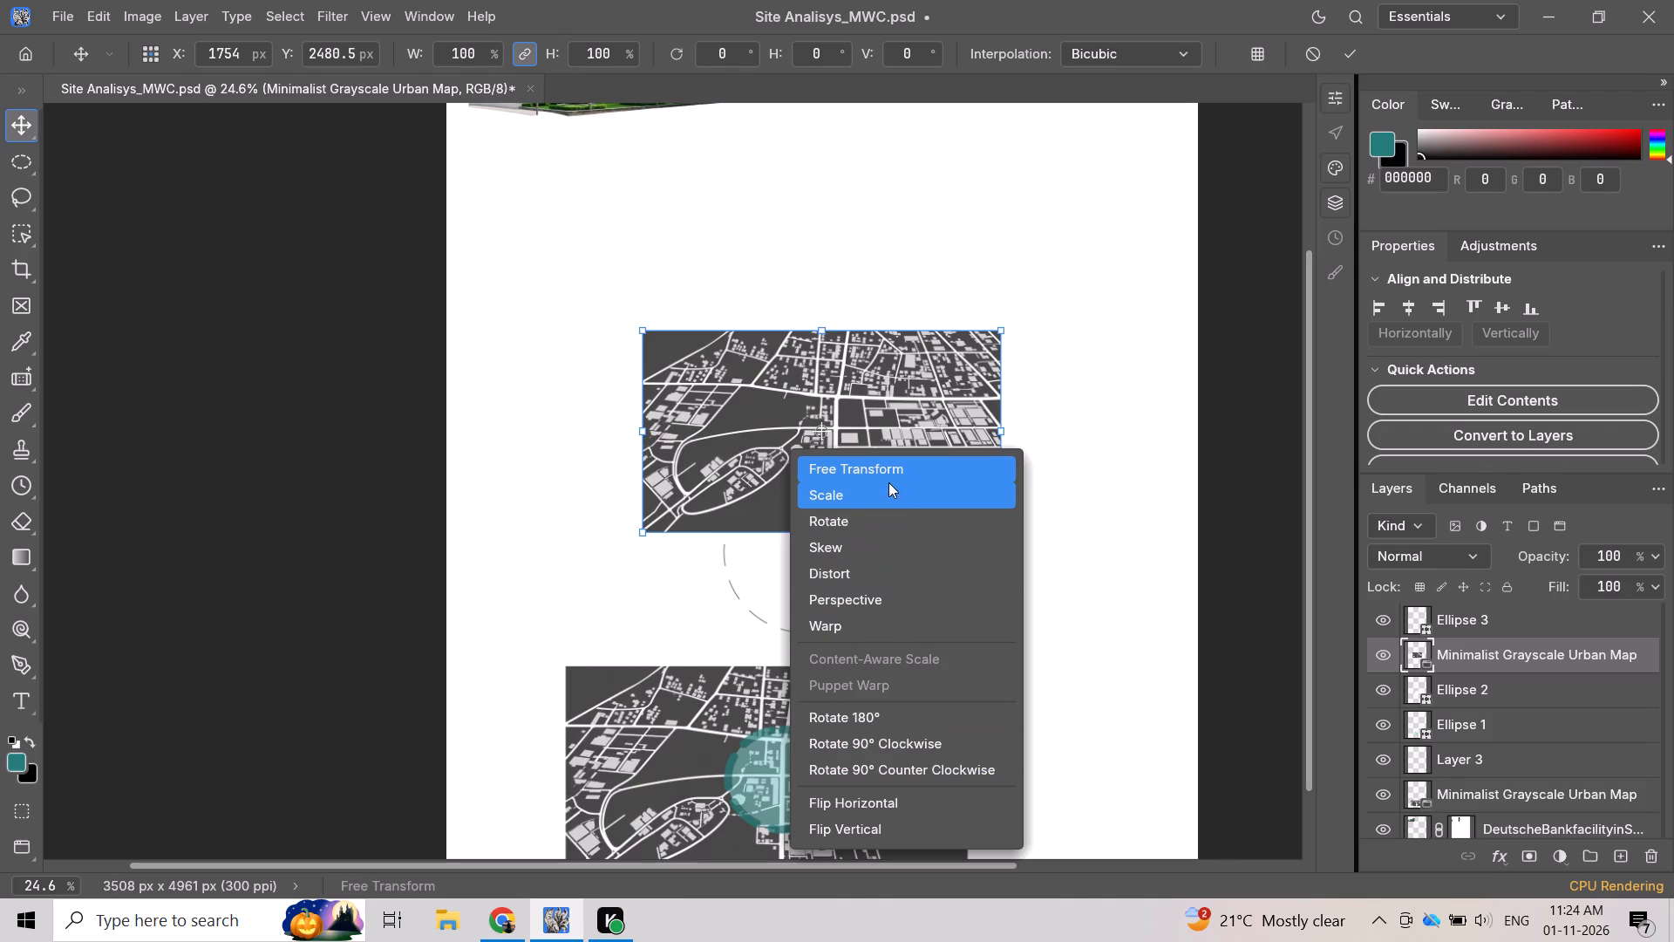
left_click(928, 402)
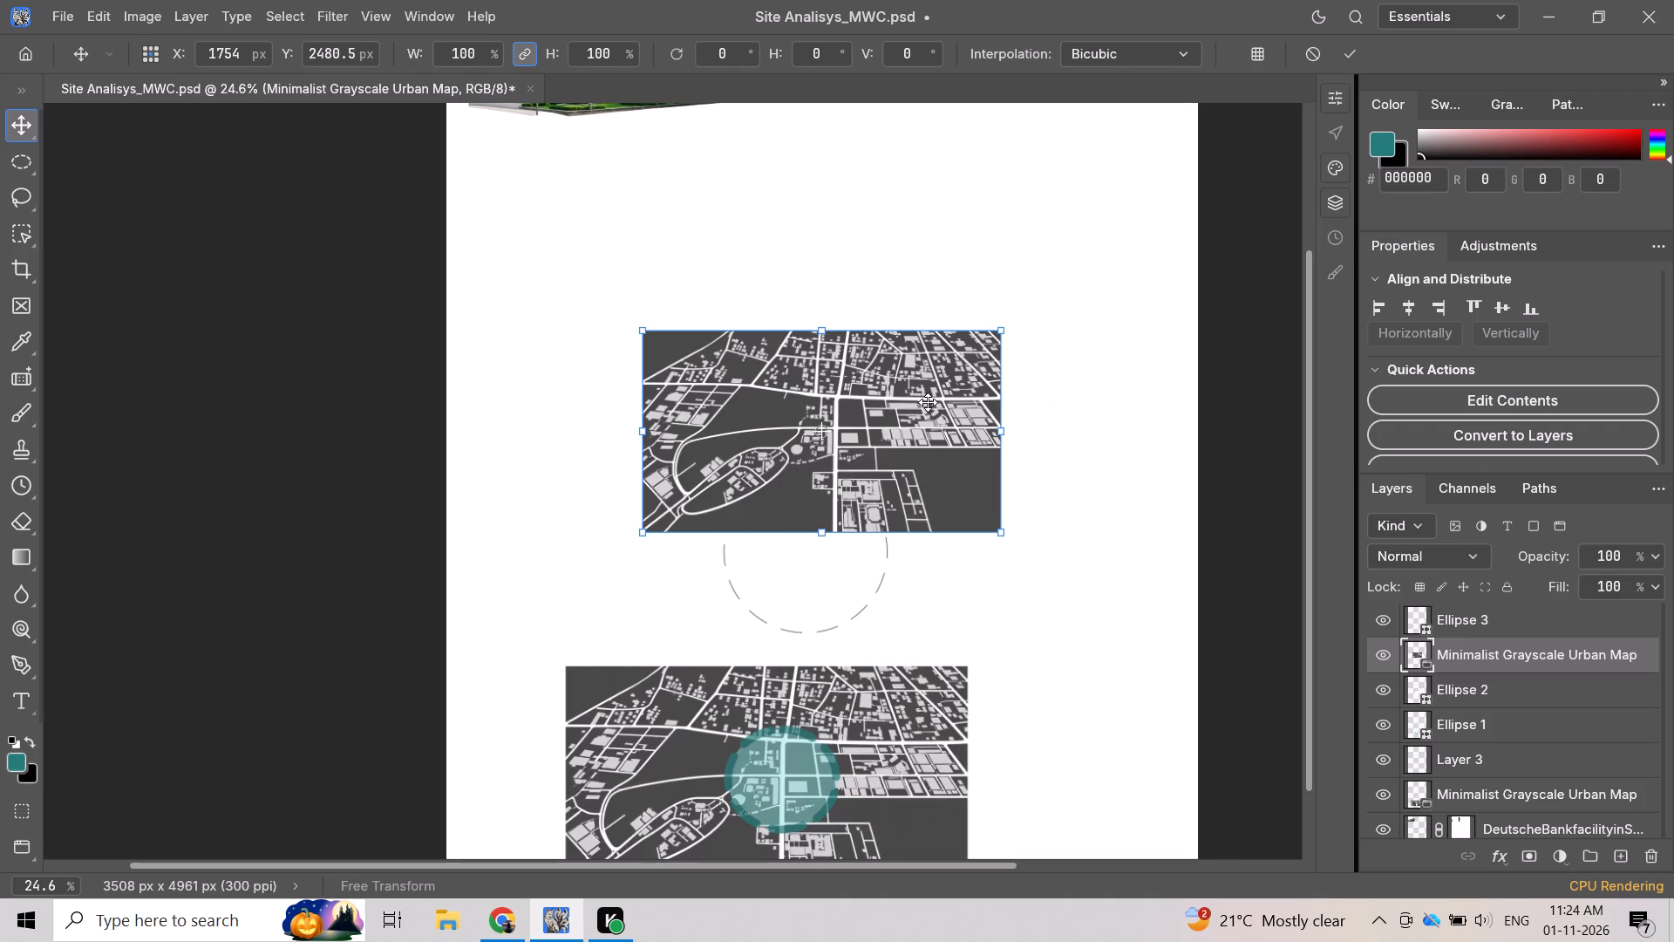
key("Return")
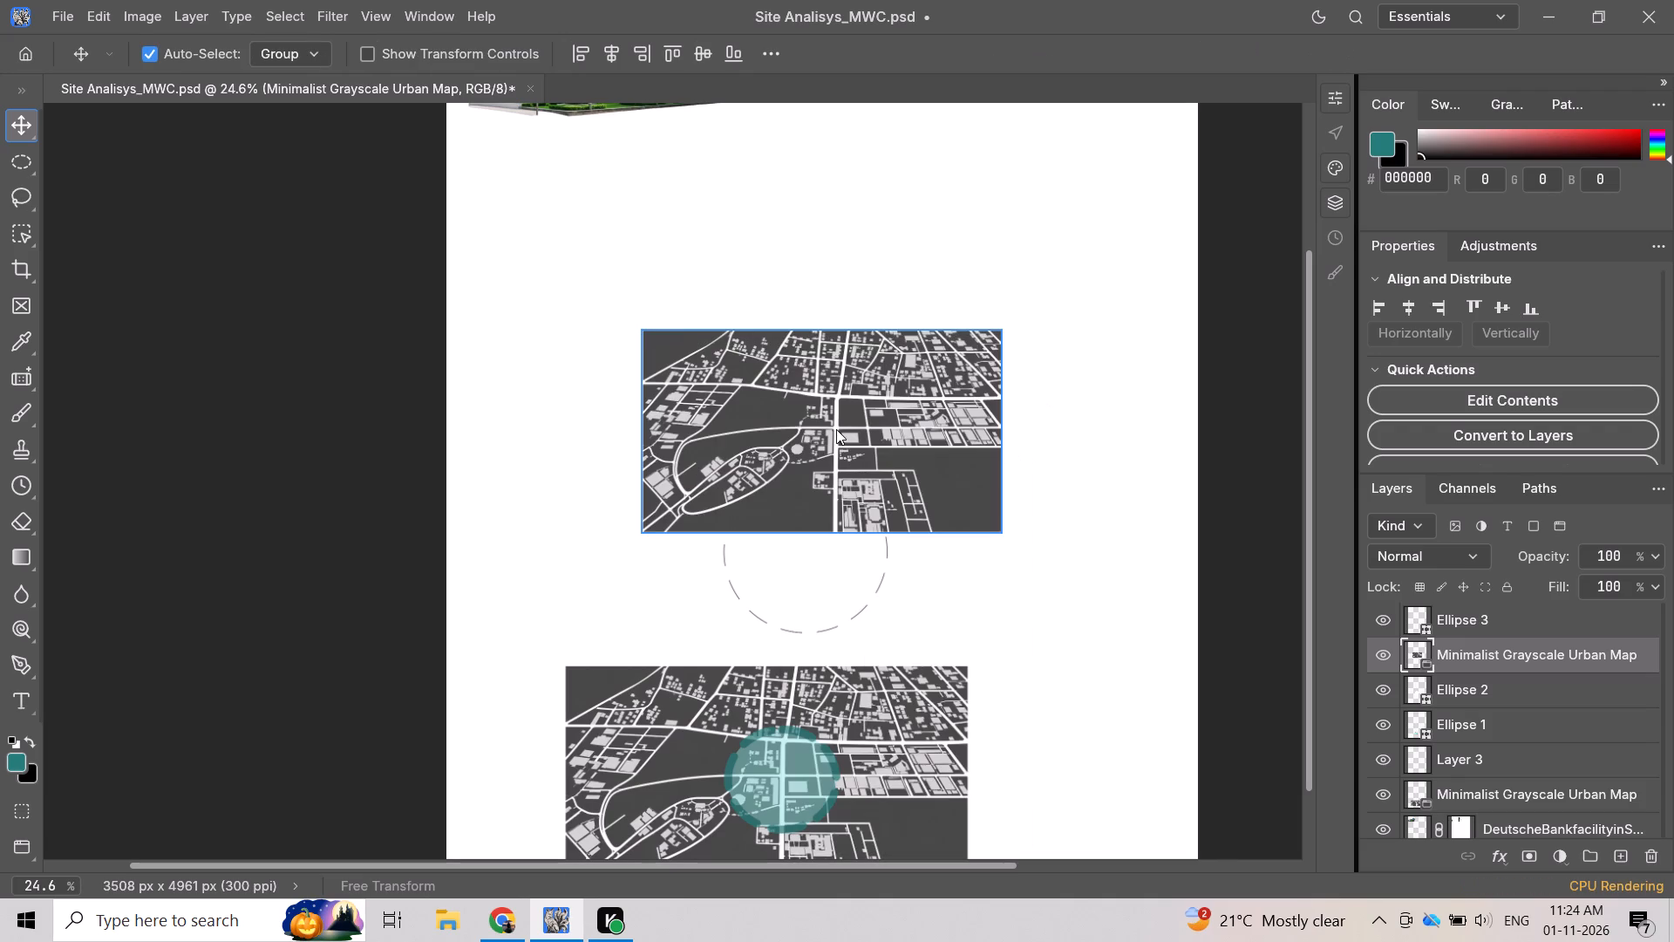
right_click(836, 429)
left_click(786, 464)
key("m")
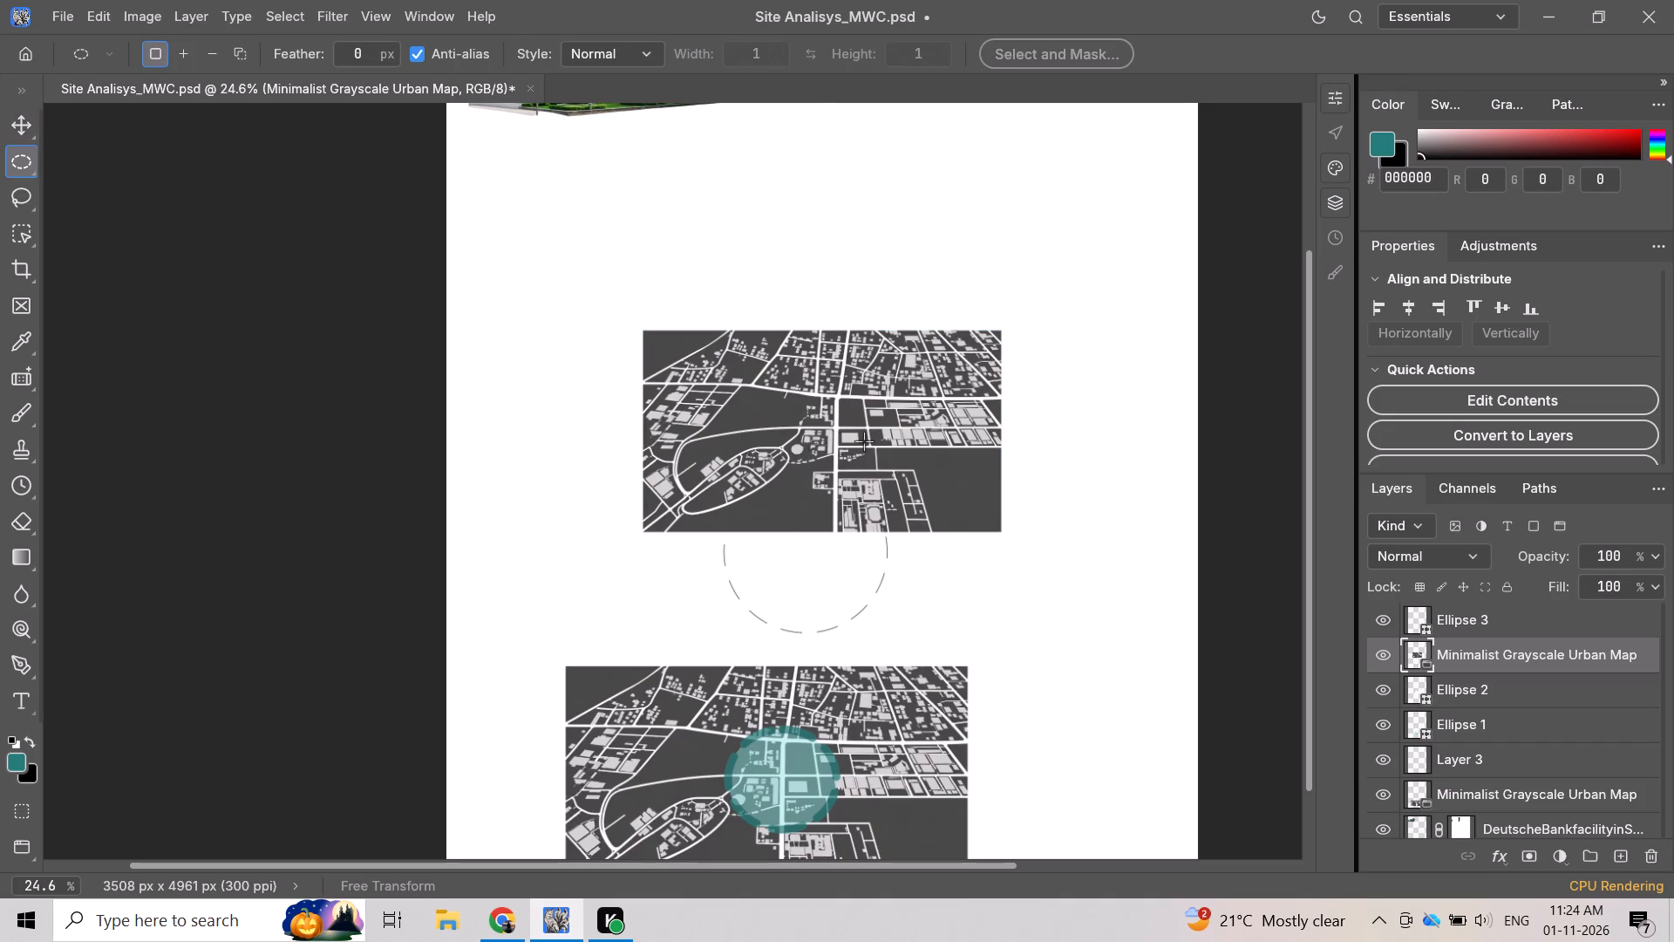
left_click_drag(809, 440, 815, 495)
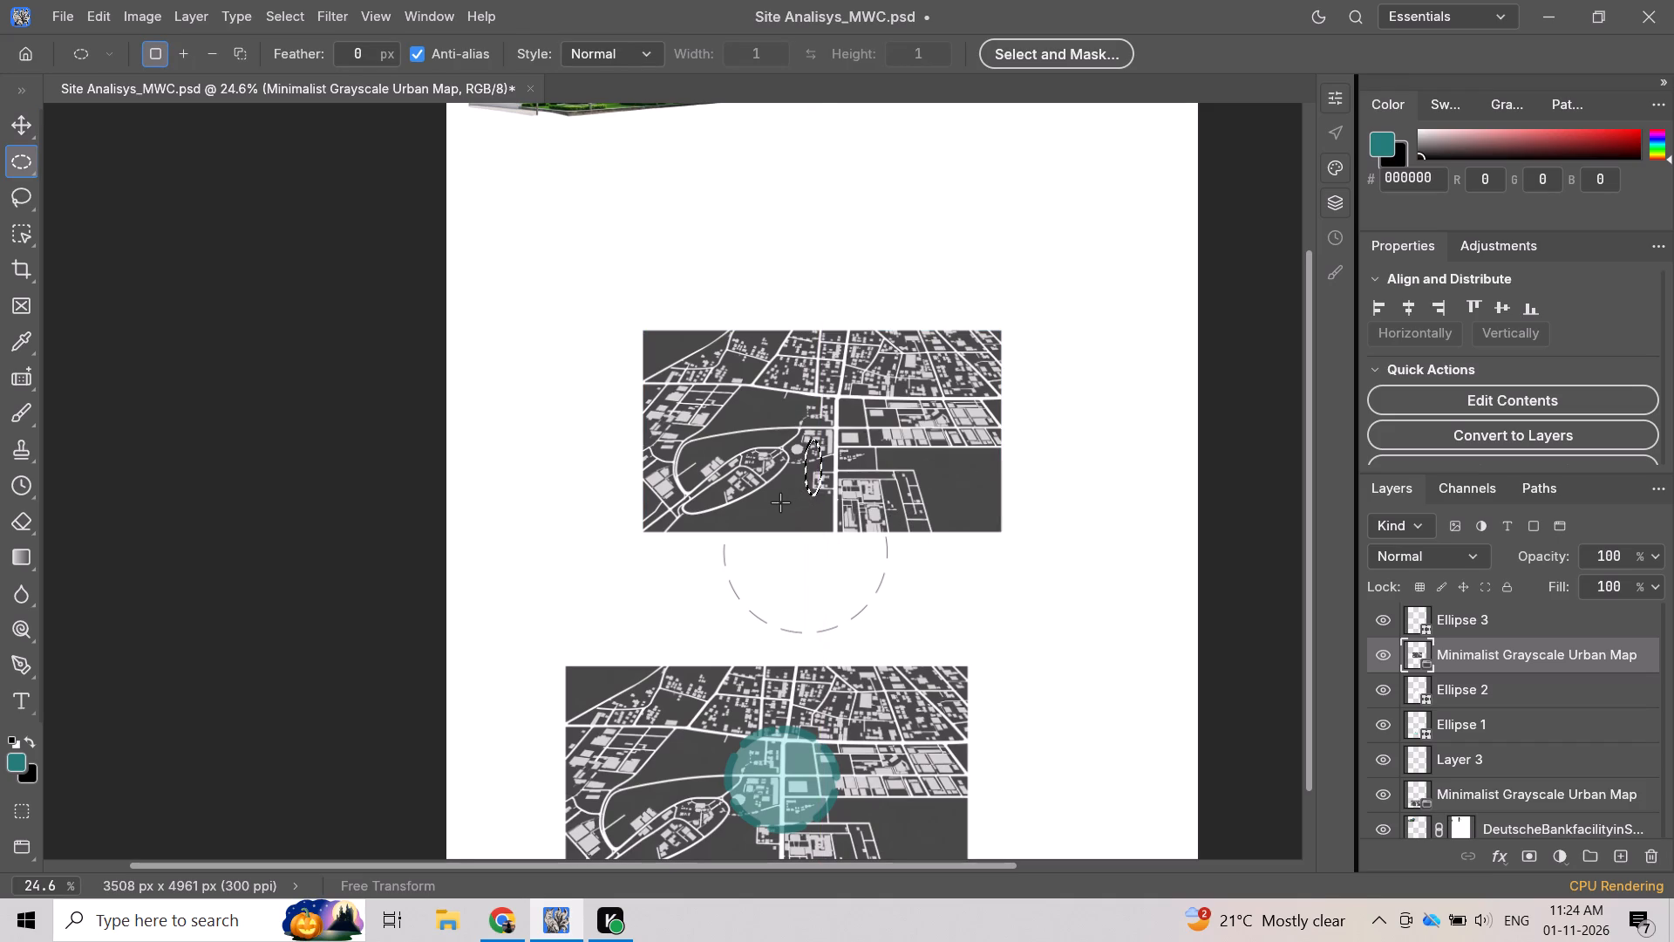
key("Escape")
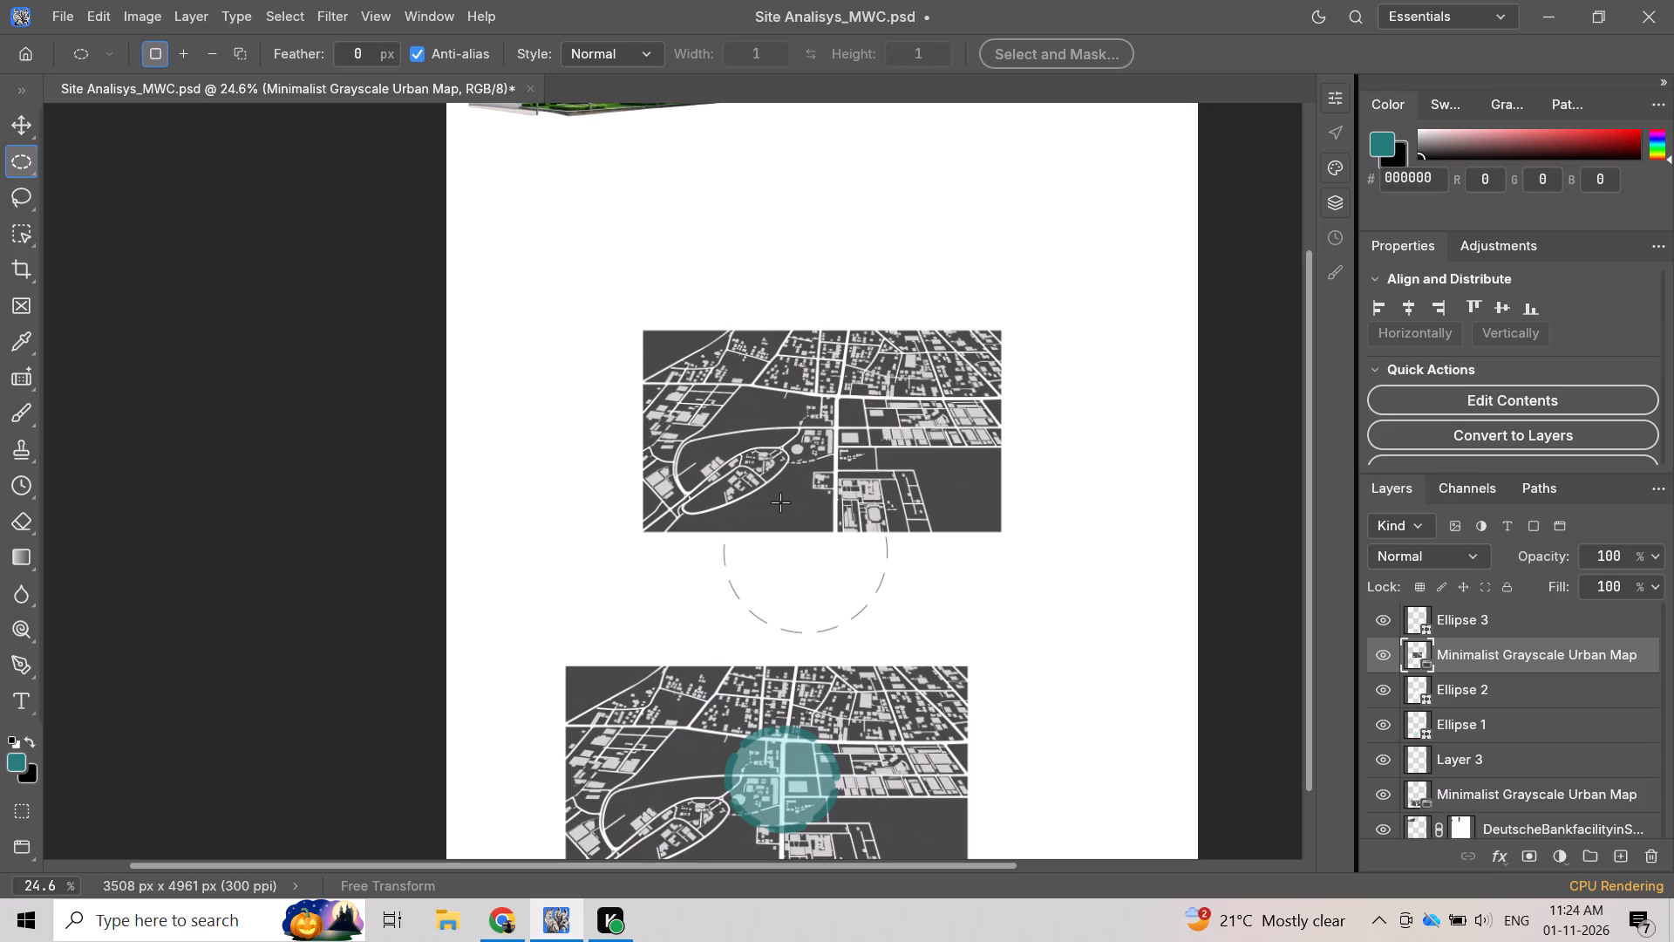
Move the newly placed map down over the dashed circle, to about X 1659 px, Y 3043 px.
key("ctrl+t")
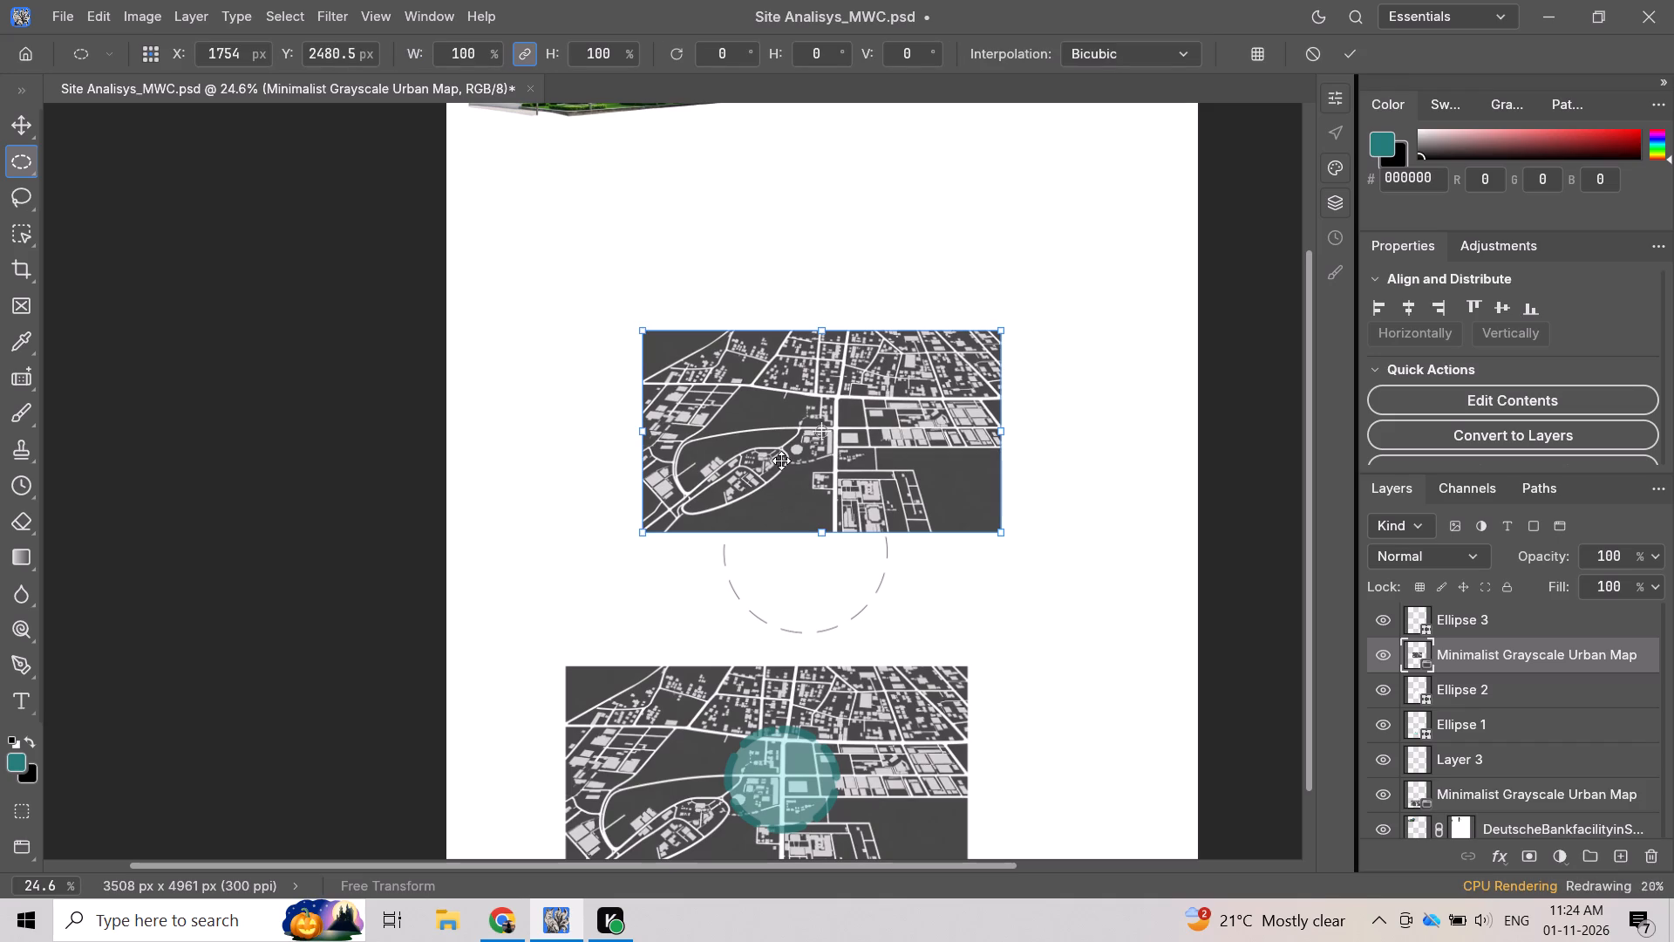
left_click_drag(783, 419, 775, 501)
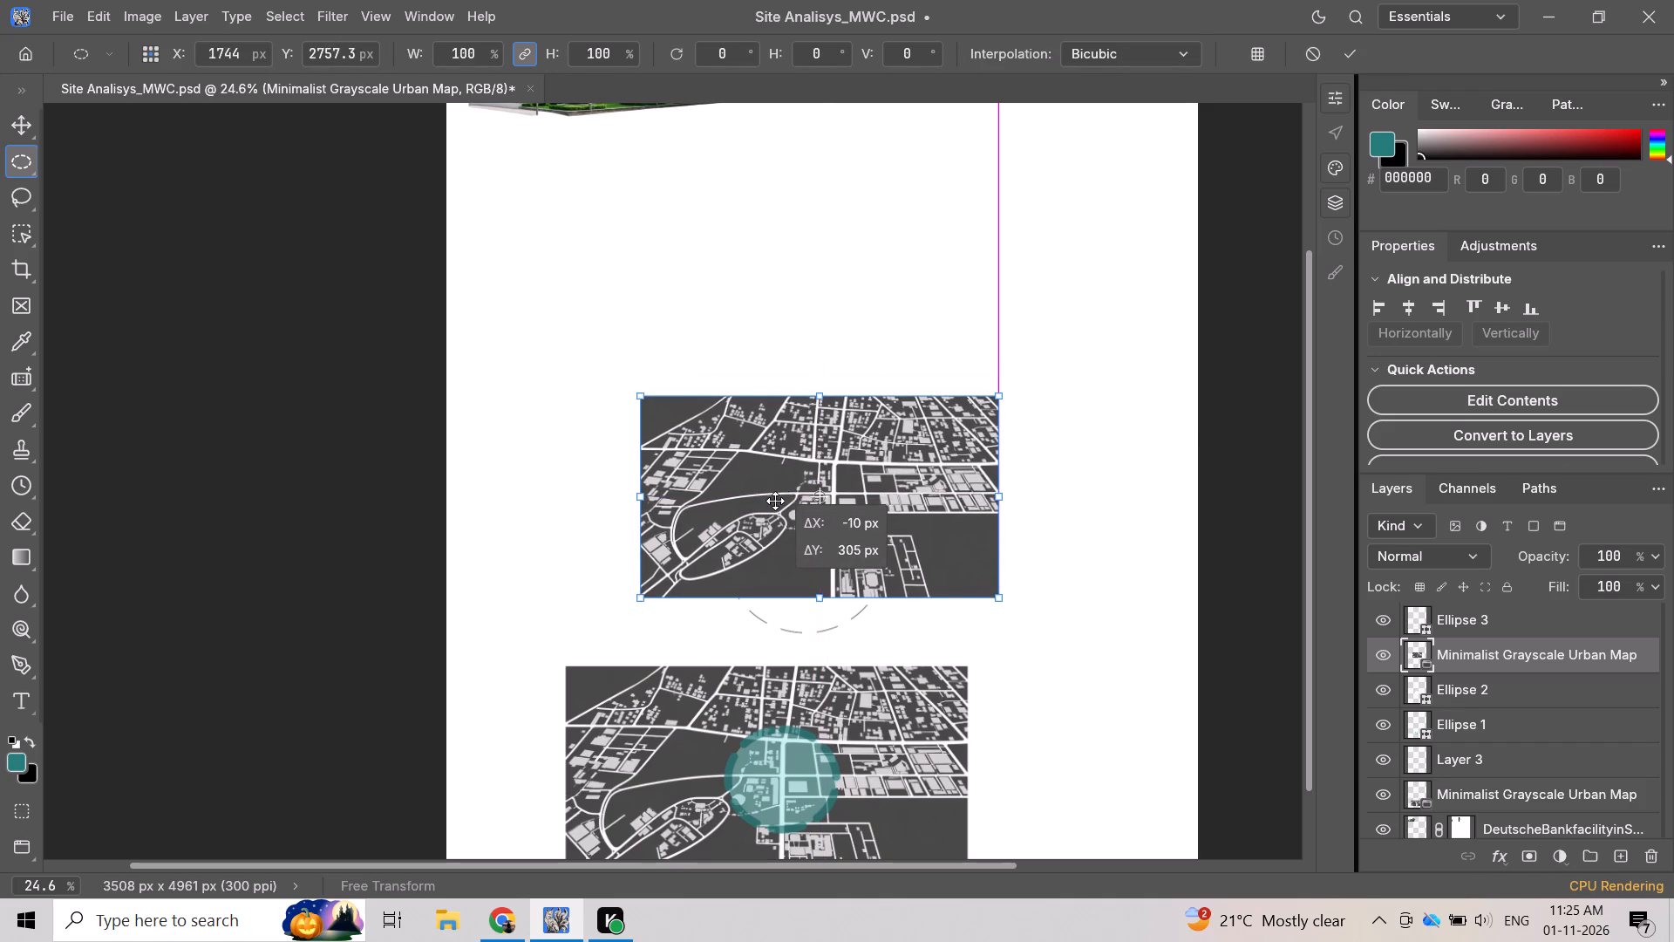
left_click_drag(775, 501, 772, 522)
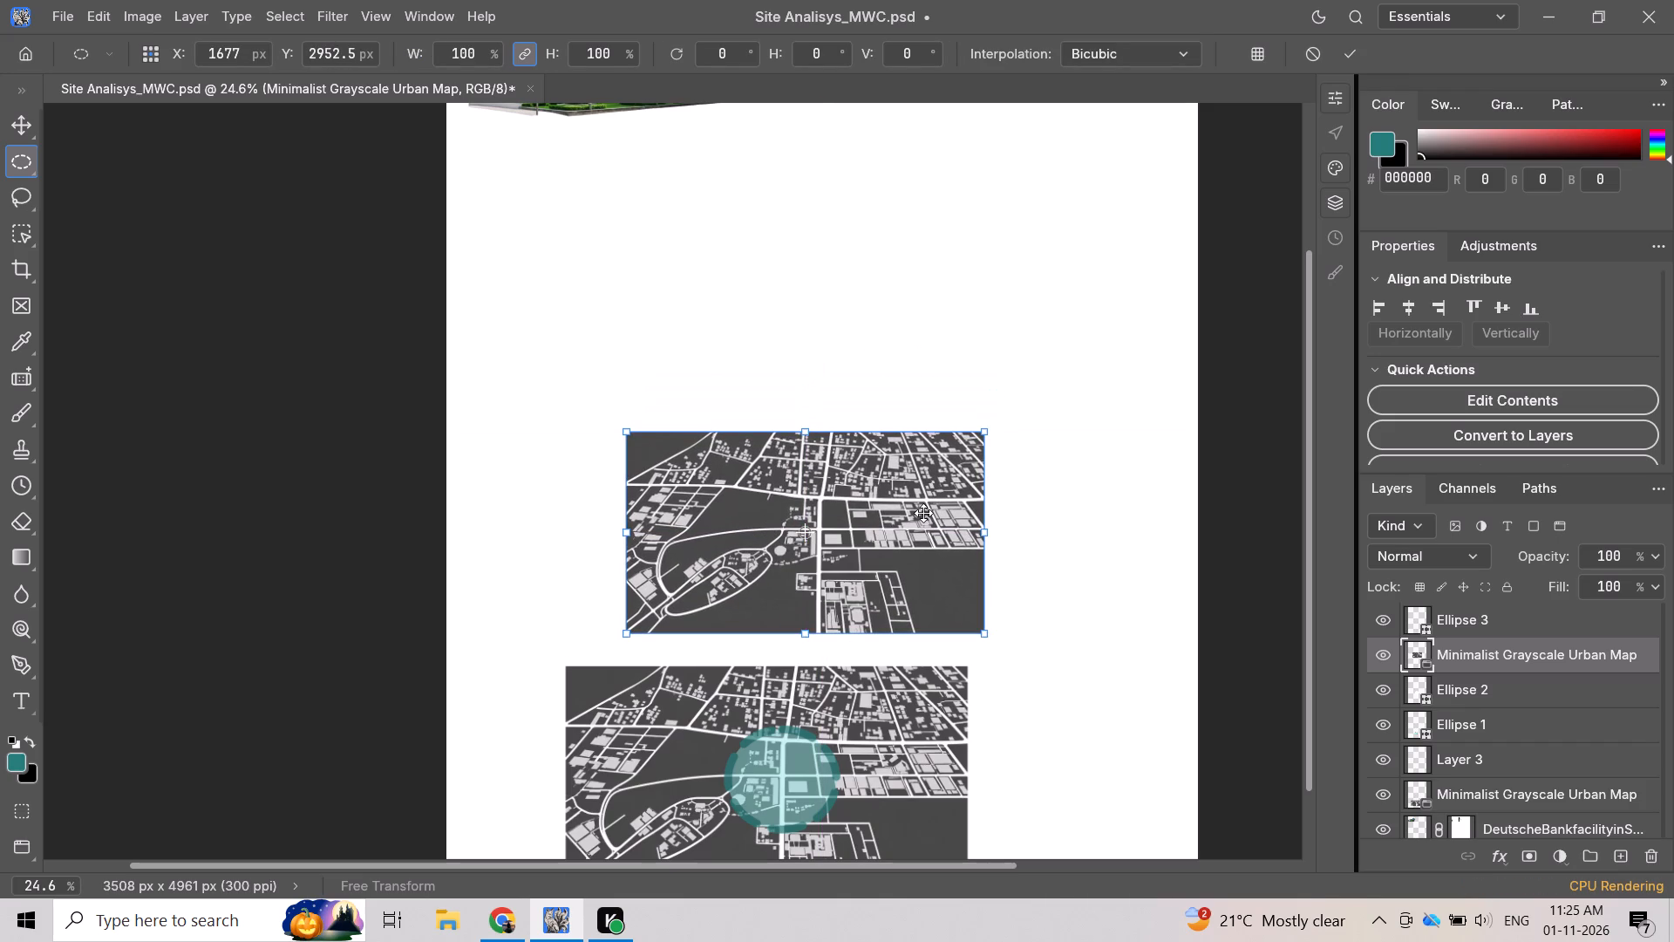
left_click_drag(758, 524, 757, 539)
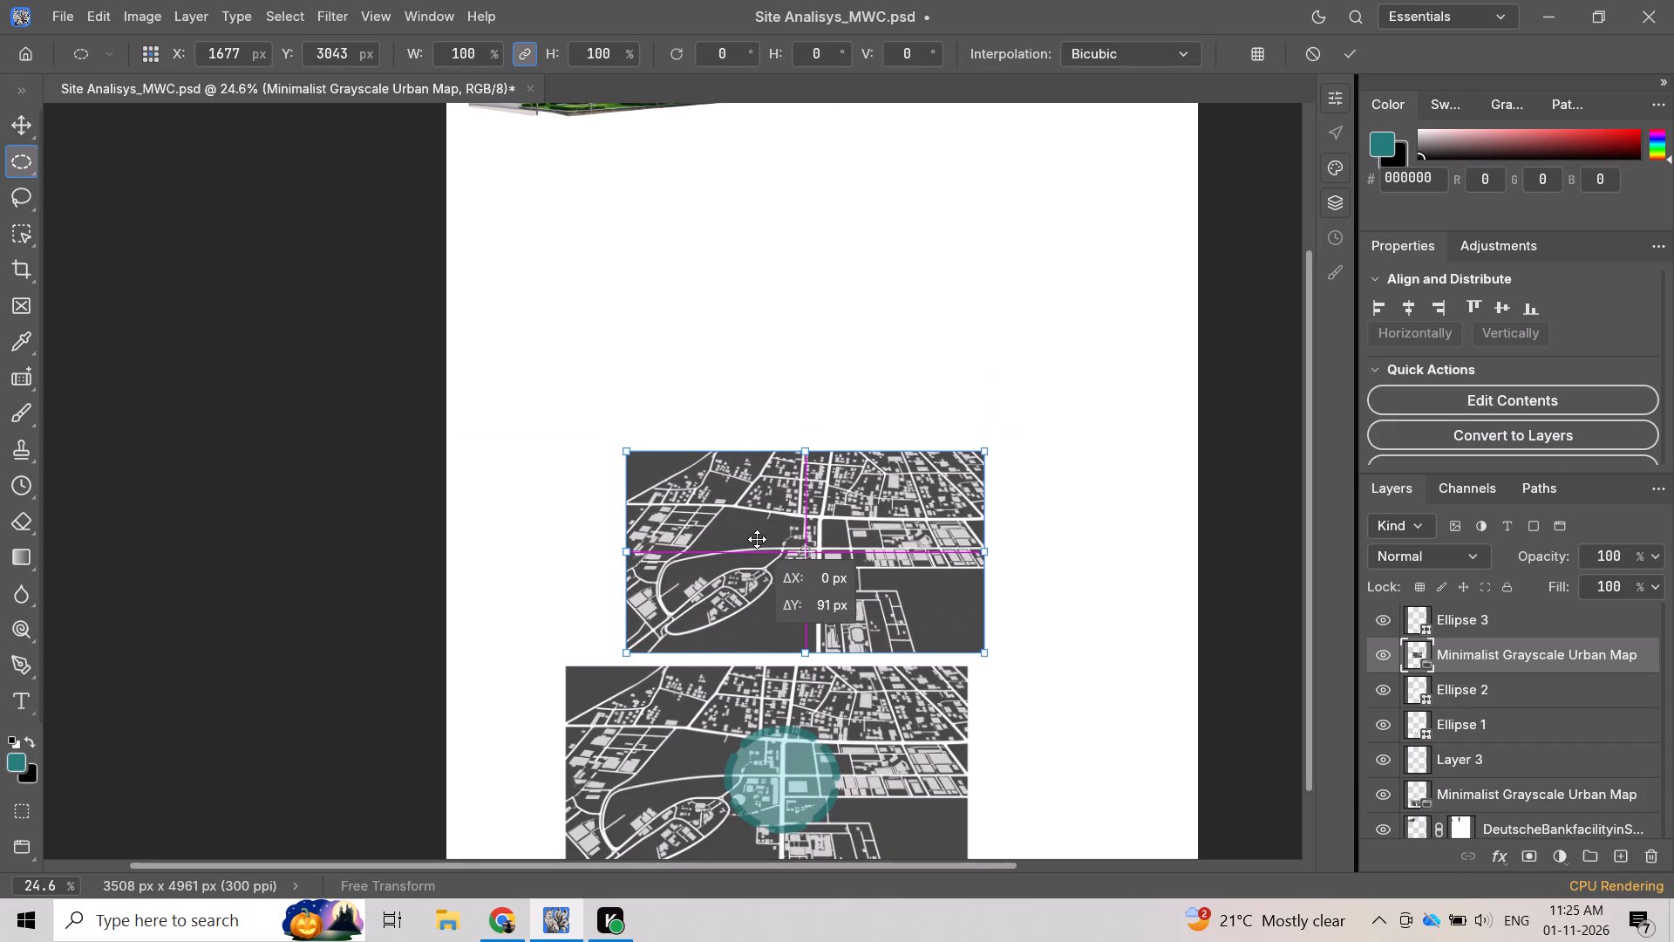
left_click_drag(757, 539, 750, 544)
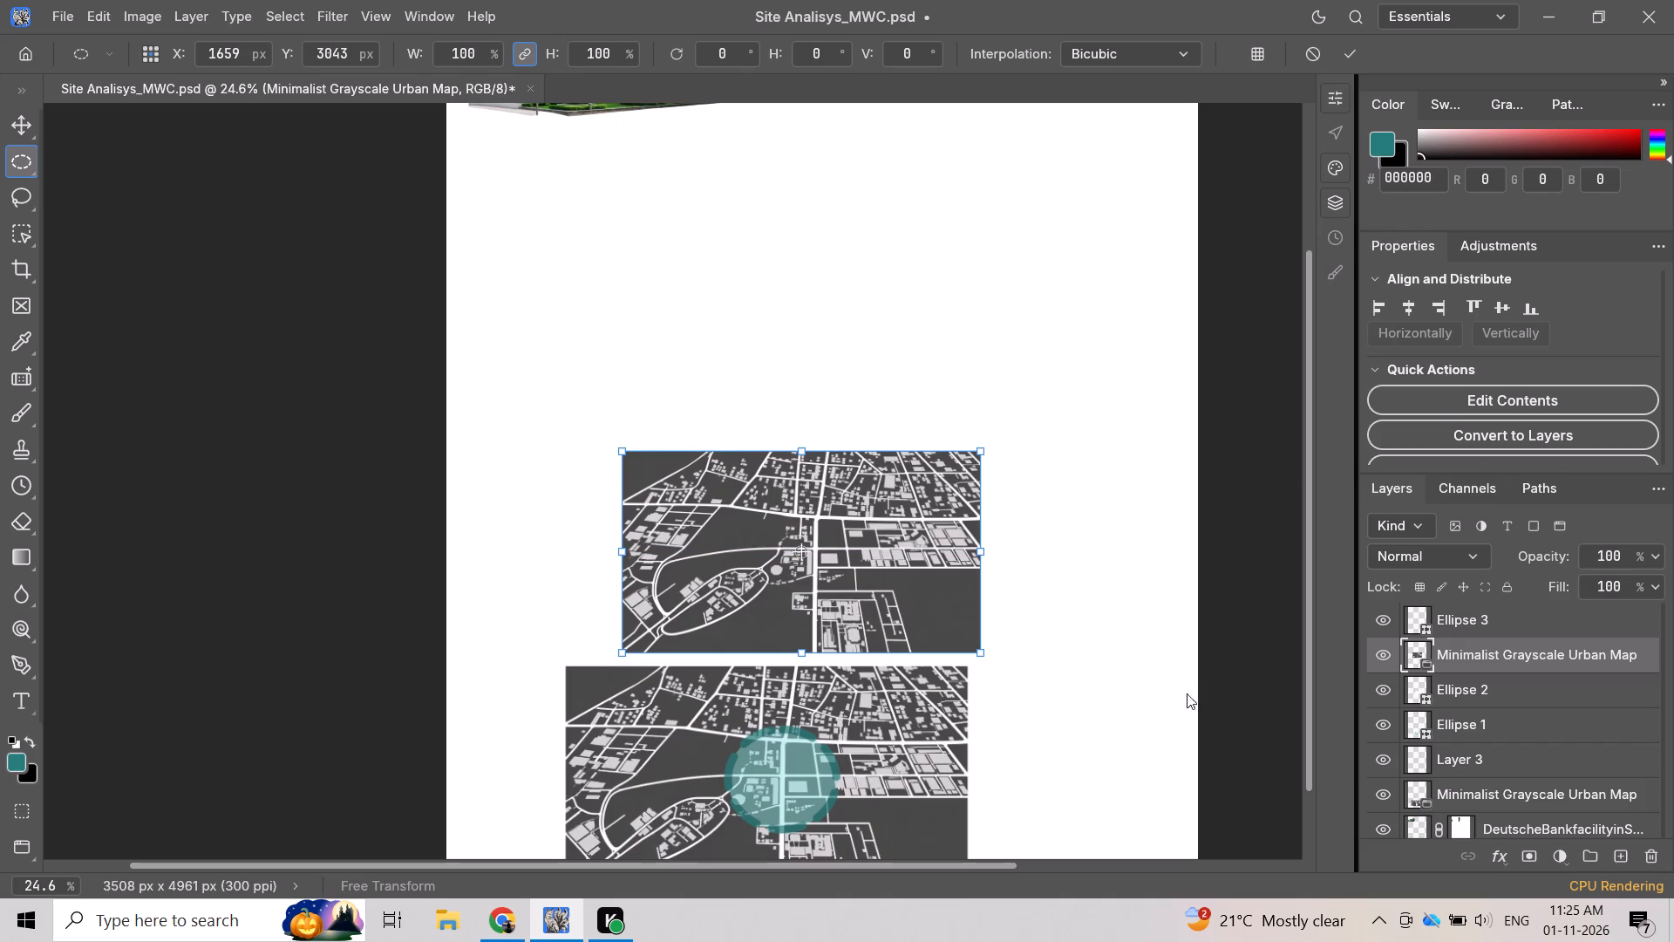
Create a clipping mask that clips the newly placed map to the dashed circle layer, Ellipse 2.
right_click(1461, 652)
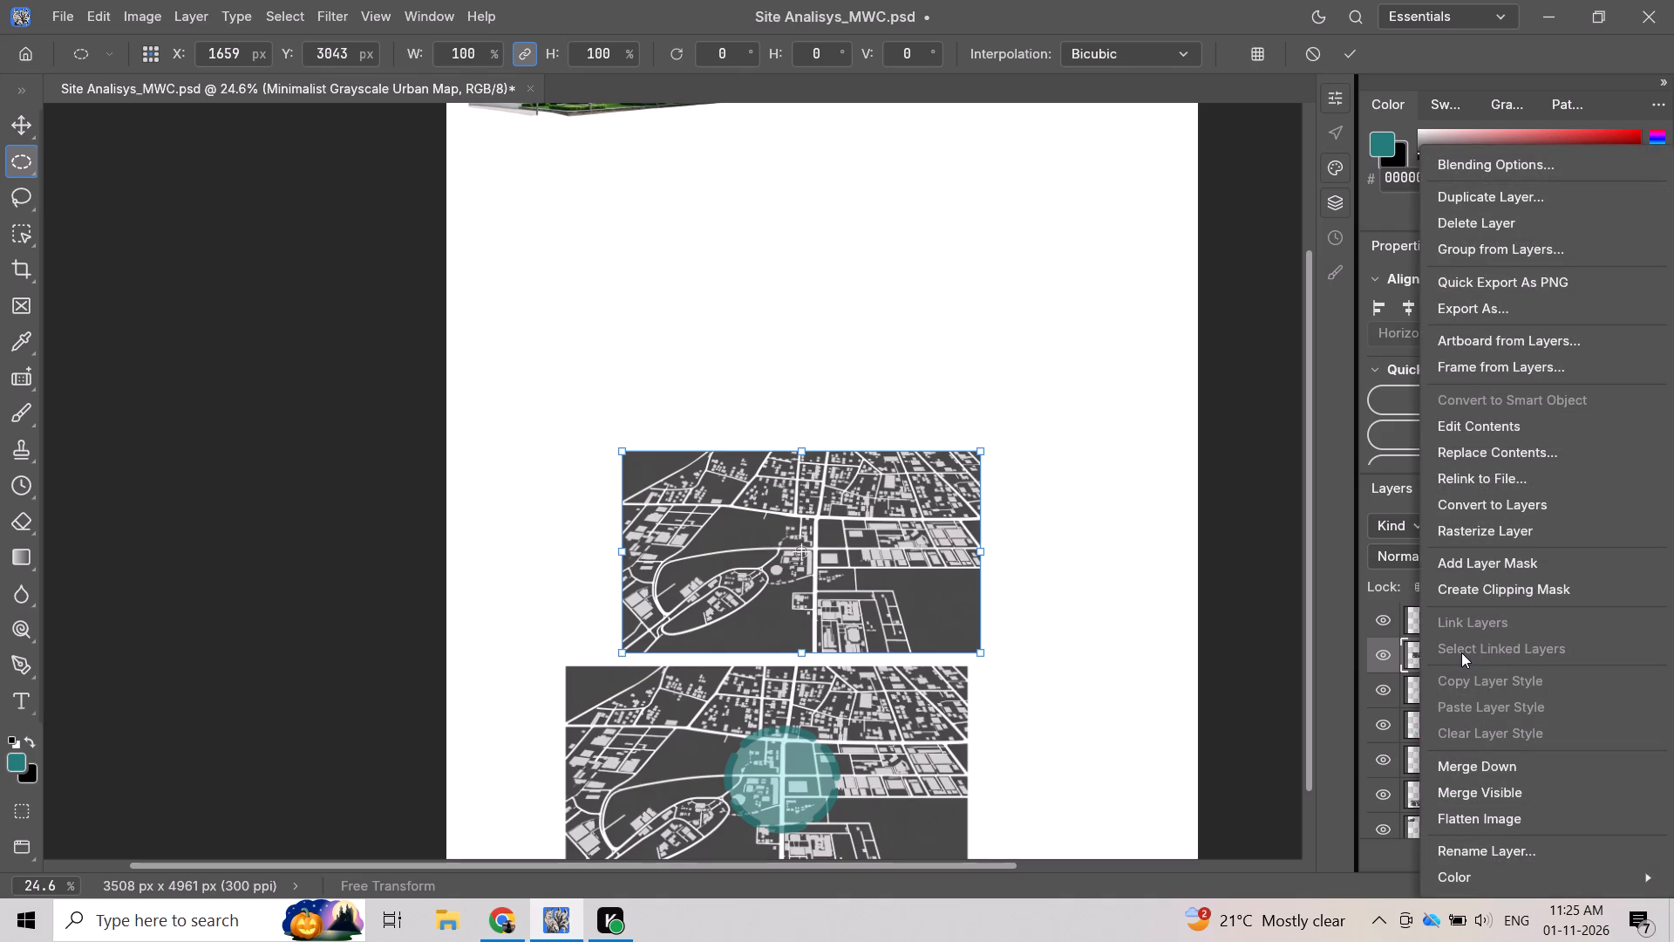
left_click(1499, 586)
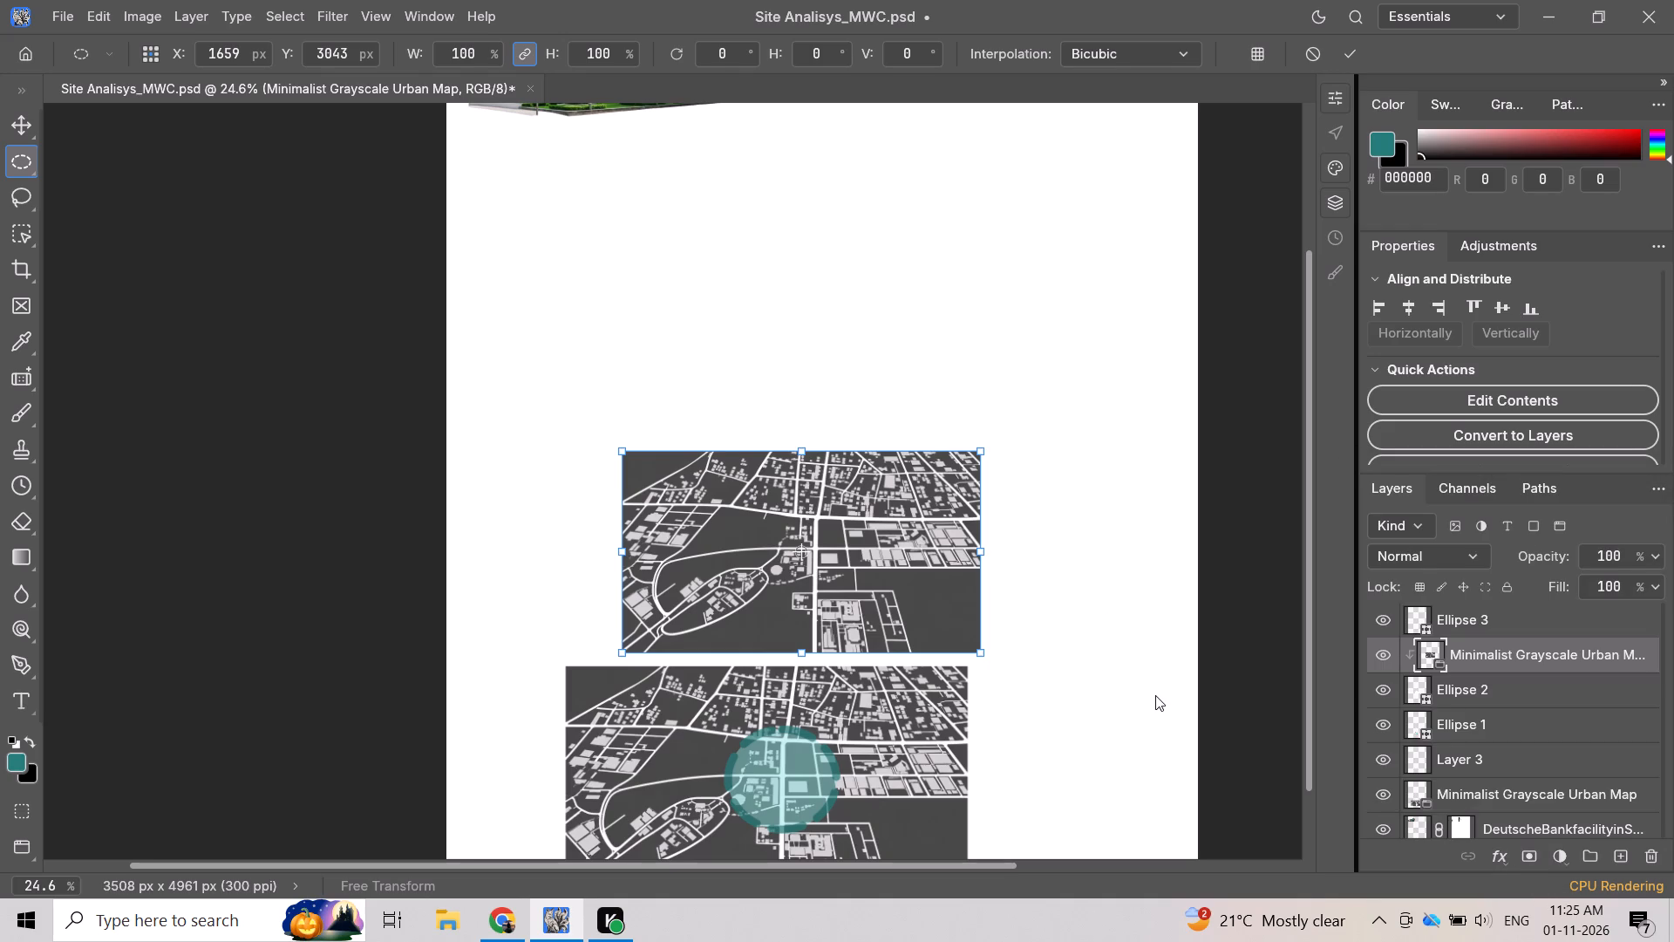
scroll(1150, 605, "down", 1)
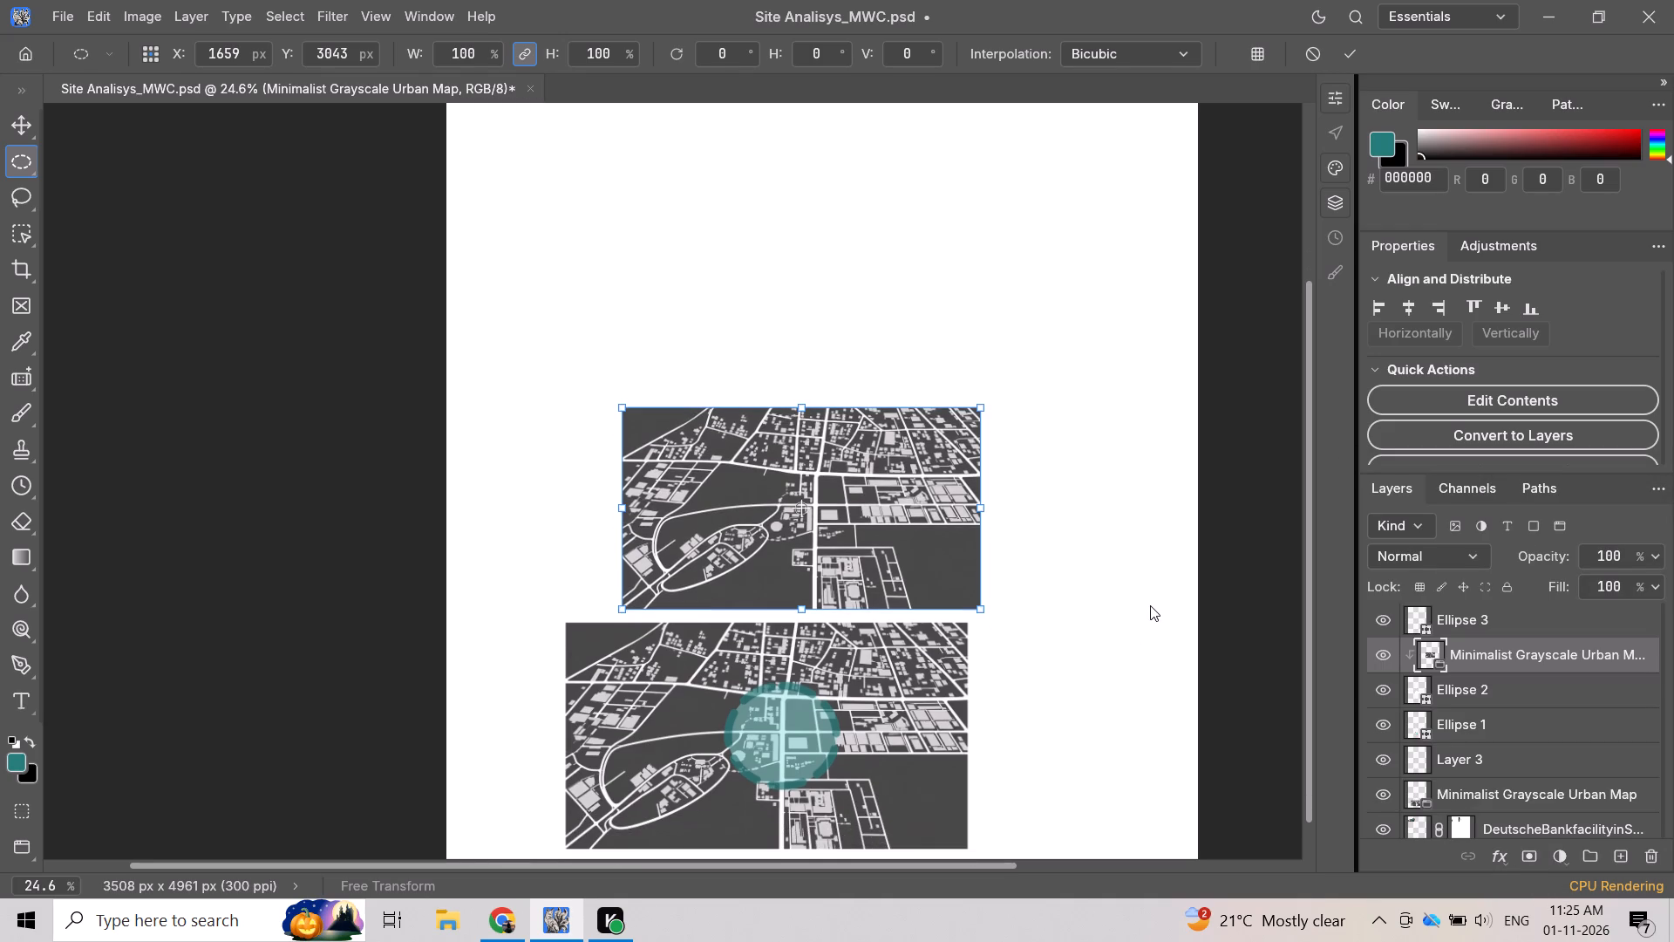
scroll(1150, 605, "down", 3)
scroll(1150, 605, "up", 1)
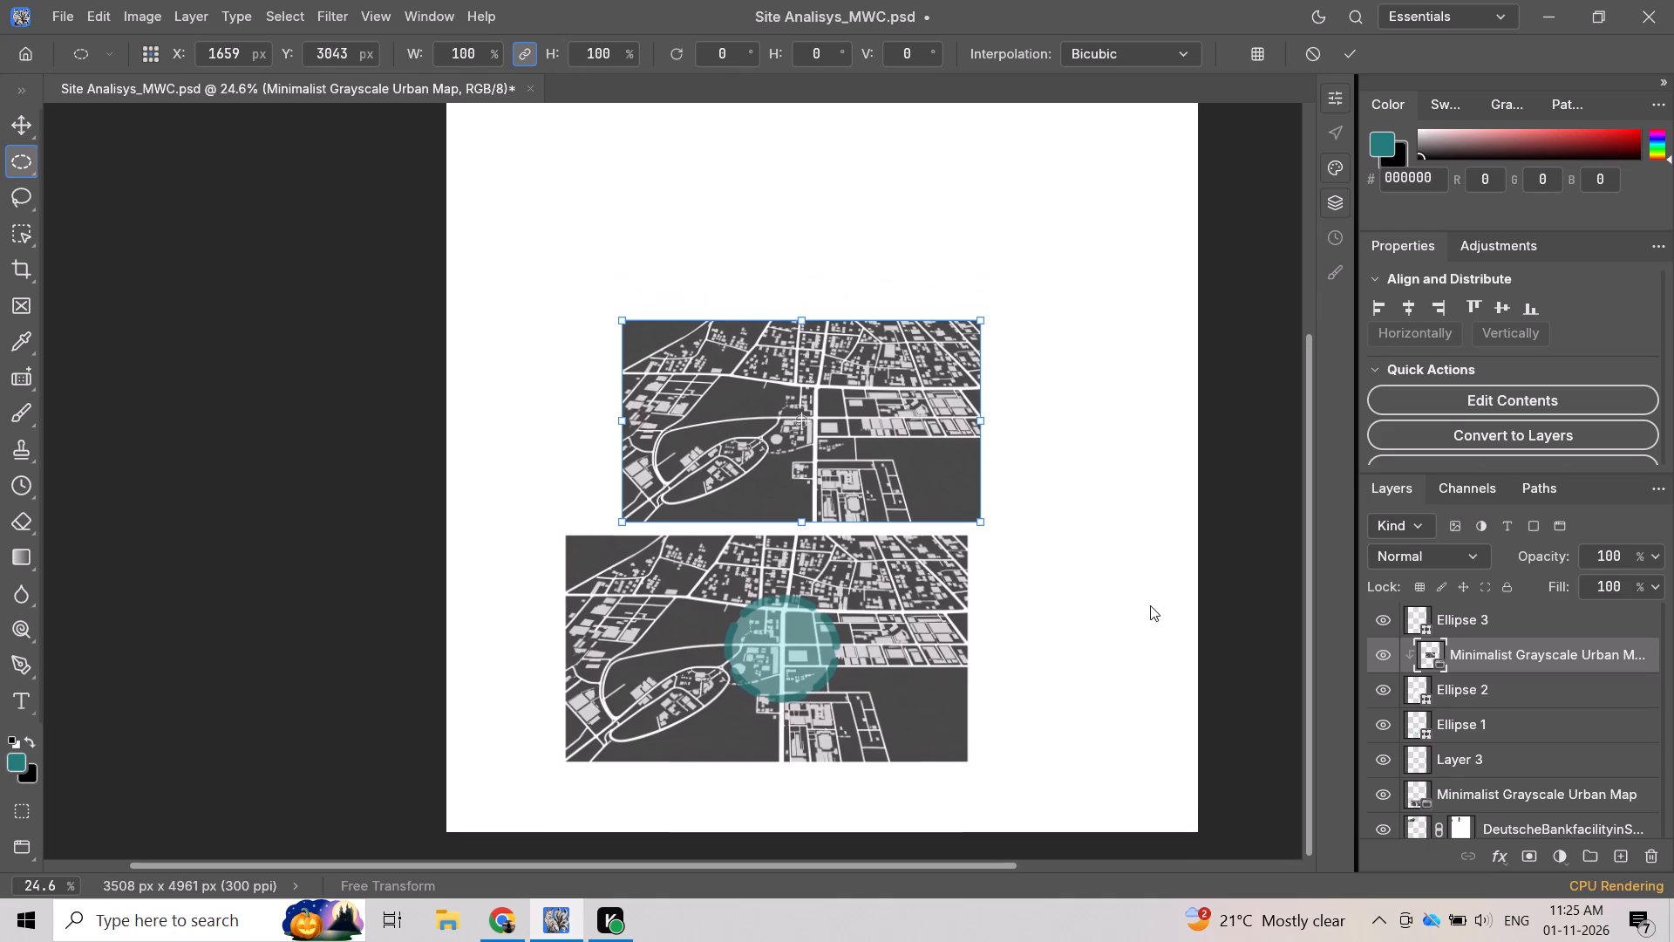
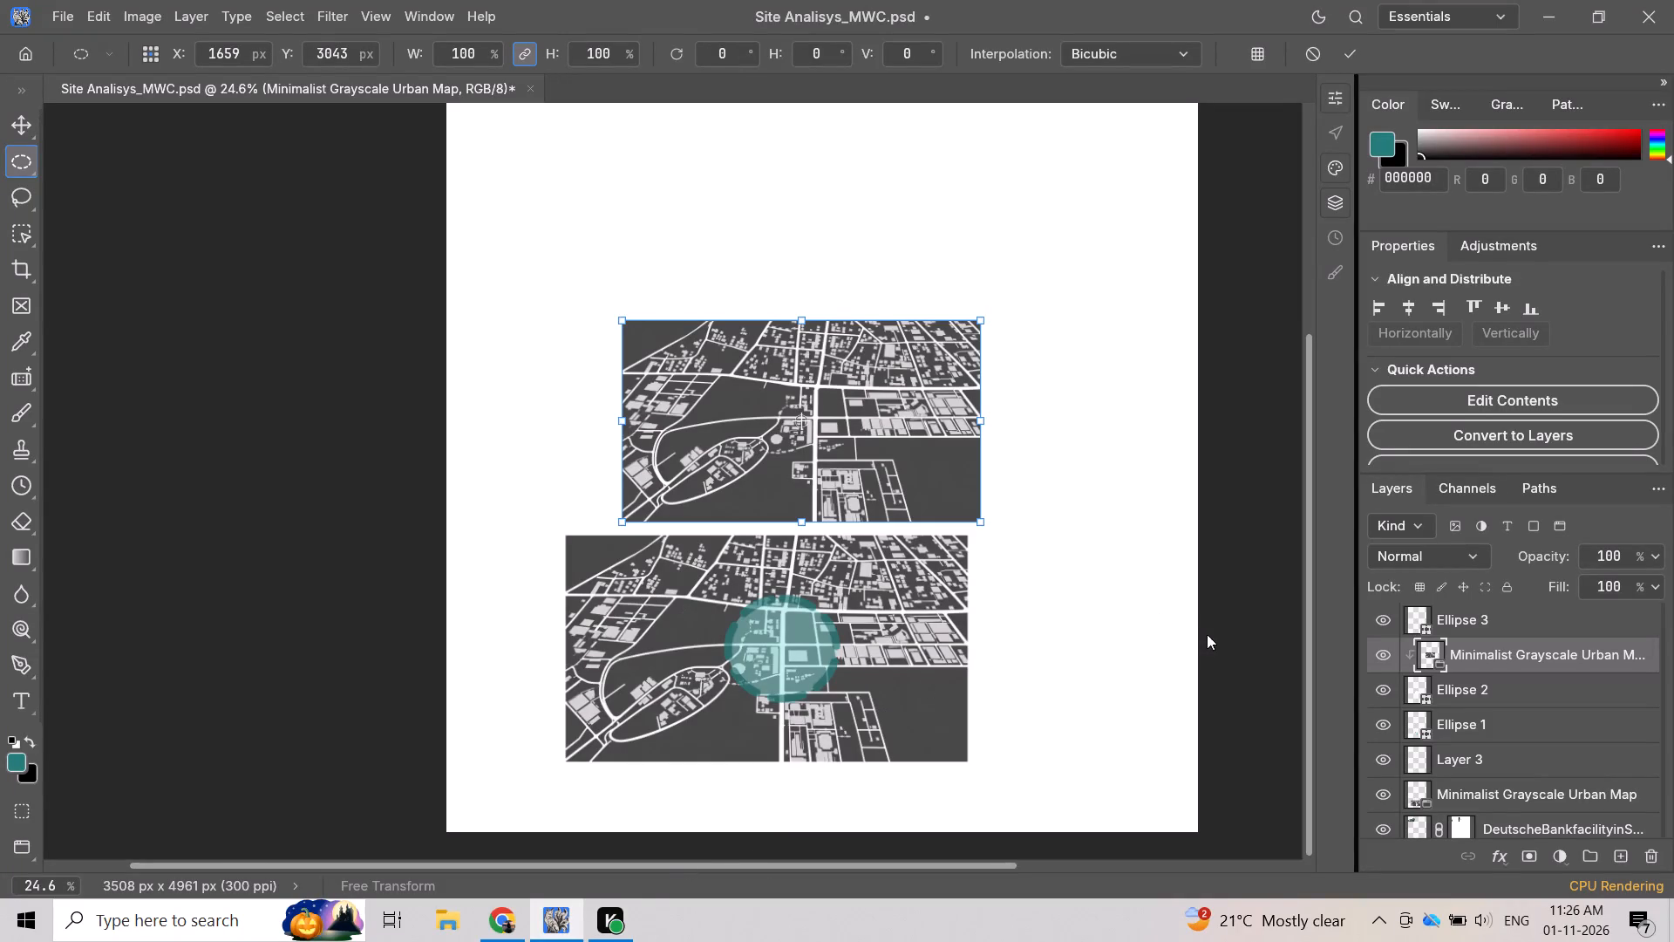
Apply the pending transform on the map clipped to the Ellipse 2 circle.
scroll(1104, 579, "up", 10)
scroll(1104, 579, "down", 8)
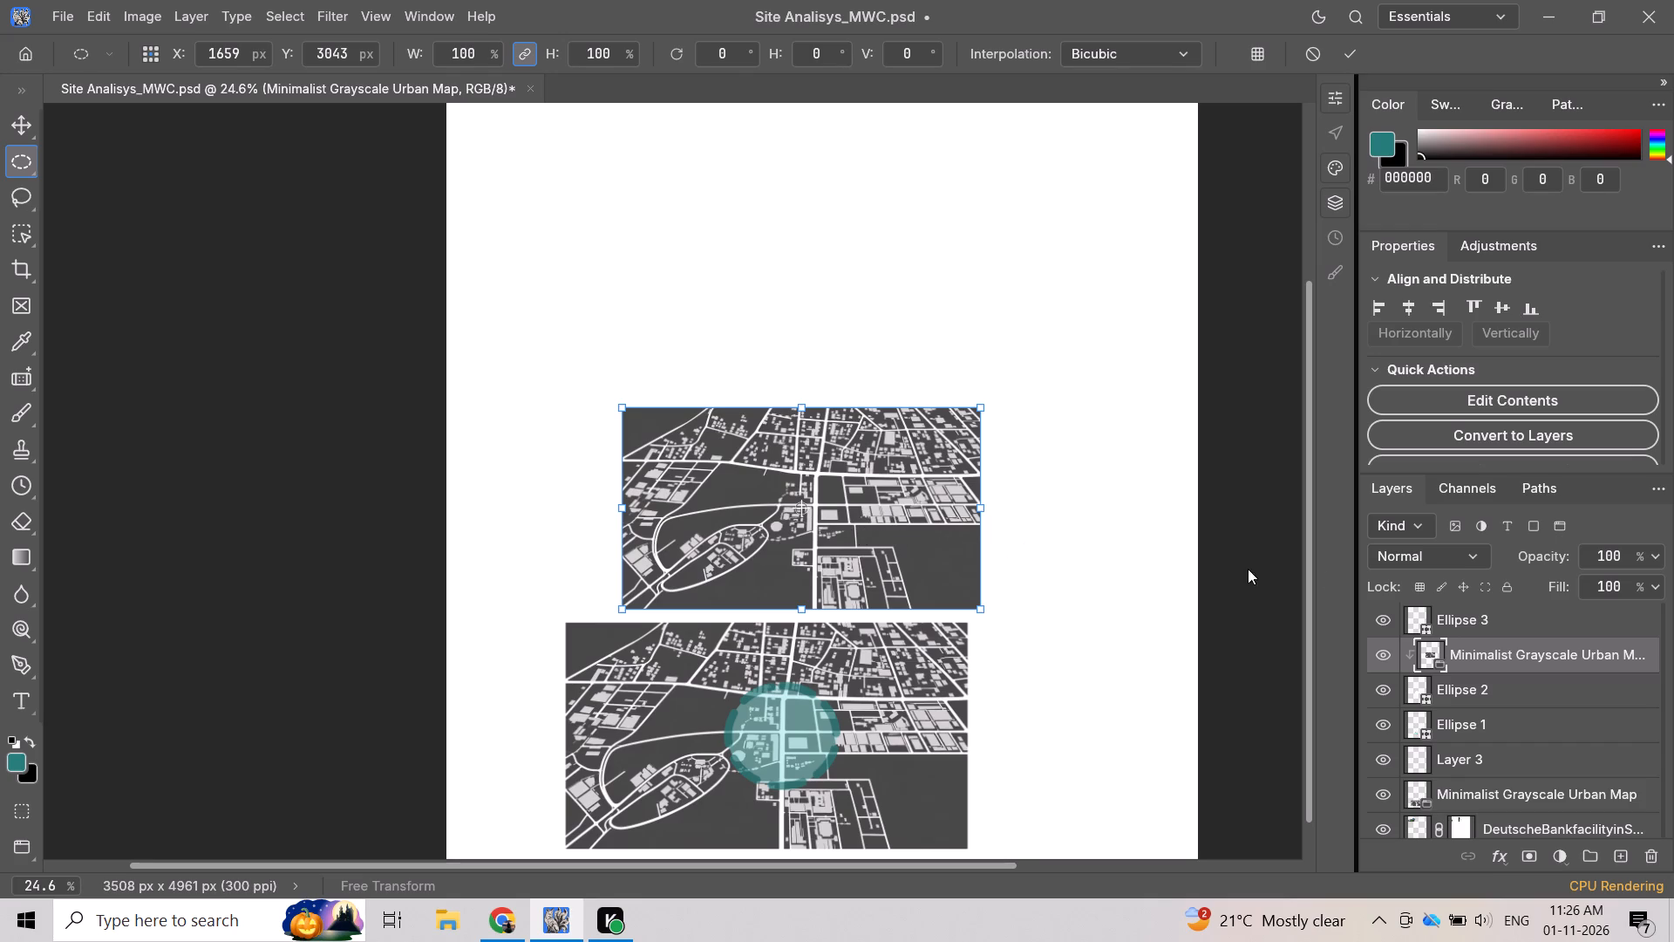
left_click(1503, 682)
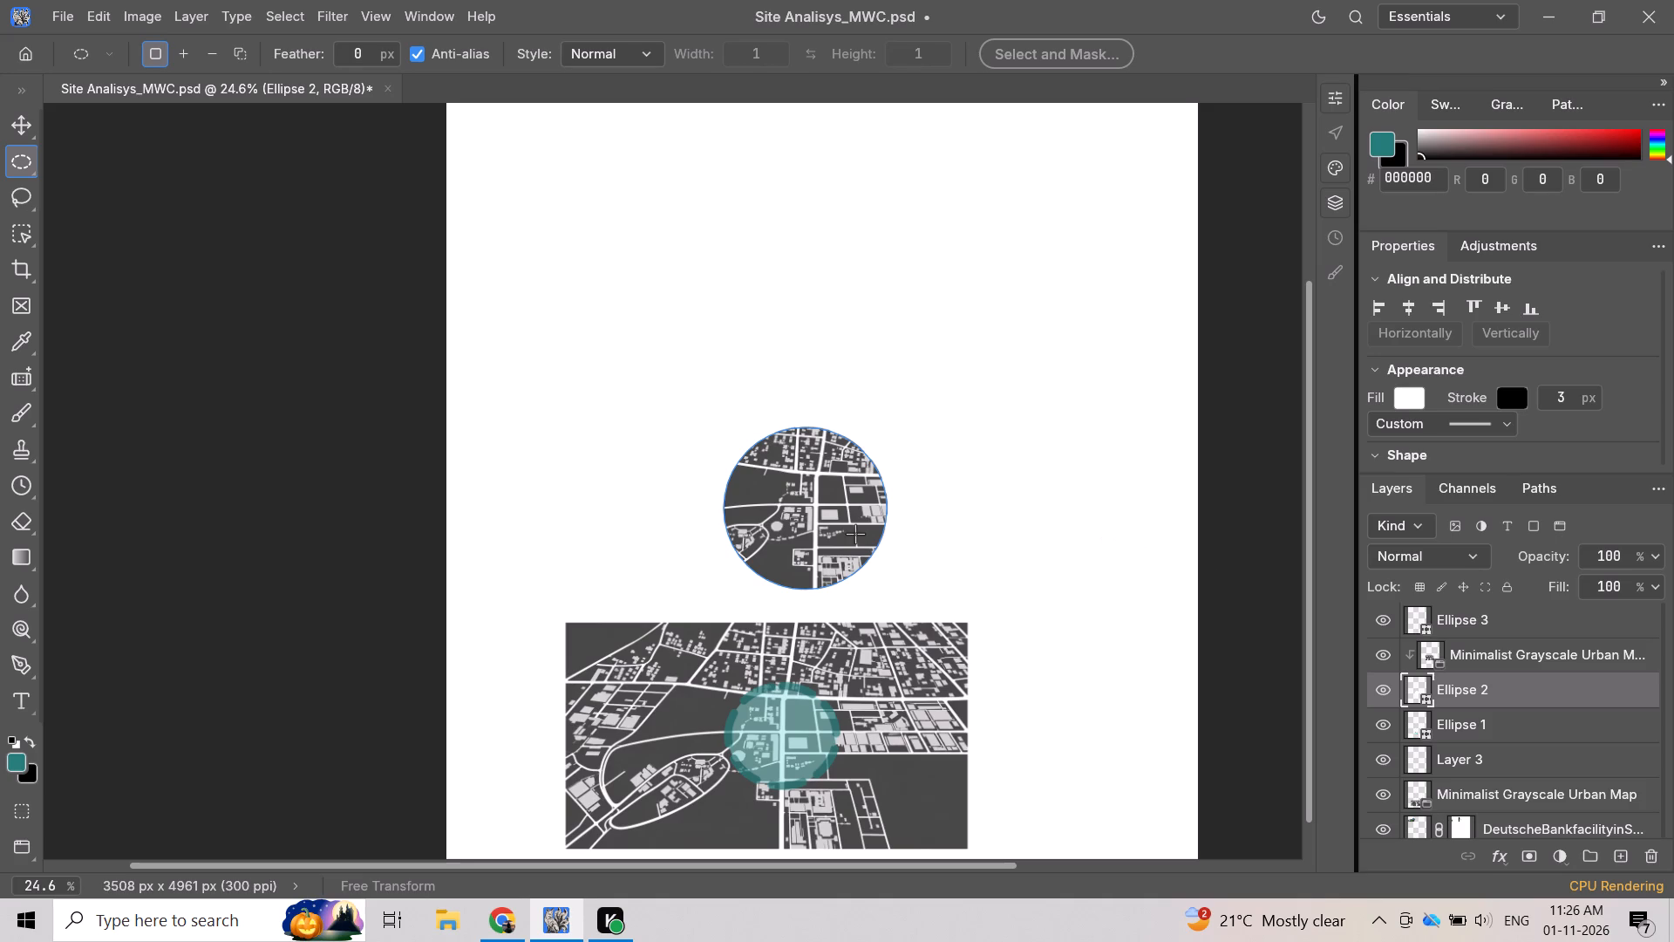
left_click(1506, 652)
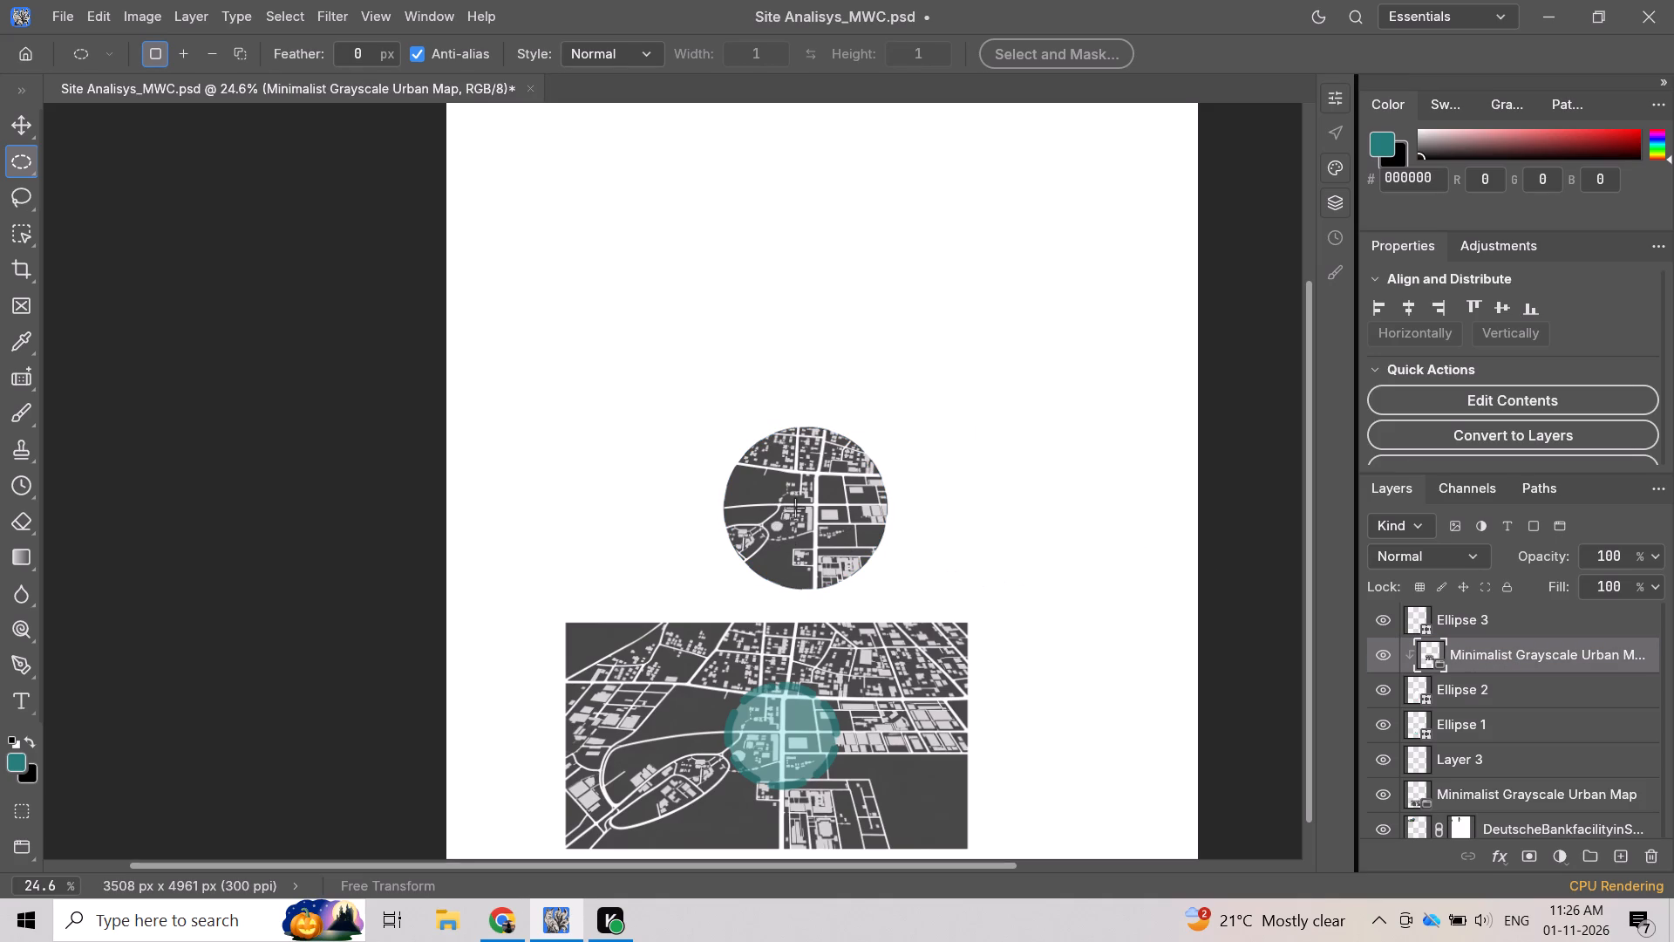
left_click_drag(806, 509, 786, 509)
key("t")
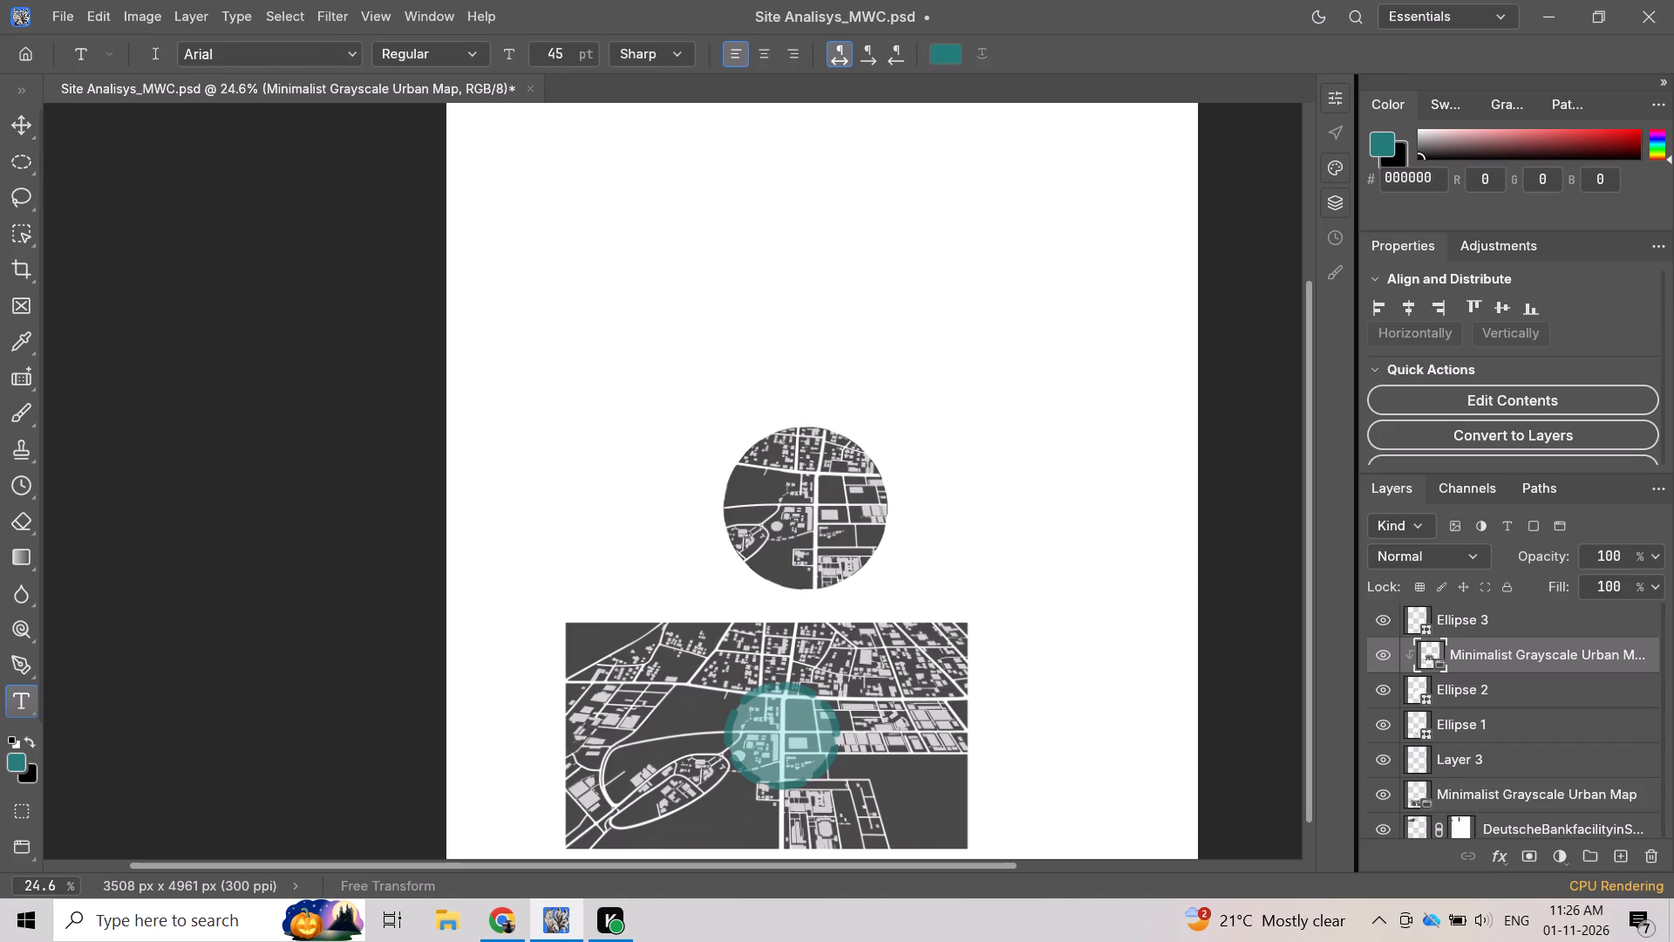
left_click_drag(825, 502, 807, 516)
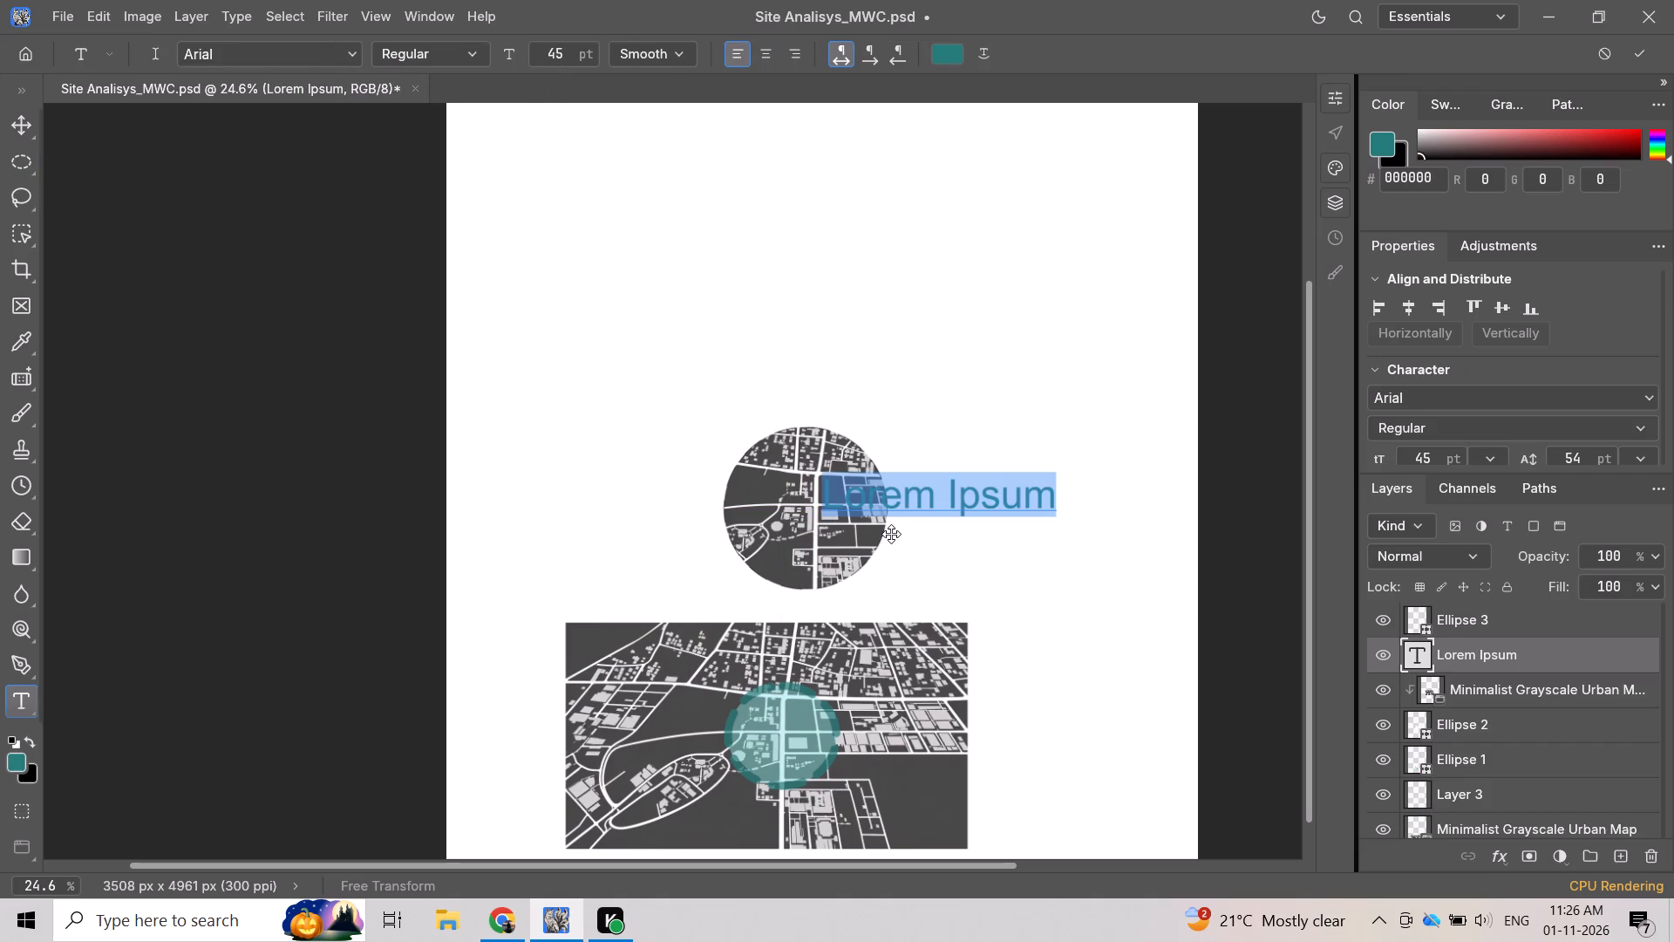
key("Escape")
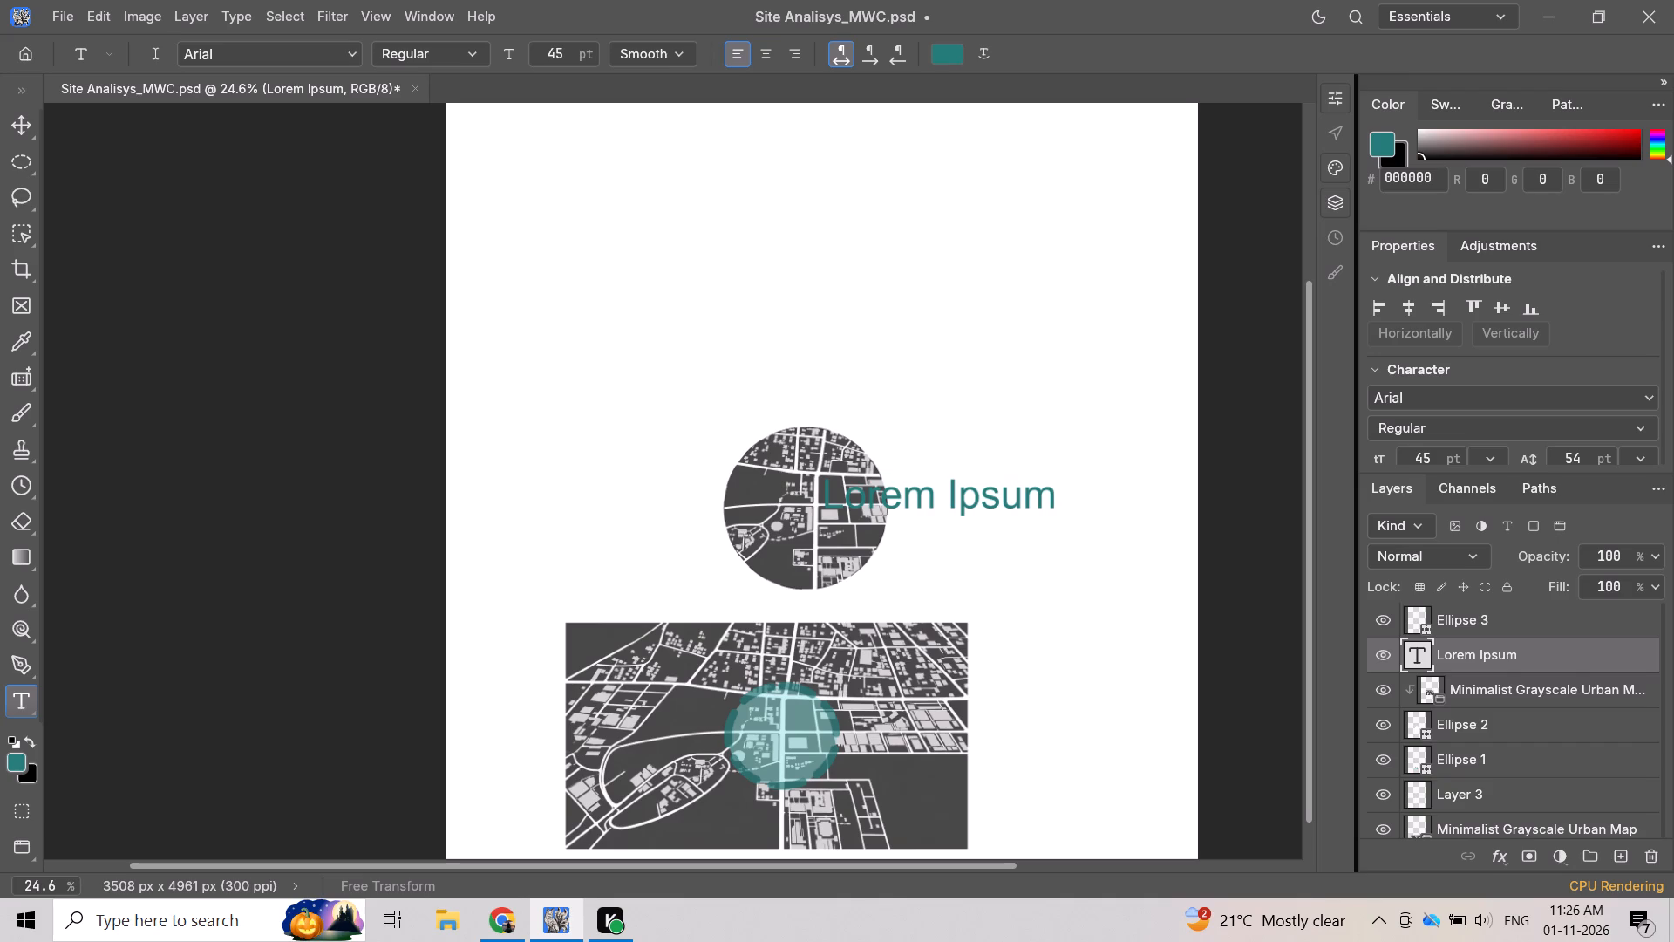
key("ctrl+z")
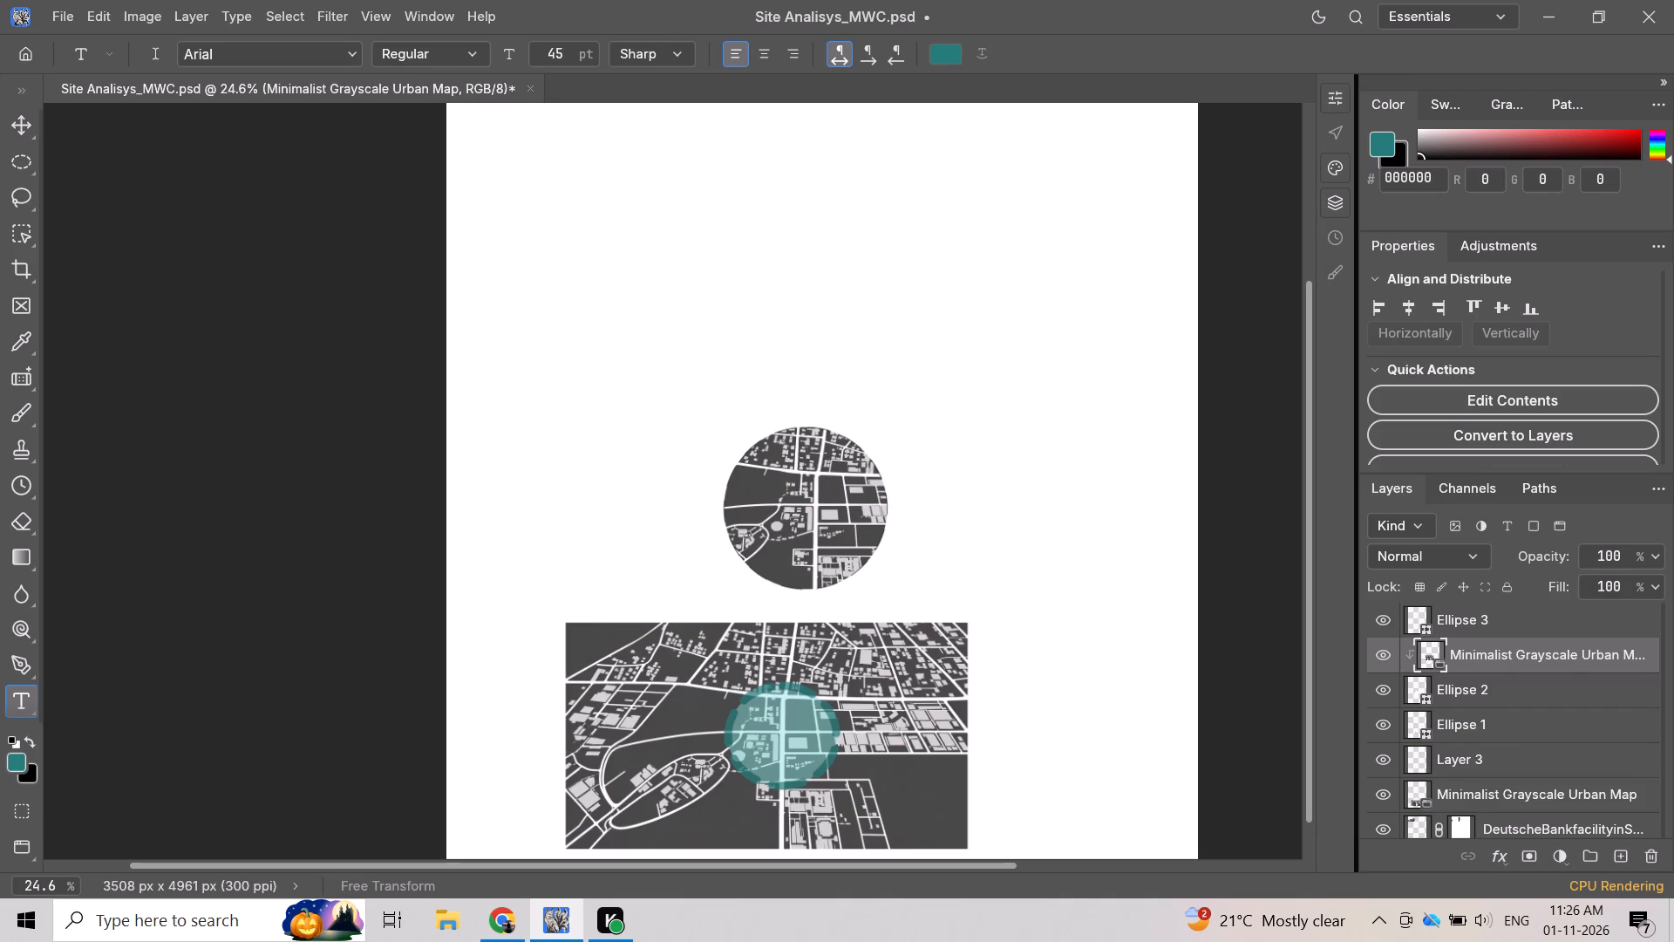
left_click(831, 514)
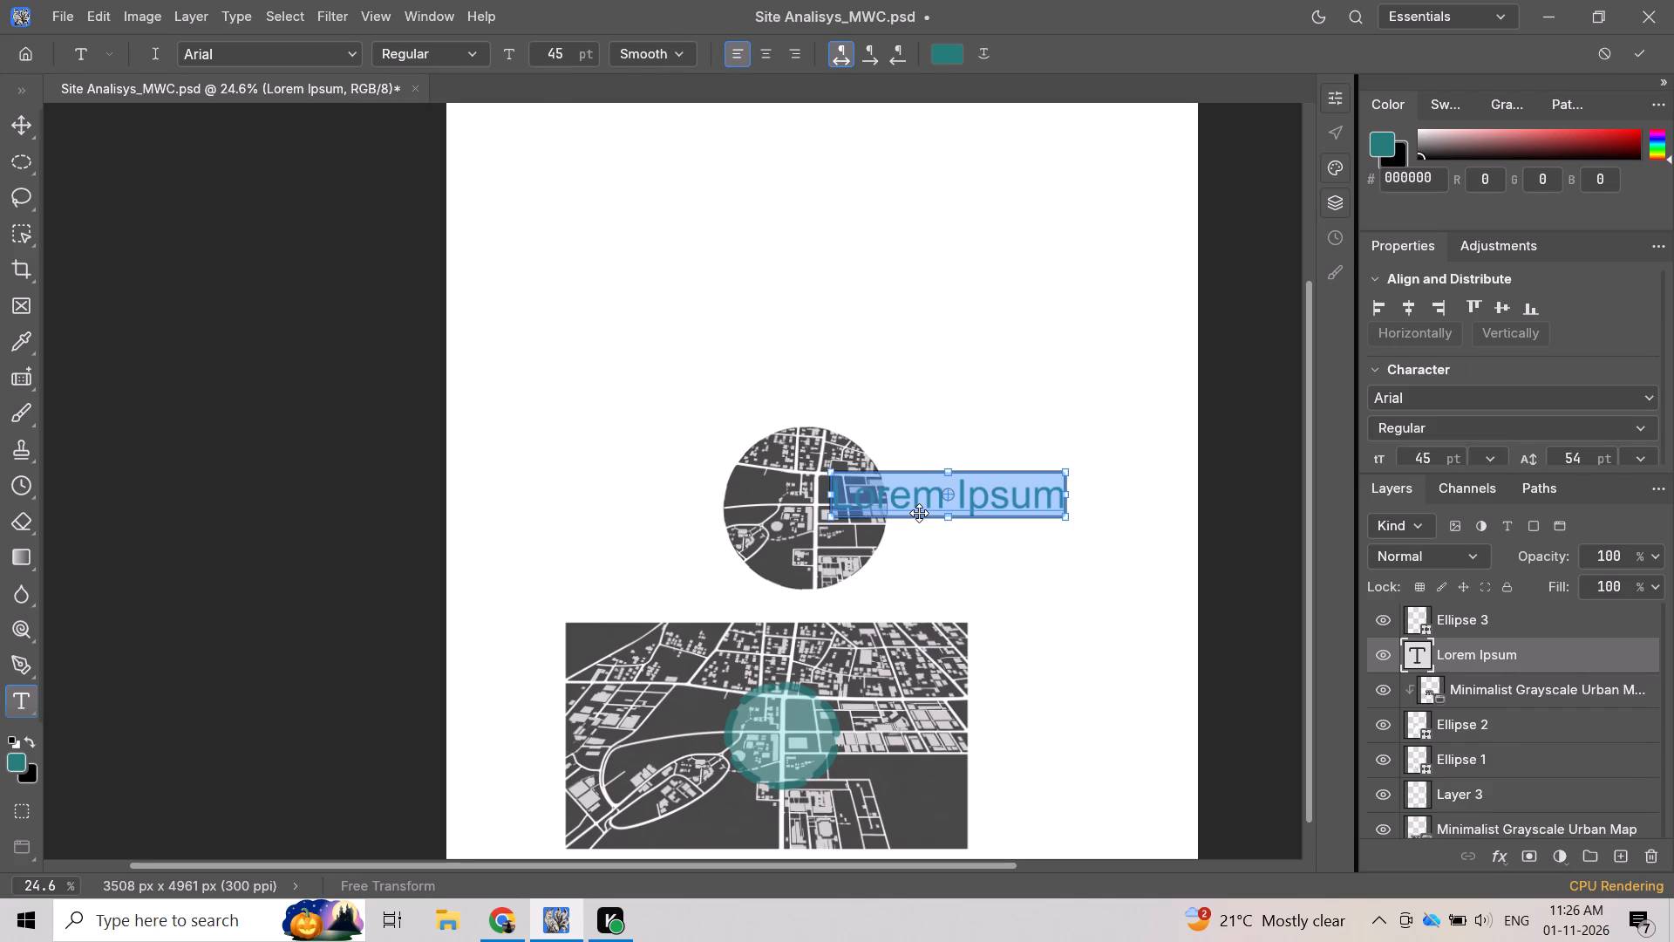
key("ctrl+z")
Move the clipped map inside the circle with Free Transform to about X 1598 px, Y 3106 px.
left_click(1533, 679)
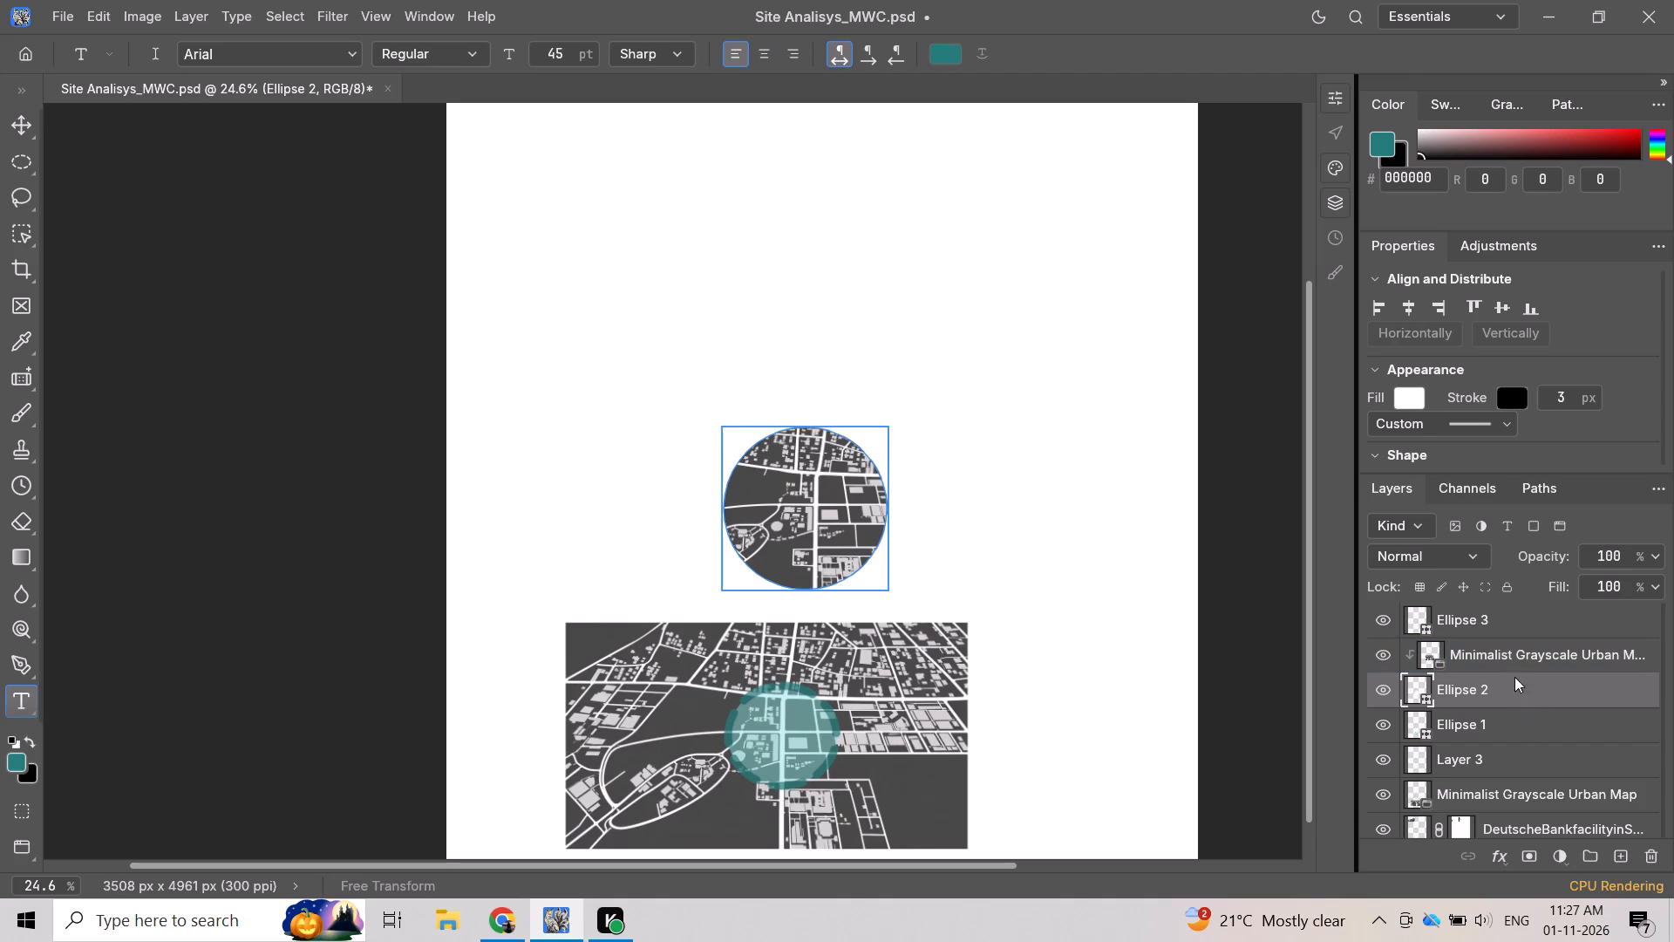
left_click(1516, 653)
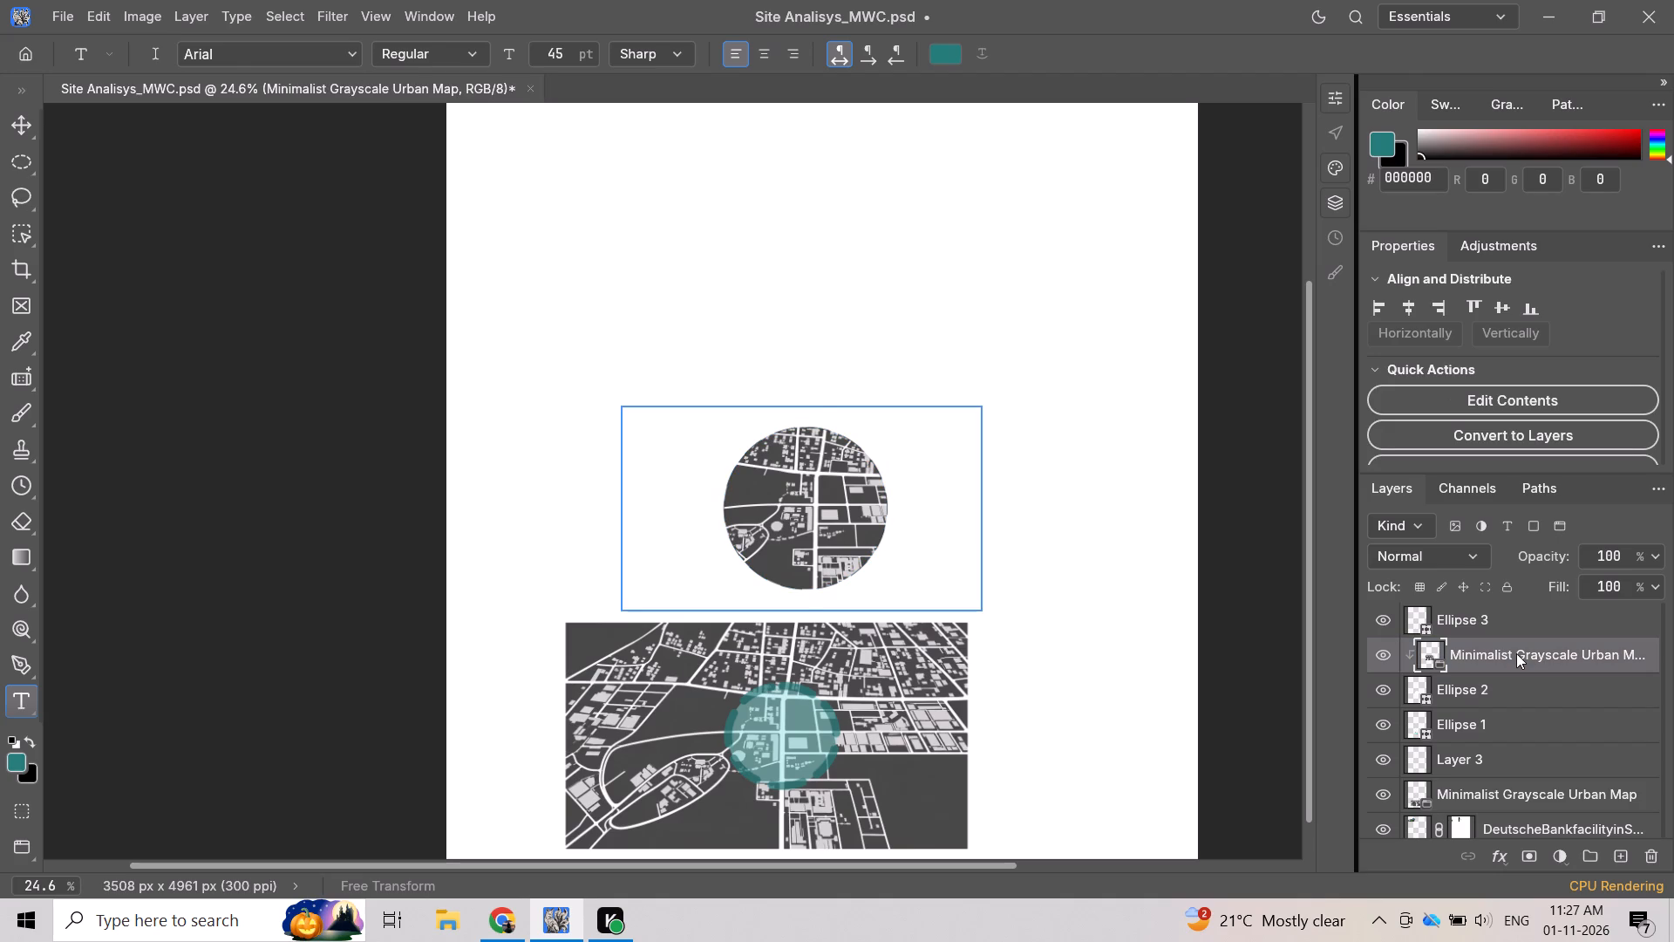
key("ctrl+t")
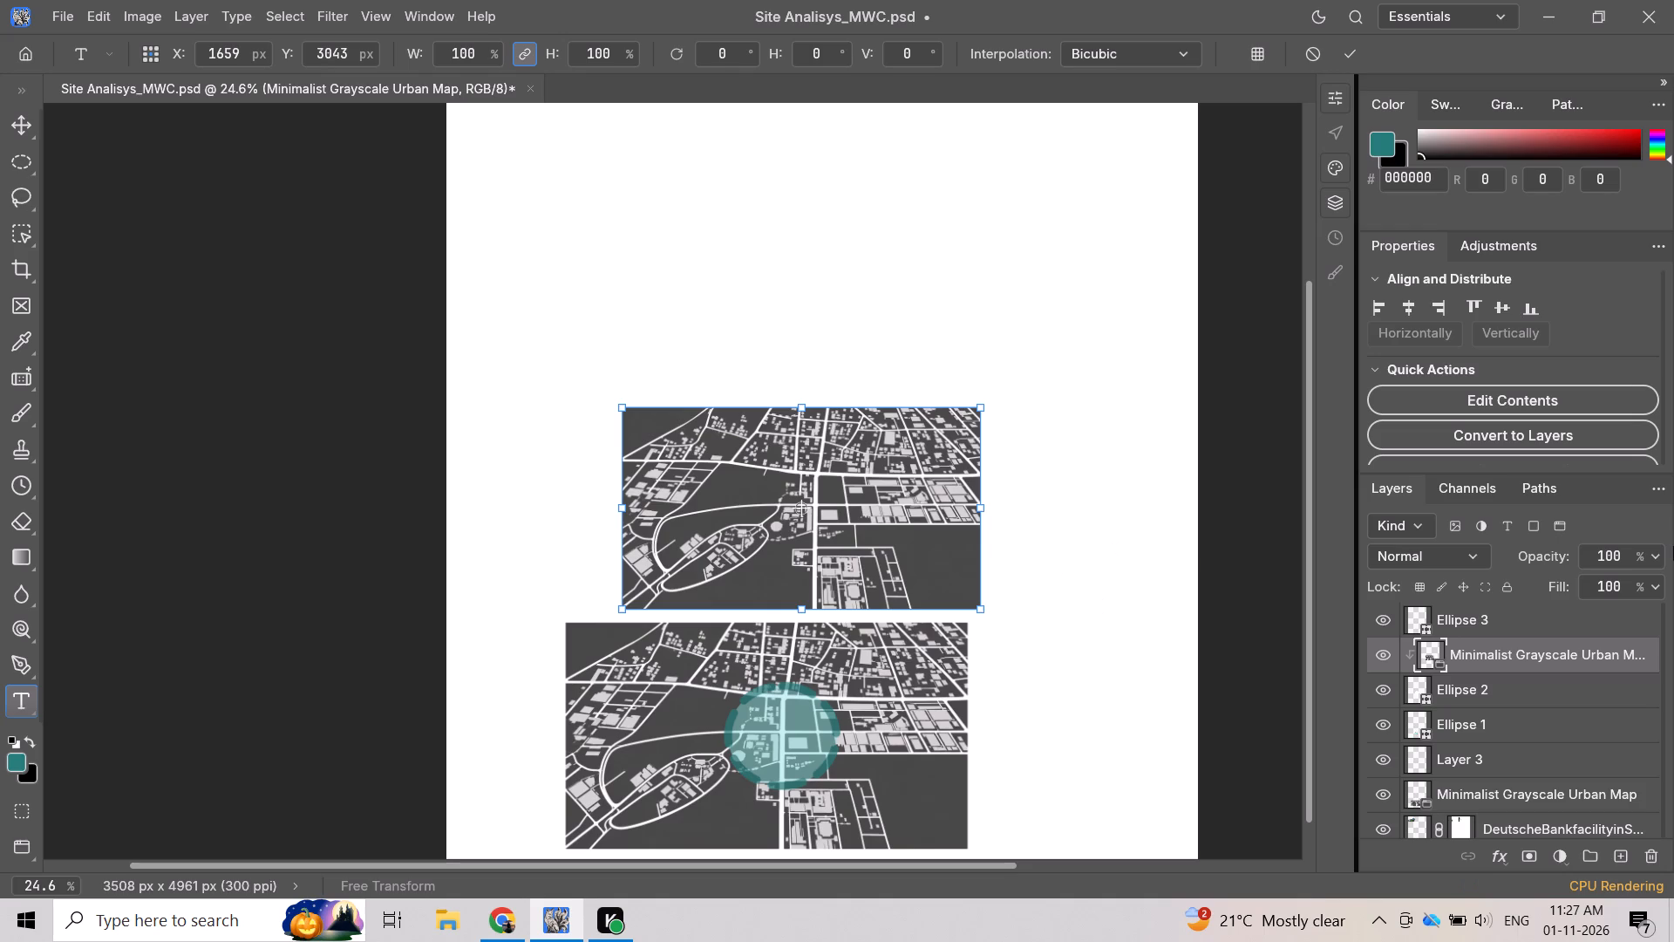
left_click_drag(872, 500, 857, 507)
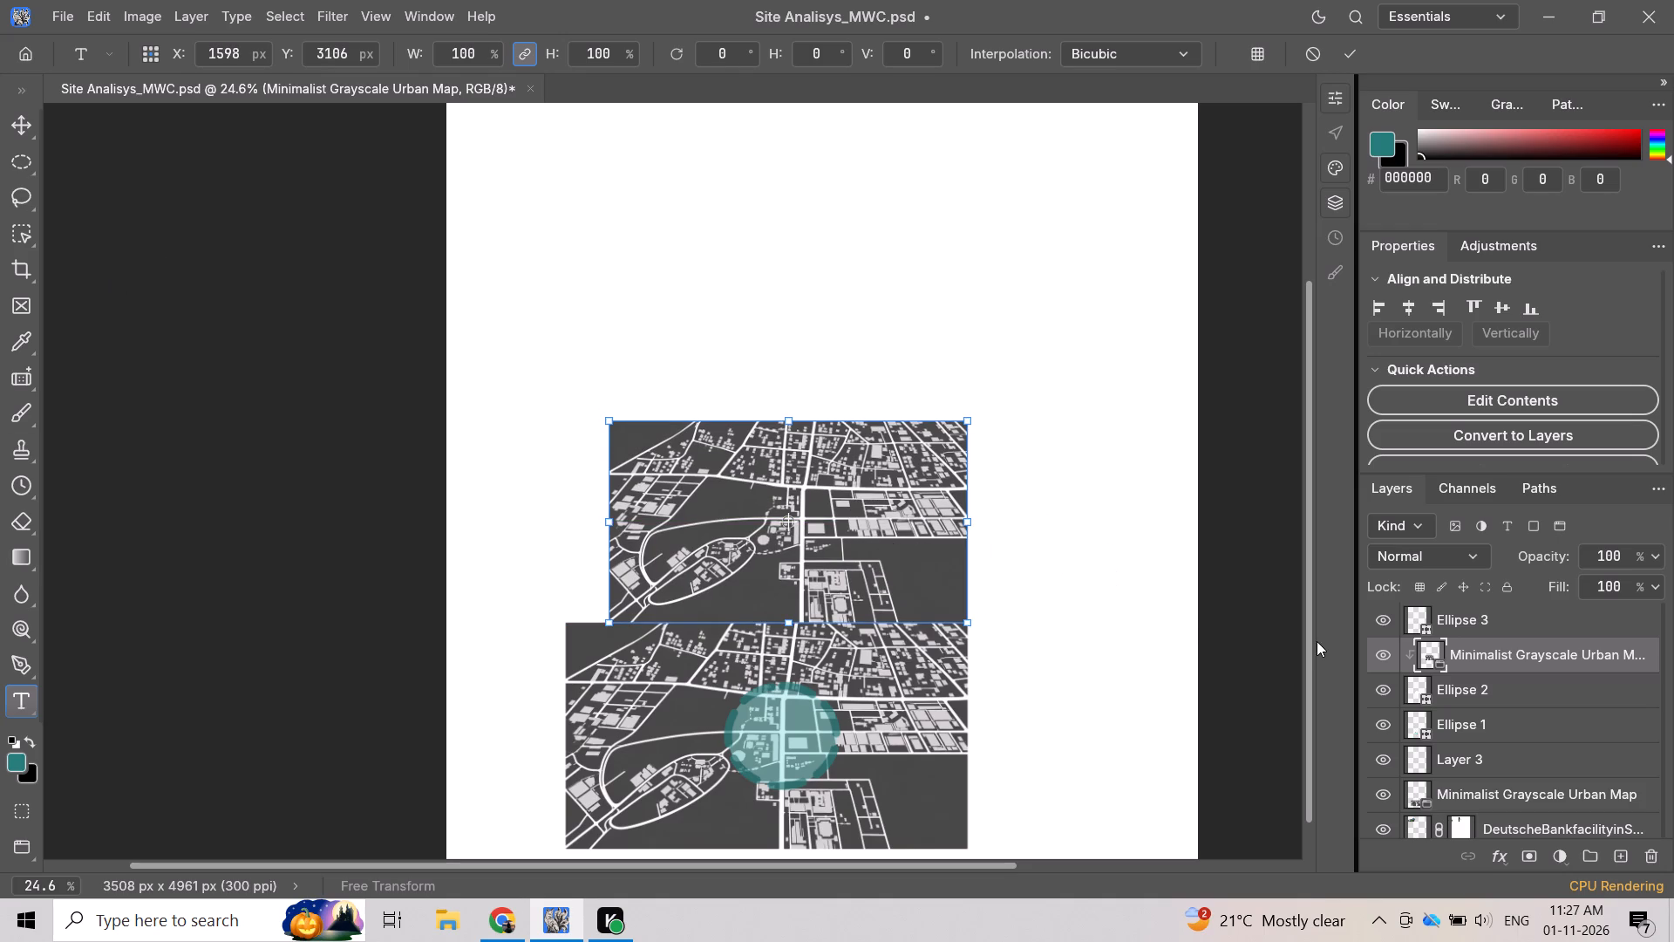
left_click(1100, 626)
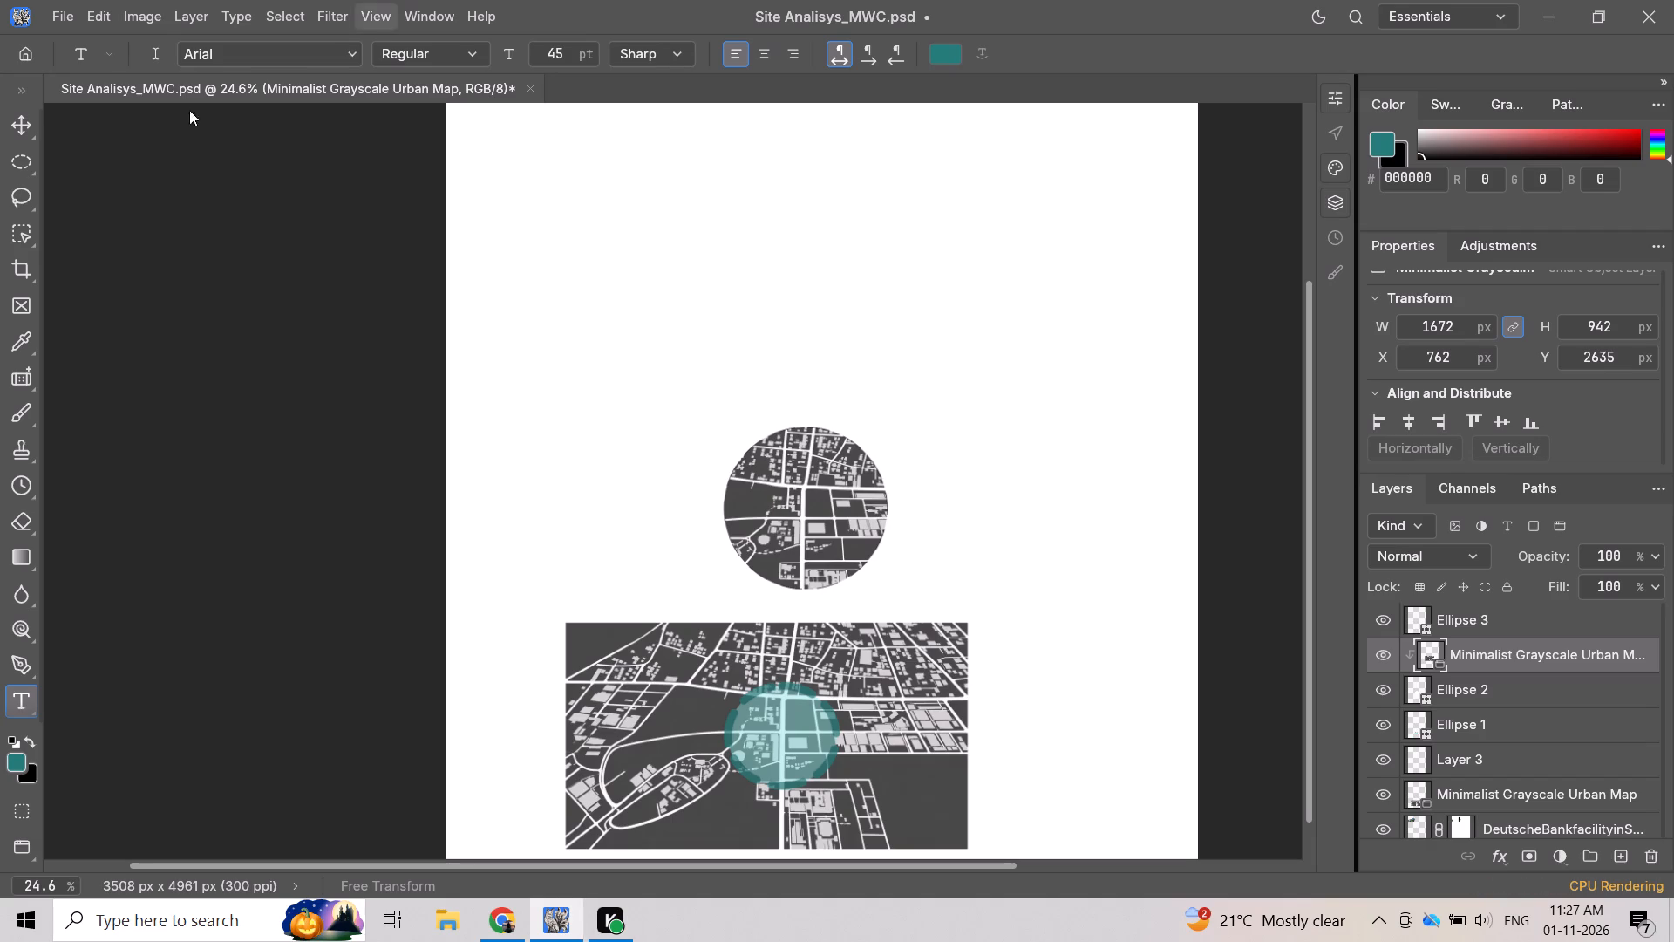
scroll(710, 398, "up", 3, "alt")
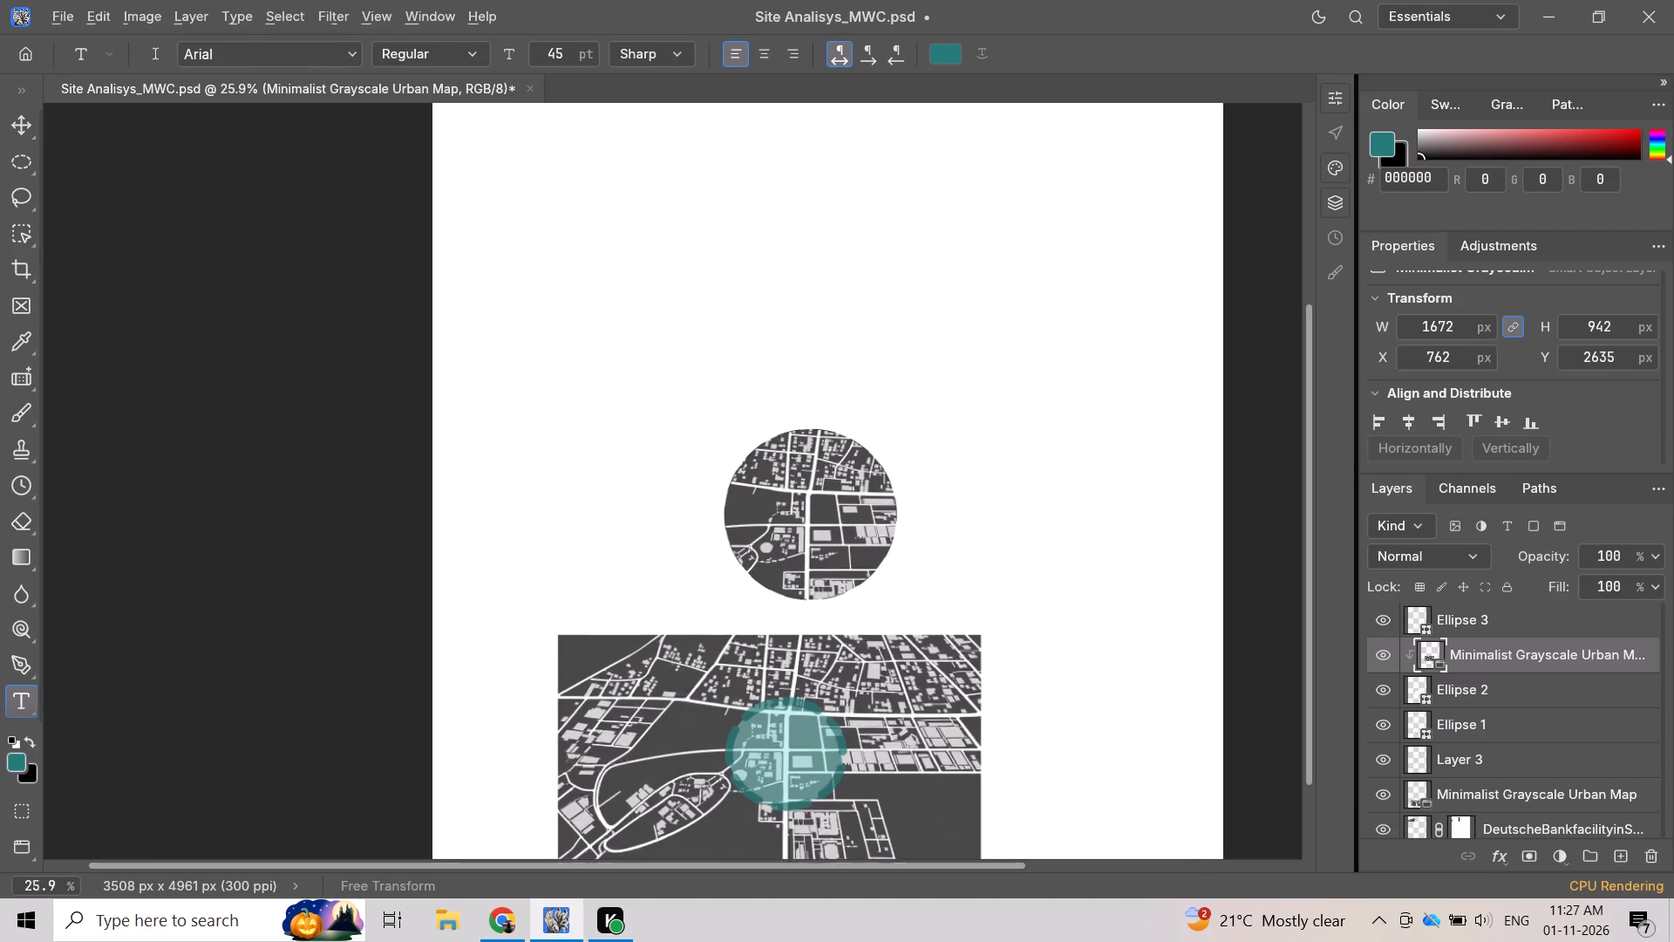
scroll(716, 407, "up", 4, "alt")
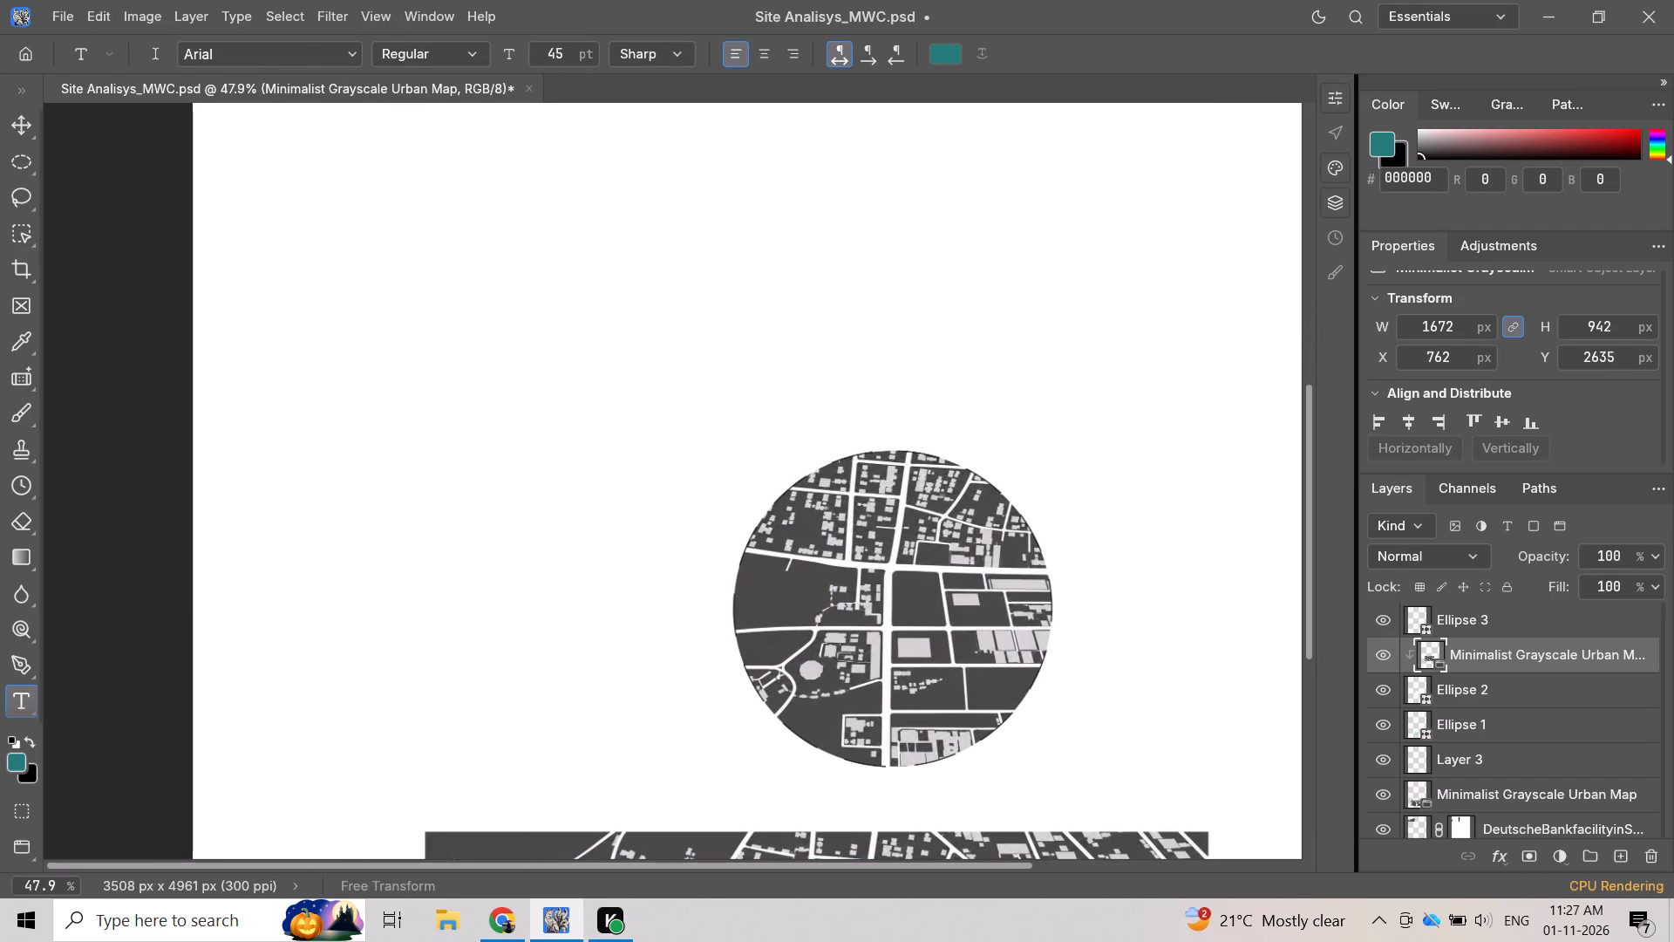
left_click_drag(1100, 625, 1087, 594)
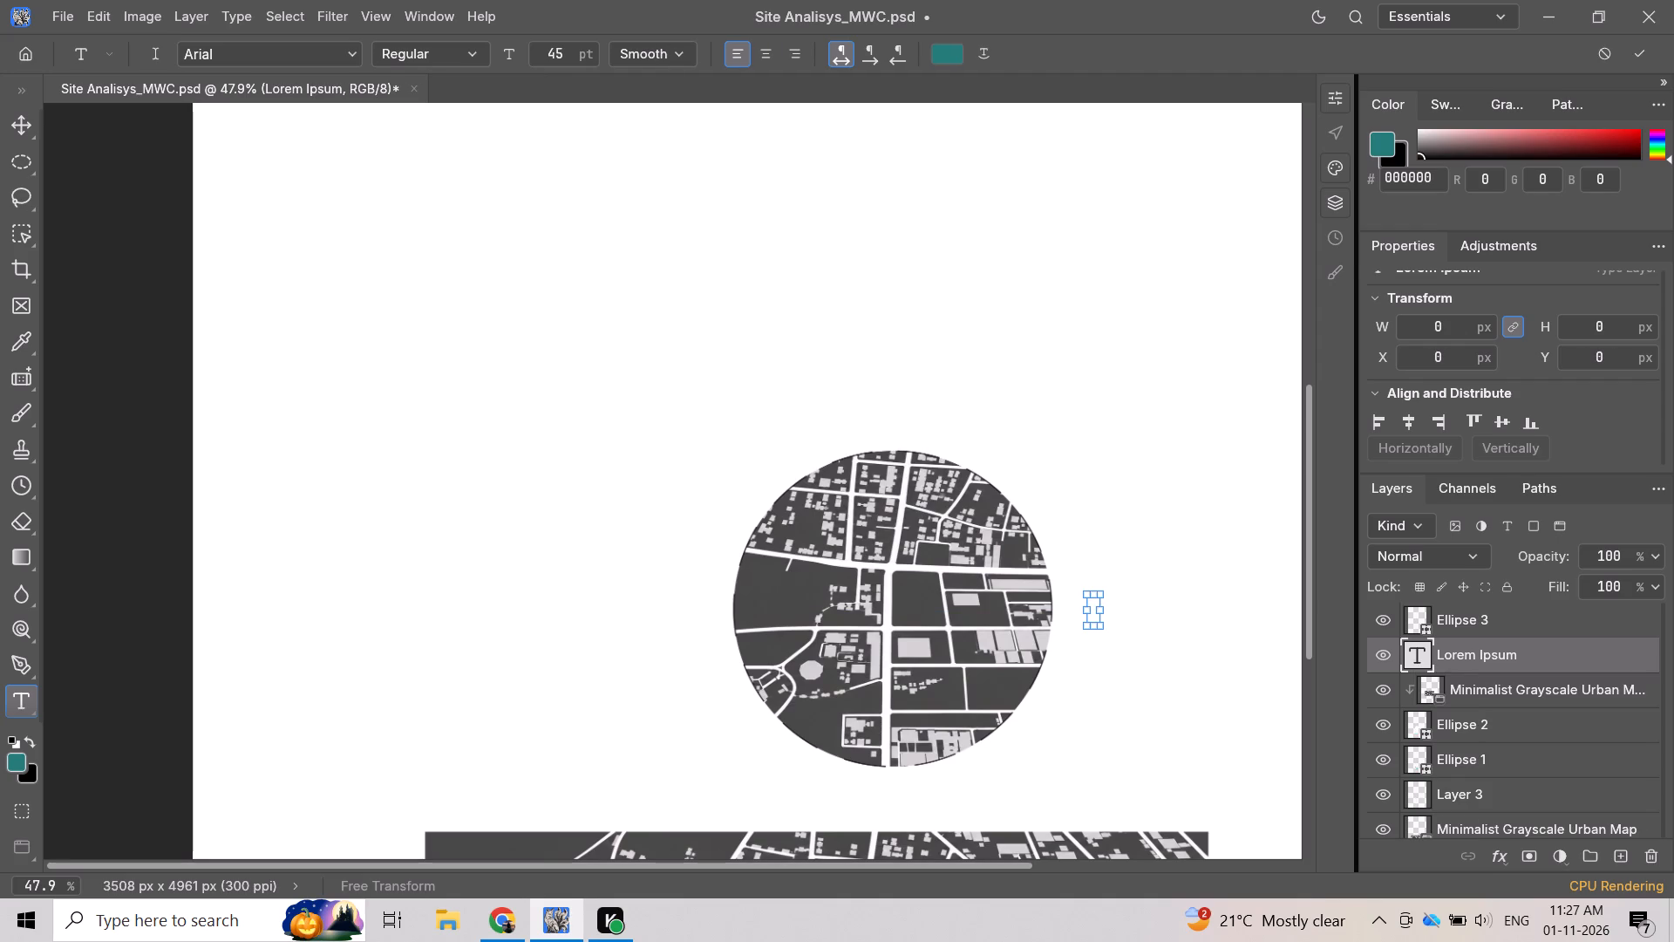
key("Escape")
Compare the streets shown in the clipped map circle with the teal-highlighted area on the city map below.
left_click(21, 128)
scroll(926, 325, "down", 3)
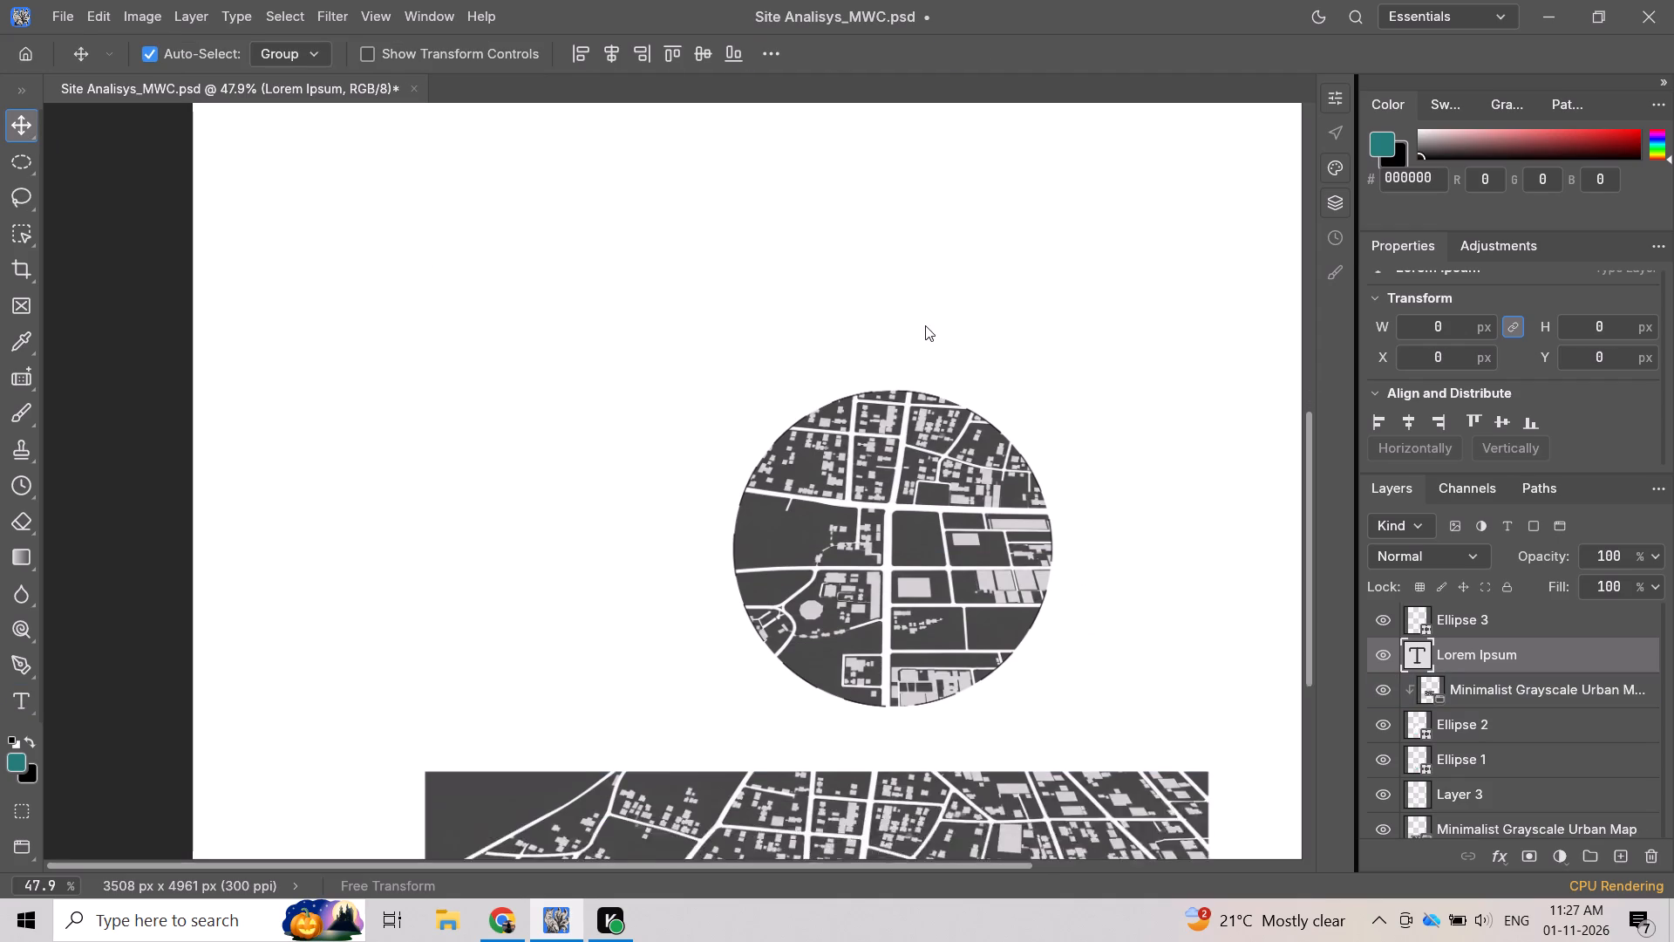
scroll(925, 325, "down", 3)
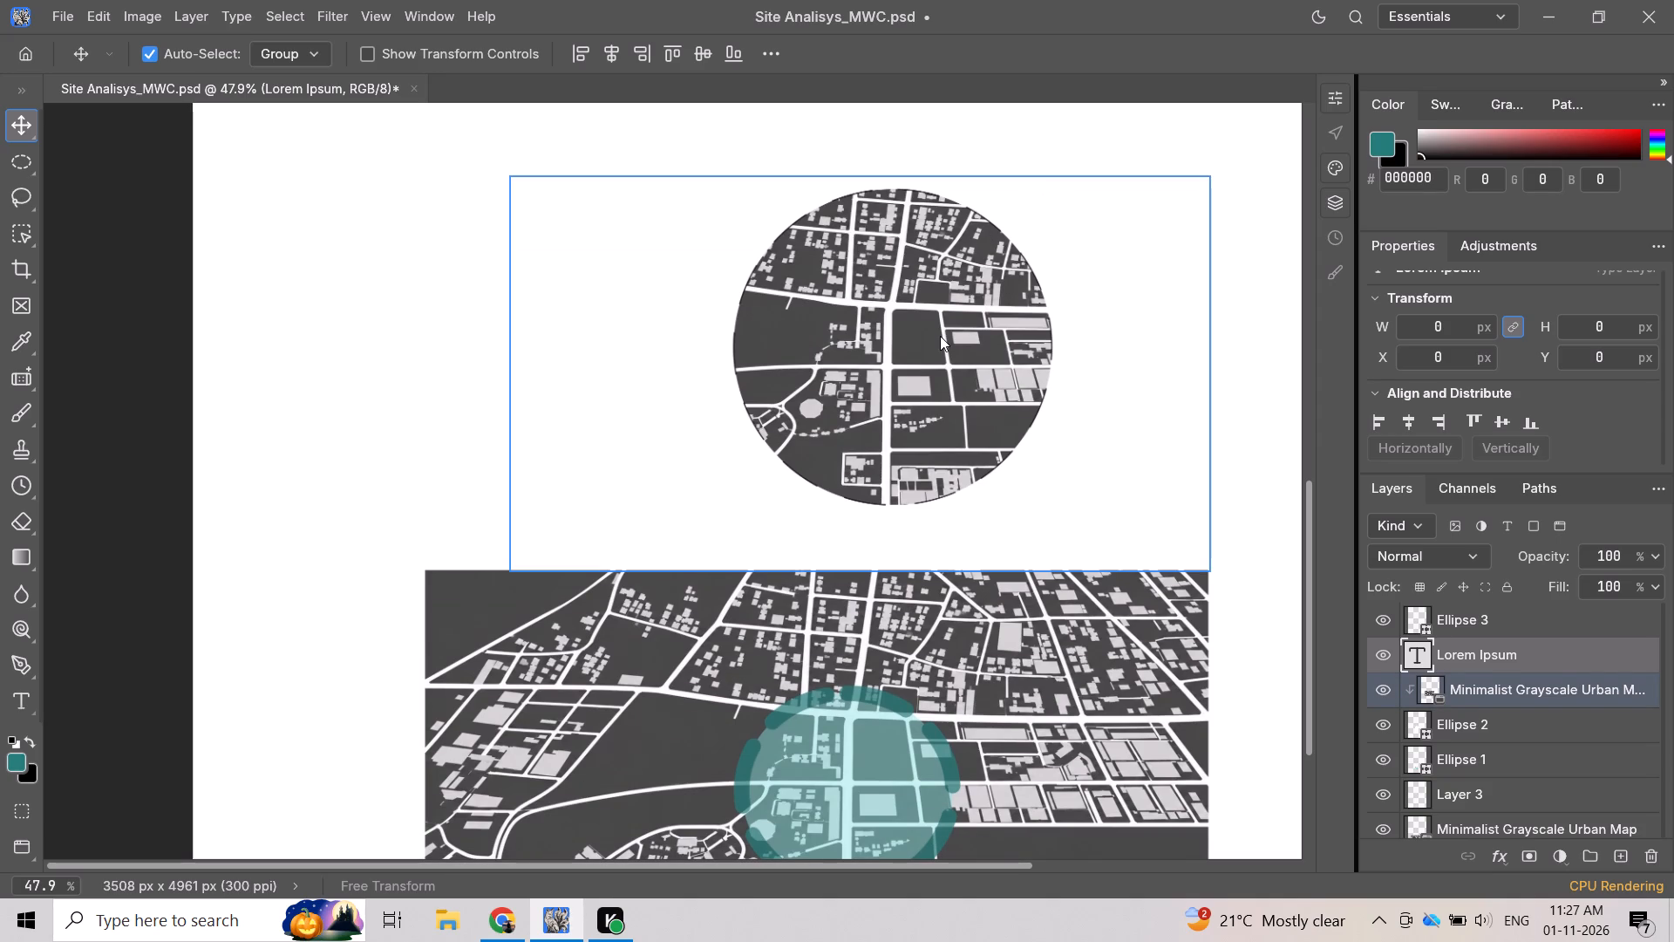
scroll(942, 364, "down", 2)
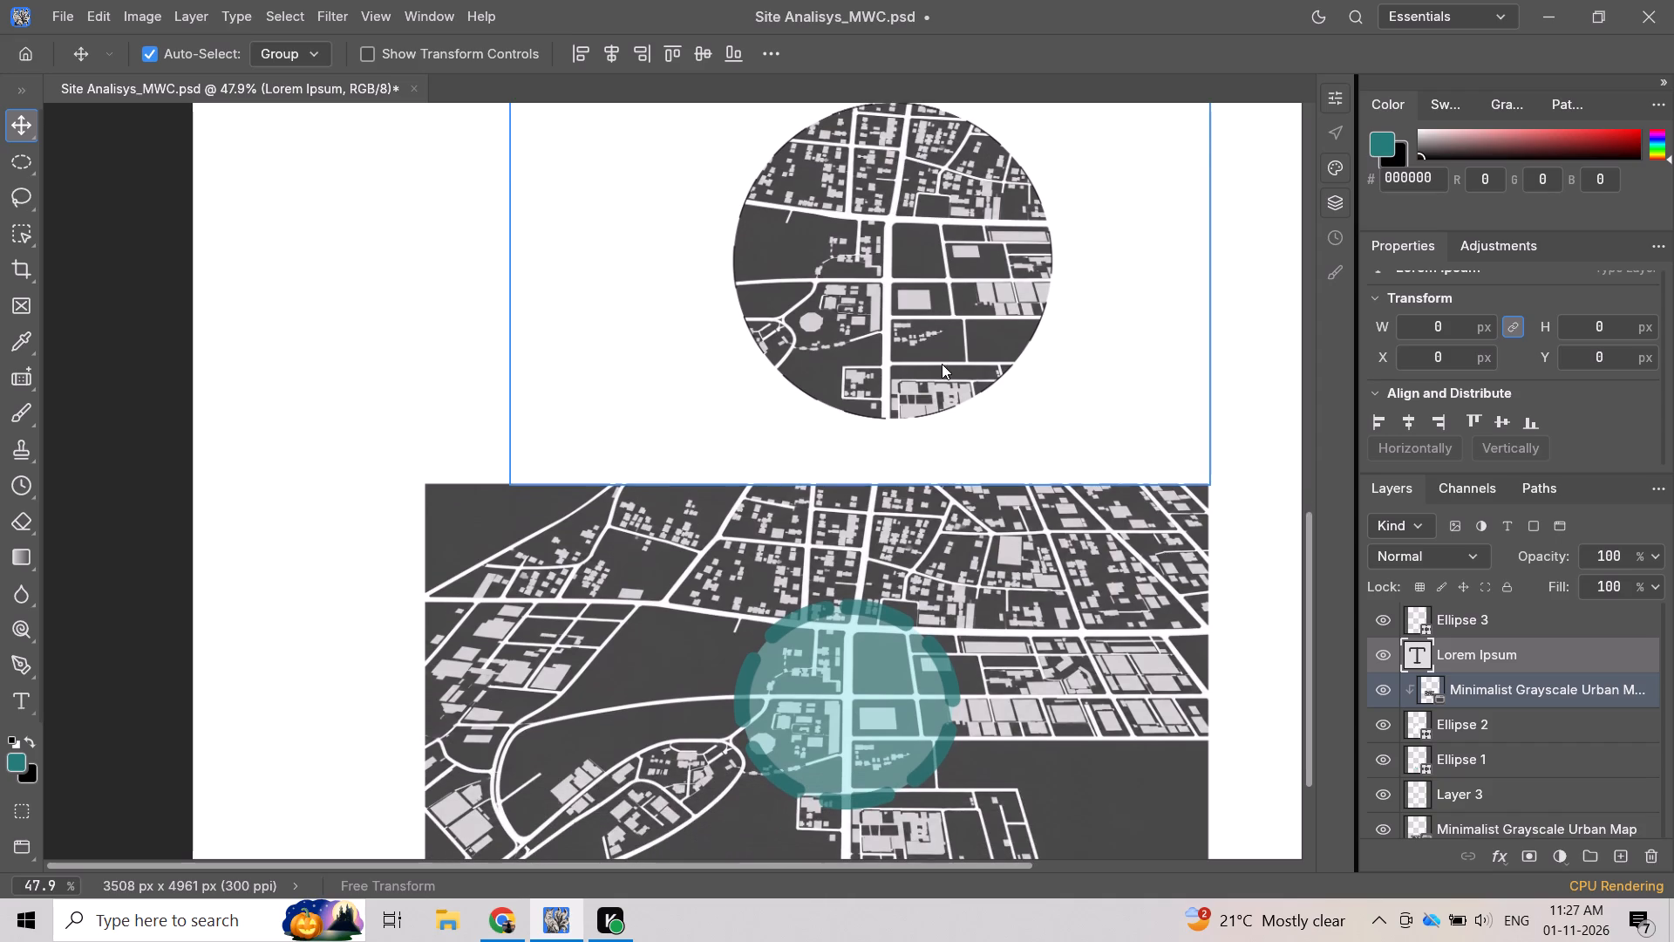
scroll(942, 364, "down", 1)
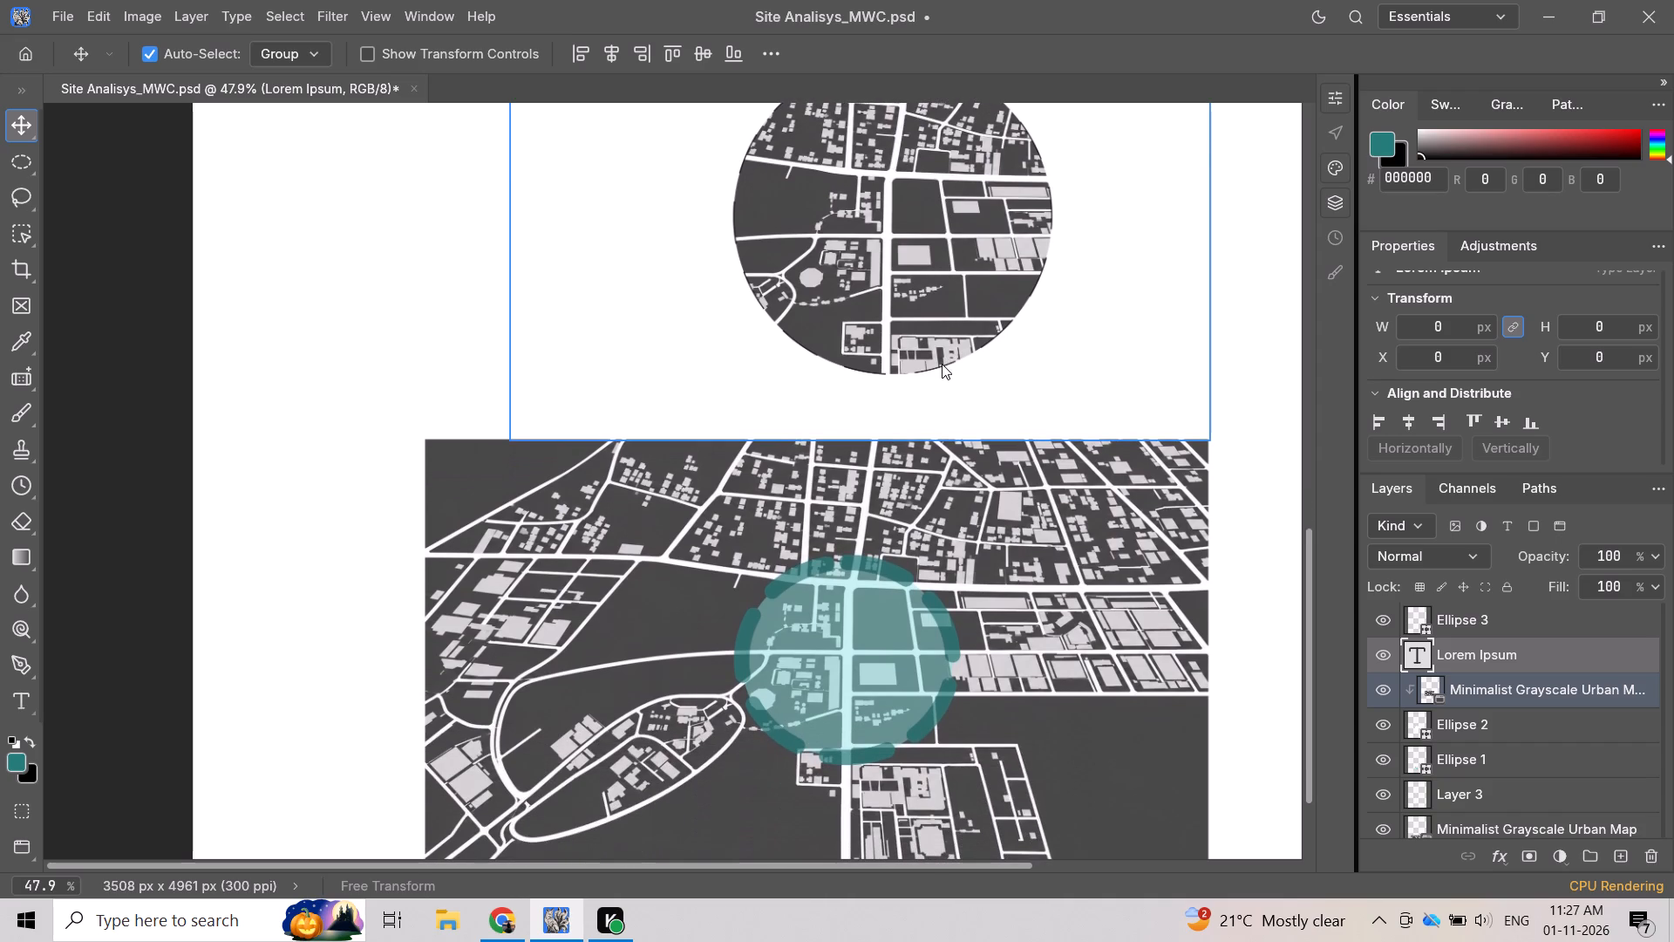
scroll(942, 364, "up", 1)
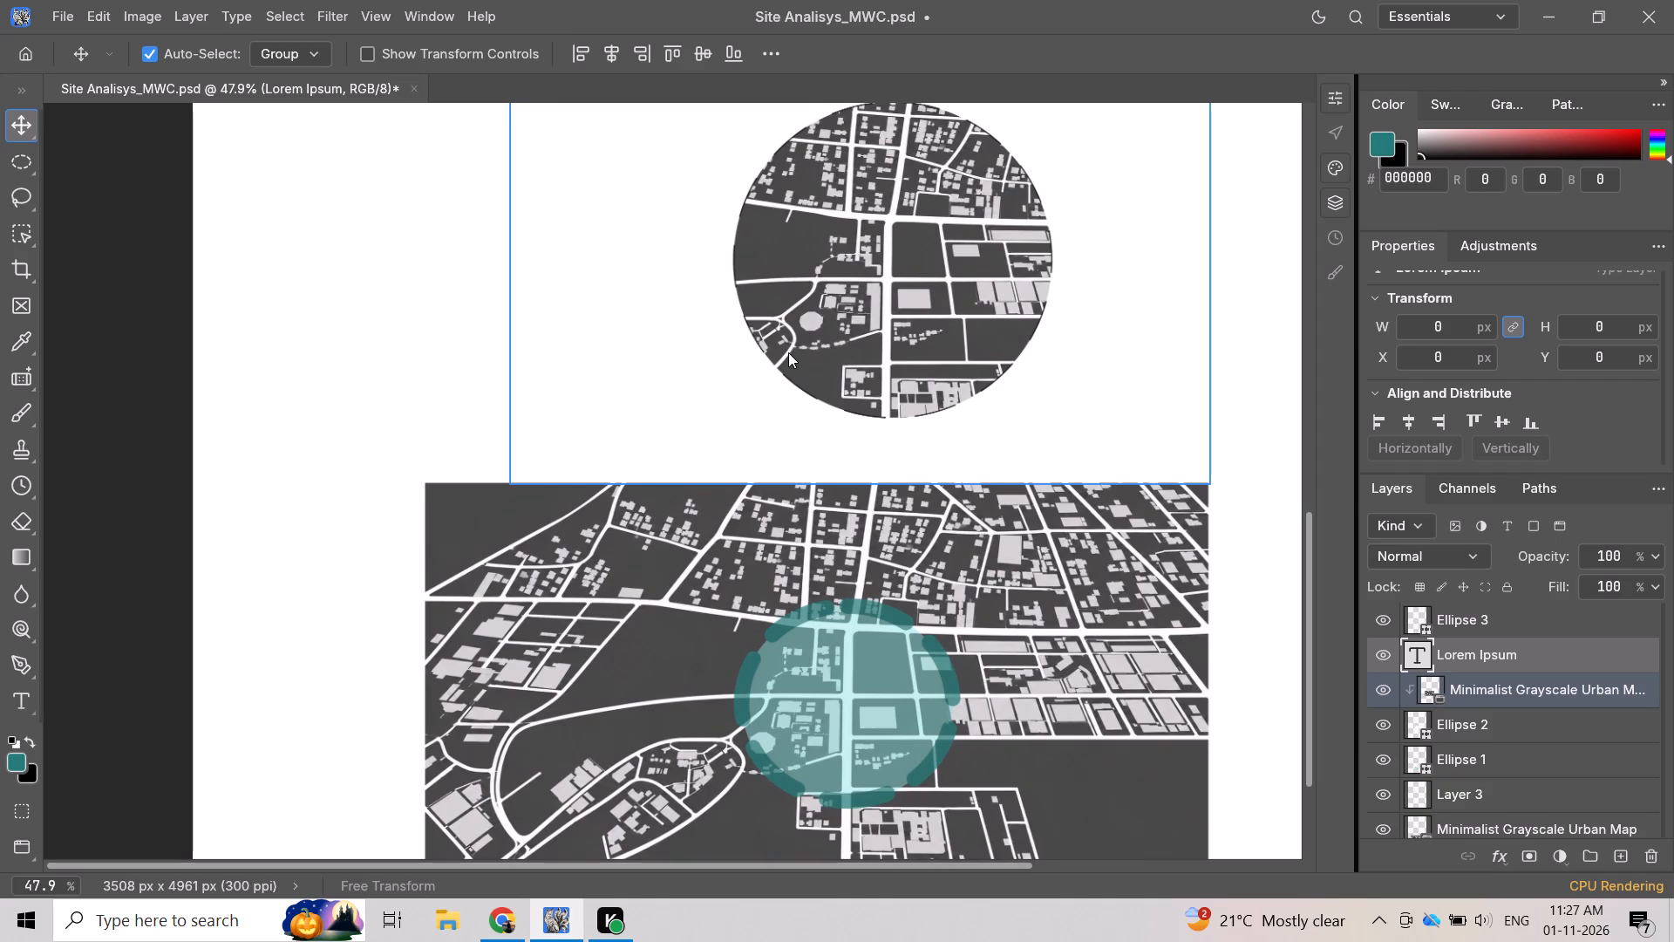
scroll(788, 353, "up", 2)
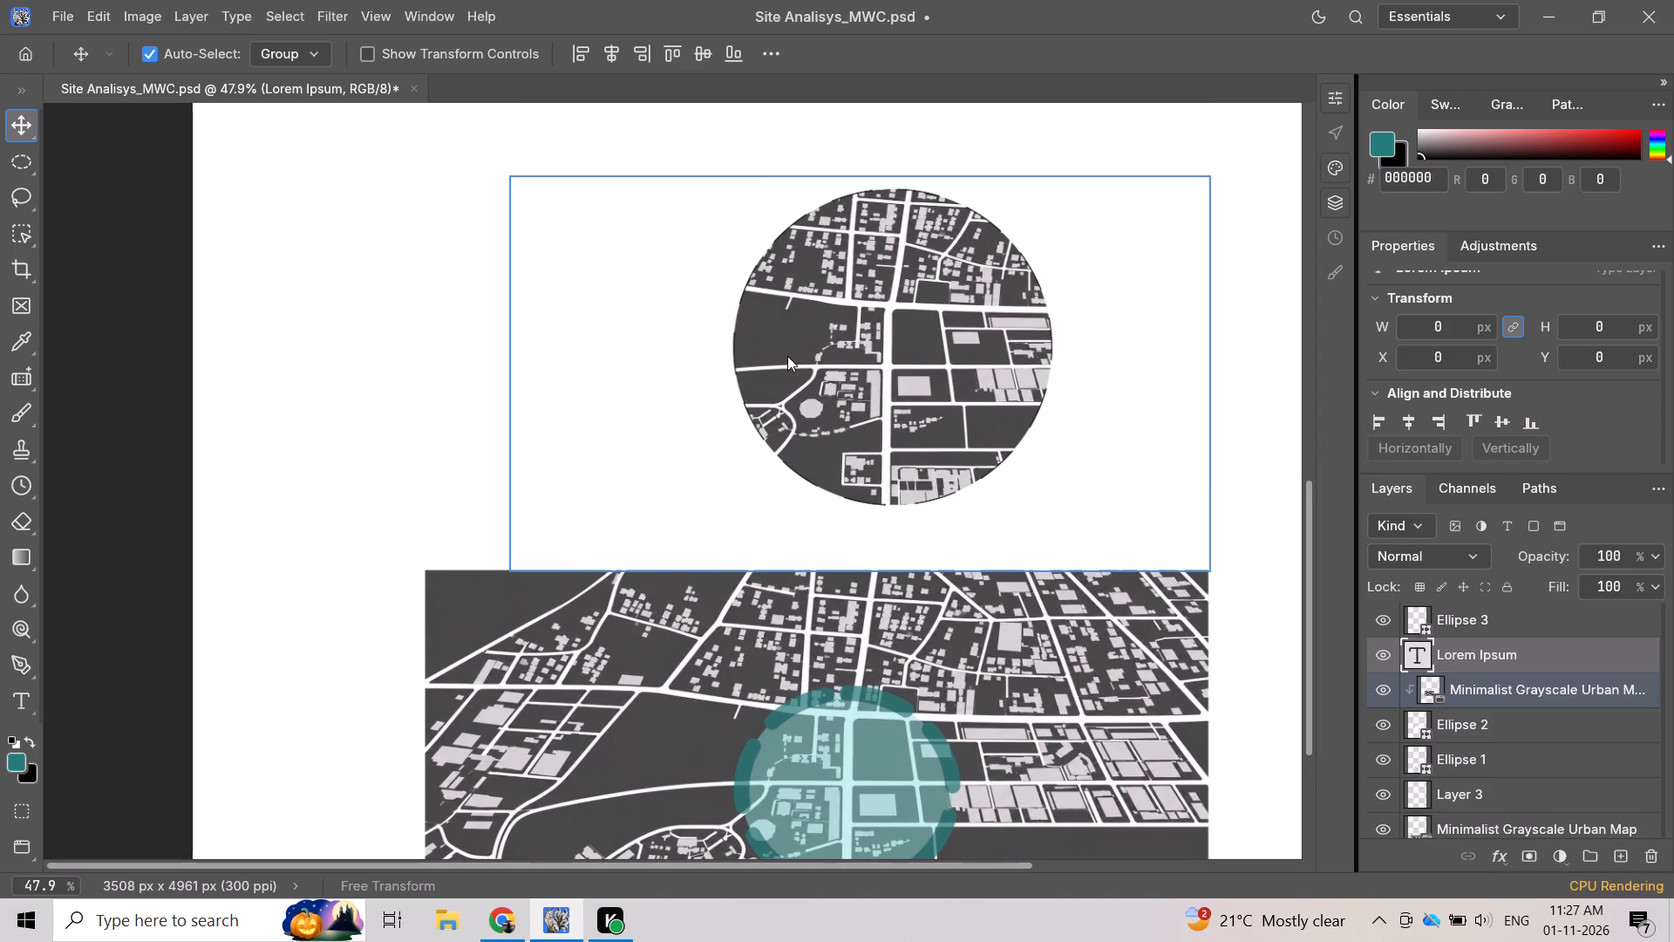
scroll(779, 381, "down", 7)
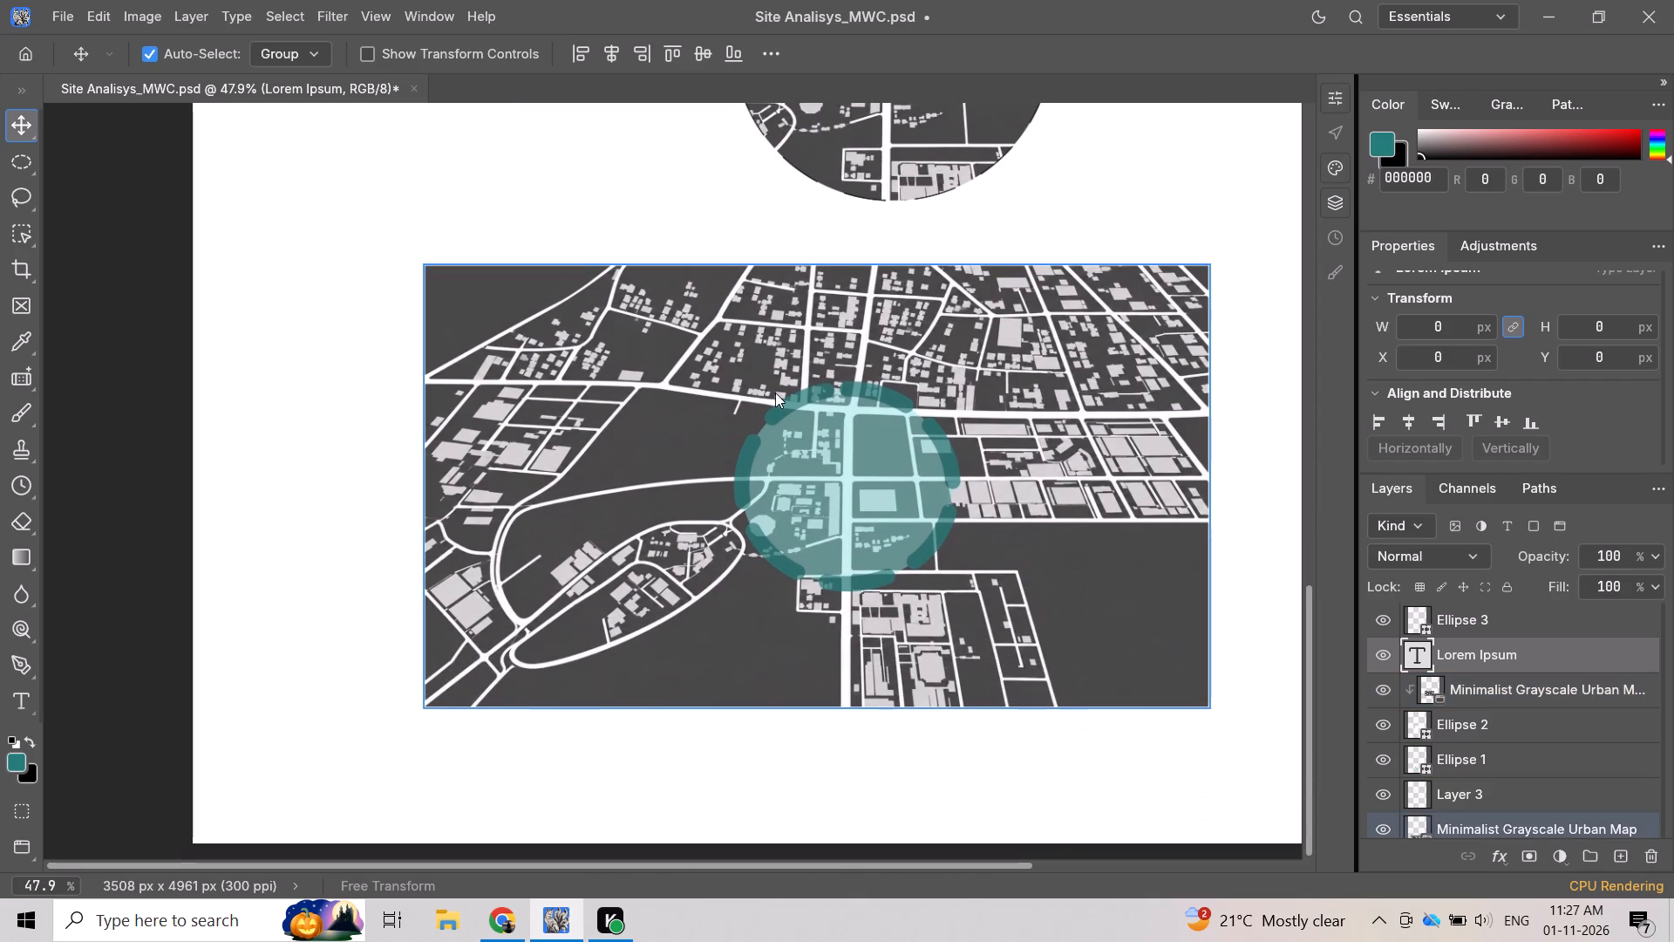
scroll(772, 398, "up", 7)
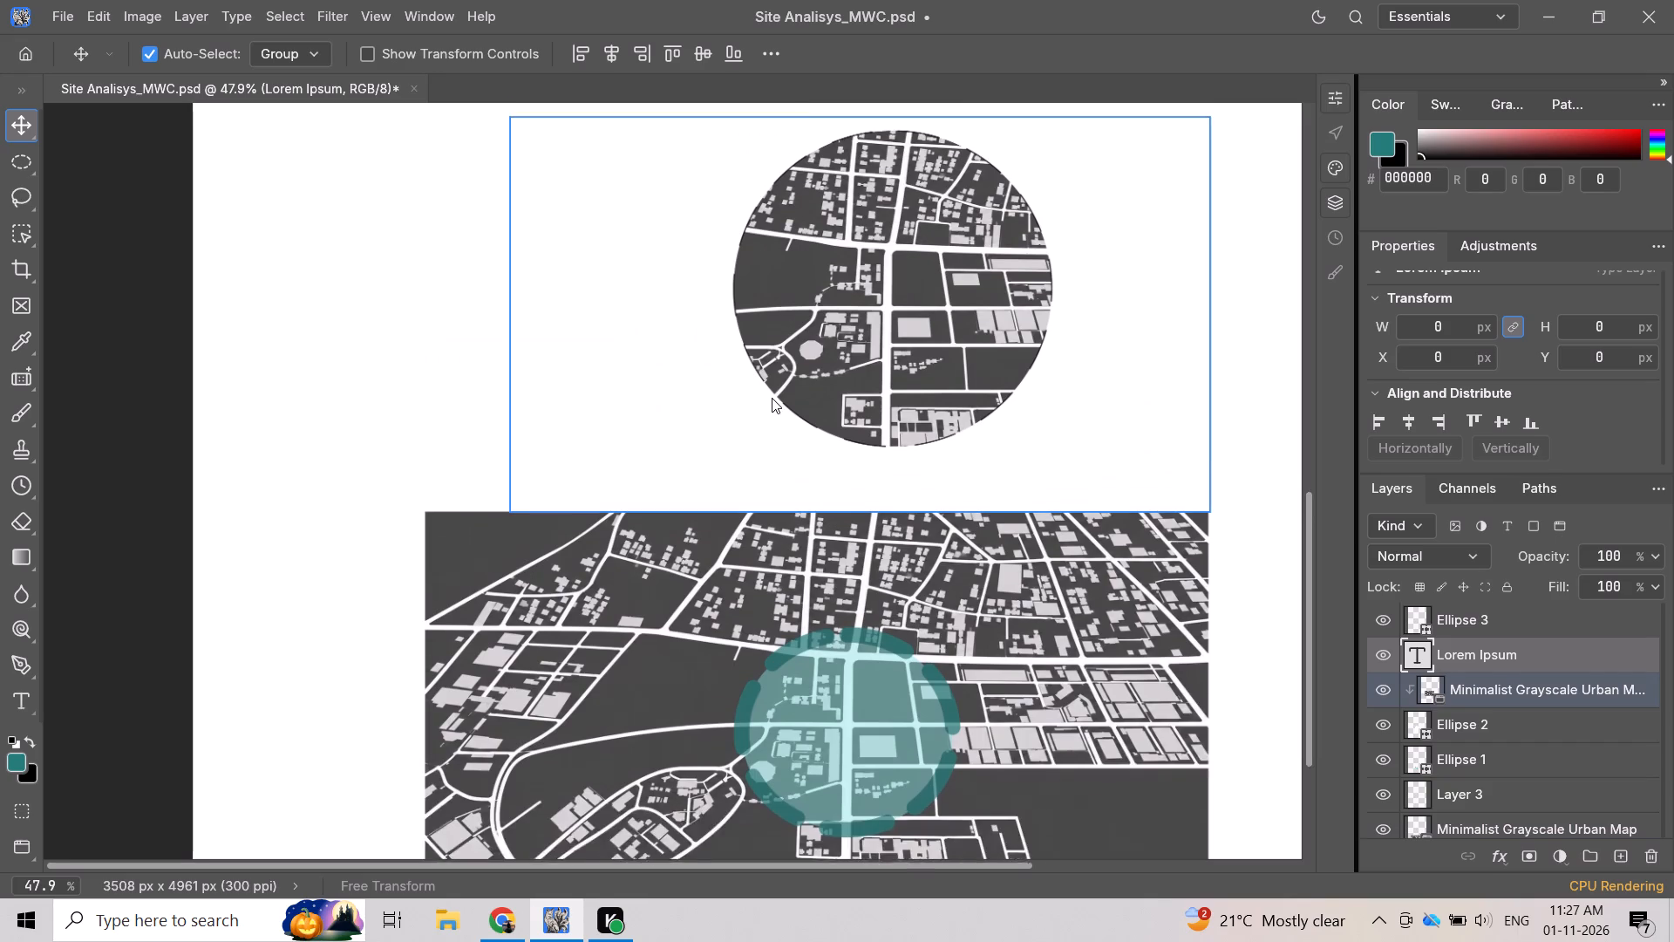
scroll(772, 398, "up", 2)
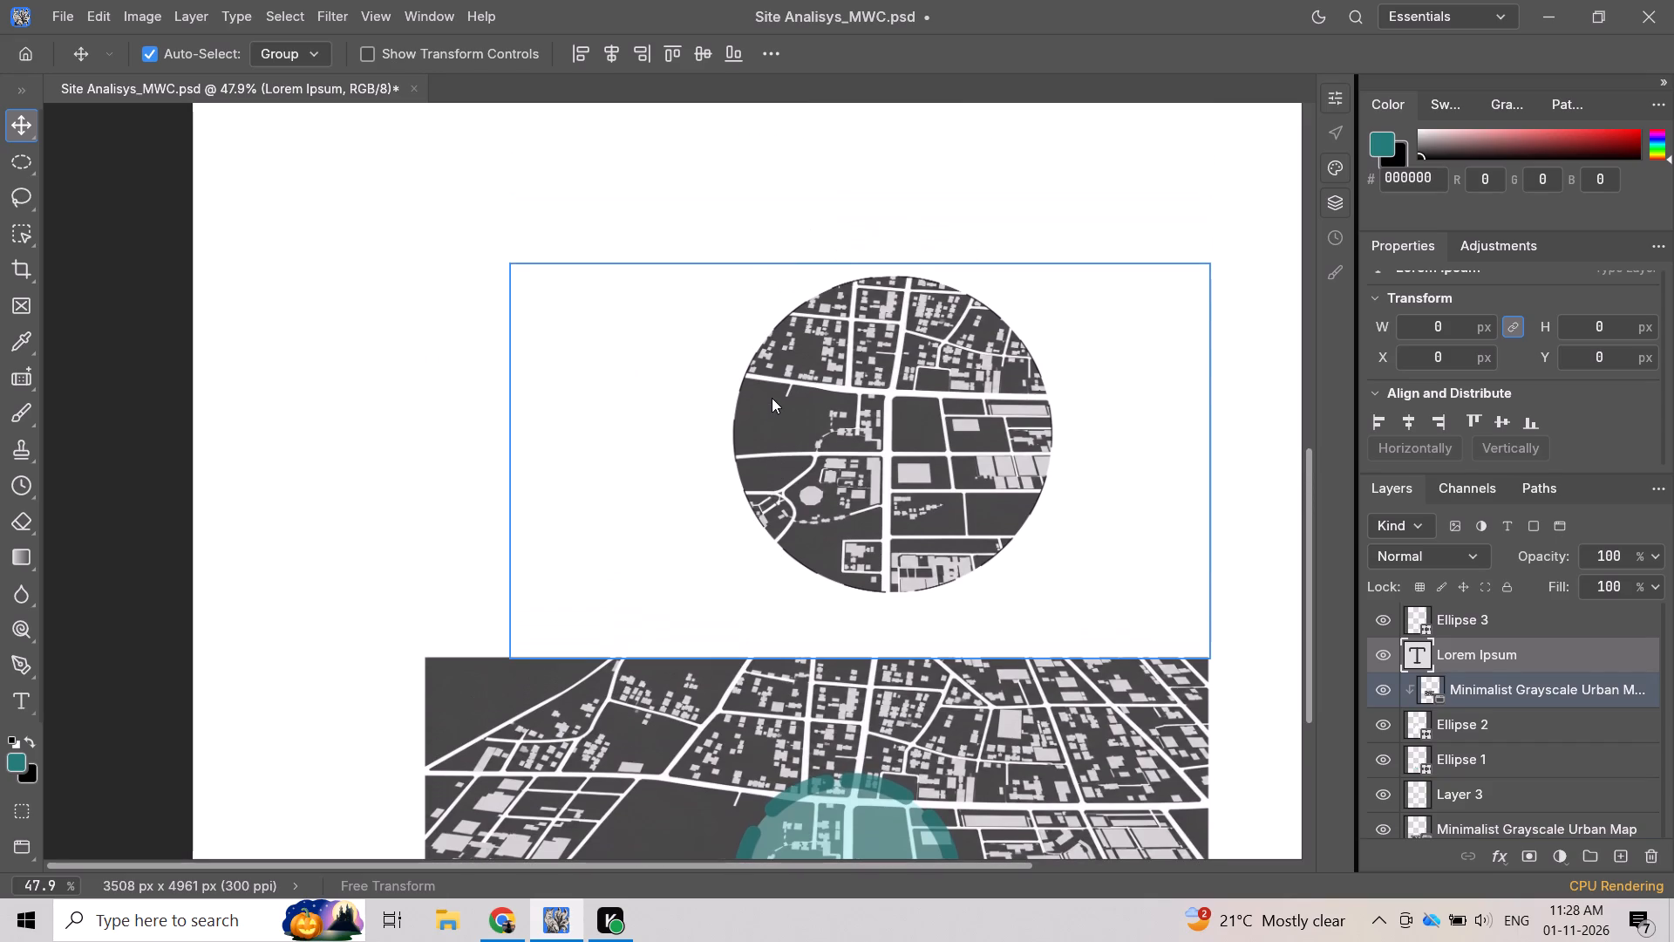
scroll(909, 473, "up", 1)
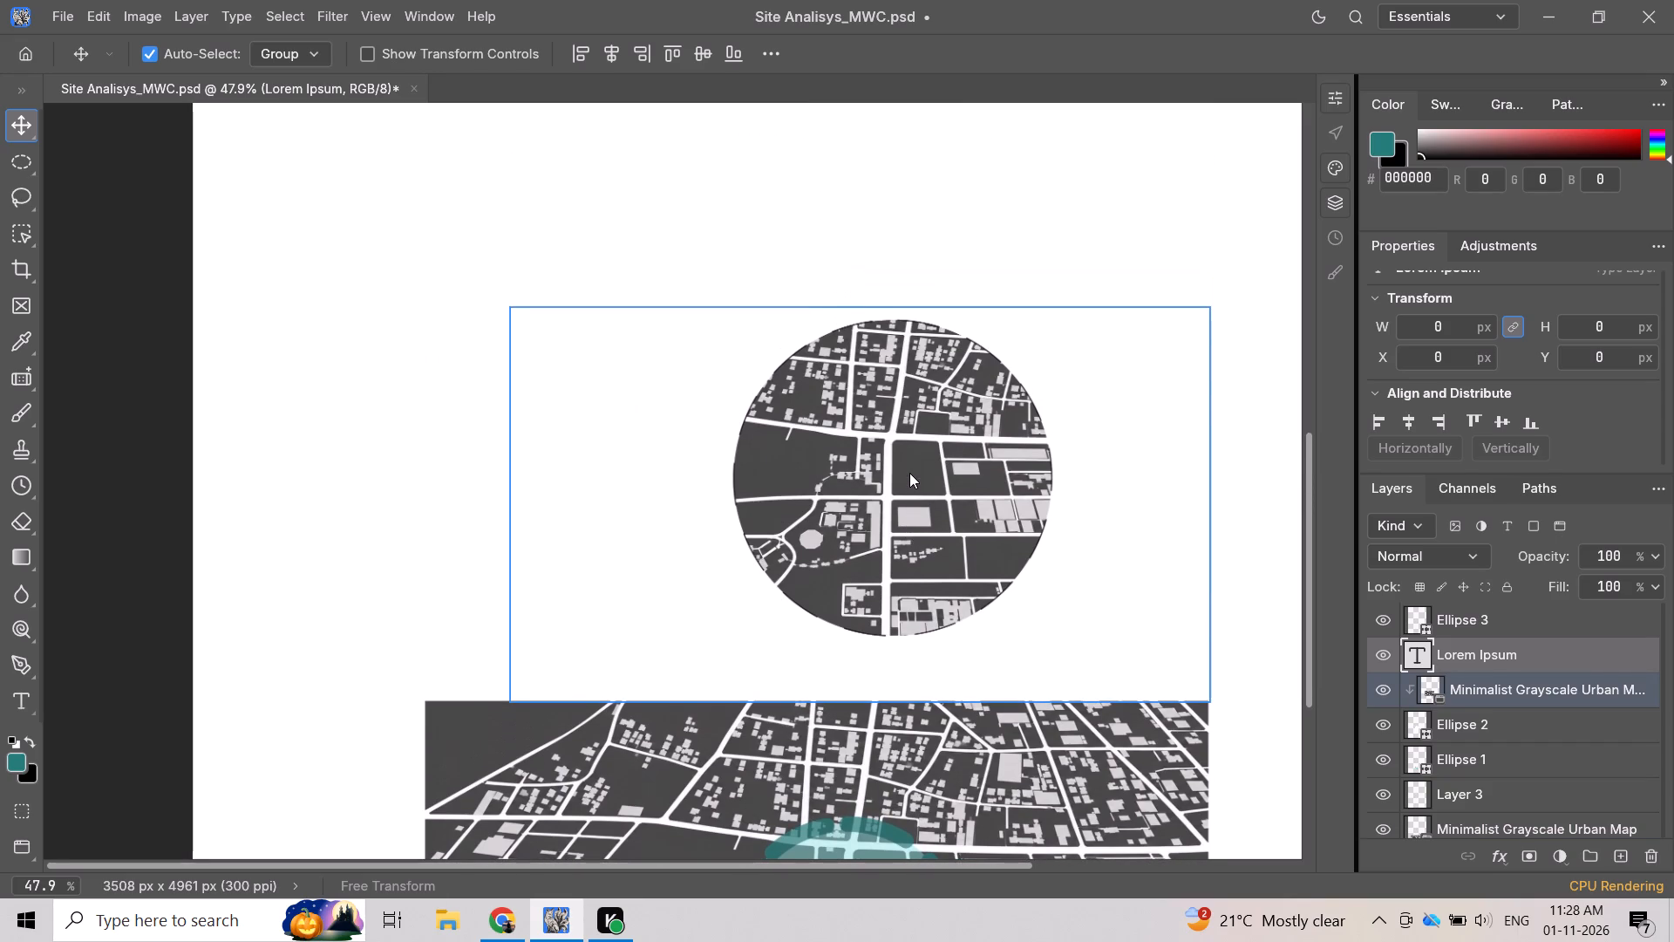
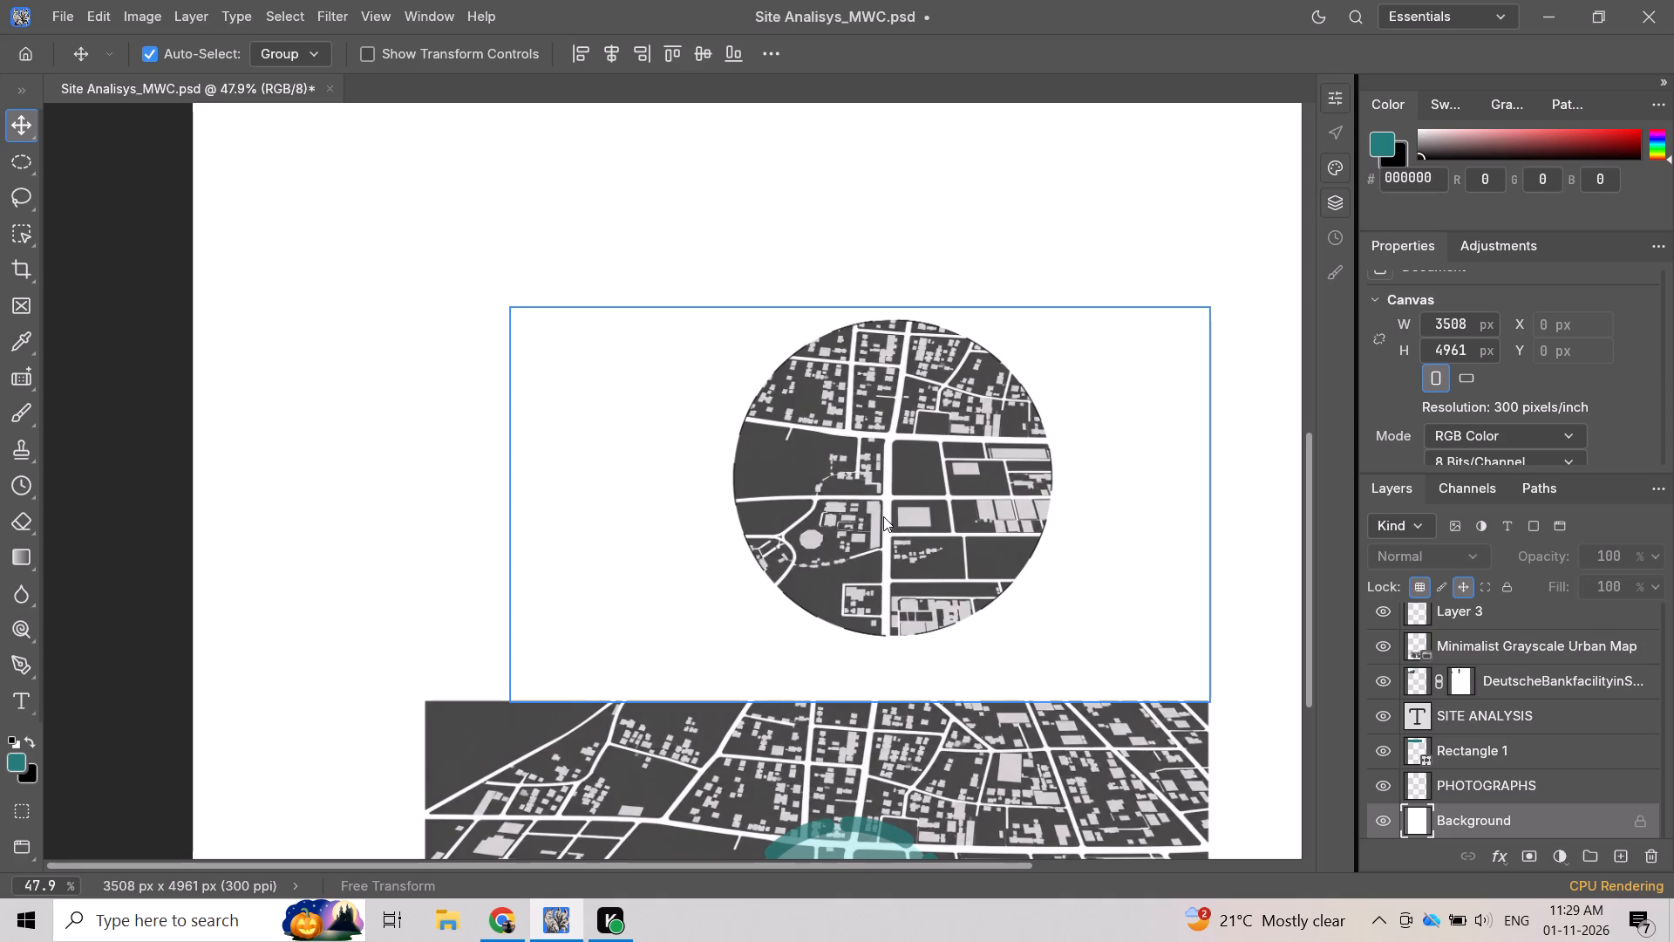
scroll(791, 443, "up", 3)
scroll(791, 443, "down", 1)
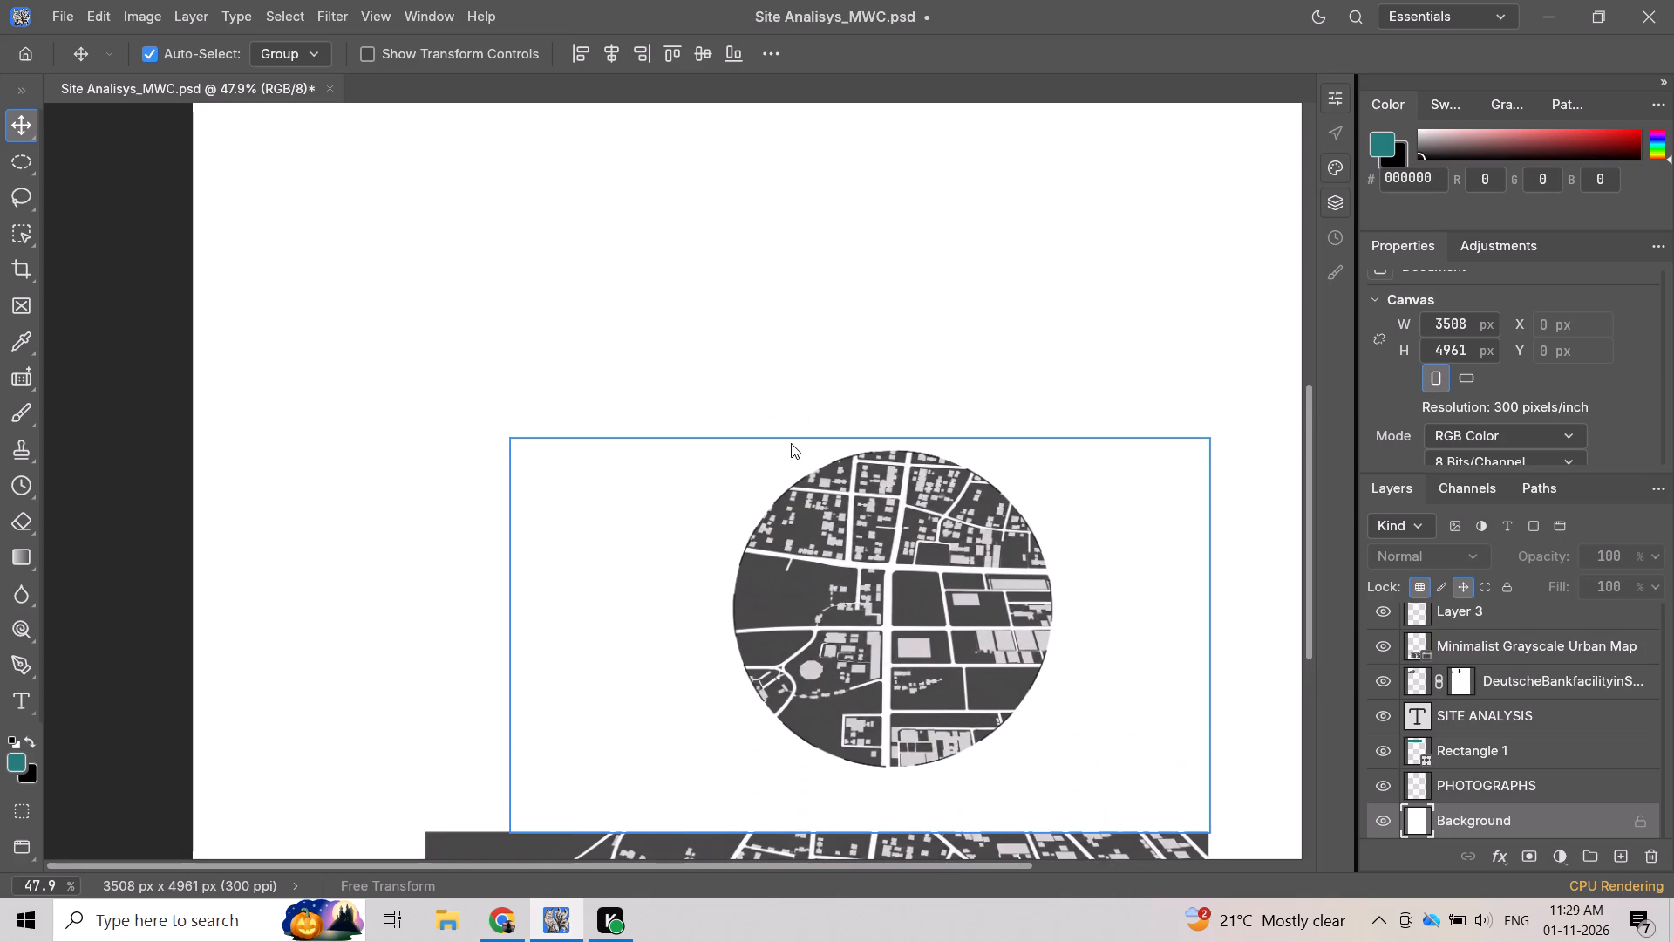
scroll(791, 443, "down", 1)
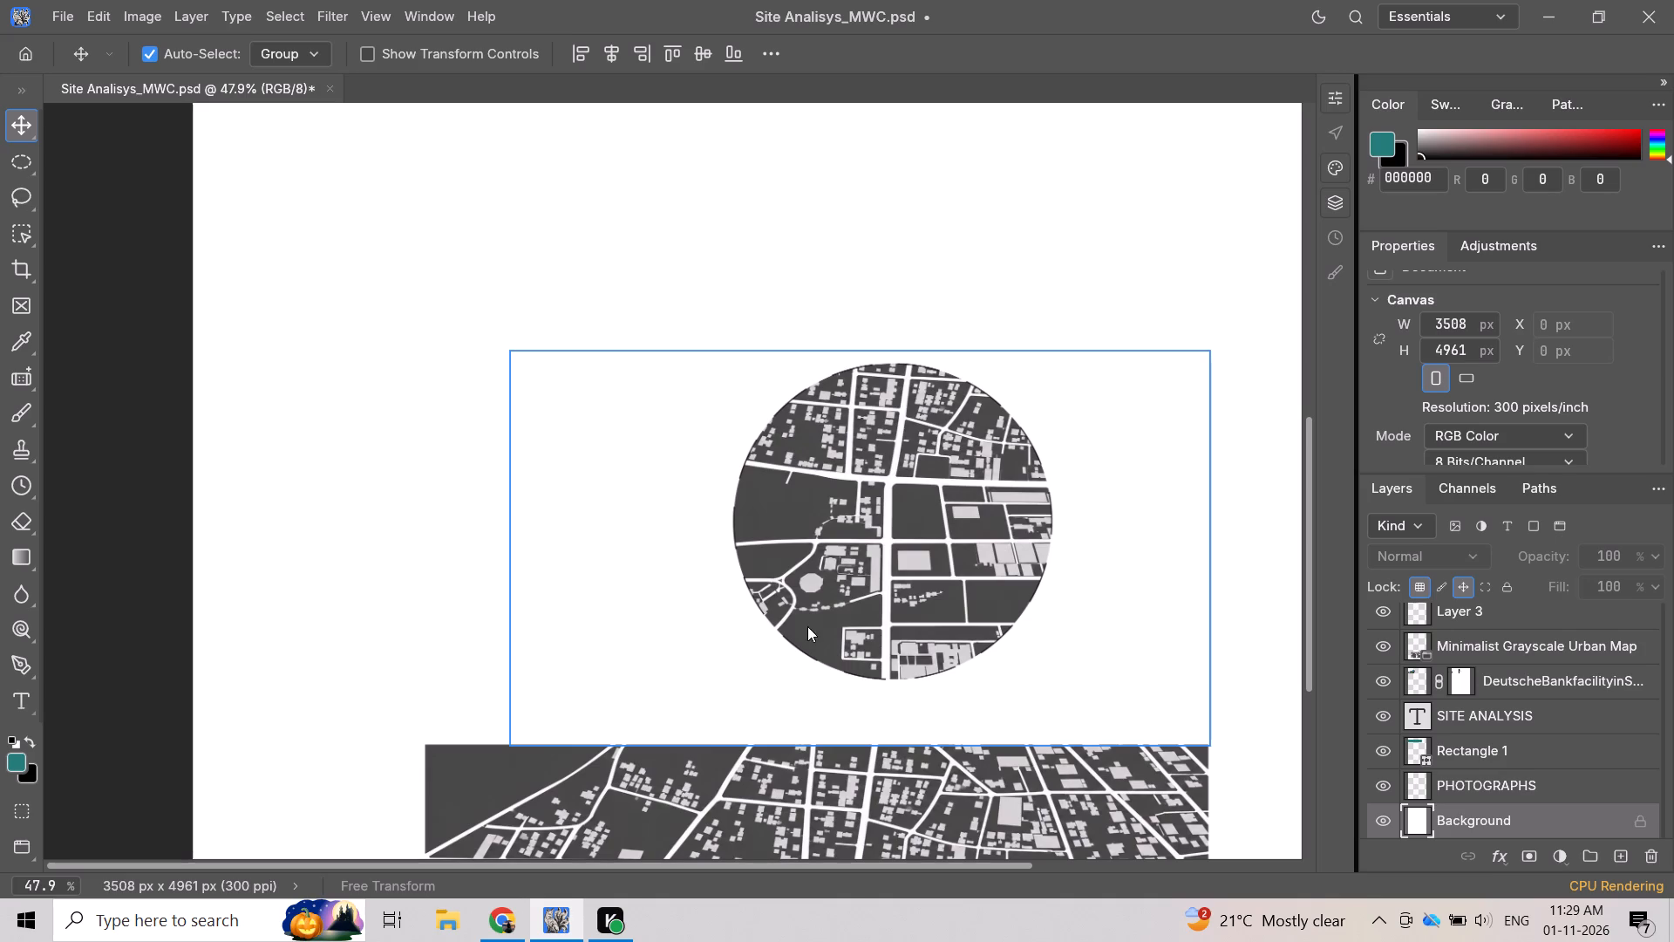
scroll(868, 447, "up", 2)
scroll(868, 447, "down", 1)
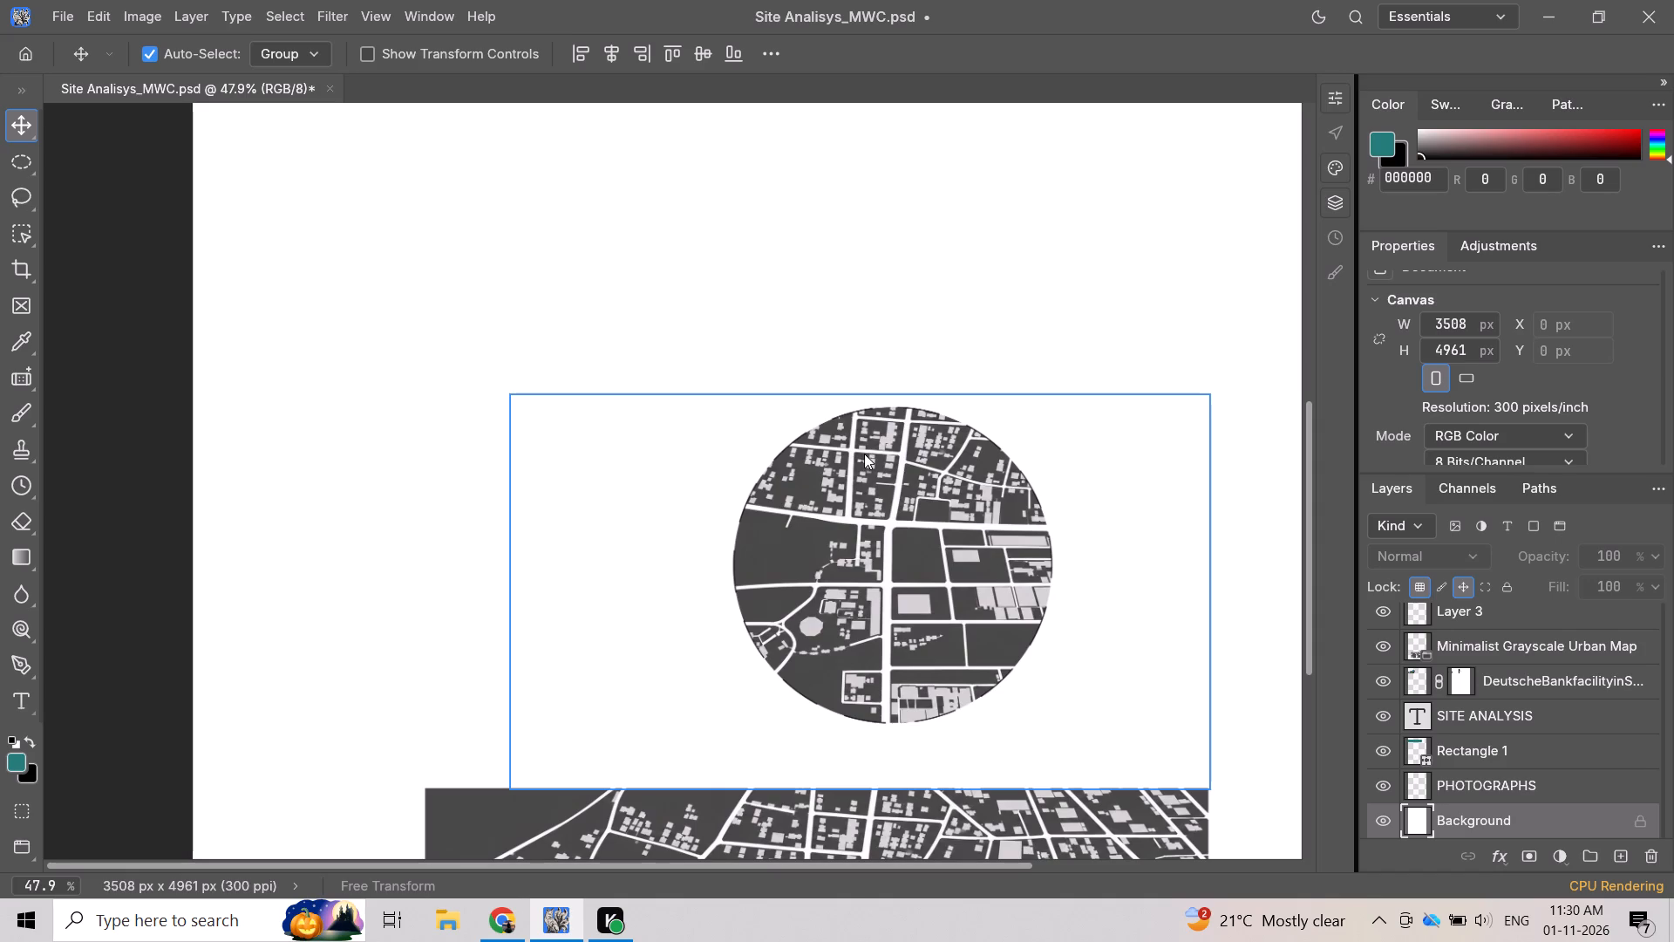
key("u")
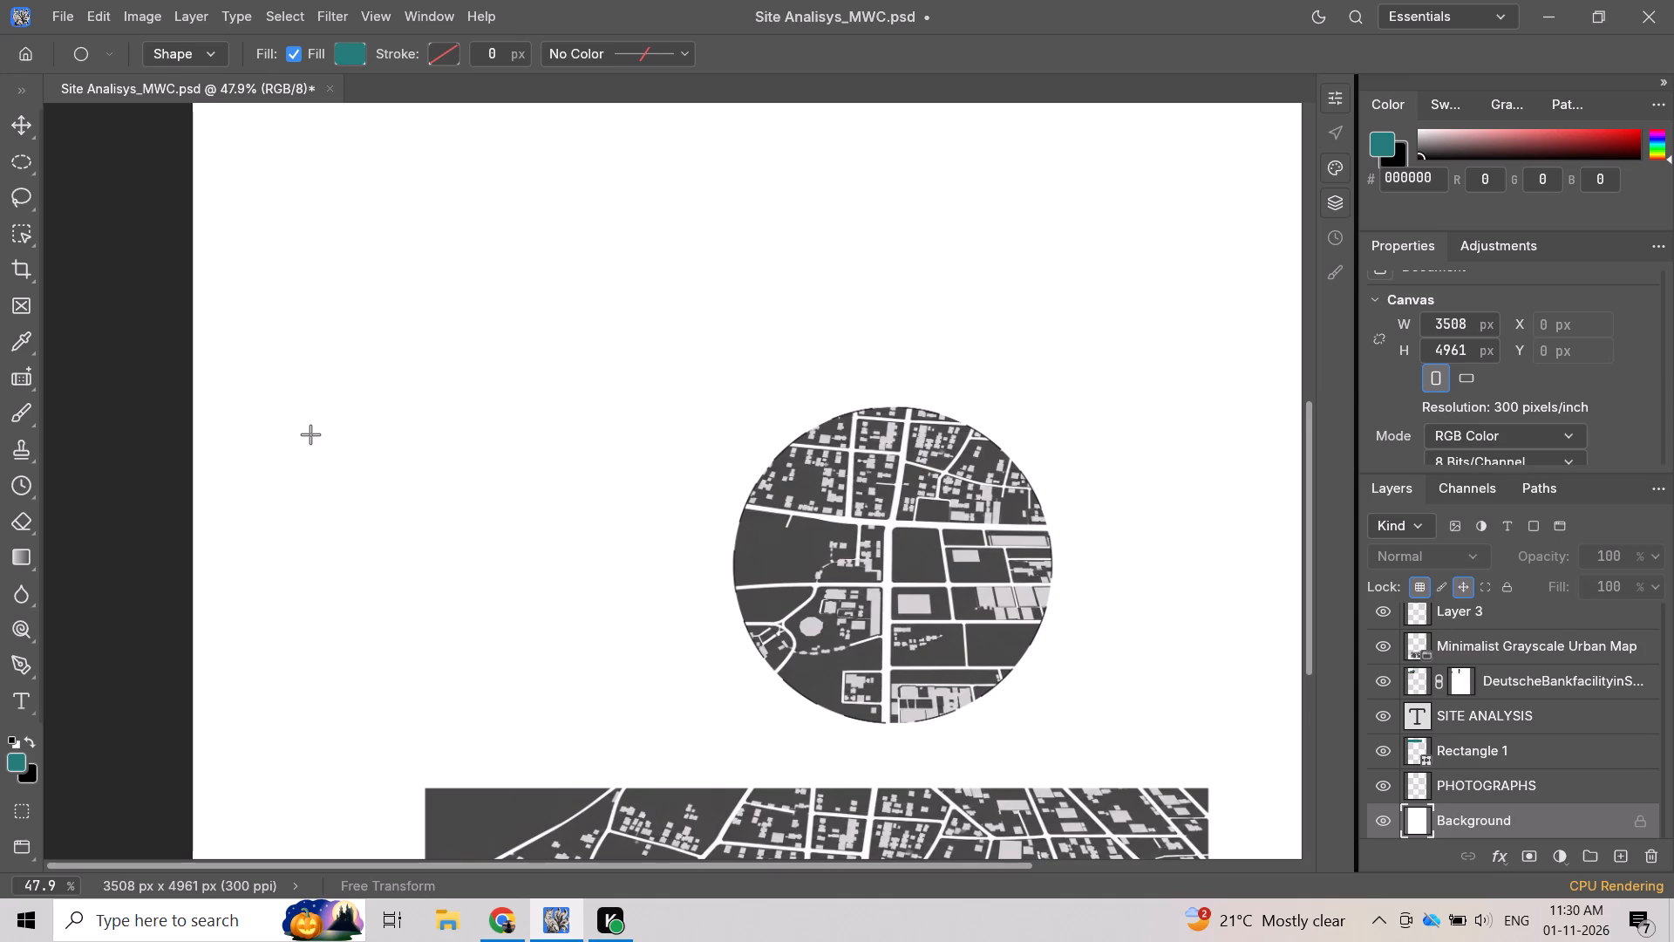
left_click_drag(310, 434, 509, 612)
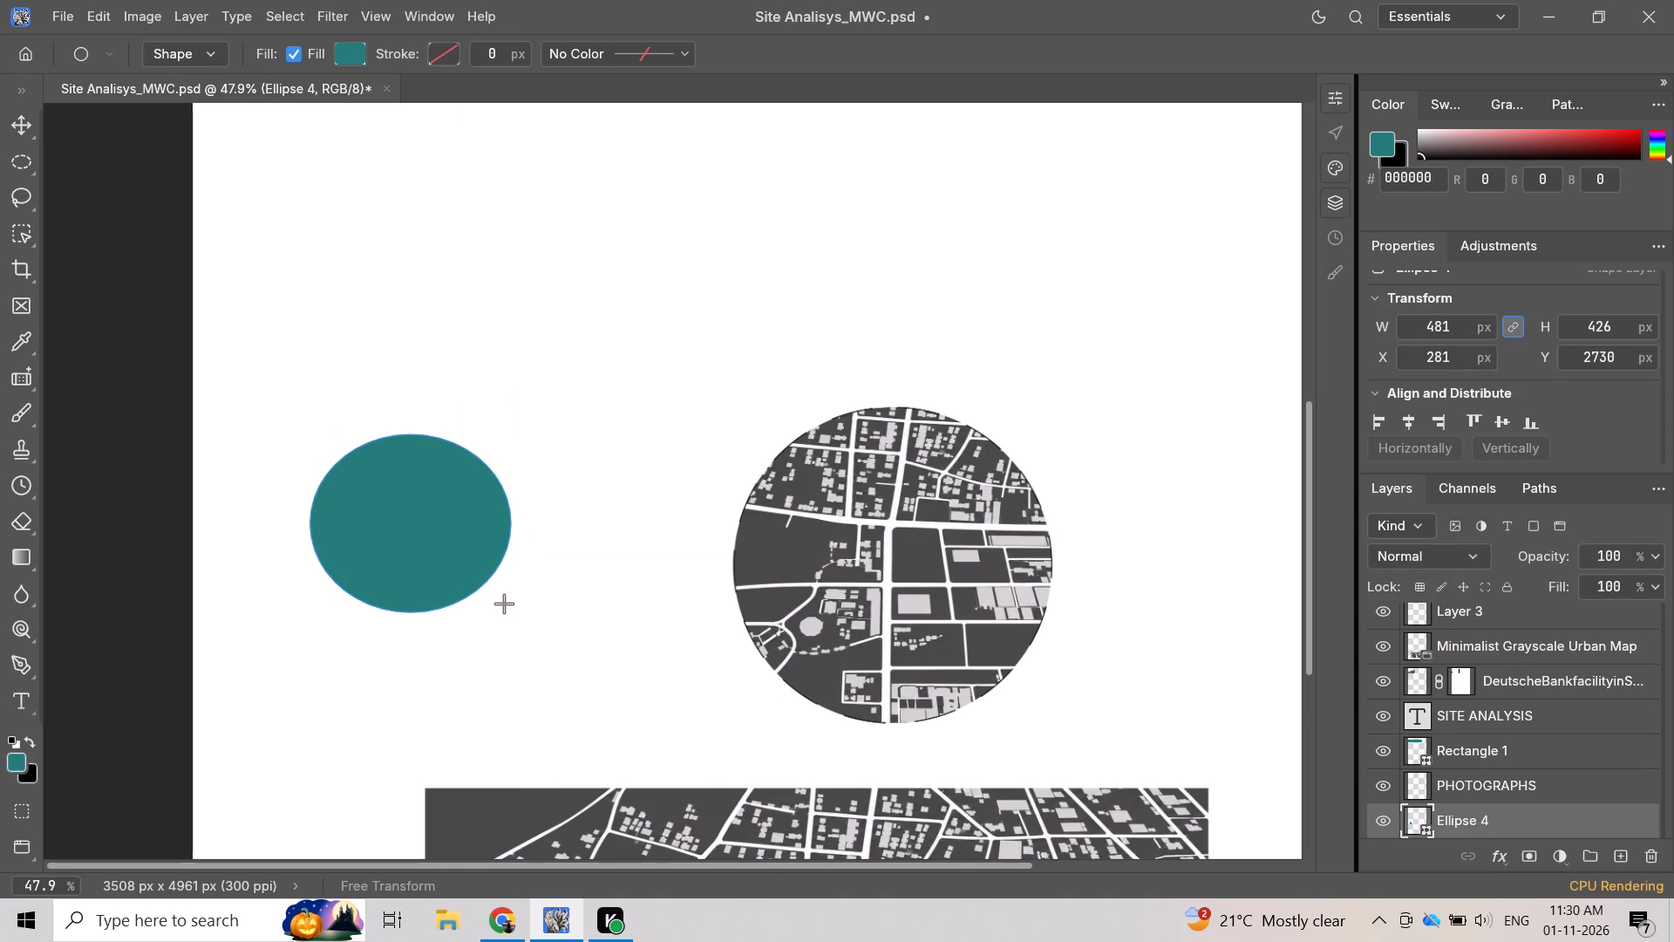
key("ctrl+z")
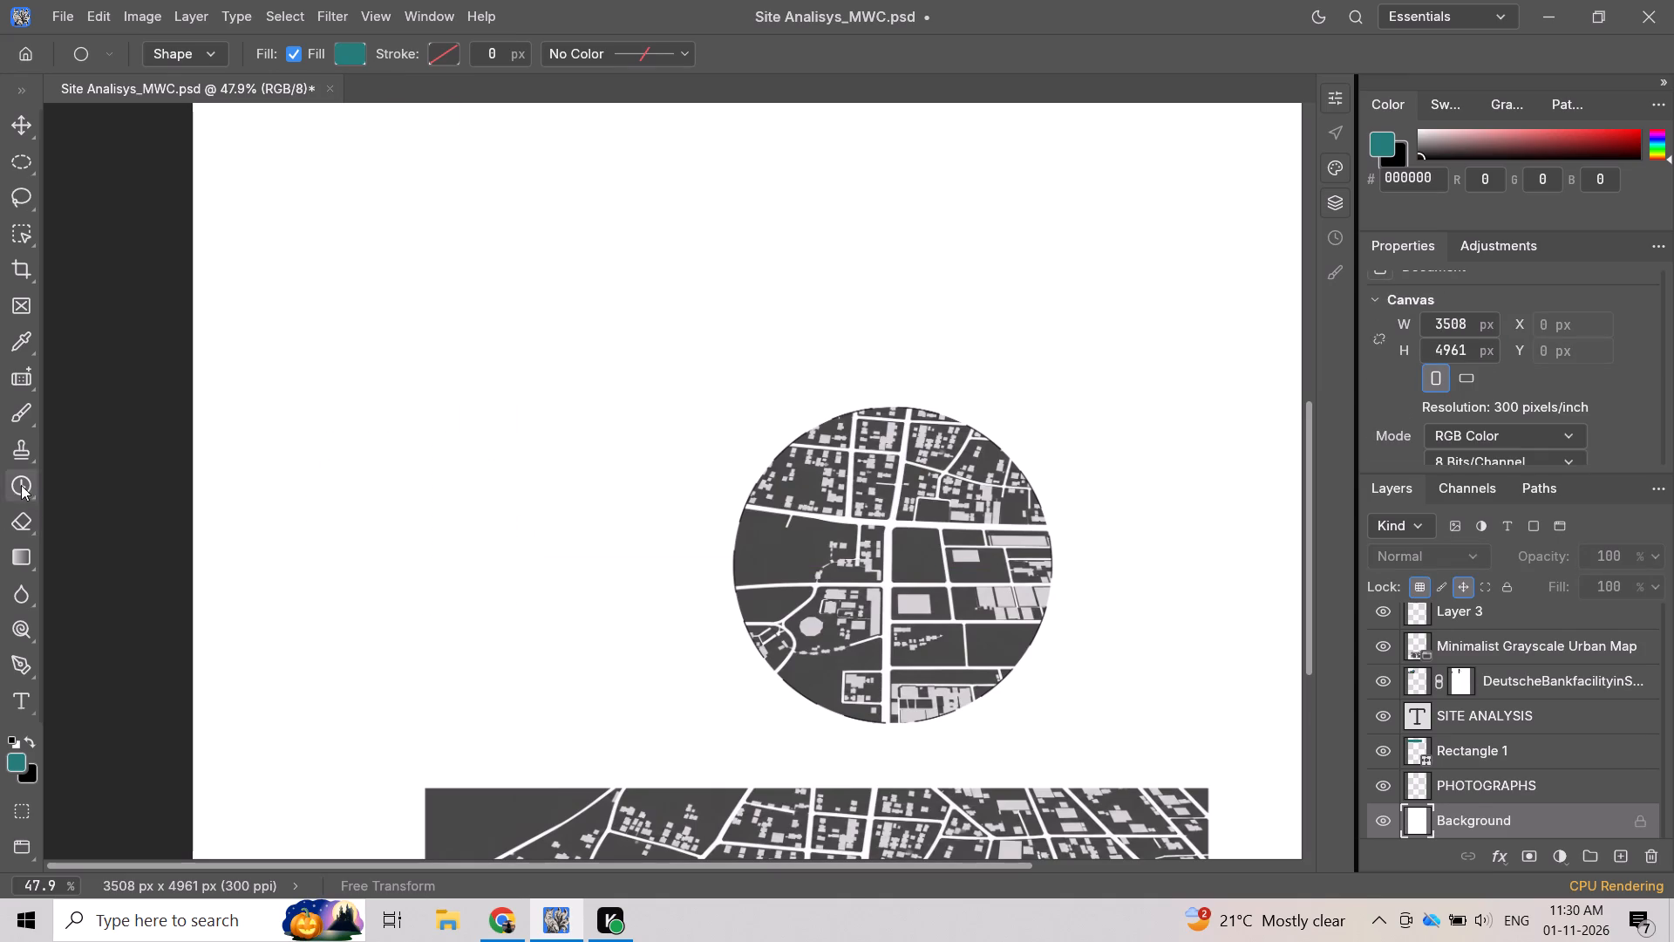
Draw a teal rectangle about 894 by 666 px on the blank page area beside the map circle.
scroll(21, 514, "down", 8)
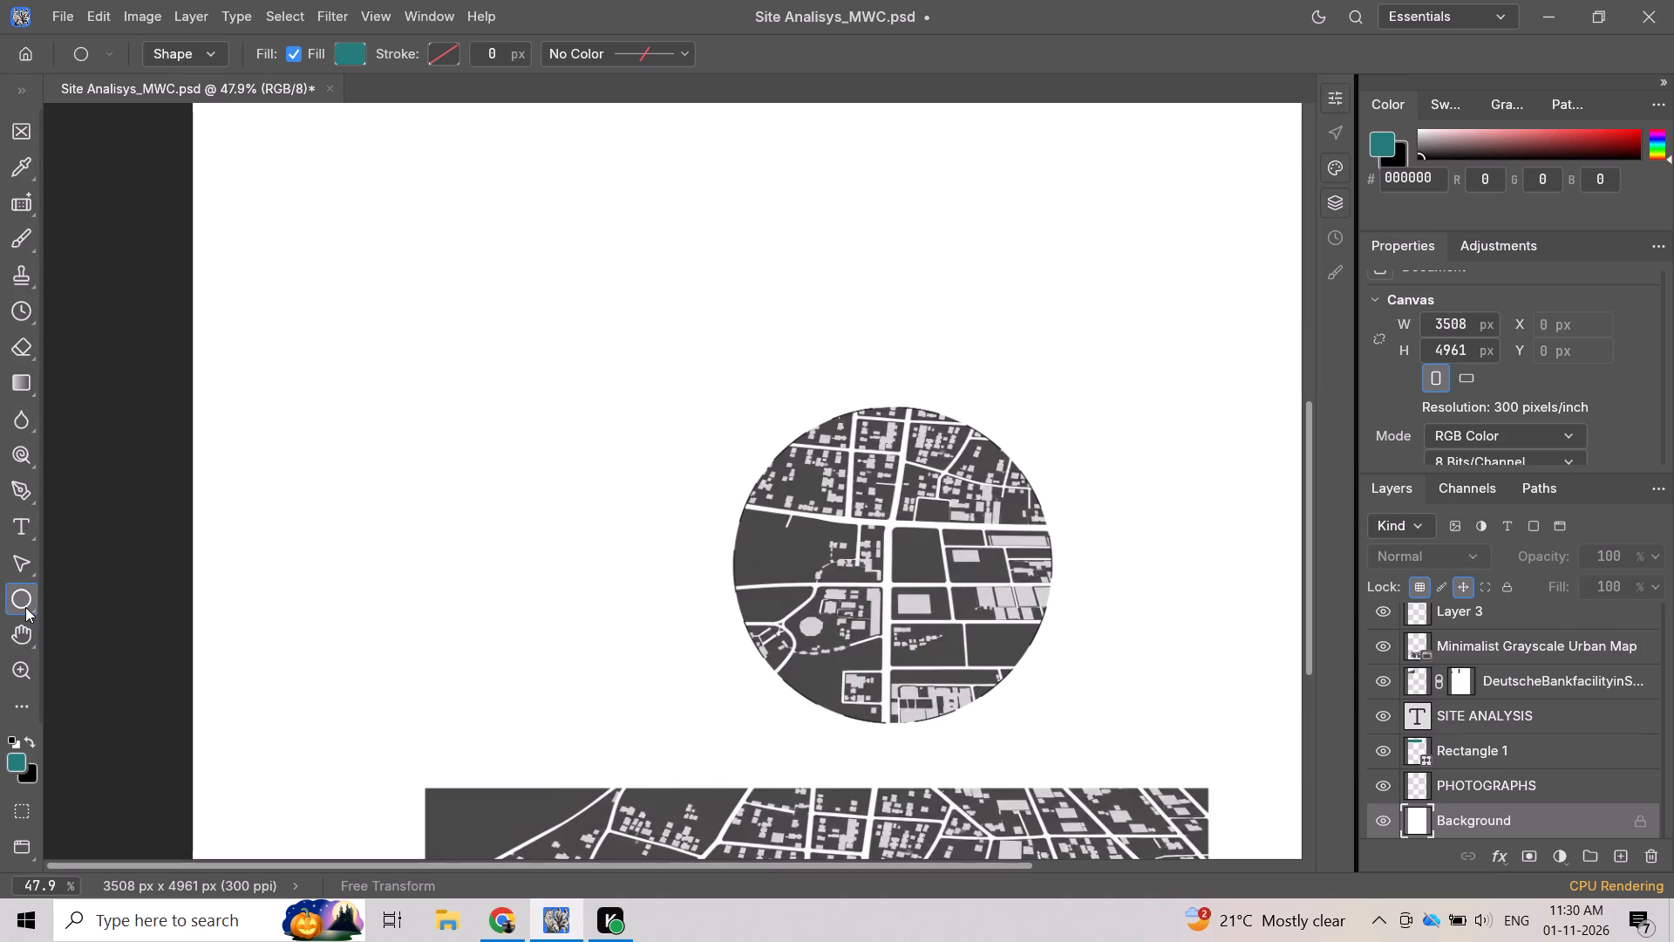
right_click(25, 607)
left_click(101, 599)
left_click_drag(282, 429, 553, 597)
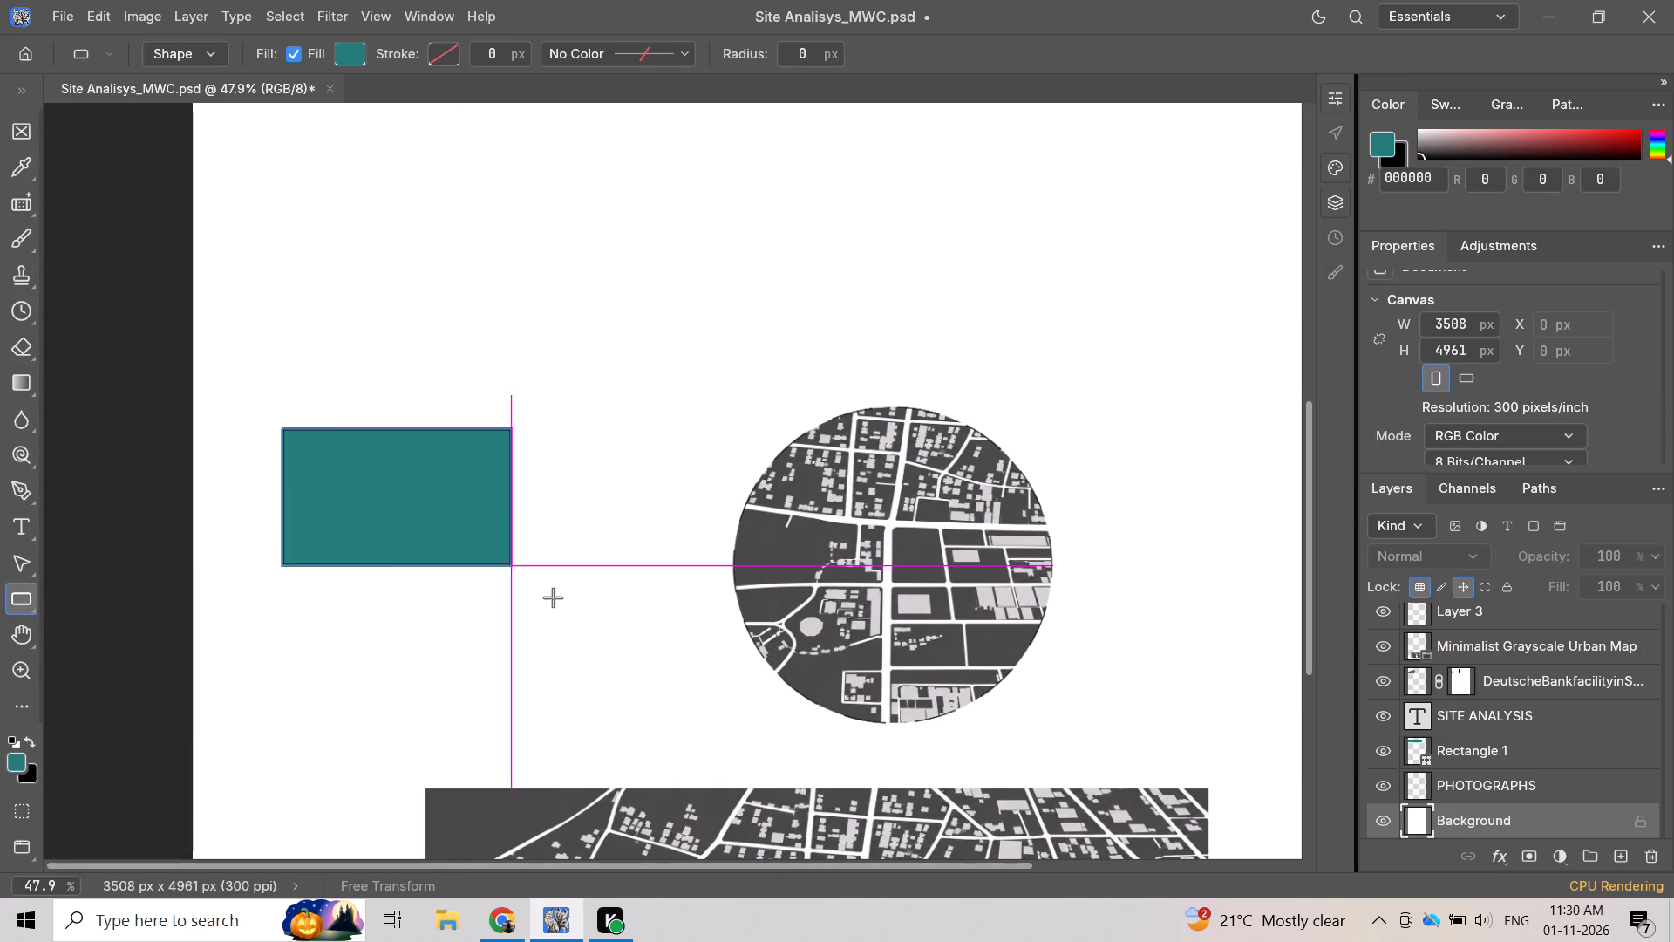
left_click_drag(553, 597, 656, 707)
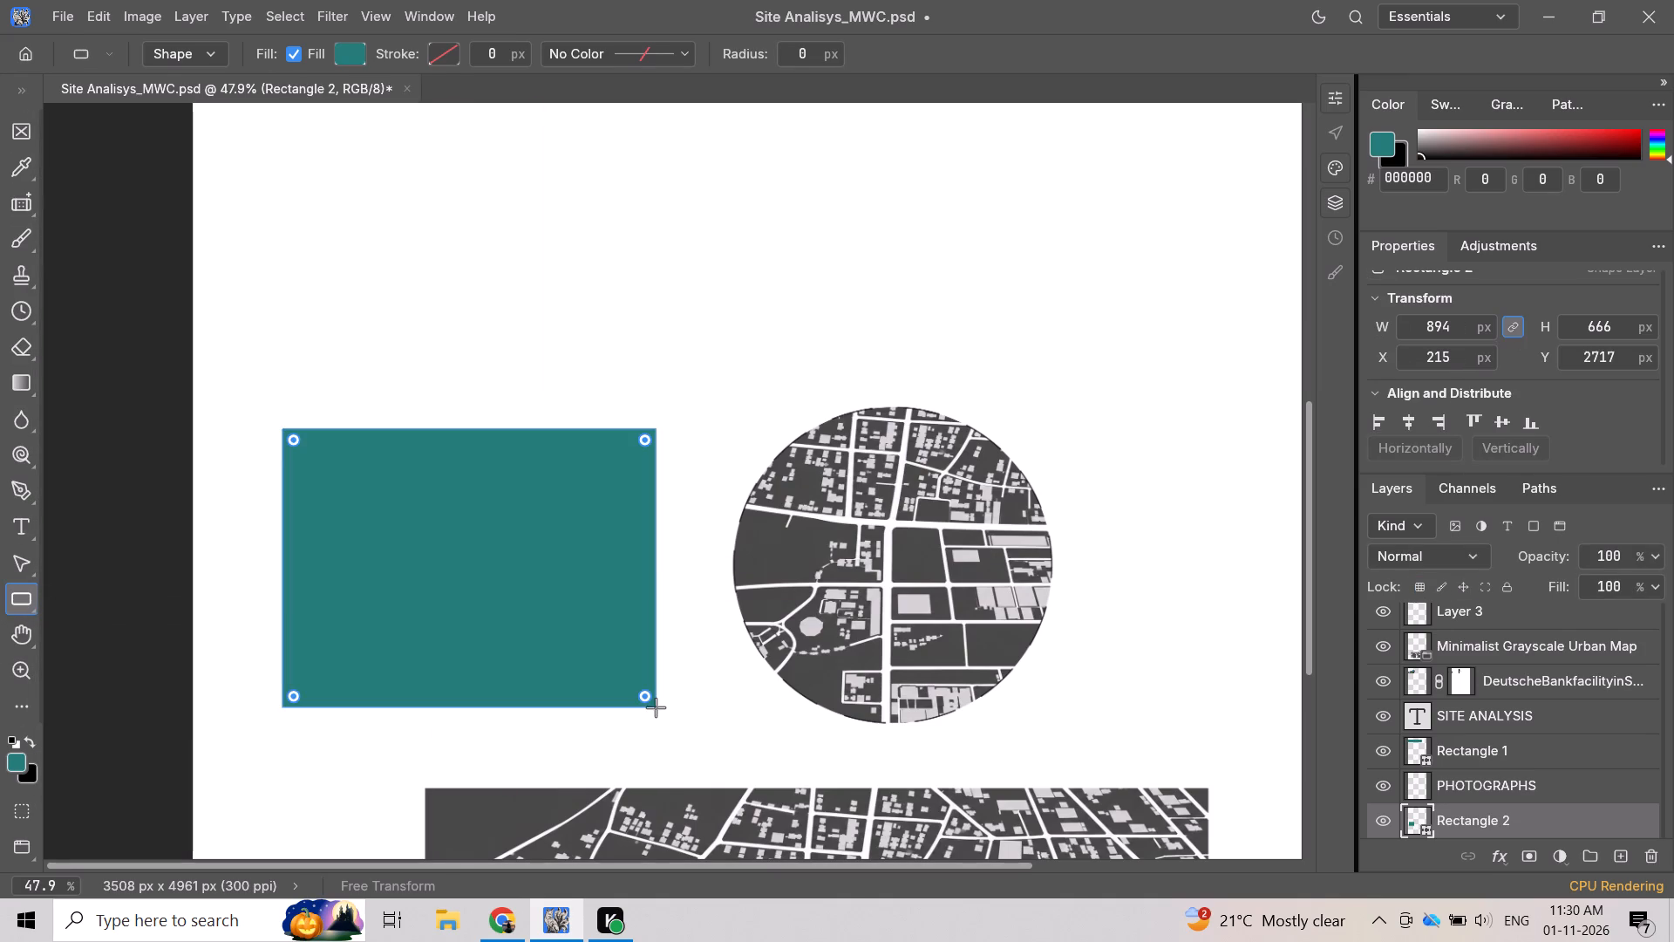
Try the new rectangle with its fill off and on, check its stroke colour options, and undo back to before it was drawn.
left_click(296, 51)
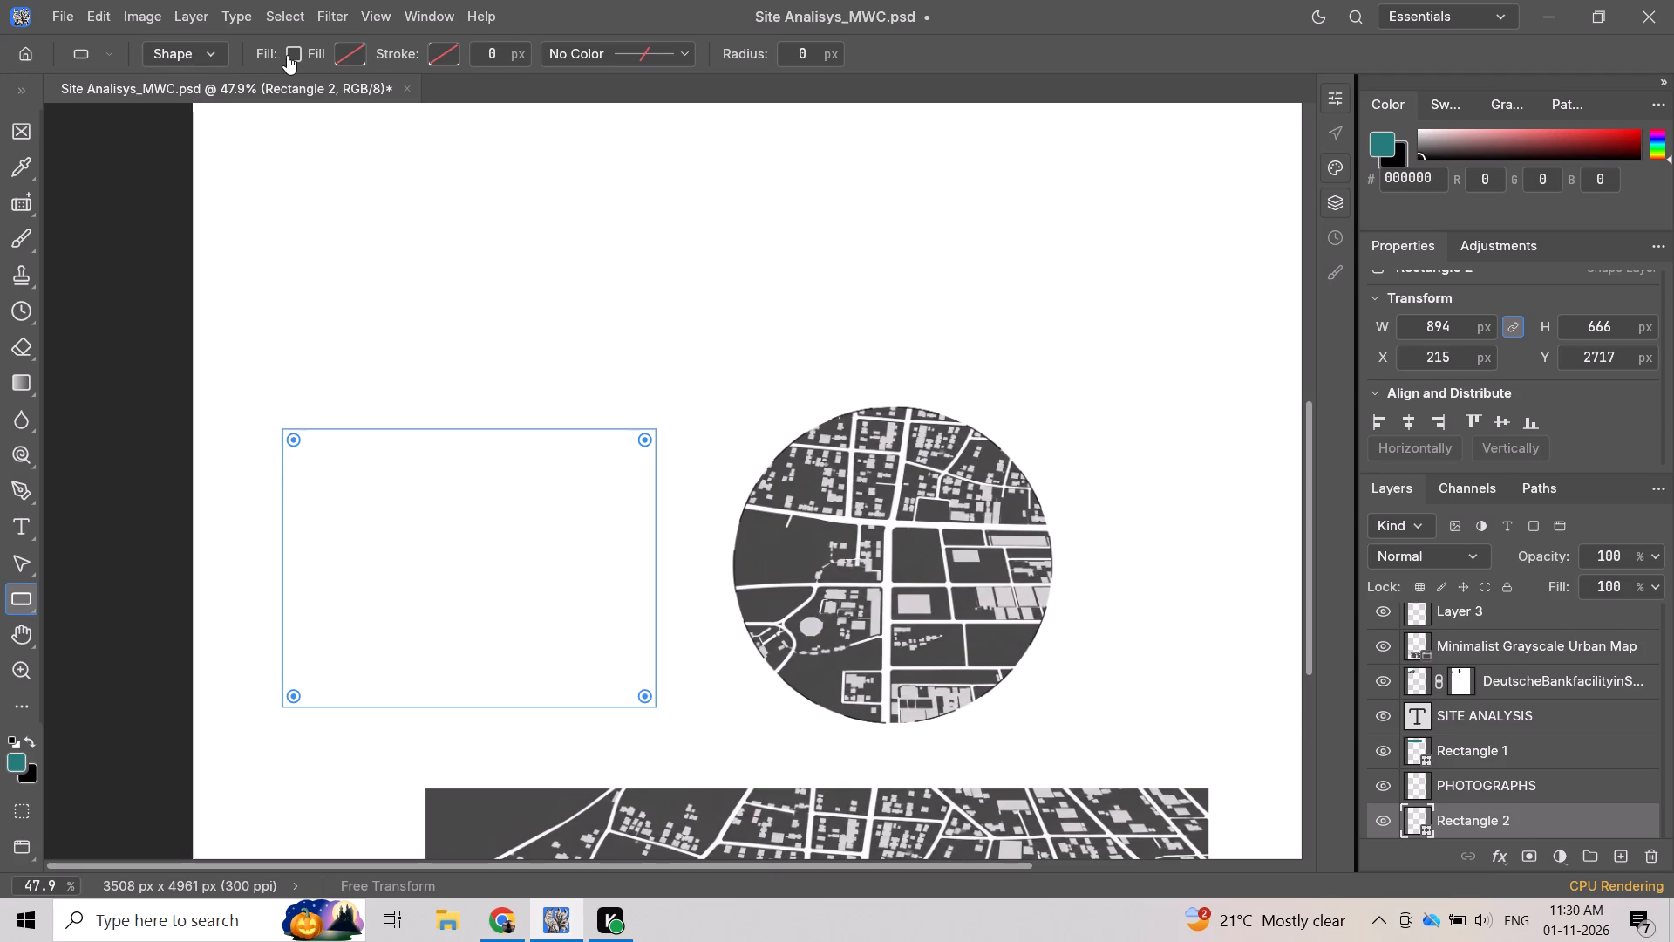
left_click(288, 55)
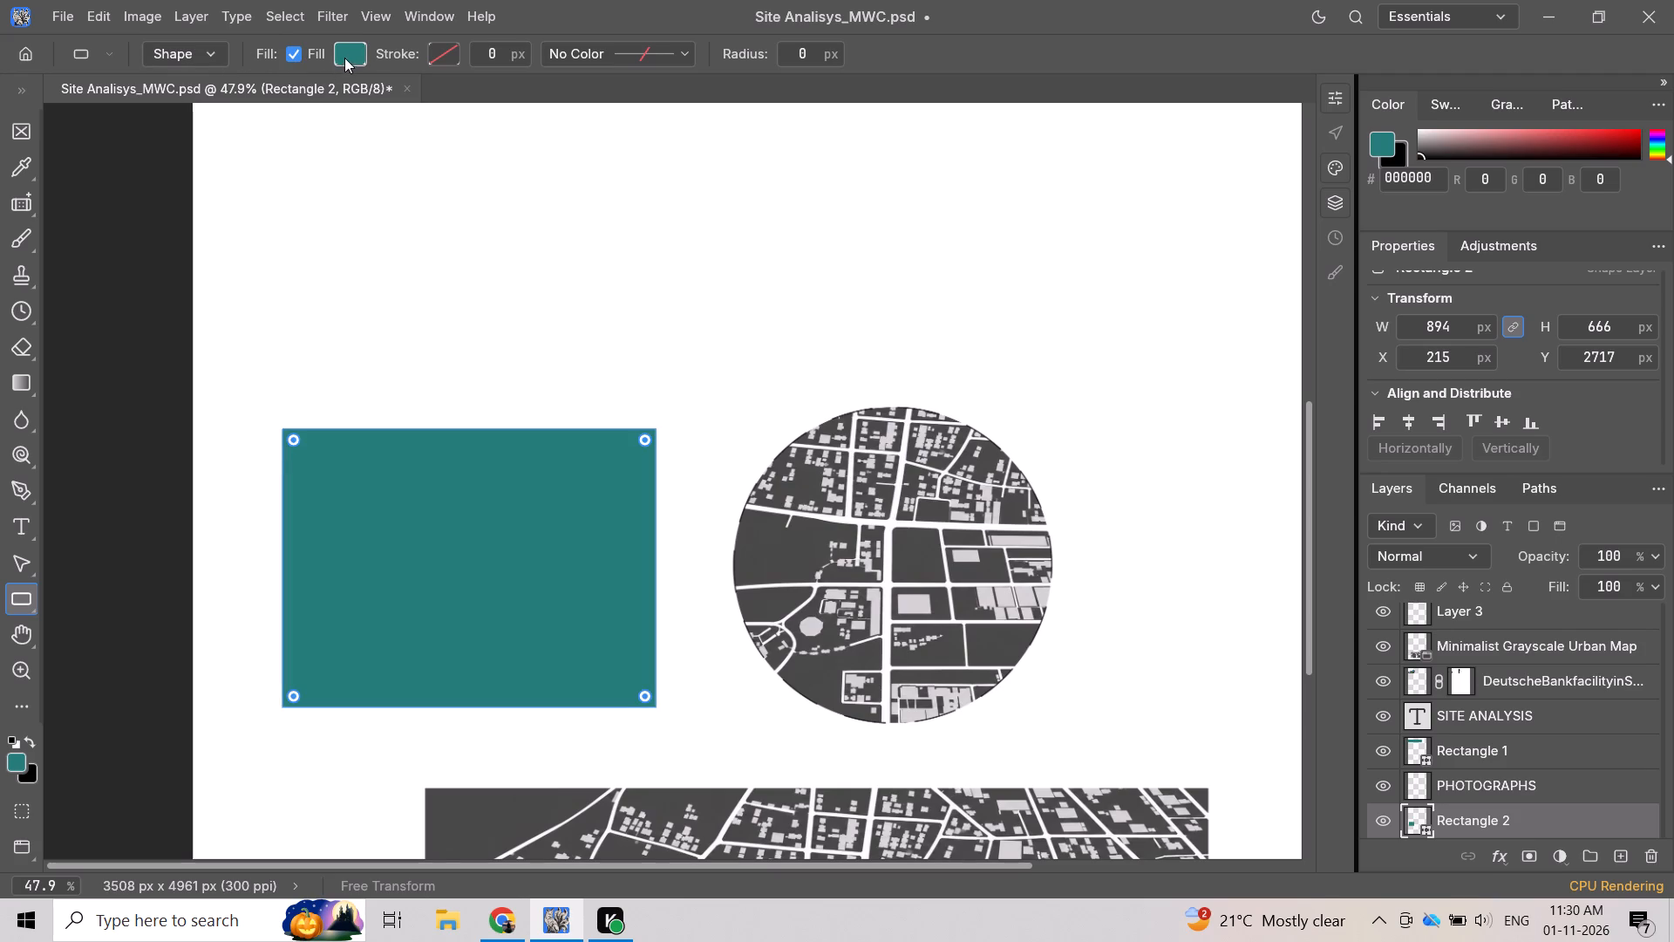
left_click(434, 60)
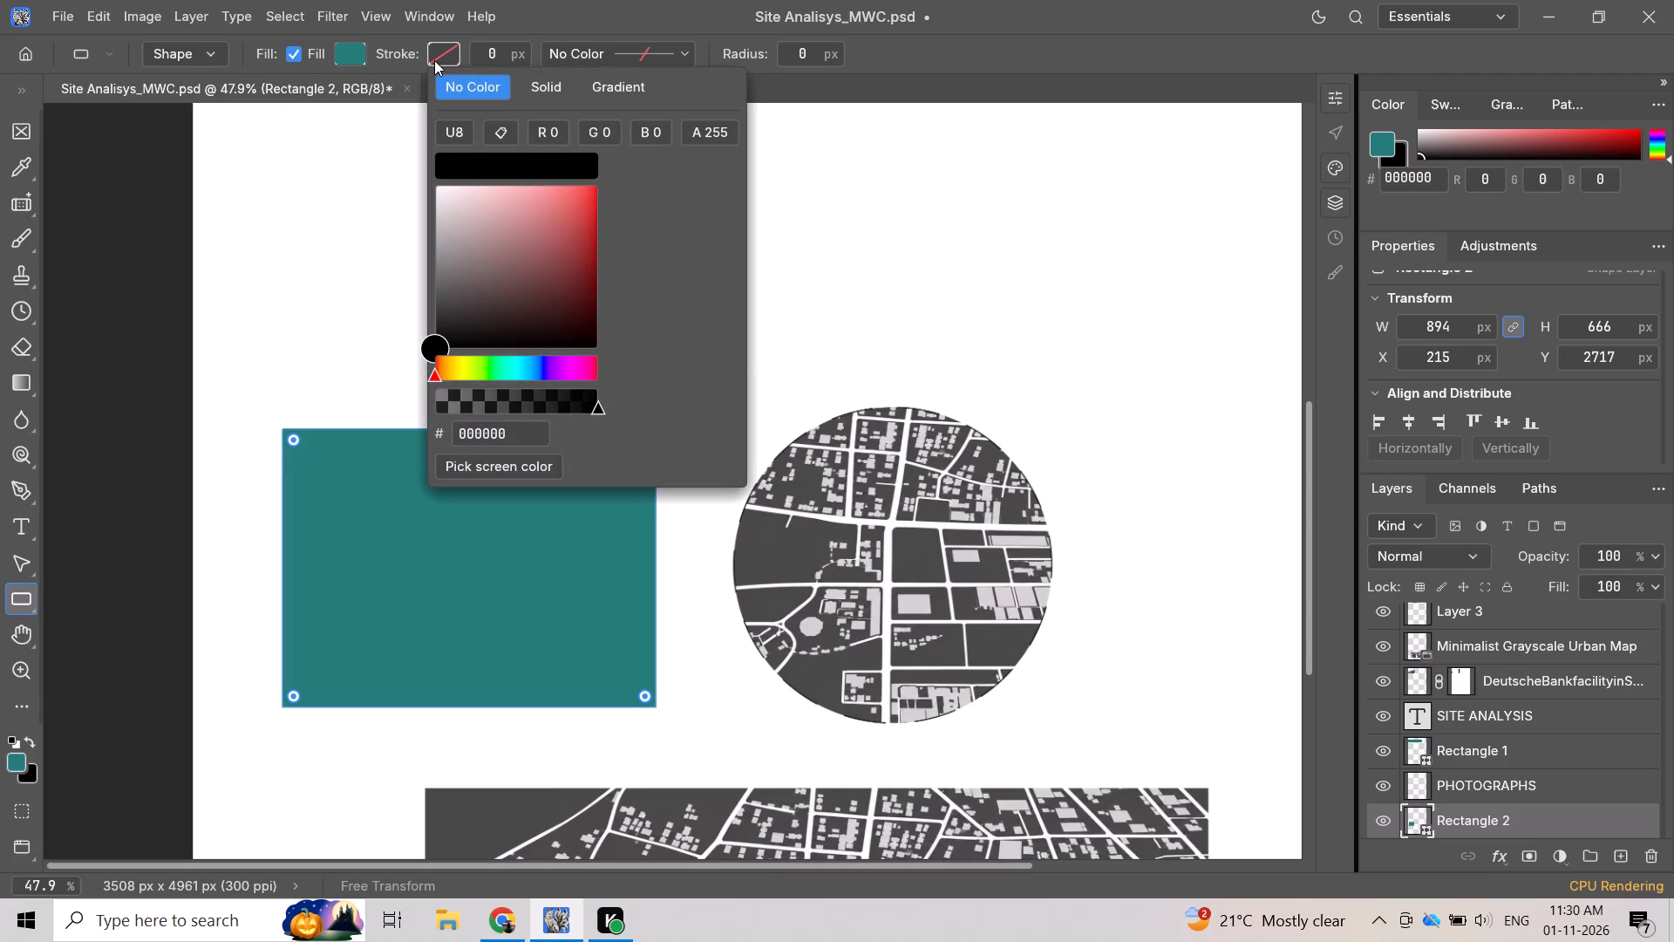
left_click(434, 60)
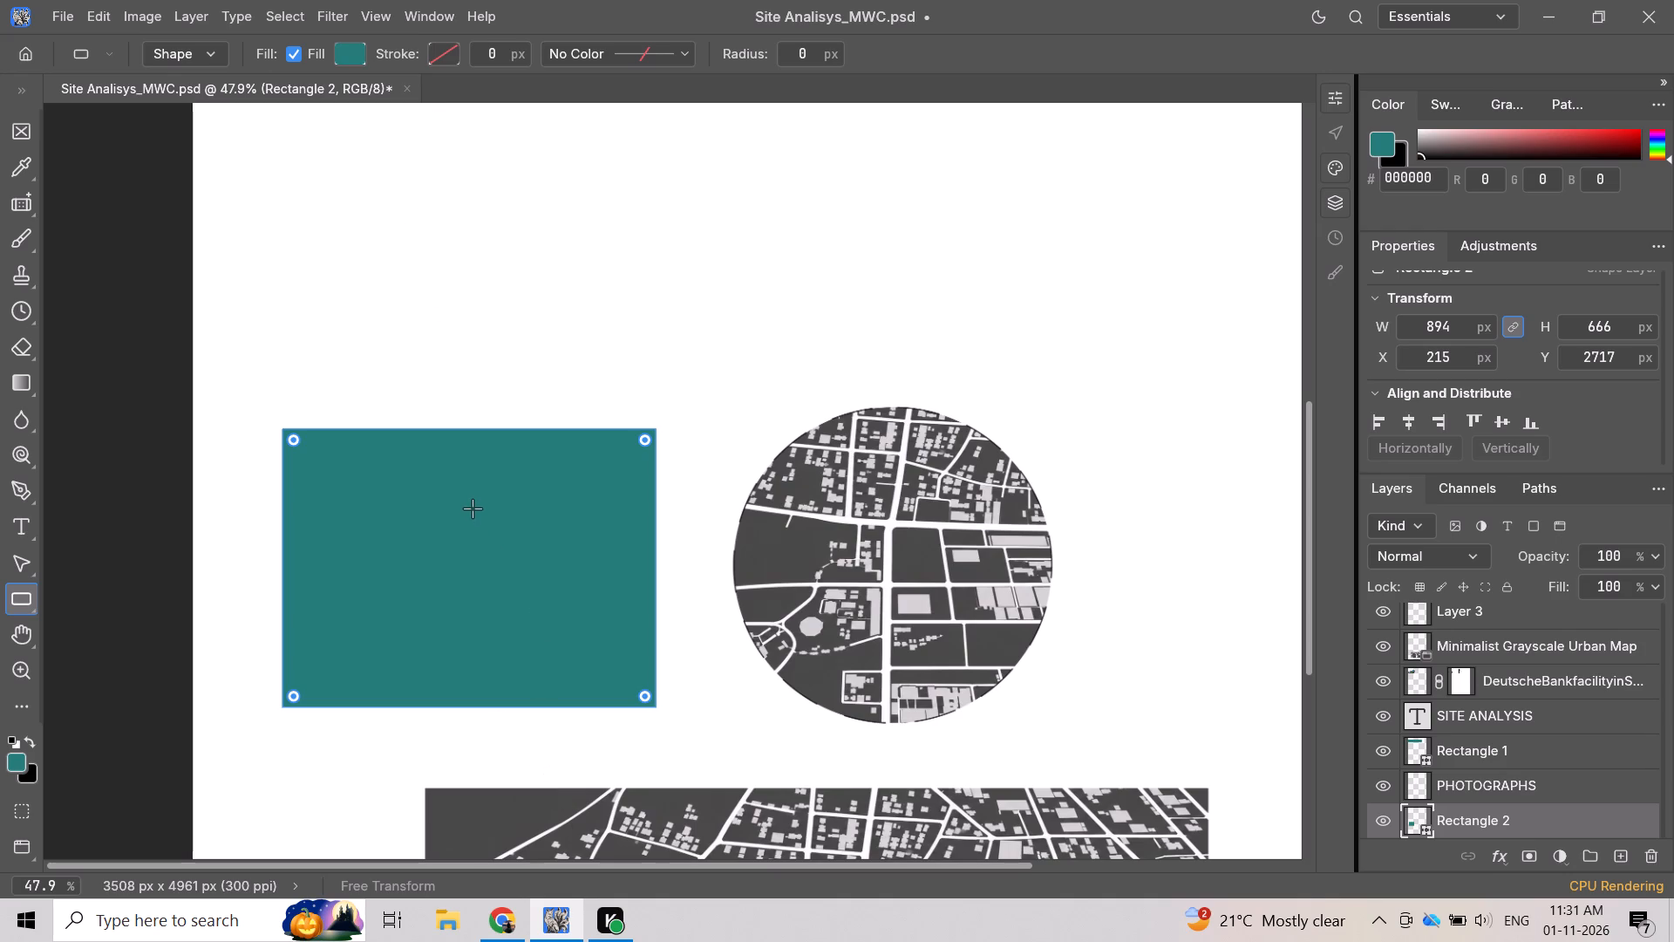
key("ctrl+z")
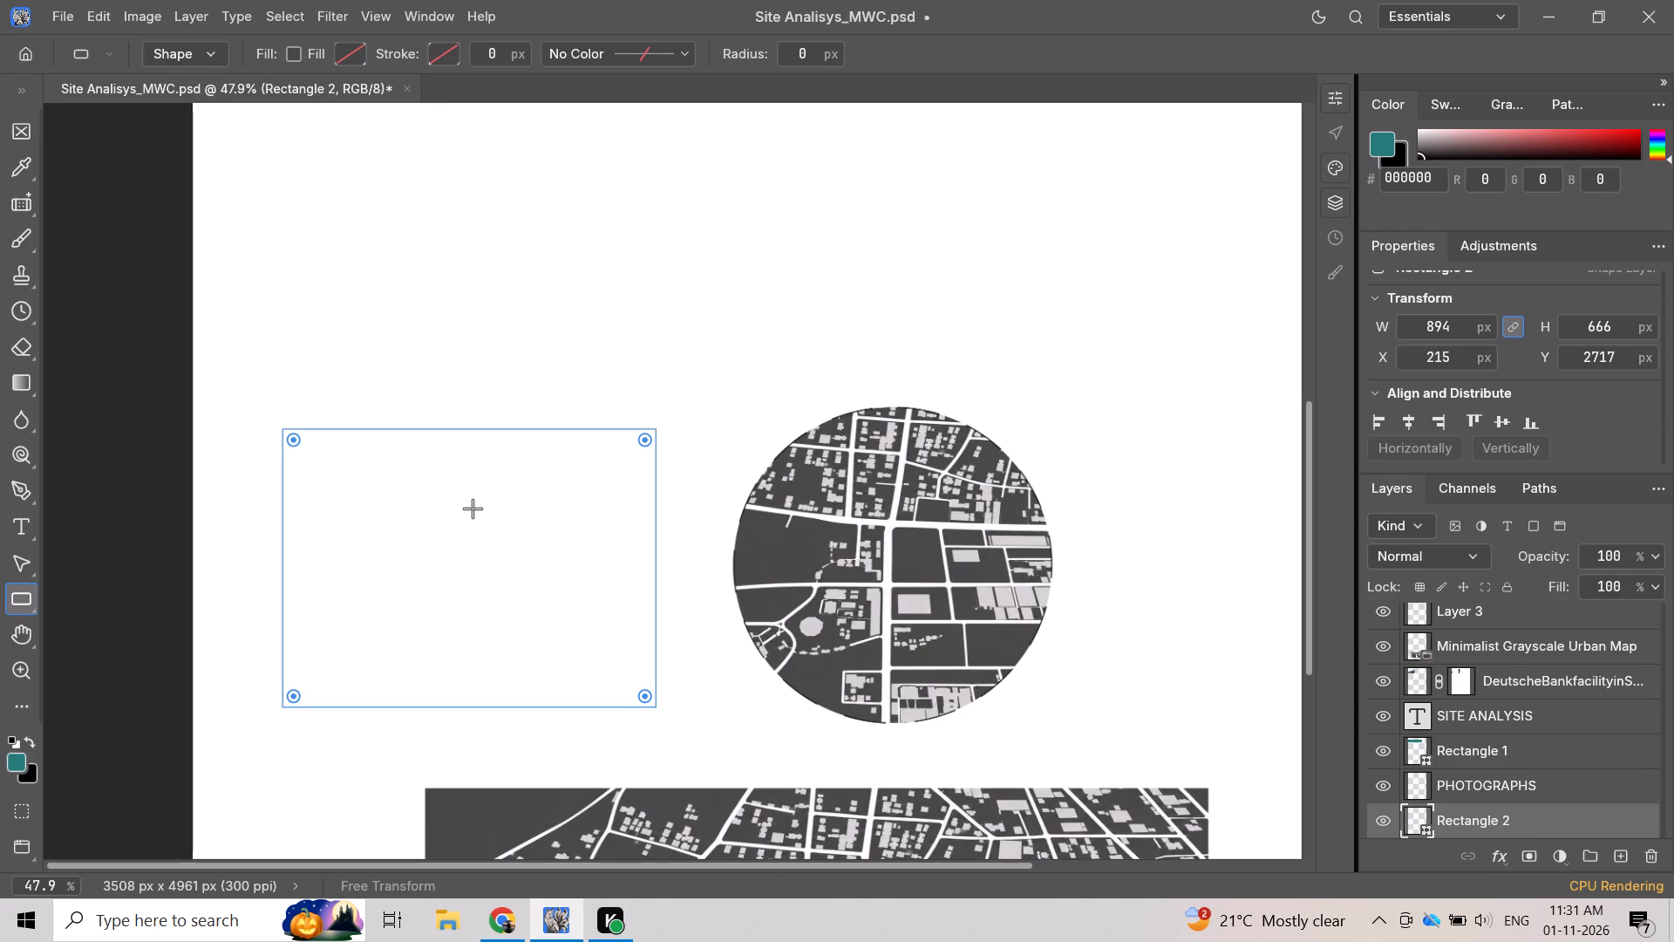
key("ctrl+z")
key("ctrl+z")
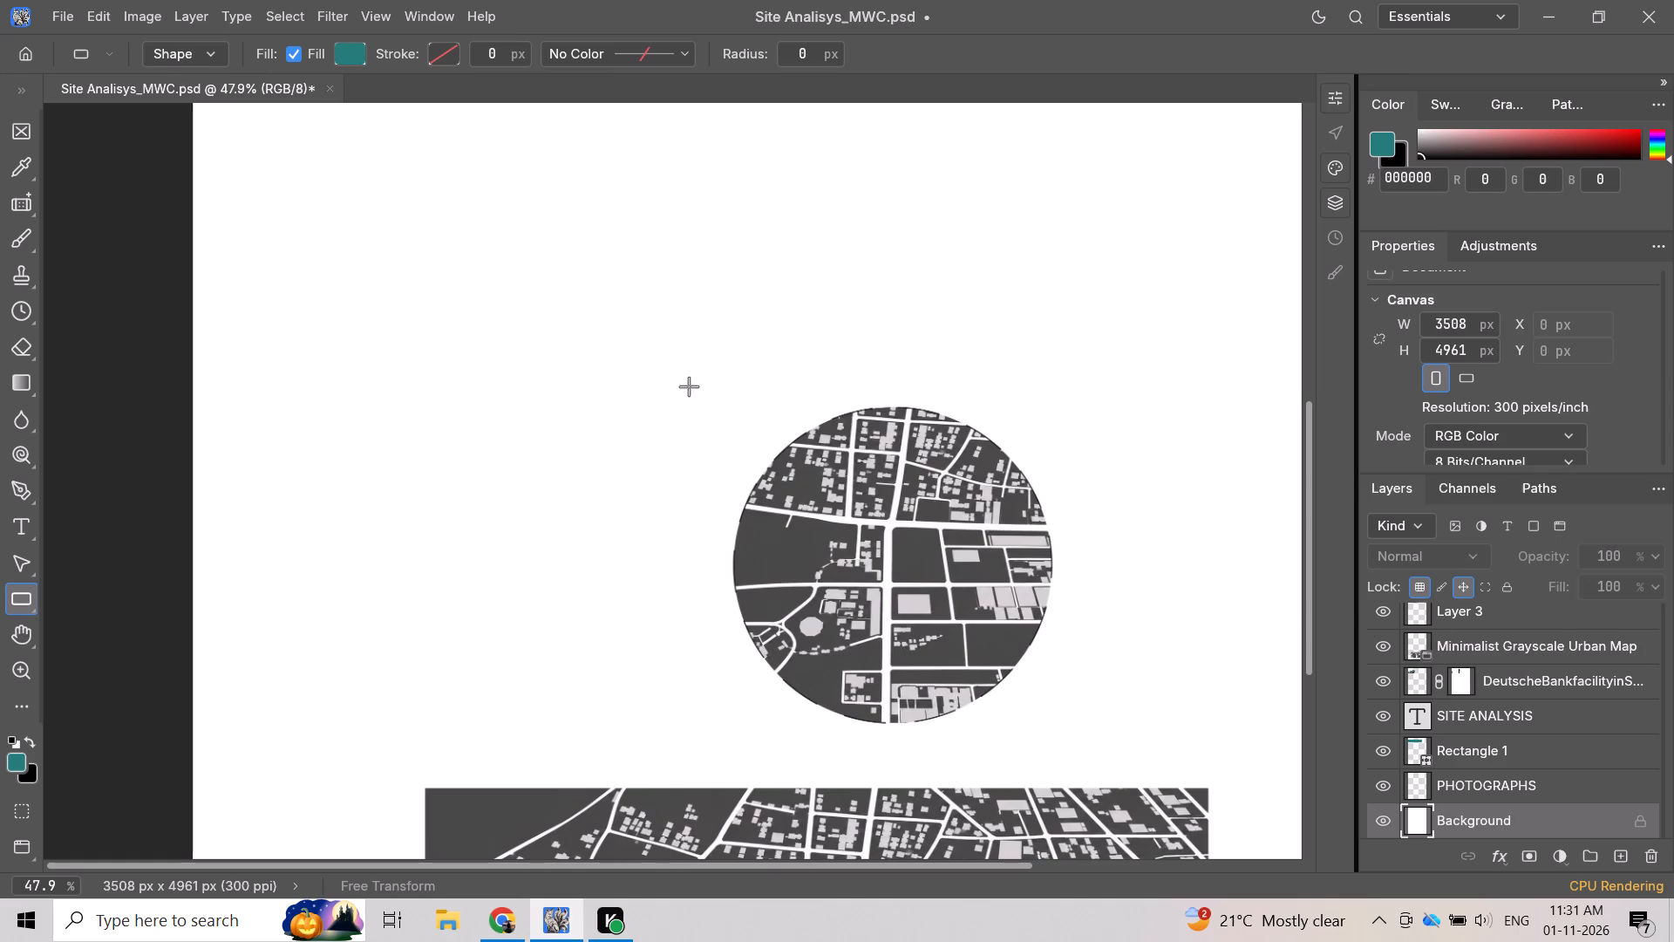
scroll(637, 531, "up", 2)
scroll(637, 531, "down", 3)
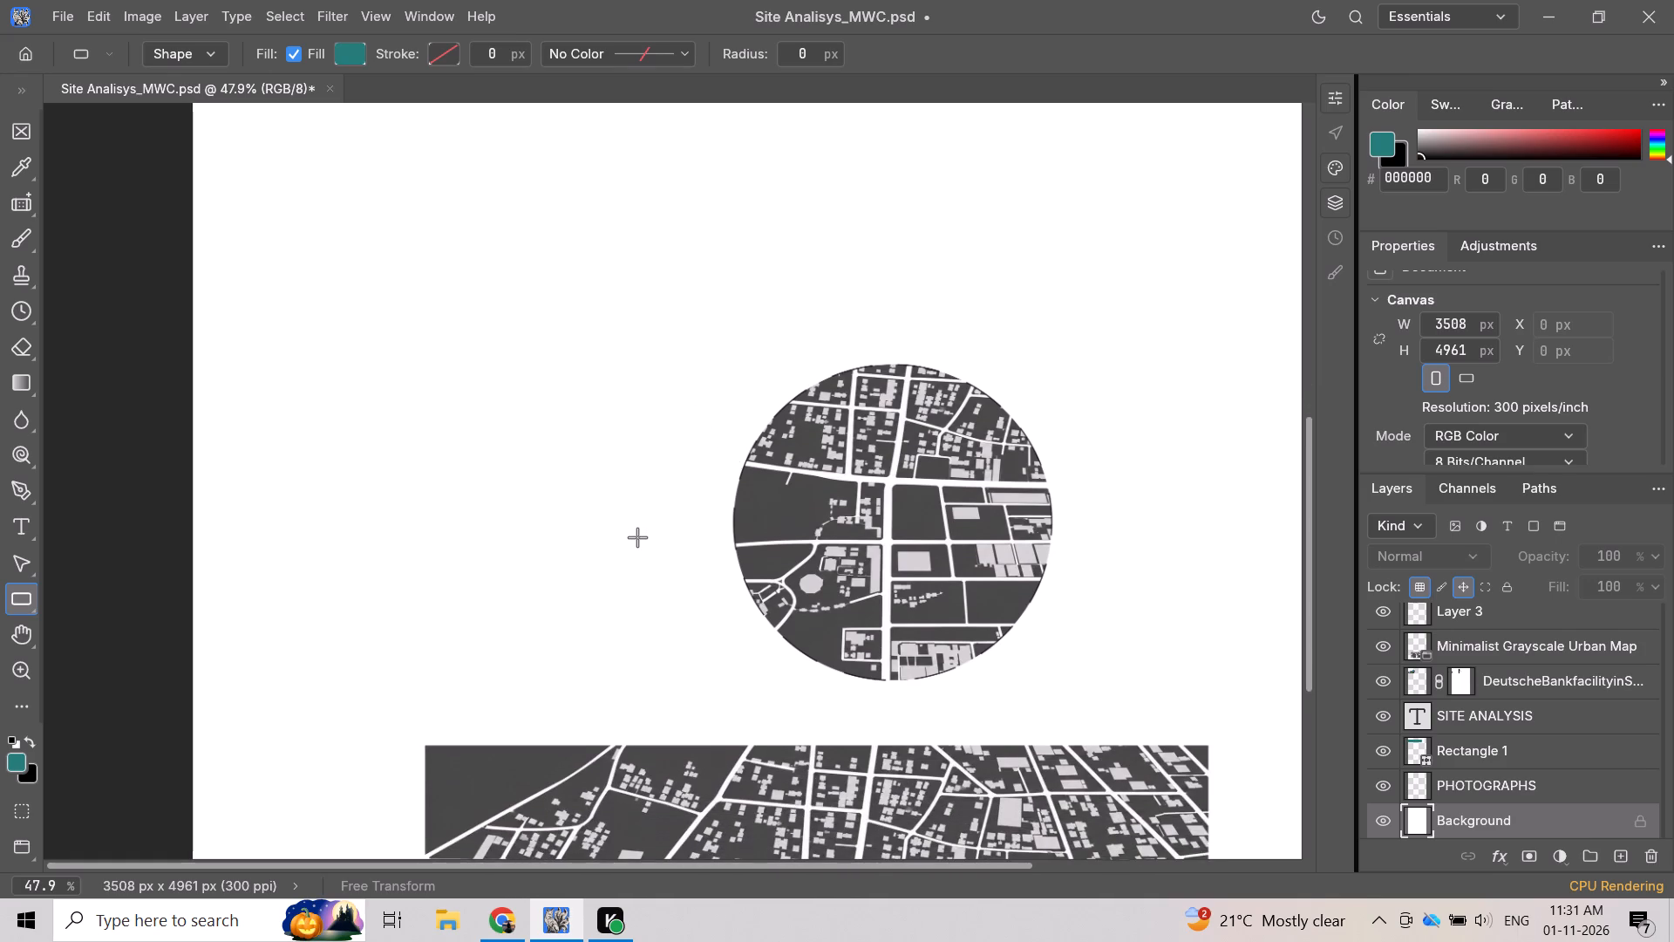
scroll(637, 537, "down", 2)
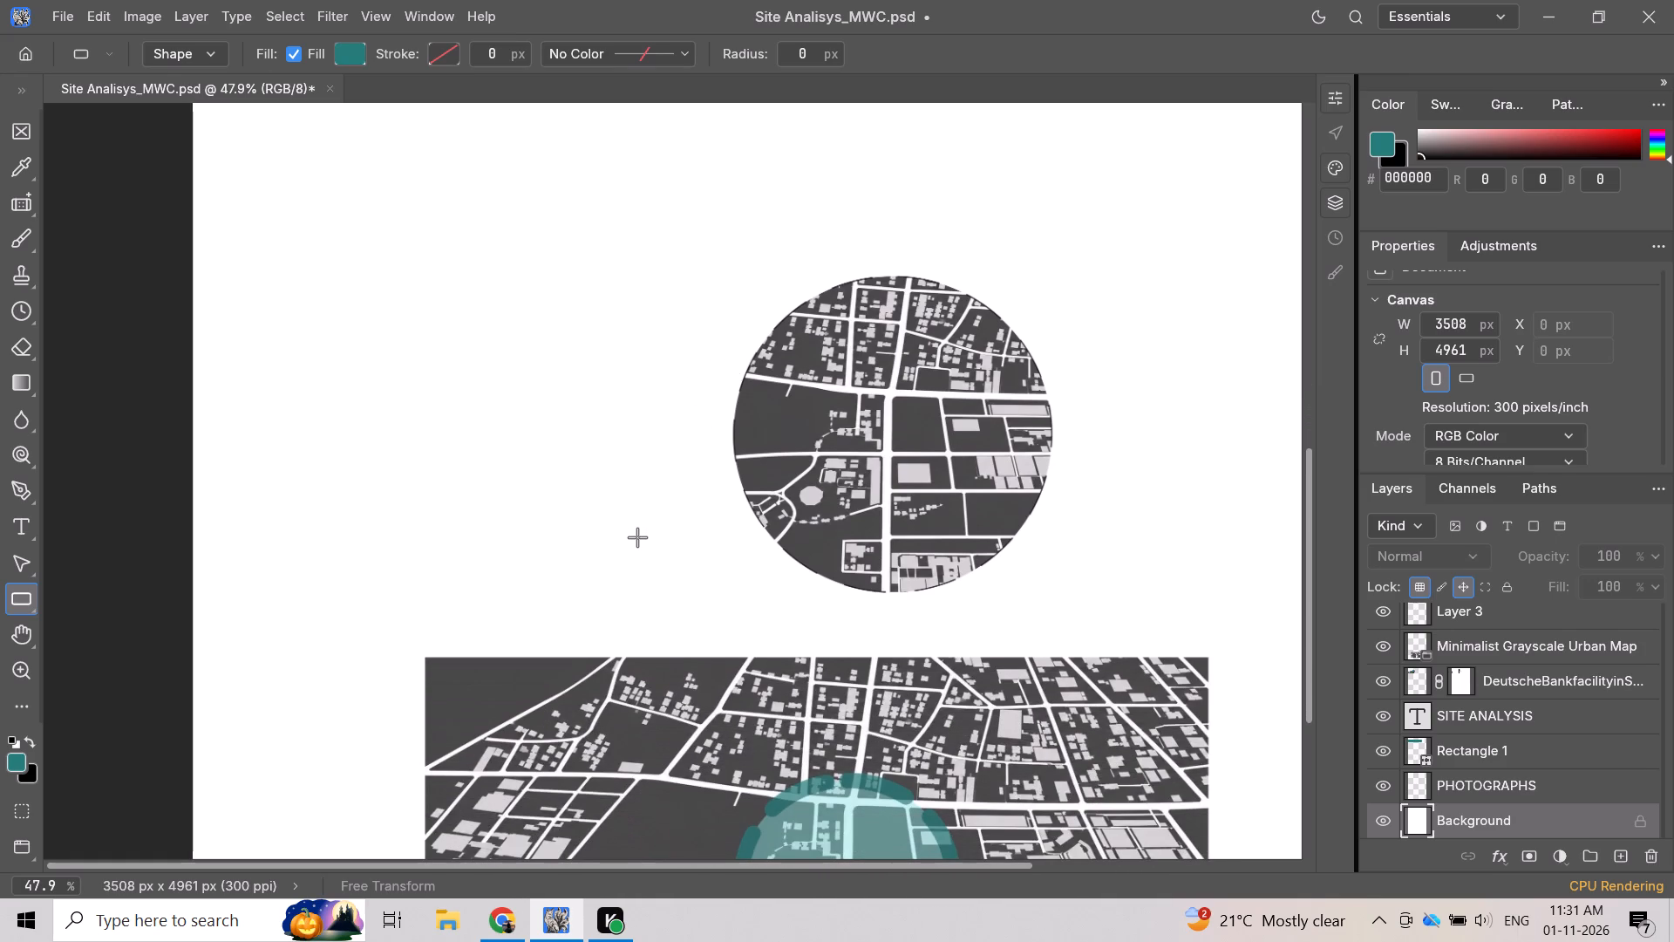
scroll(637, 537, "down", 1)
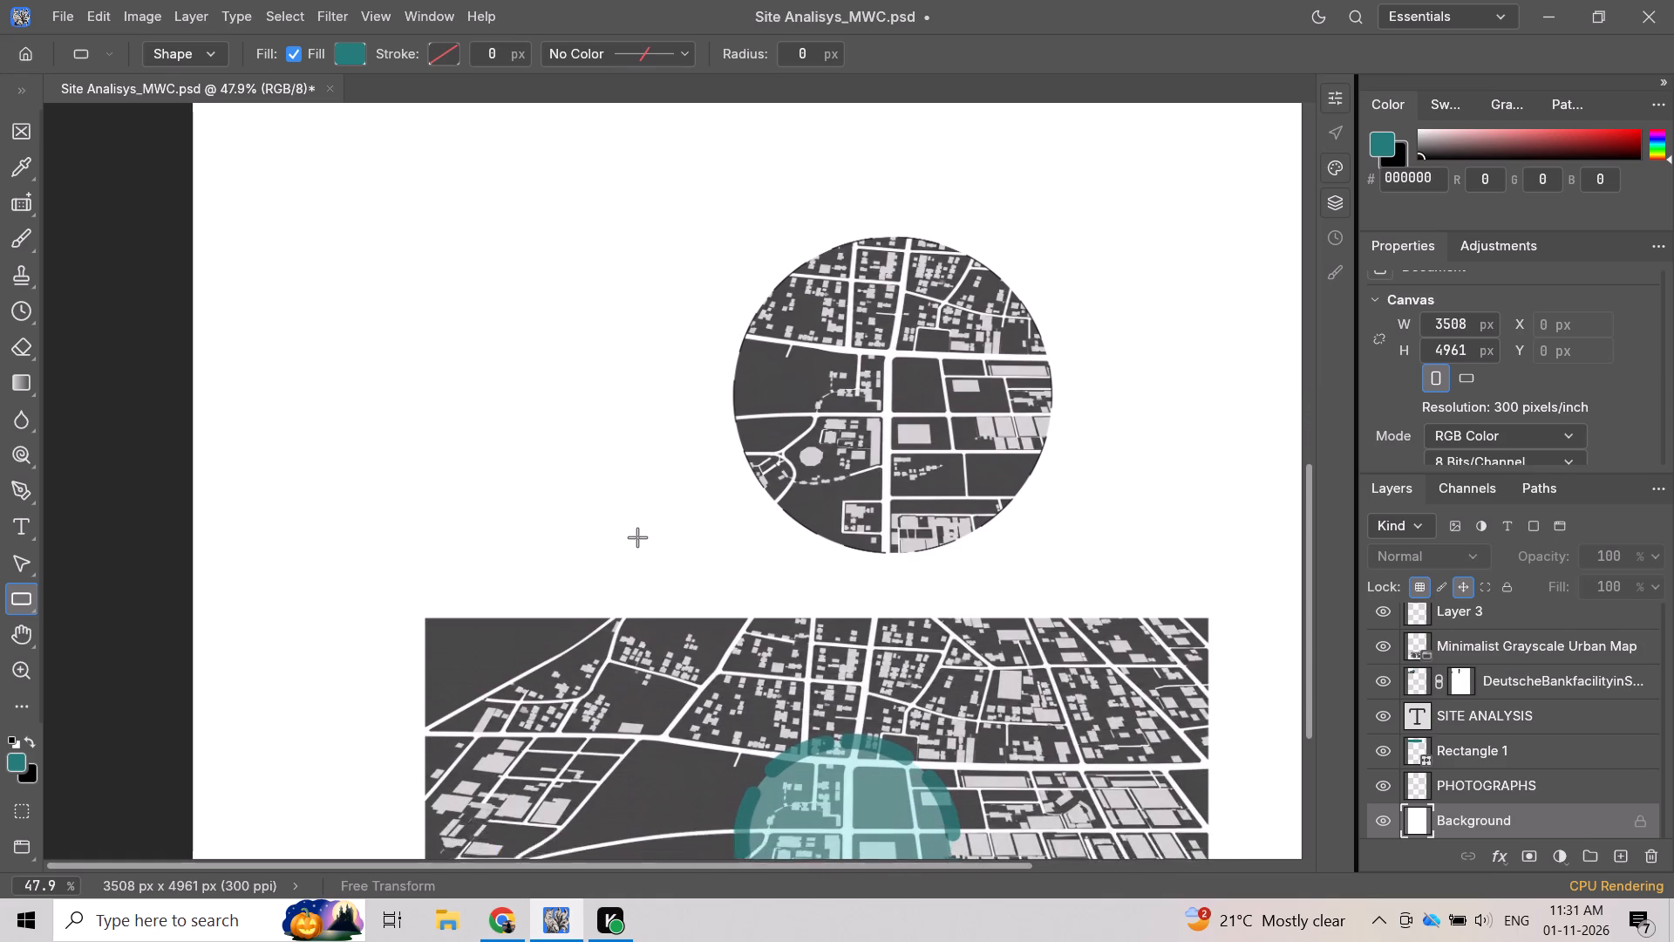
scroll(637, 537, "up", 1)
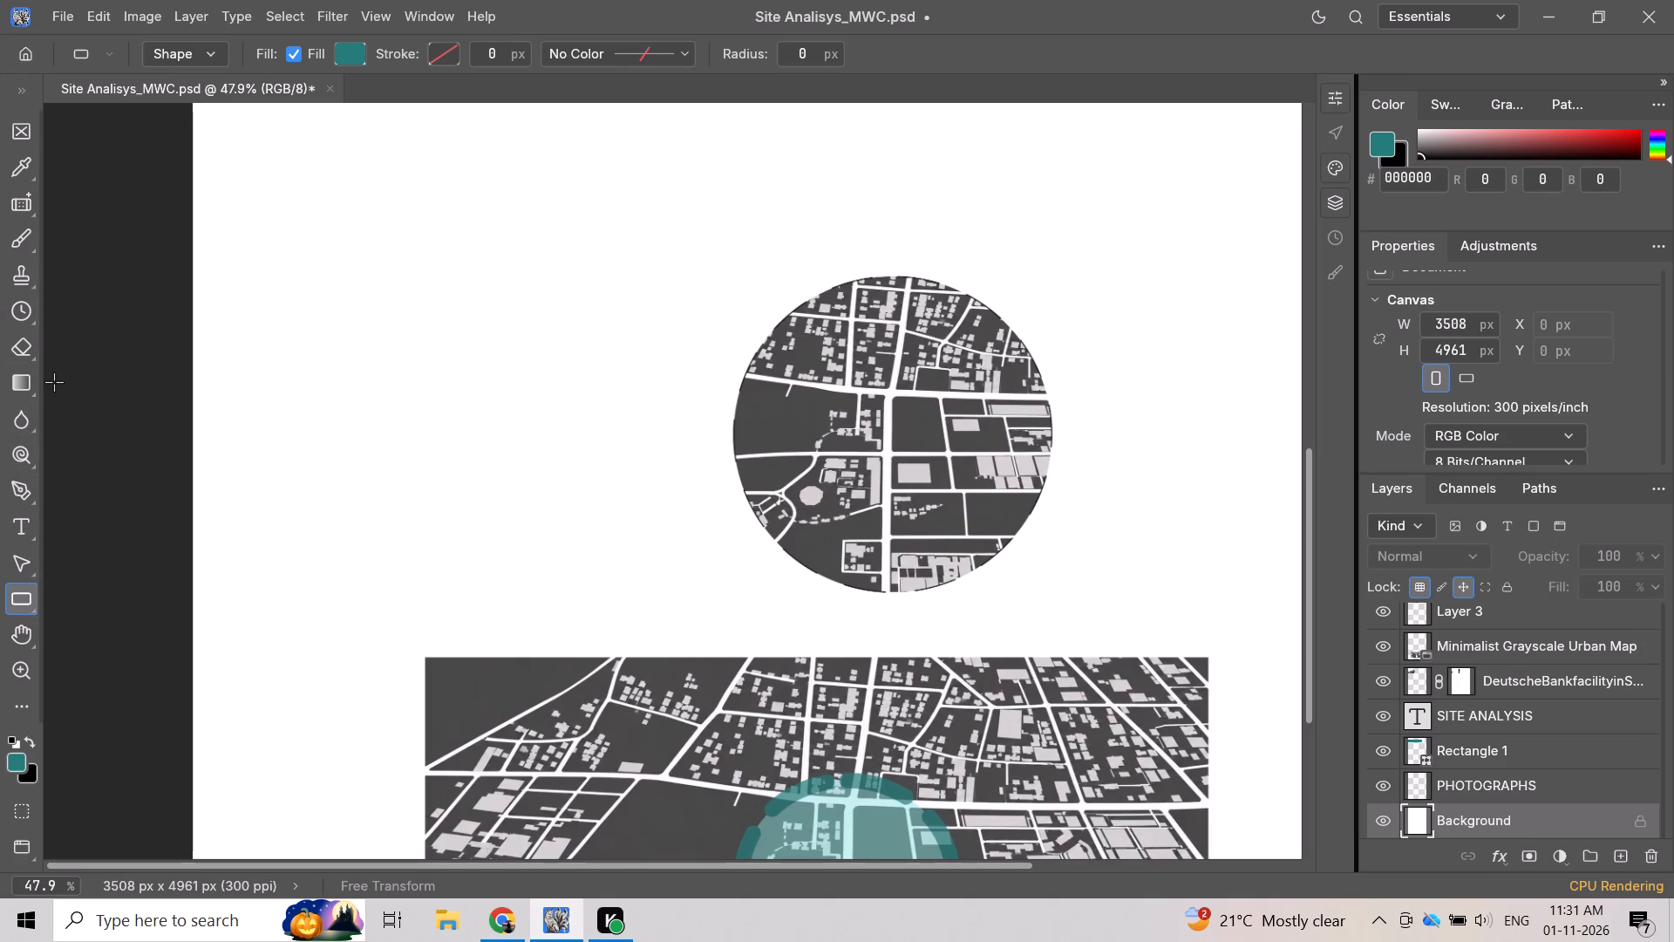
Add the heading ACCESSIBILITY in teal Arial Regular, 45 pt, just above the map circle.
key("t")
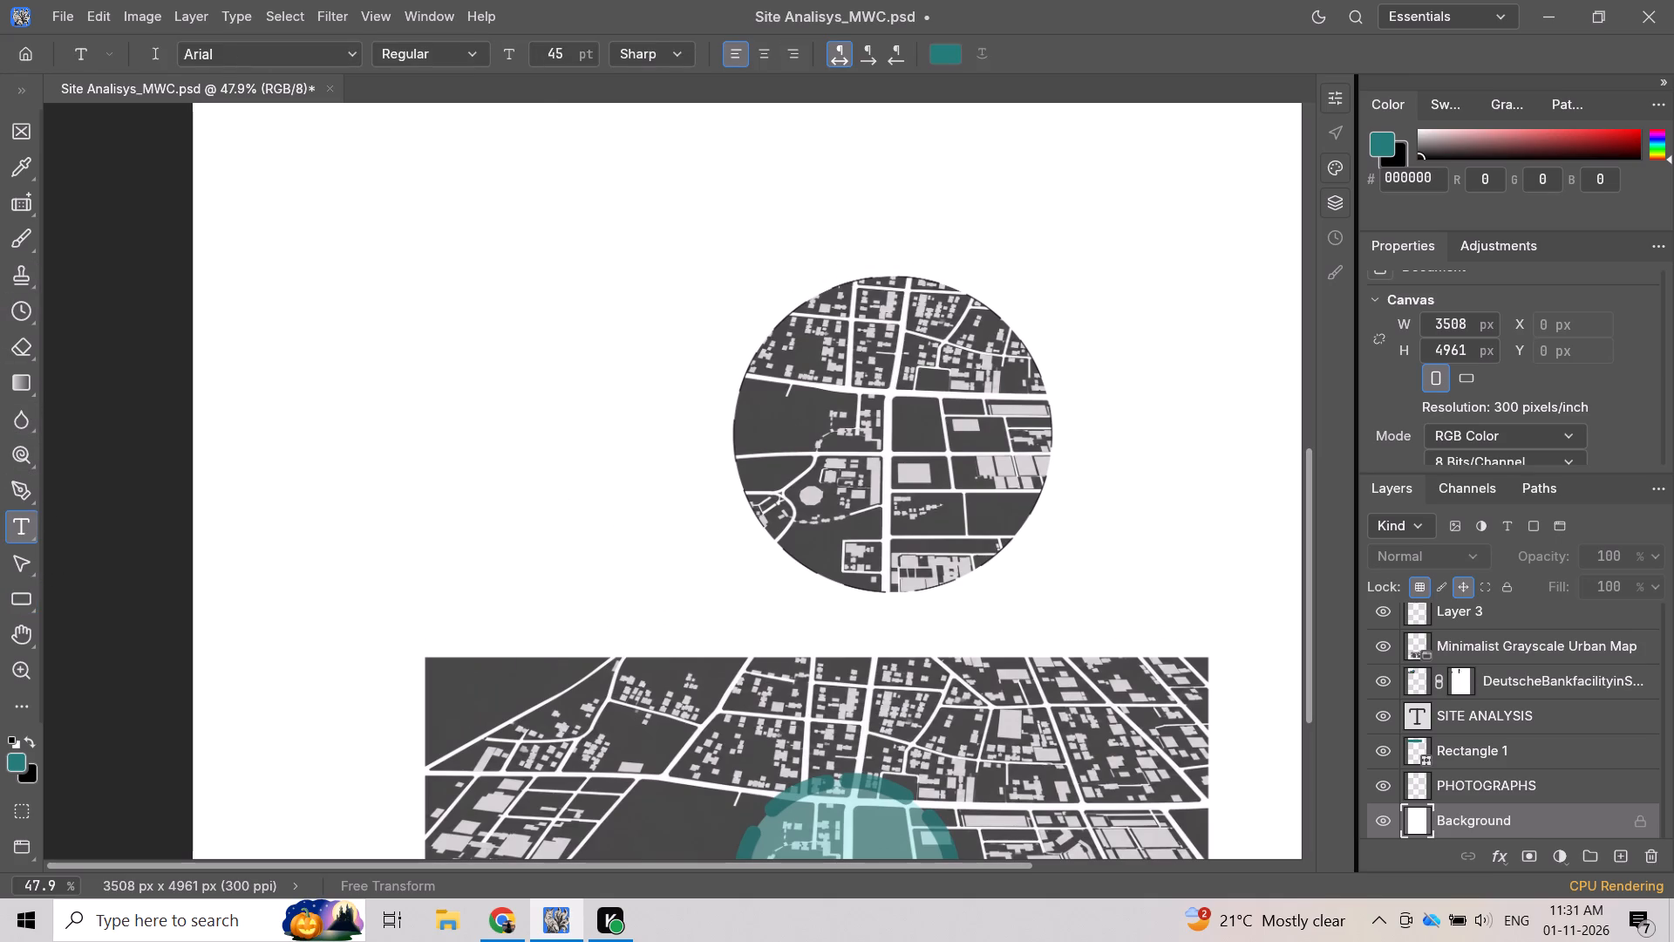
scroll(766, 360, "up", 2)
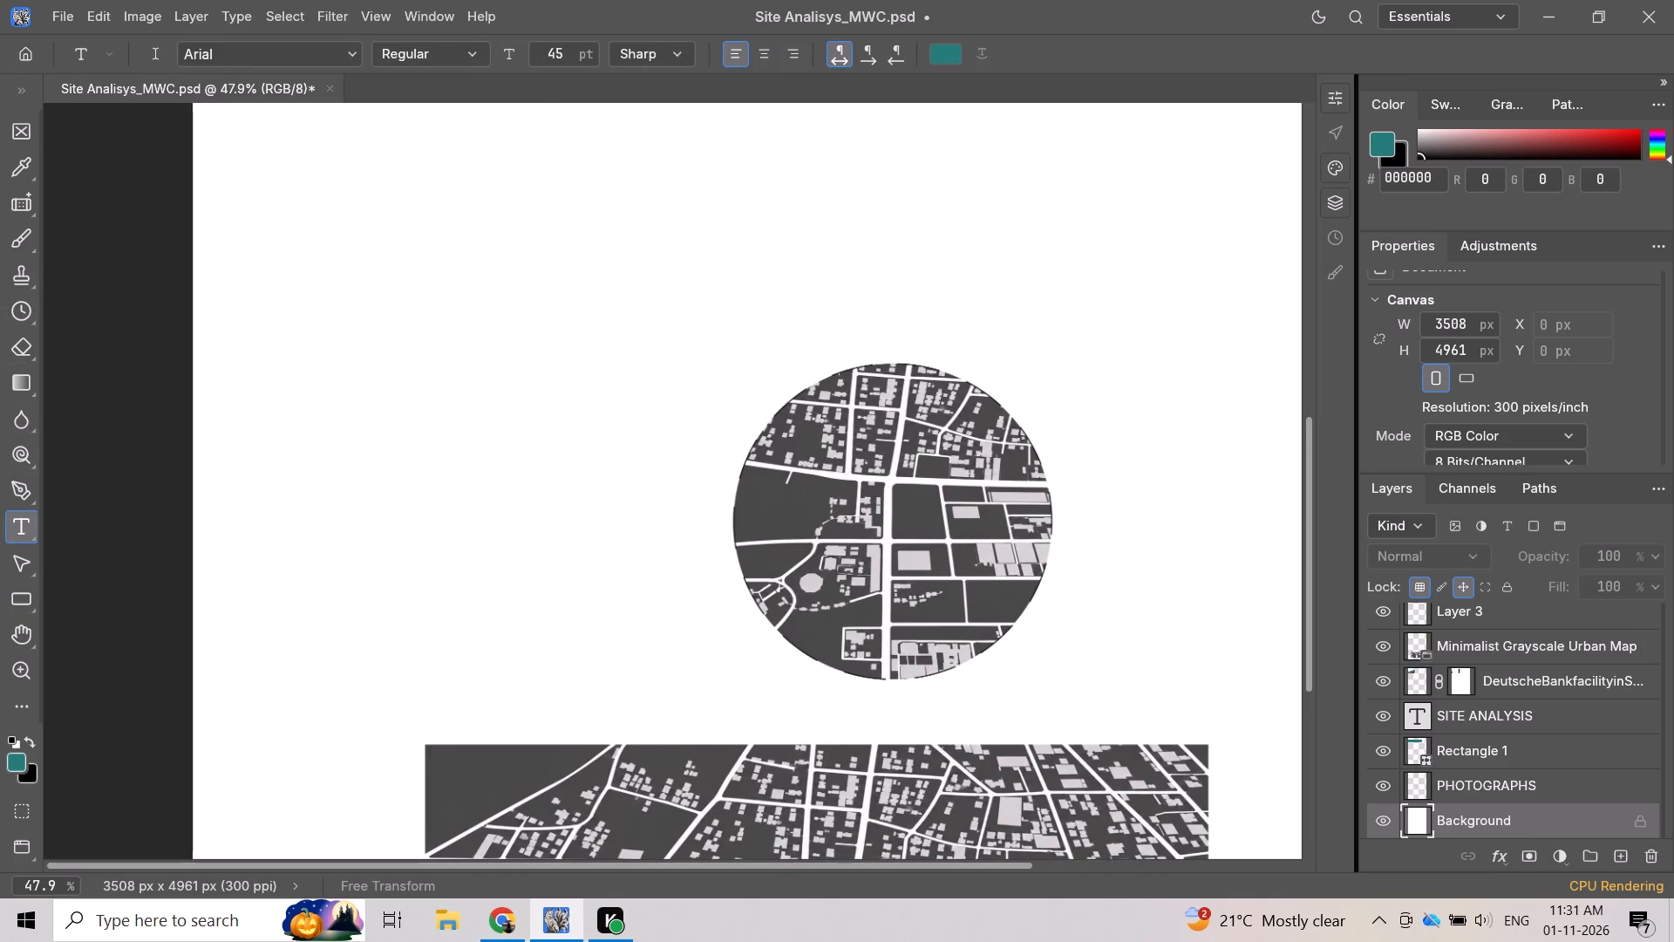
left_click(850, 341)
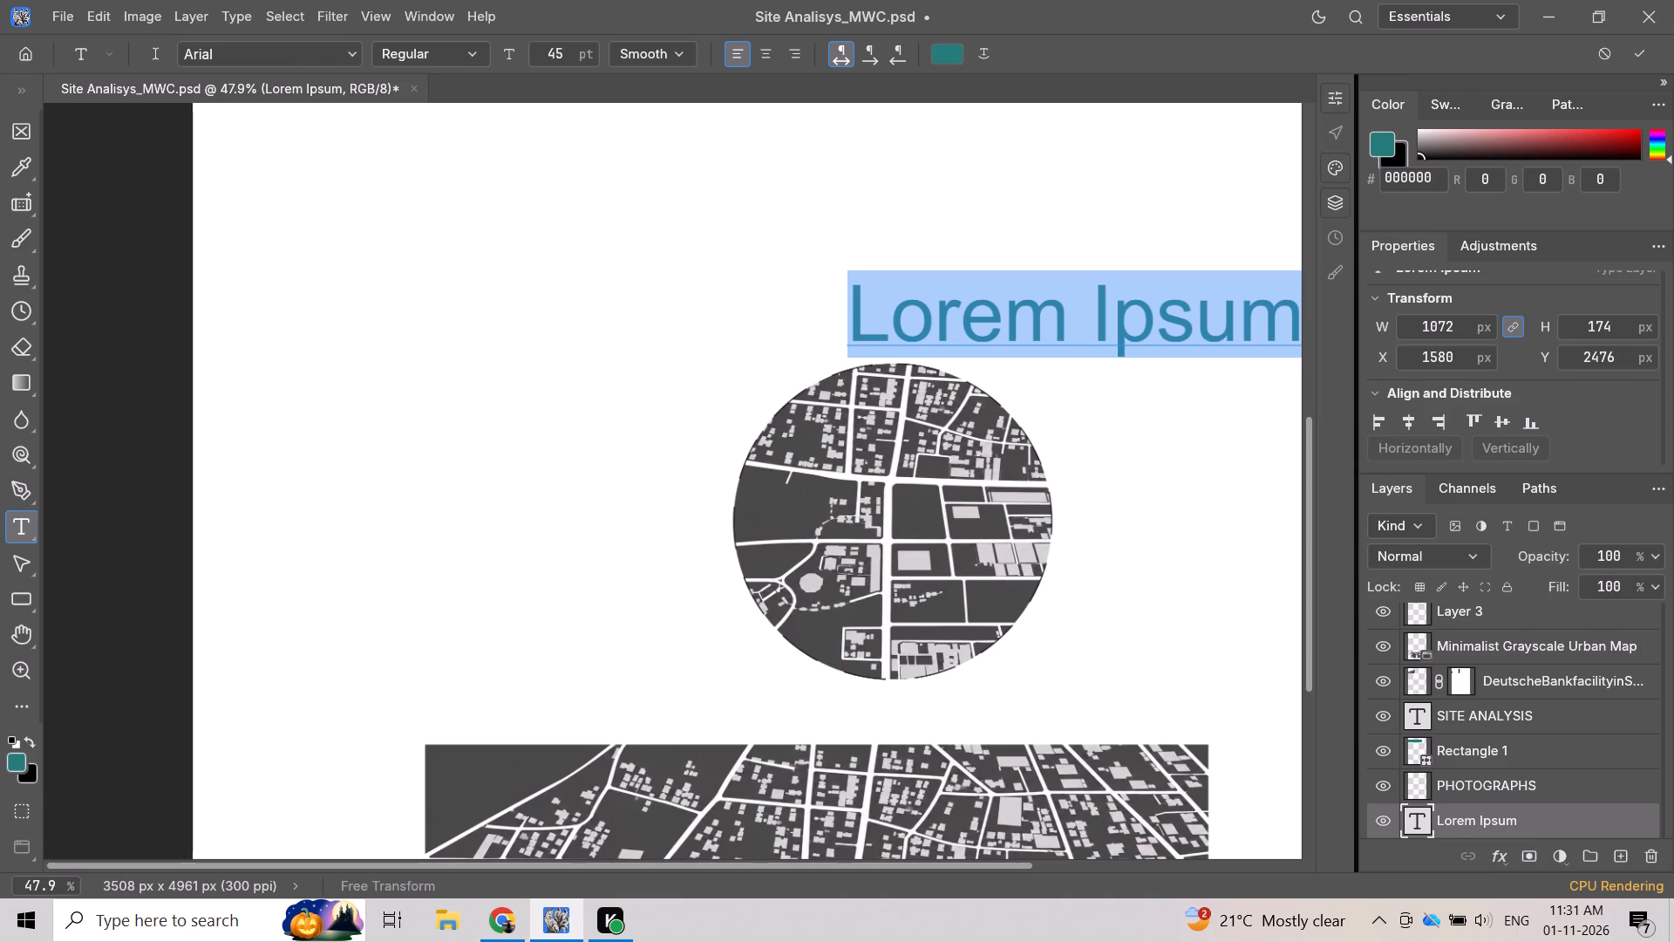
scroll(806, 248, "up", 2)
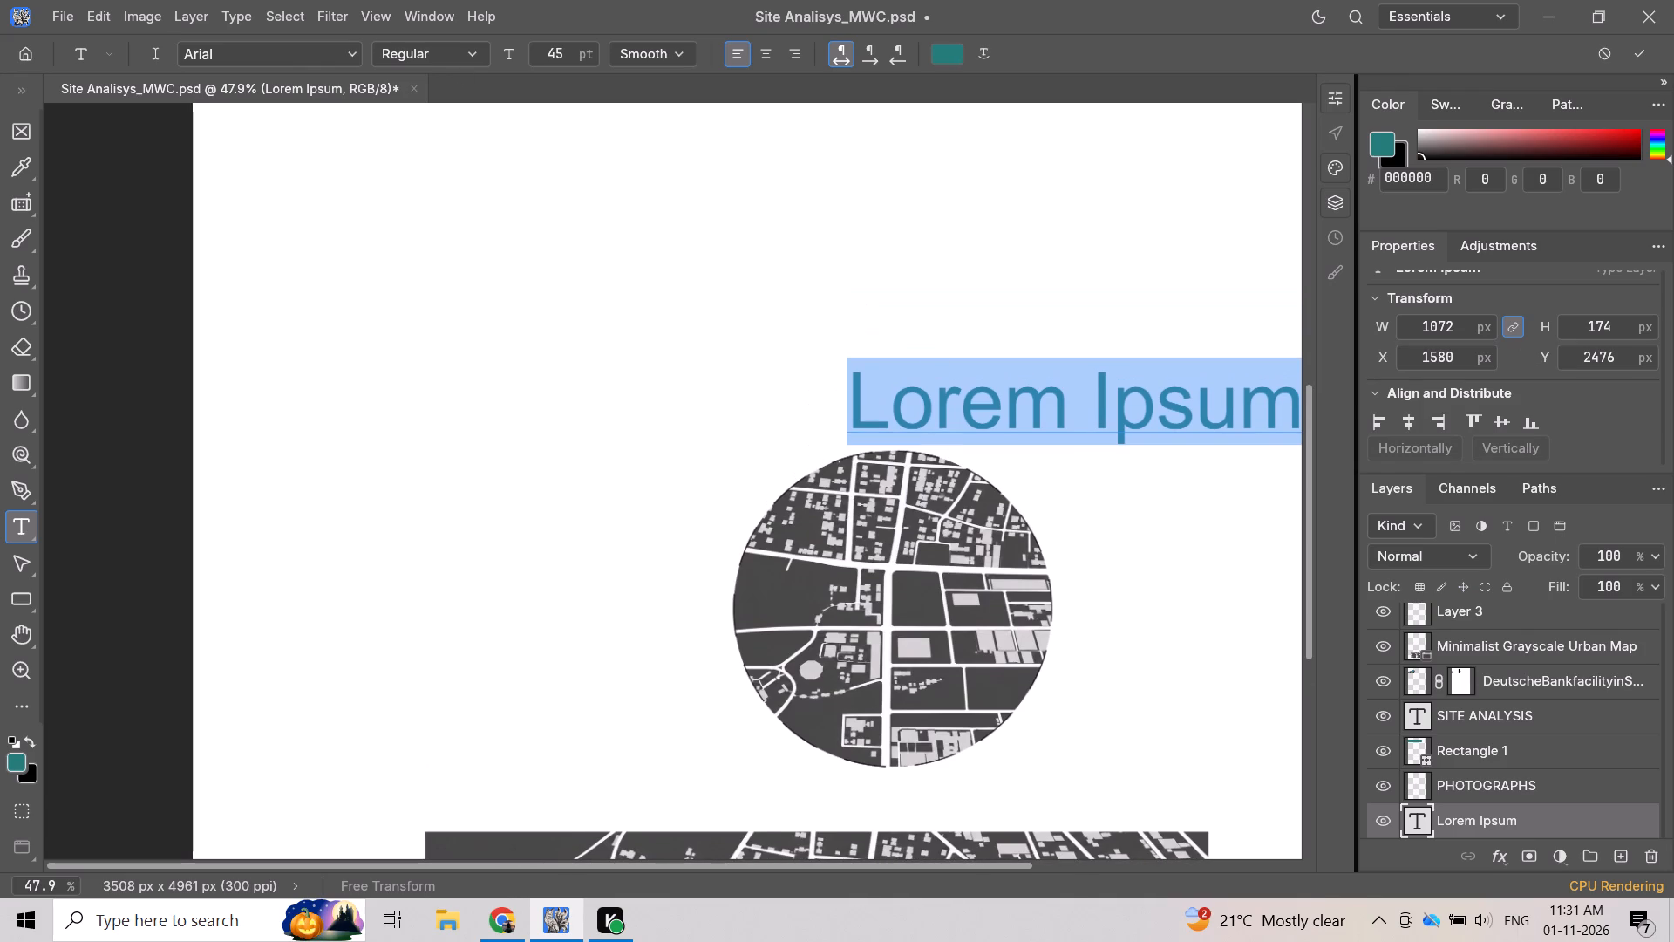
double_click(1054, 414)
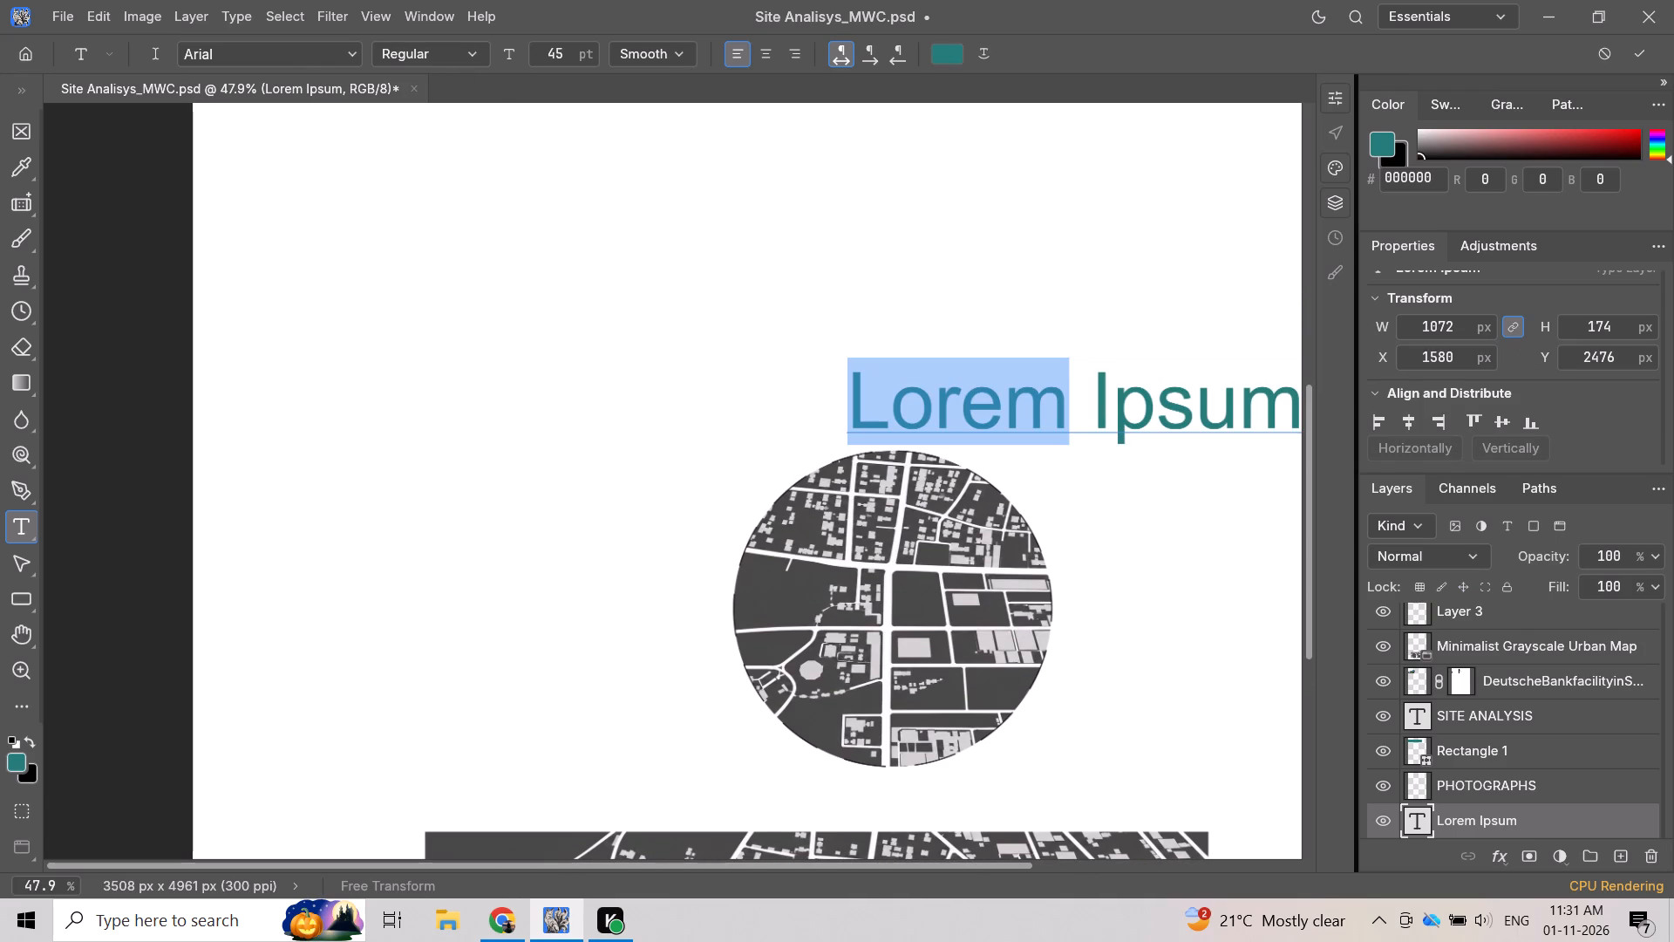
left_click(1046, 409)
left_click(875, 411)
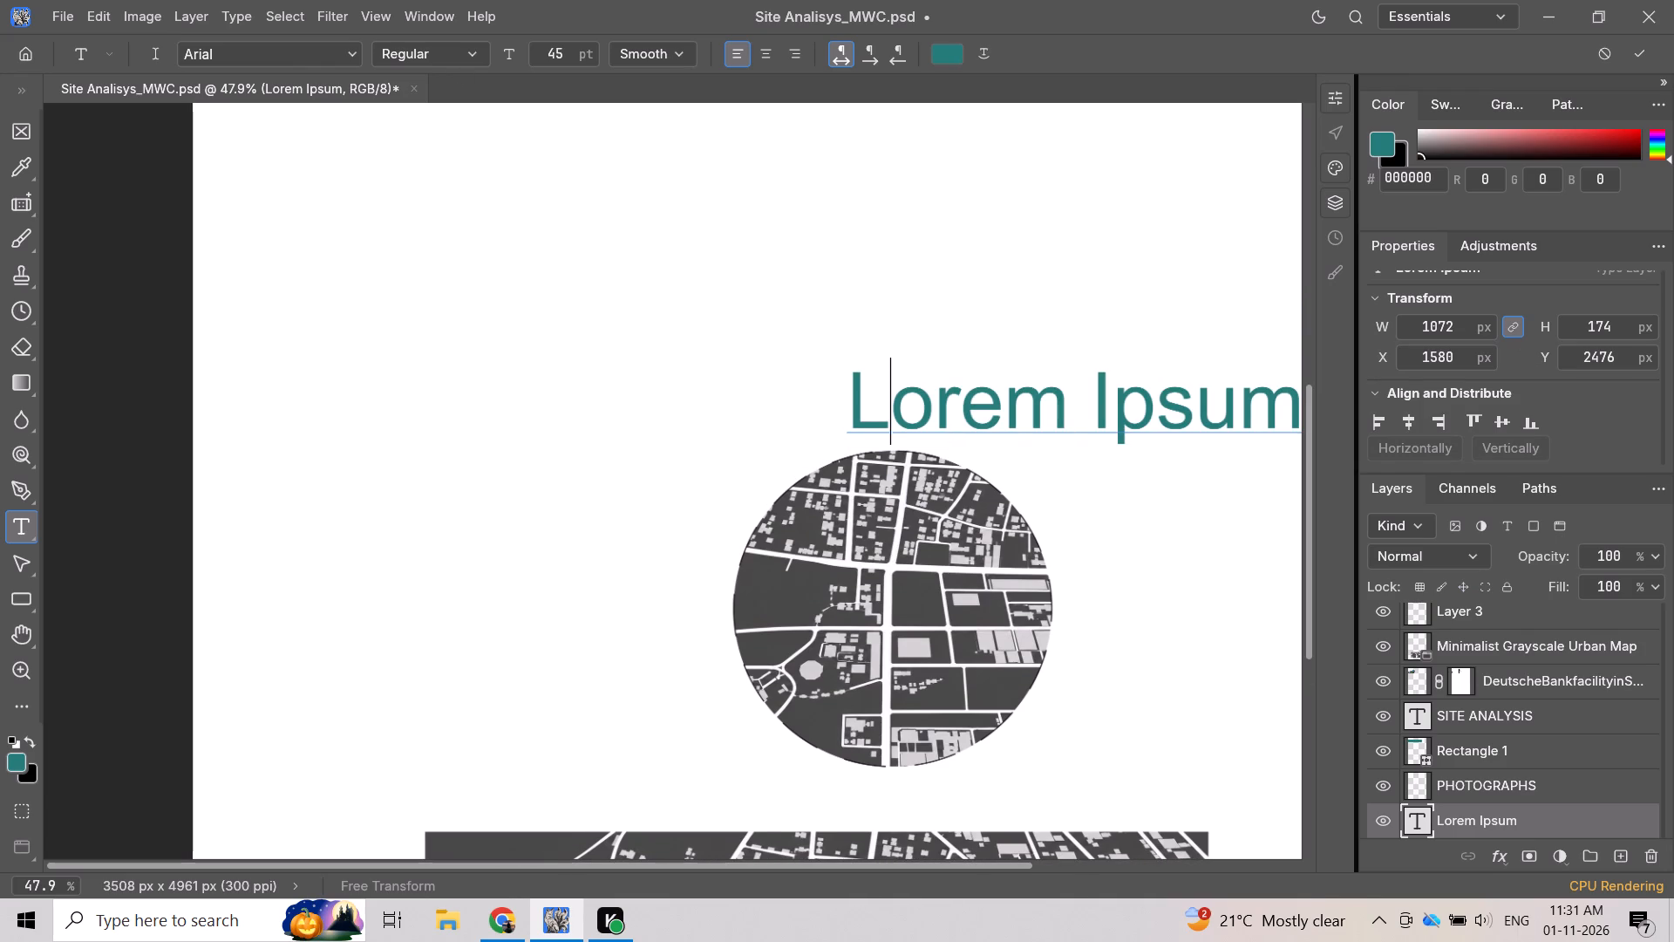
left_click(863, 407)
left_click_drag(860, 407, 1283, 390)
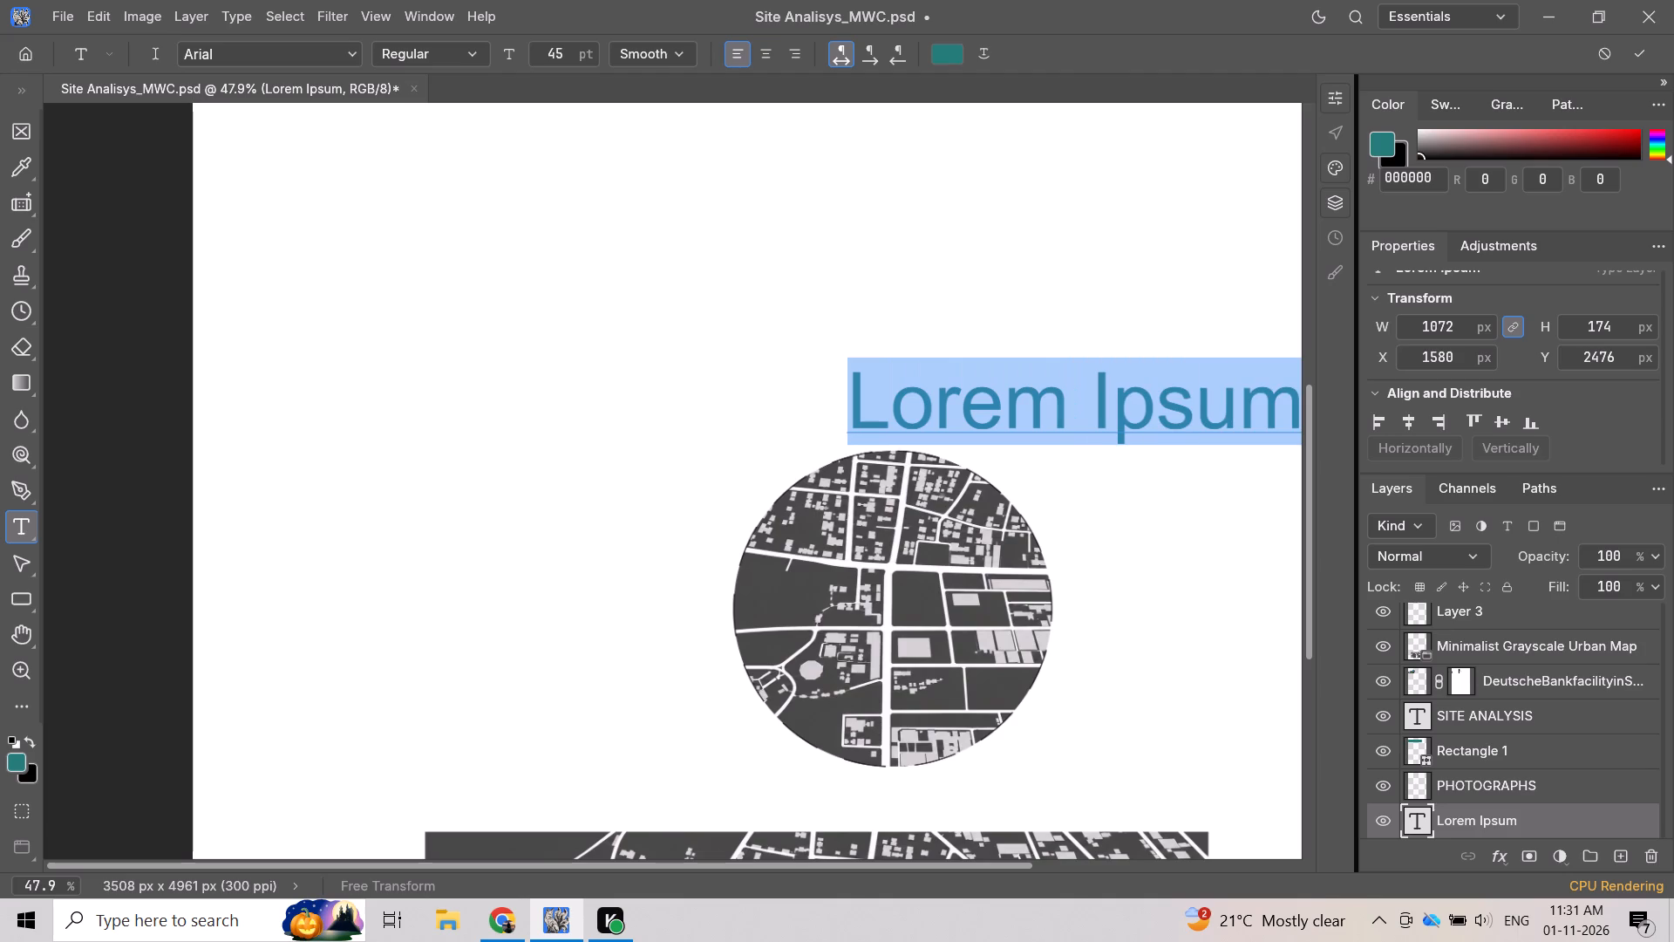
left_click_drag(1283, 390, 1291, 392)
key("a")
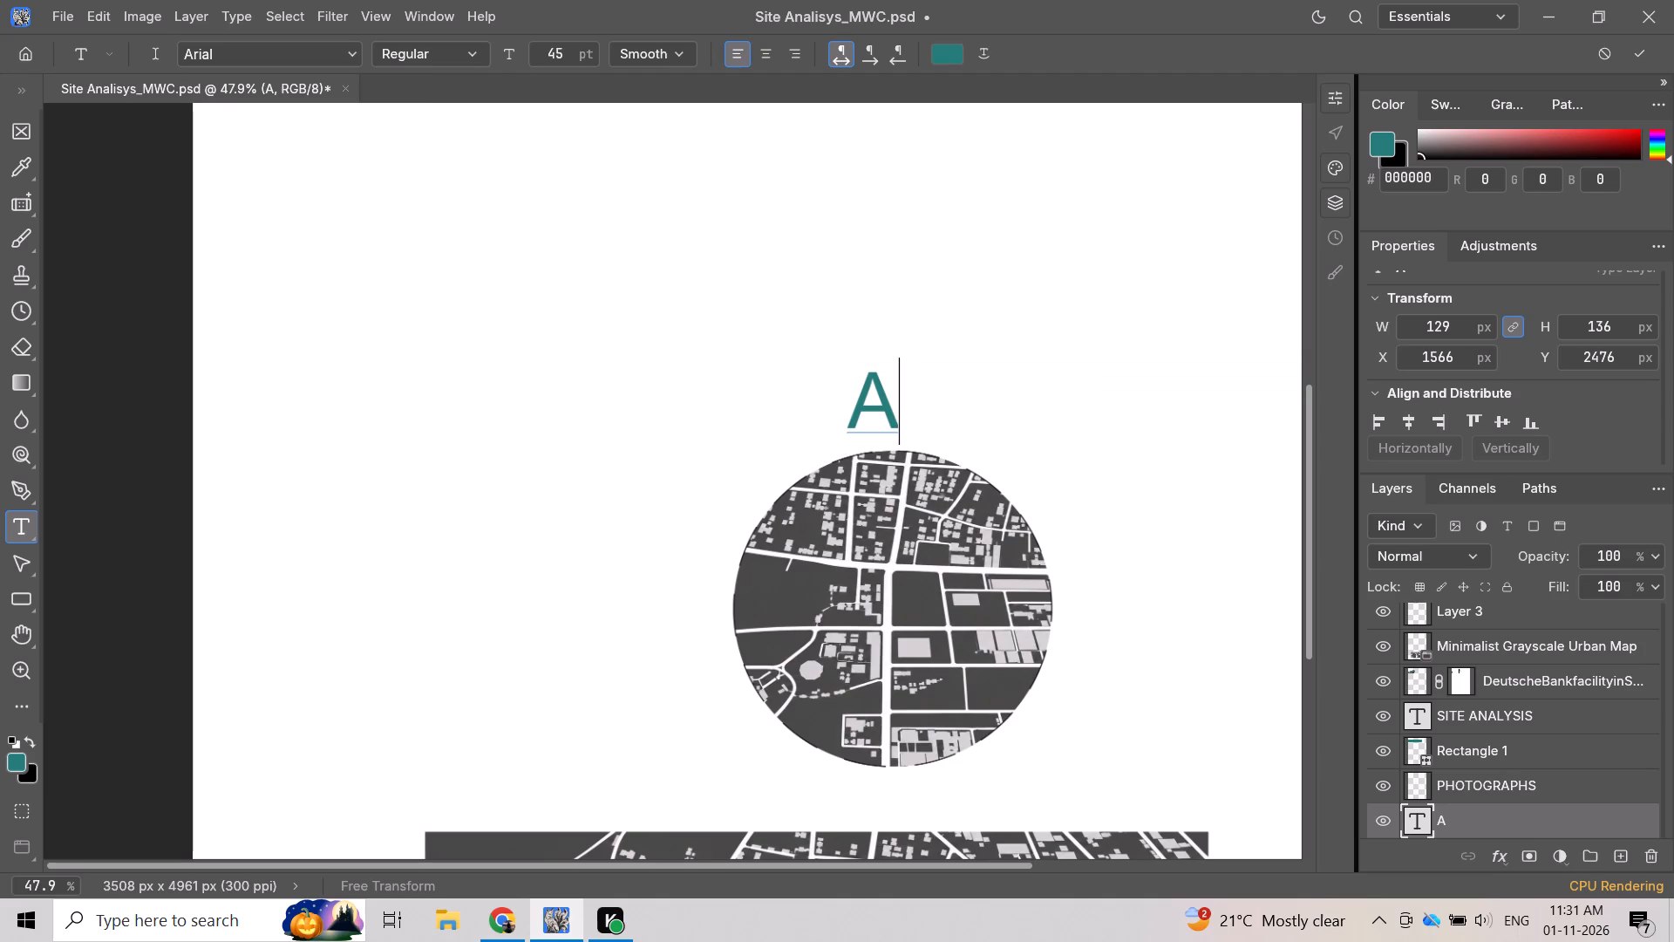
type("SS")
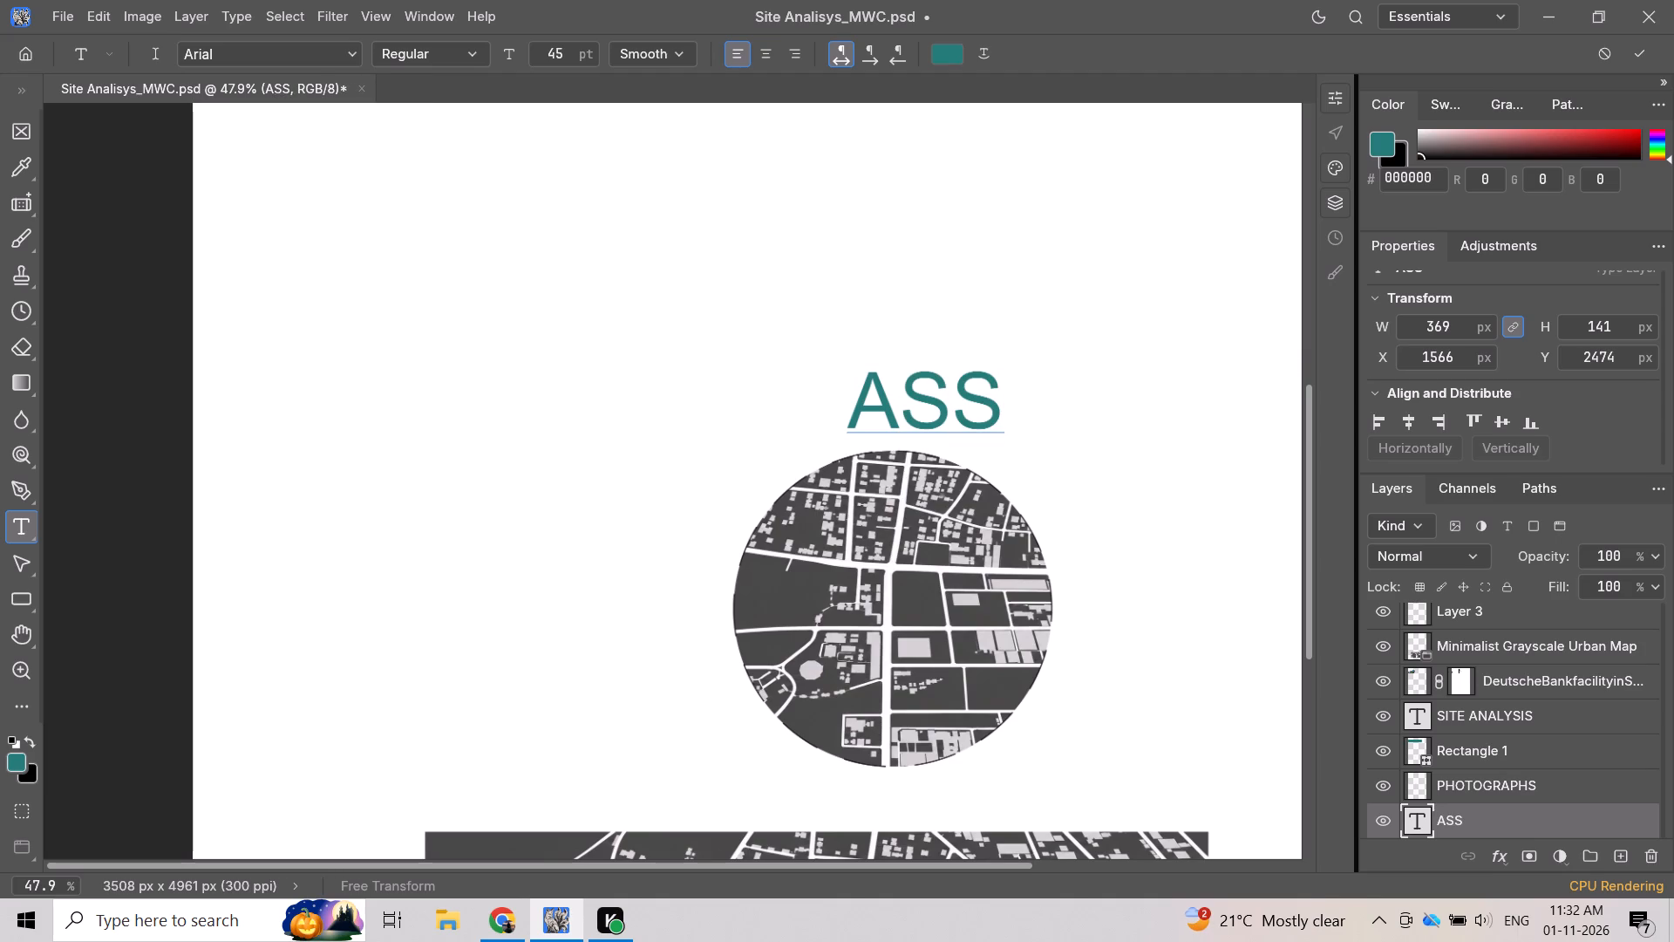
key("BackSpace")
key("BackSpace")
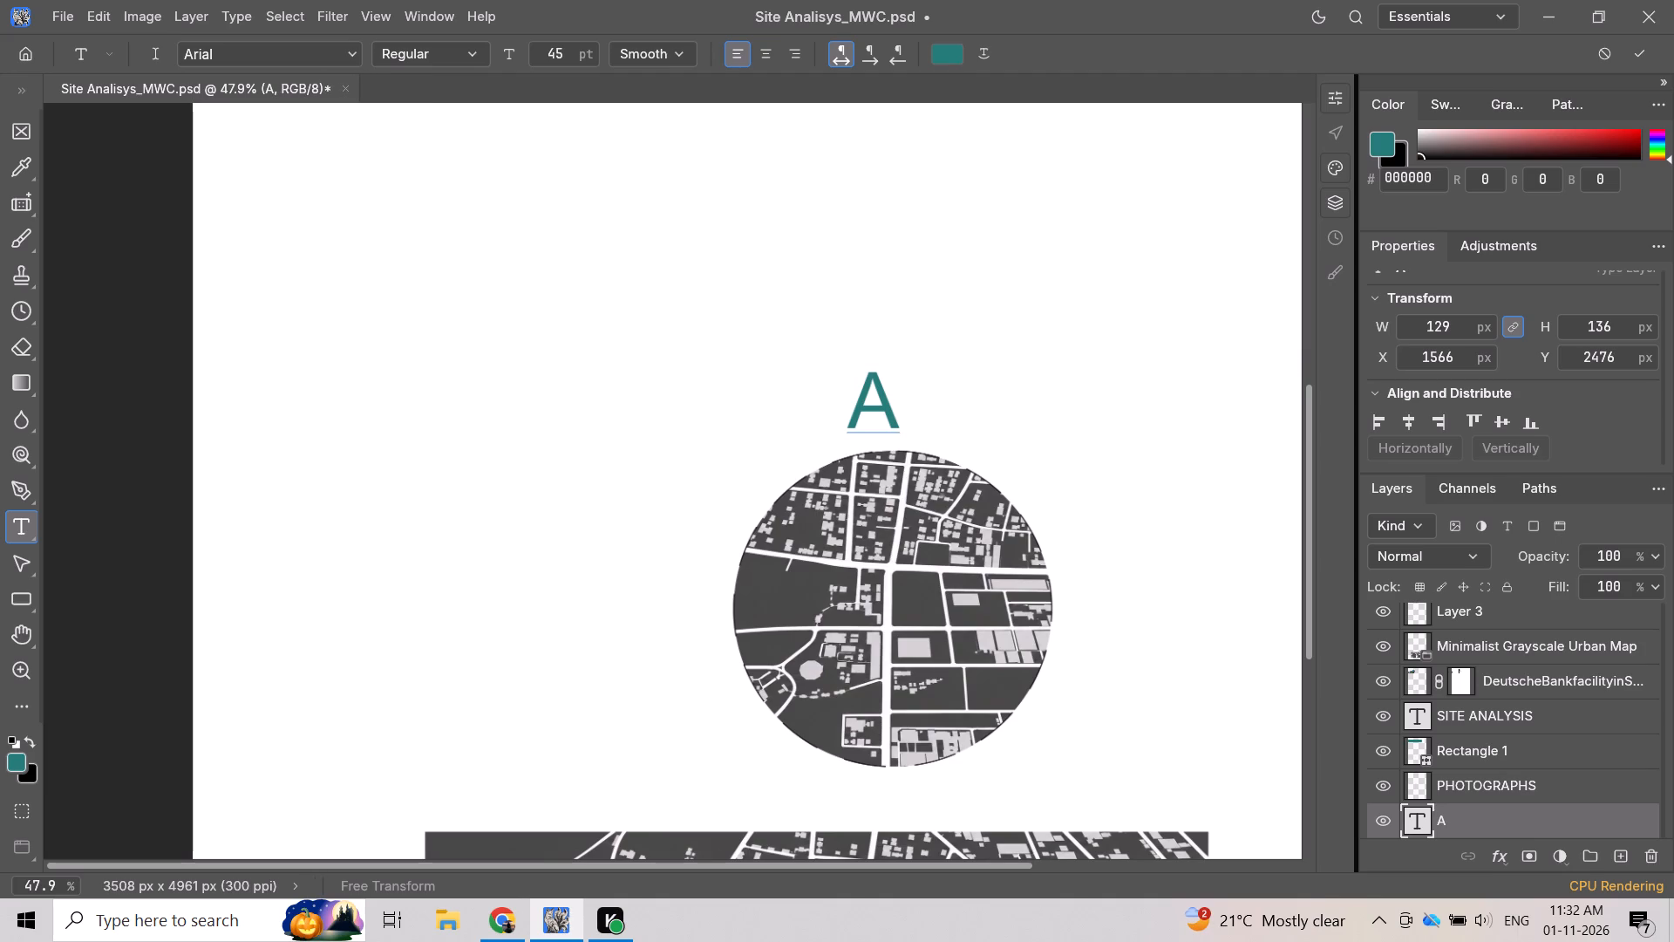
type("CCE")
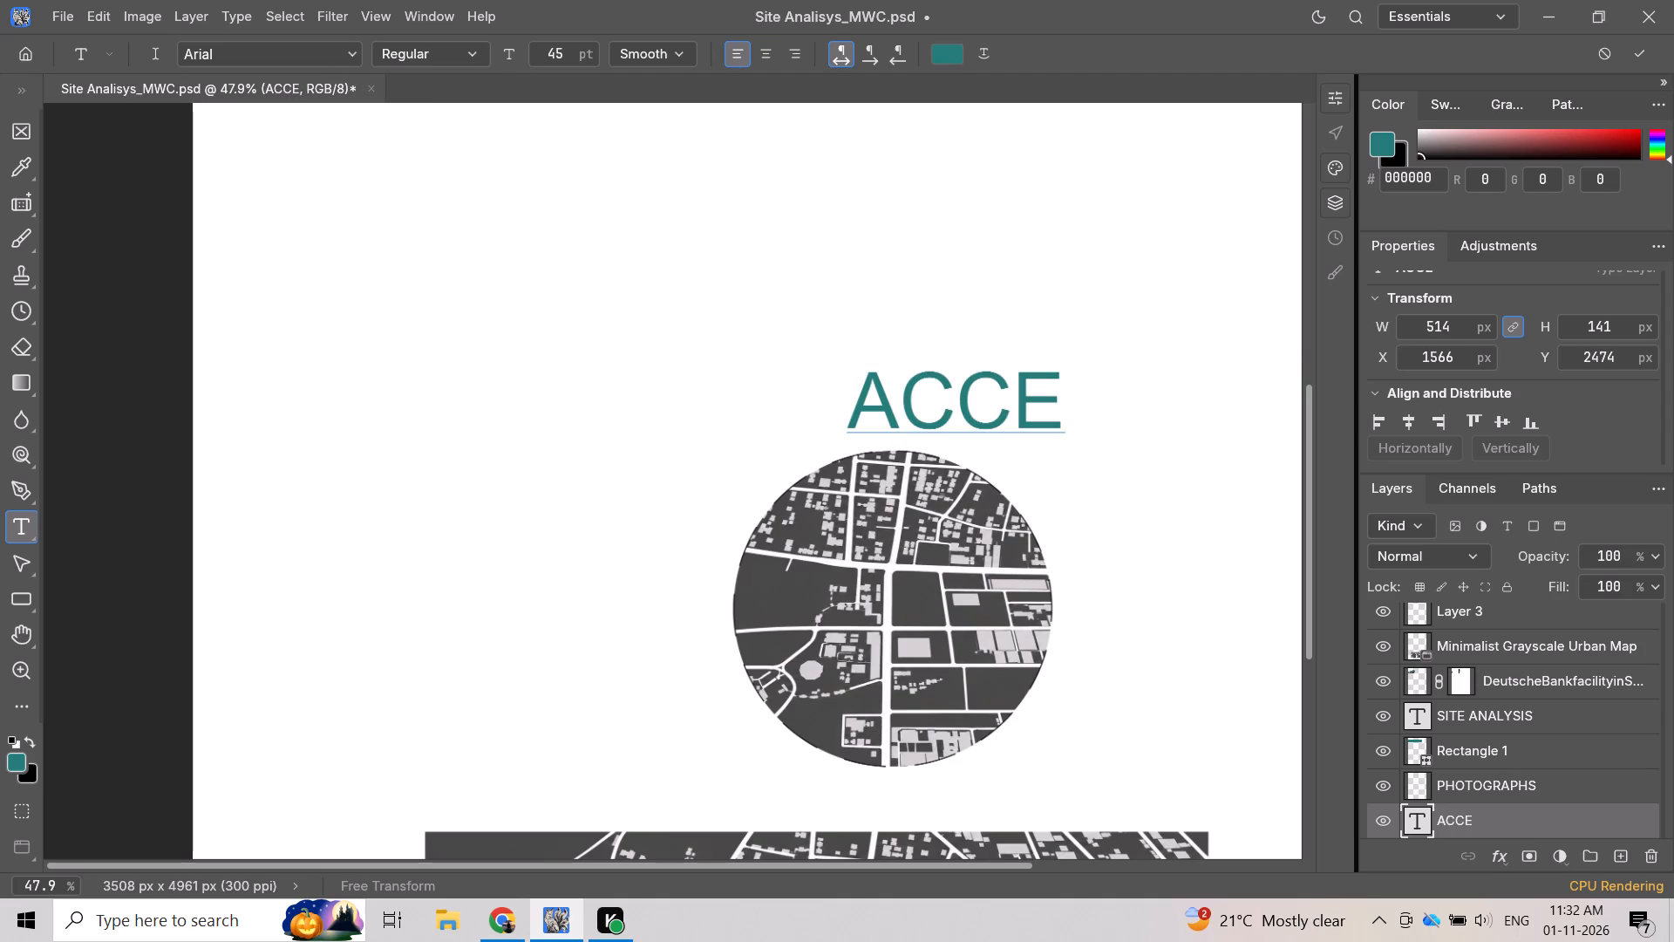
type("SS")
type("IBI")
type("LITY")
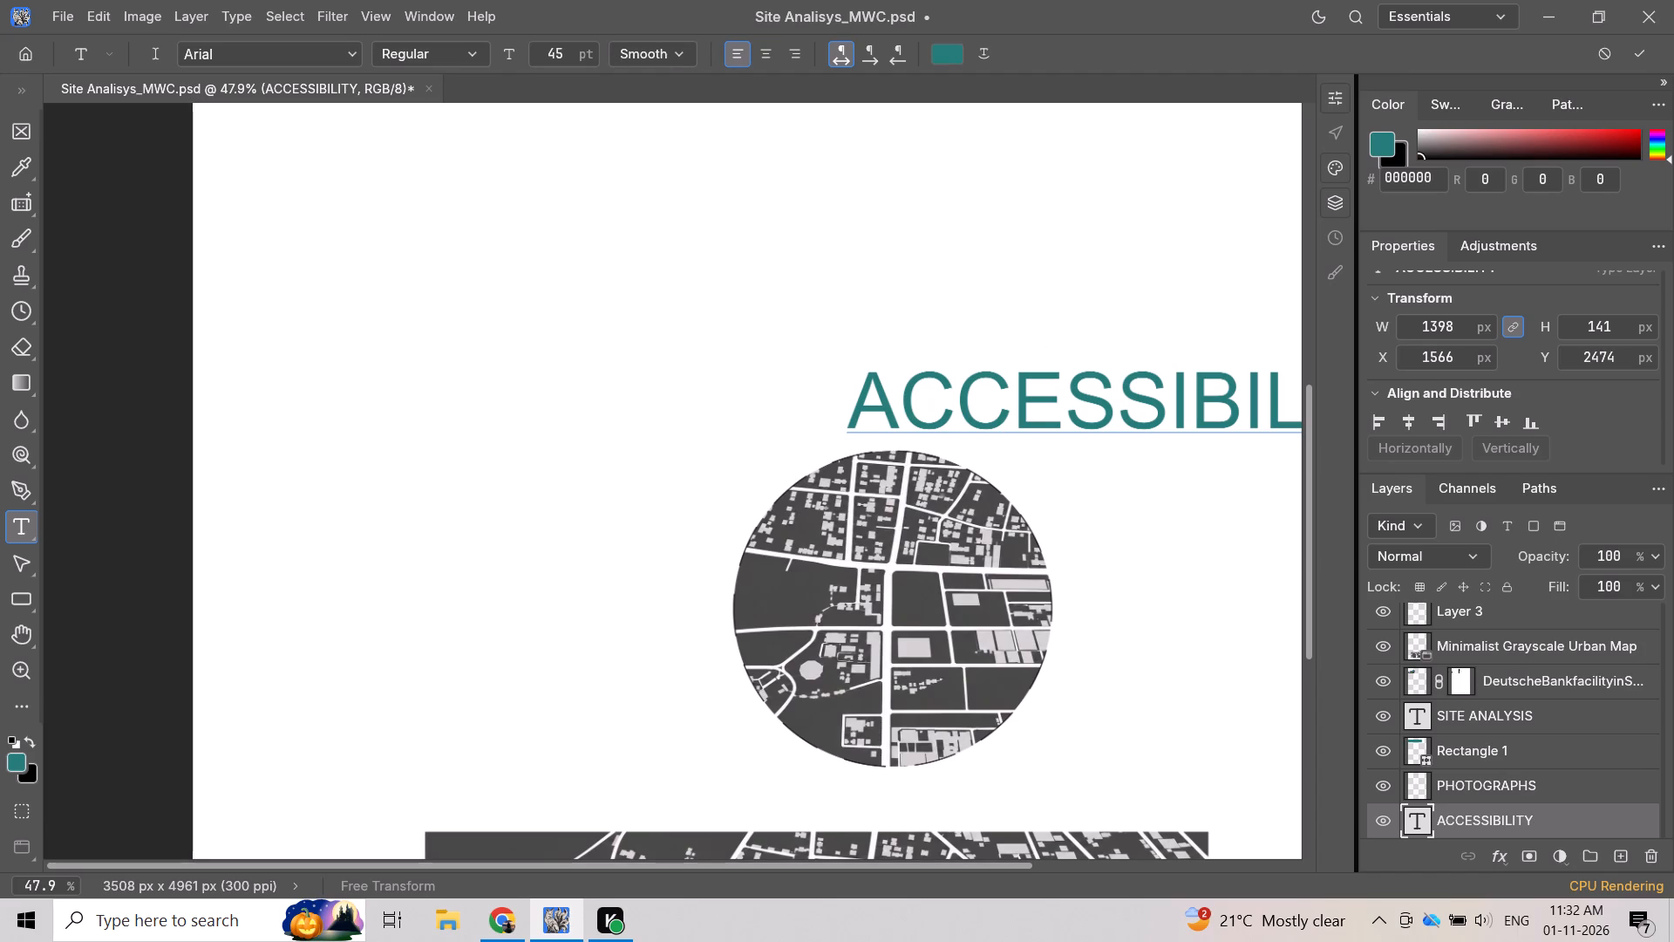
scroll(1132, 325, "down", 3, "alt")
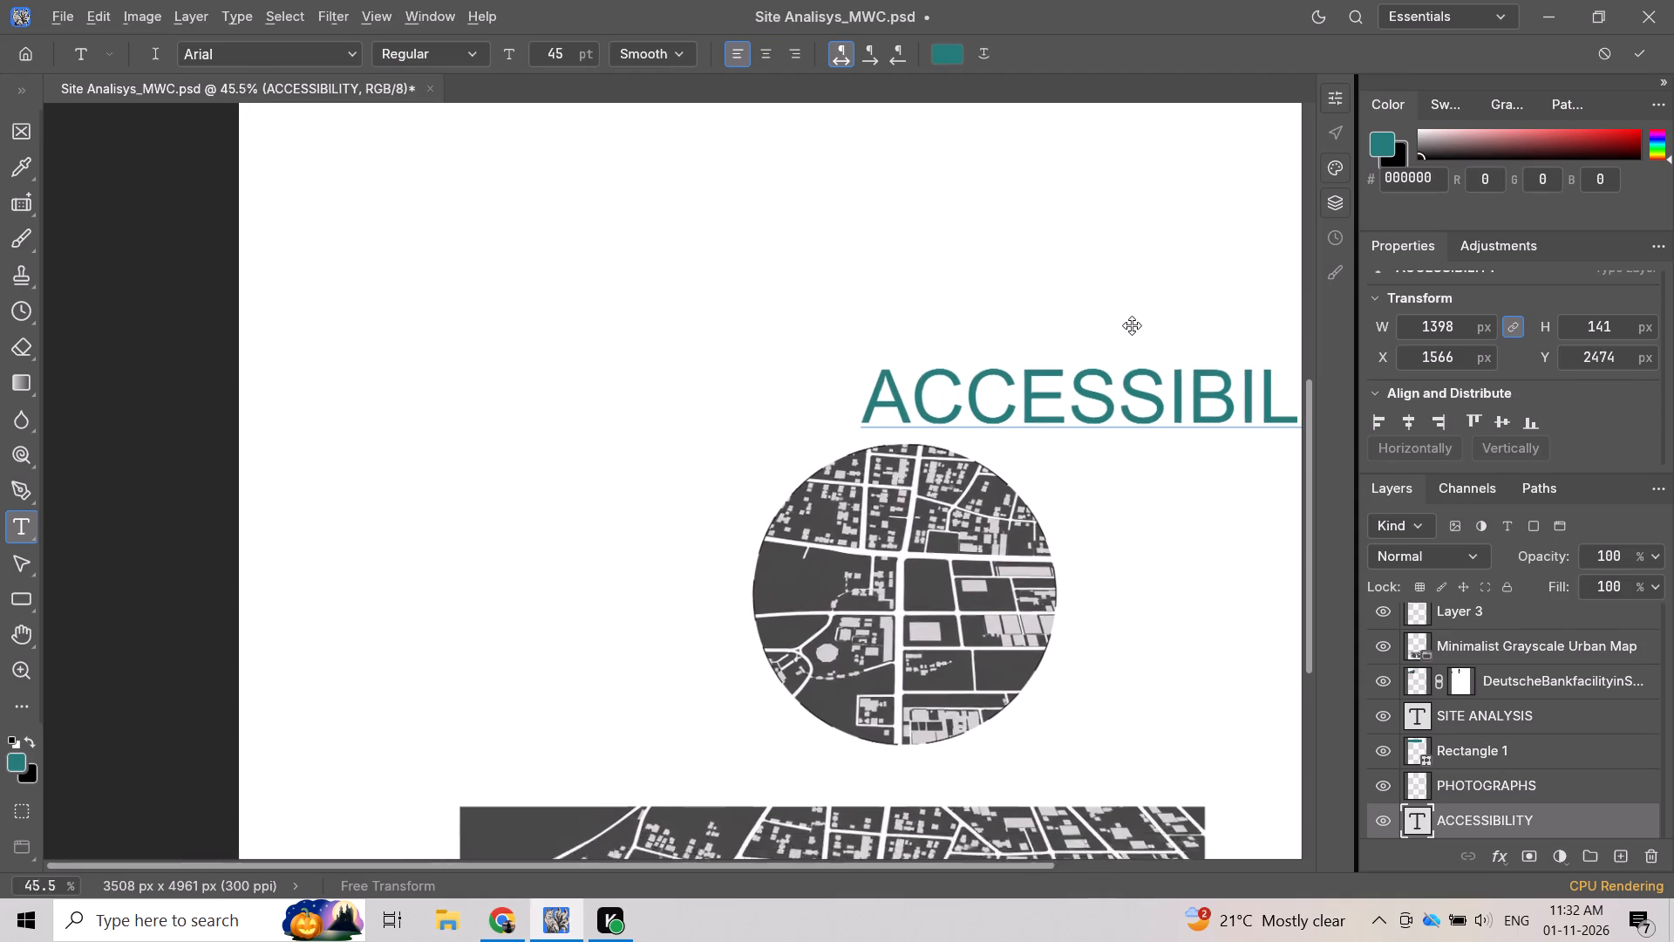
Reduce the font size of the whole ACCESSIBILITY heading above the map circle to 18 pt.
scroll(1132, 329, "down", 5, "alt")
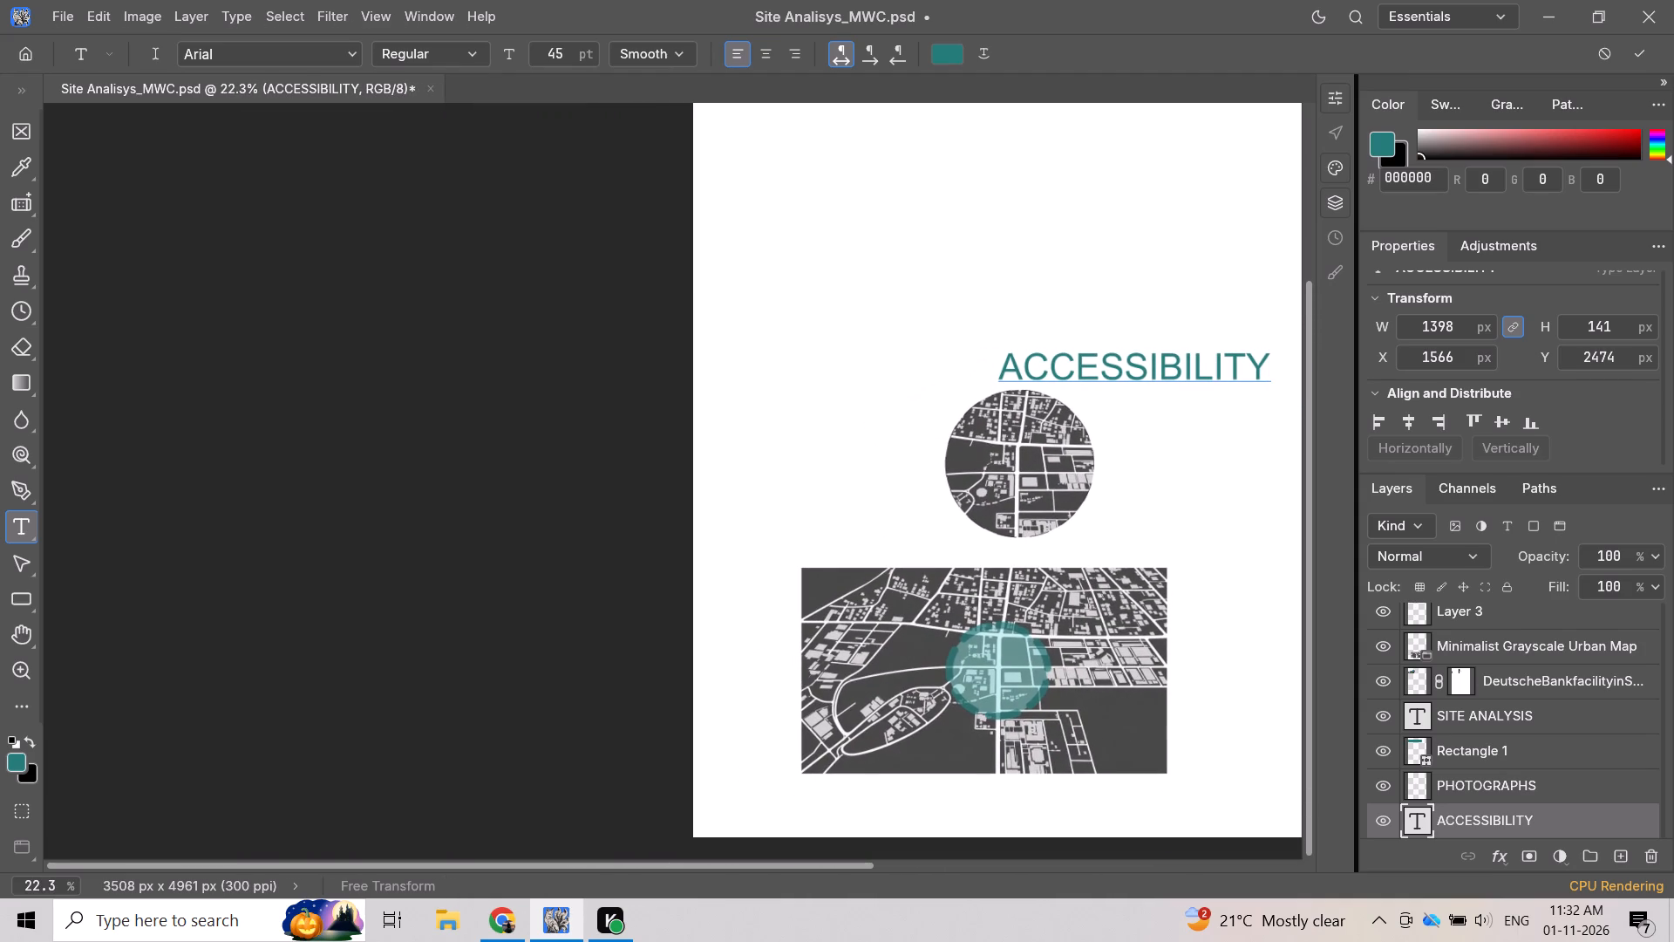
scroll(1123, 335, "up", 4, "shift")
scroll(1120, 338, "down", 3, "shift")
scroll(1115, 342, "up", 4, "shift")
scroll(1114, 343, "down", 2, "shift")
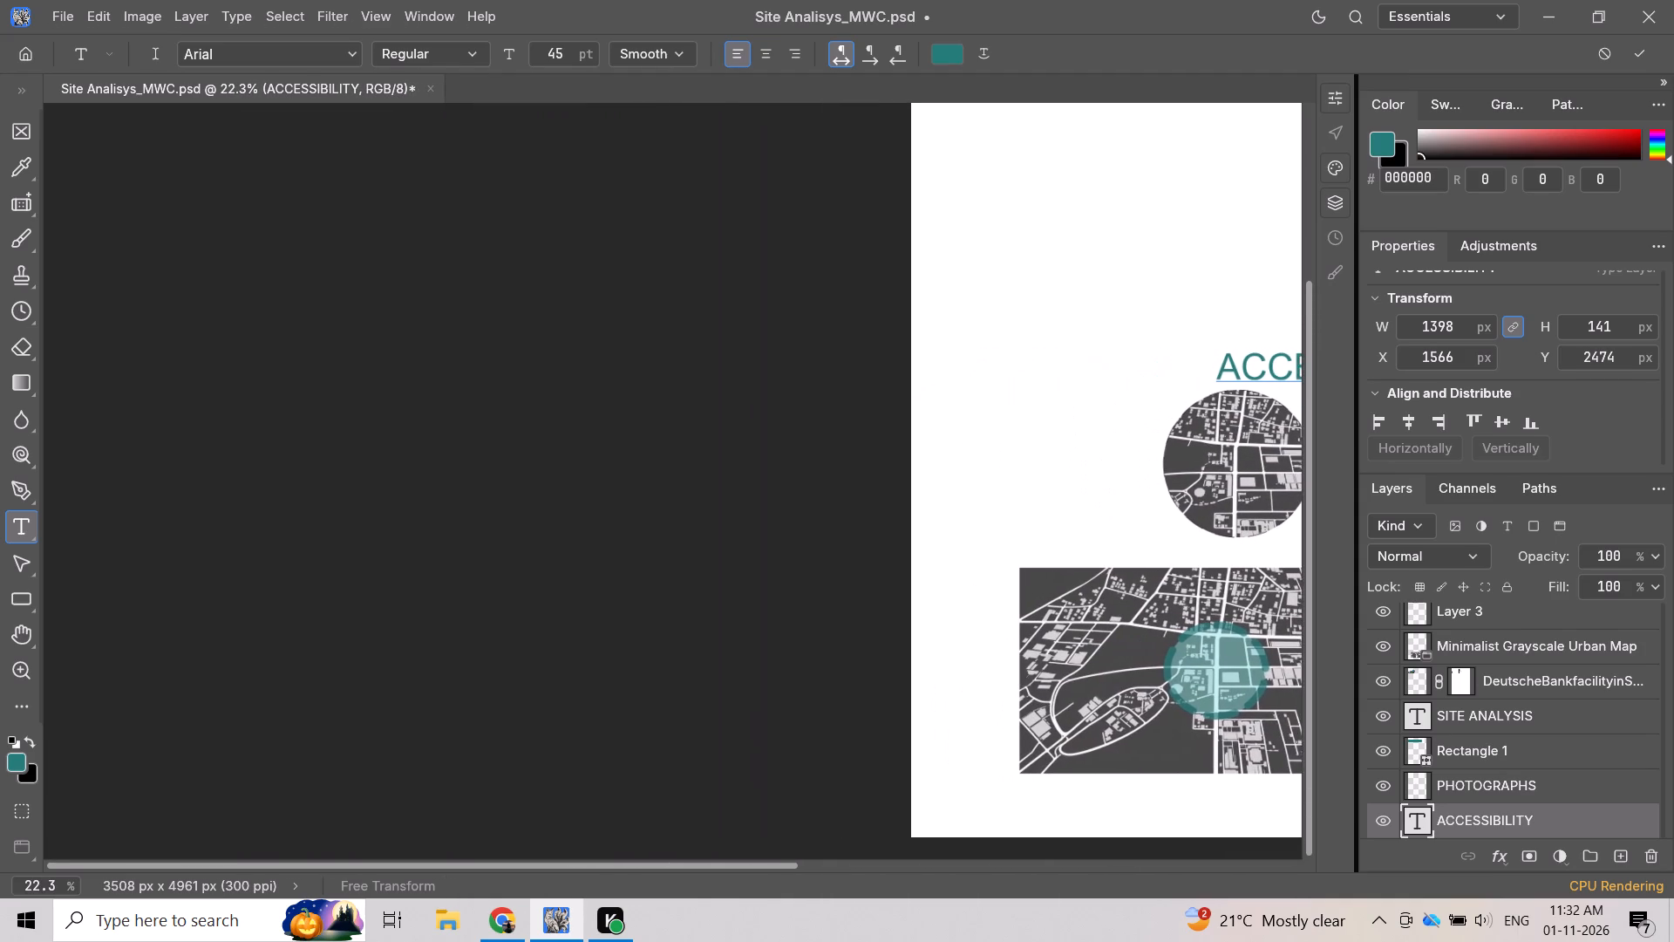
scroll(1114, 343, "down", 6, "shift")
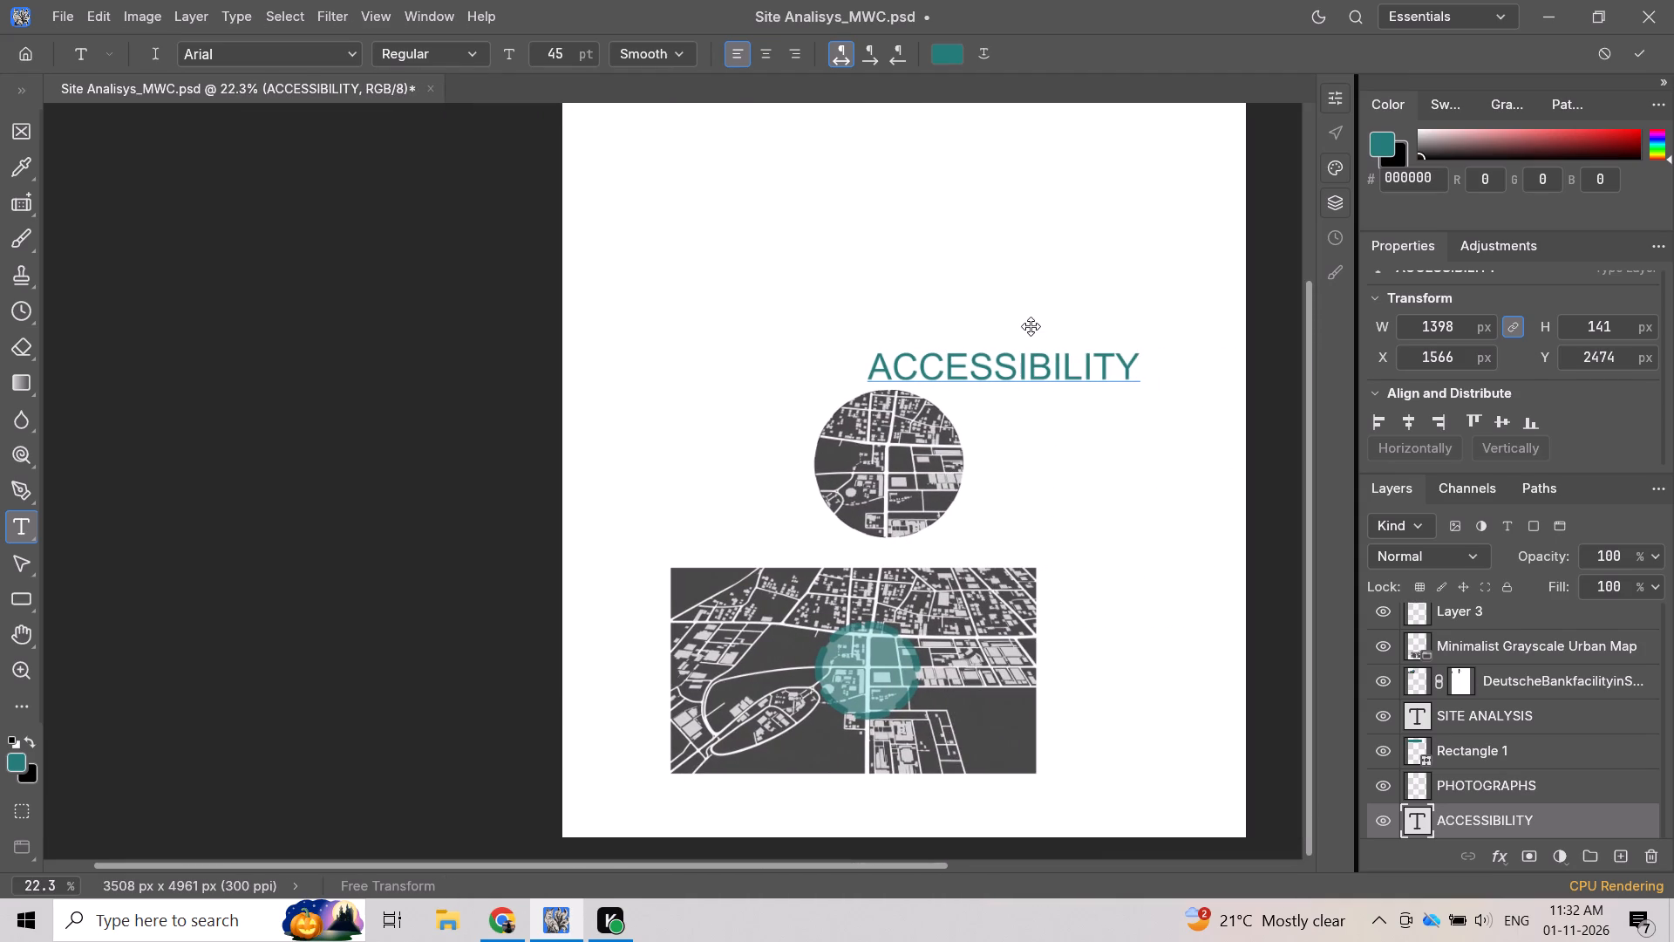
scroll(1035, 312, "up", 7, "alt")
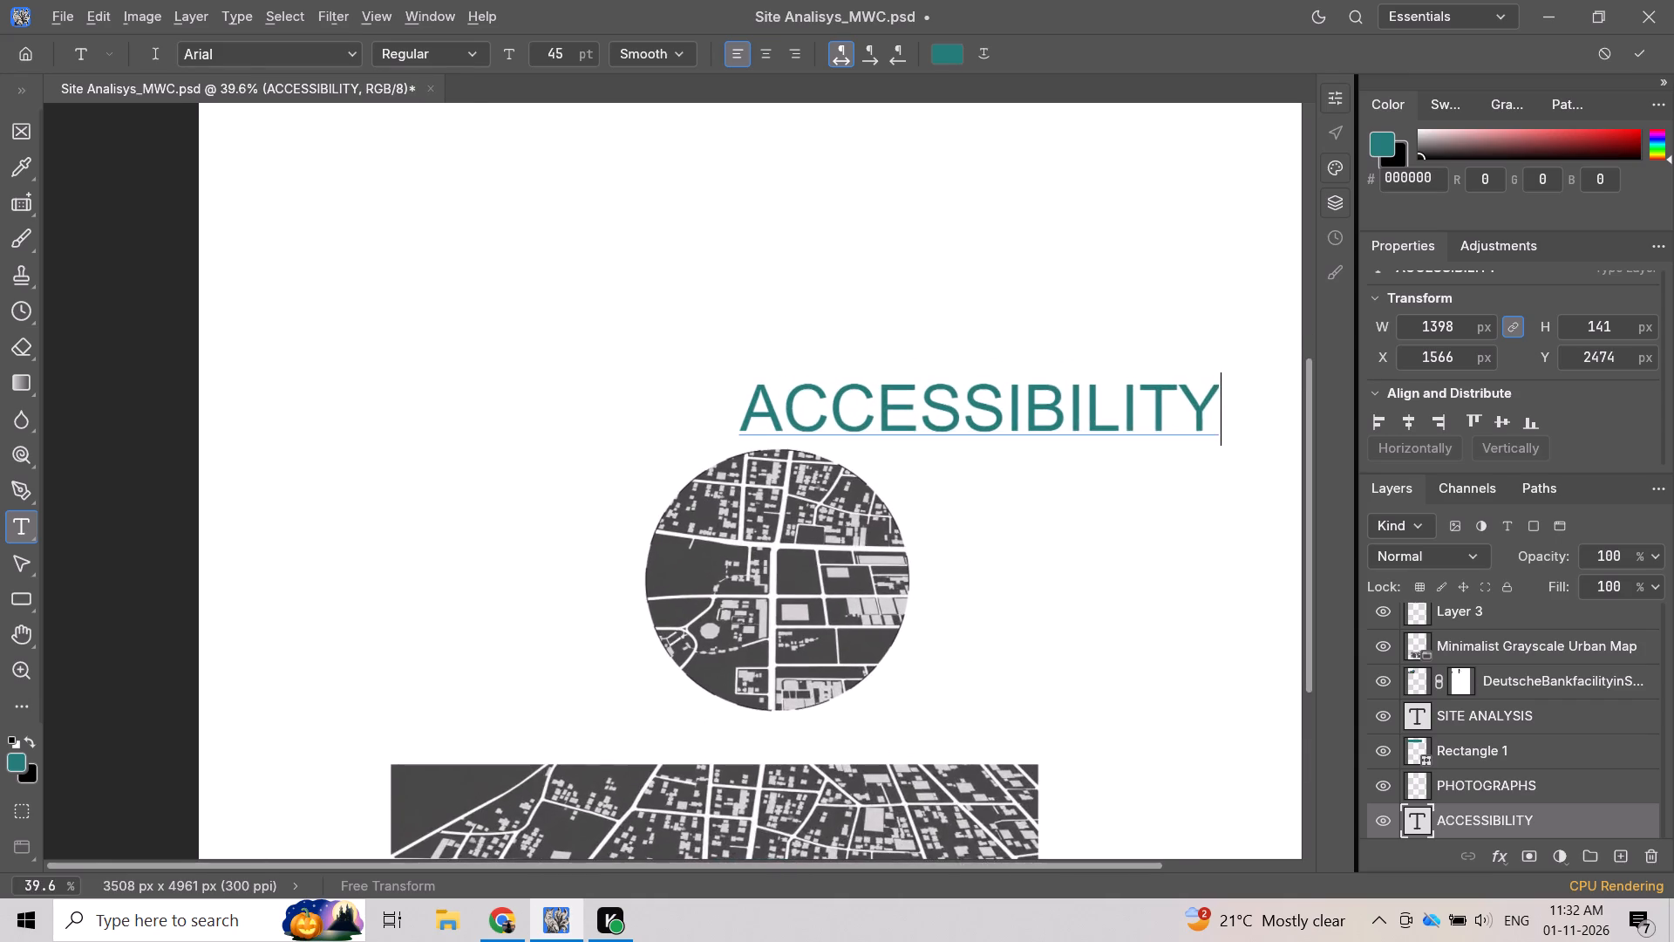
left_click_drag(1226, 413, 1058, 420)
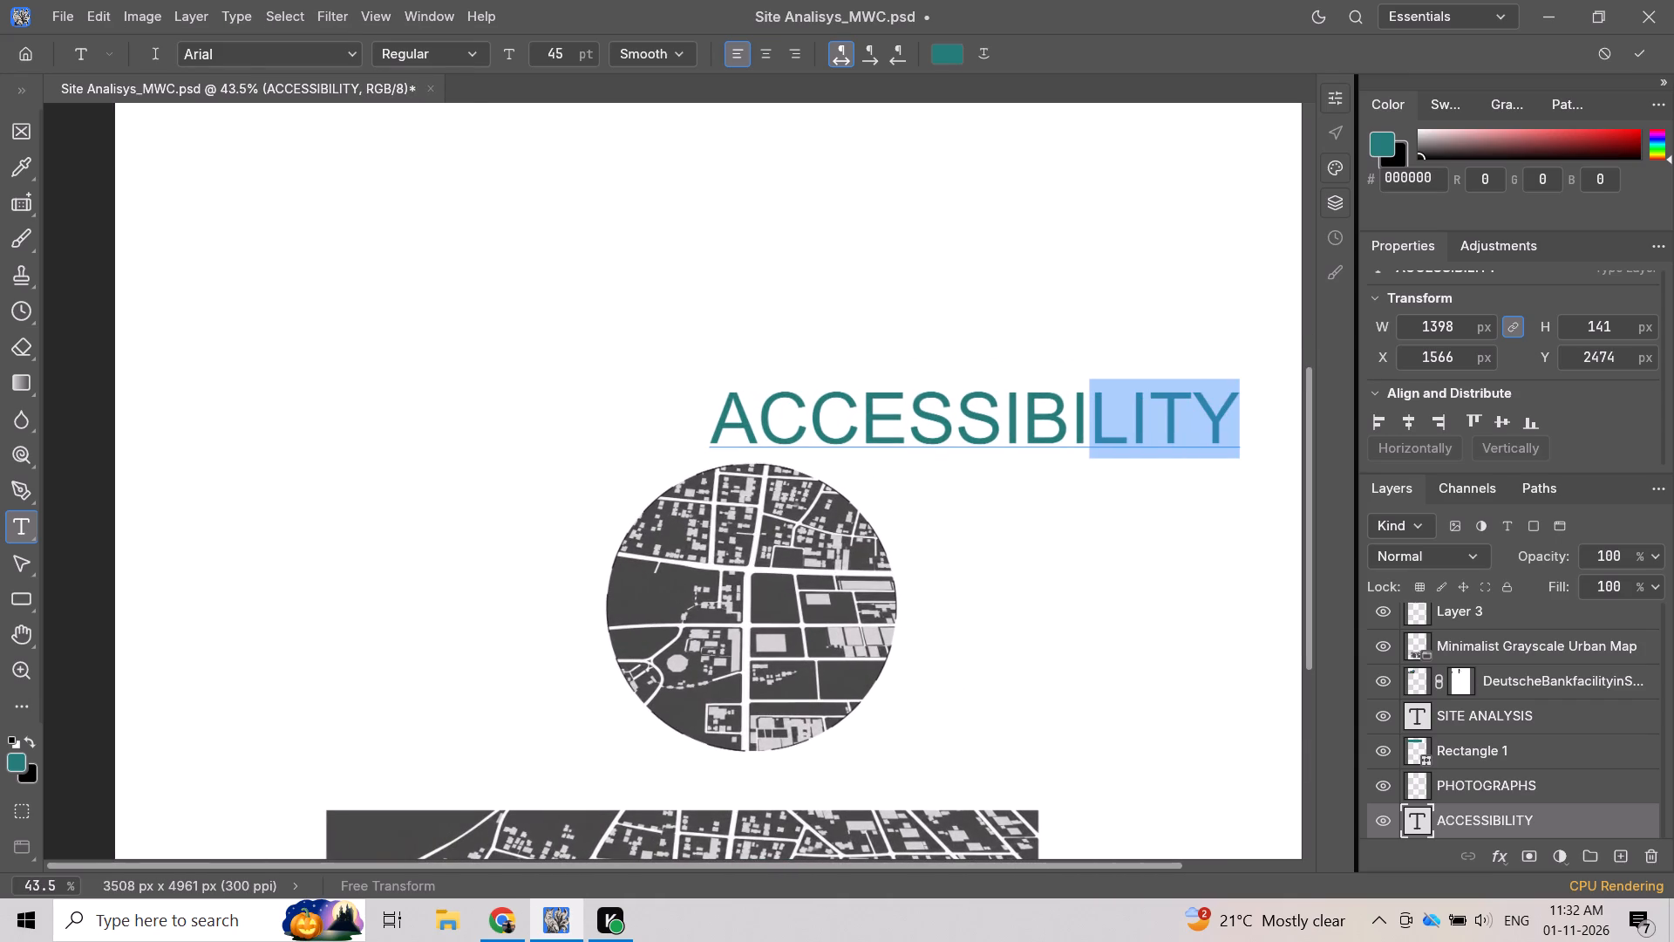
left_click_drag(1058, 420, 716, 436)
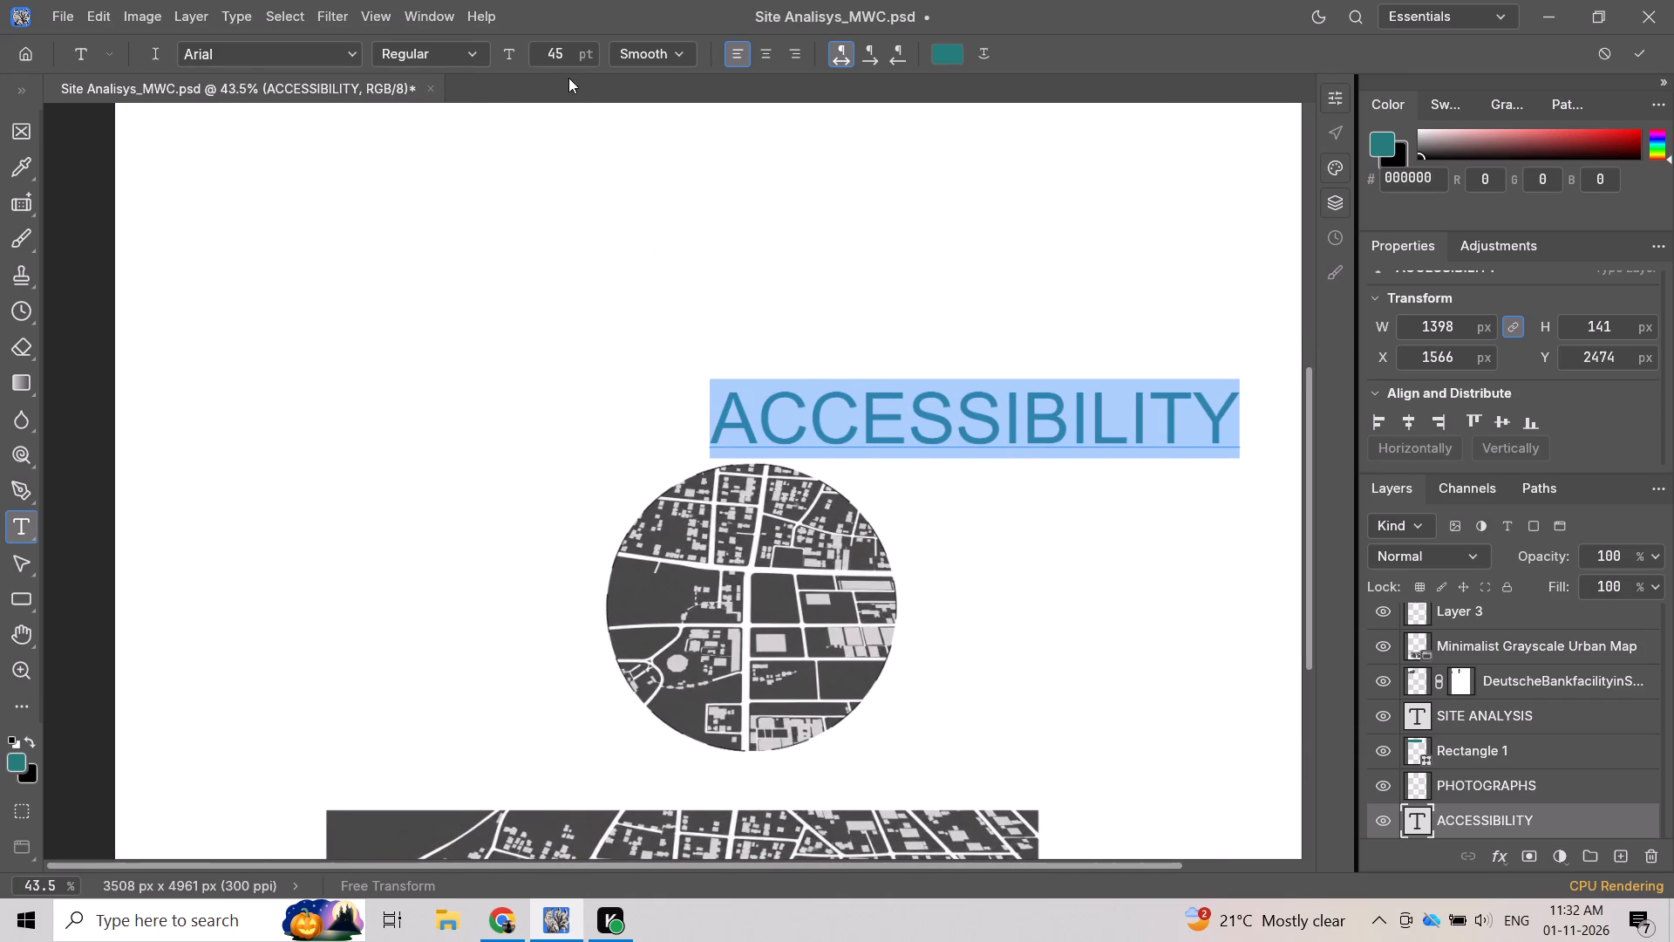
left_click(563, 58)
key("2")
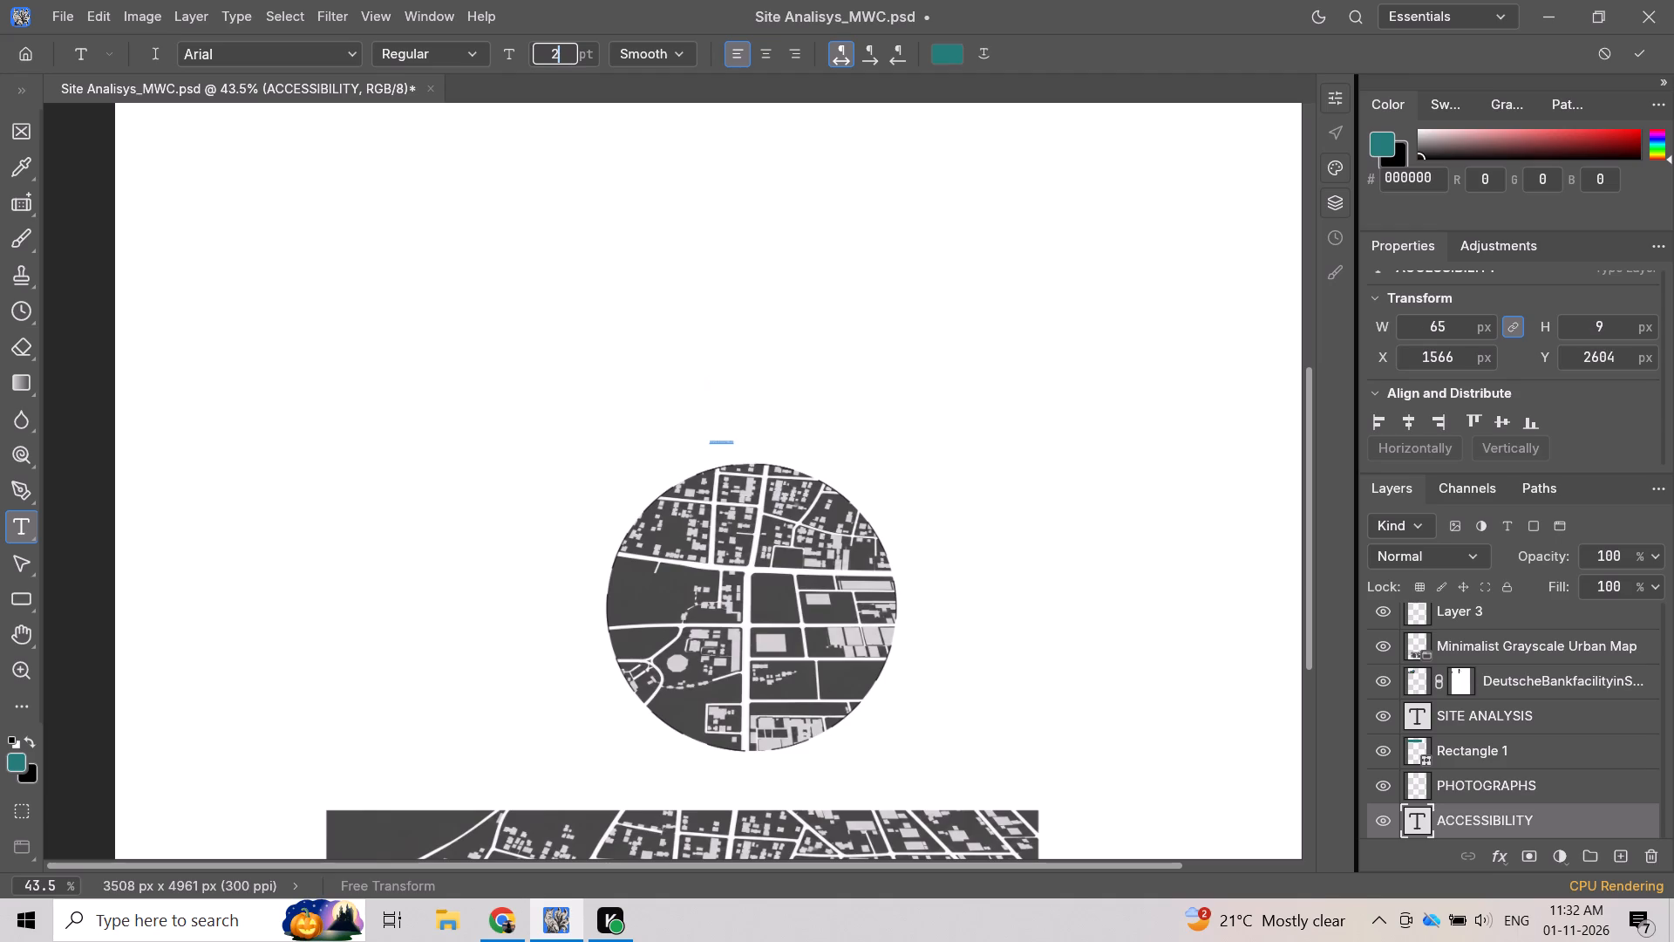
key("8")
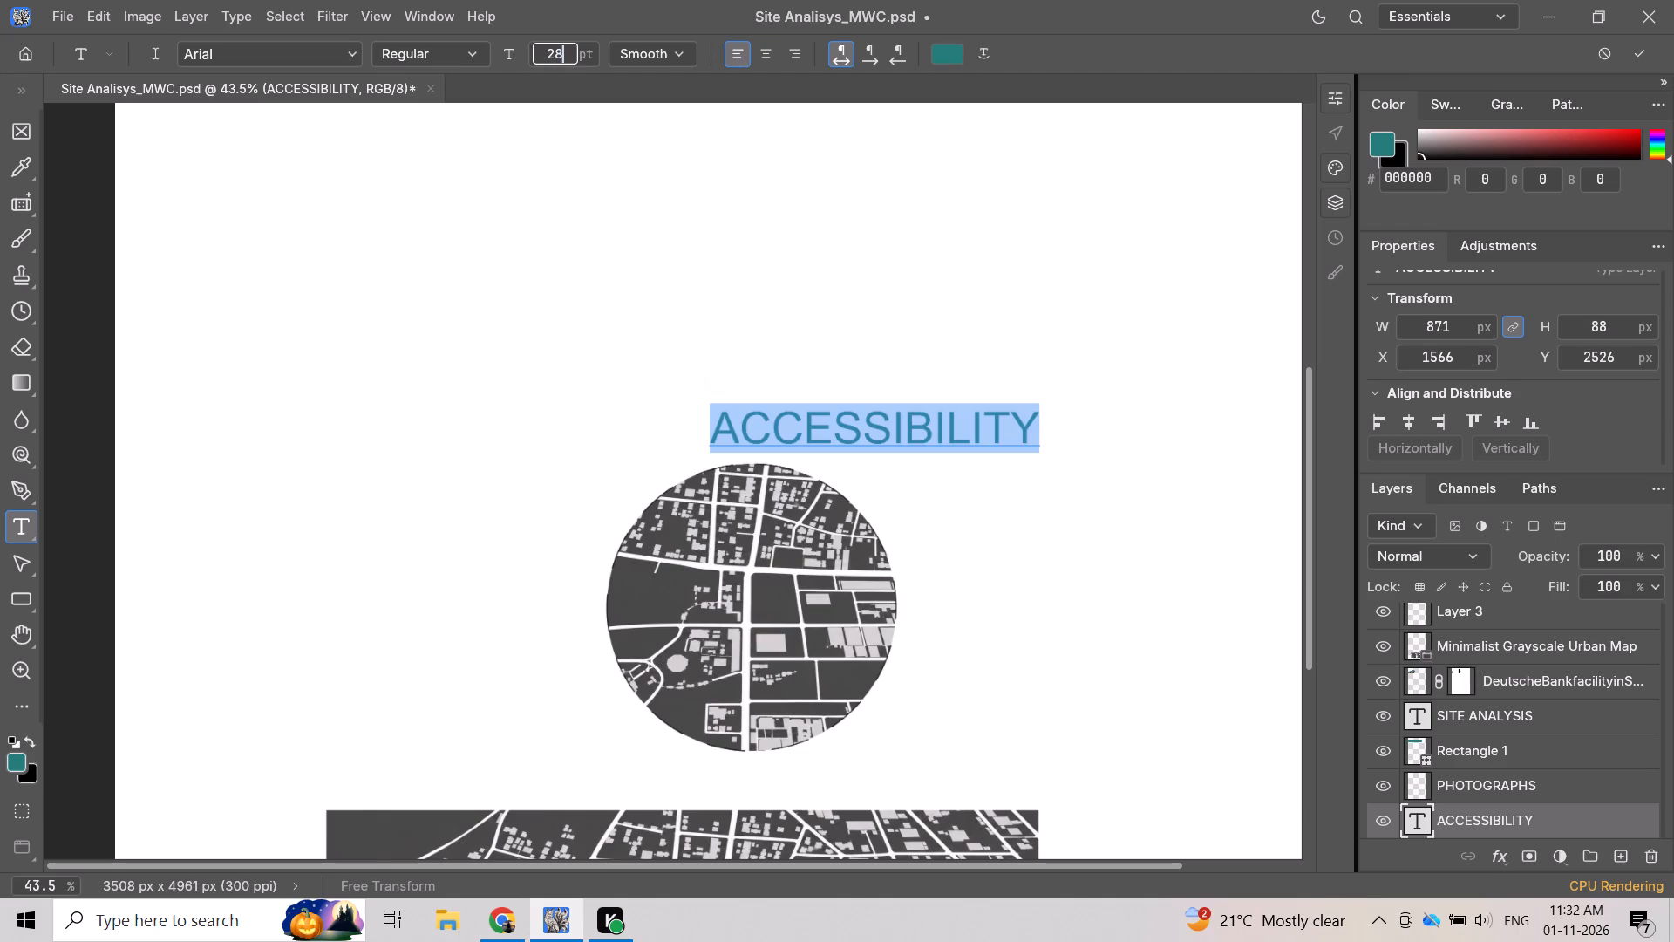
scroll(563, 58, "down", 6)
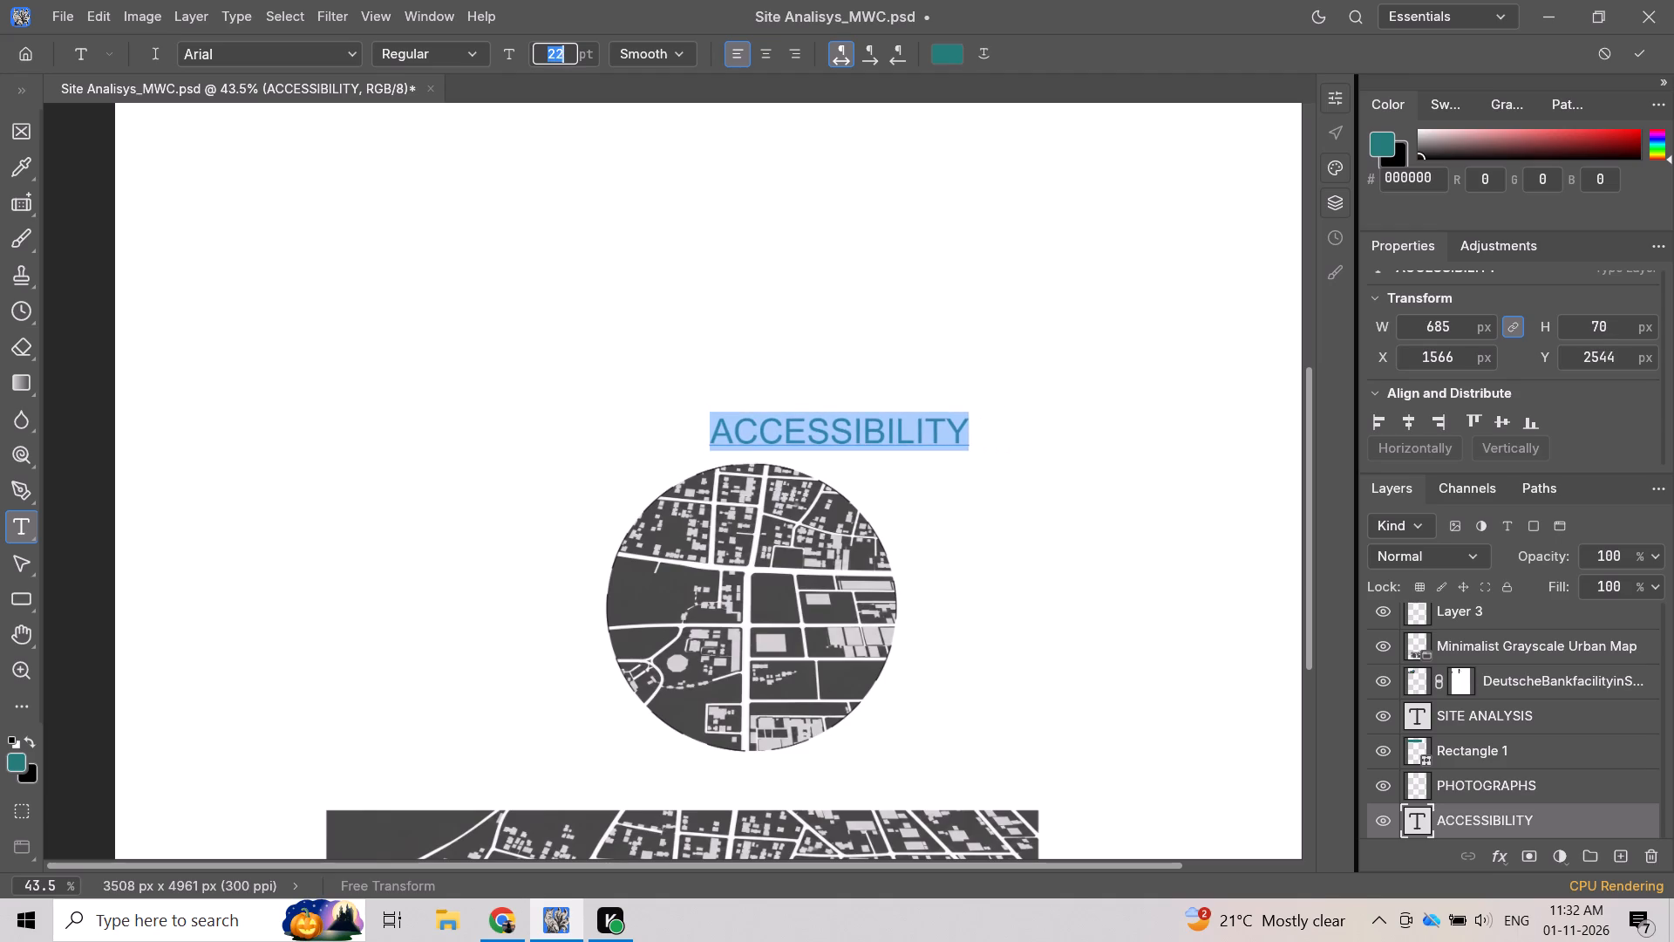
scroll(563, 59, "down", 3)
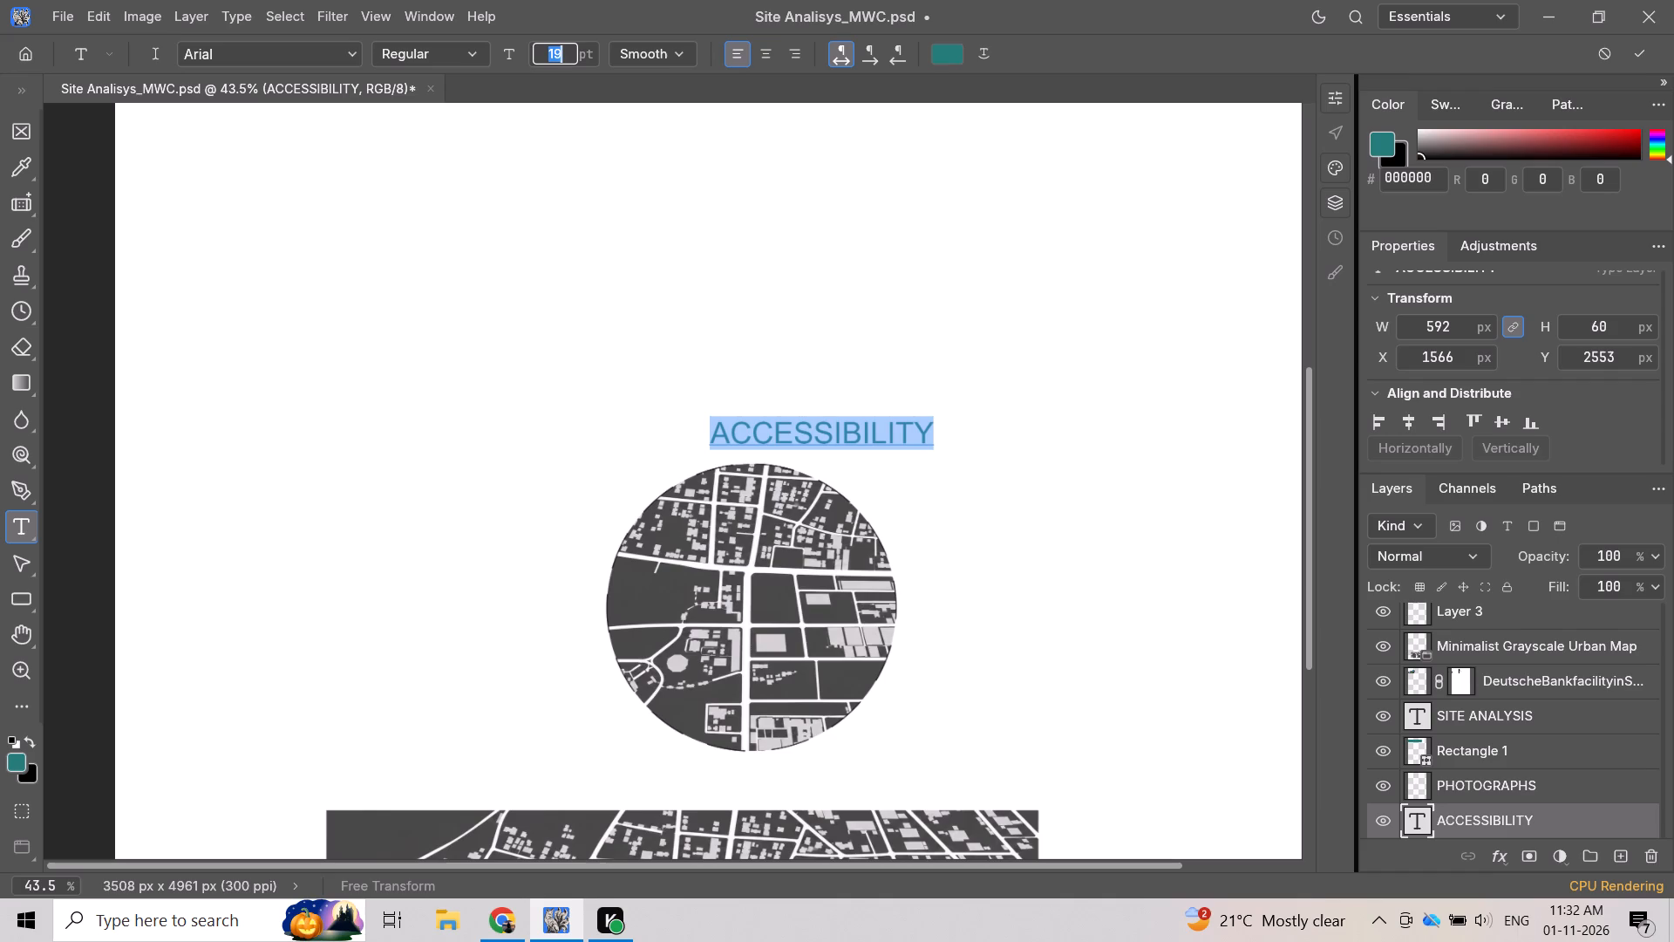
scroll(563, 59, "down", 1)
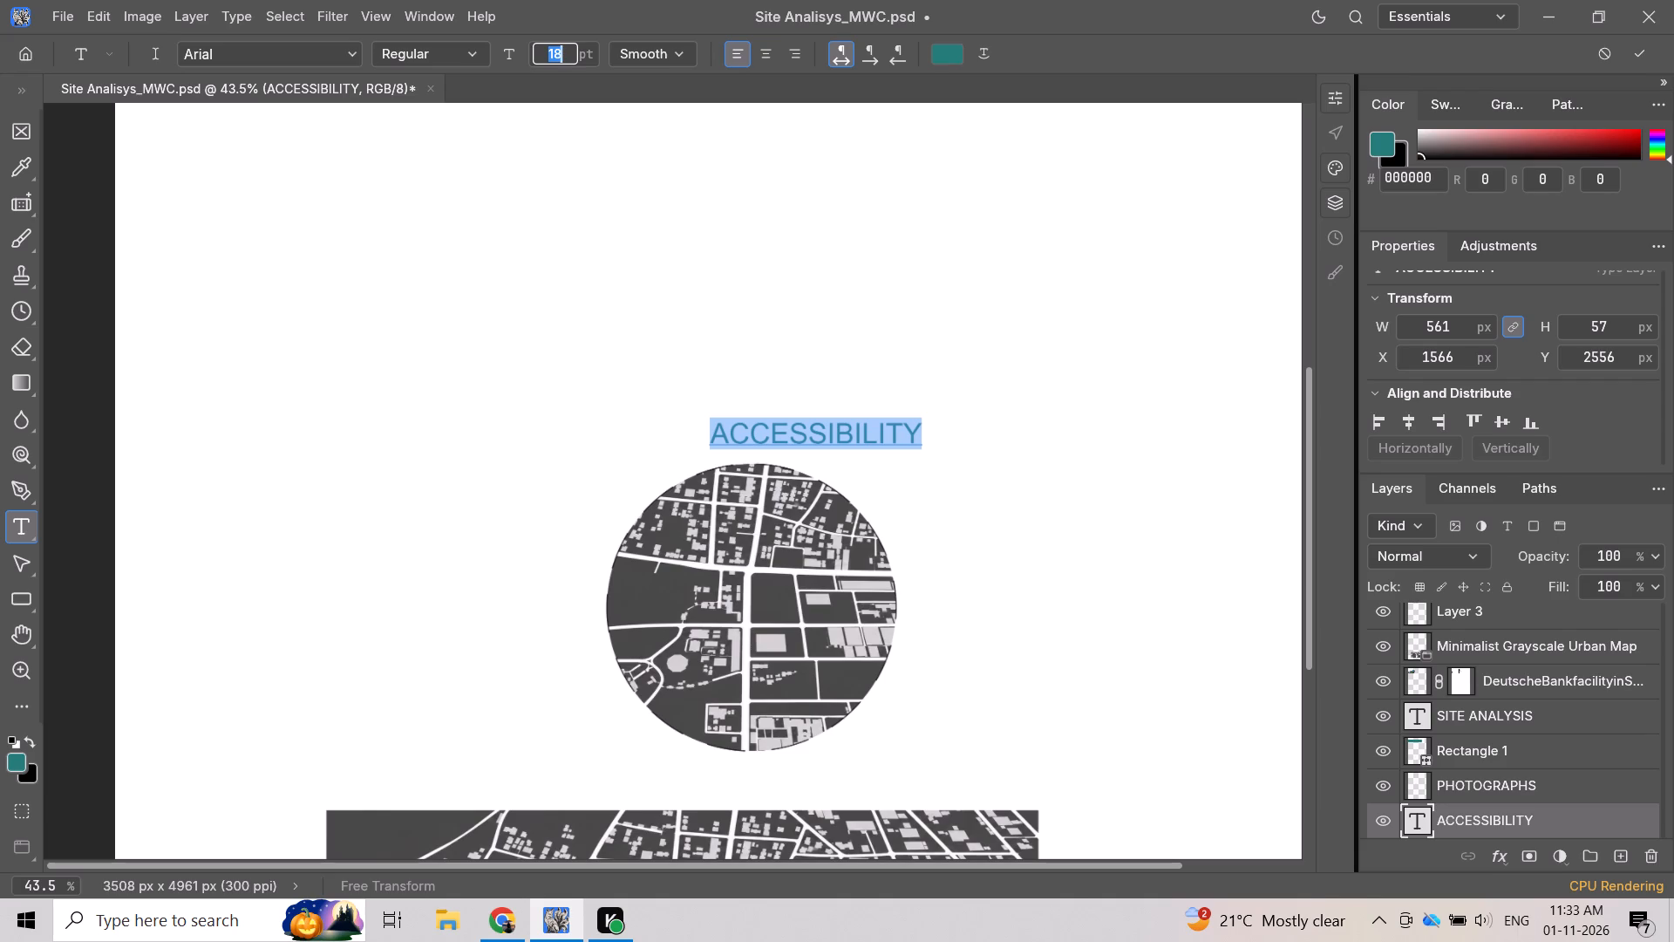
key("Return")
scroll(945, 330, "down", 2)
scroll(947, 340, "up", 1)
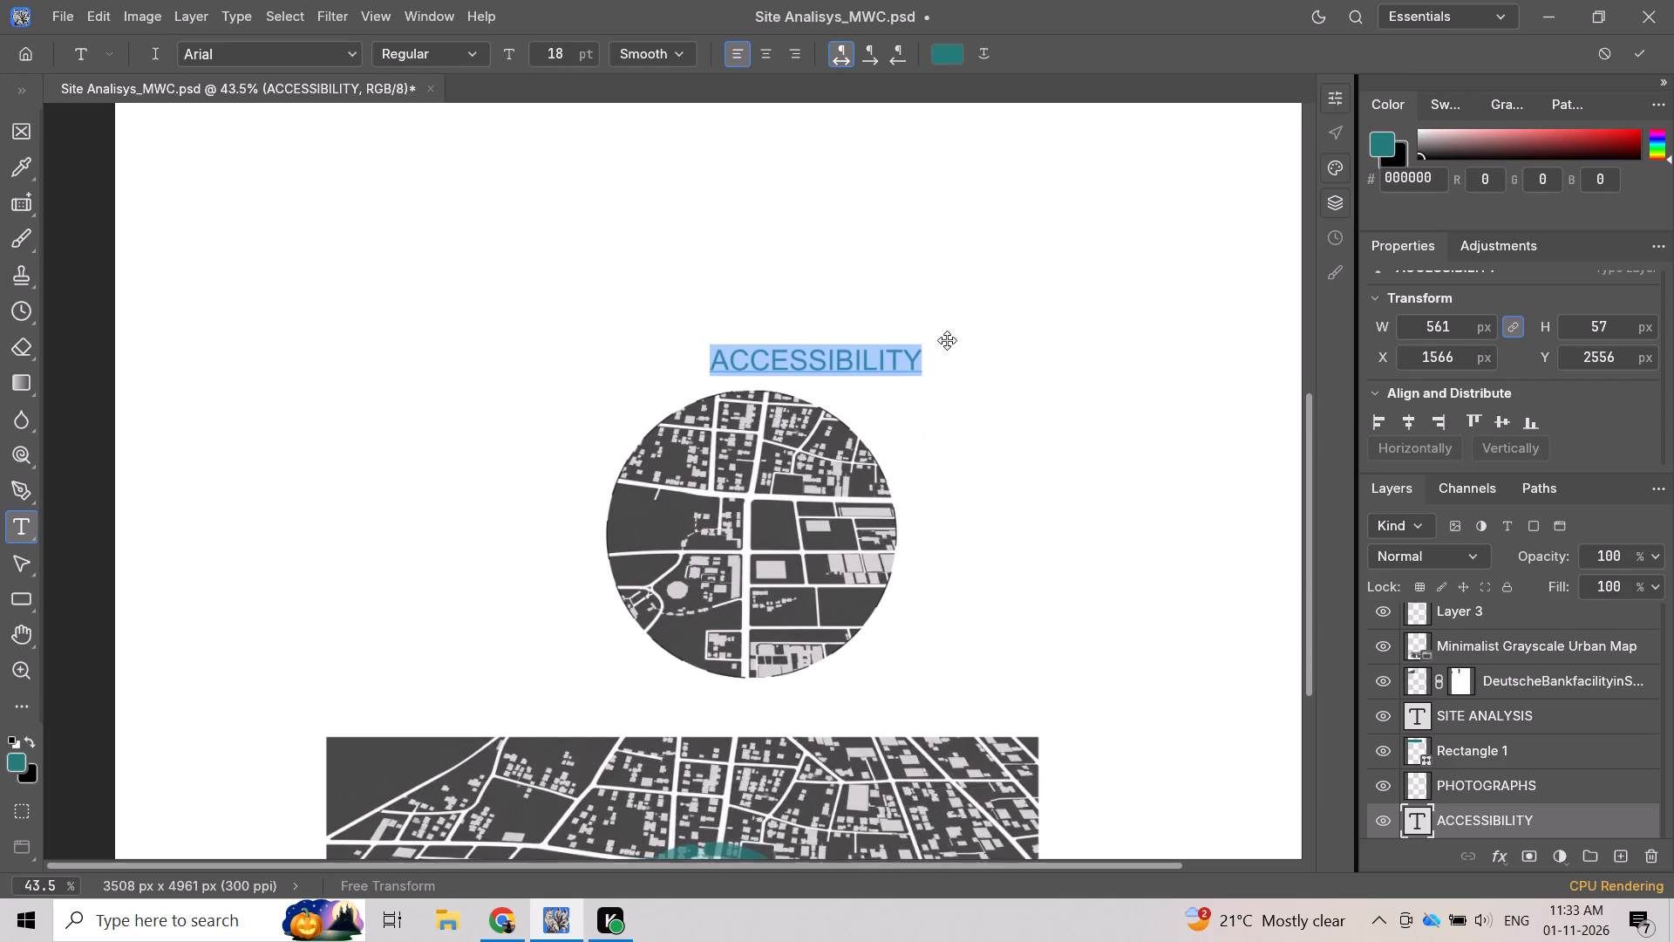
scroll(947, 340, "up", 1)
left_click(947, 340)
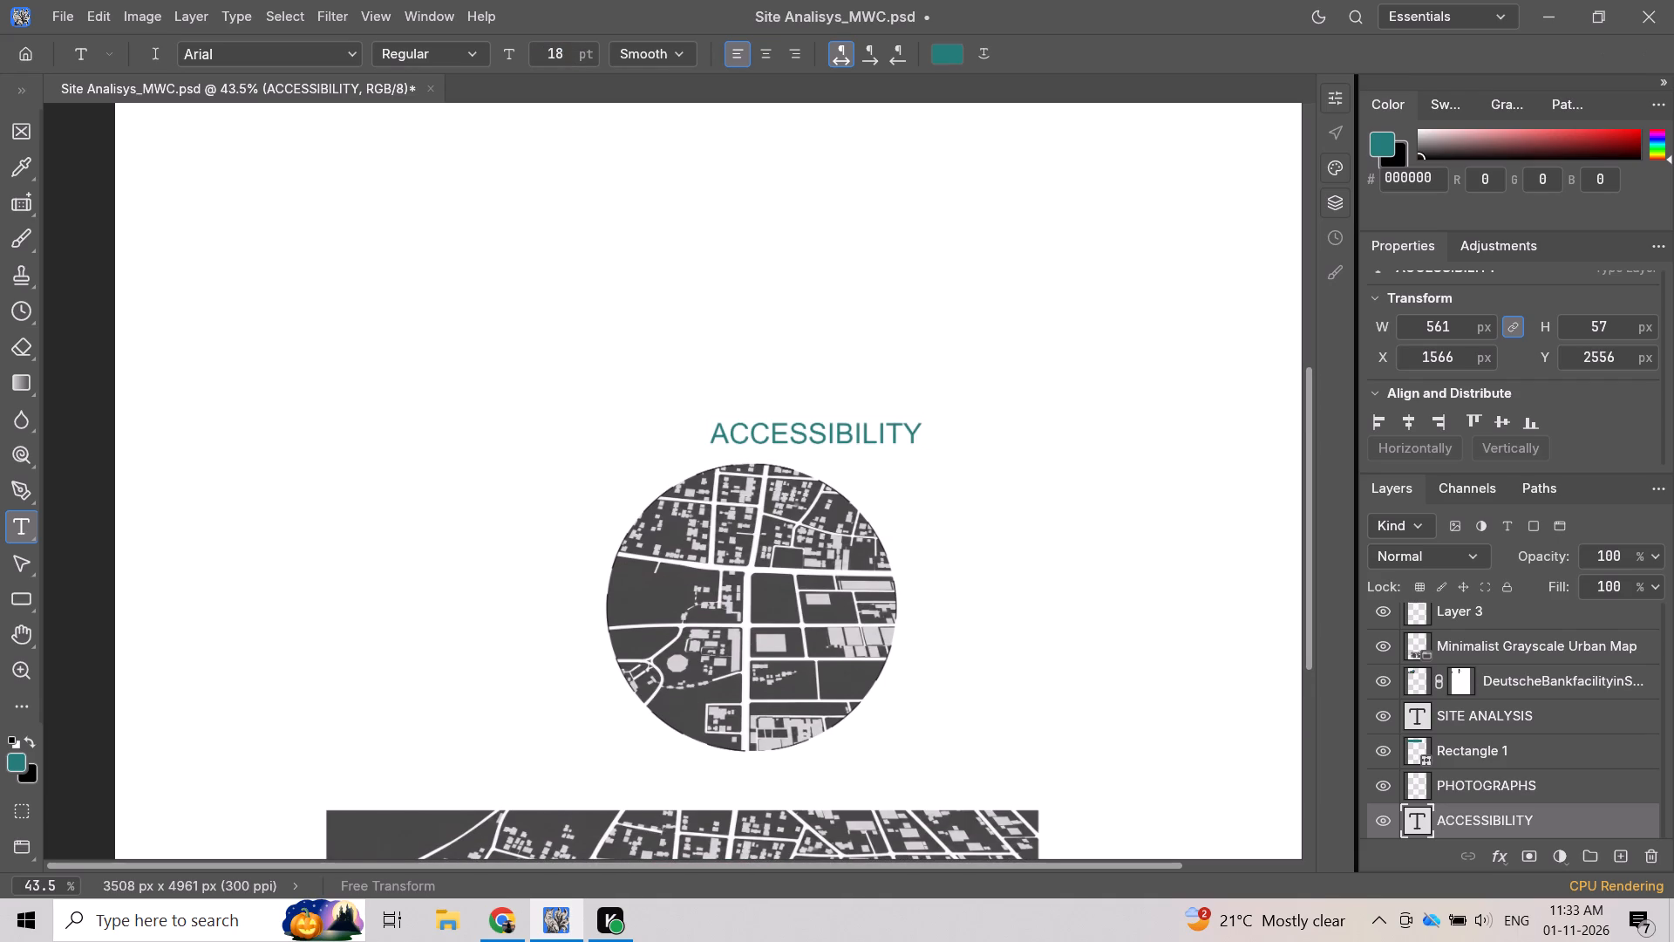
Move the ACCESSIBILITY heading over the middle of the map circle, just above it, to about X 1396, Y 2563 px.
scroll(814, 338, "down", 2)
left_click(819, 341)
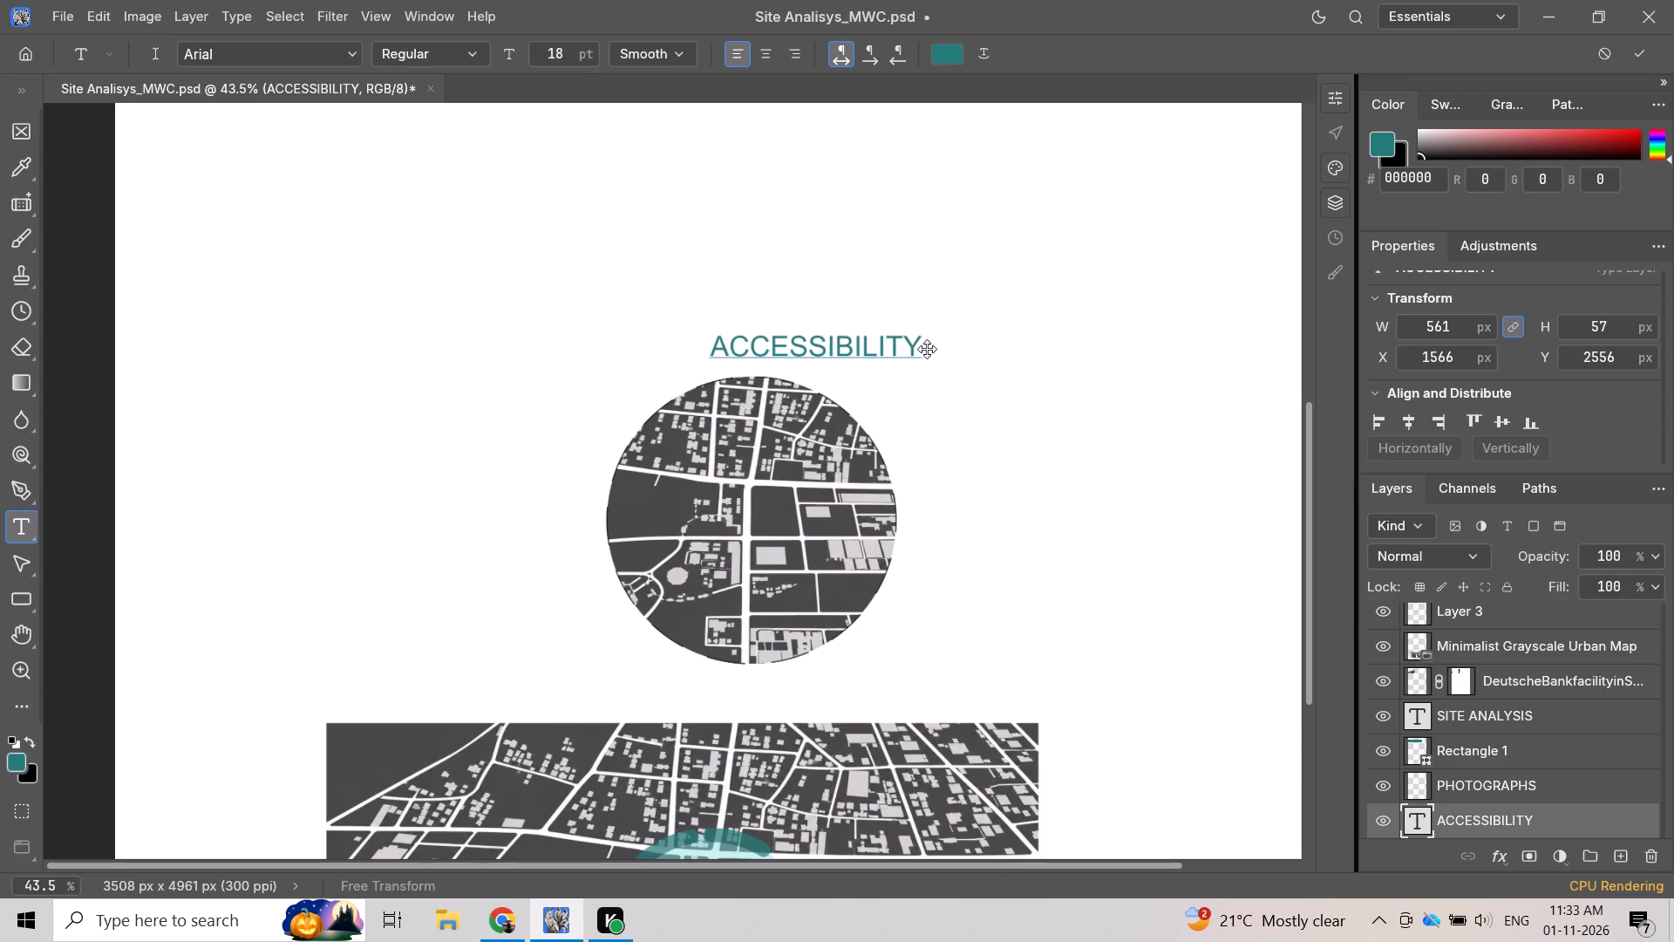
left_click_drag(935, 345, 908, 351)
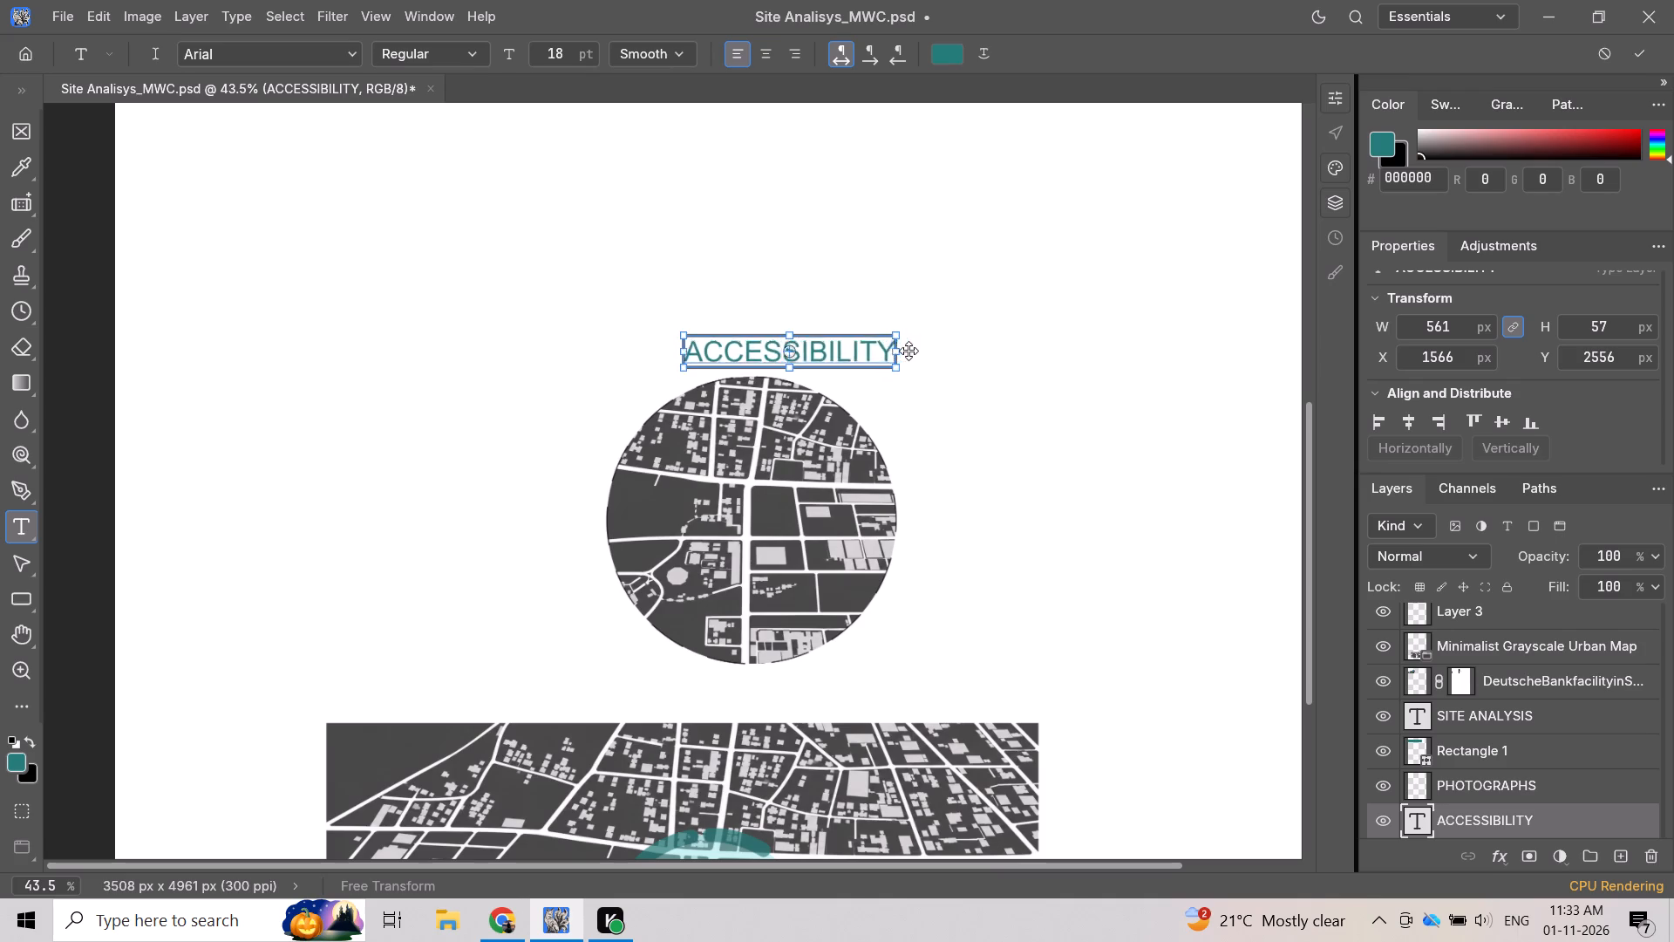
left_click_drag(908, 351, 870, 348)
Move the ACCESSIBILITY heading into the gap between the map circle and the city map, at about X 1387, Y 3440 px.
scroll(936, 359, "down", 1)
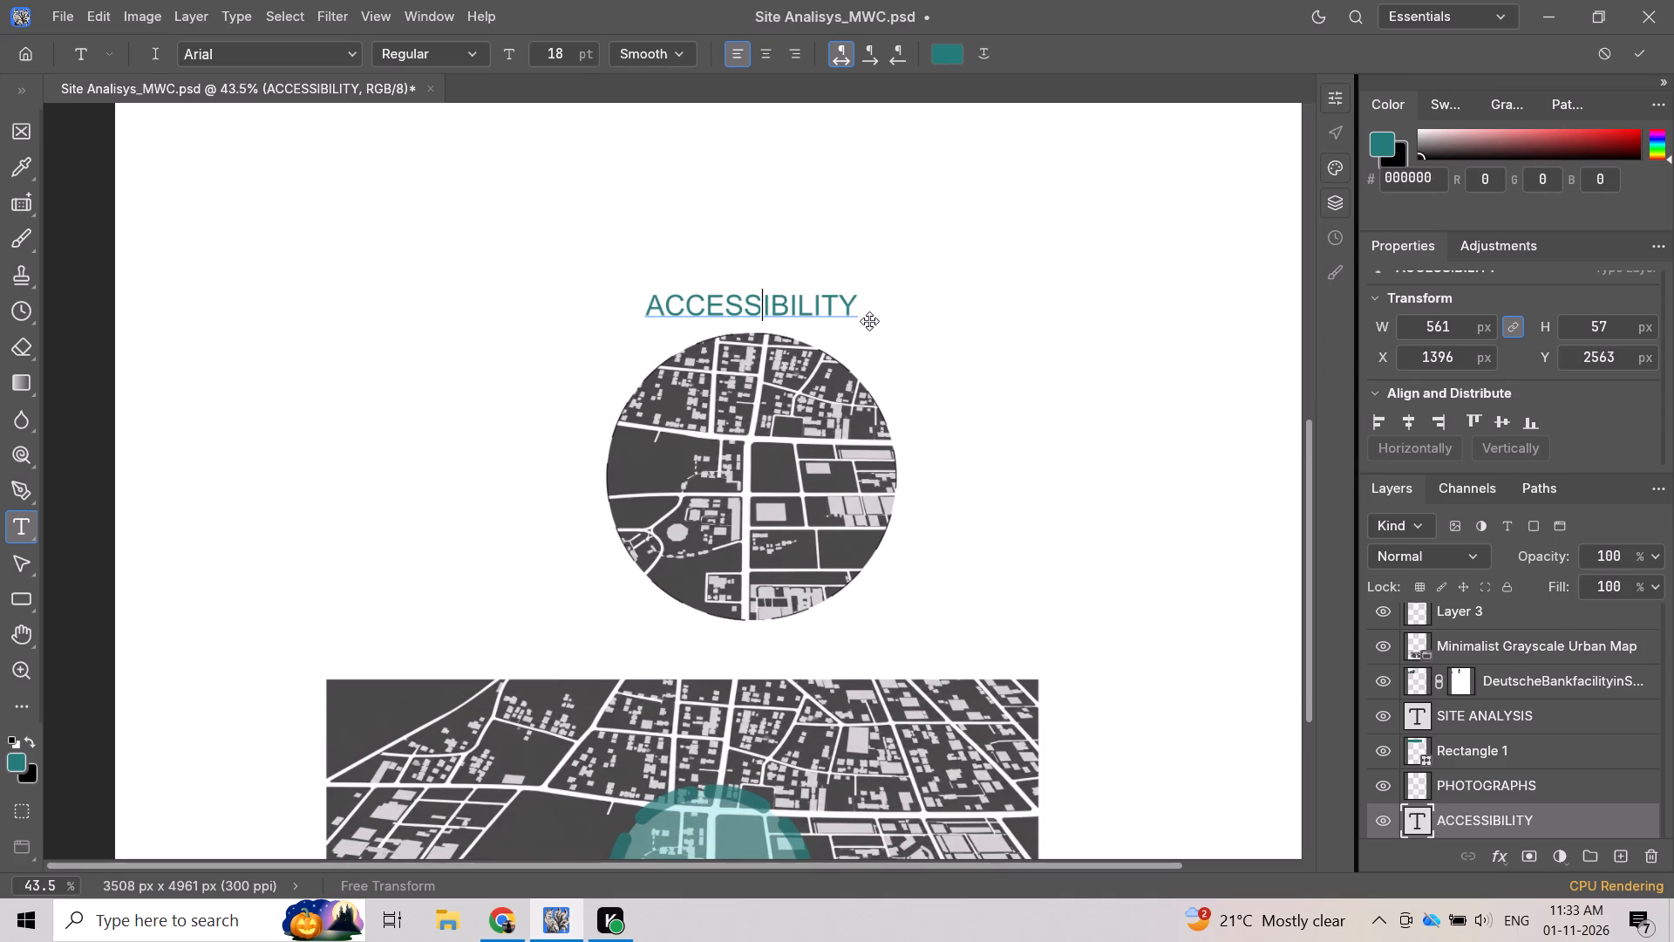
left_click_drag(864, 305, 888, 637)
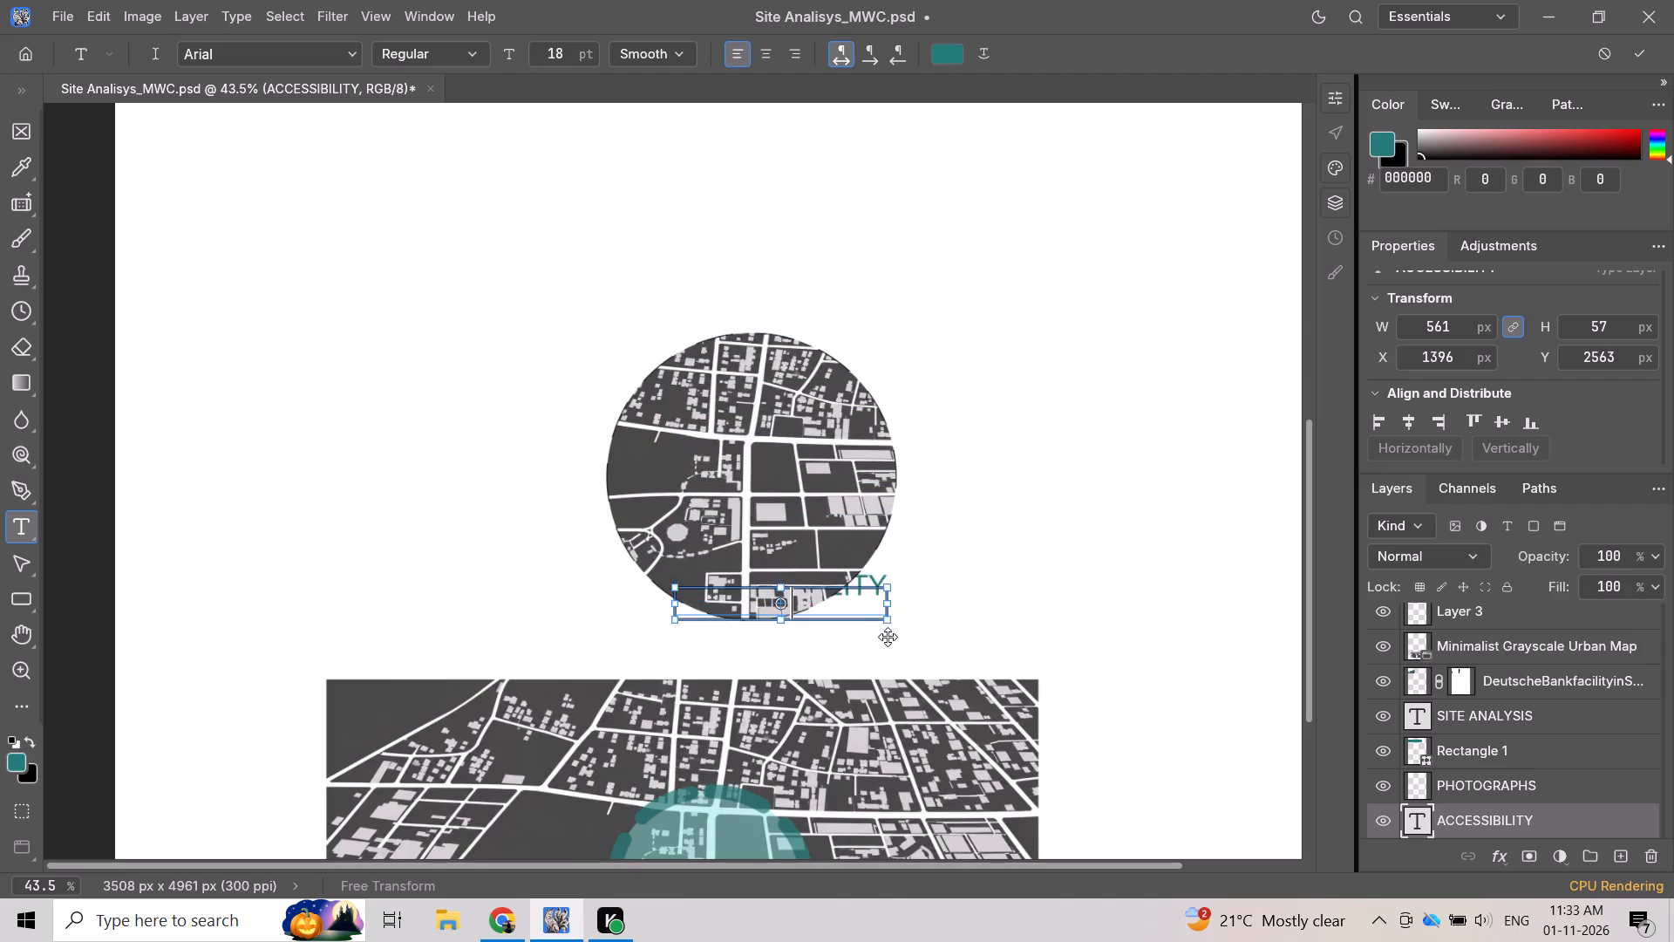
left_click_drag(888, 637, 860, 638)
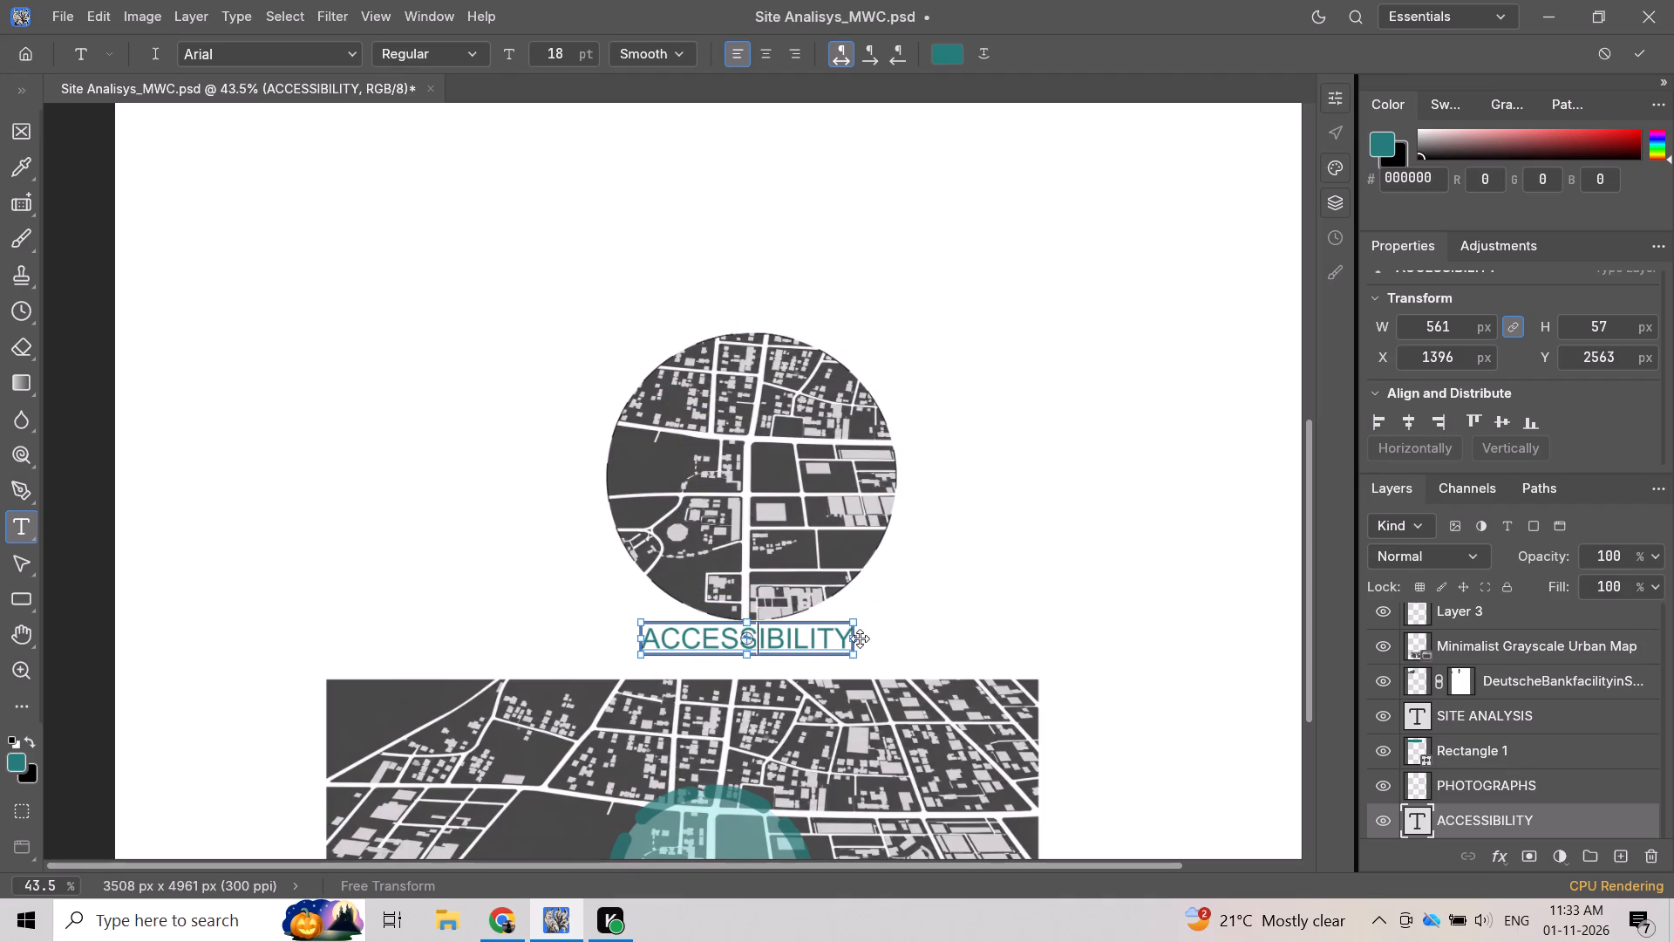
left_click_drag(860, 638, 861, 638)
scroll(995, 470, "down", 4)
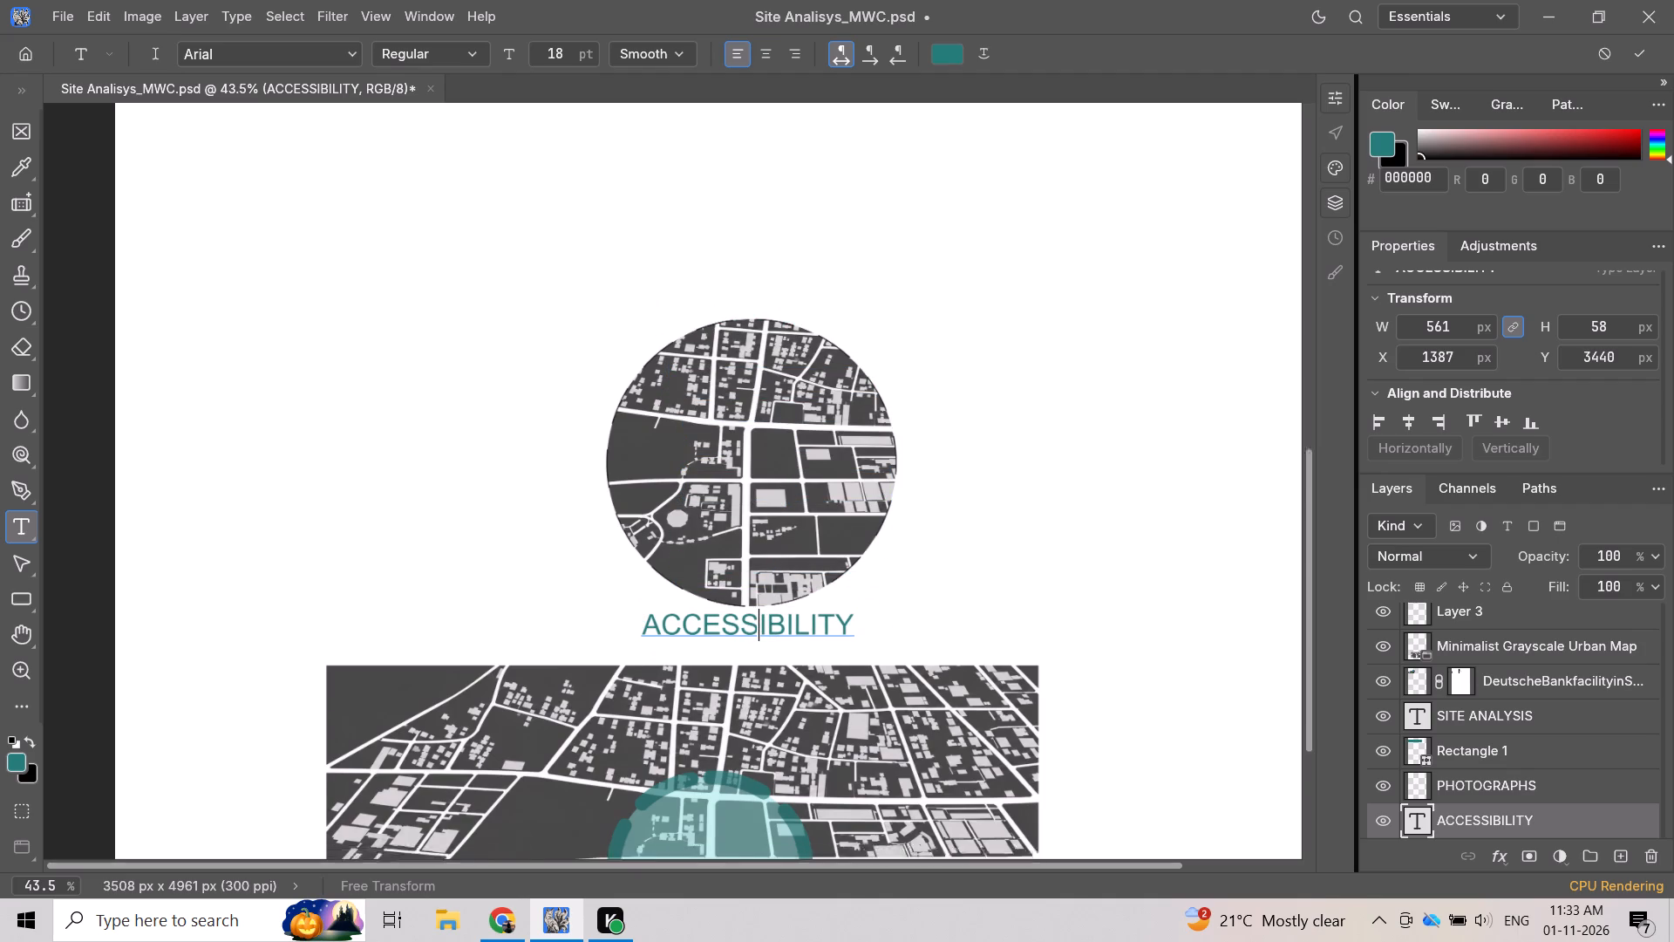
scroll(995, 474, "down", 3)
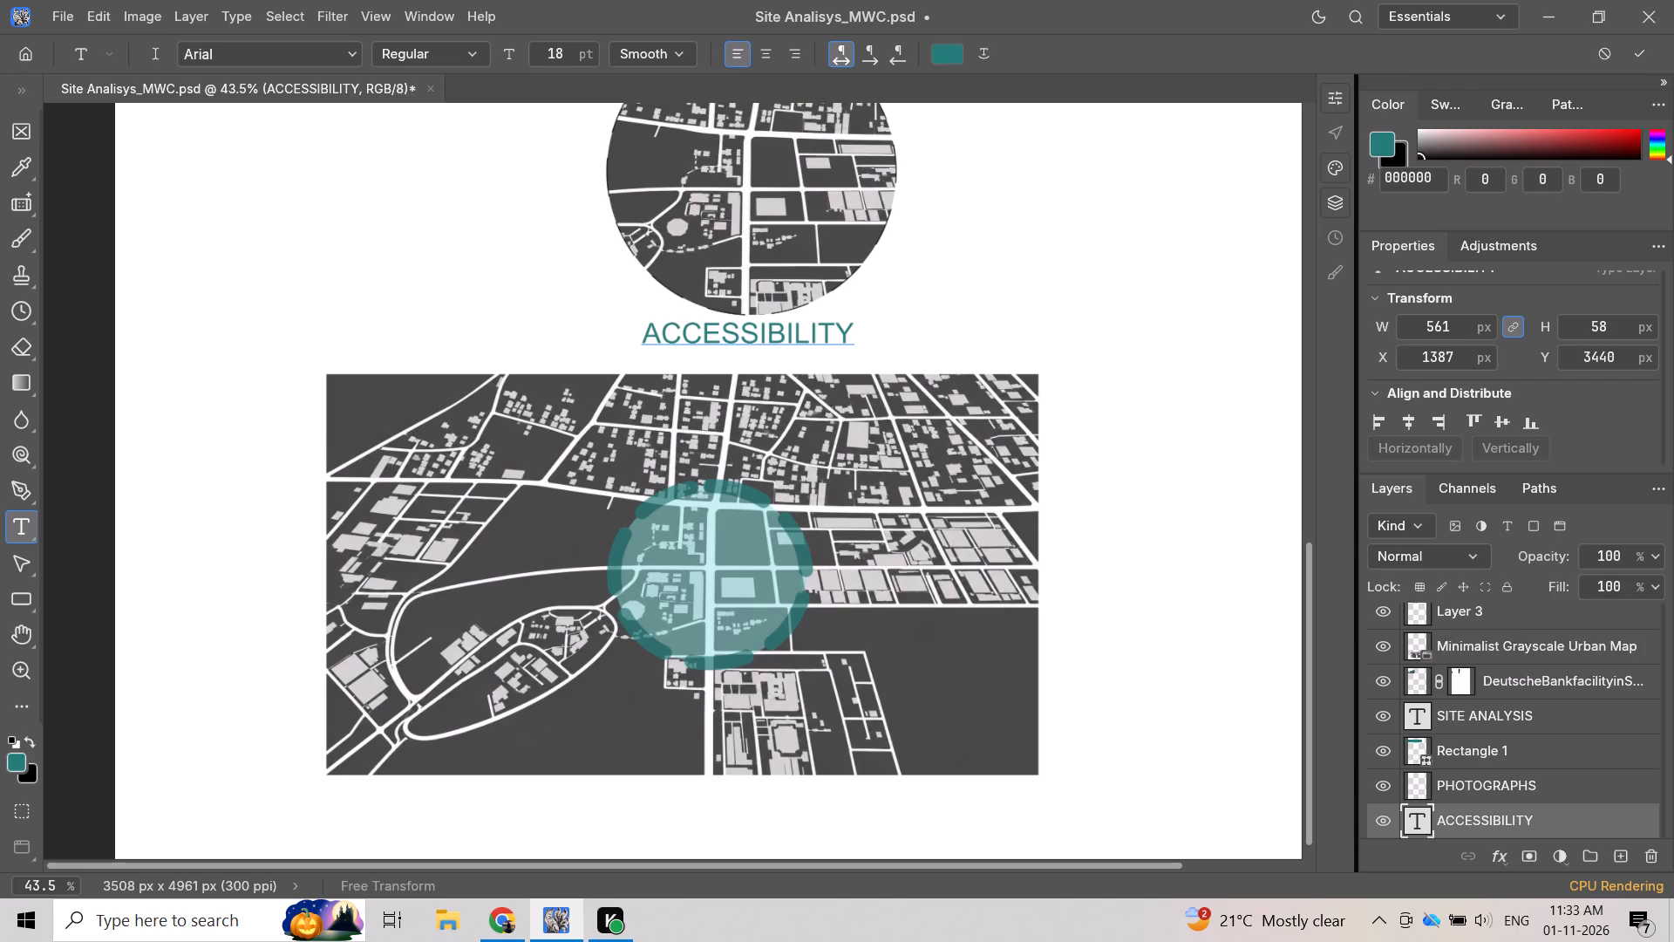
key("v")
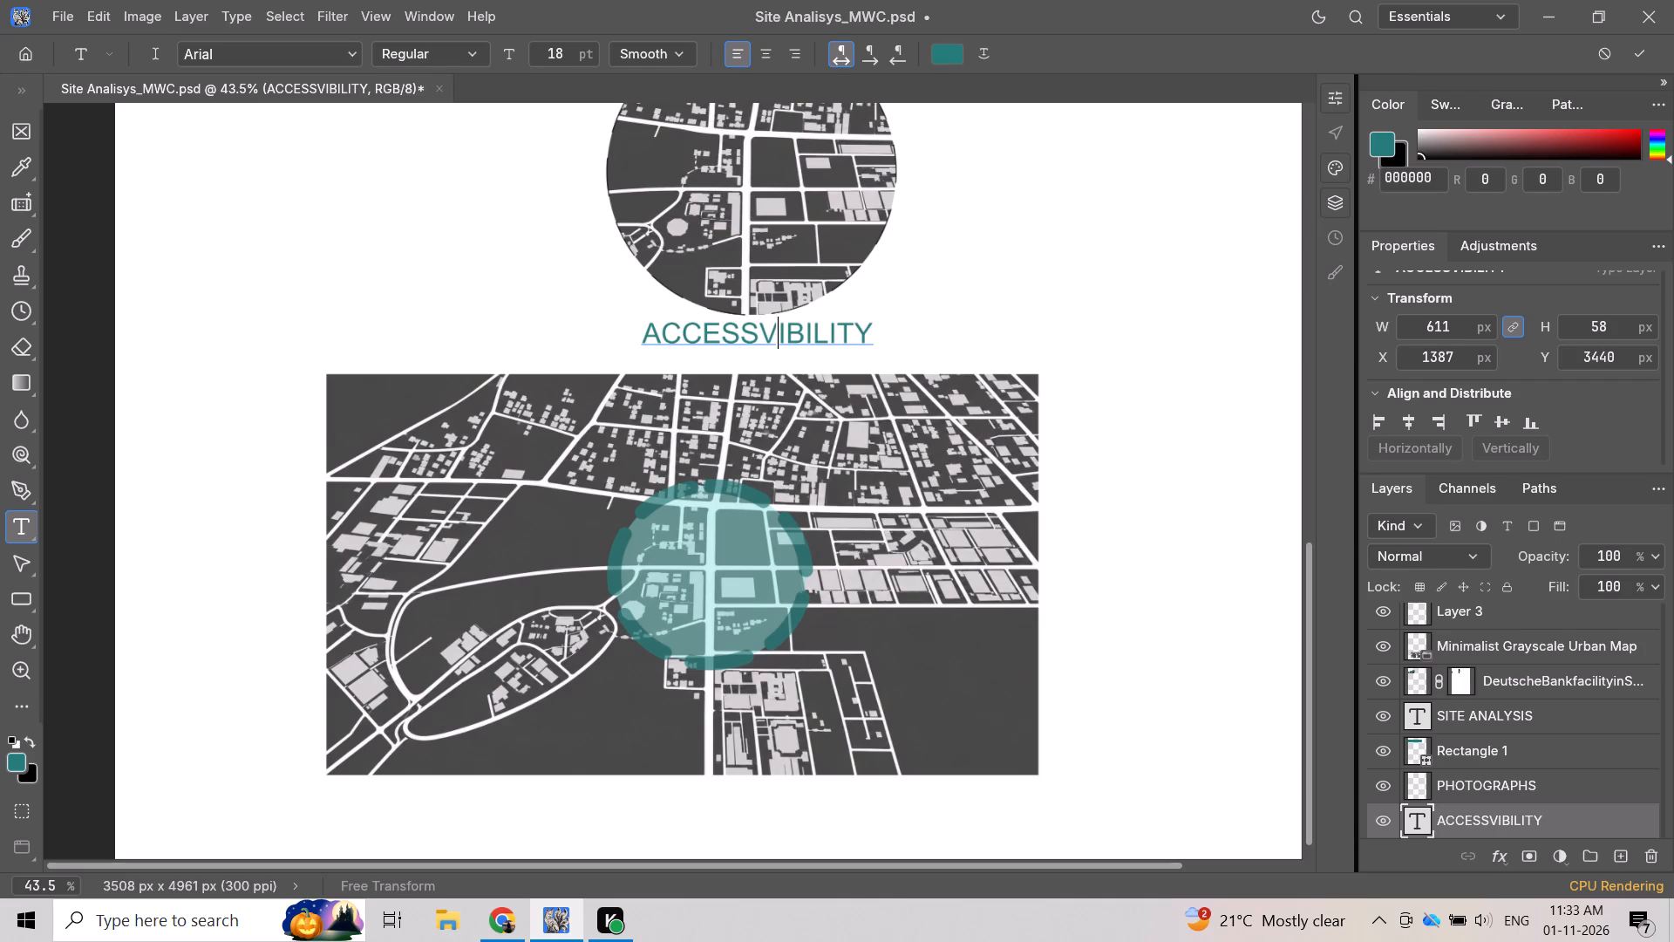
key("BackSpace")
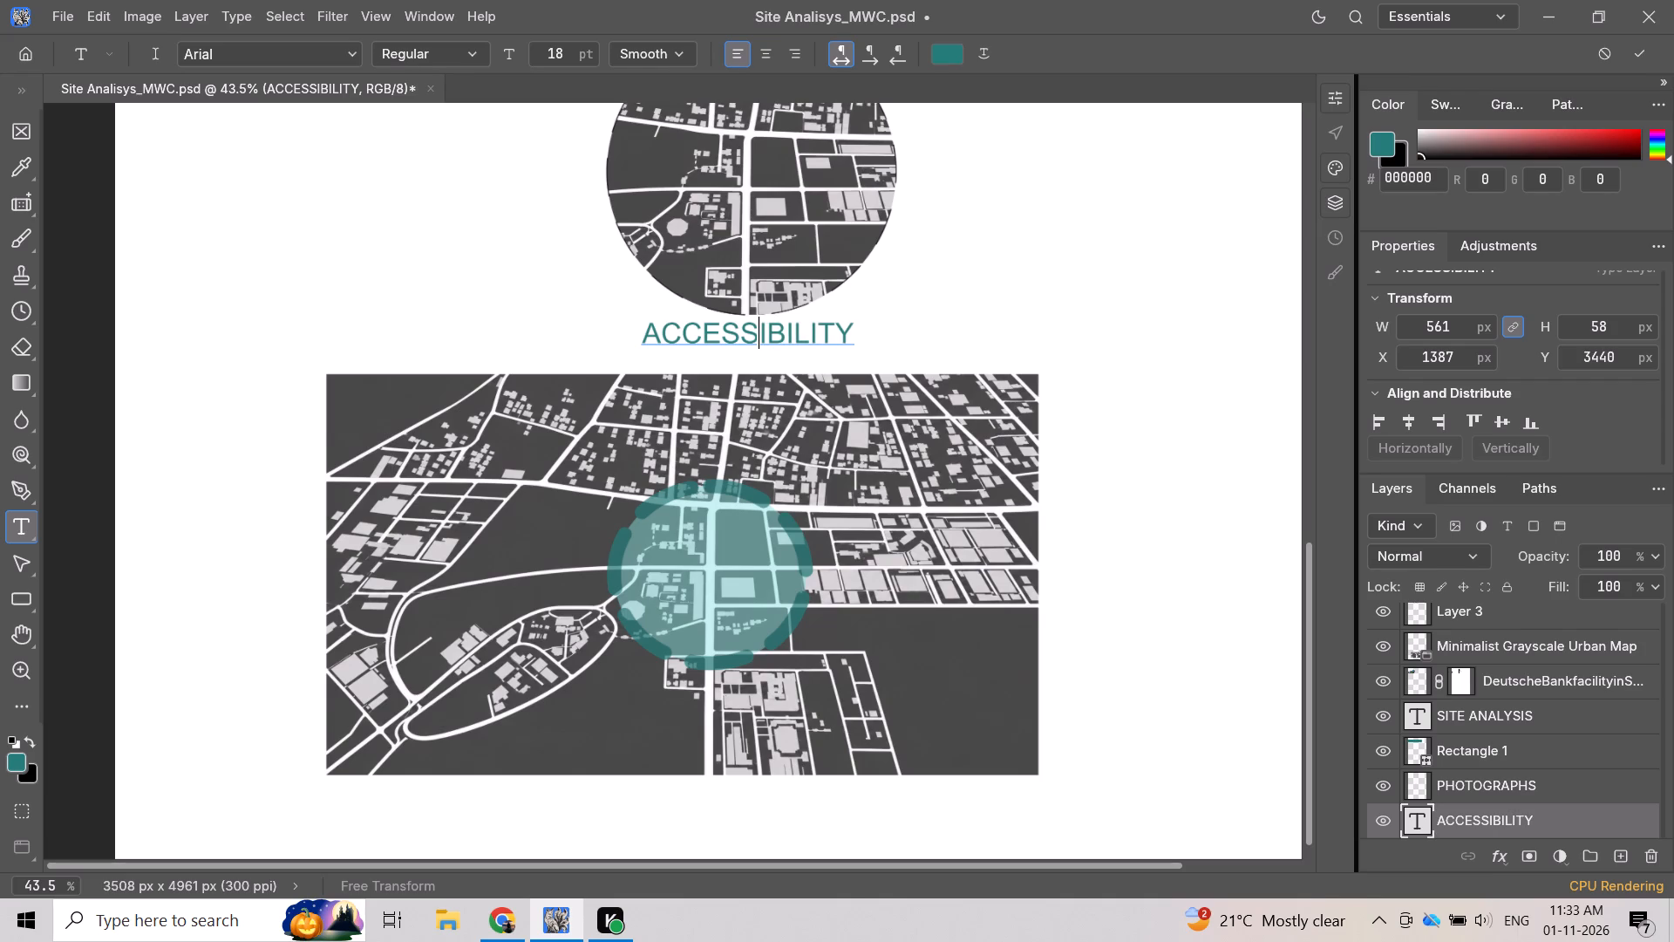
left_click(1057, 279)
scroll(853, 334, "up", 2)
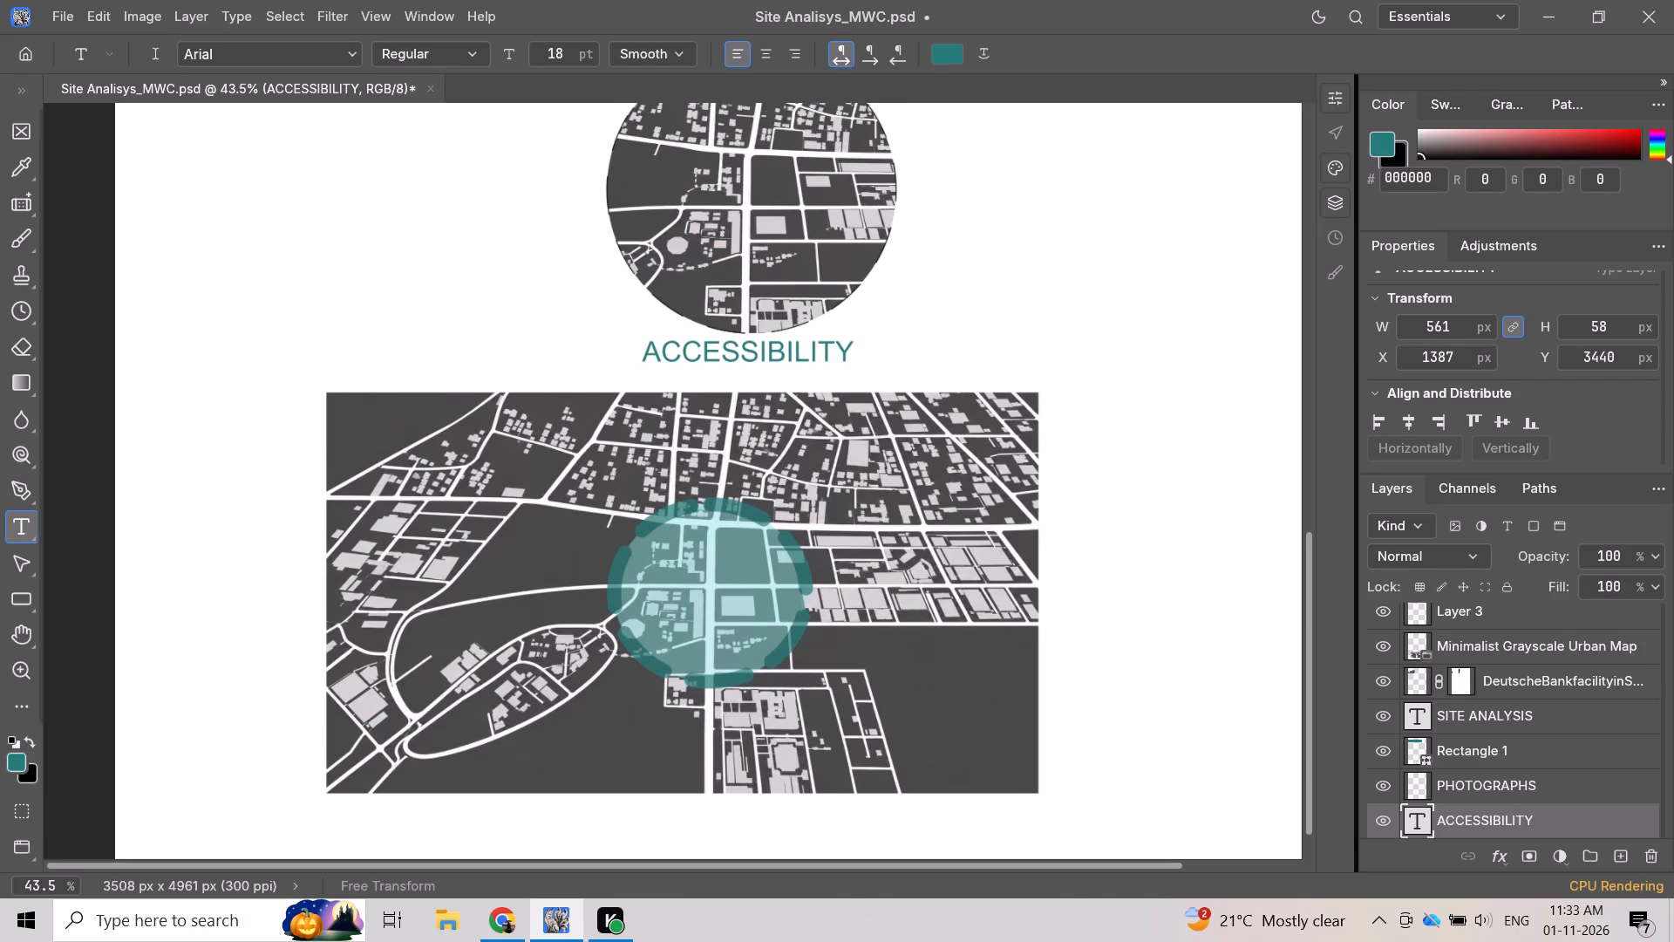
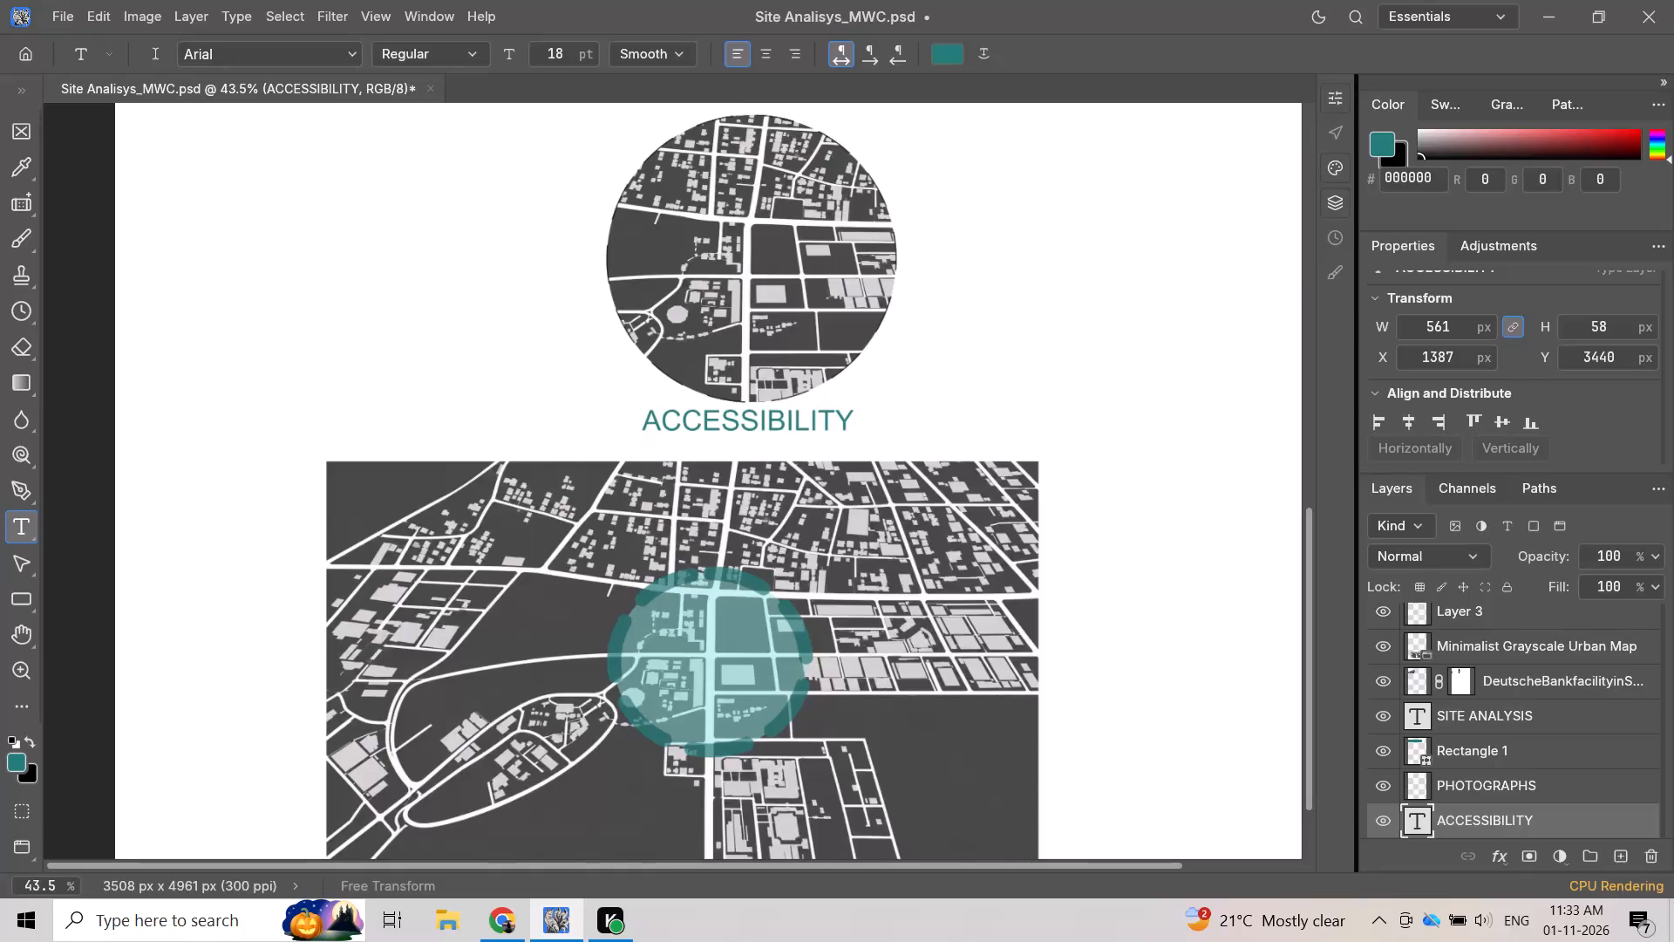
Centre the ACCESSIBILITY heading horizontally on the page, at X 1473 px.
key("v")
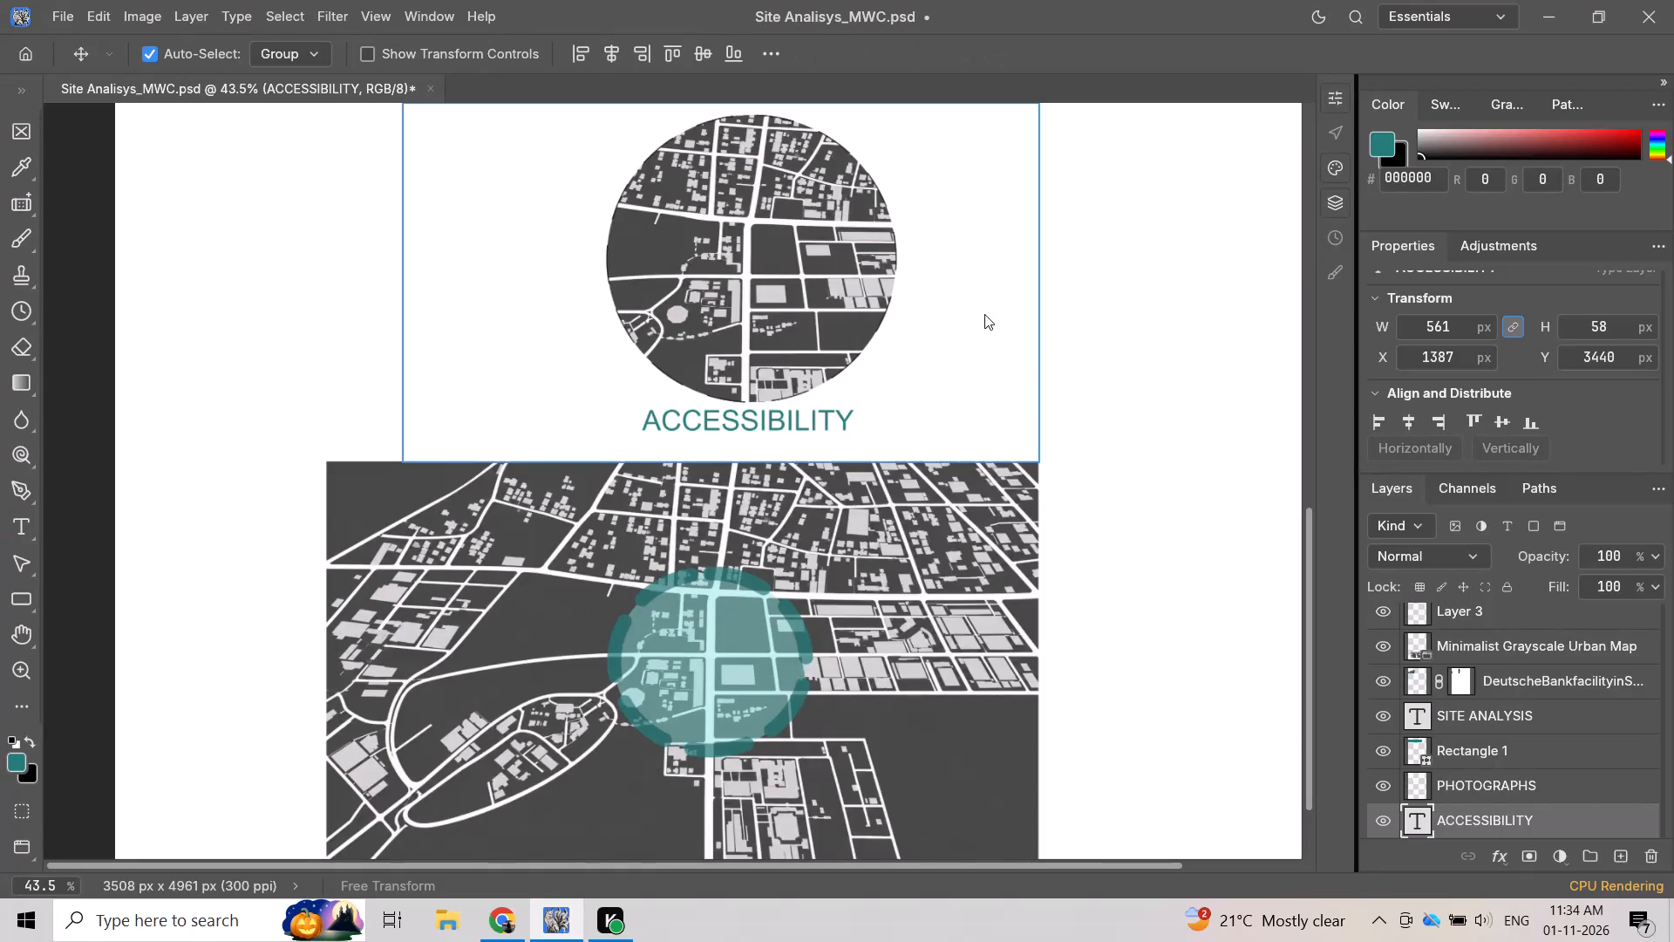
scroll(864, 285, "up", 4)
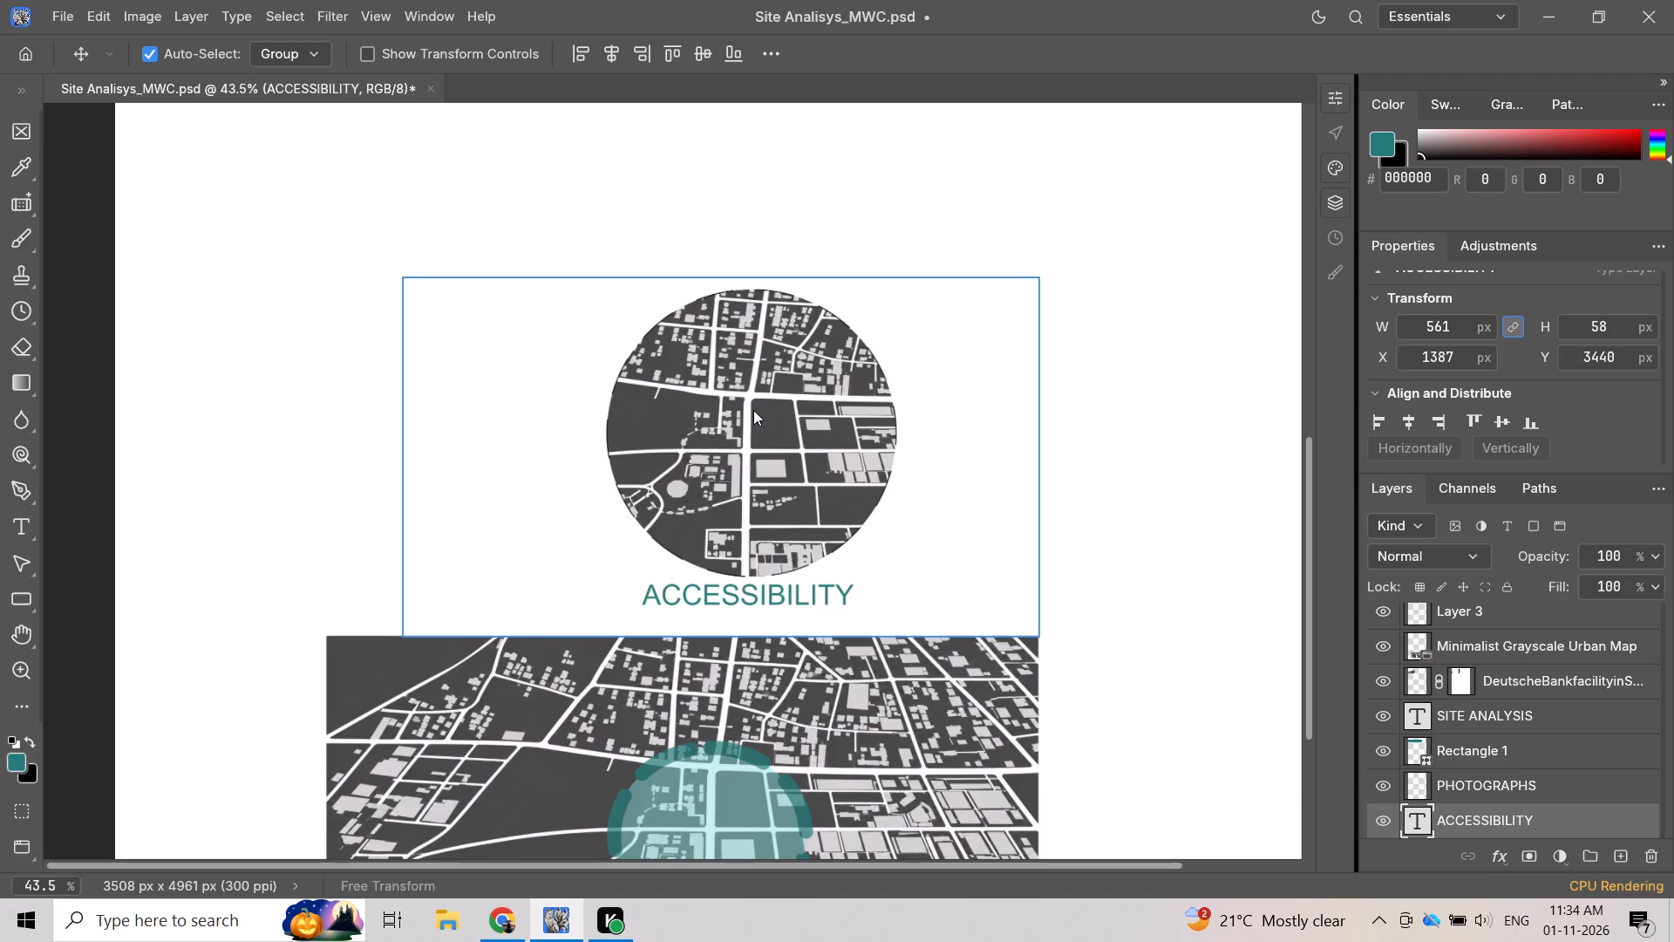
left_click(607, 58)
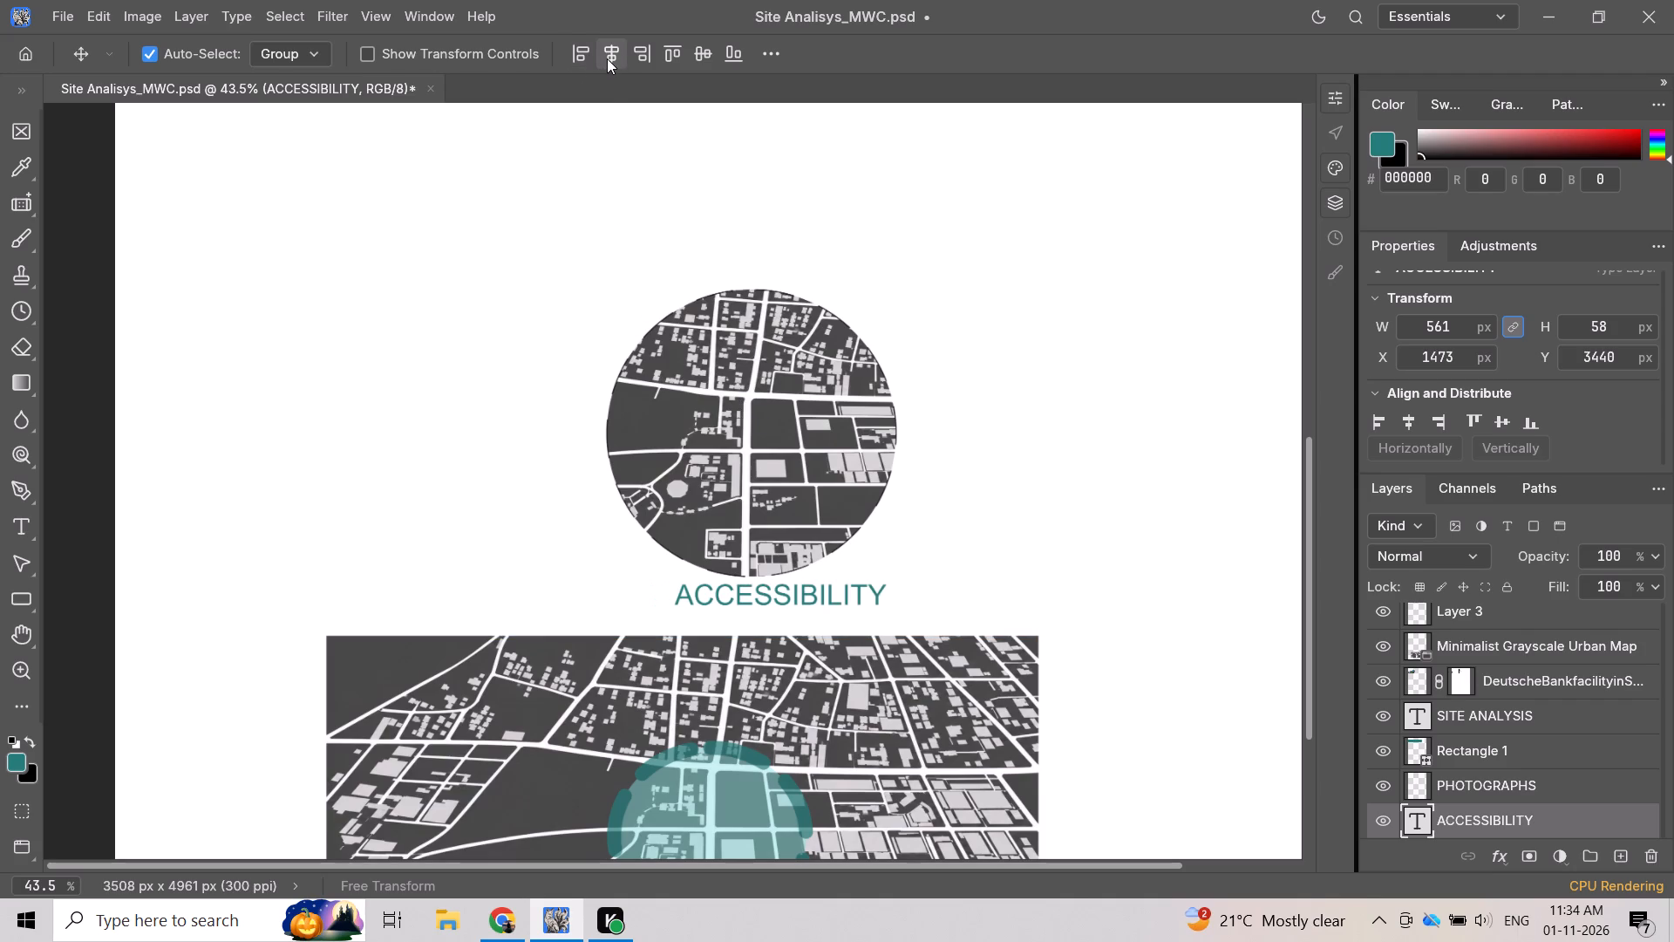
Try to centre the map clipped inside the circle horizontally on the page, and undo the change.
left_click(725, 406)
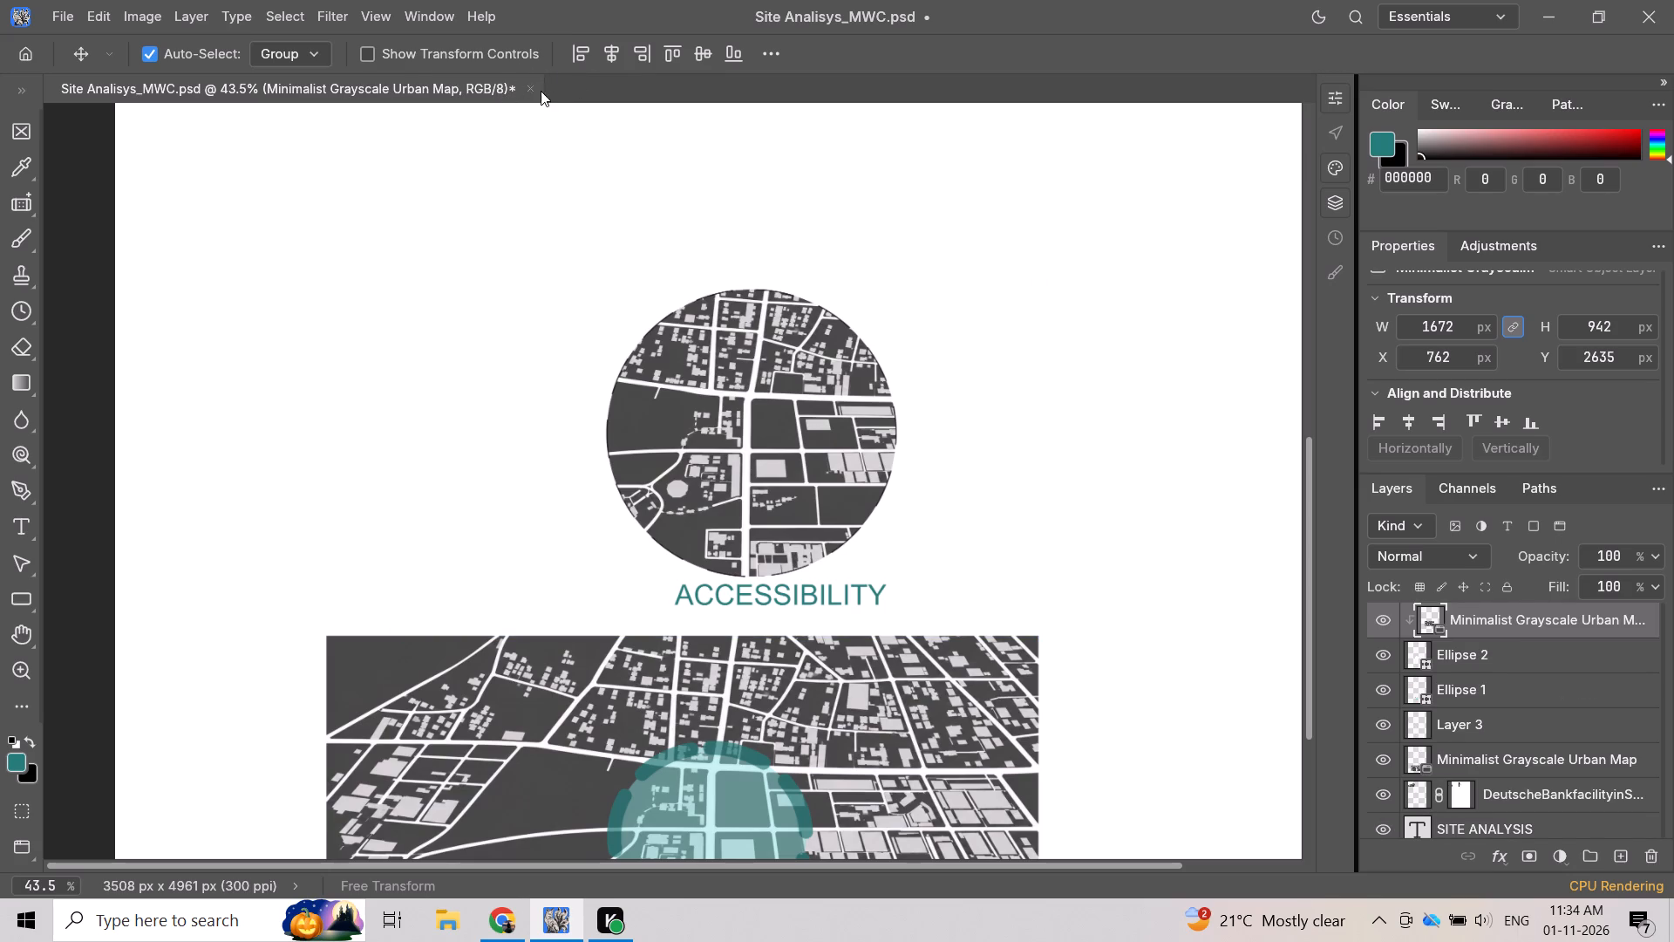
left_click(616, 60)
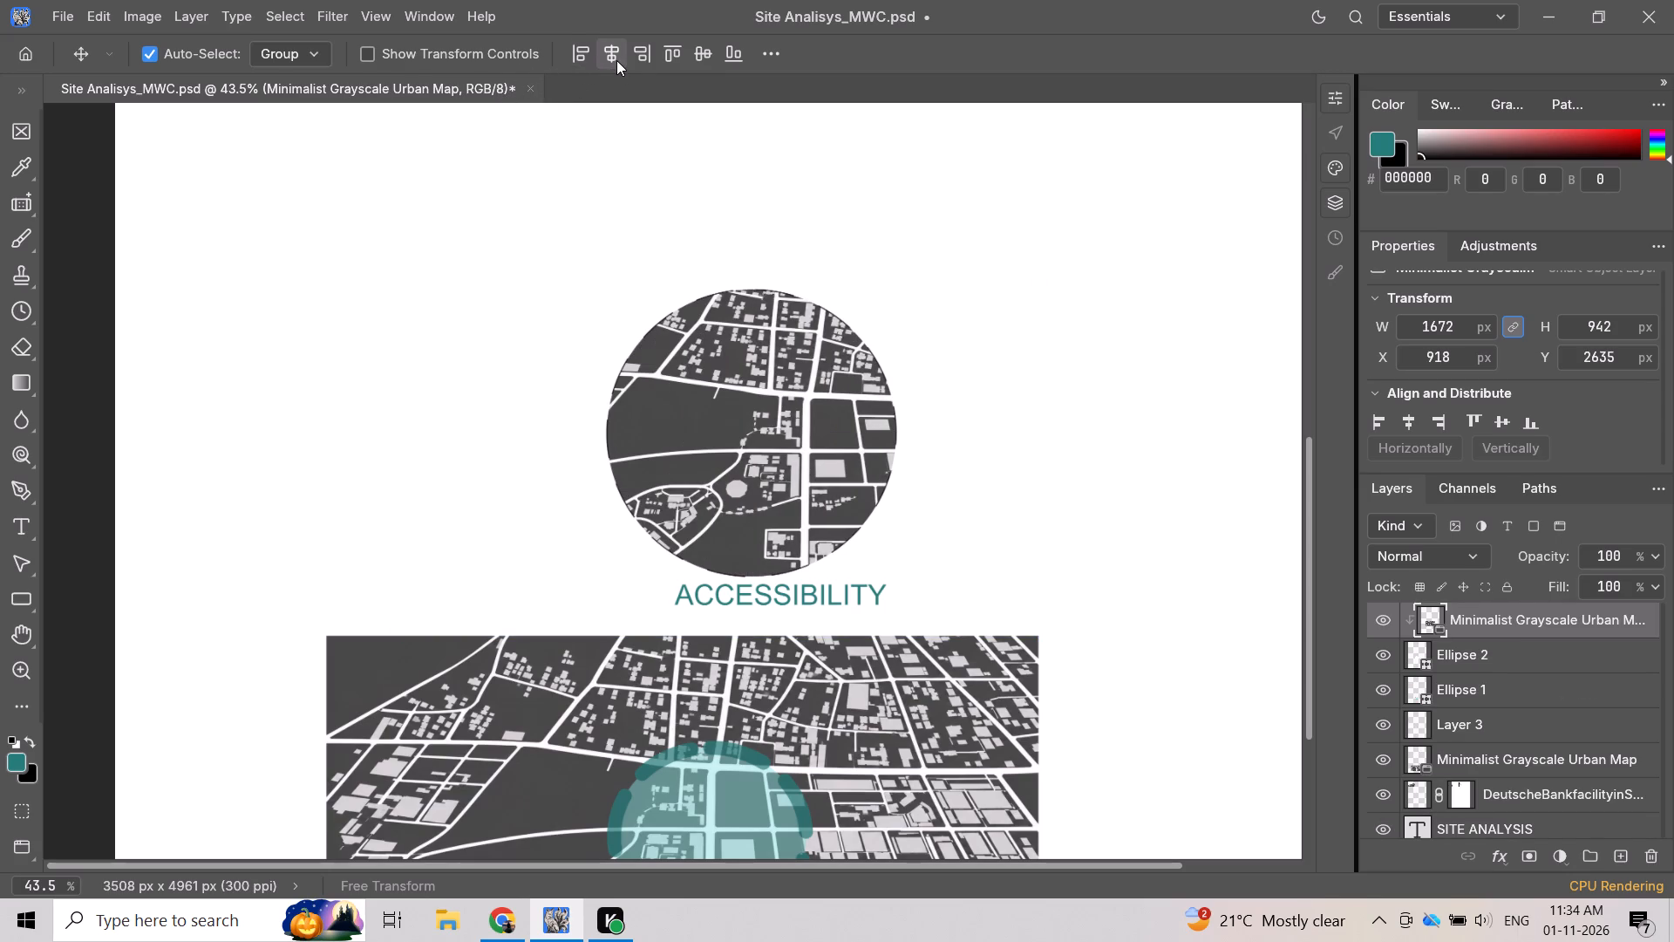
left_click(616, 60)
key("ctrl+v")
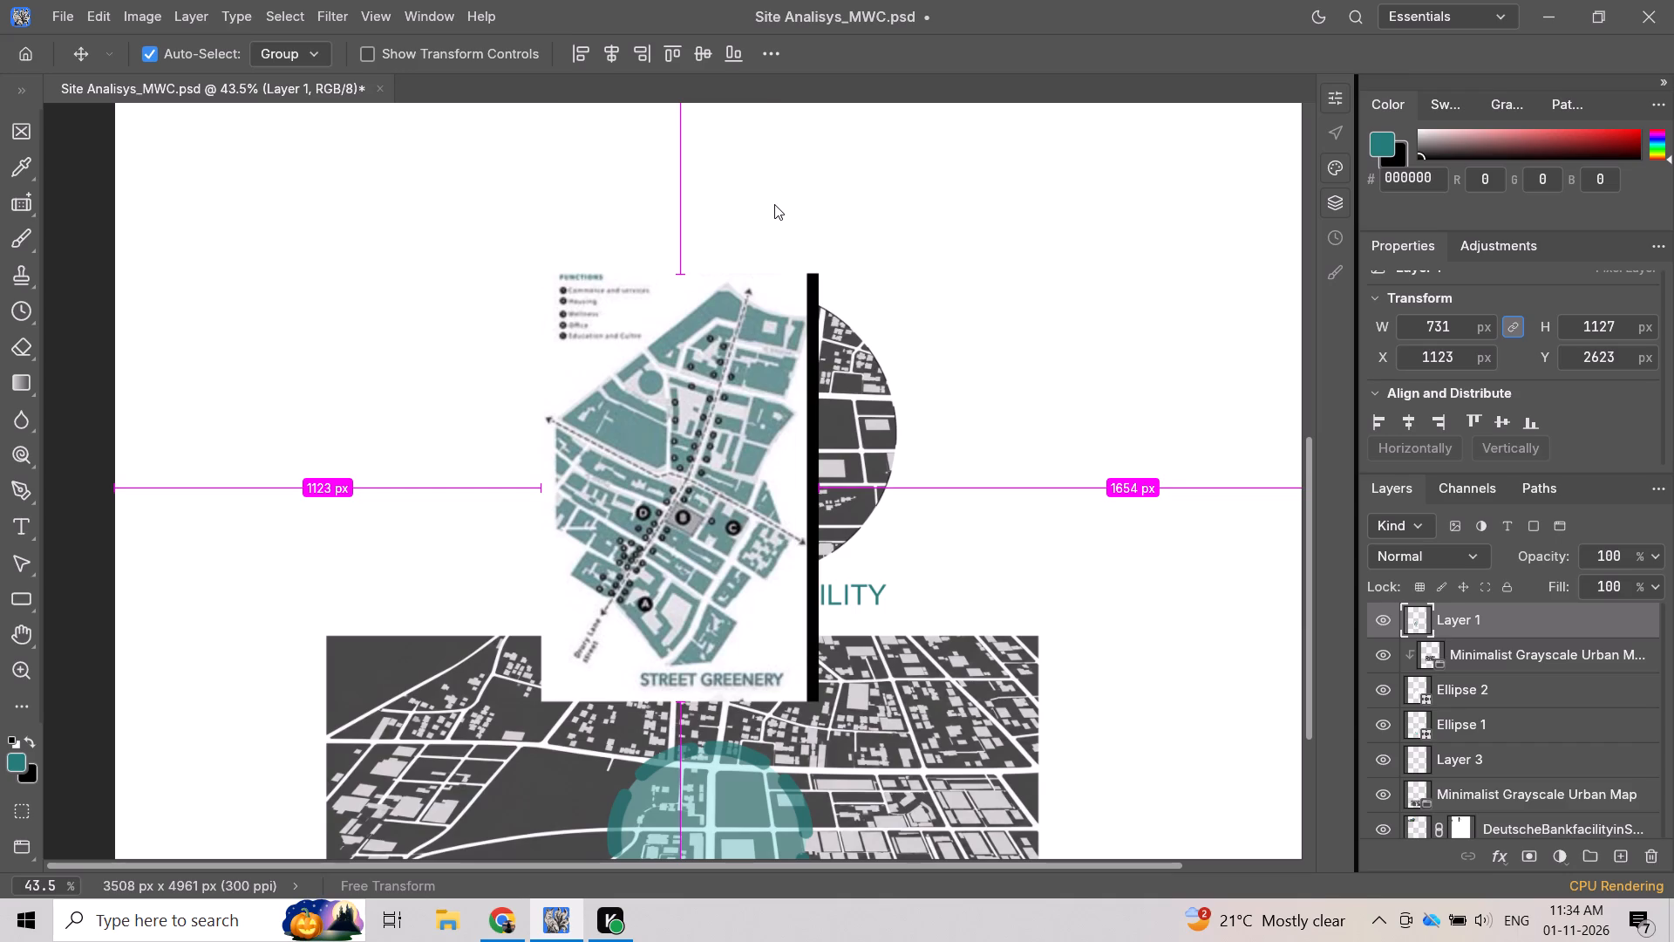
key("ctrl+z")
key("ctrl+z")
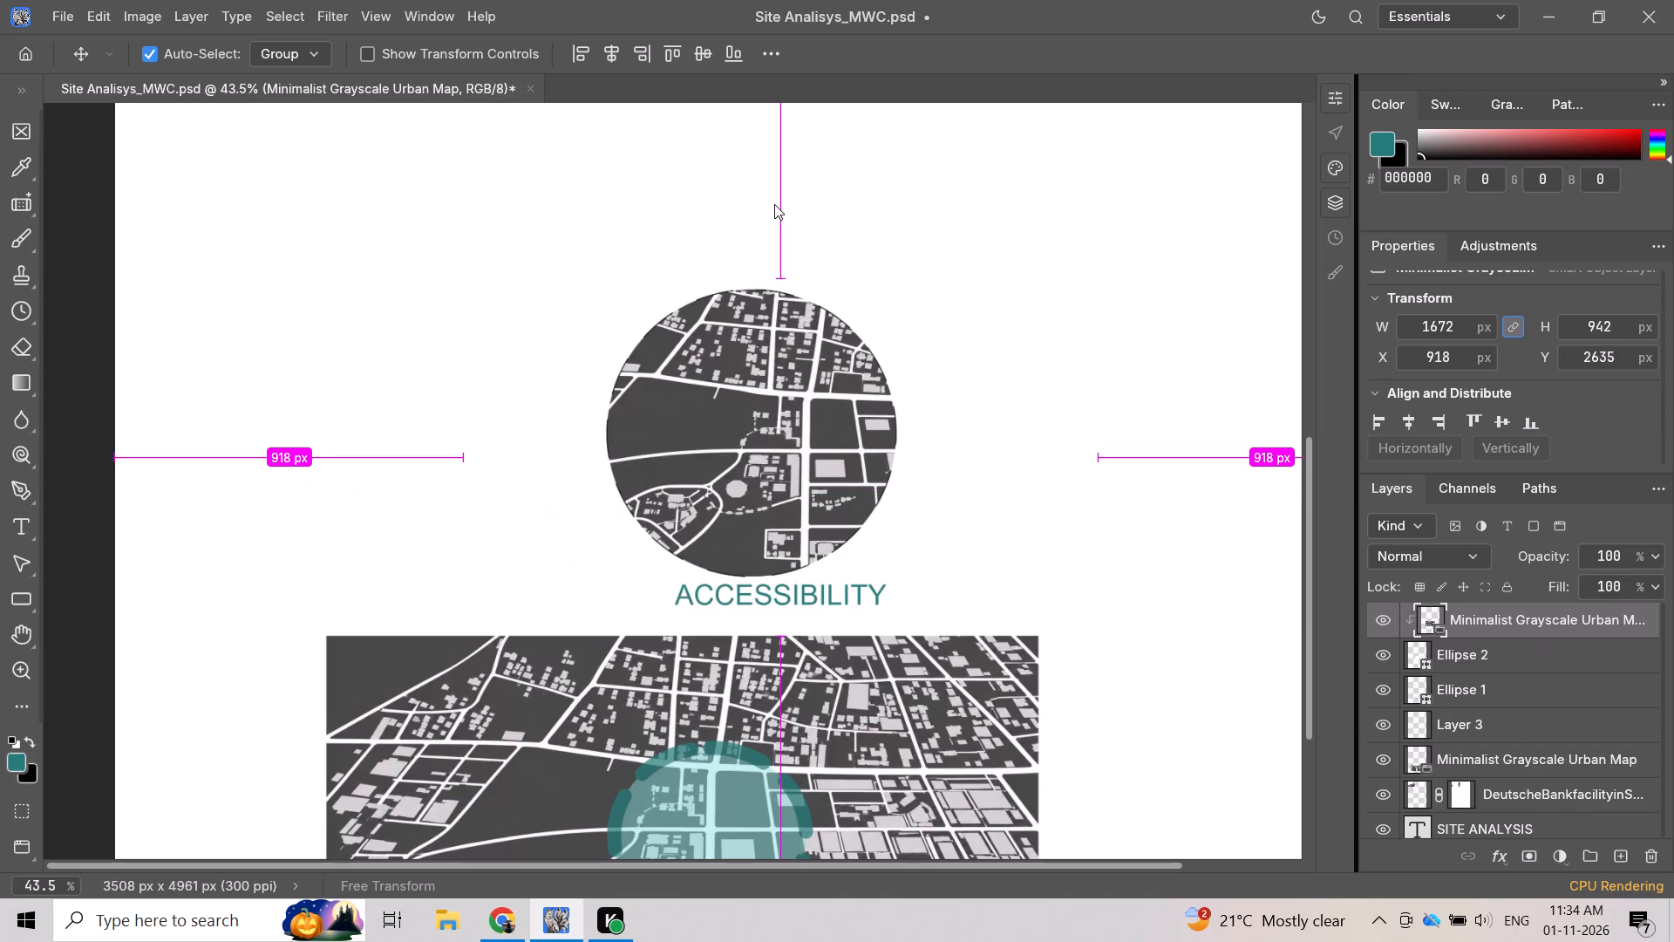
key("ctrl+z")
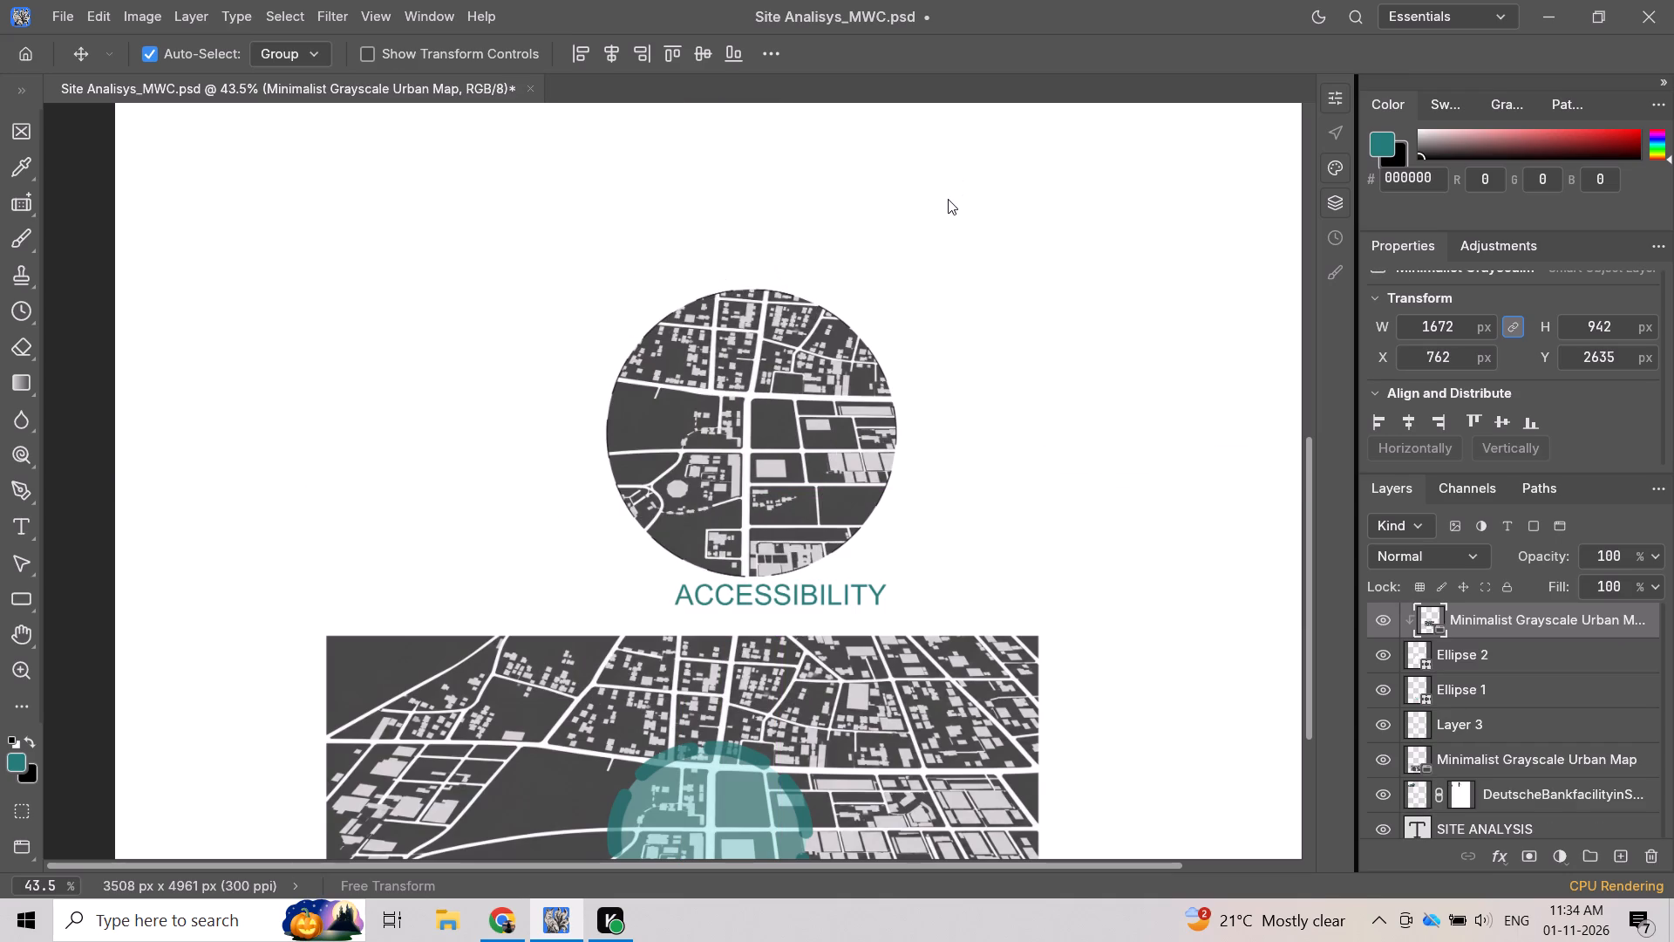
Shift the clipped map image inside the circle slightly left and up, to about X 732, Y 2572 px.
left_click(809, 356)
left_click_drag(799, 371, 811, 374)
left_click_drag(811, 374, 815, 374)
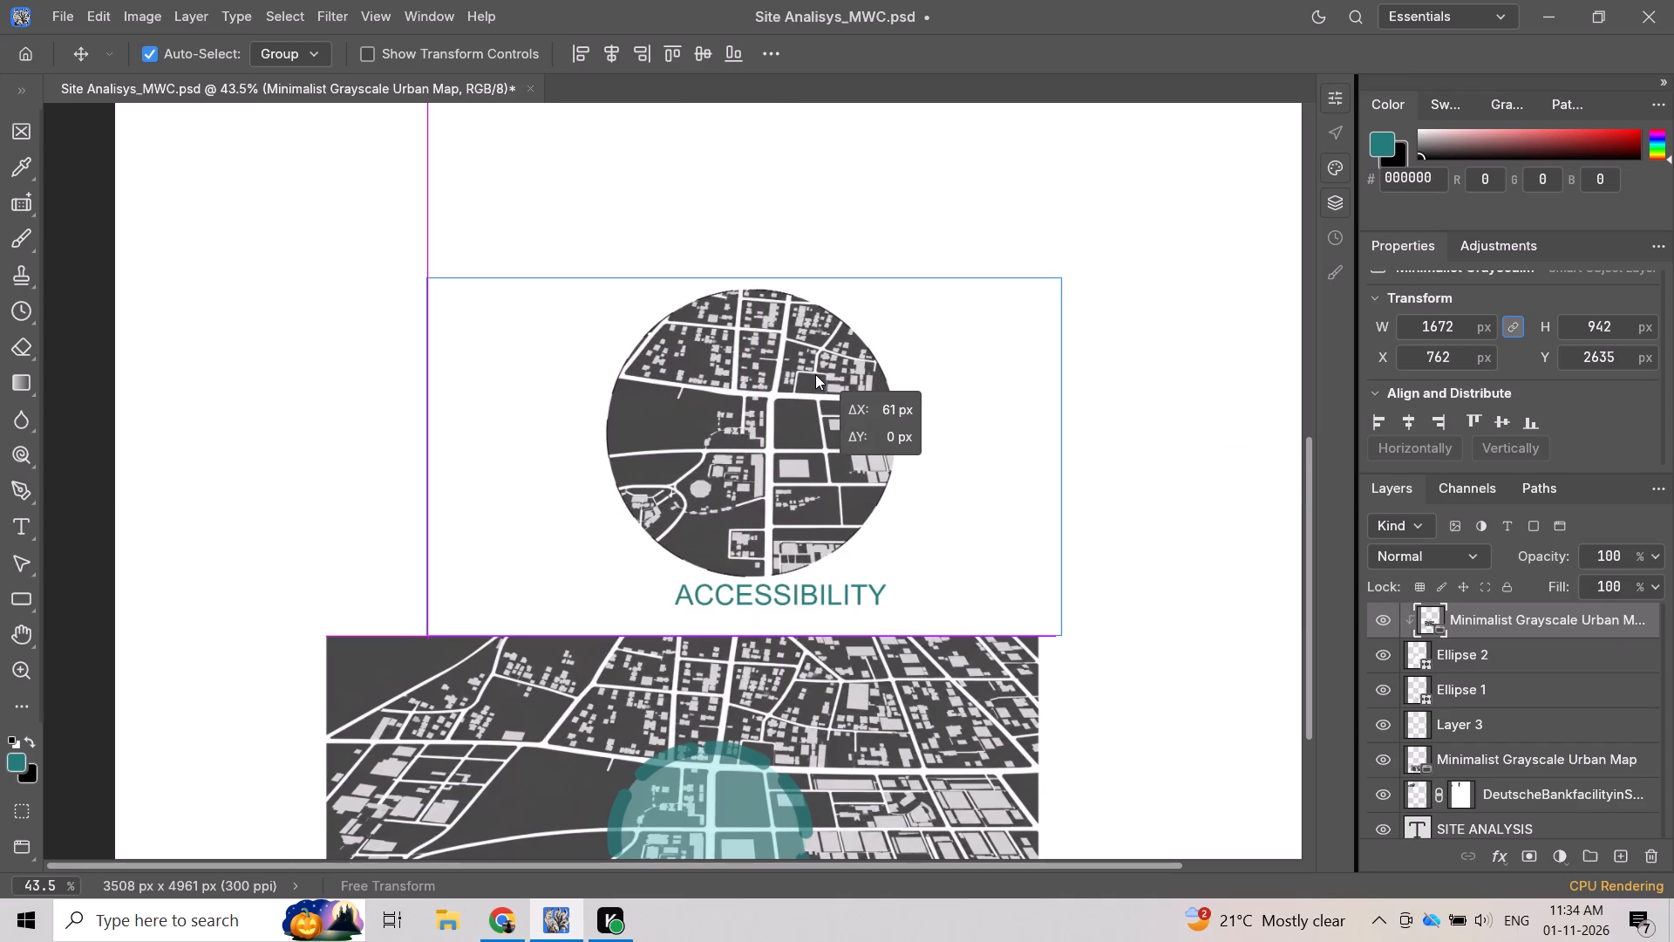
left_click_drag(815, 374, 793, 349)
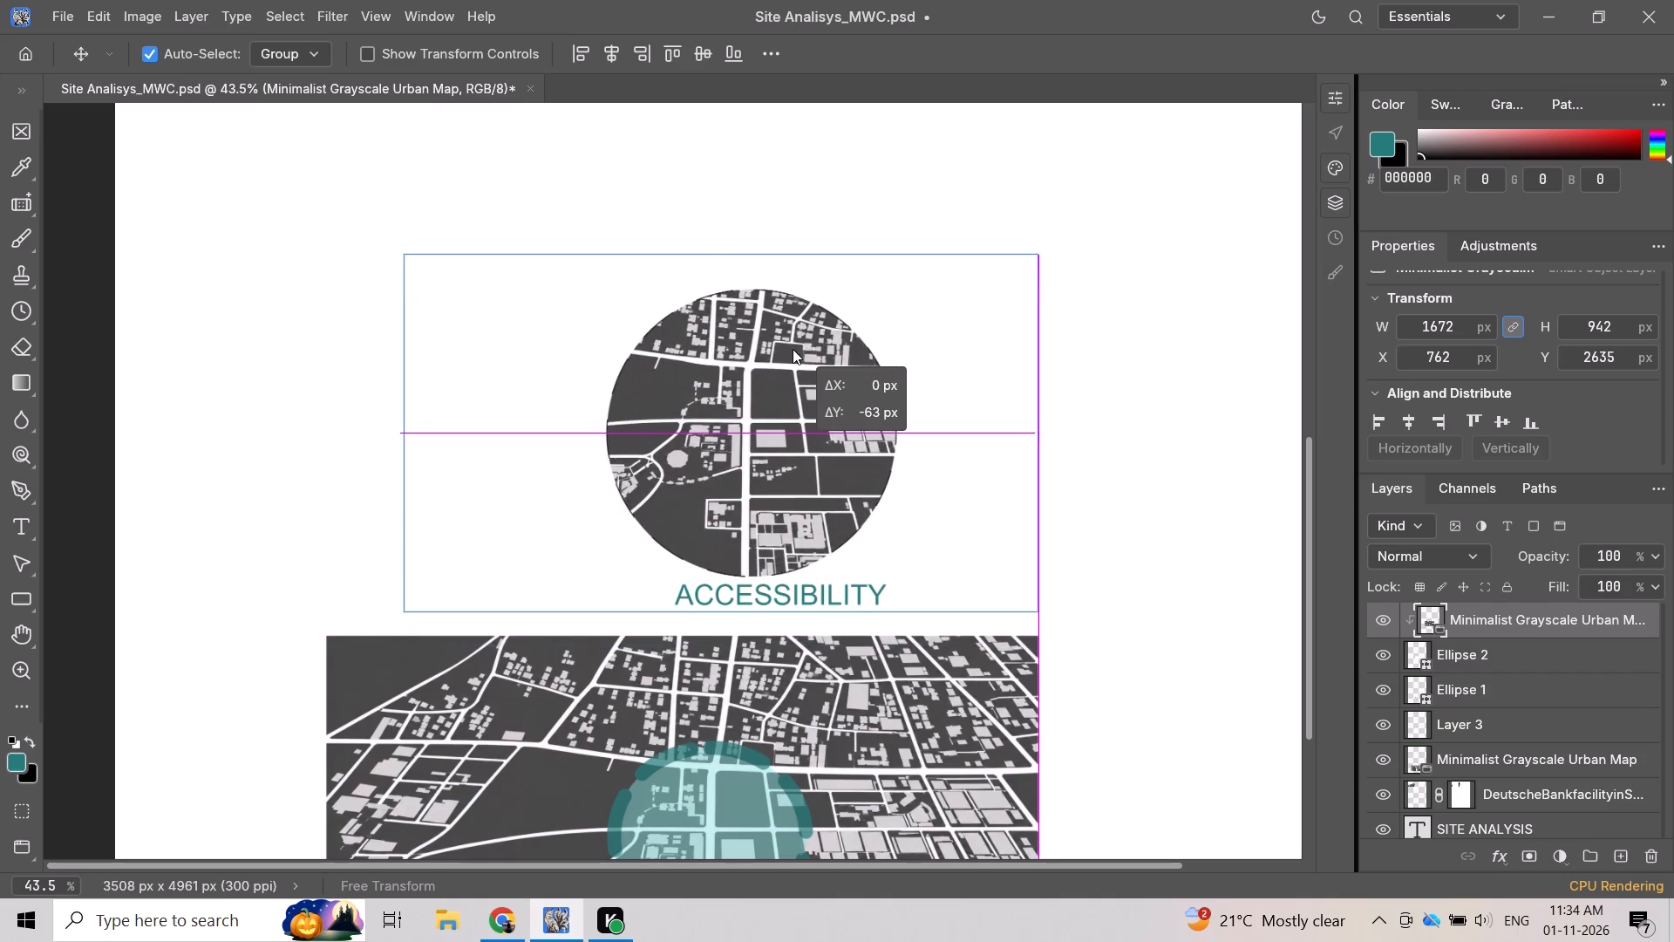
left_click_drag(793, 349, 786, 363)
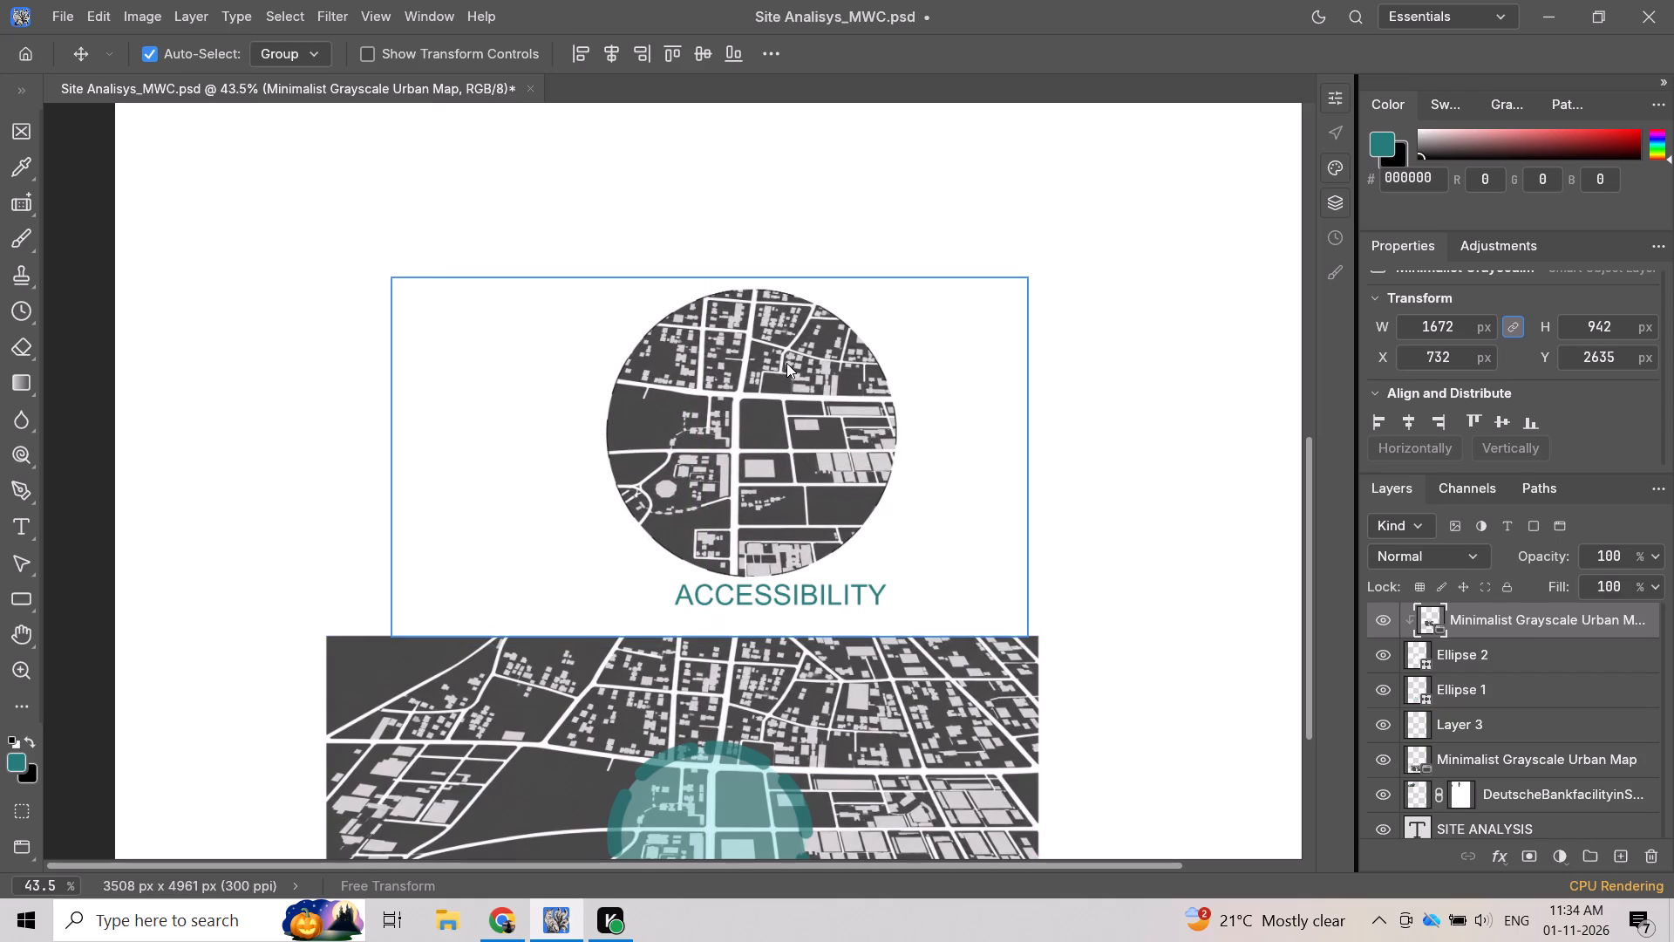
left_click_drag(766, 408, 766, 390)
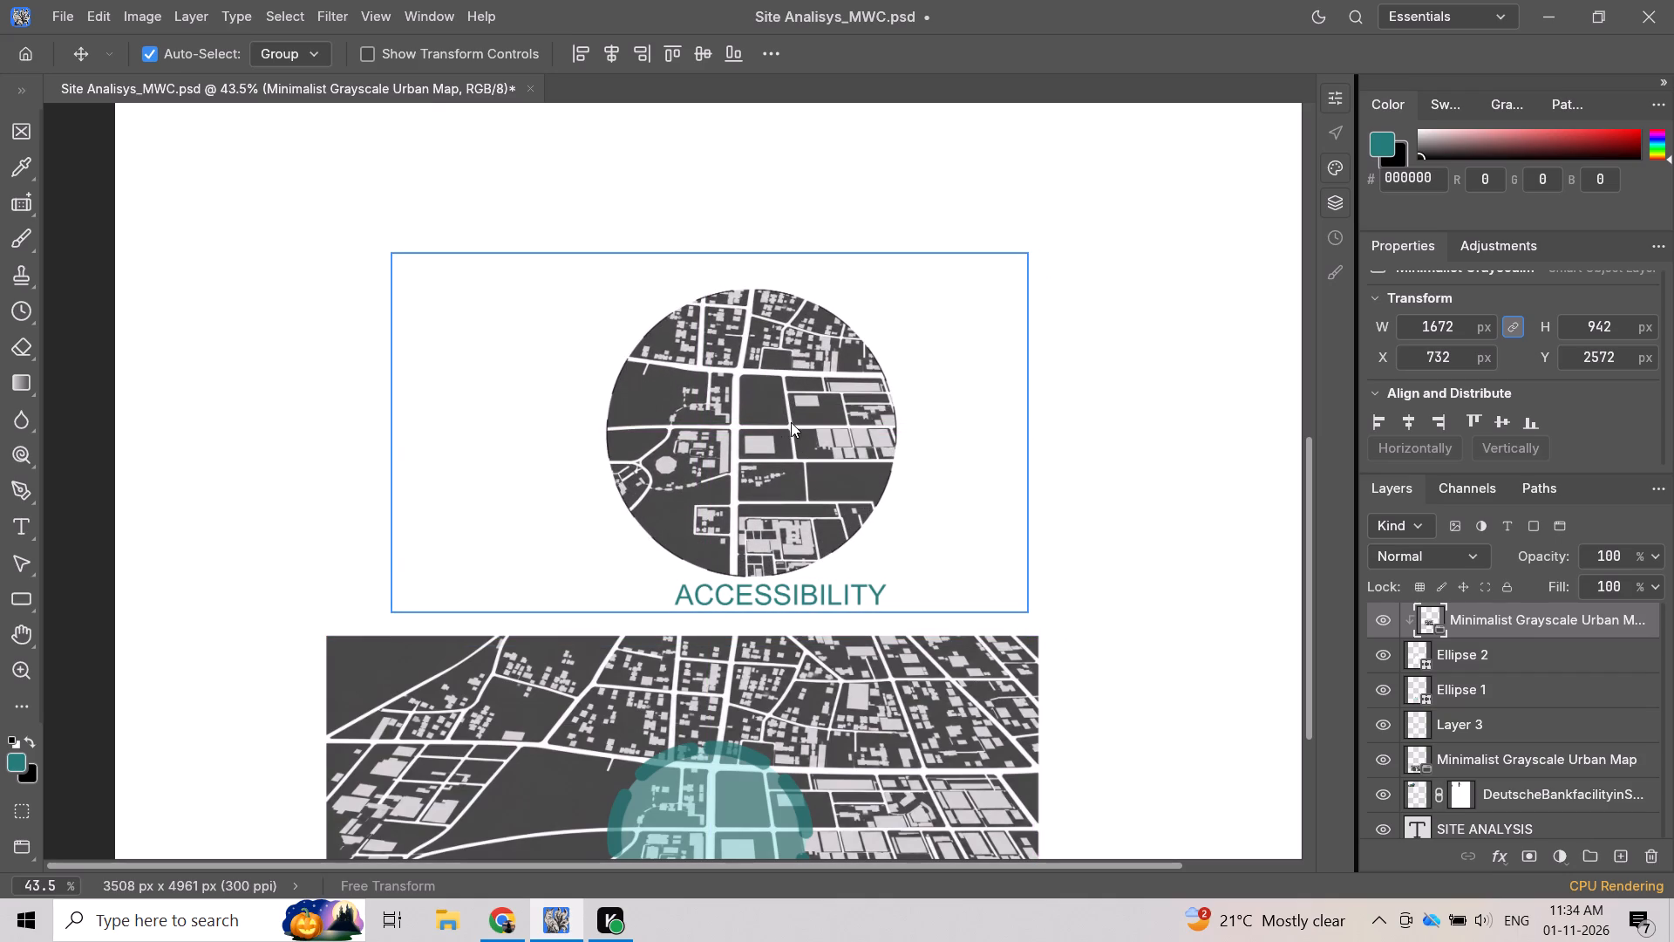
Move only the Ellipse 2 circle sideways so it is centred above the ACCESSIBILITY heading, at X 1373, Y 2665 px.
left_click(787, 429)
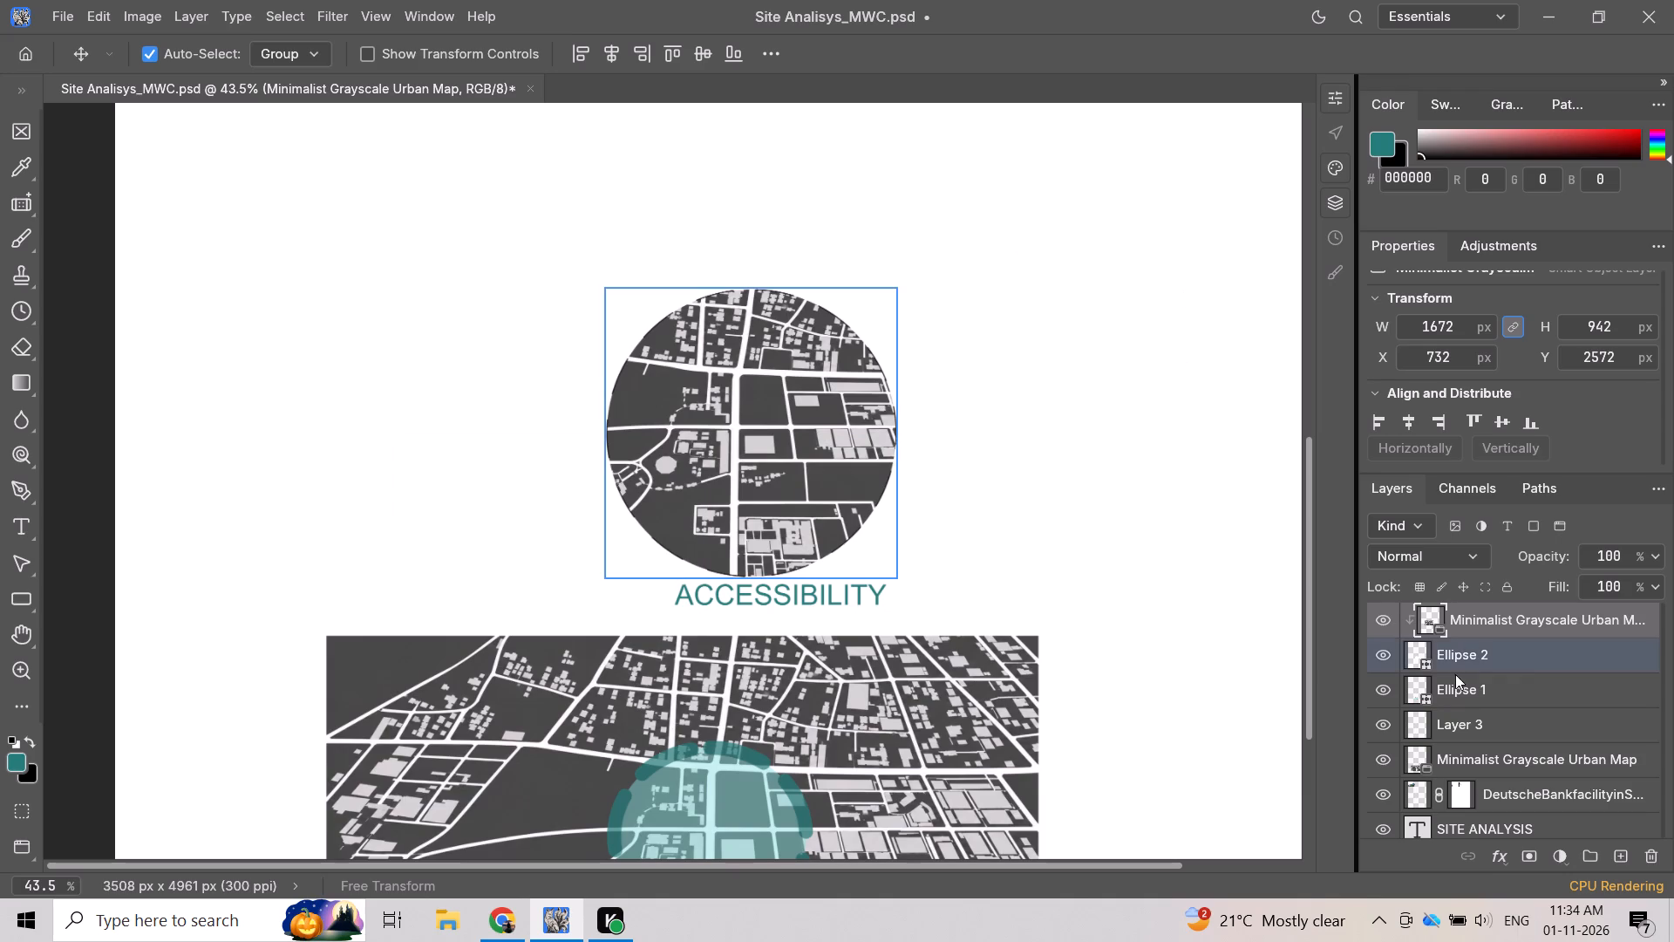
left_click(1502, 647)
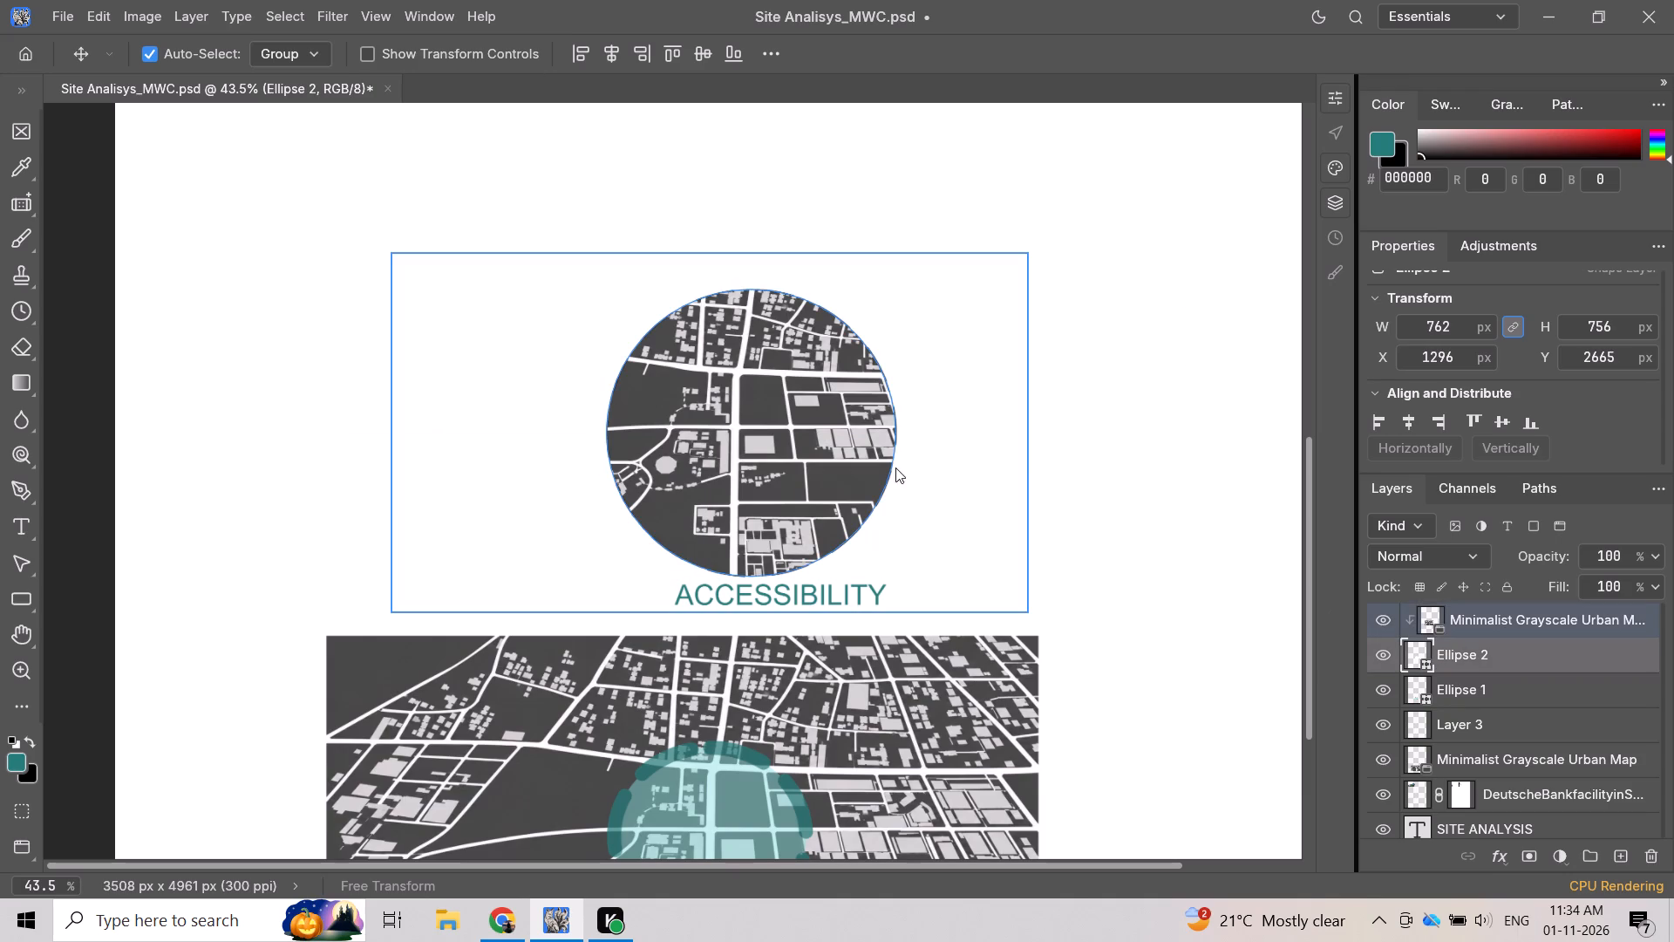
left_click(788, 426)
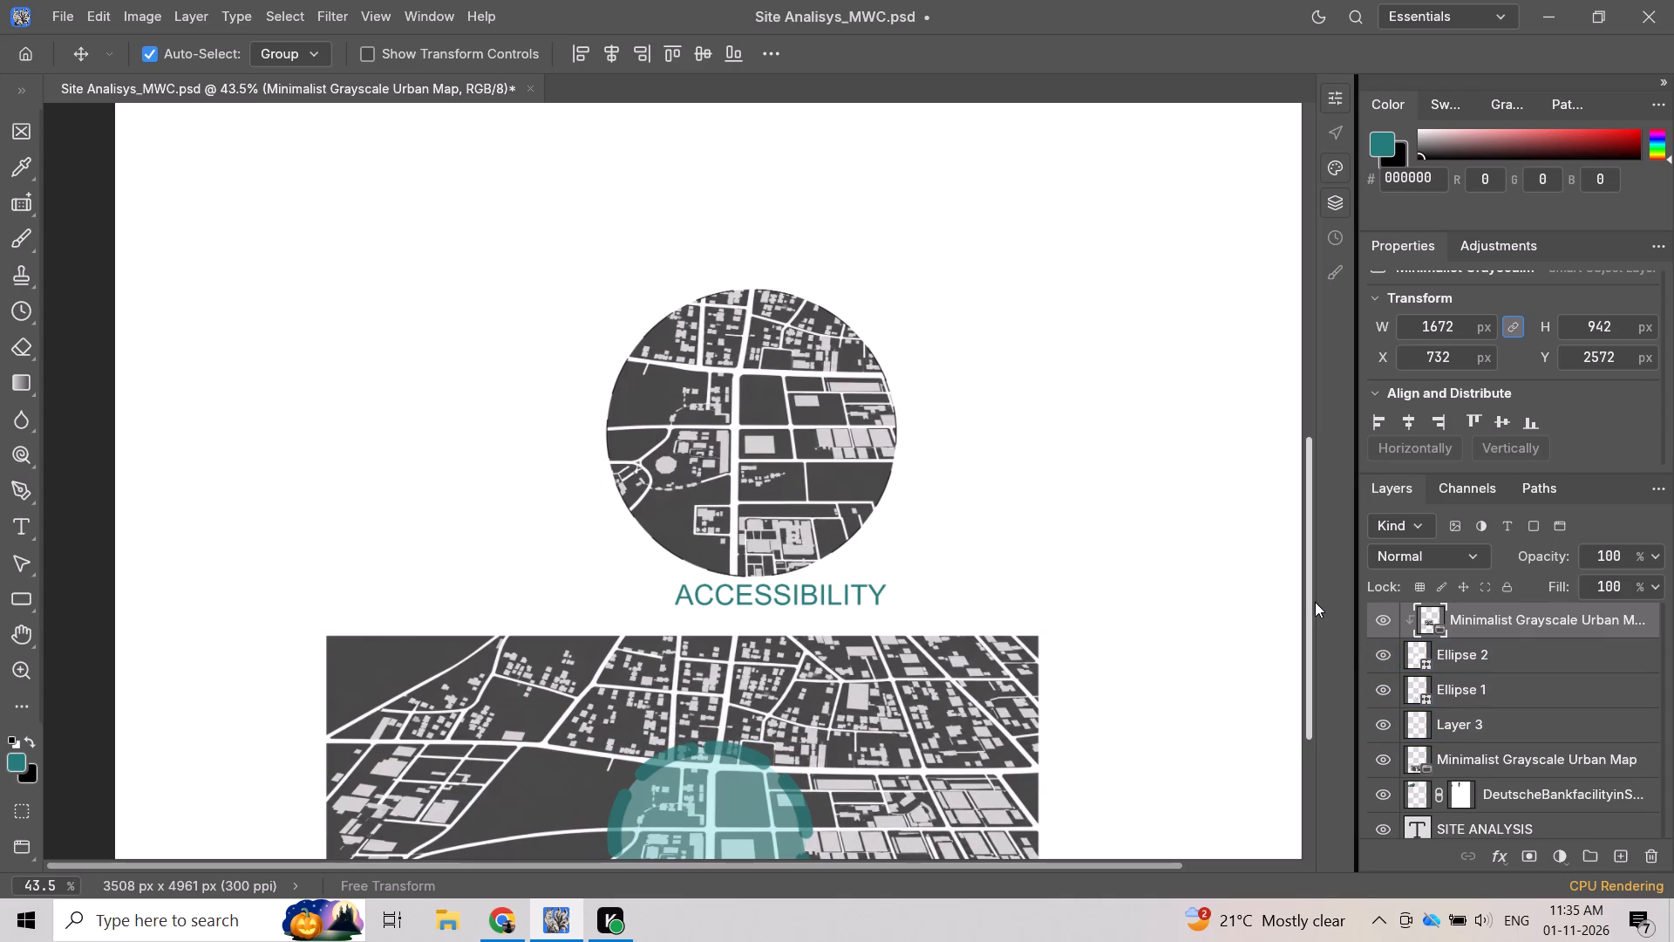
left_click(1534, 653)
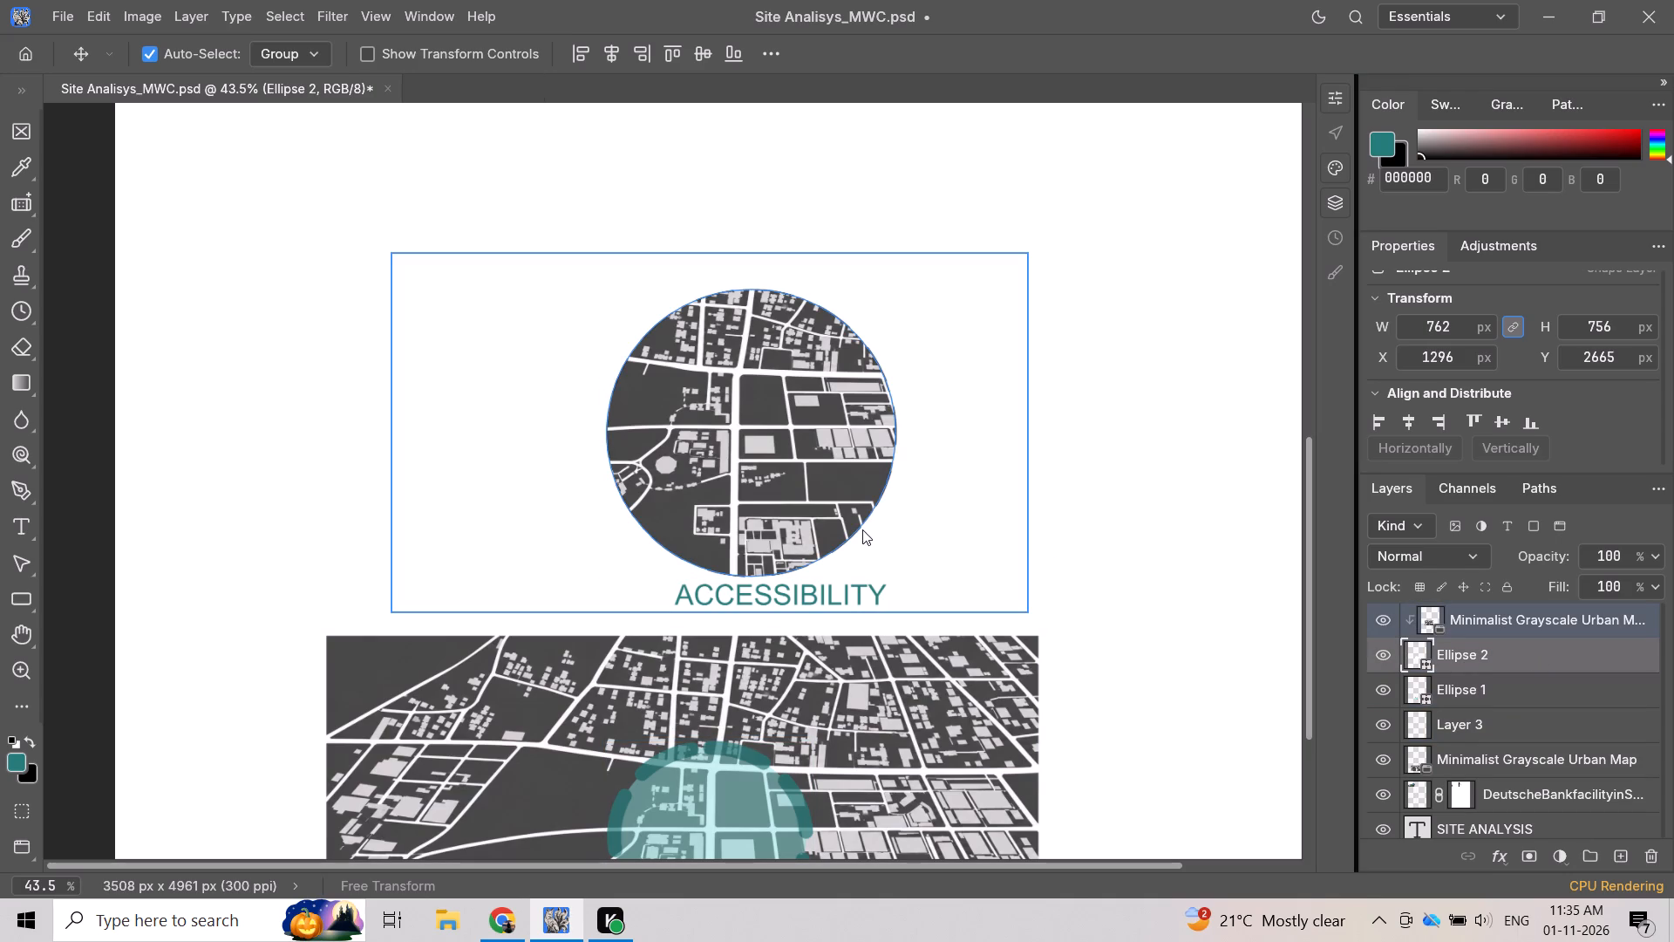
left_click(949, 554)
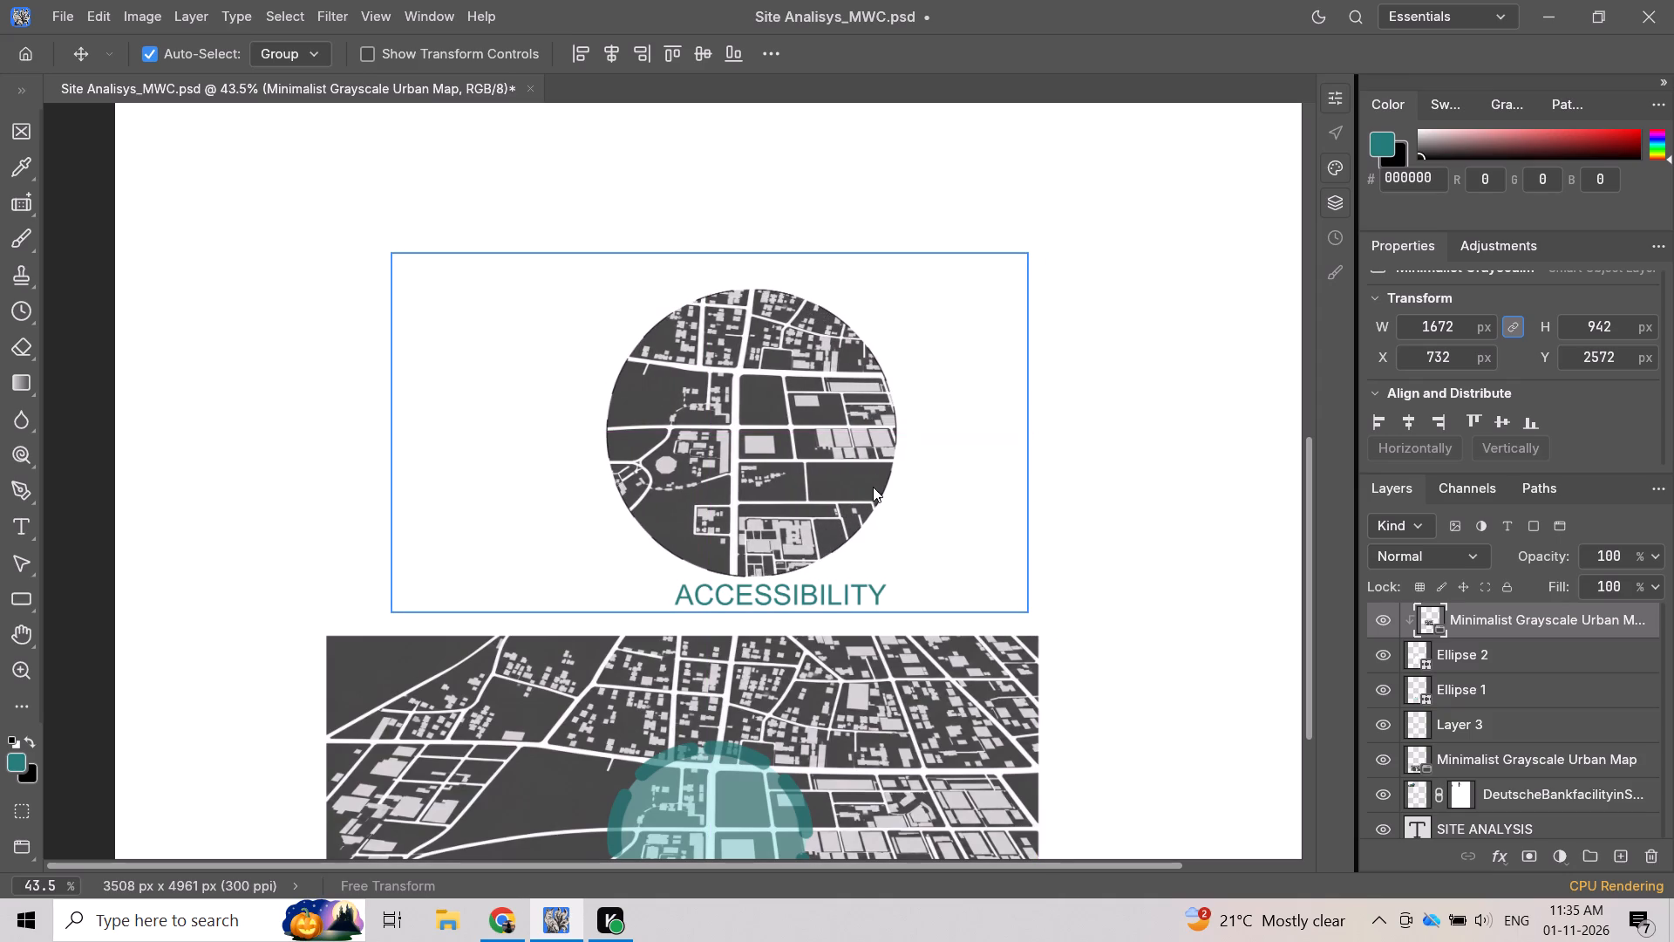
left_click(862, 517)
left_click(834, 483)
left_click(781, 442)
left_click(601, 439)
left_click(612, 439)
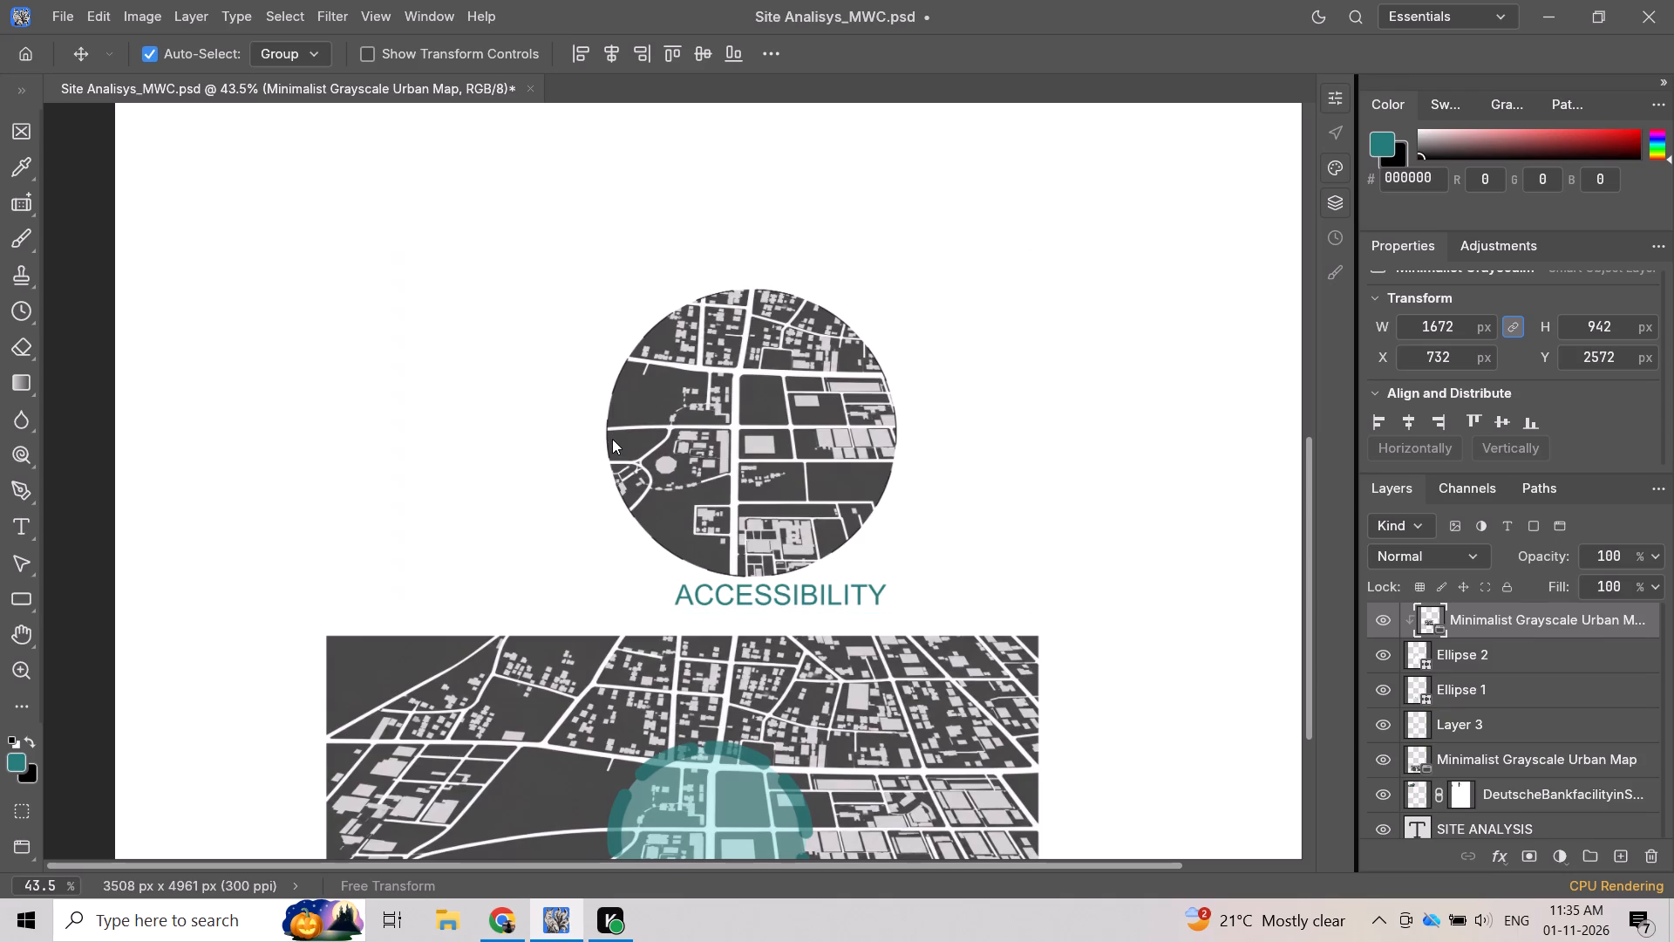
left_click(1585, 655)
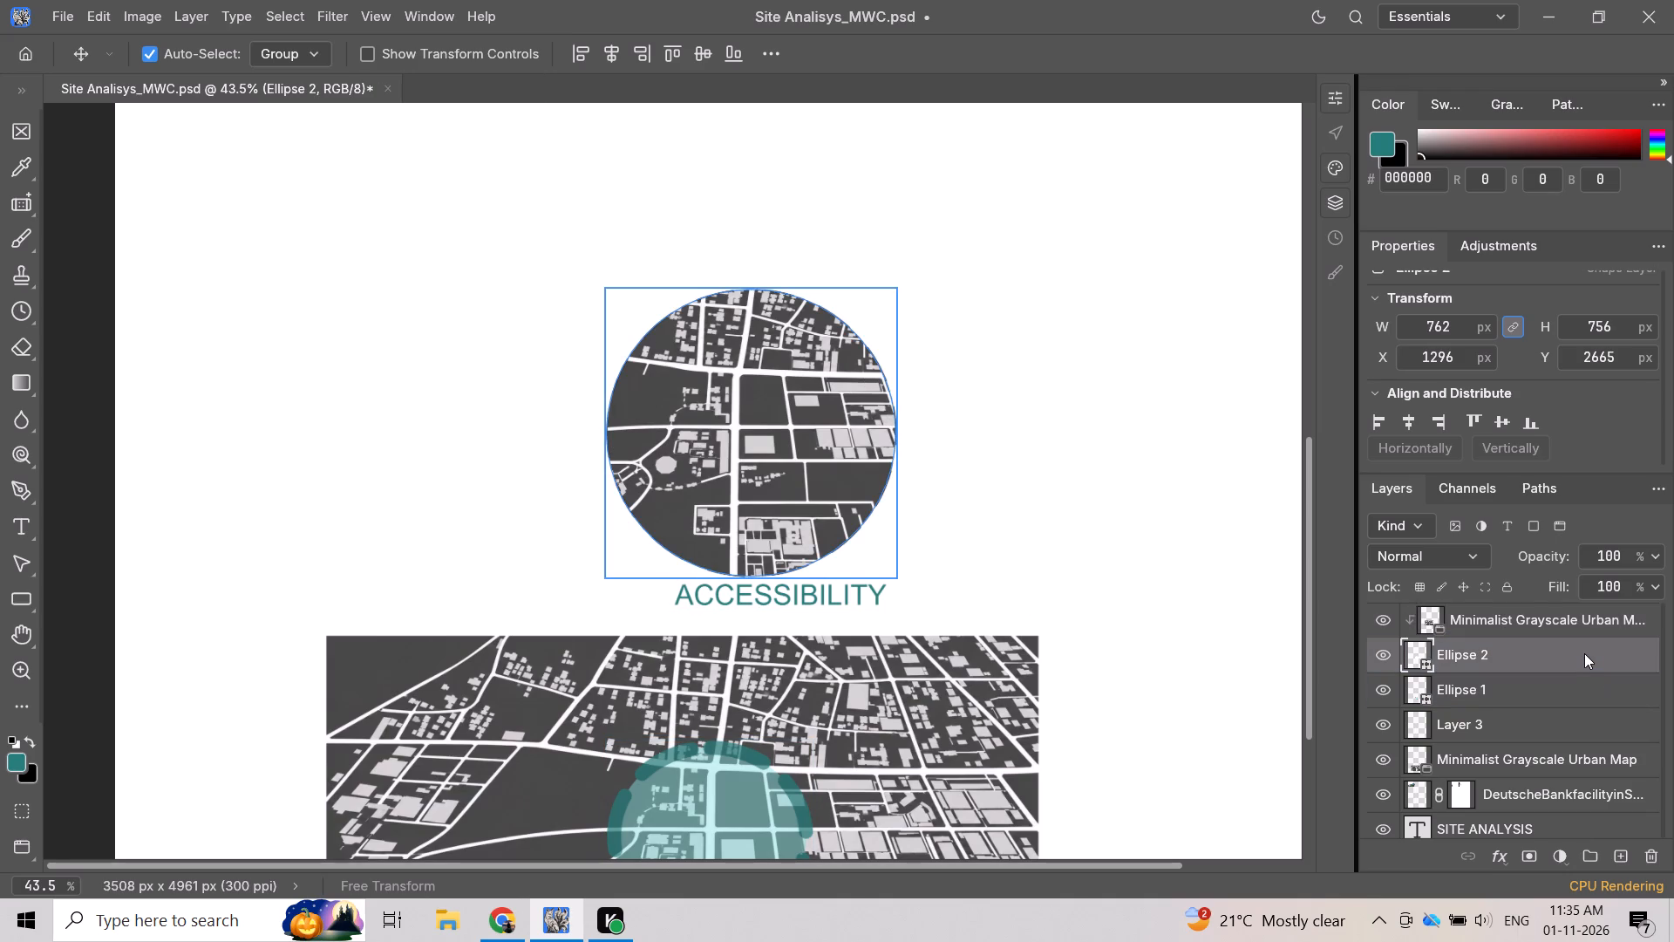
key("ctrl+t")
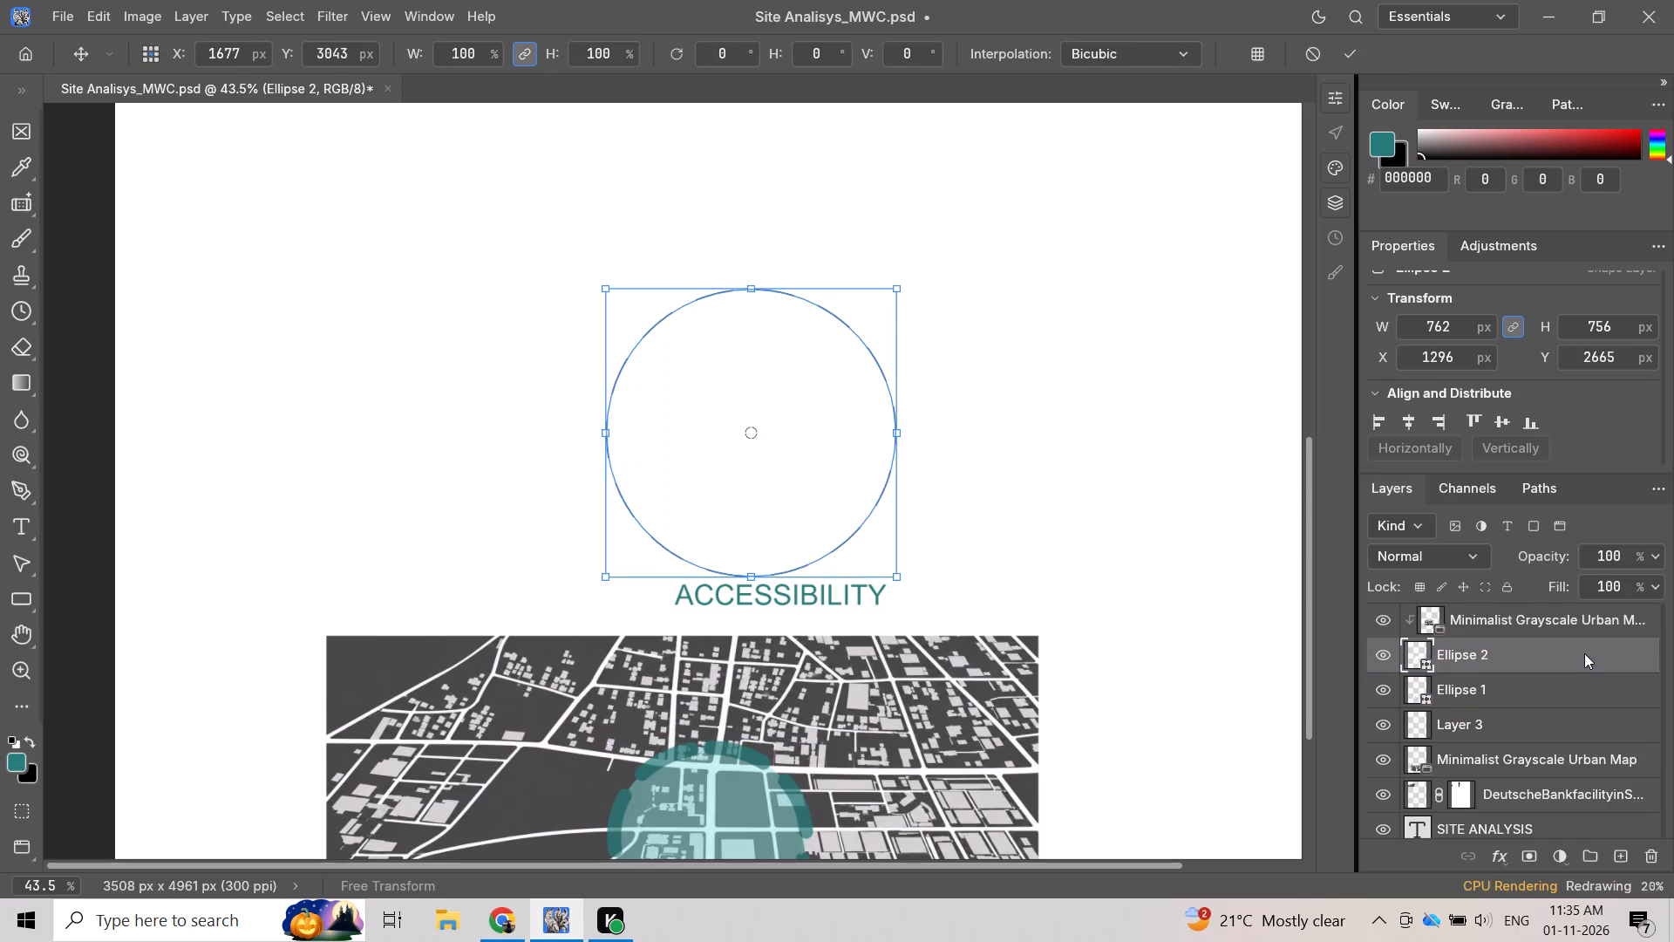
left_click_drag(793, 483, 806, 487)
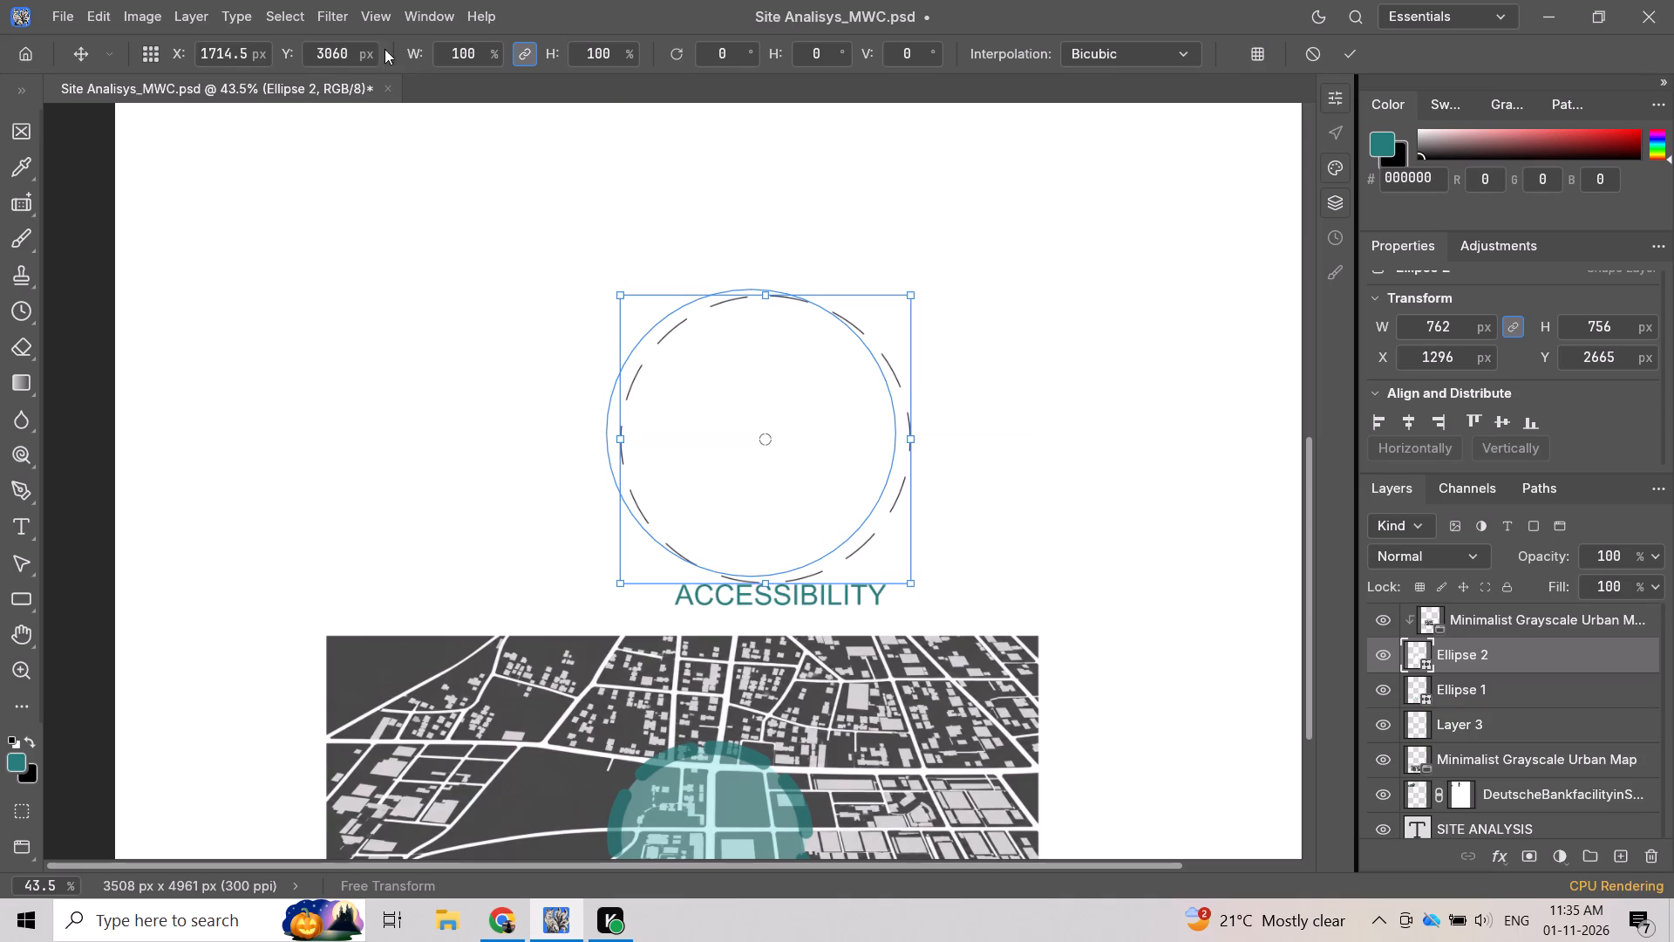
left_click_drag(778, 500, 789, 500)
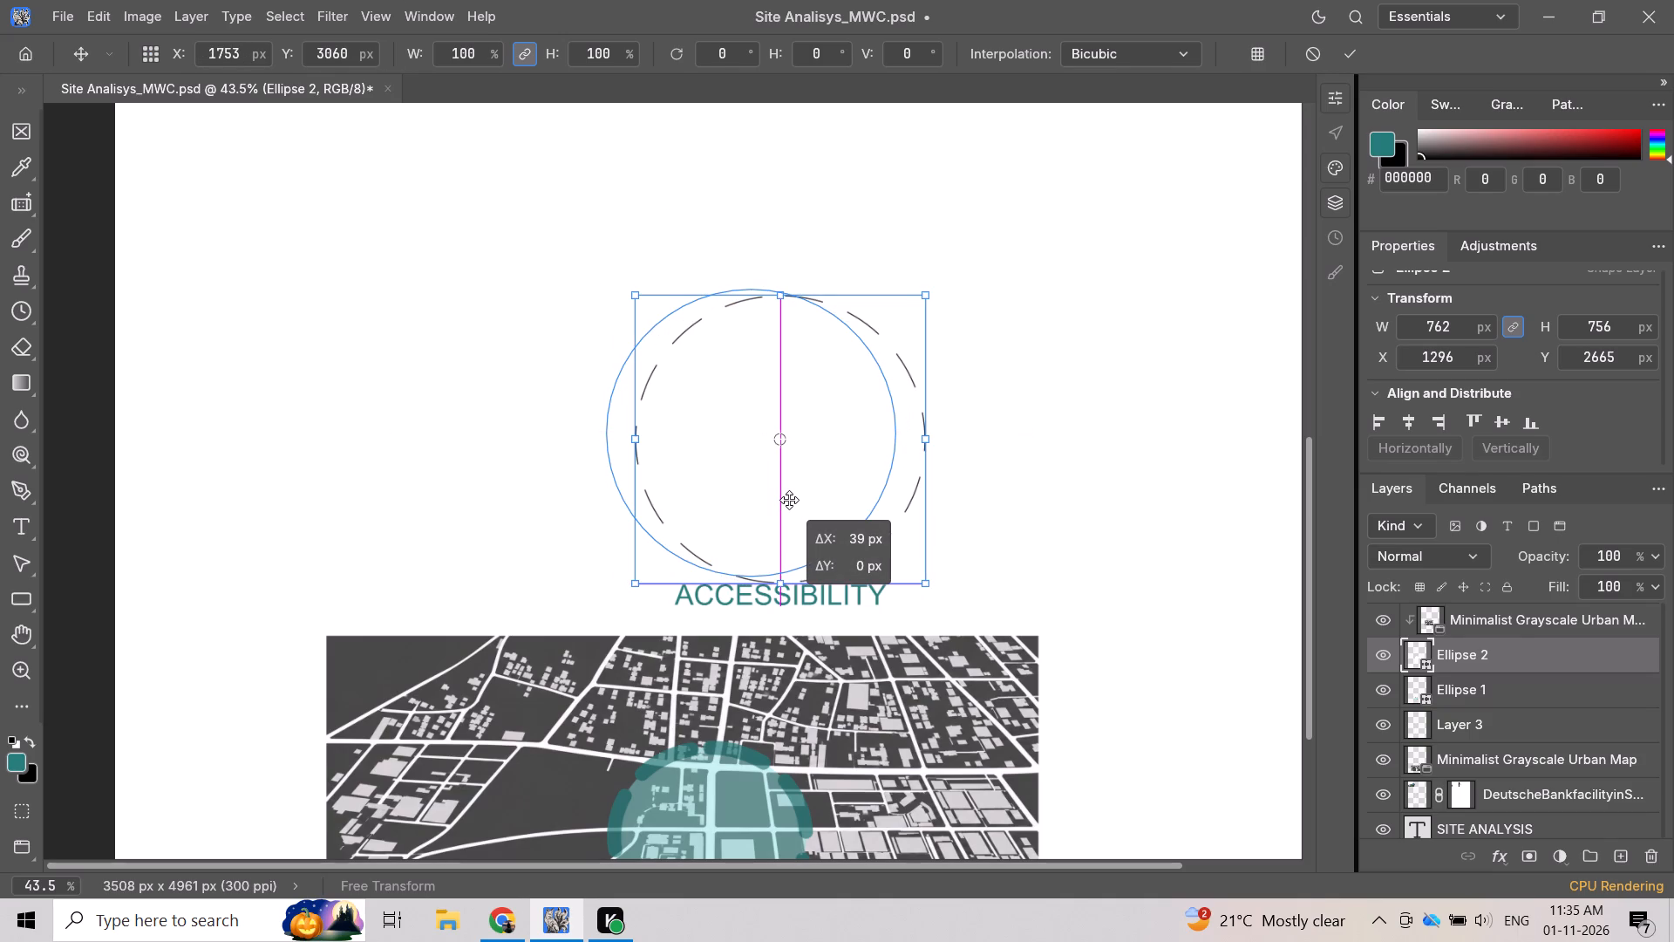
left_click_drag(789, 500, 789, 494)
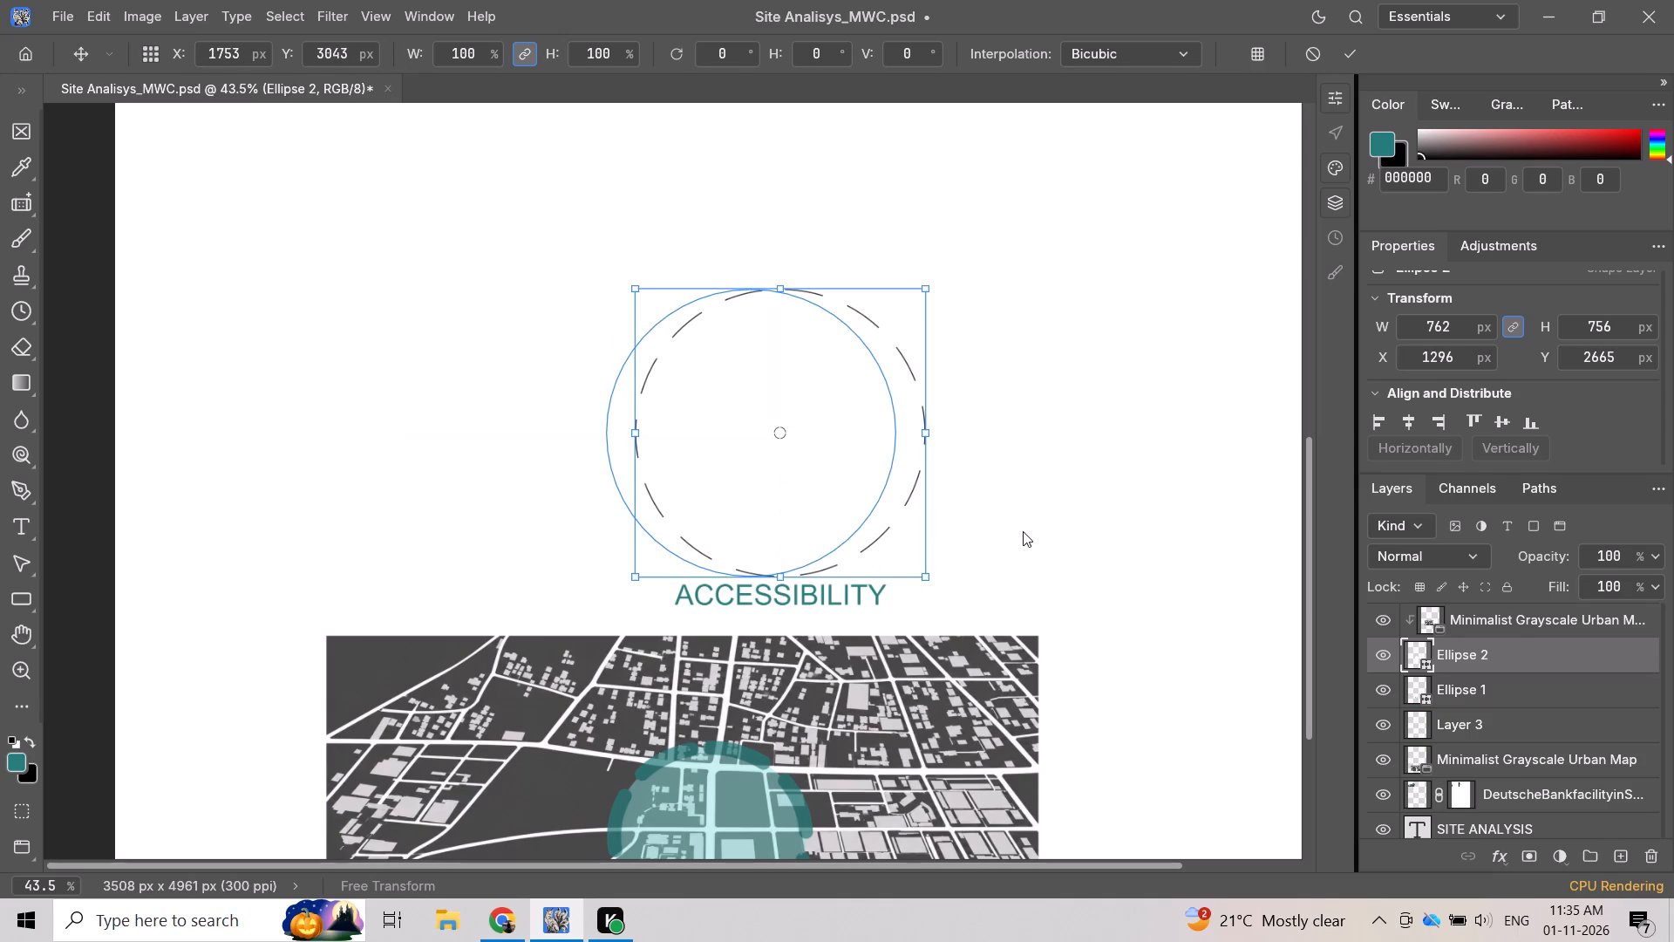
key("Return")
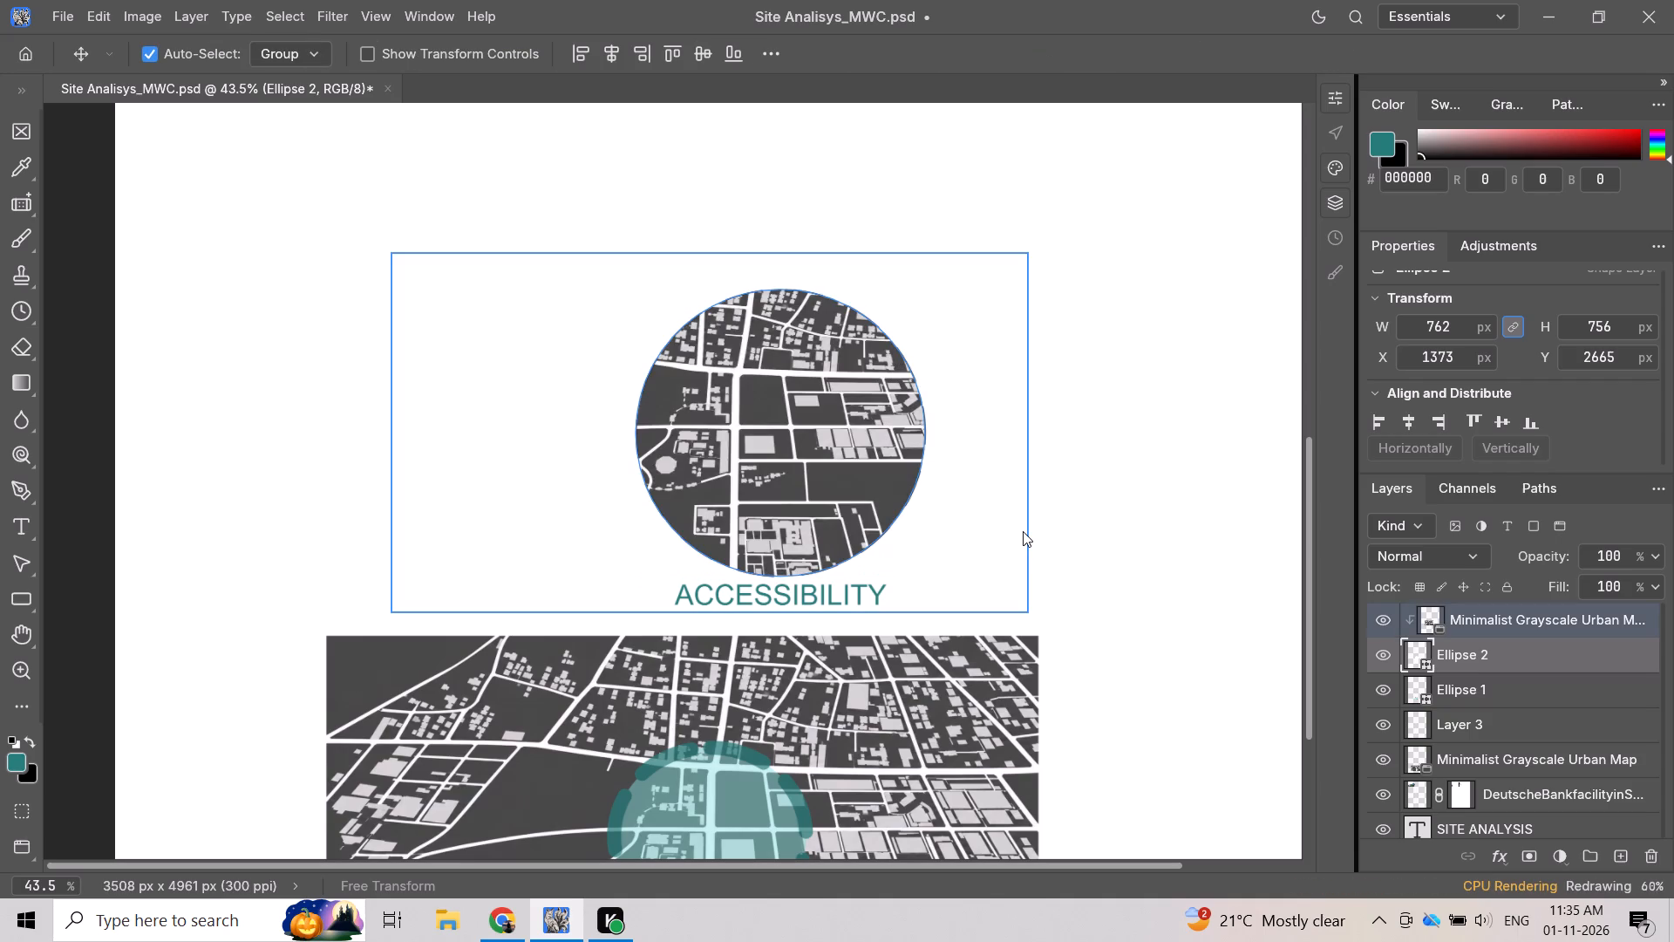
Examine how the map circle, the ACCESSIBILITY heading and the city map sit together in the overall sheet layout.
scroll(1120, 537, "down", 1)
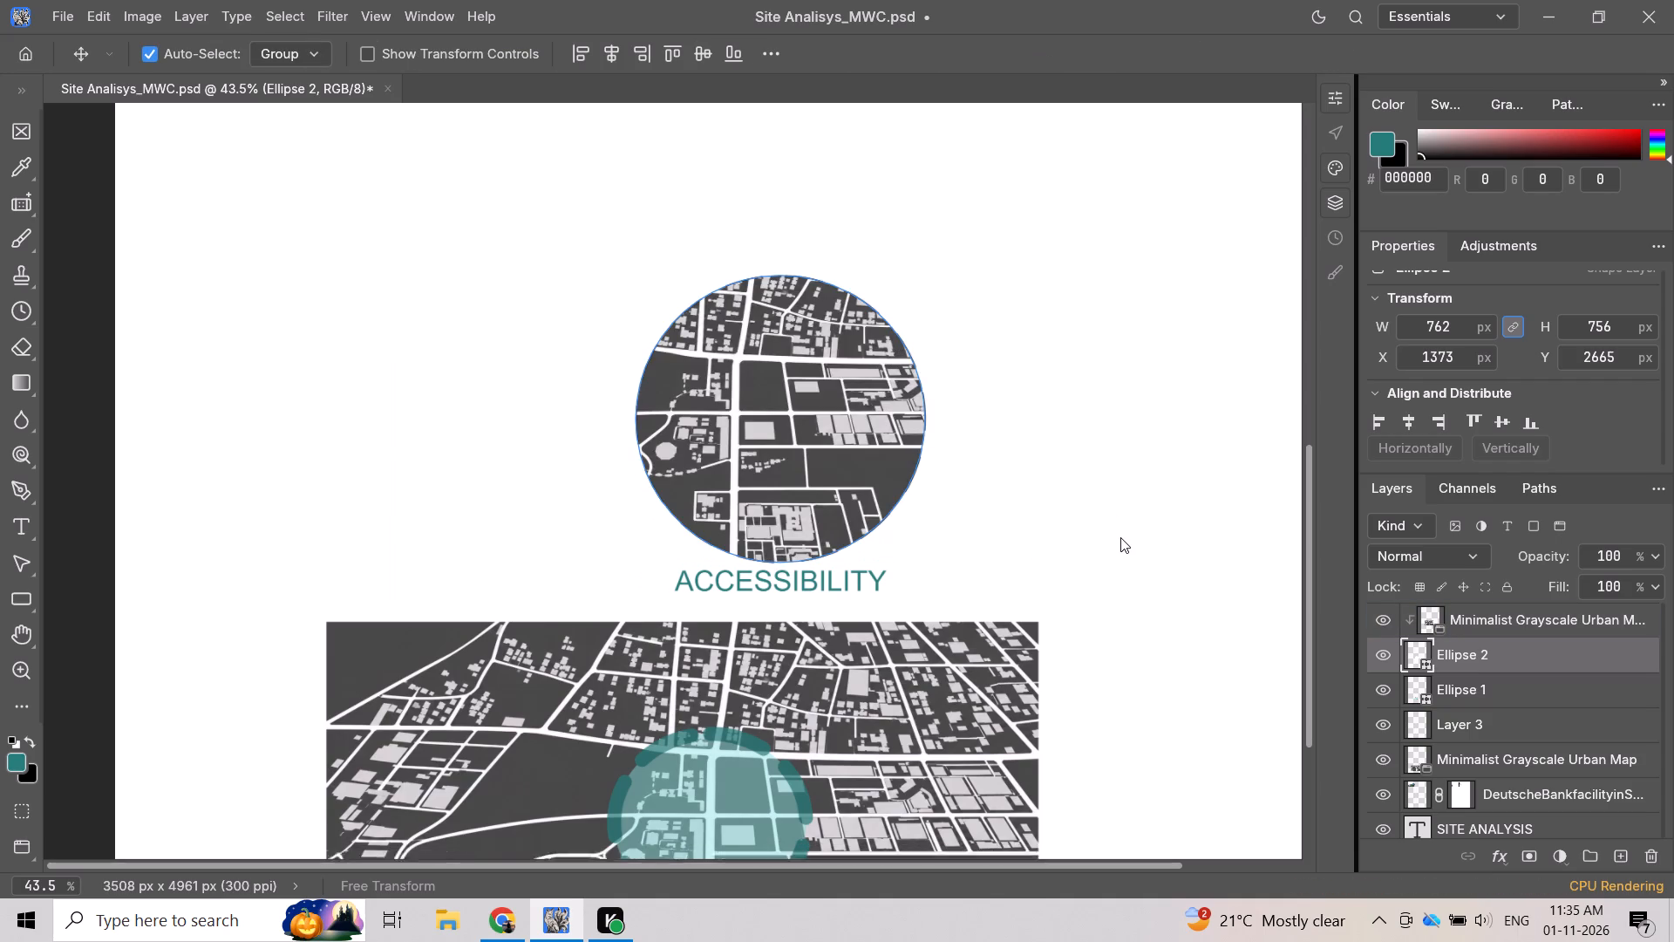
scroll(1120, 537, "down", 6)
scroll(1120, 537, "up", 13)
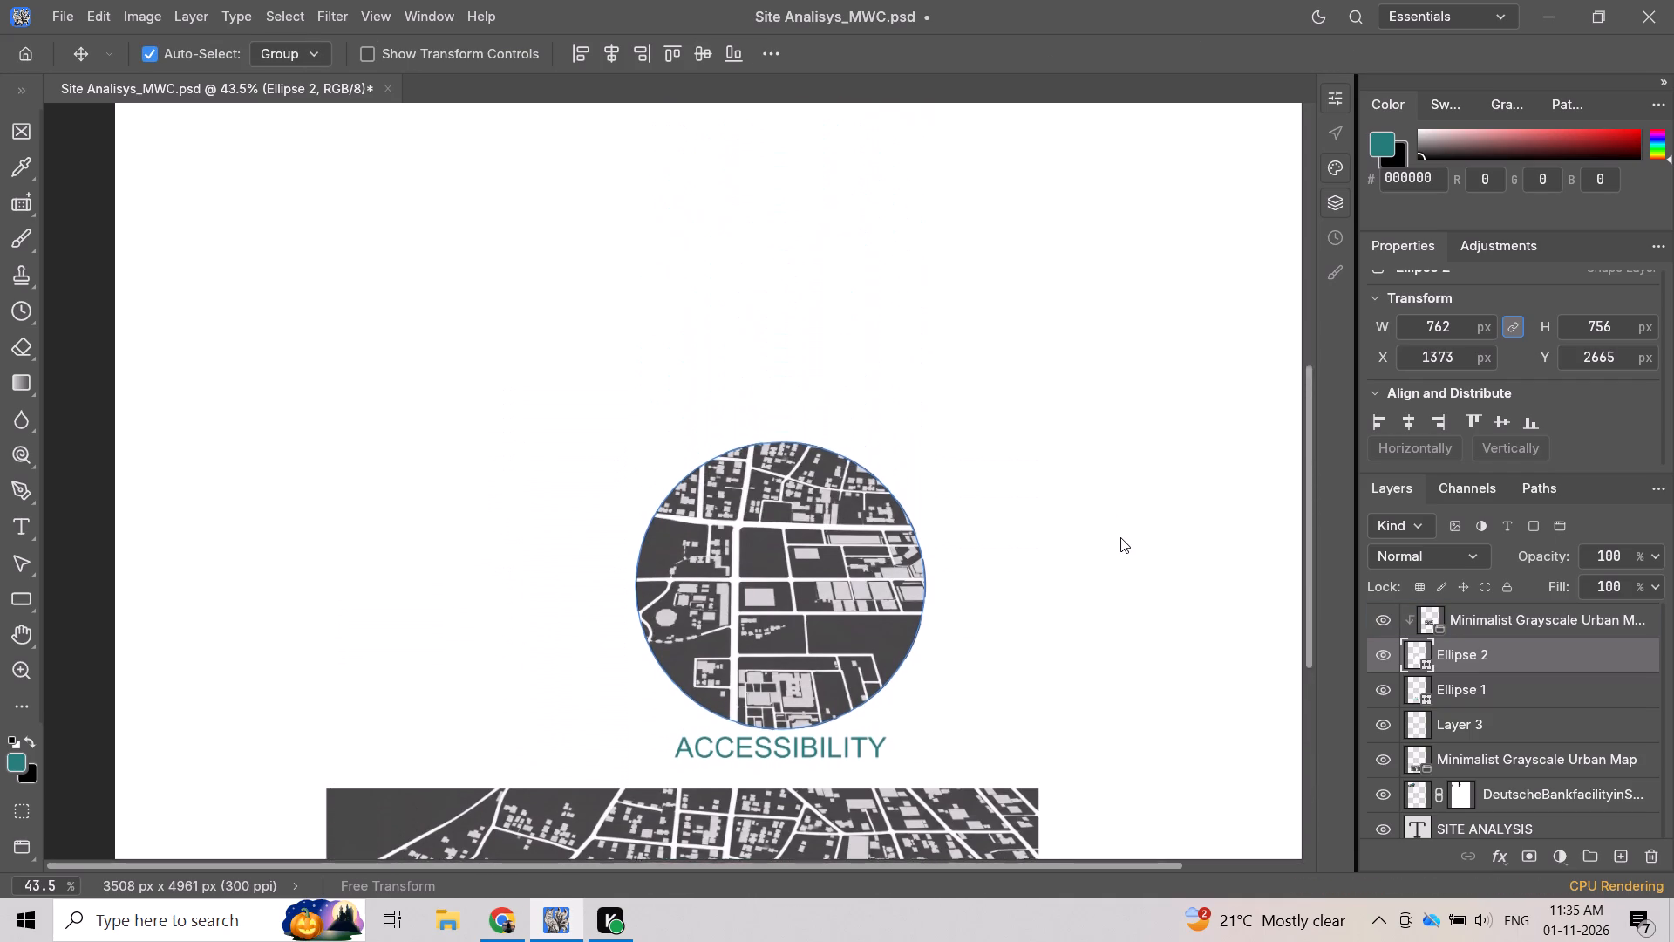
scroll(1119, 551, "down", 3, "alt")
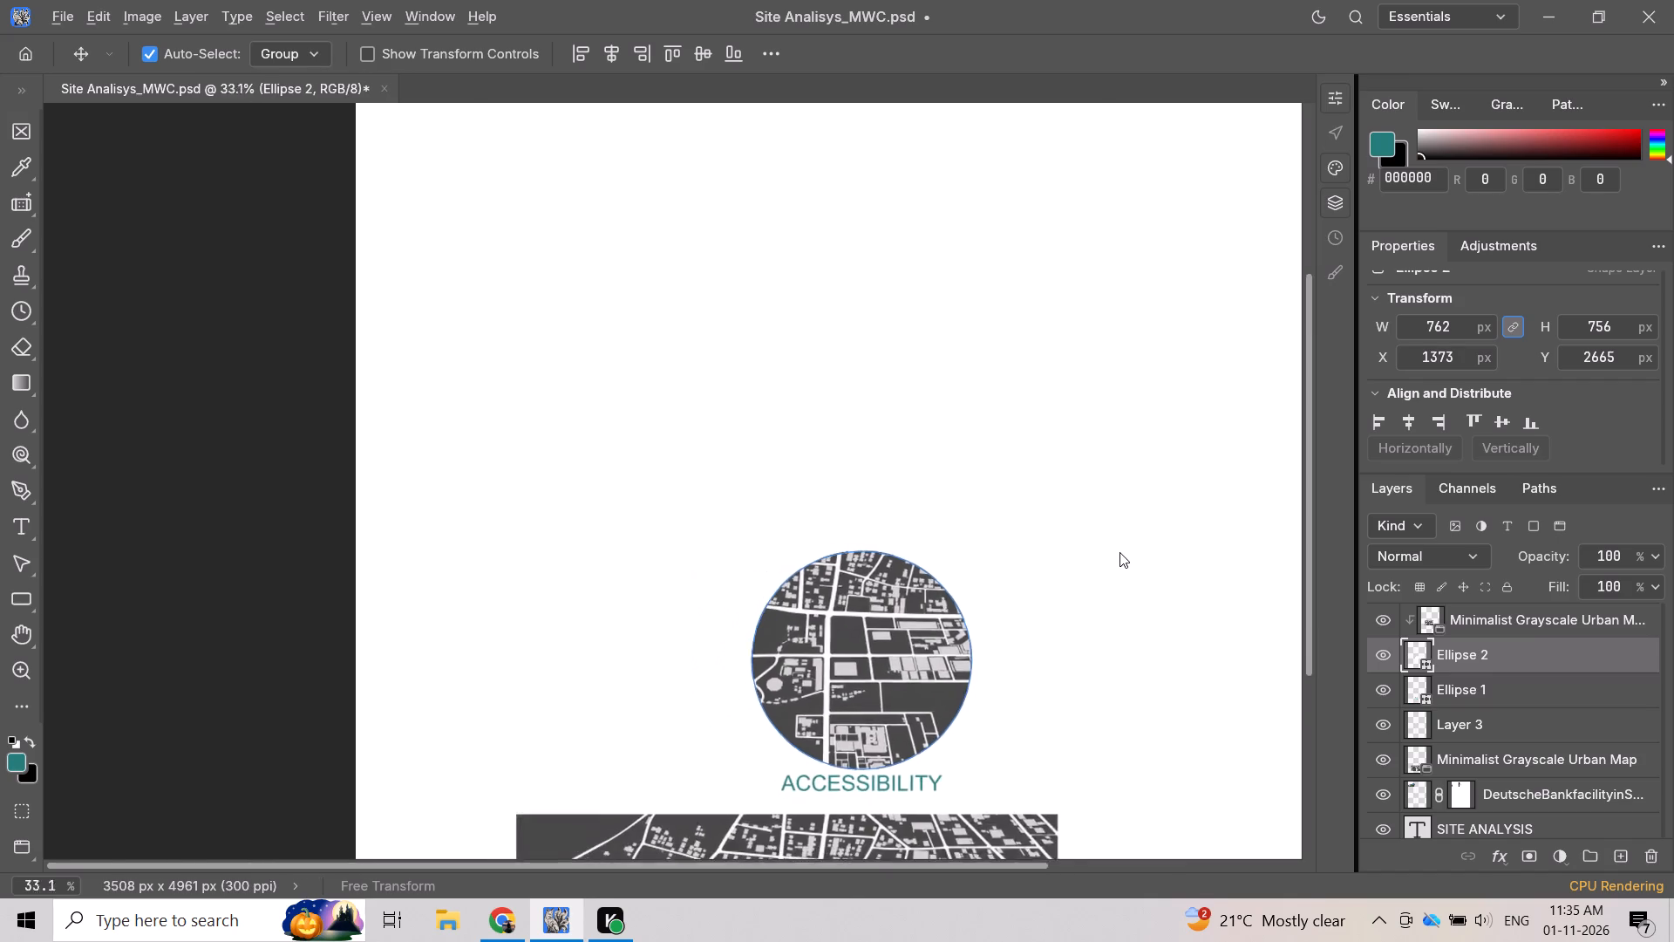
scroll(1119, 552, "down", 7, "alt")
scroll(1119, 562, "up", 2, "alt")
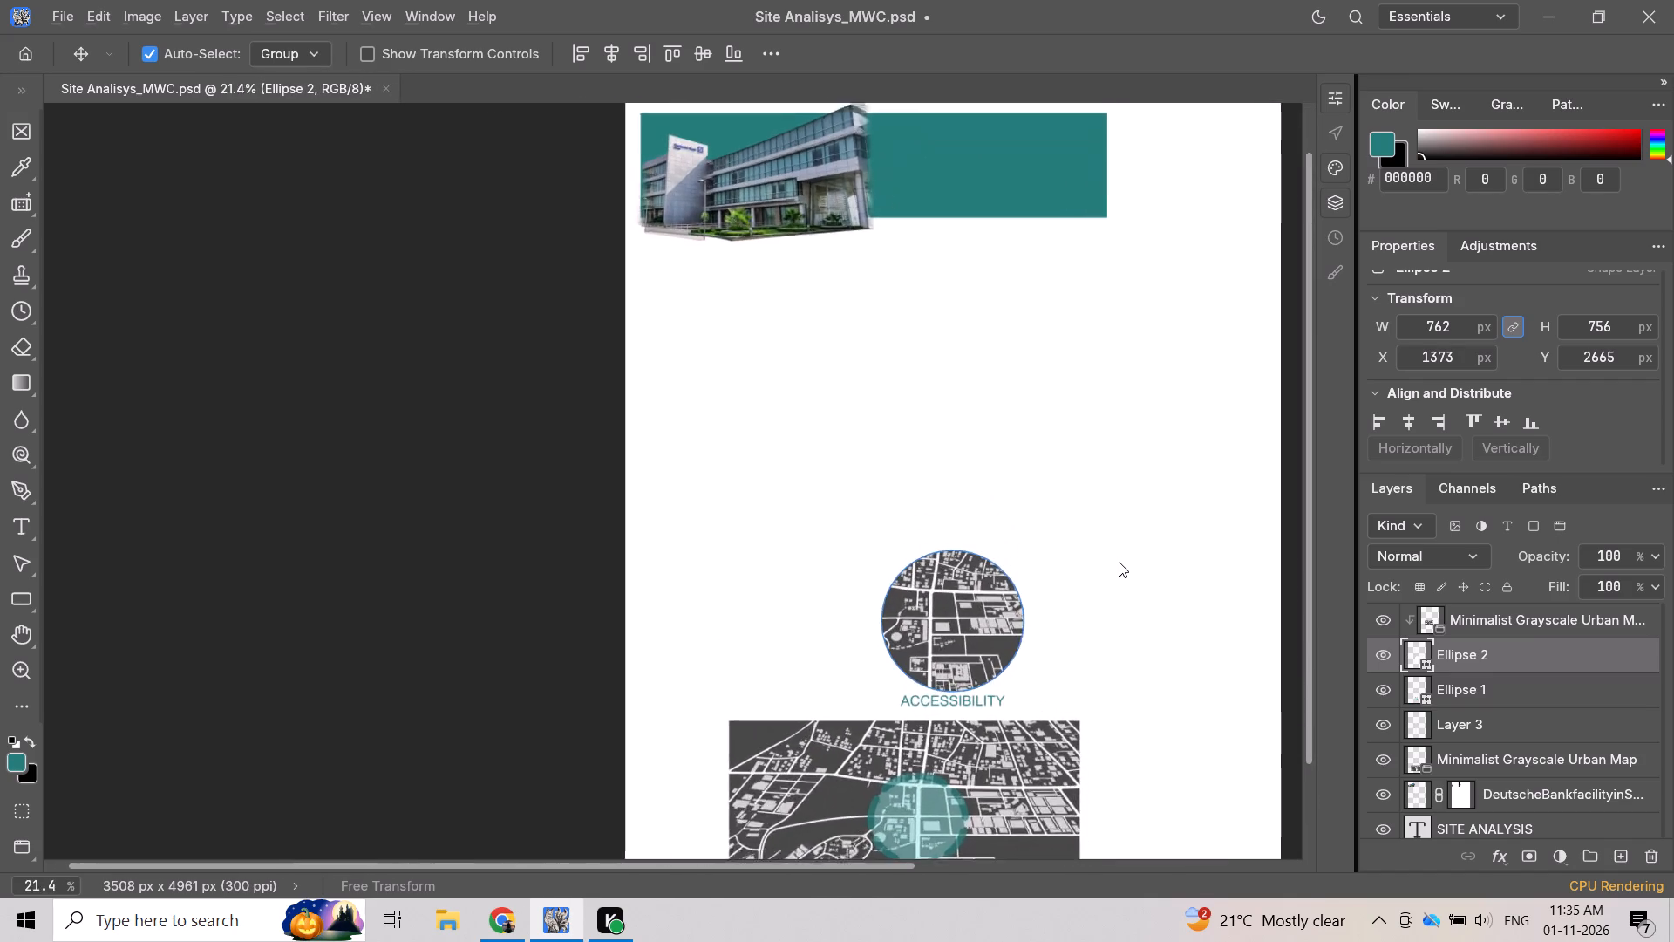
scroll(1119, 562, "up", 7, "alt")
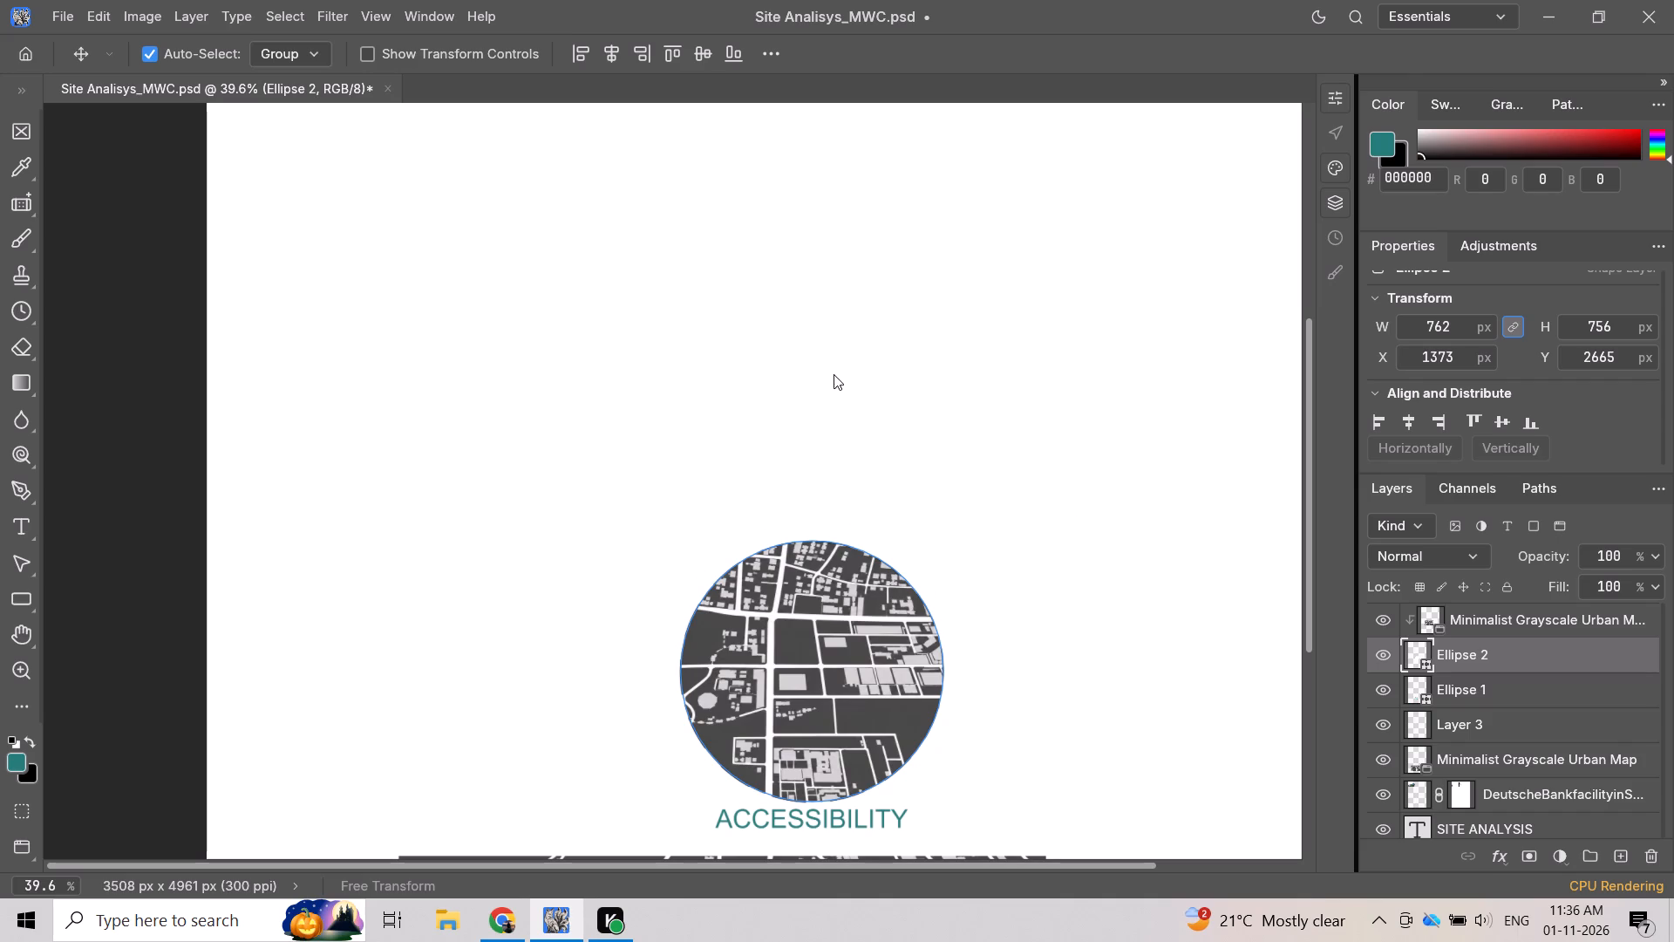
scroll(820, 386, "down", 6)
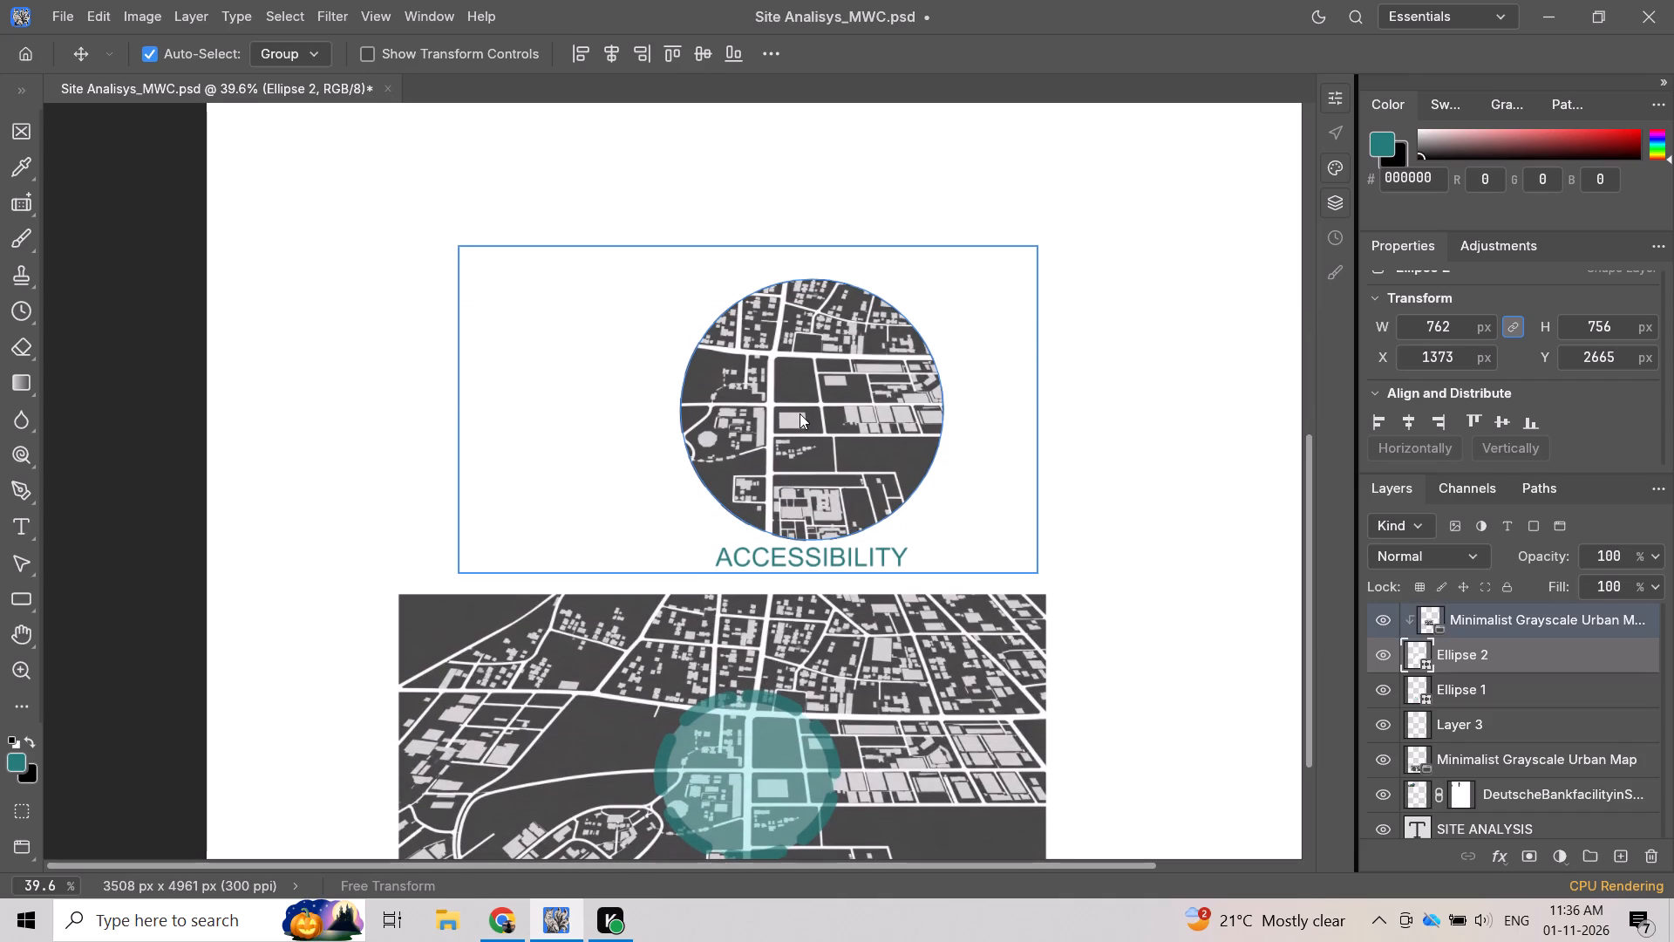
scroll(800, 413, "down", 10, "alt")
scroll(800, 414, "up", 3, "alt")
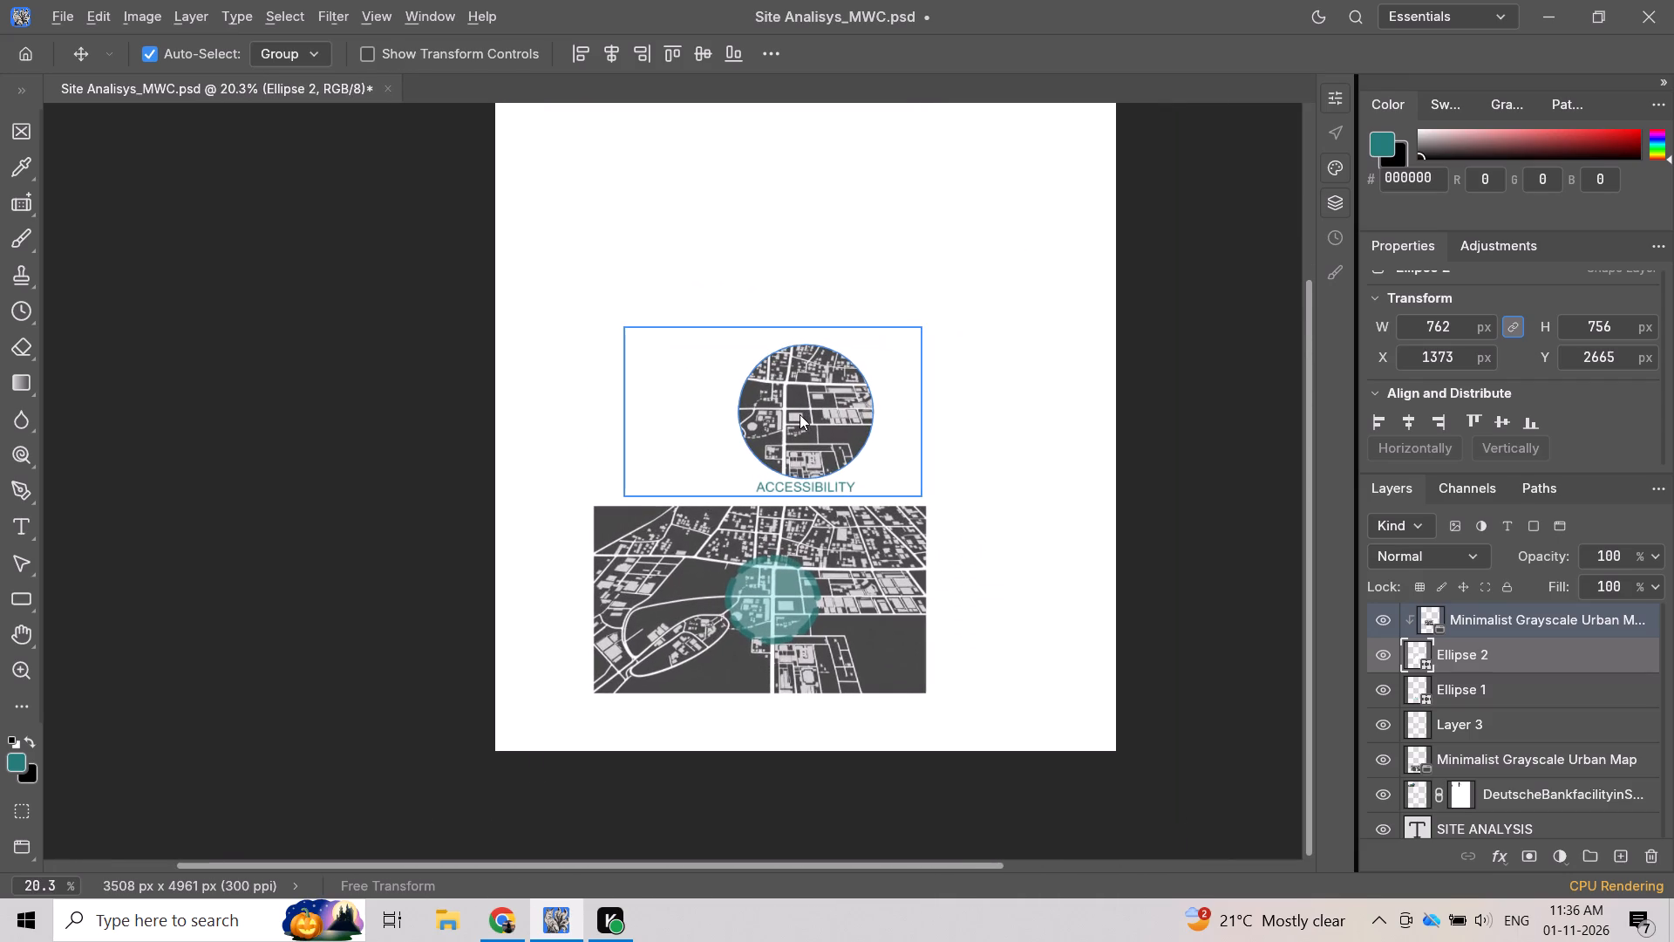
scroll(800, 414, "up", 3, "alt")
scroll(800, 414, "up", 2)
scroll(800, 414, "down", 2)
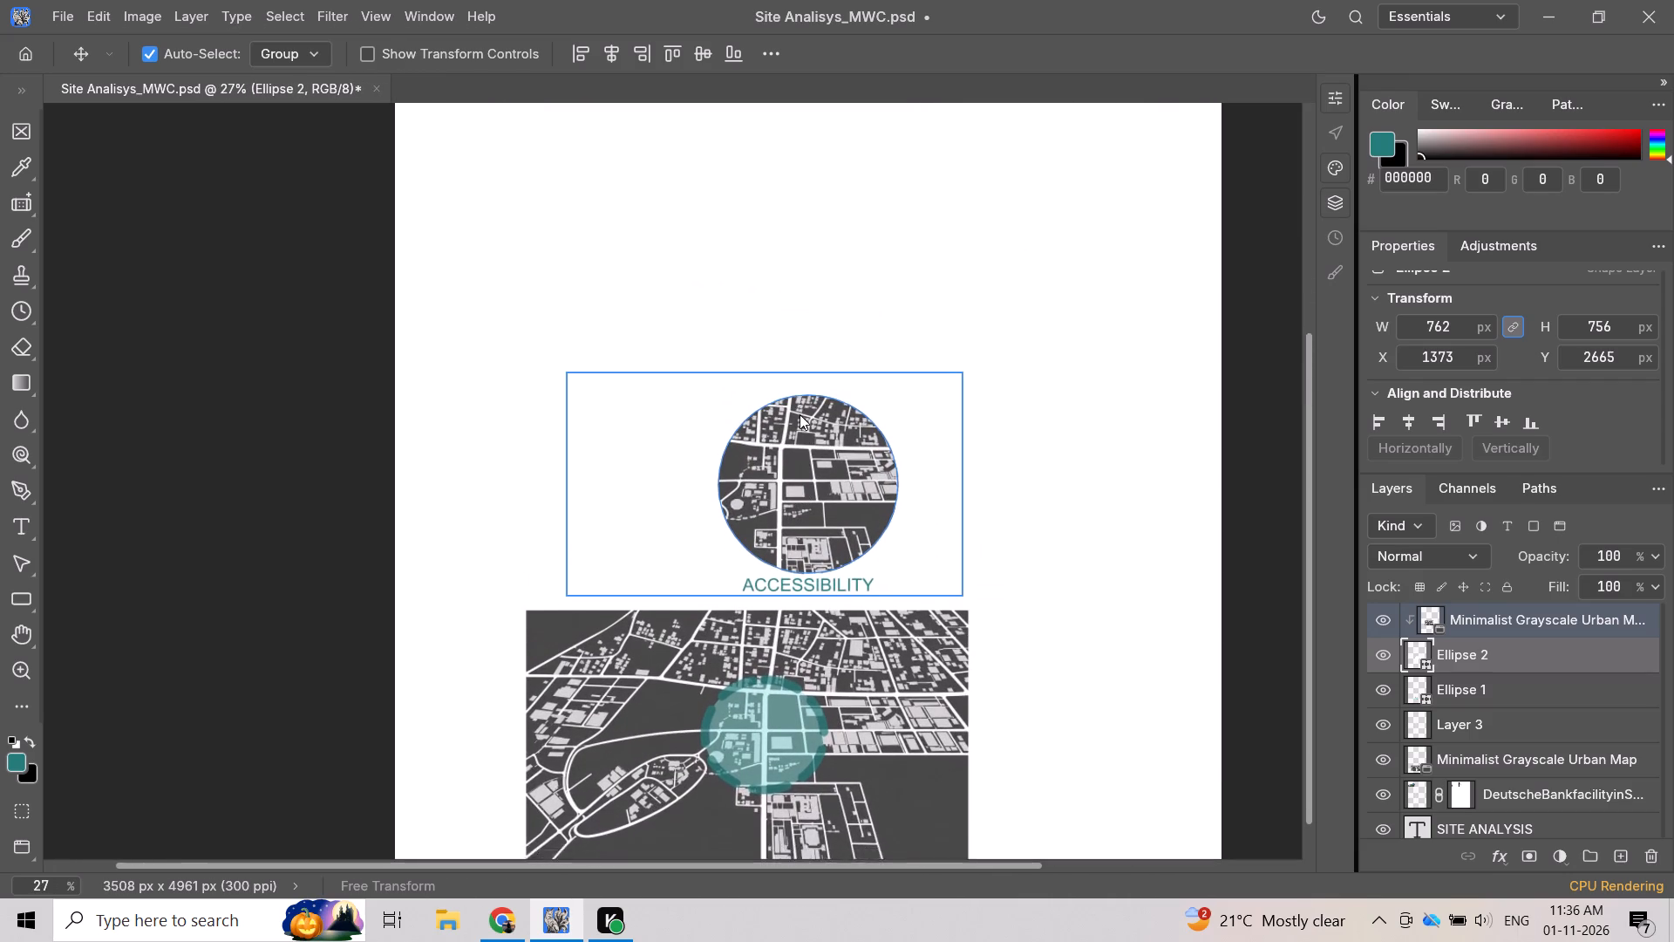
Review the full page composition, from the SITE ANALYSIS title and building banner down to the circular callout and city map.
scroll(800, 414, "down", 2, "alt")
scroll(786, 372, "up", 3)
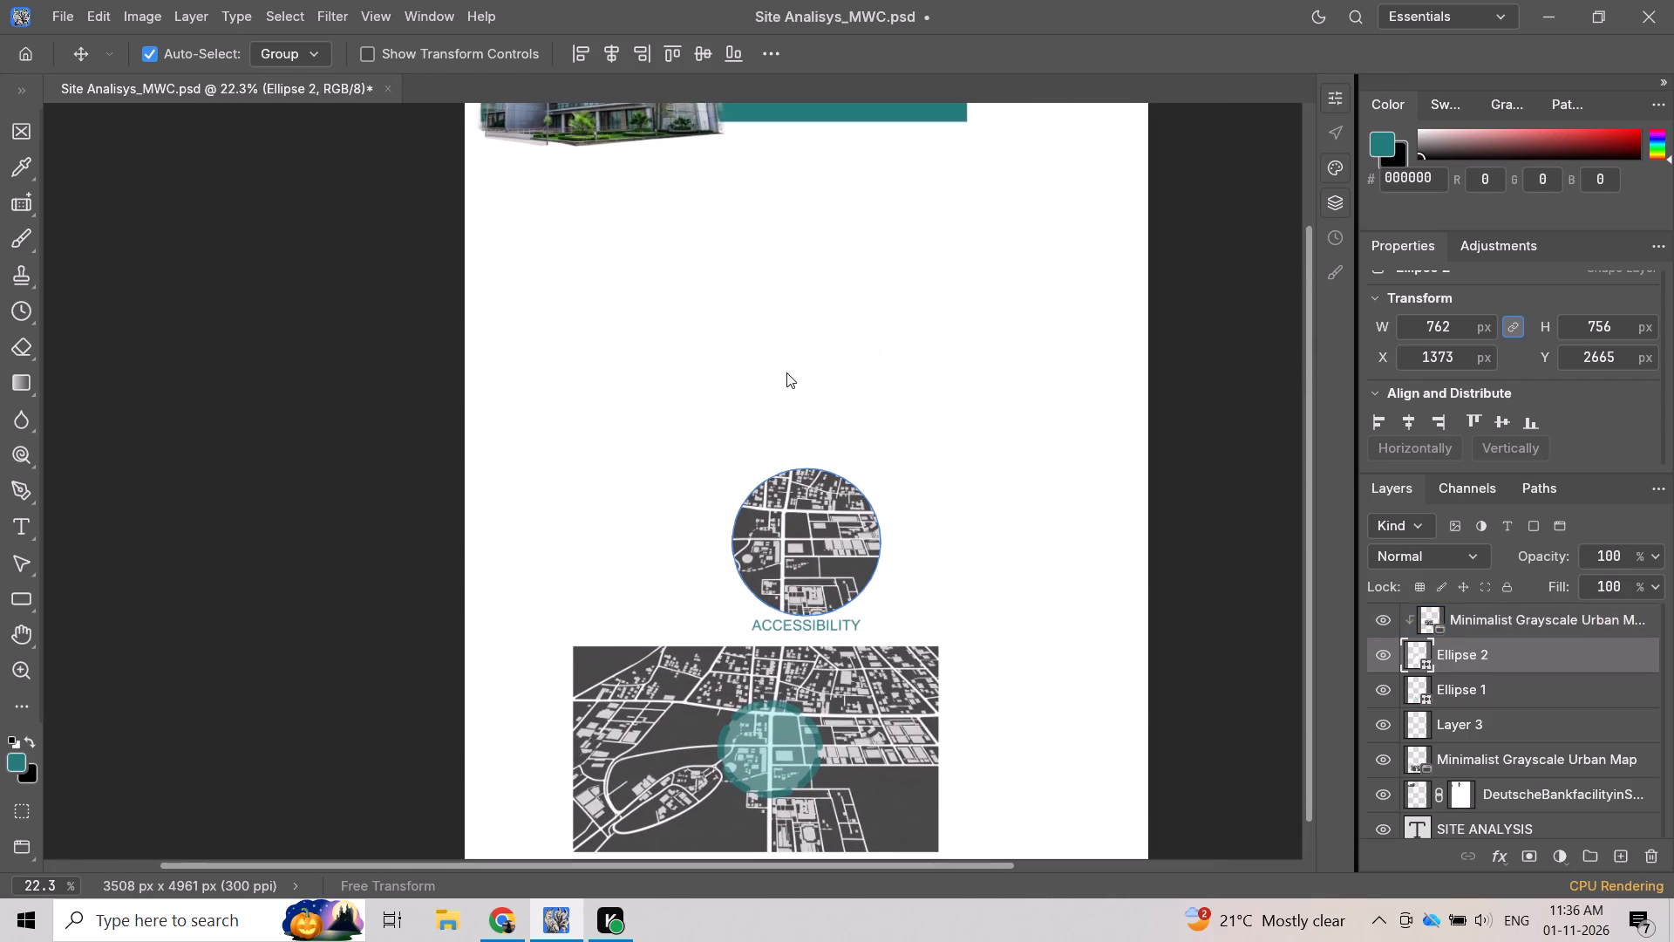
scroll(786, 372, "down", 3, "alt")
scroll(786, 372, "up", 1, "alt")
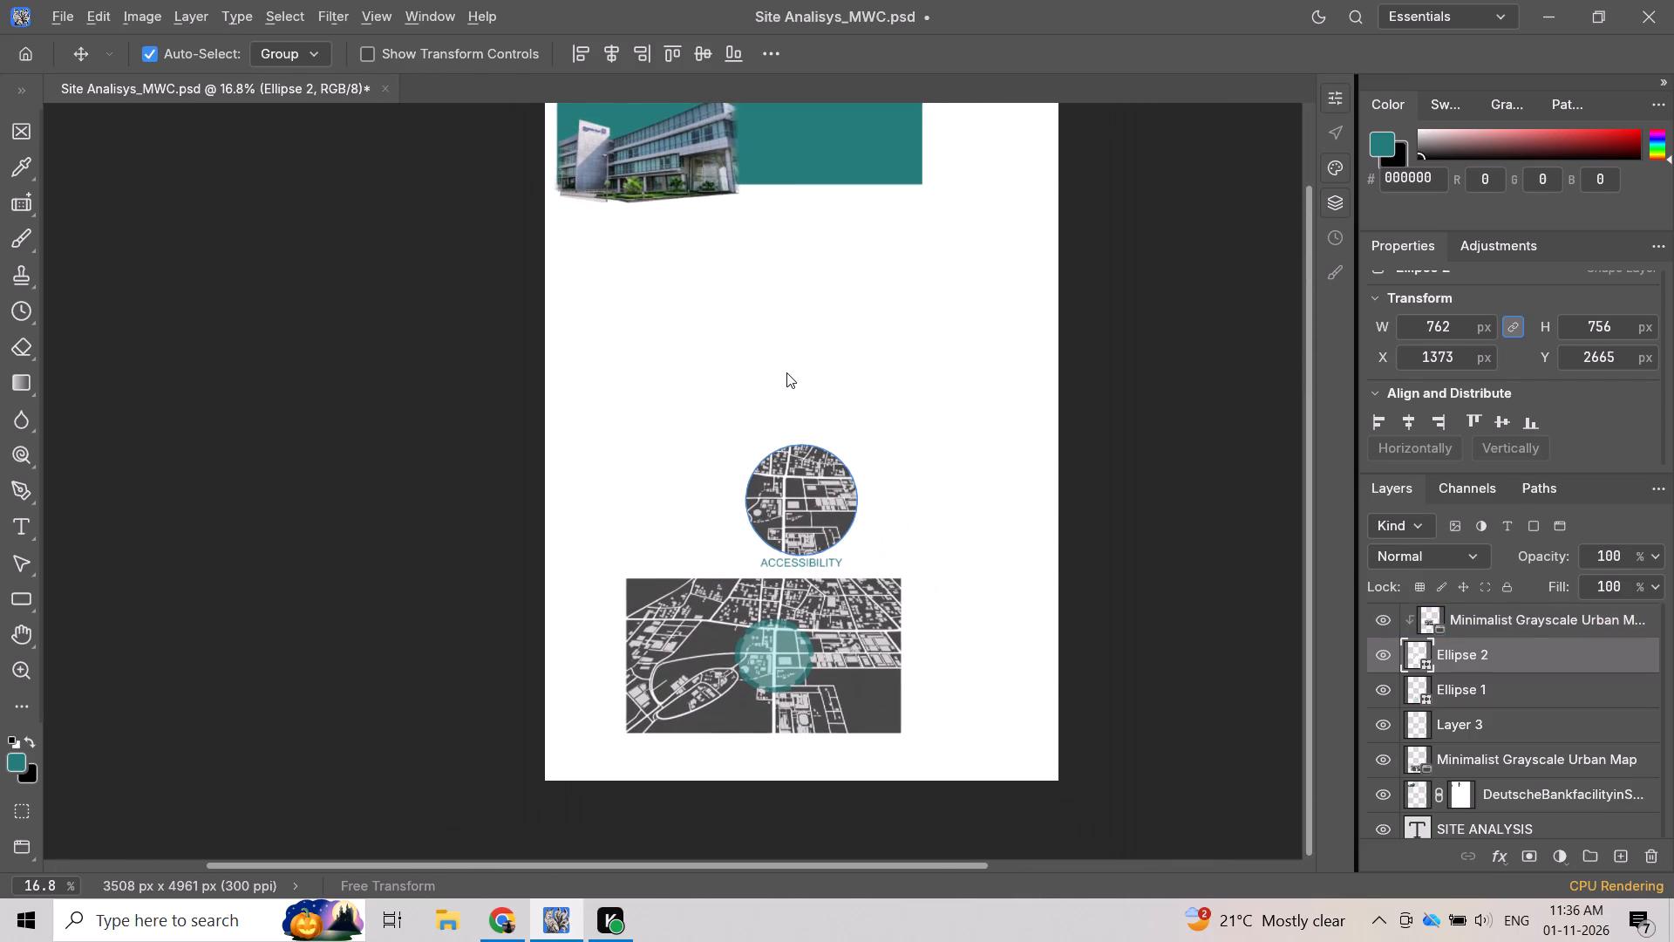
scroll(786, 372, "up", 1, "alt")
scroll(786, 372, "up", 1)
scroll(786, 372, "up", 1, "alt")
scroll(786, 372, "down", 3, "alt")
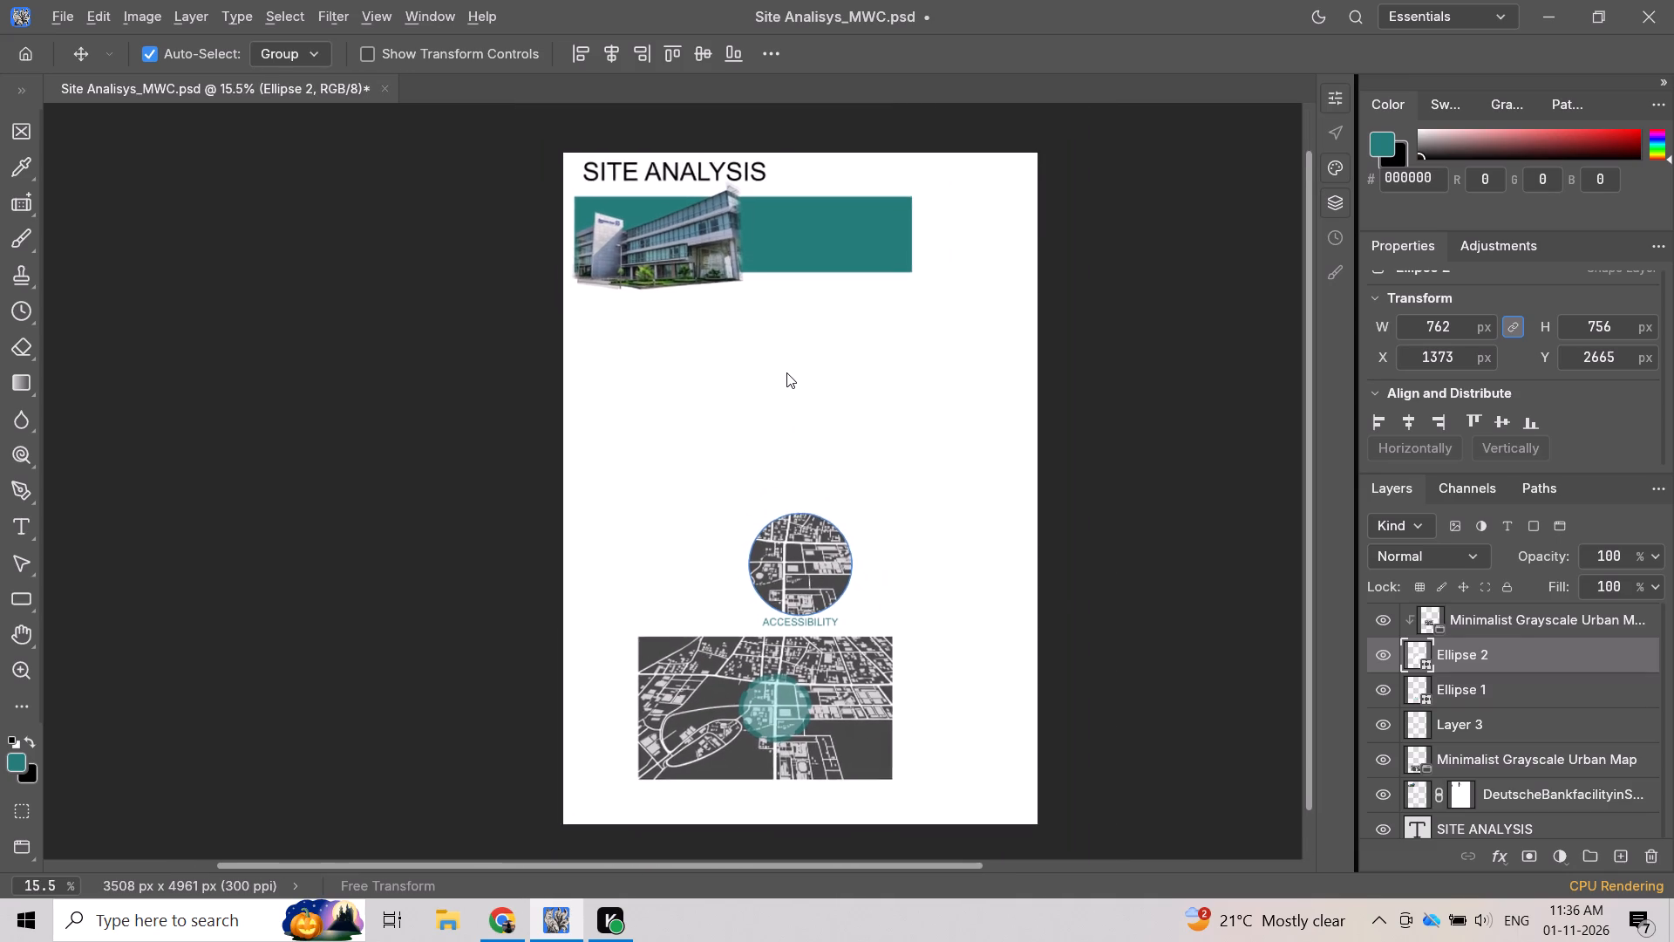
scroll(786, 372, "up", 1)
scroll(786, 372, "down", 1)
scroll(786, 372, "up", 1, "alt")
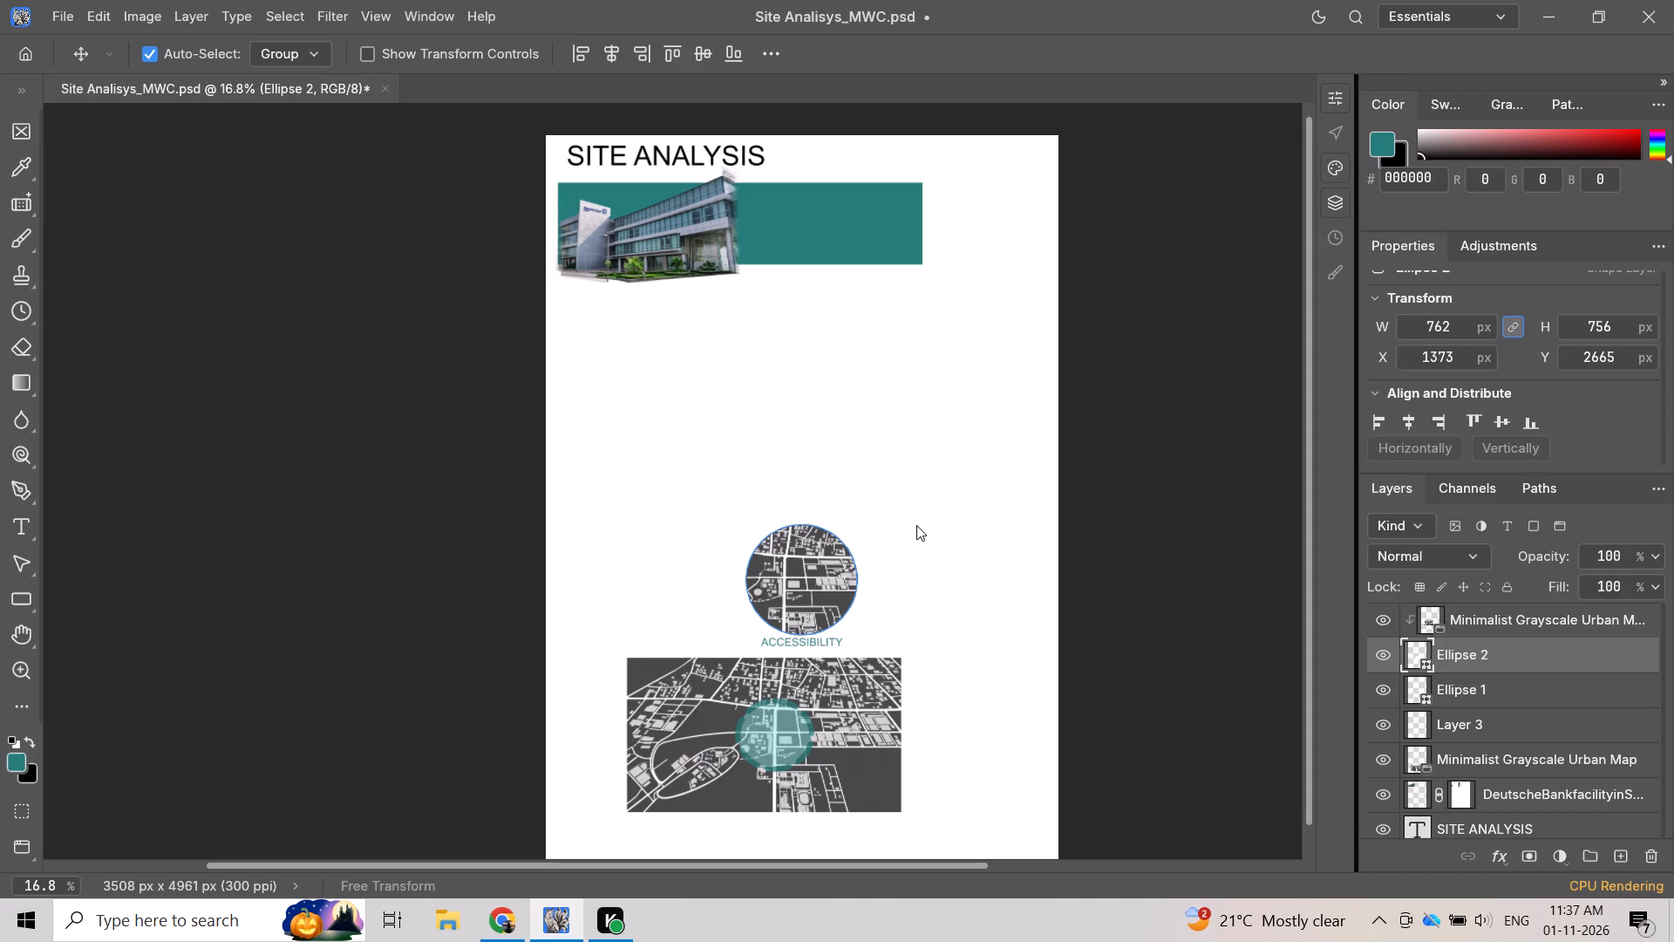
scroll(915, 446, "down", 3)
scroll(914, 448, "up", 2)
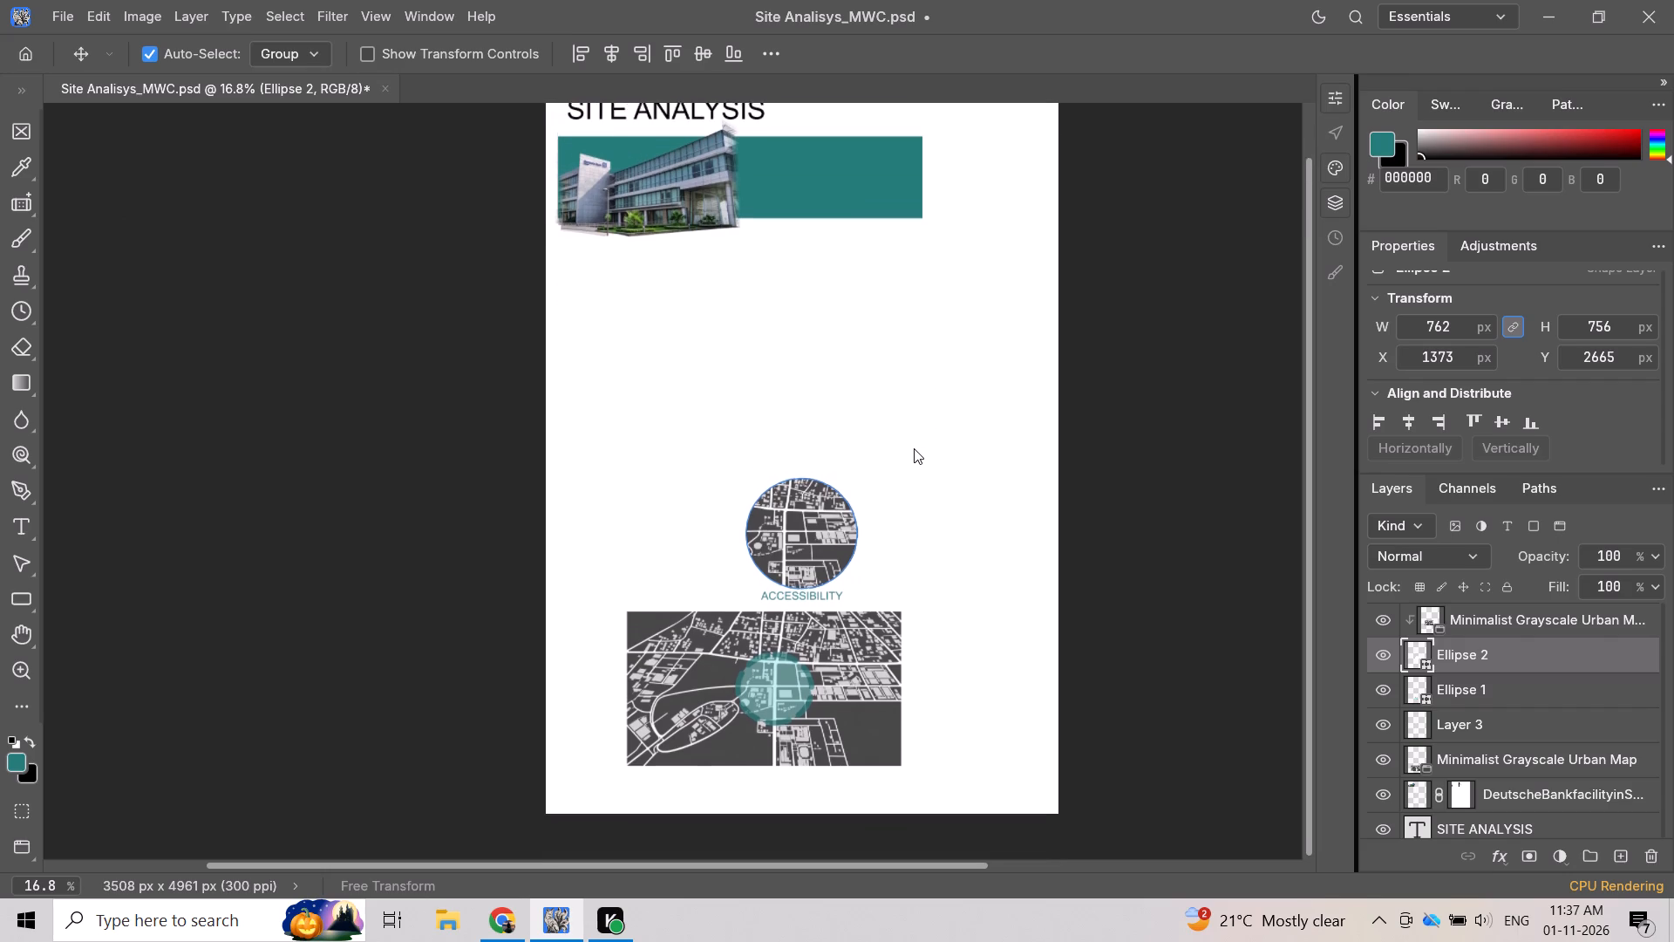
scroll(914, 448, "up", 2)
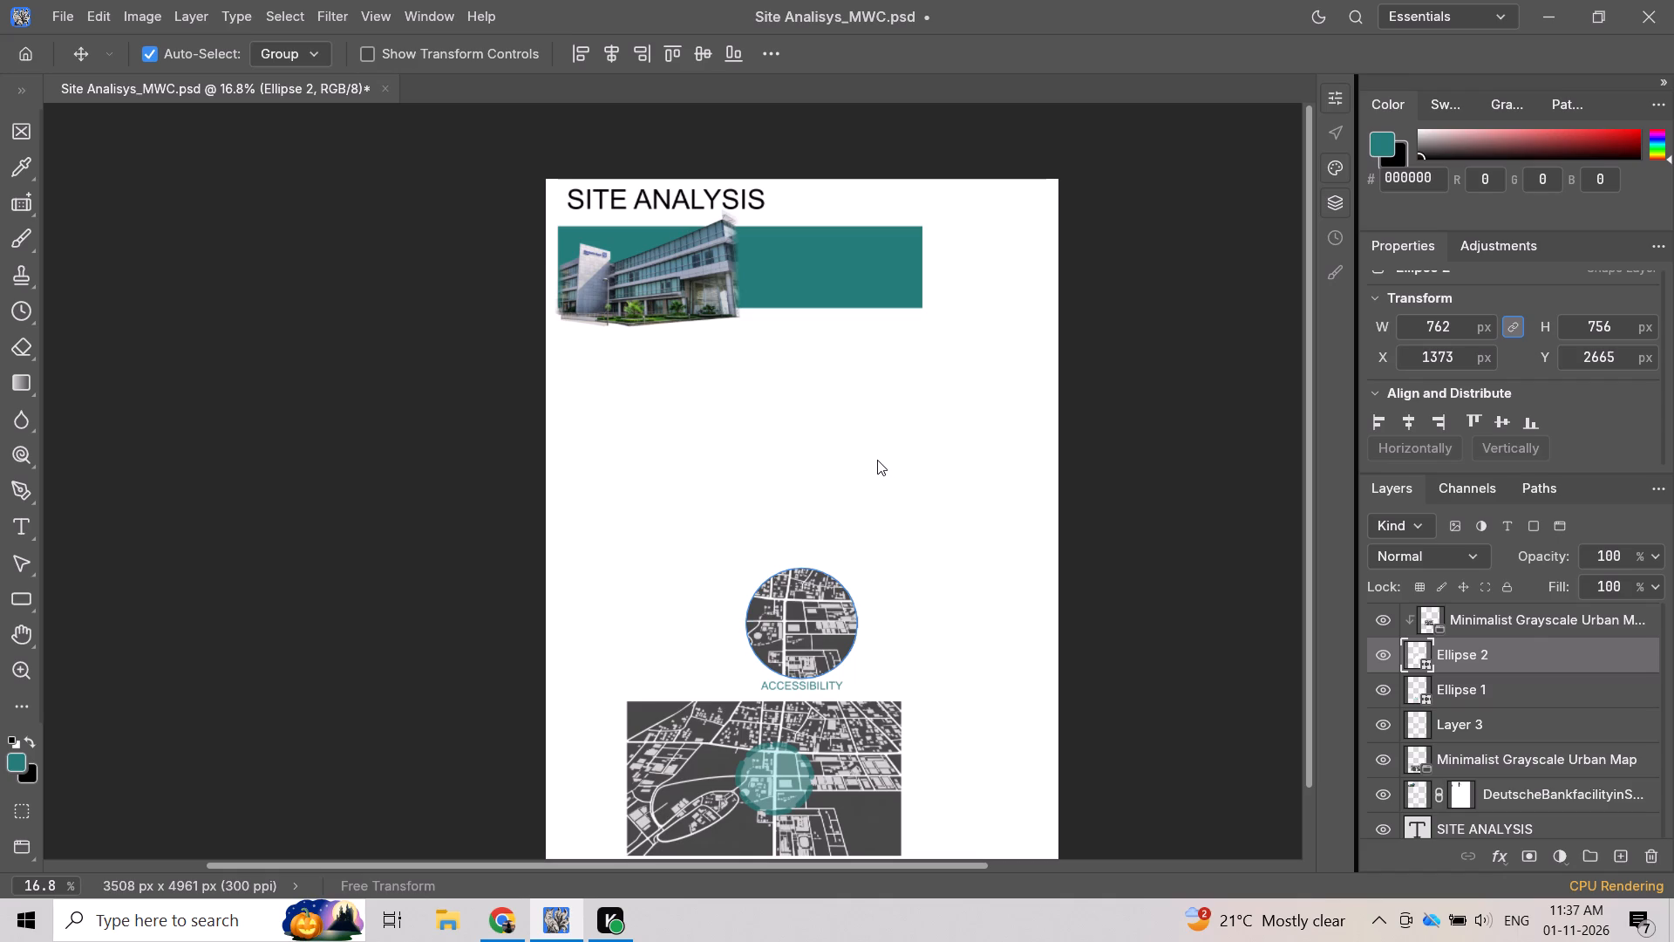
scroll(779, 472, "down", 3)
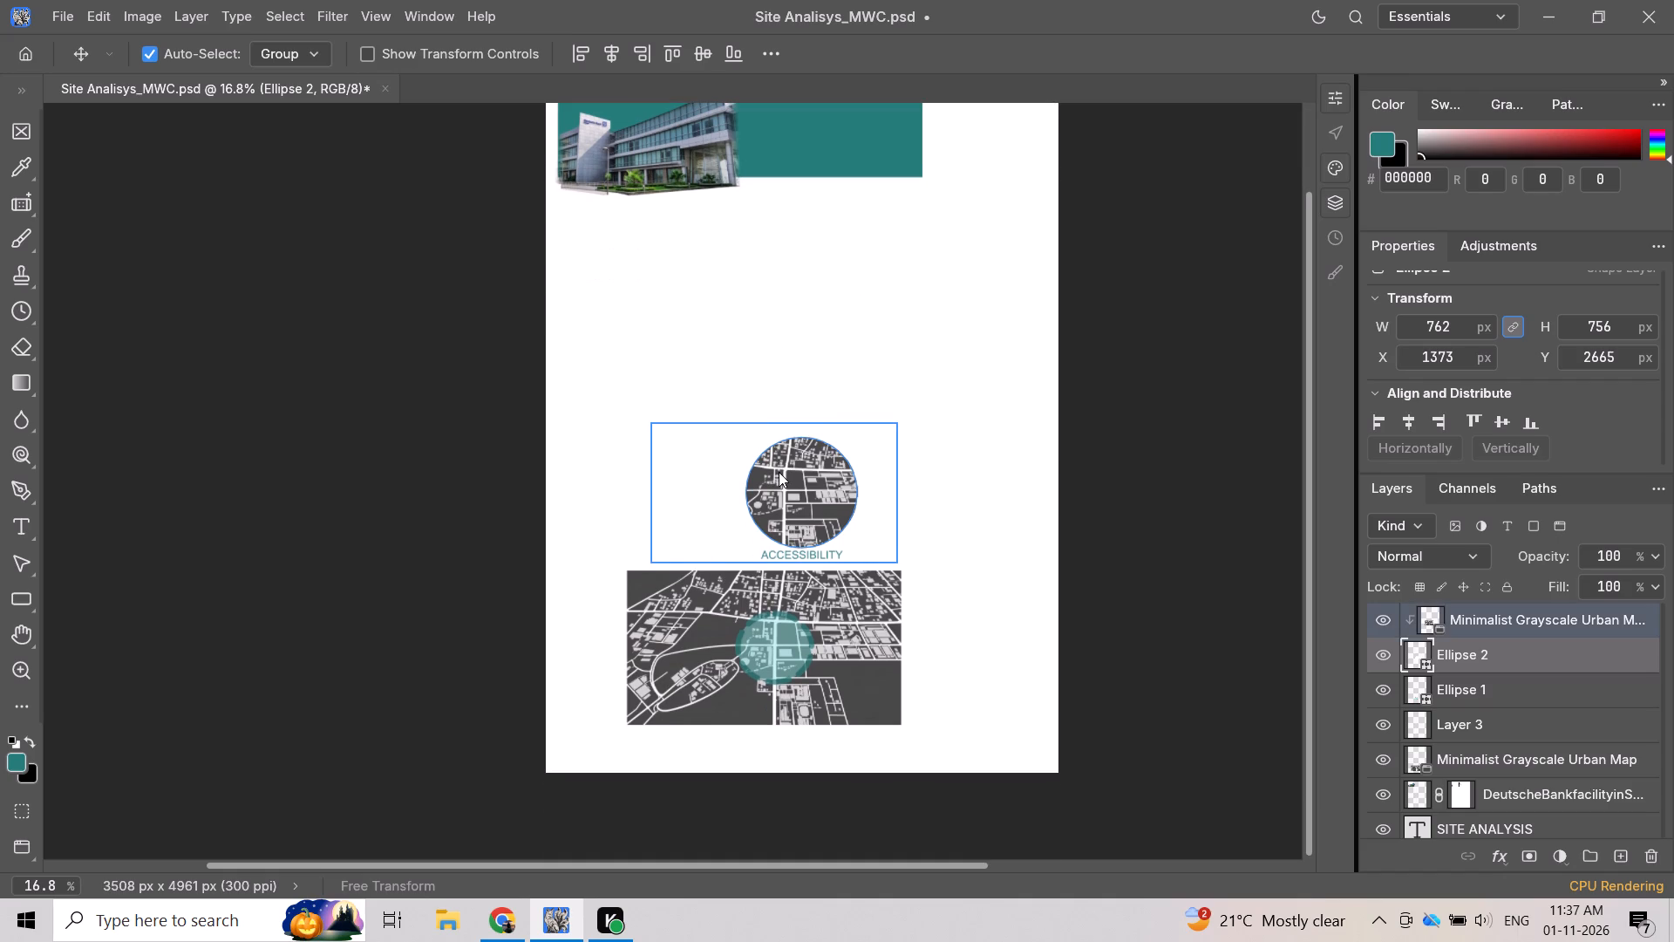
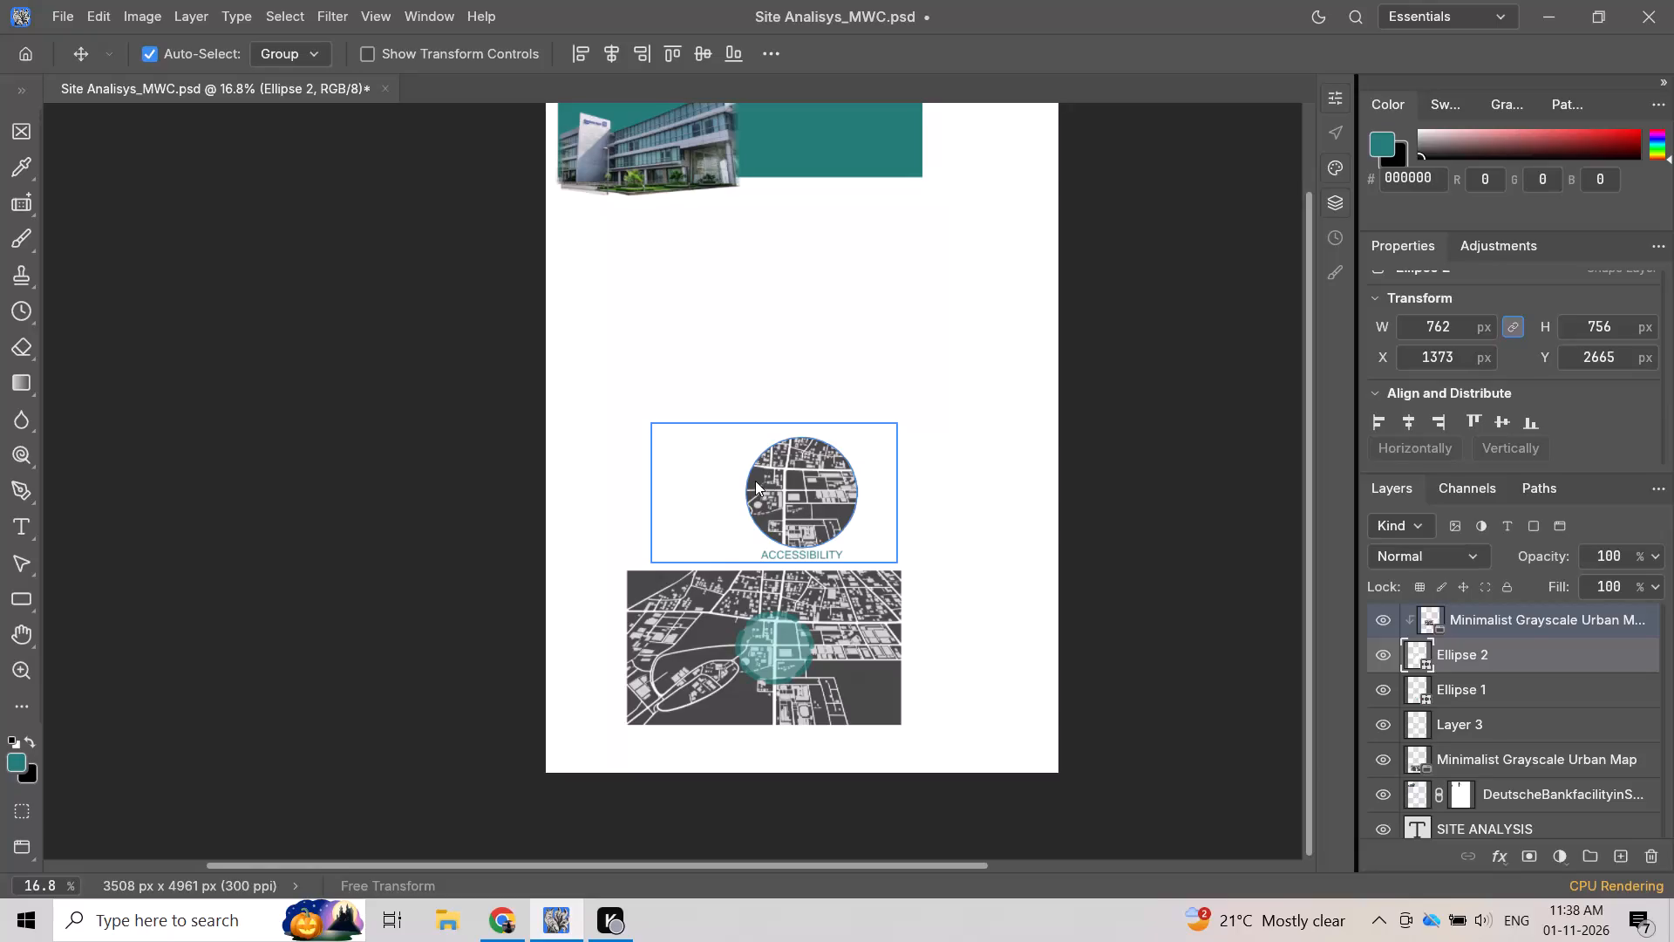
Examine the overall sheet and the spacing between the circular map callout, the ACCESSIBILITY heading and the city map.
scroll(754, 479, "up", 3)
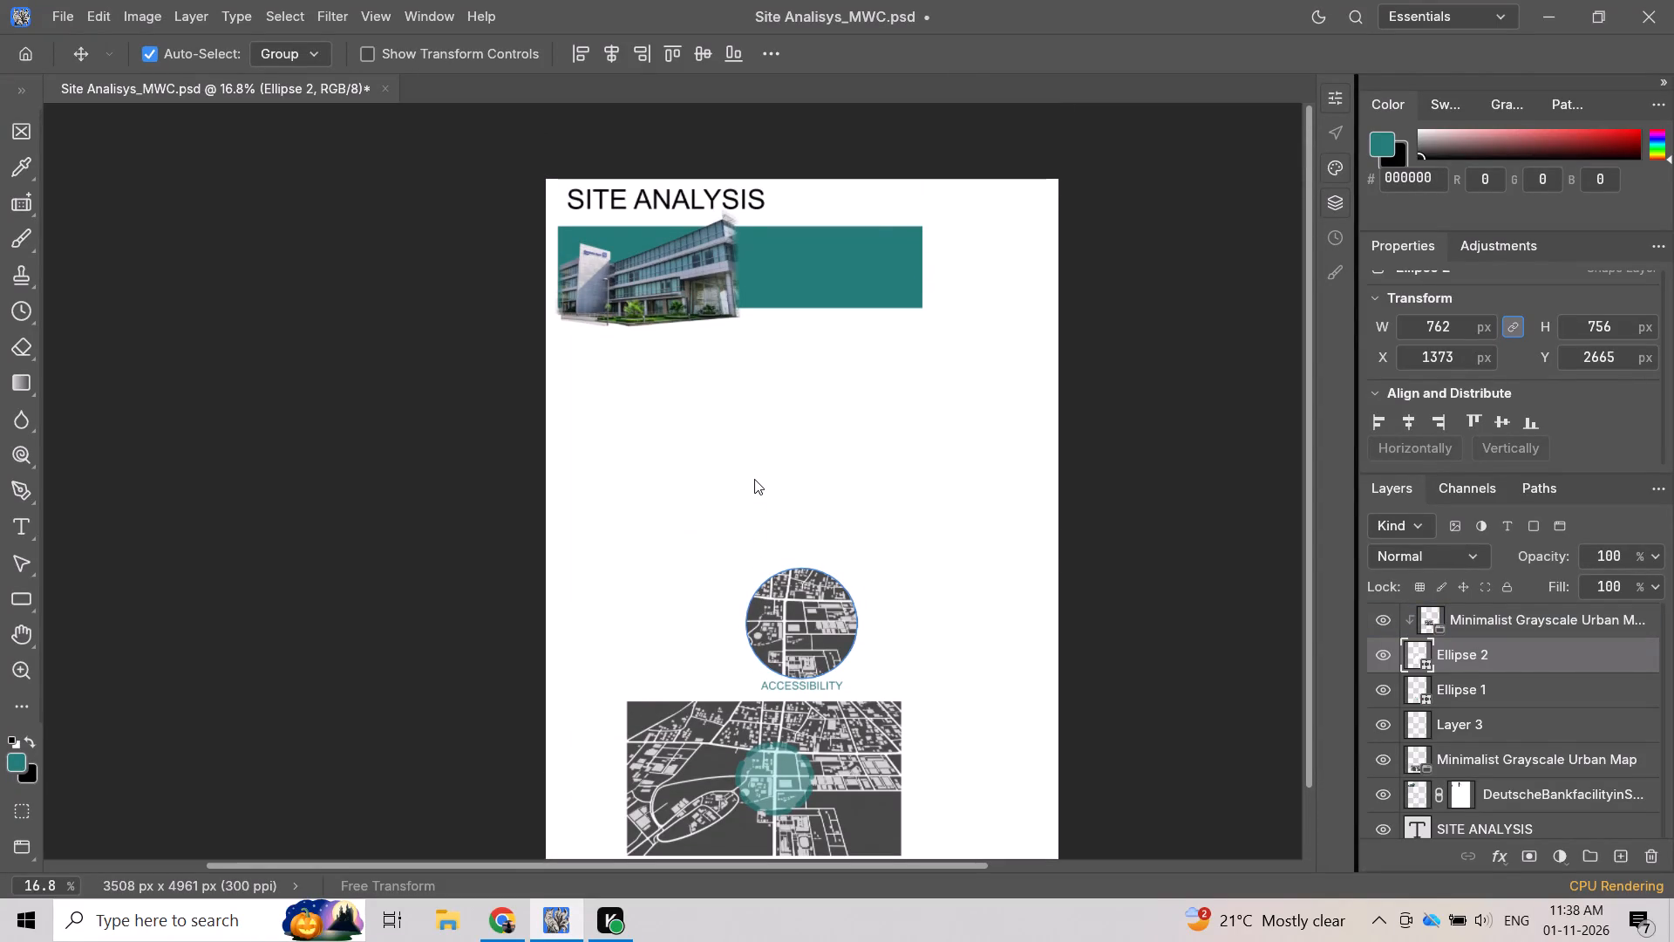
scroll(754, 479, "down", 2)
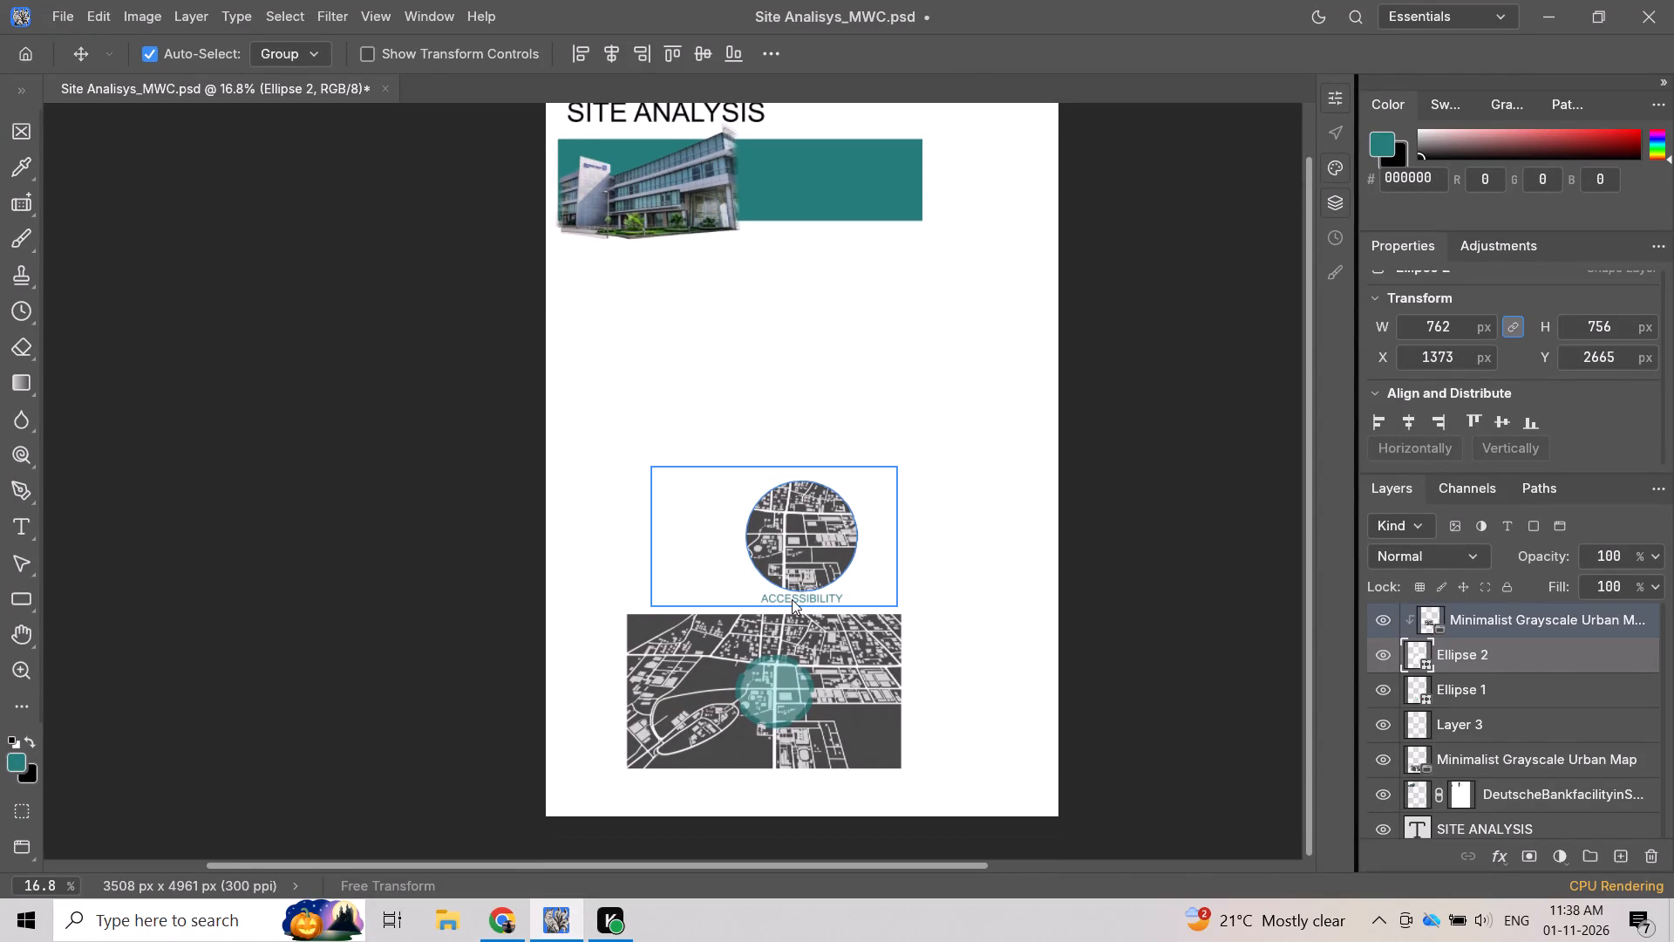
left_click(793, 600)
scroll(909, 539, "up", 1)
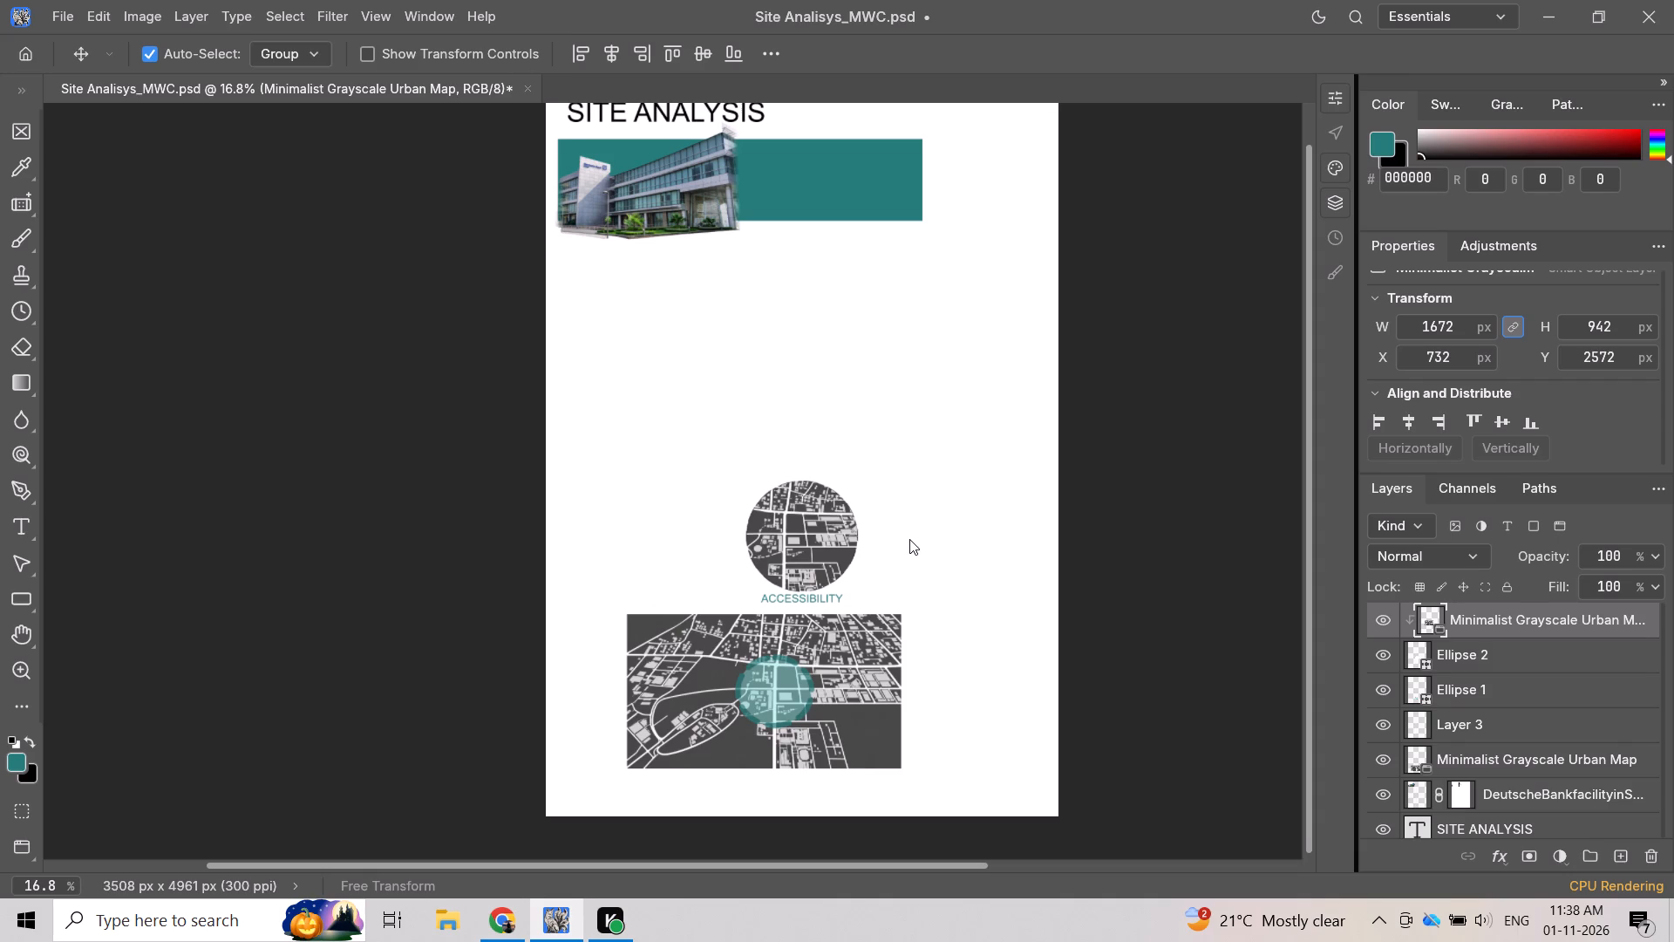
scroll(905, 542, "down", 1)
scroll(901, 537, "up", 4, "alt")
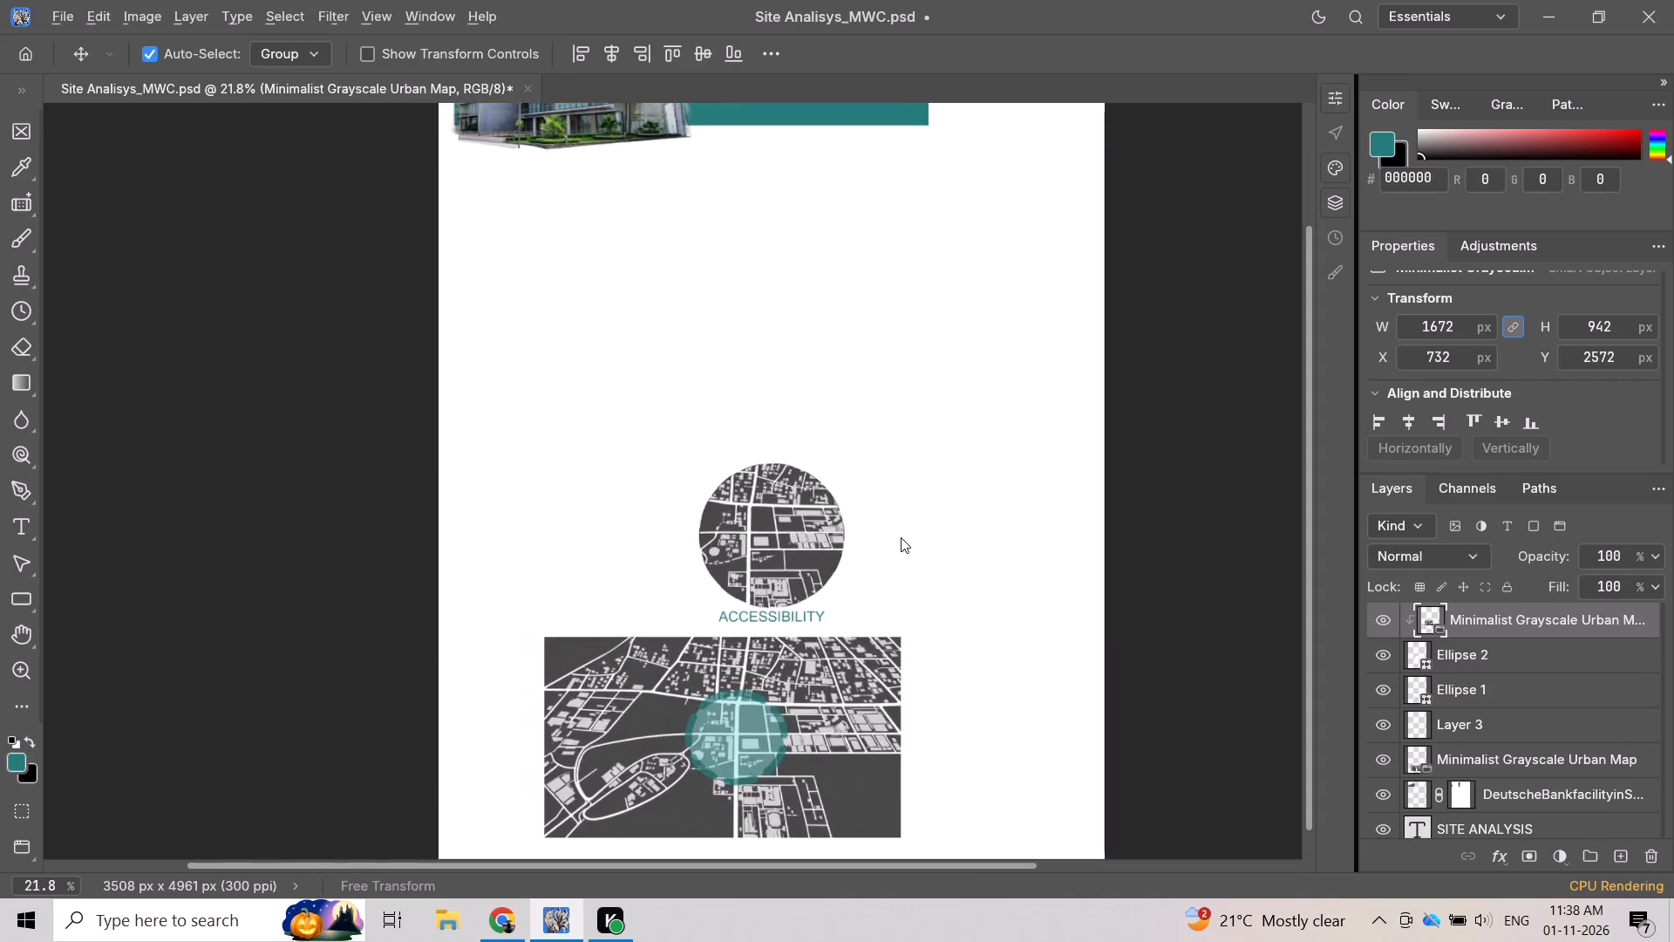
scroll(901, 537, "up", 7, "alt")
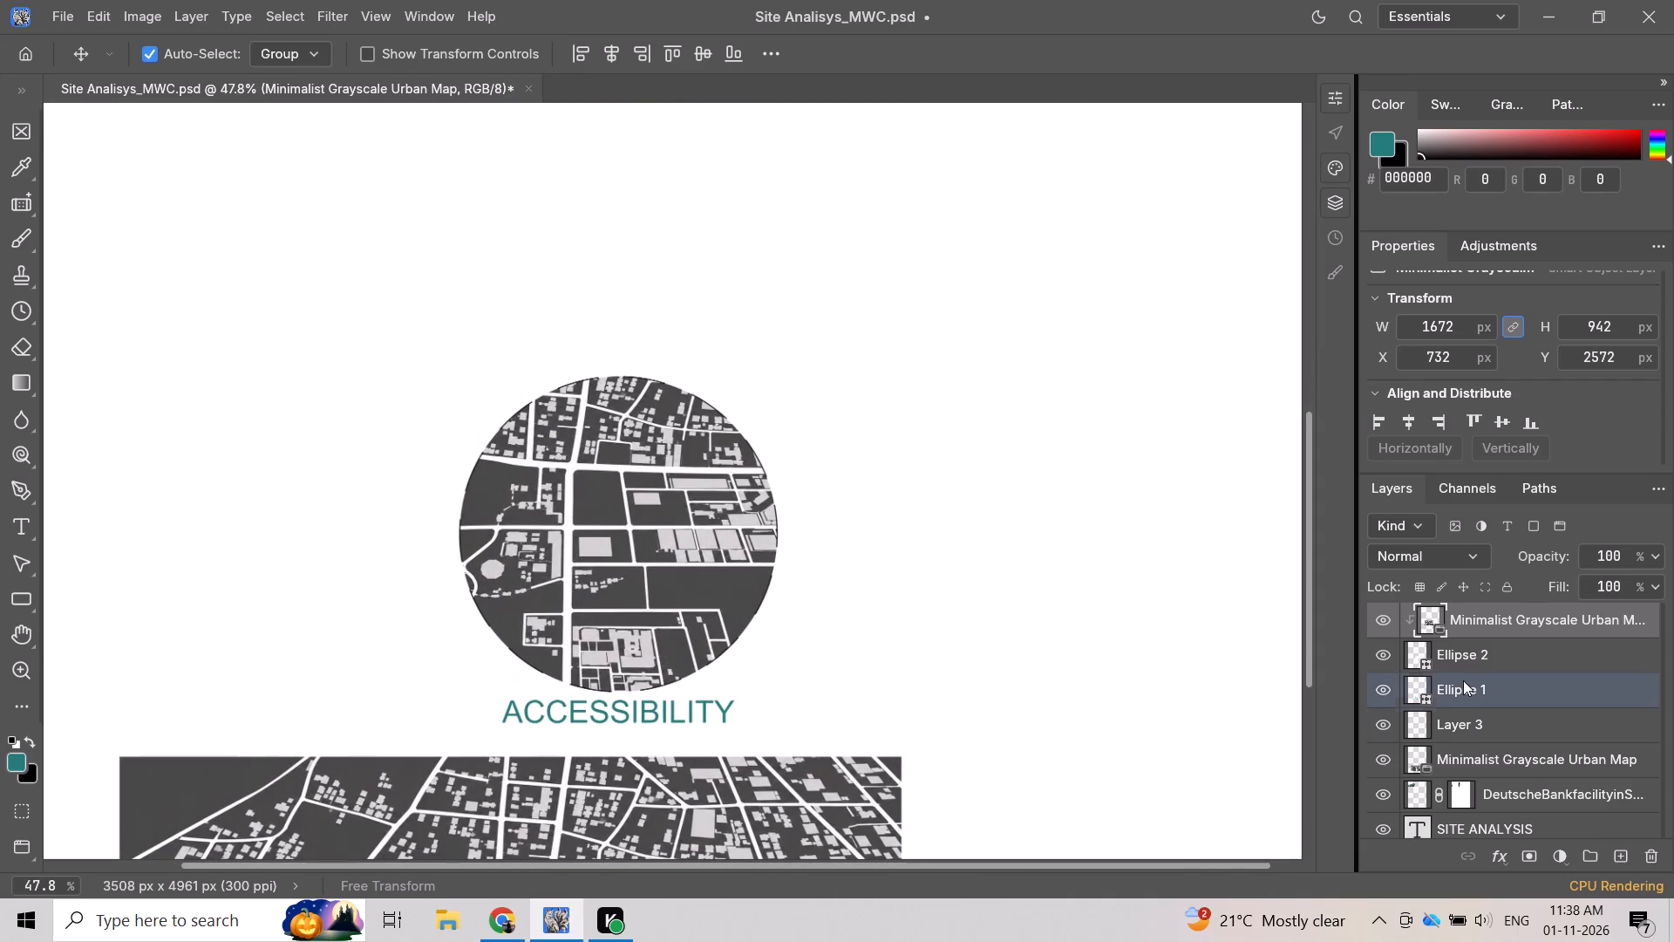
Find and select the ACCESSIBILITY text layer instead of the clipped map image overlapping the heading.
scroll(1463, 680, "down", 4)
scroll(1516, 741, "down", 3)
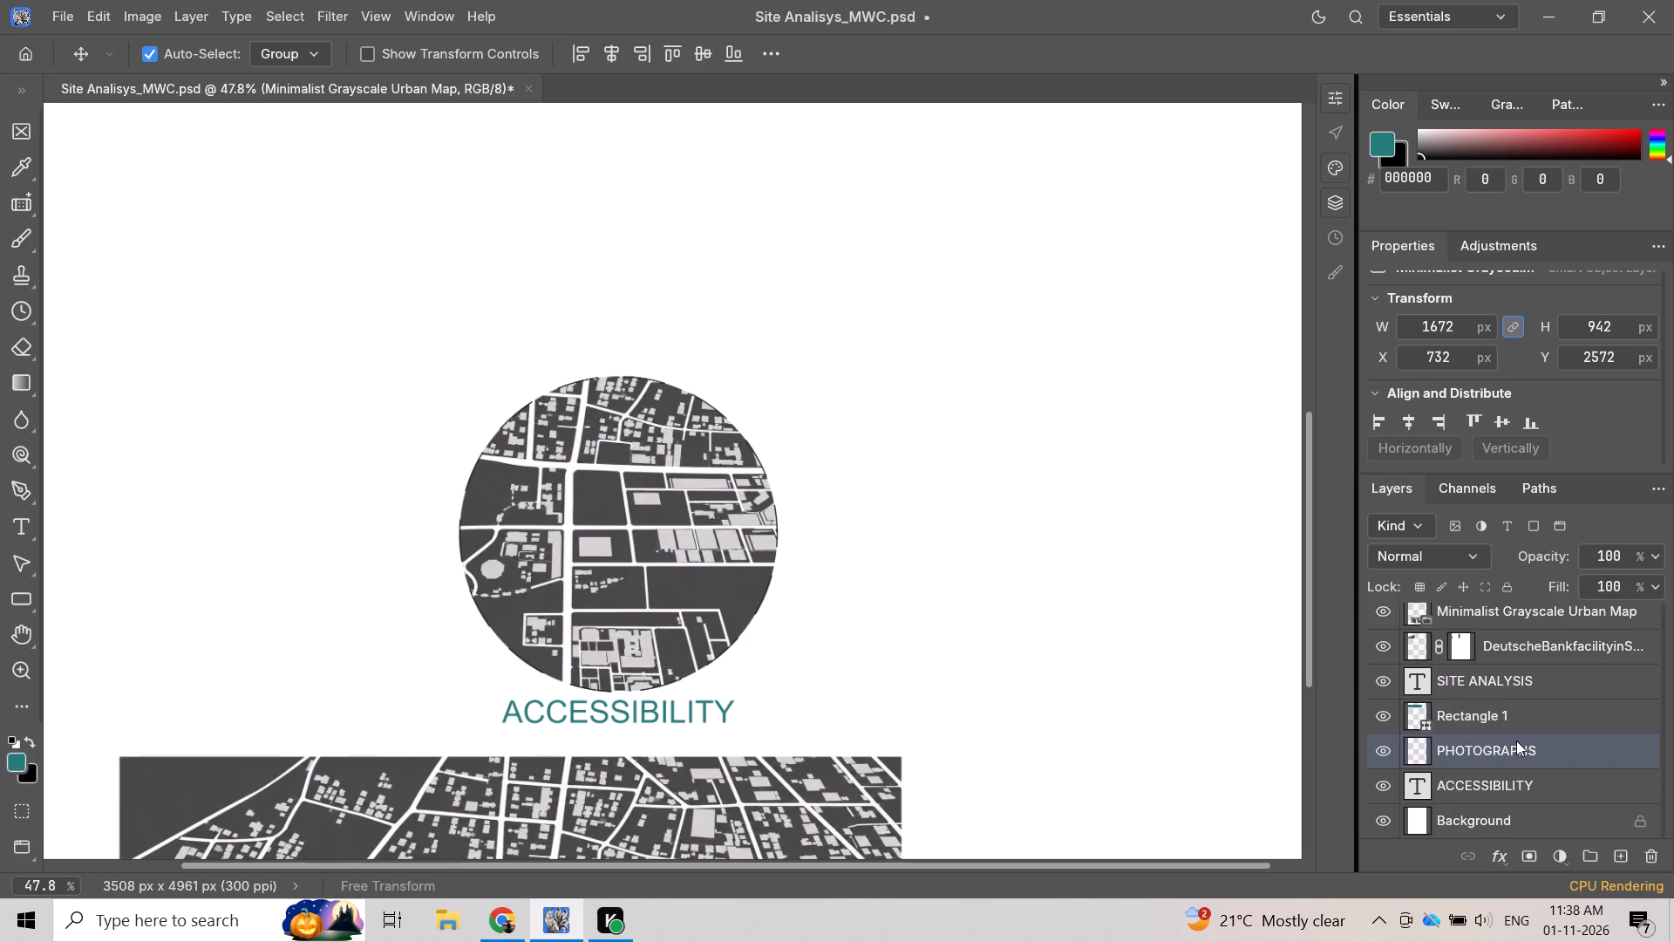
scroll(1516, 741, "down", 1)
scroll(1516, 741, "up", 9)
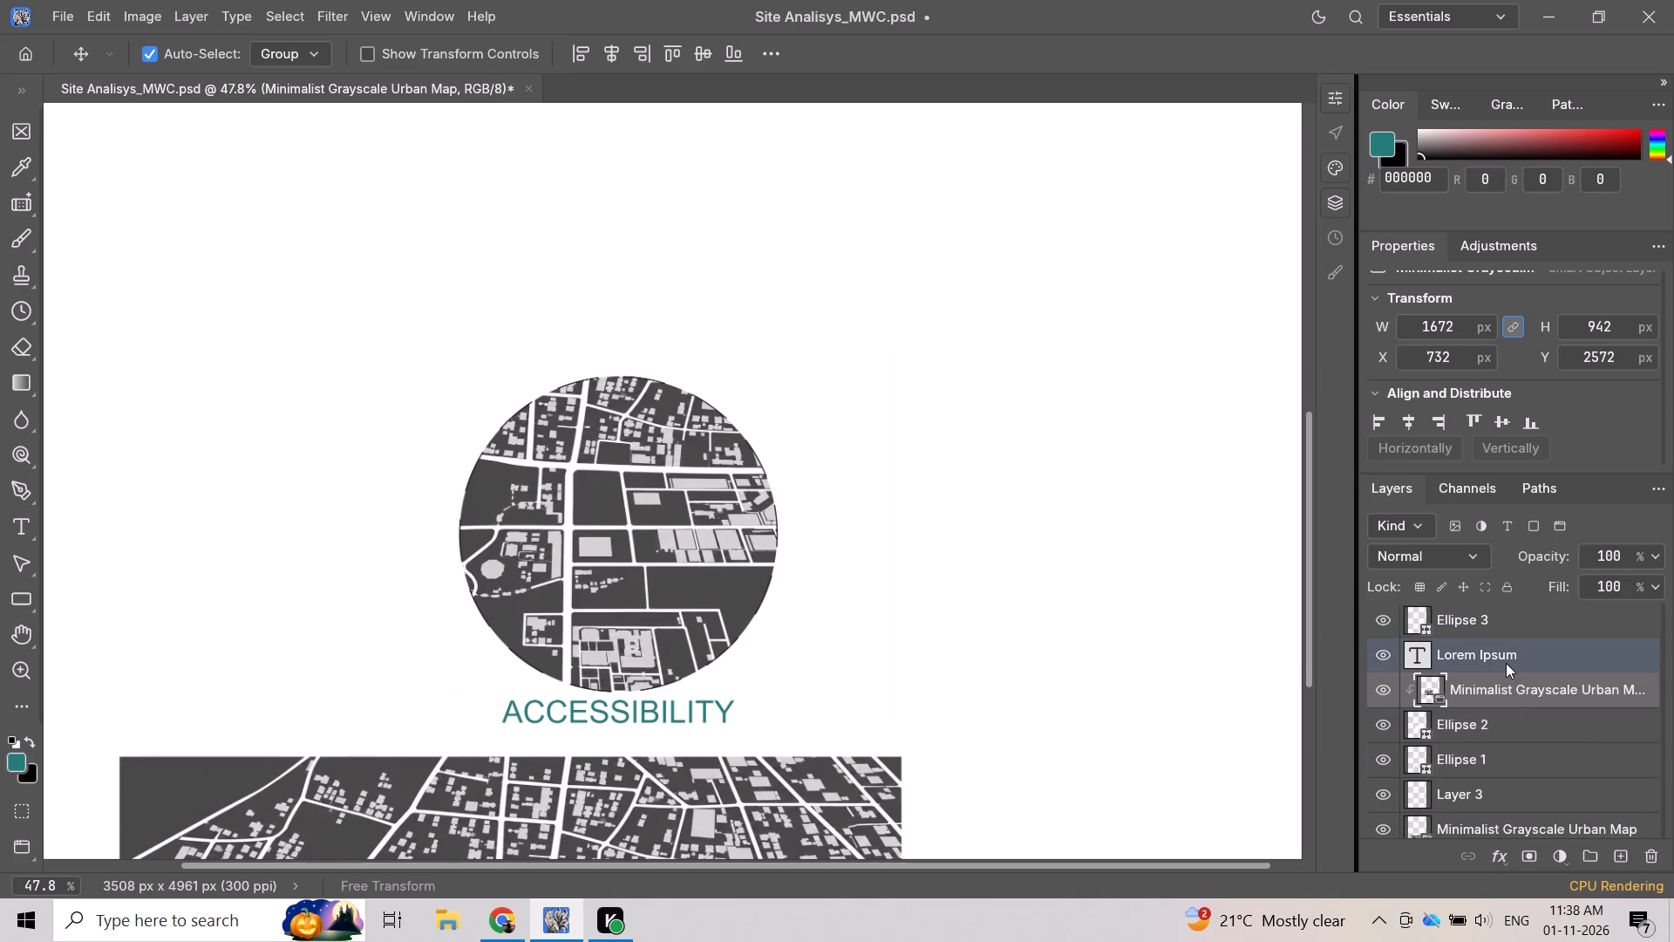
left_click(1506, 663)
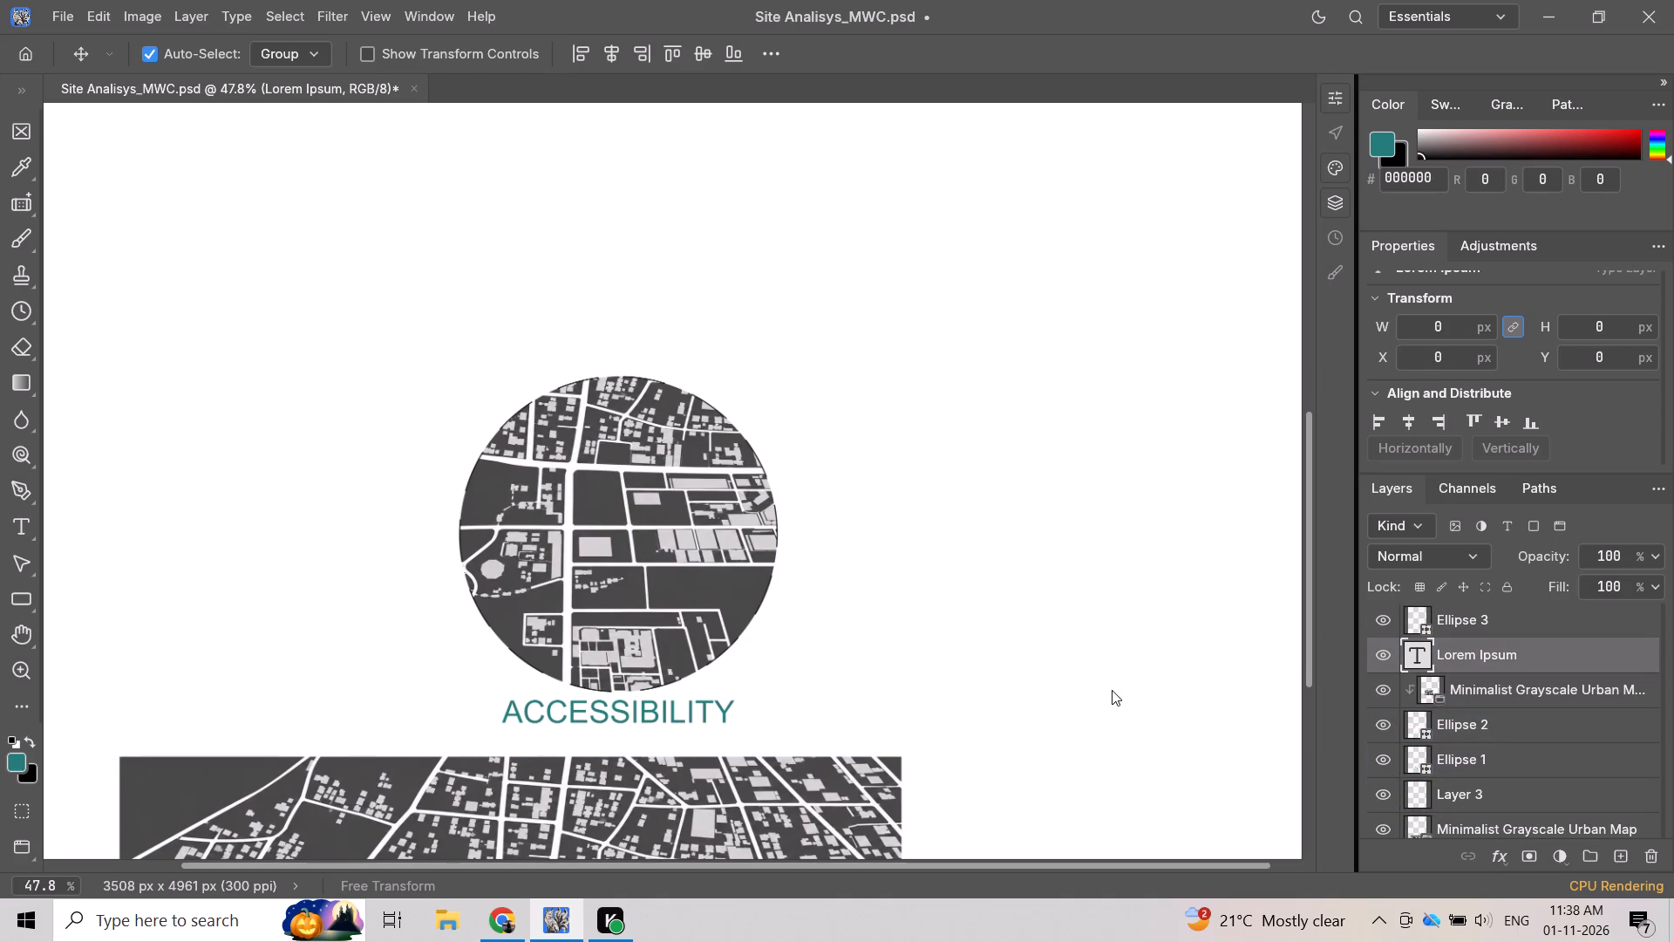
scroll(17, 192, "up", 5)
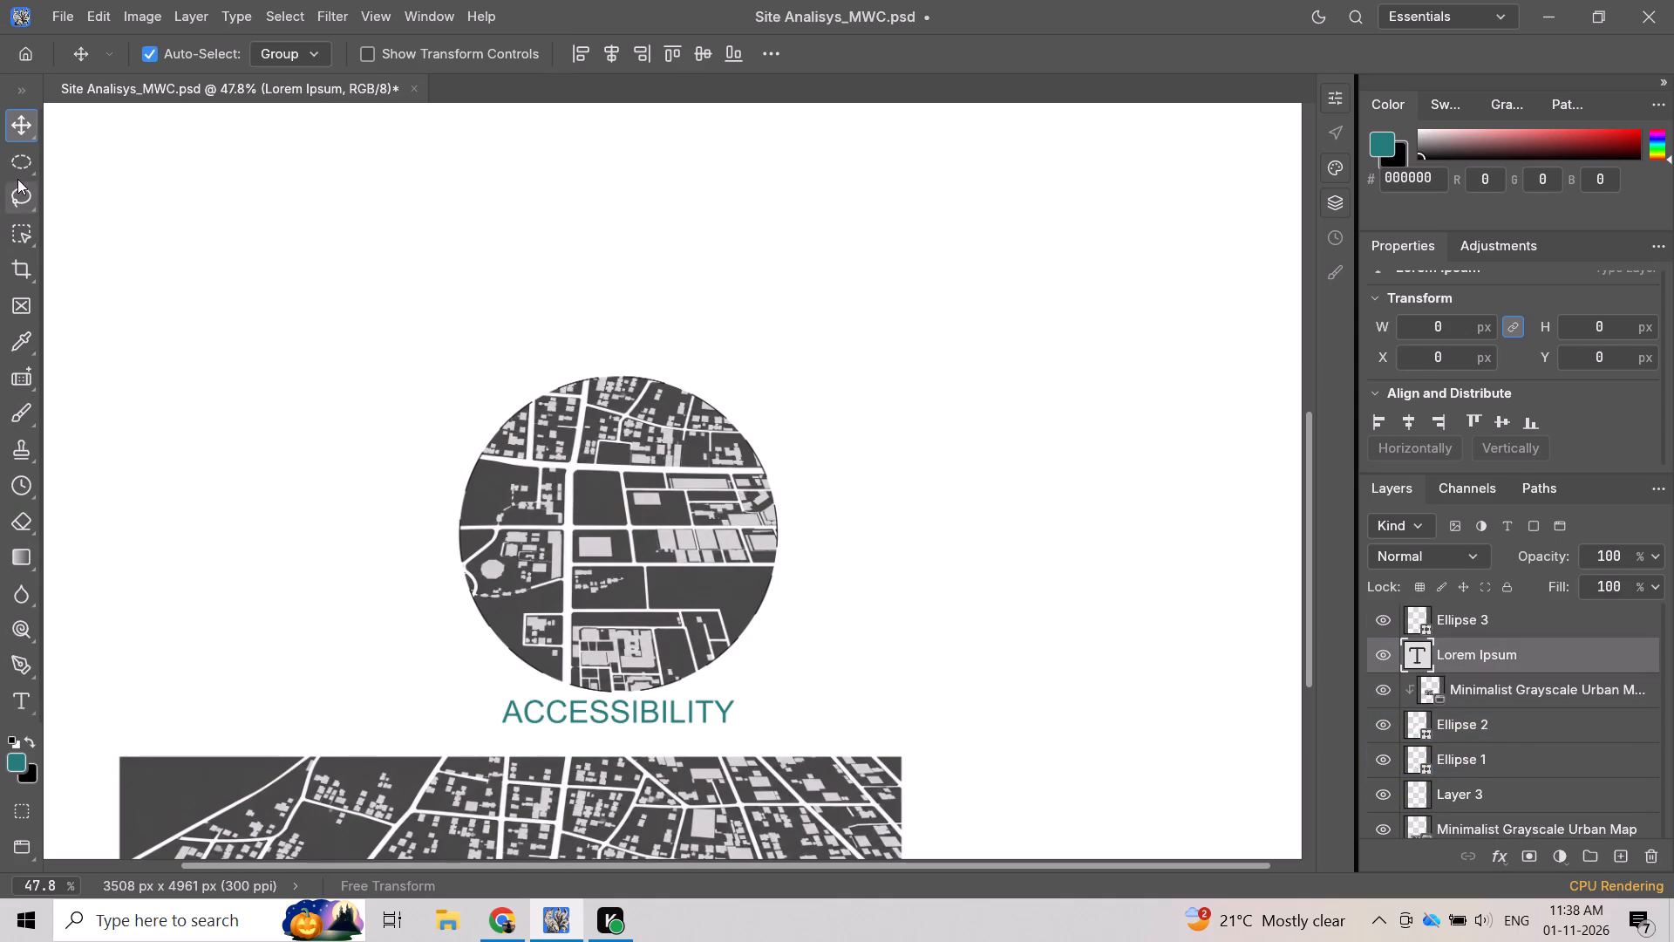
scroll(17, 177, "up", 3)
left_click(15, 133)
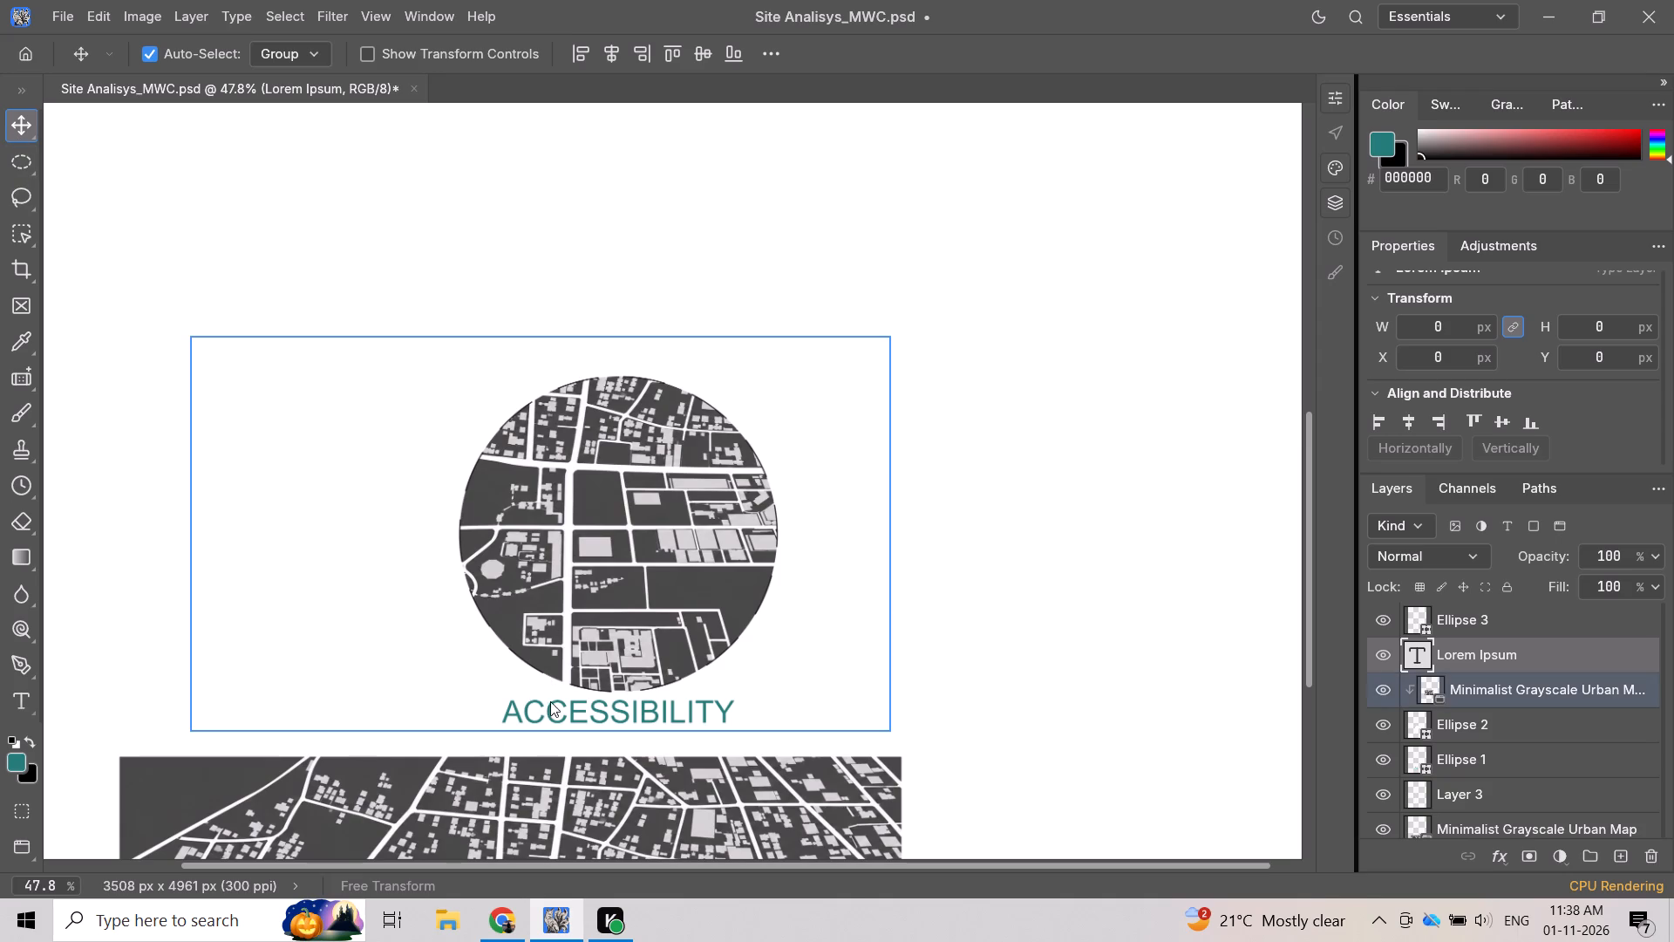
left_click(549, 708)
left_click(547, 715)
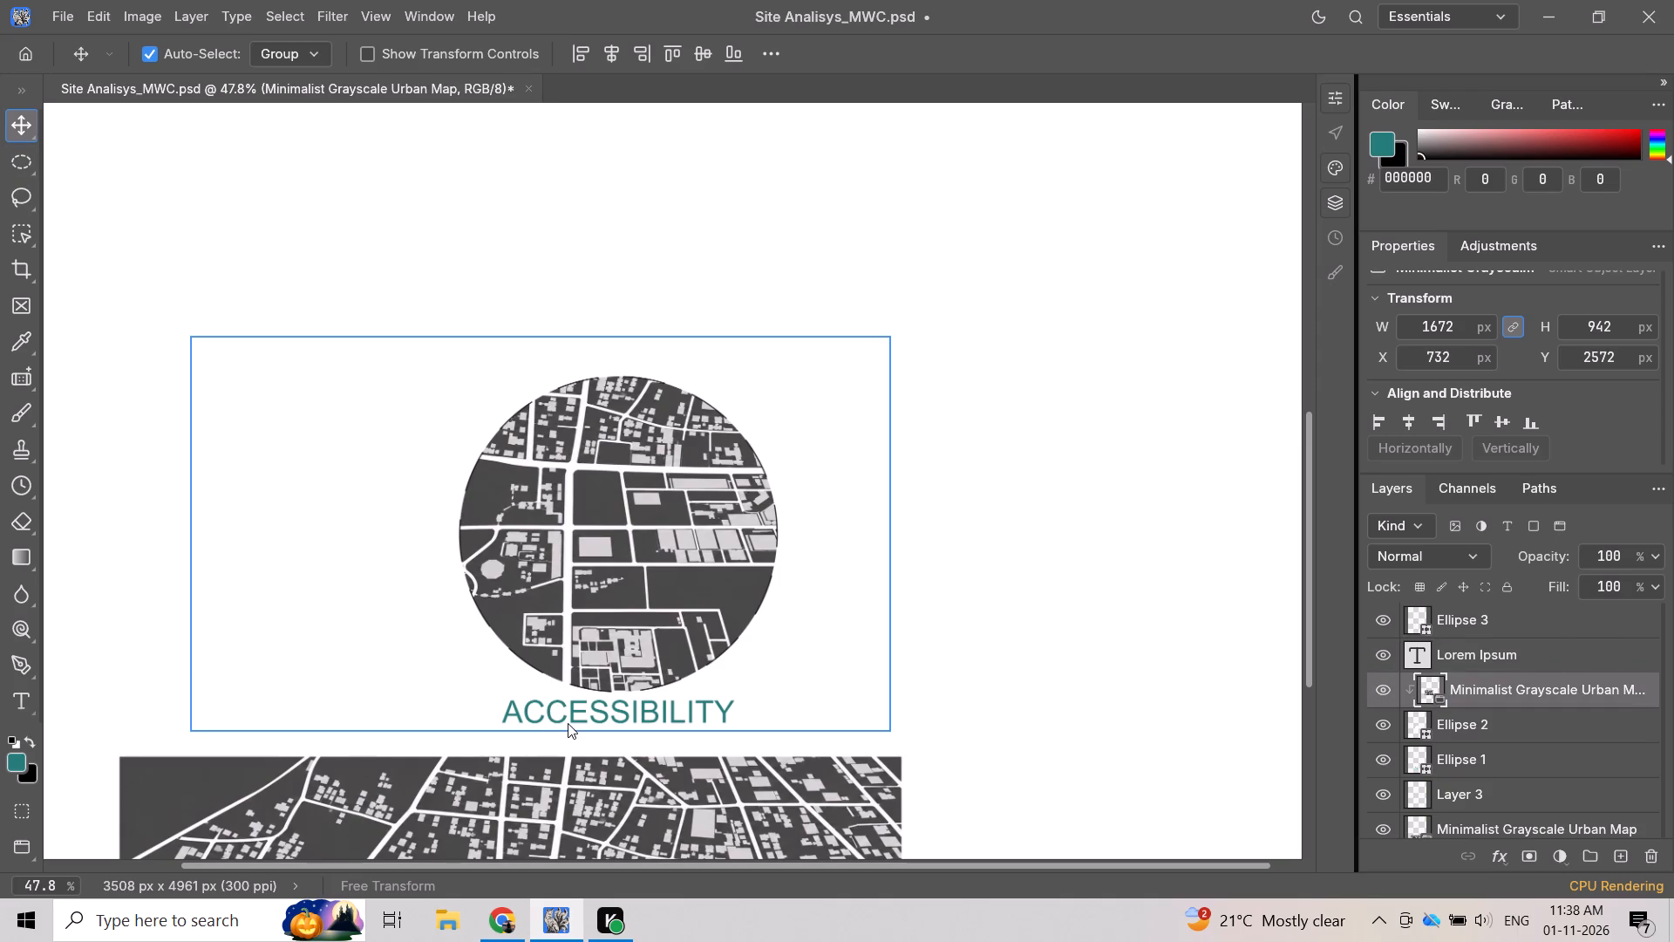
left_click(568, 723)
left_click(576, 734)
left_click(580, 719)
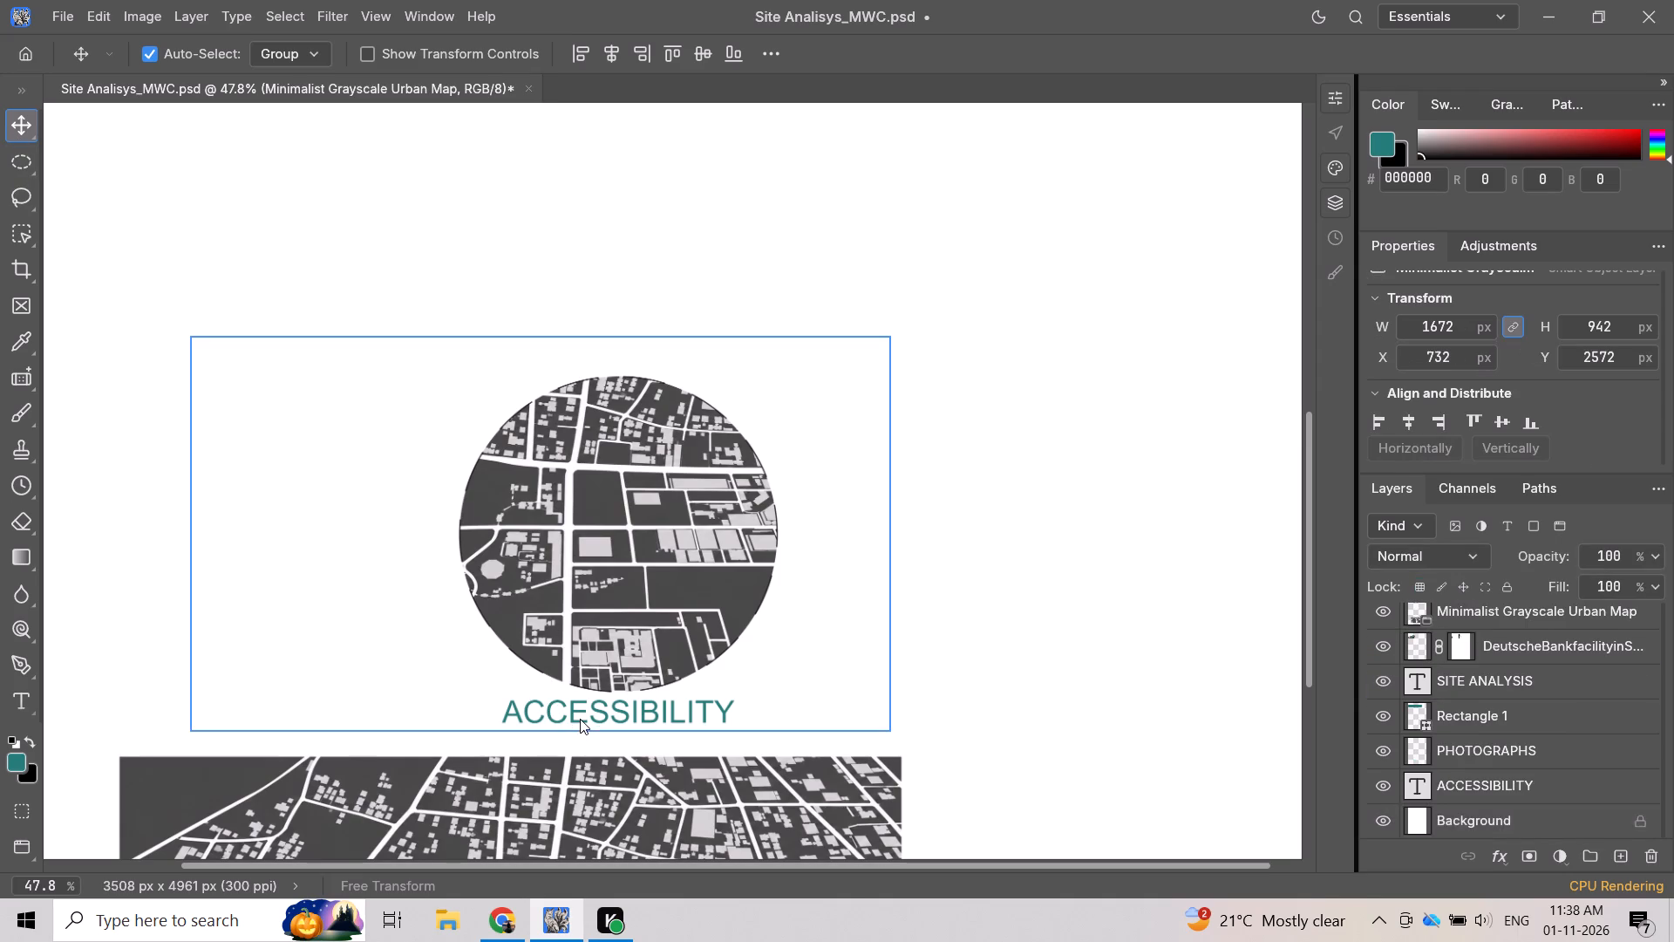
left_click(573, 741)
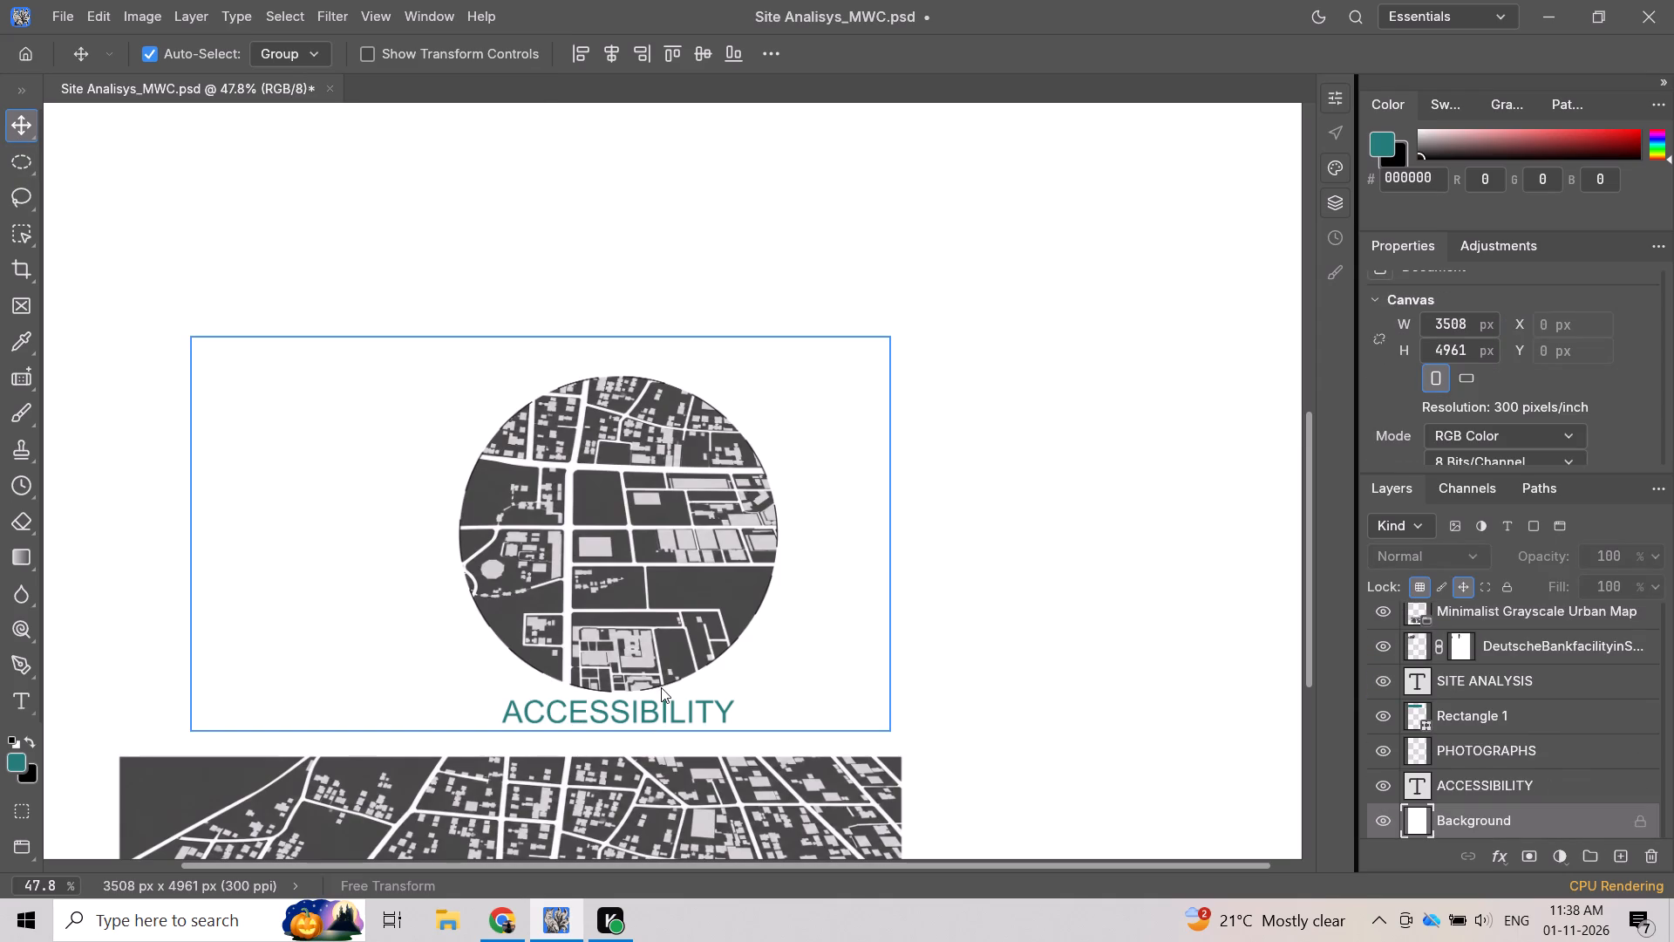
left_click(1490, 781)
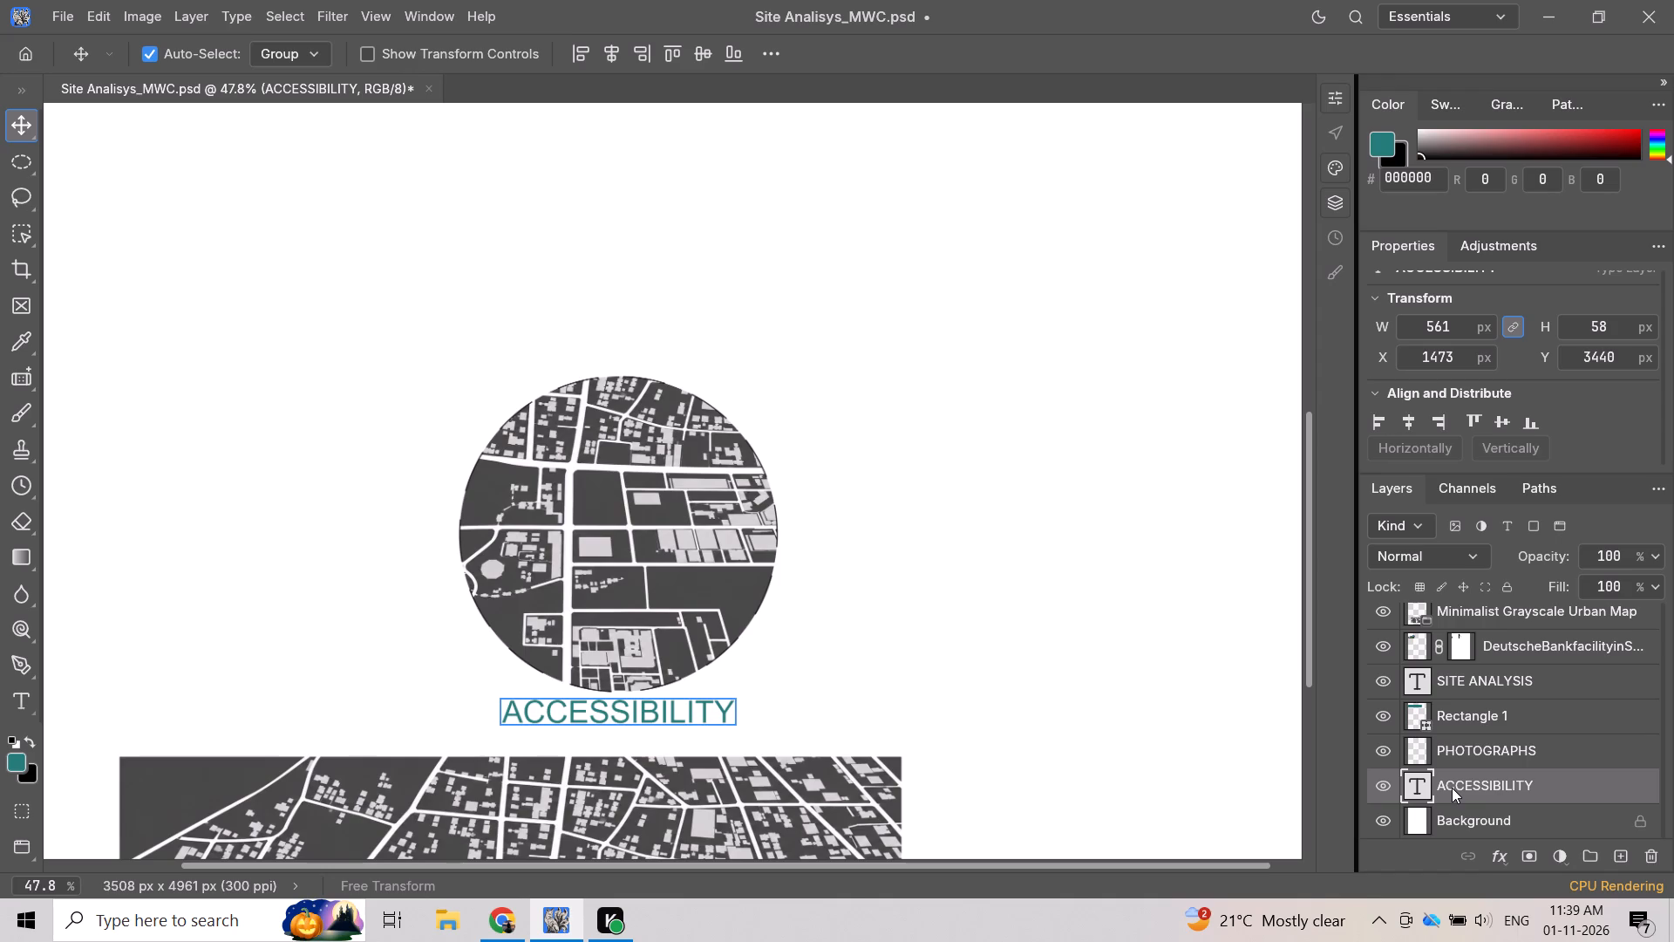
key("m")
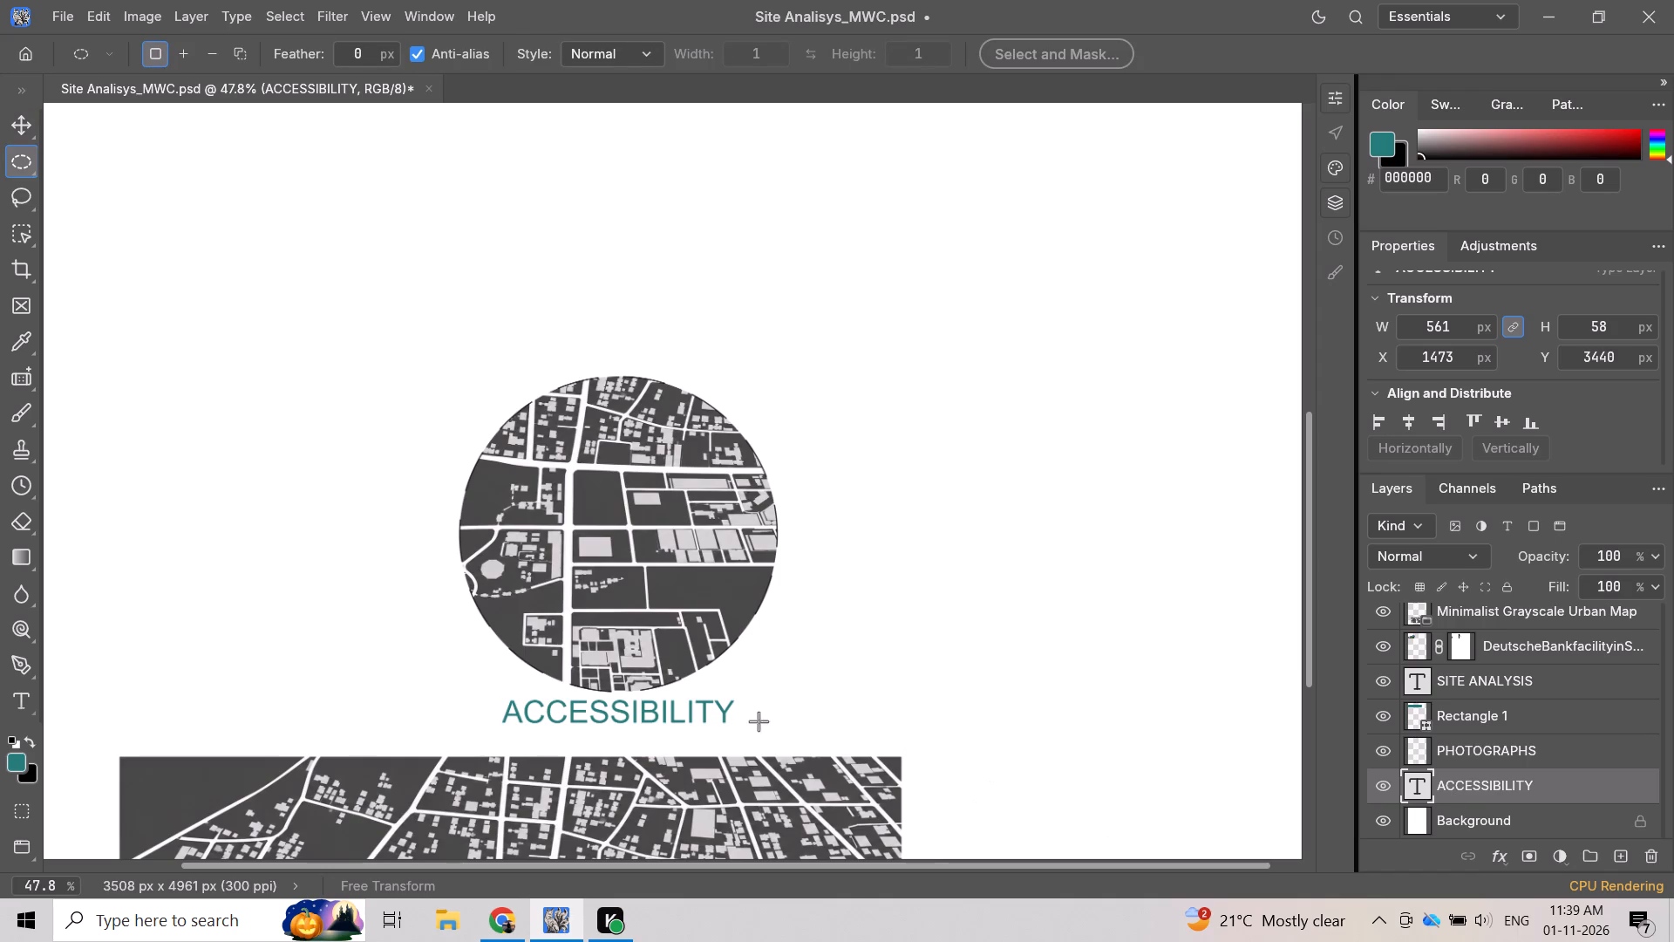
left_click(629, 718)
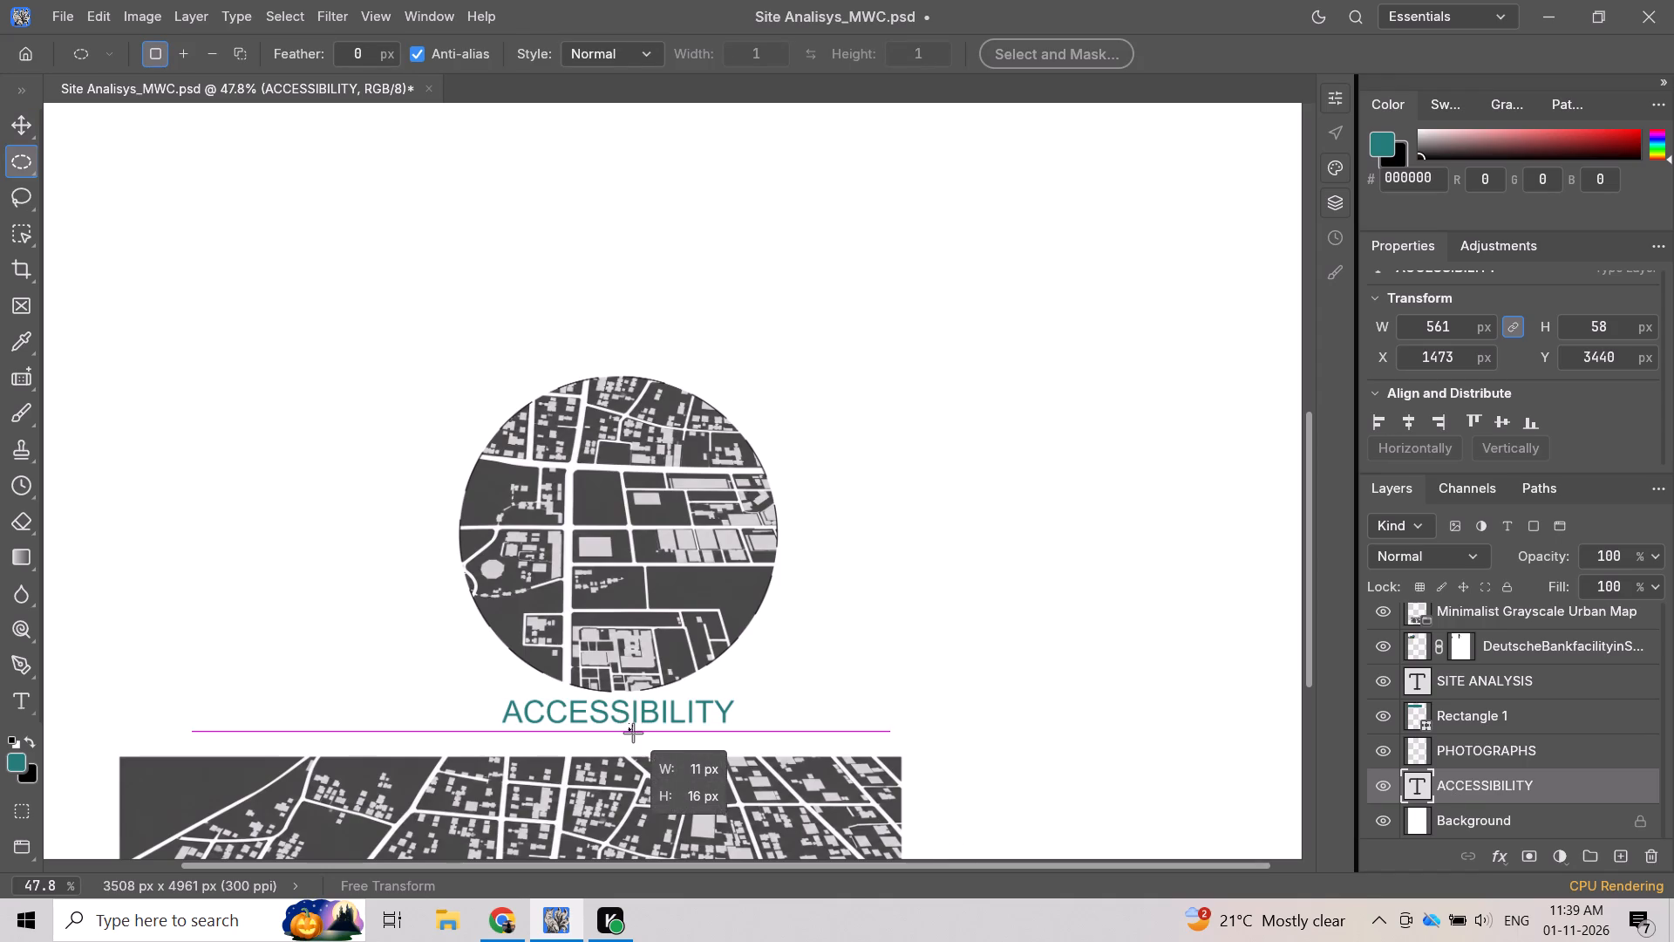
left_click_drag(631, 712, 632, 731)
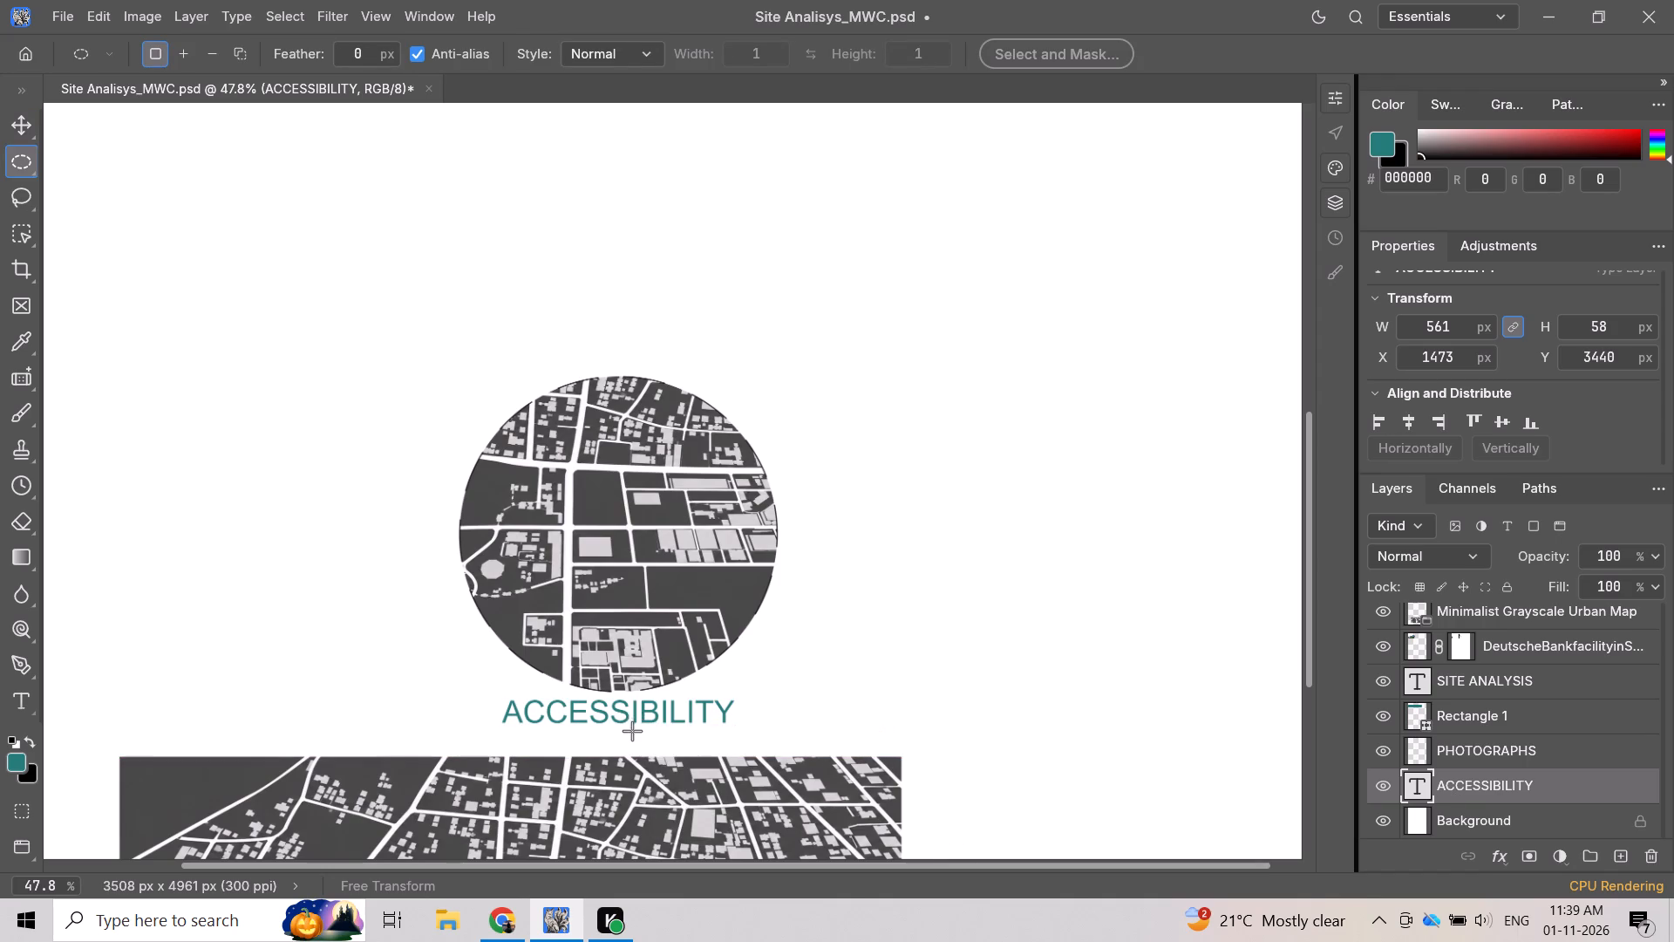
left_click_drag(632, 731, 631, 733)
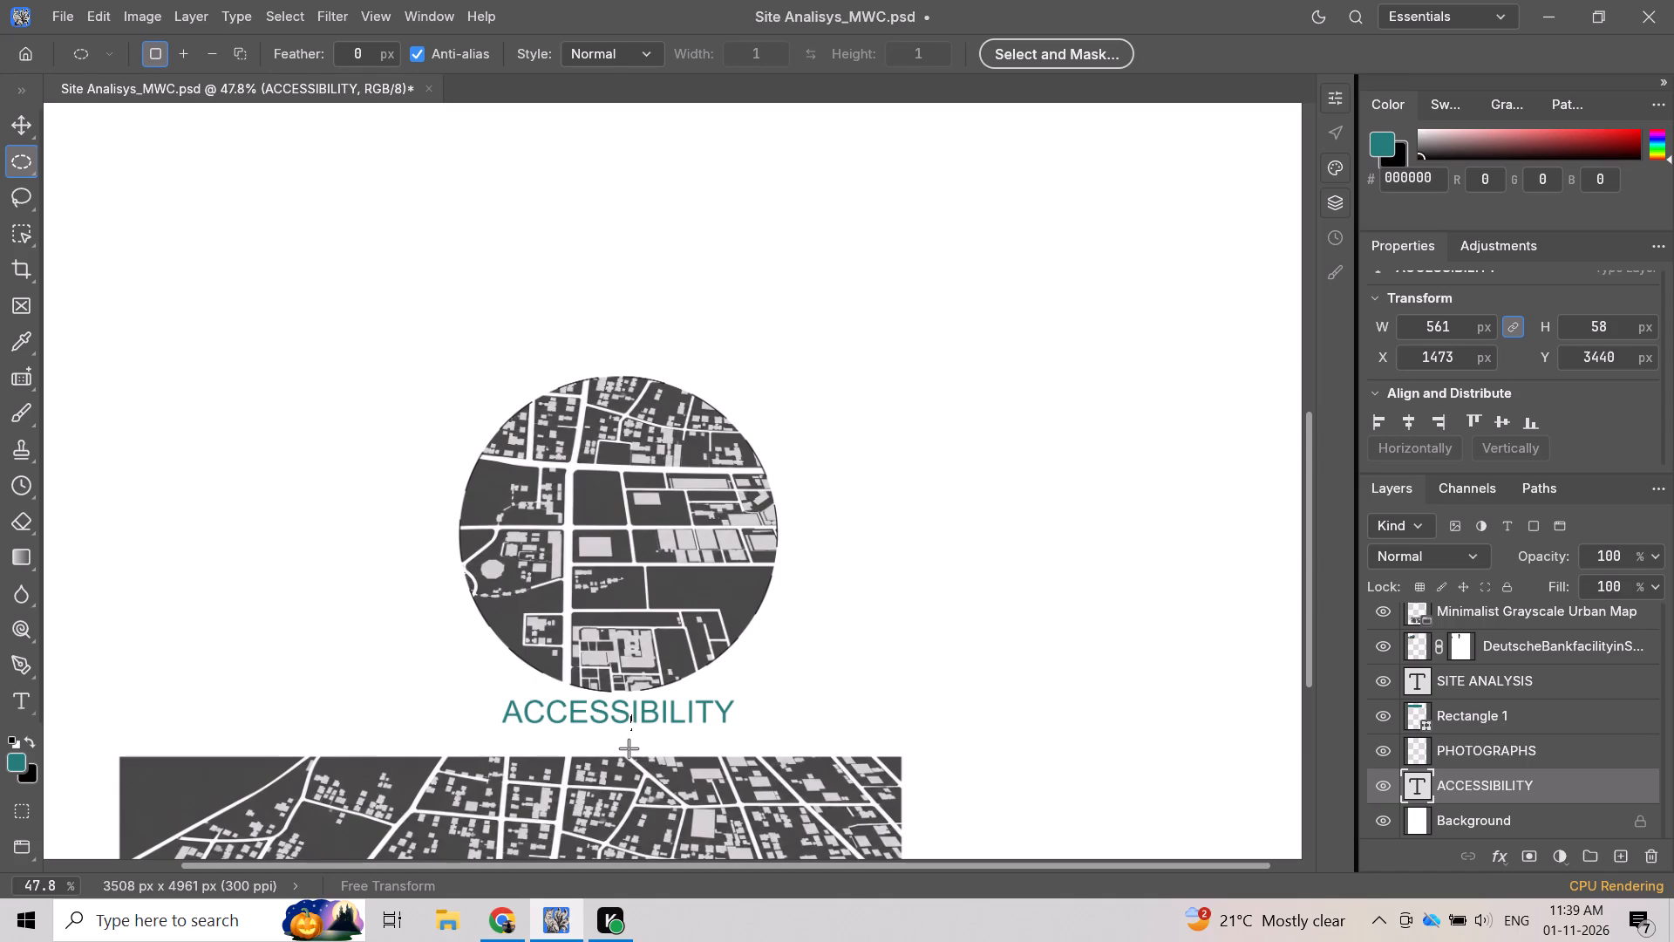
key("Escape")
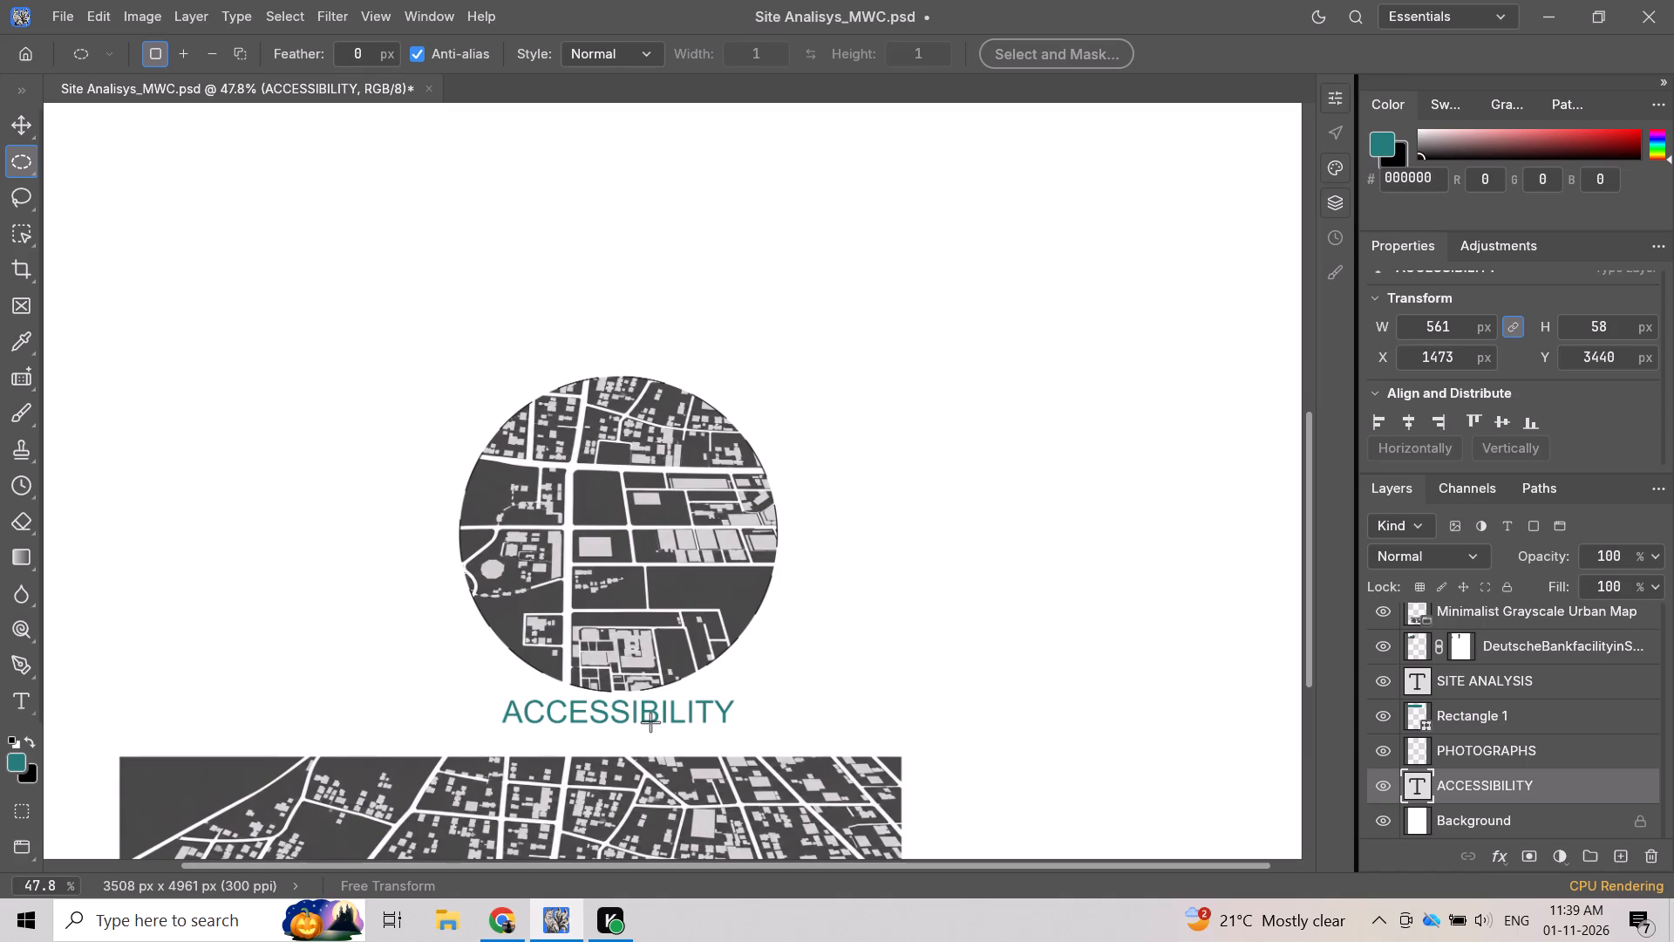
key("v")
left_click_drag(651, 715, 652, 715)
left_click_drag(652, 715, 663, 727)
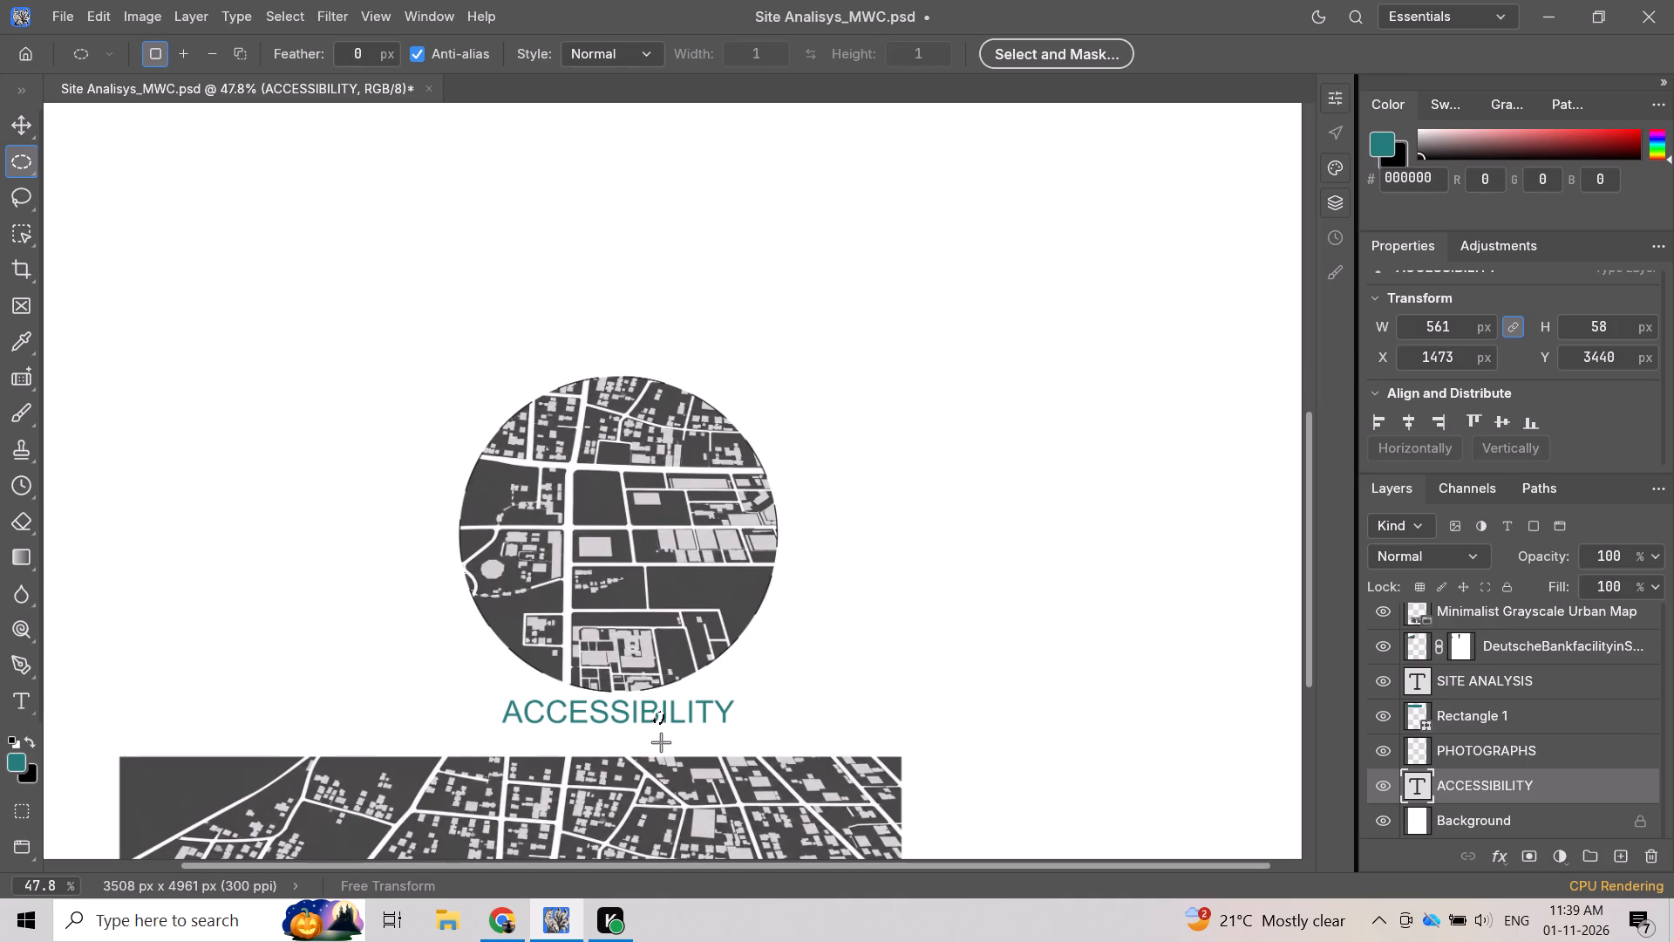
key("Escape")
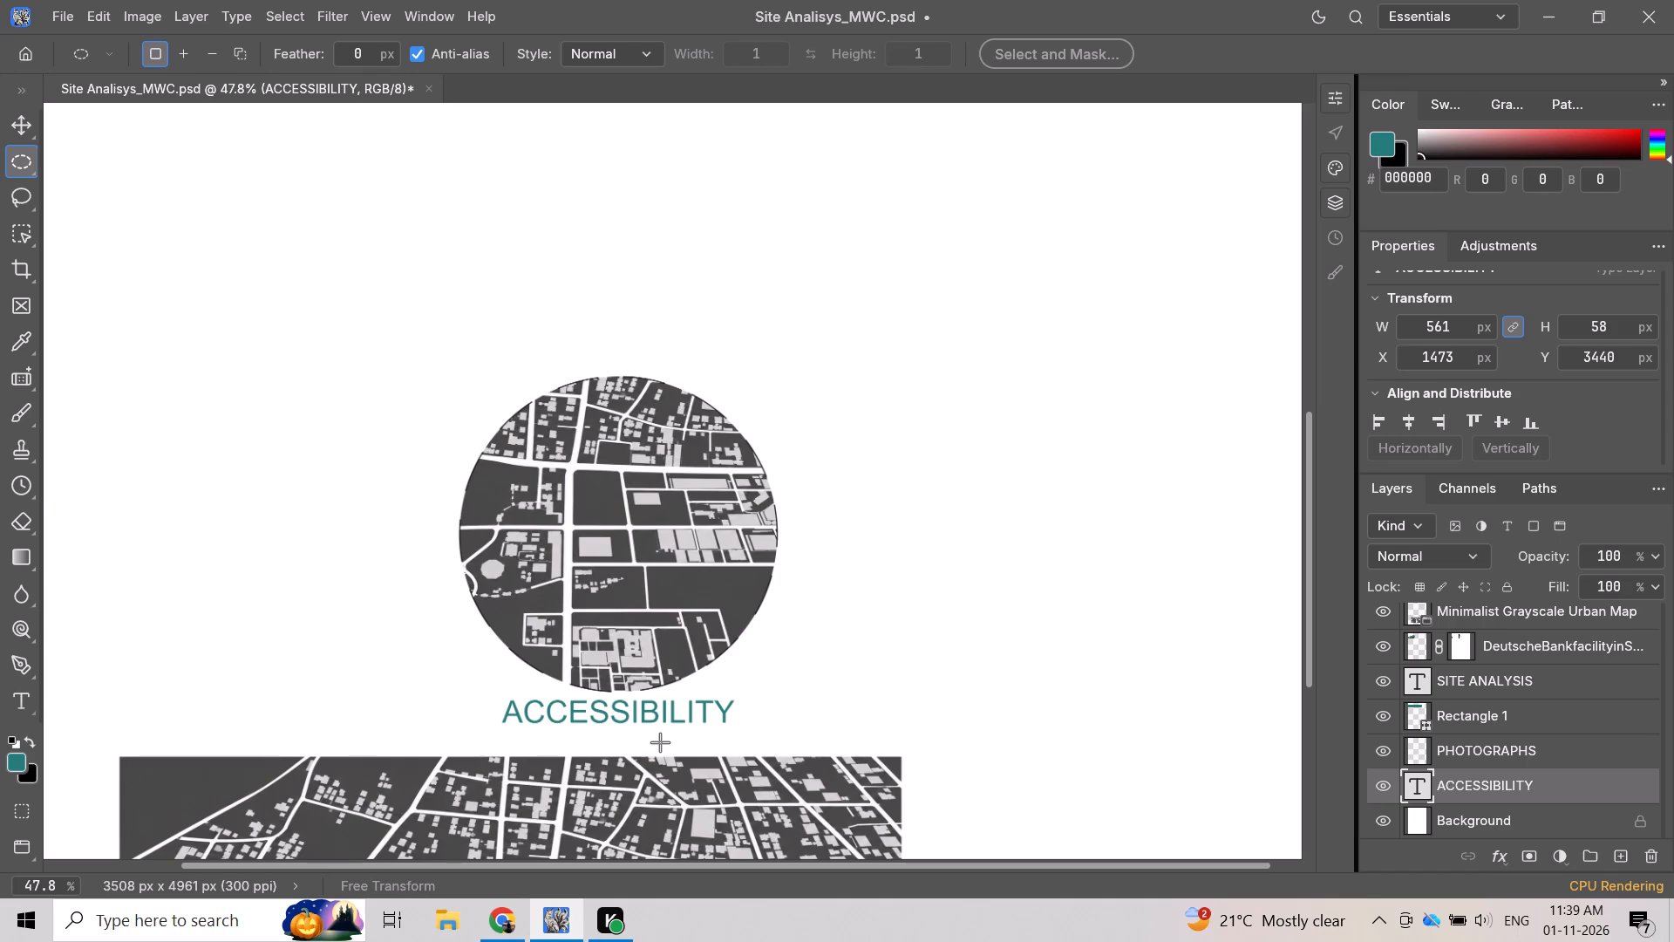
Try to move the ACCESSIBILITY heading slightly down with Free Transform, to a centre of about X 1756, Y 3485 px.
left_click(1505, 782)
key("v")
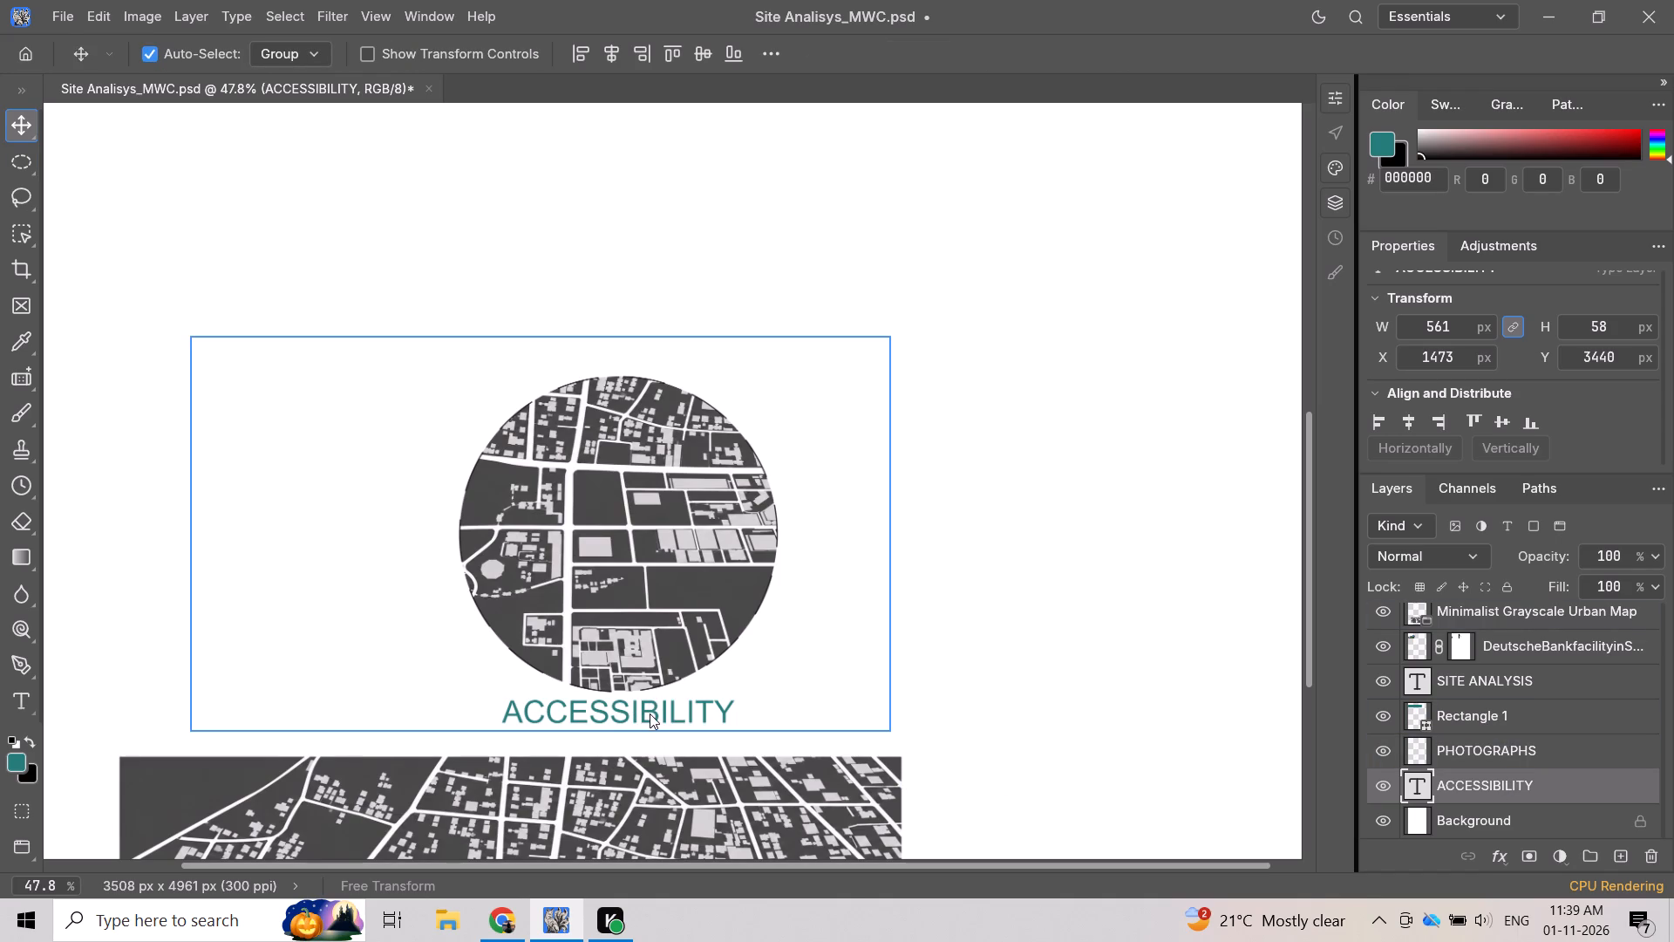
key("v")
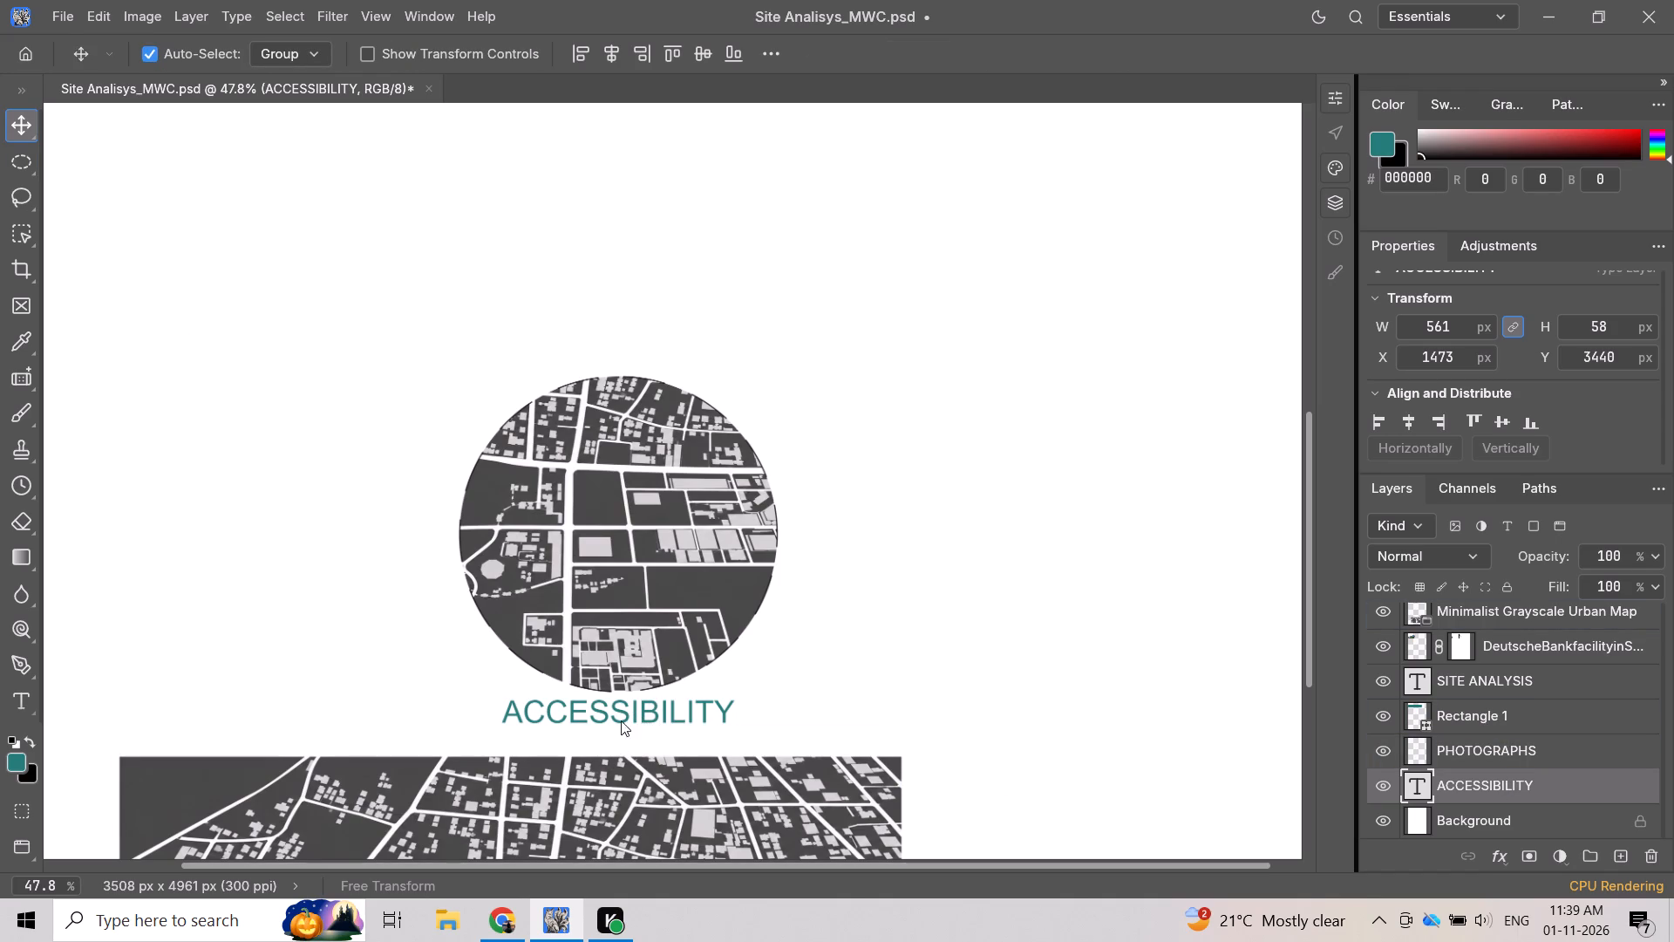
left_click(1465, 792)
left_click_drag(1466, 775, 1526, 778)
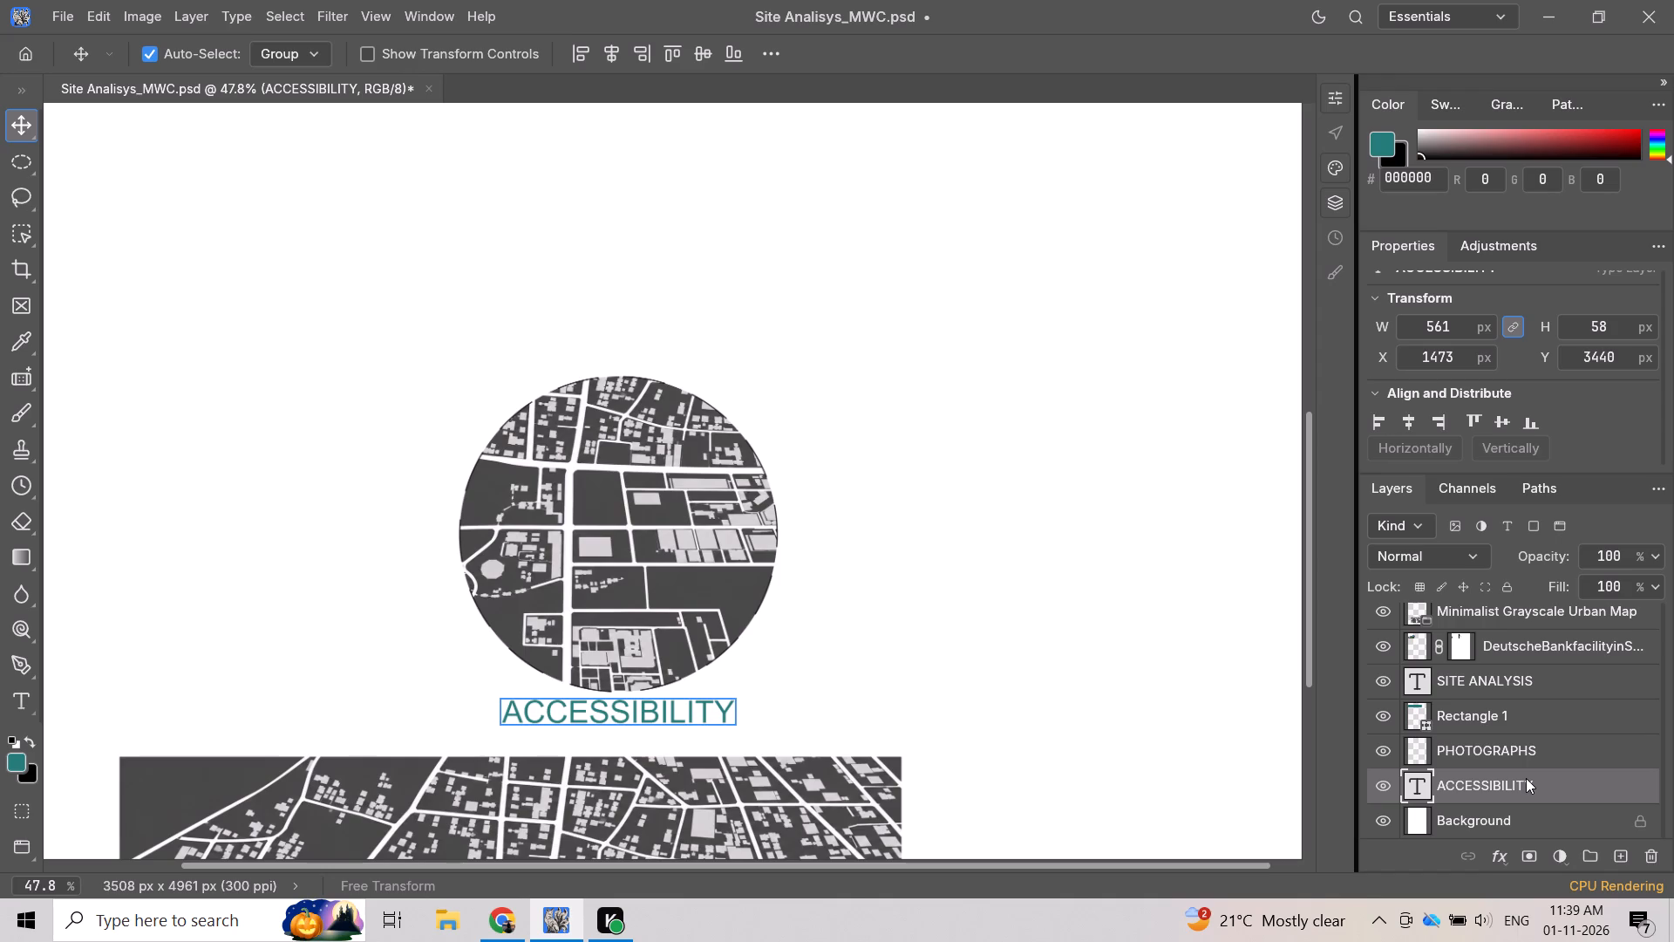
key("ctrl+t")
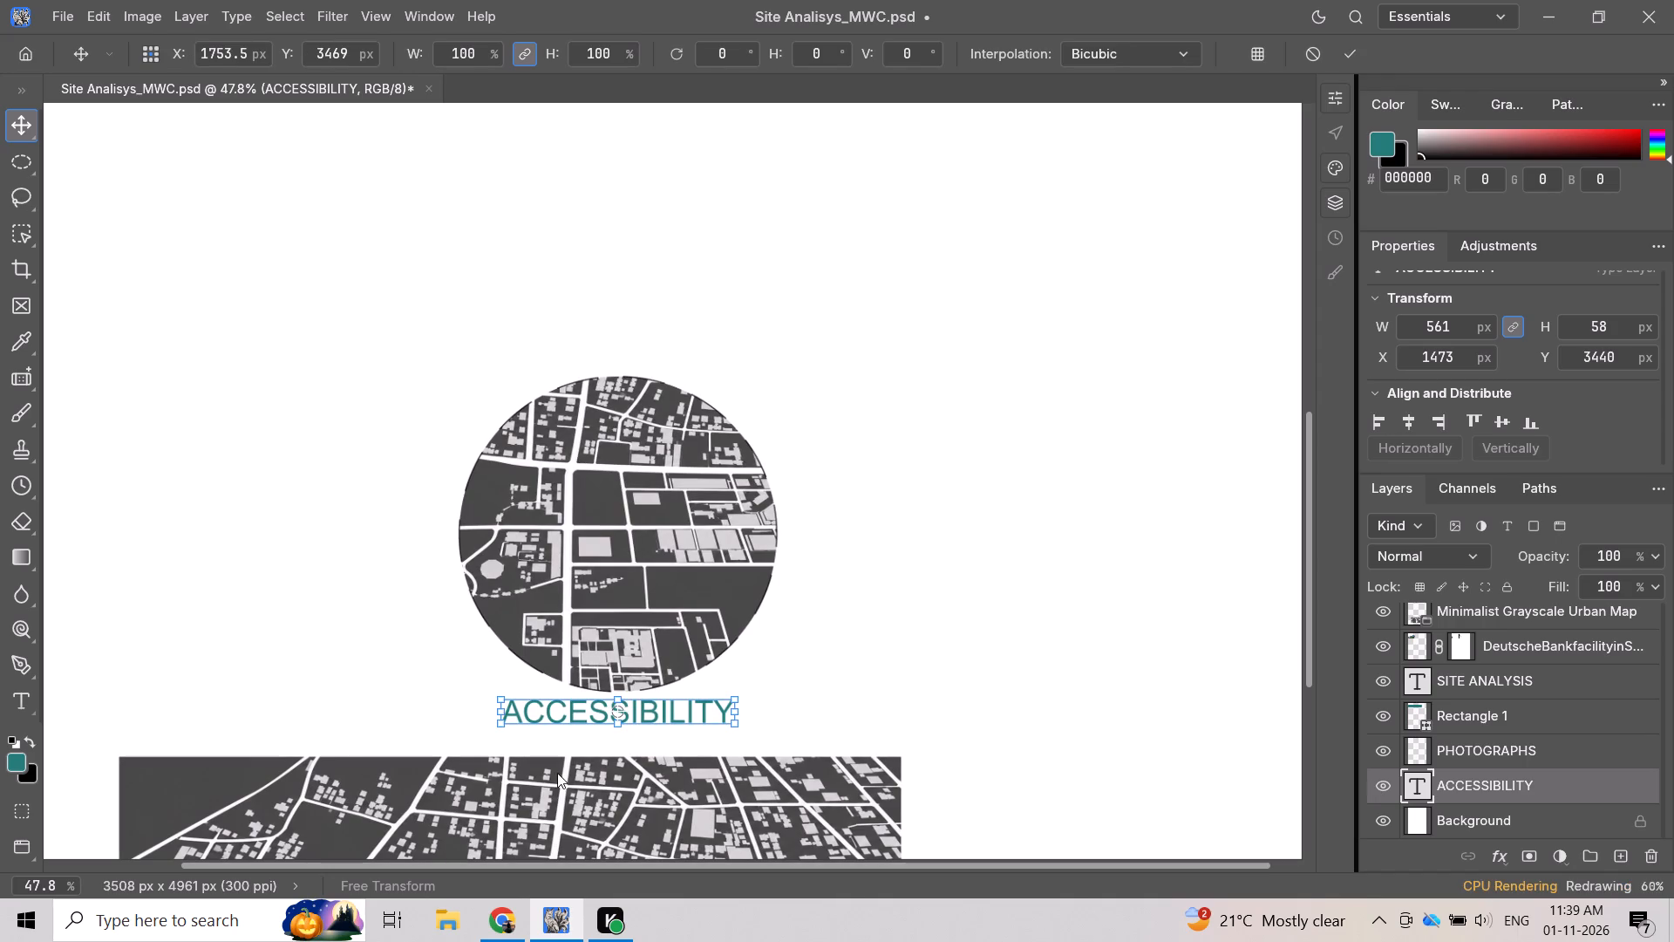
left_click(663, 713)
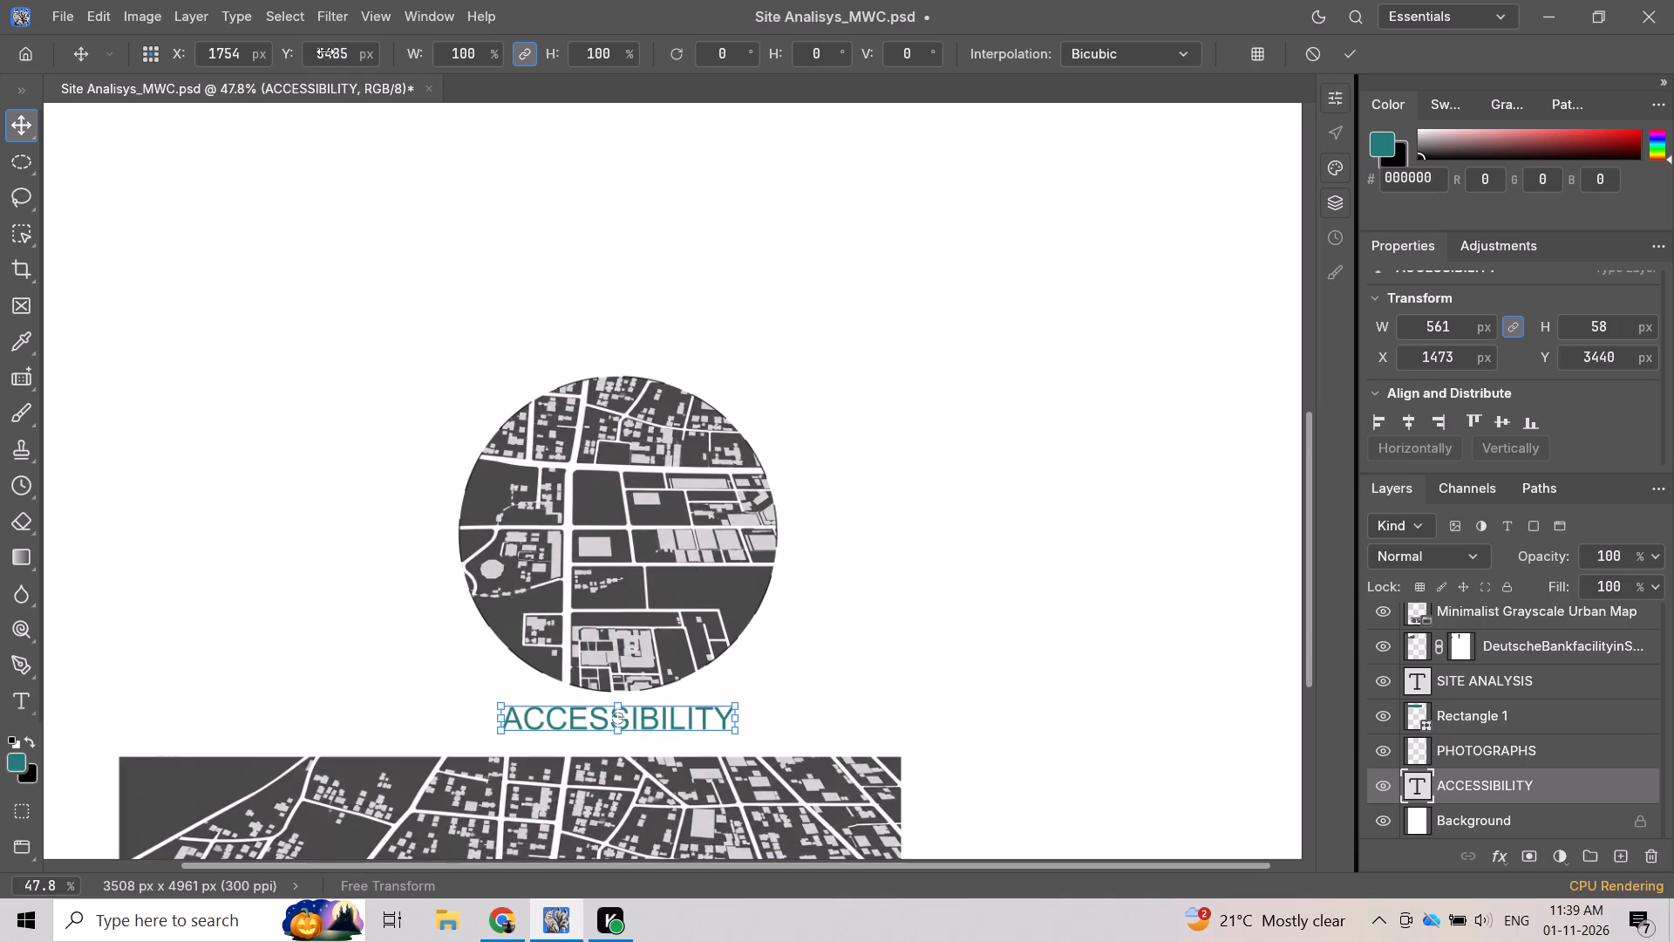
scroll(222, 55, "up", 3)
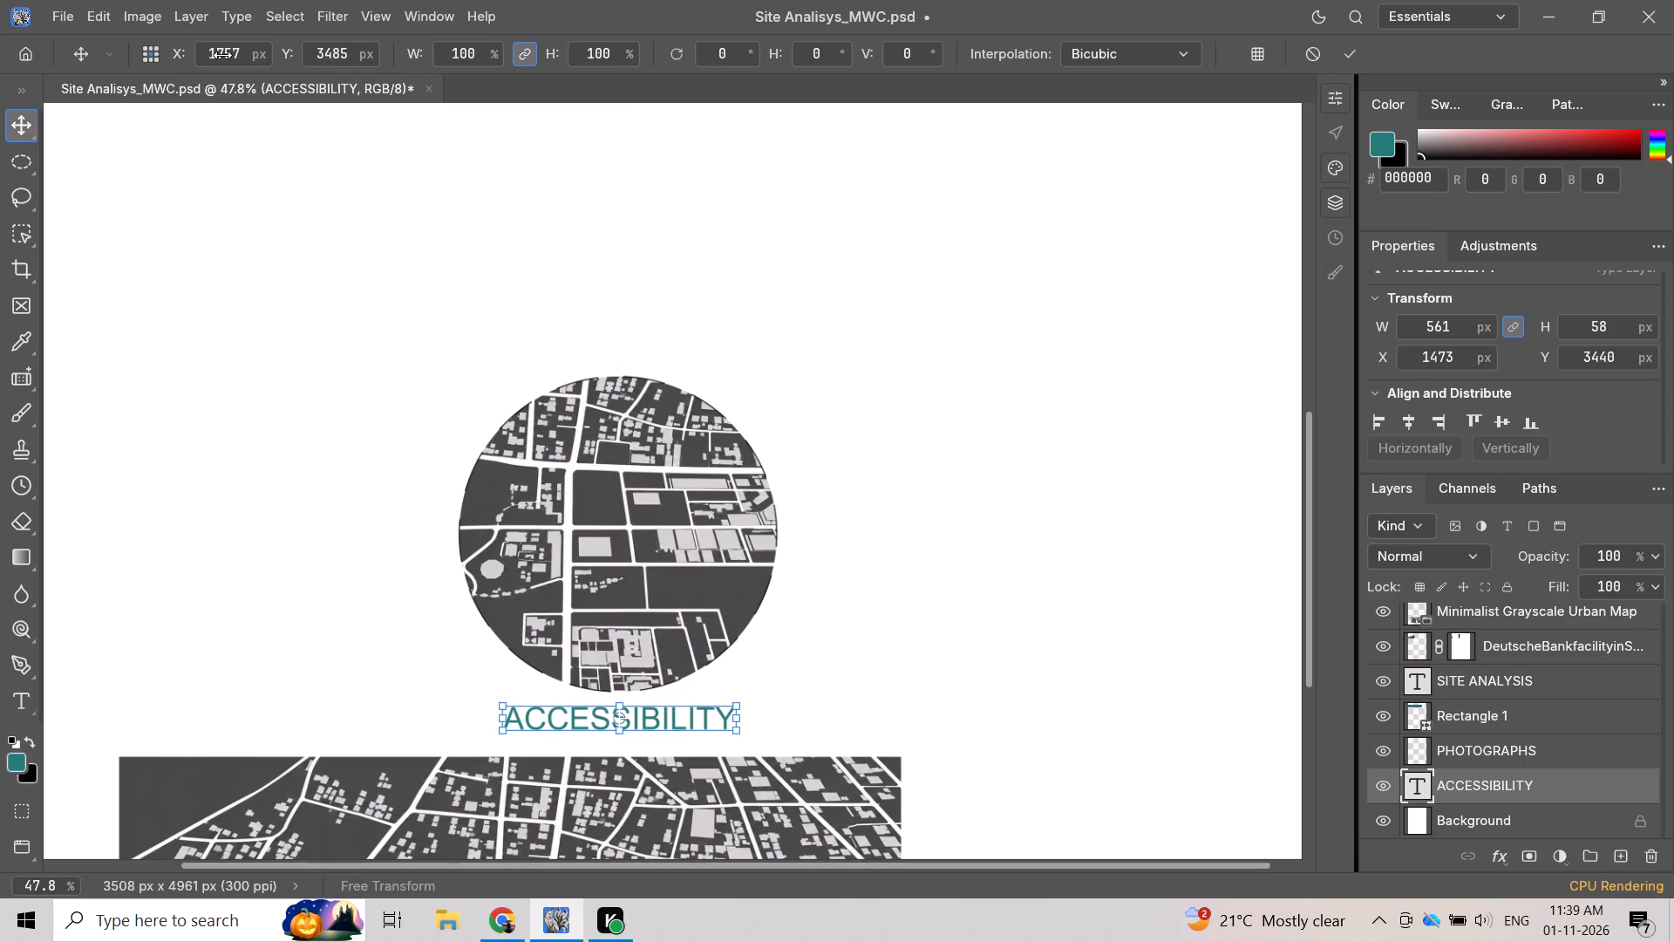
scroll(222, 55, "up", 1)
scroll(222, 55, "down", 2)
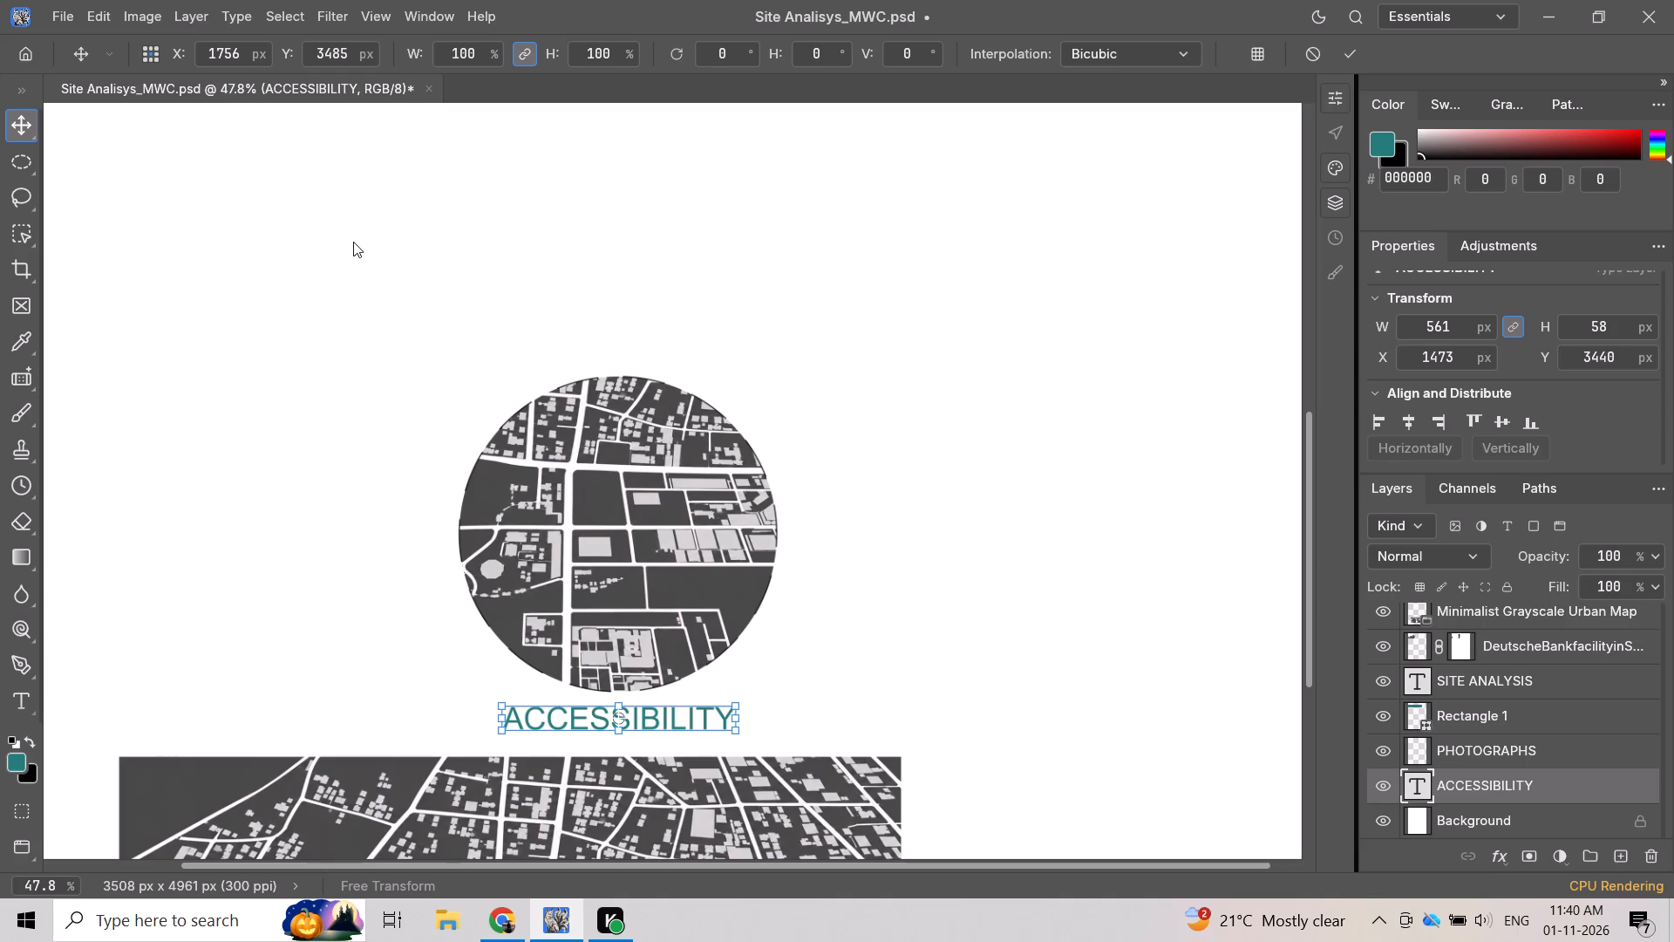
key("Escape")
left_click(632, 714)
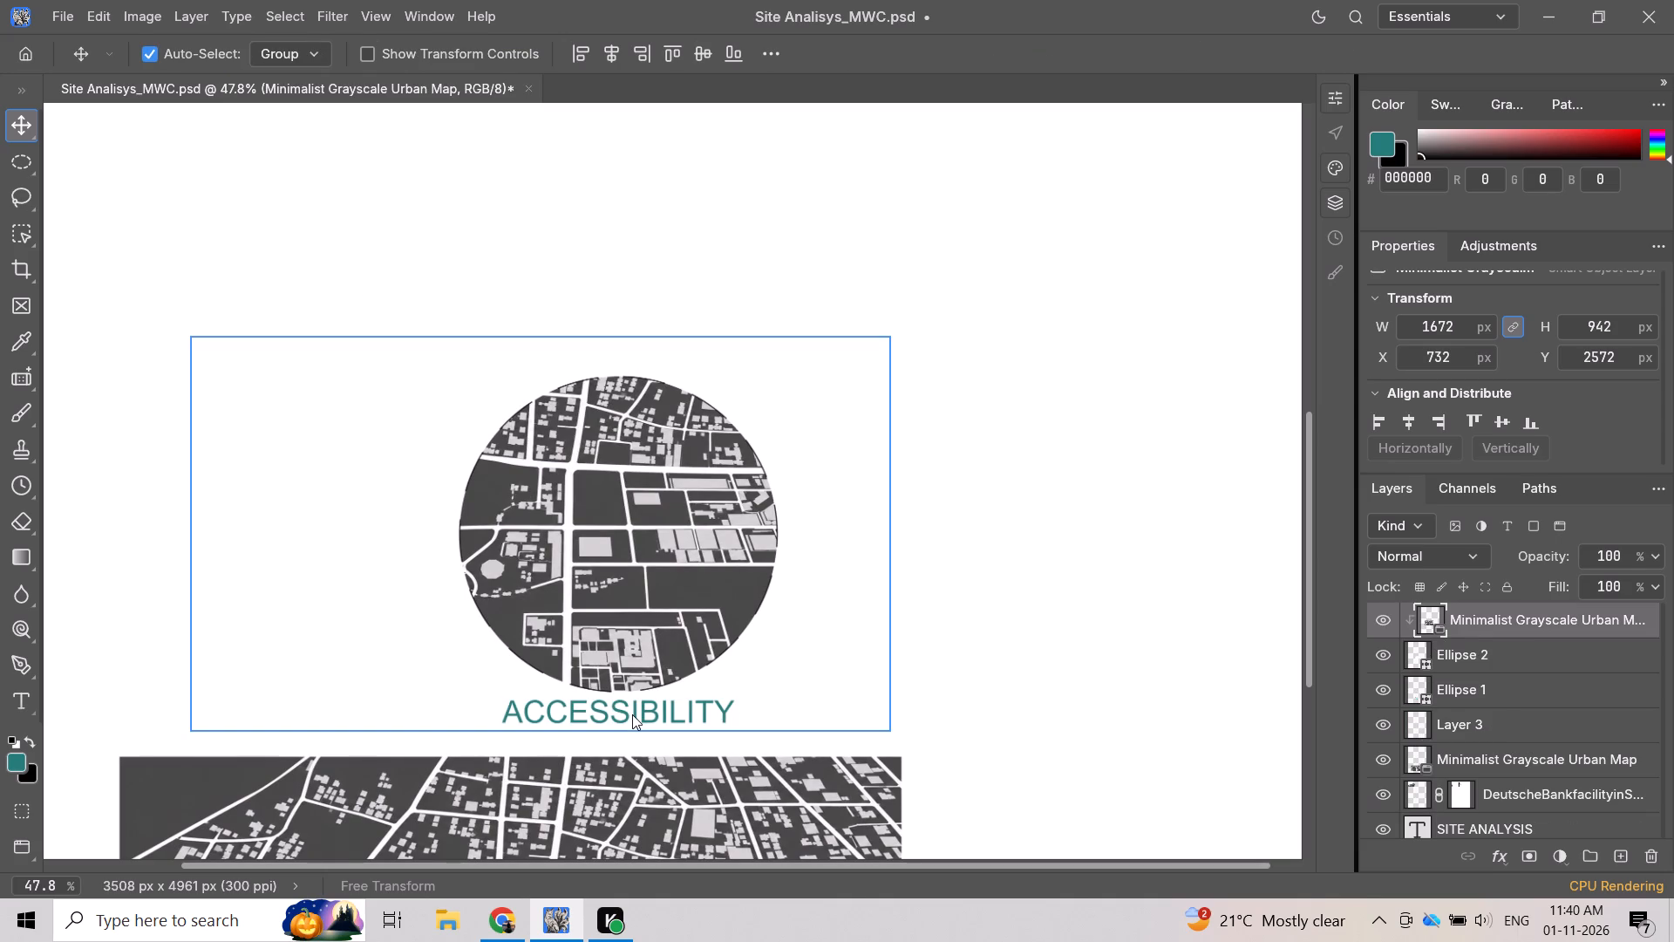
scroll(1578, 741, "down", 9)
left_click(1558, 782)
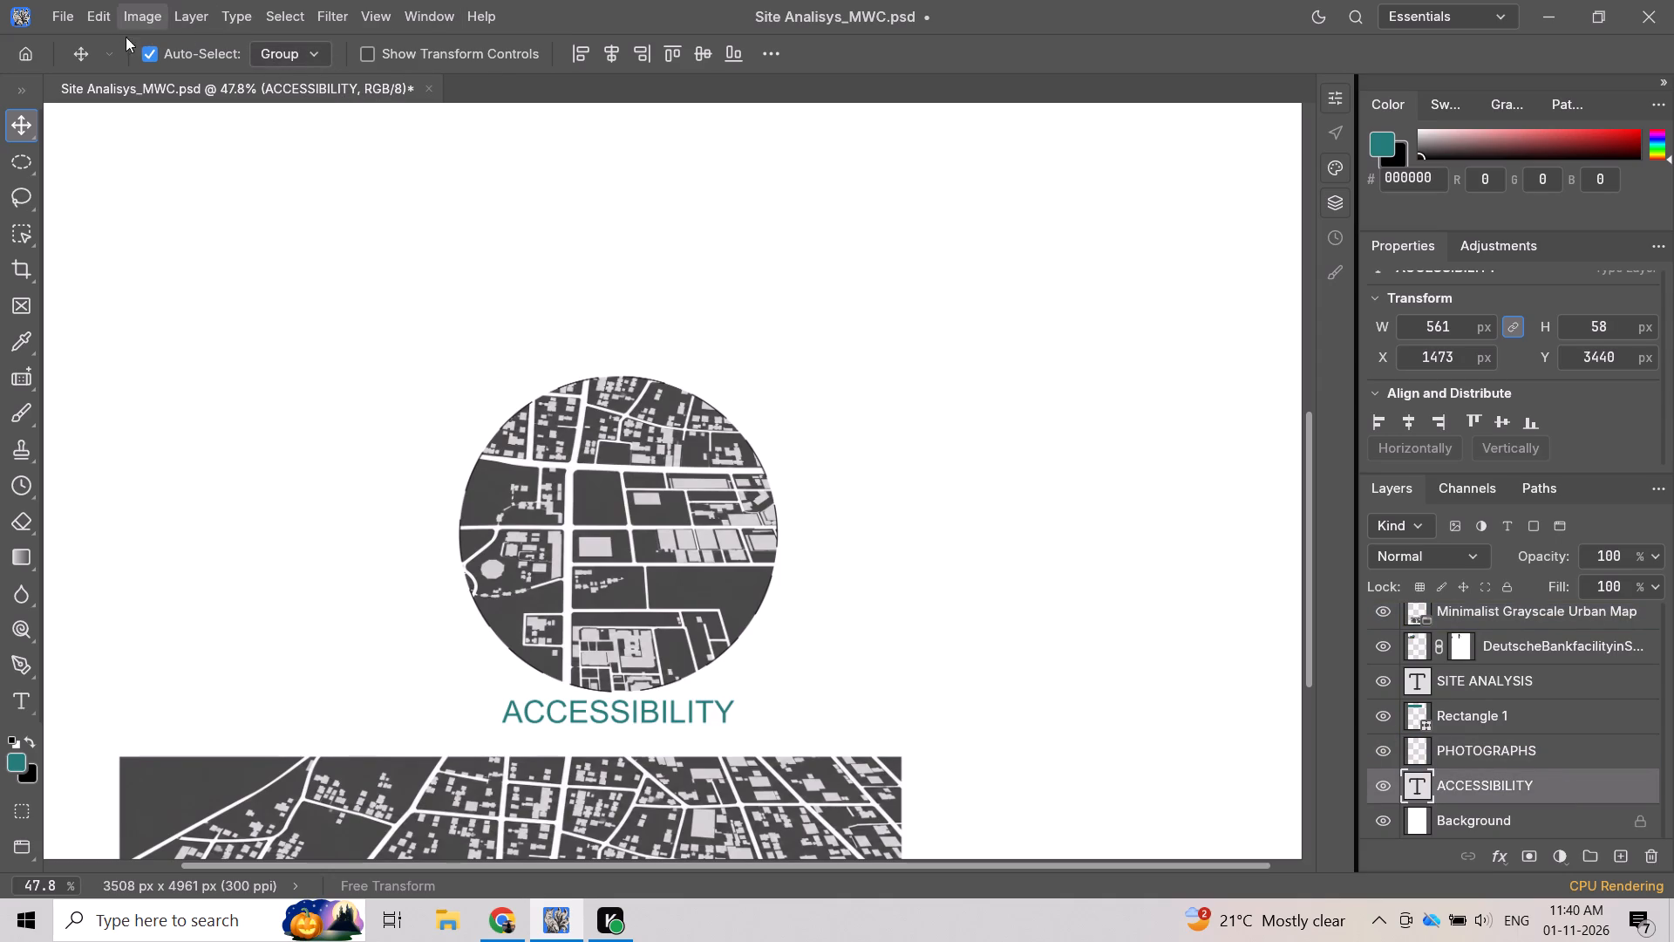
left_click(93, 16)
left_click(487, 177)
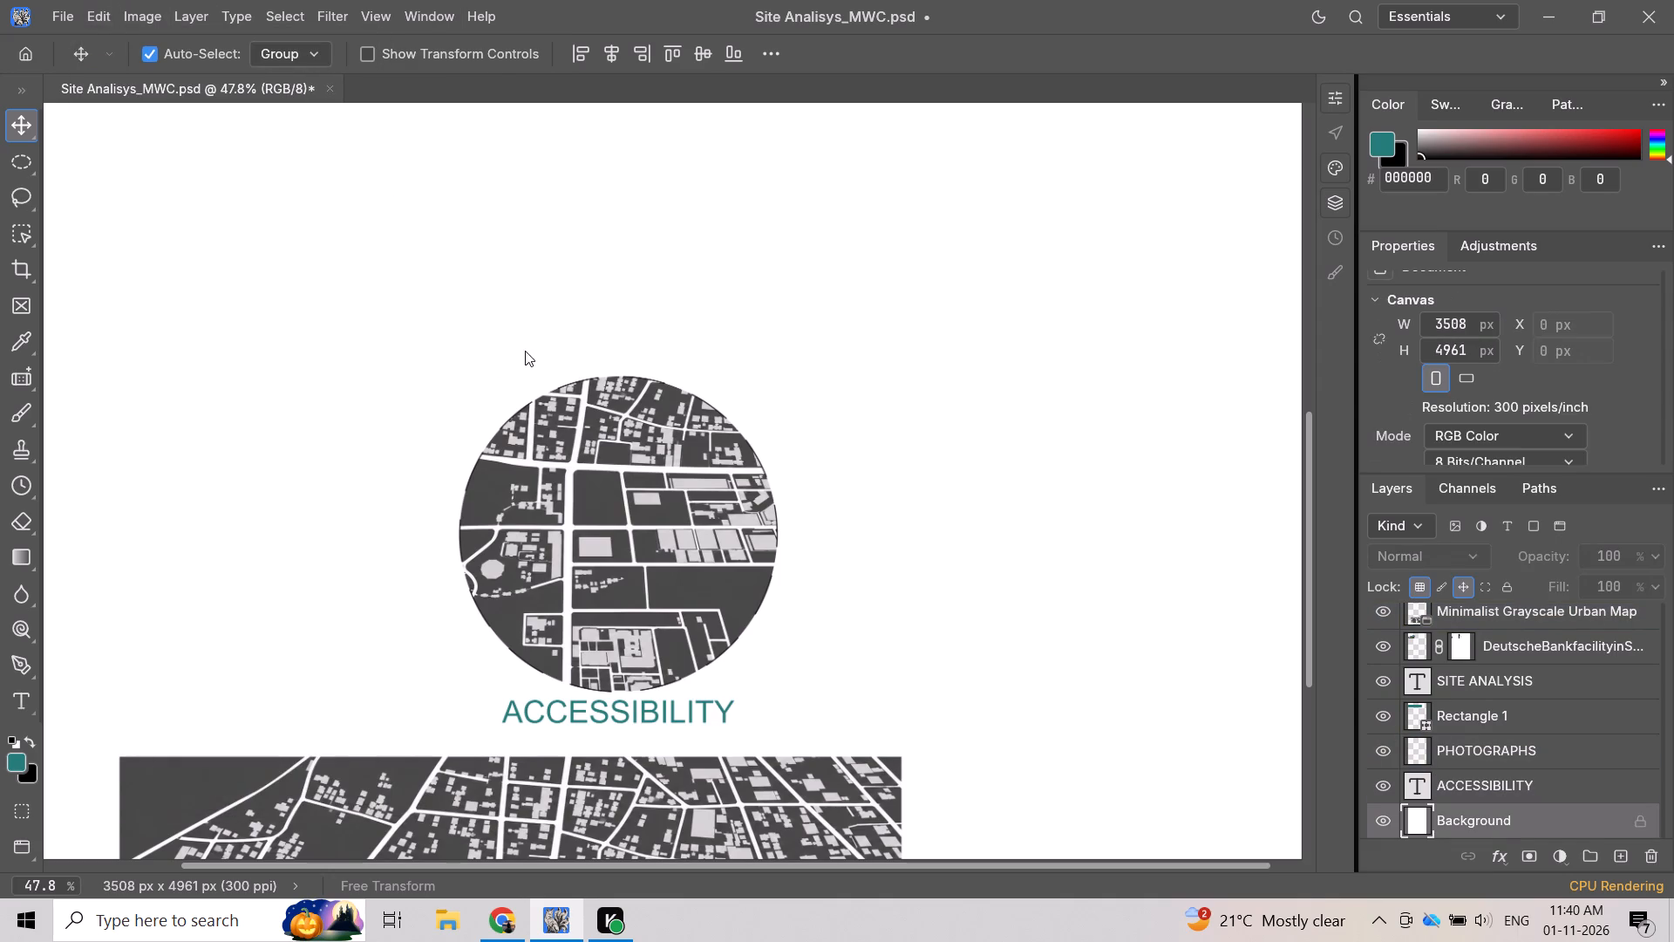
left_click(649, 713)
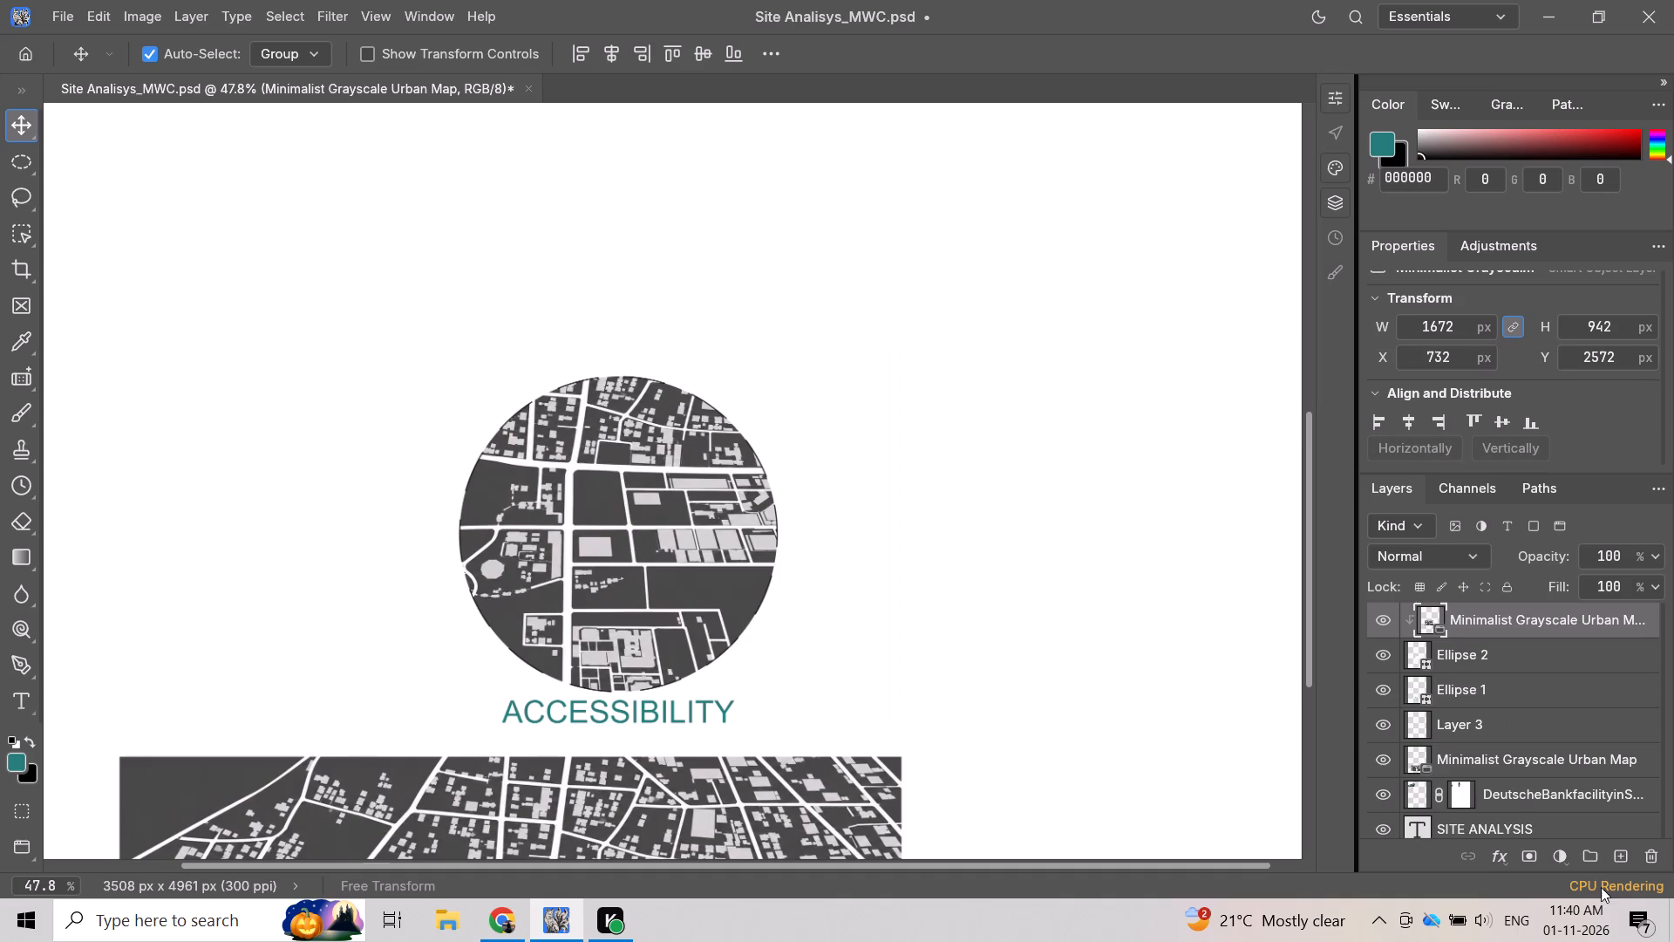
Select the ACCESSIBILITY text layer and bring the heading between the circular callout and the city map into view.
scroll(1585, 777, "down", 8)
double_click(1535, 784)
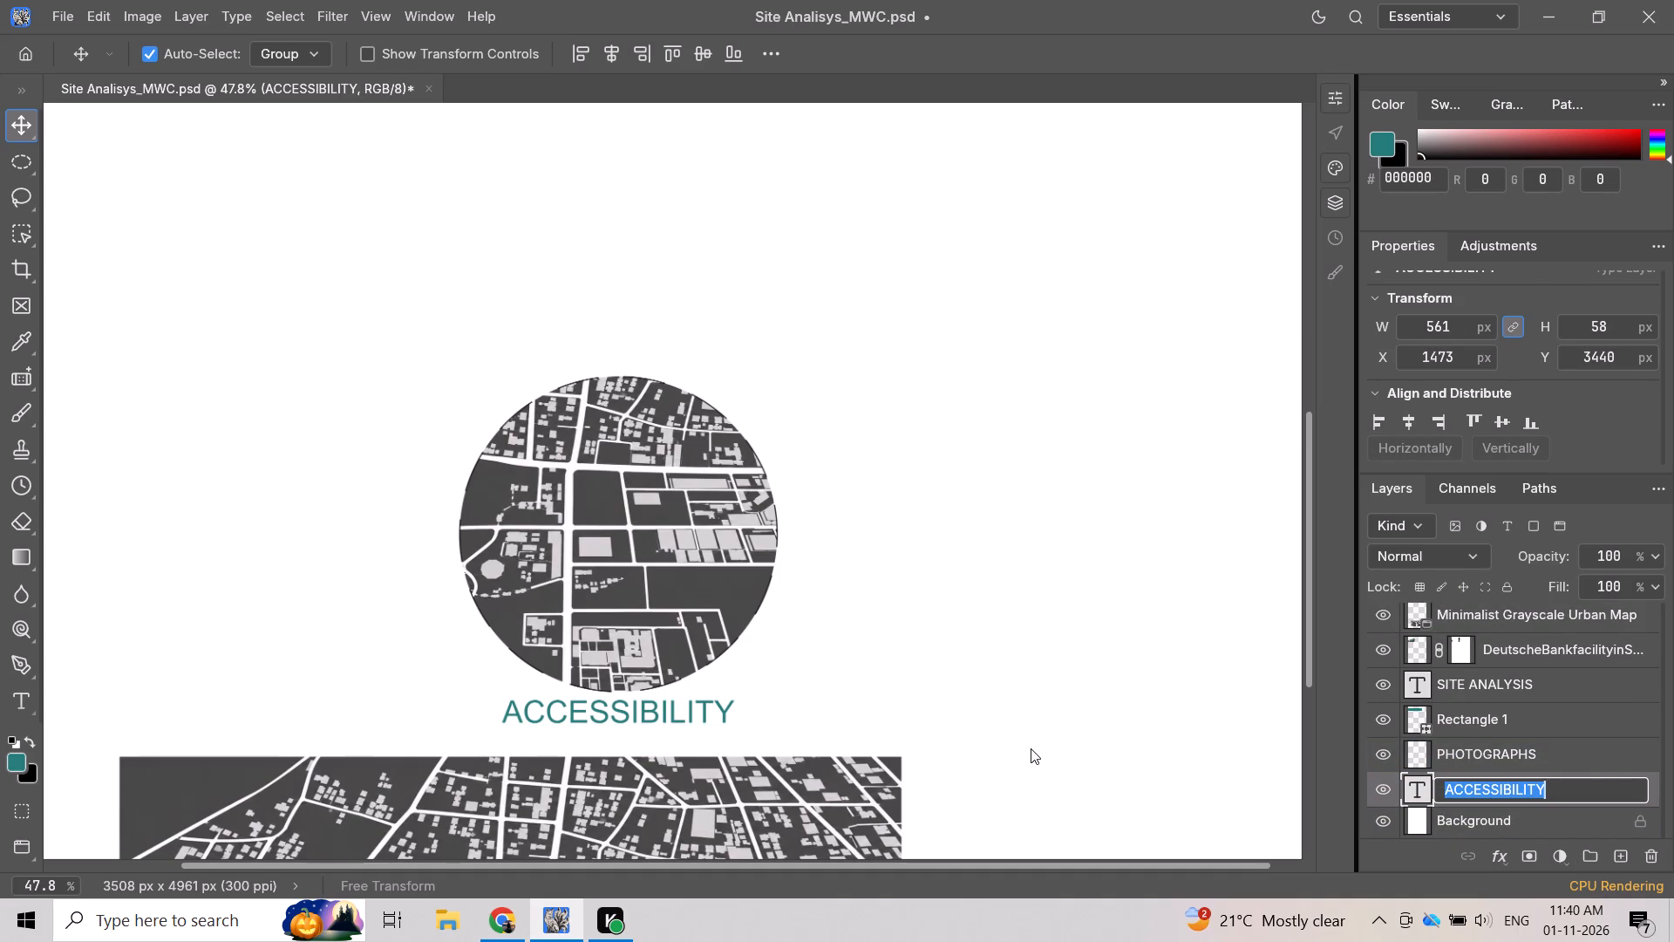
double_click(678, 713)
scroll(738, 575, "down", 2)
scroll(1031, 748, "down", 1)
scroll(731, 575, "down", 1)
scroll(679, 446, "up", 1)
left_click(679, 446)
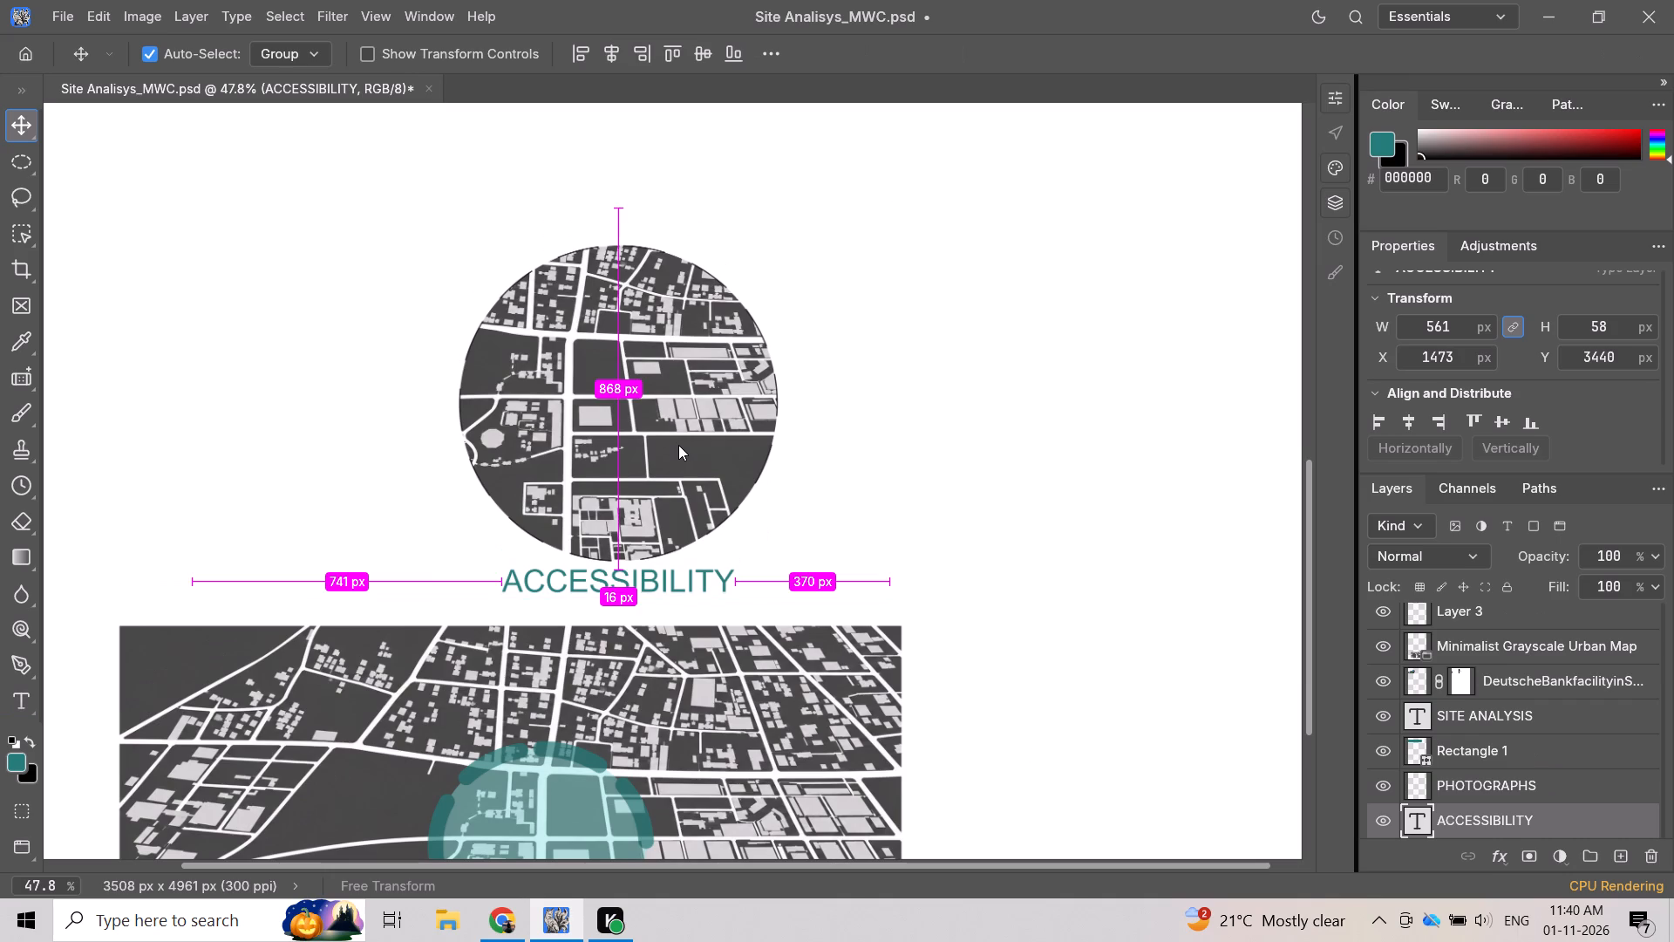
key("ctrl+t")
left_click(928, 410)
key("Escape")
Move the ACCESSIBILITY heading with Free Transform into the blank area beside the maps, to about X 2580, Y 3394 px.
key("ctrl+t")
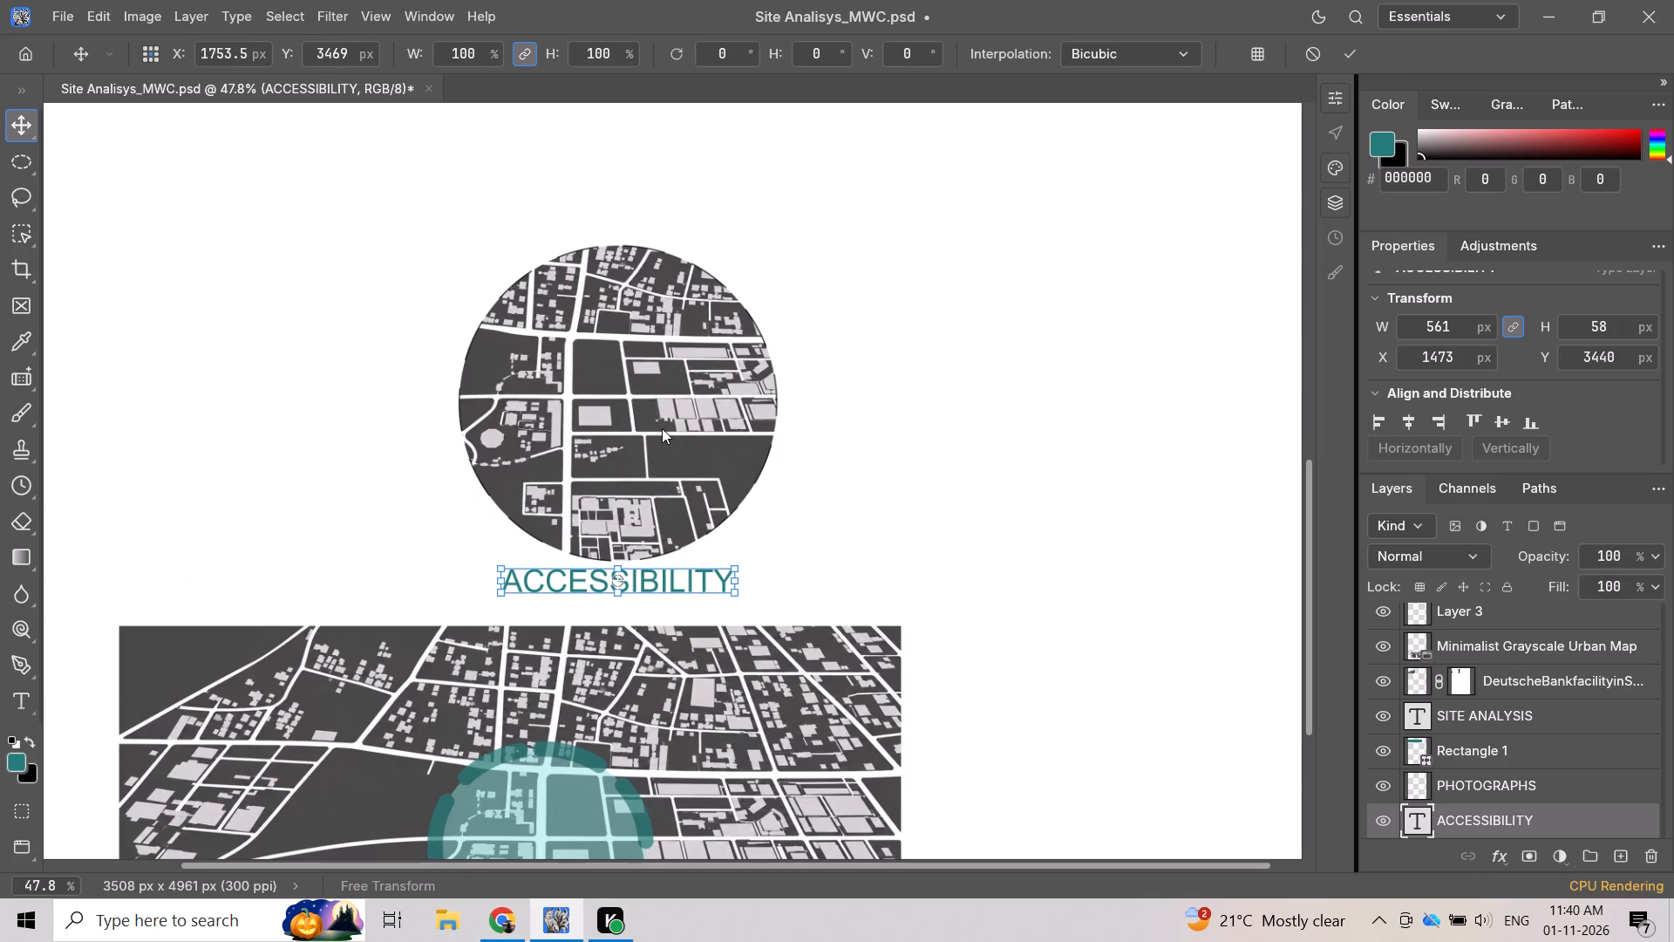
left_click_drag(677, 583, 719, 590)
left_click_drag(719, 590, 1137, 567)
left_click(1091, 651)
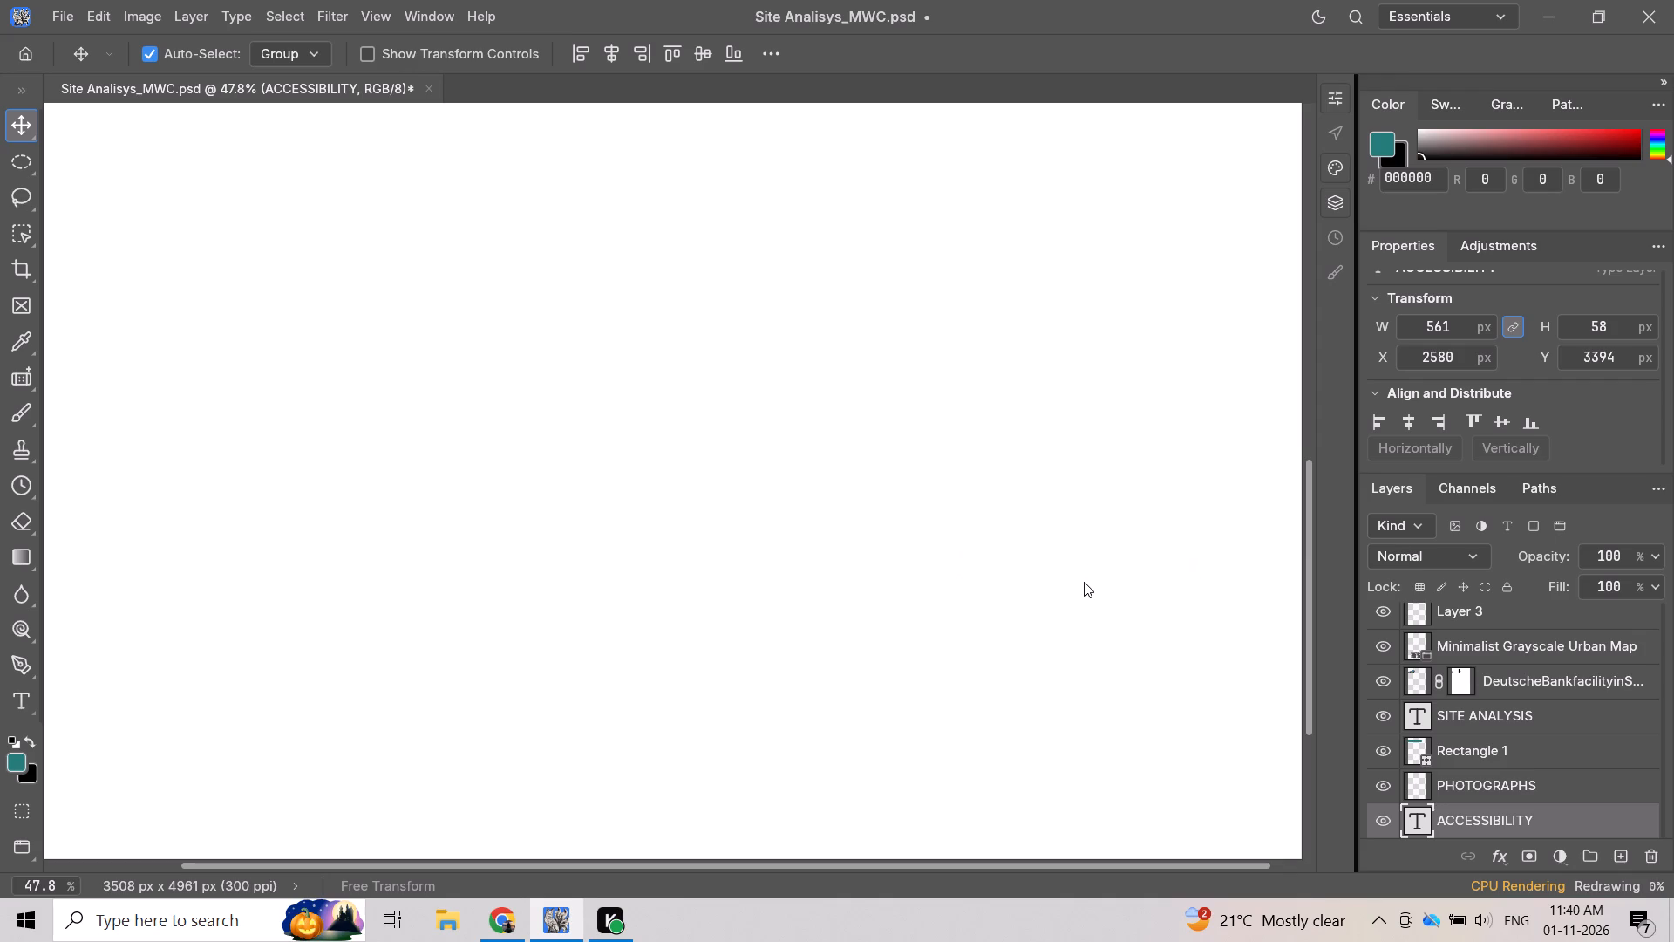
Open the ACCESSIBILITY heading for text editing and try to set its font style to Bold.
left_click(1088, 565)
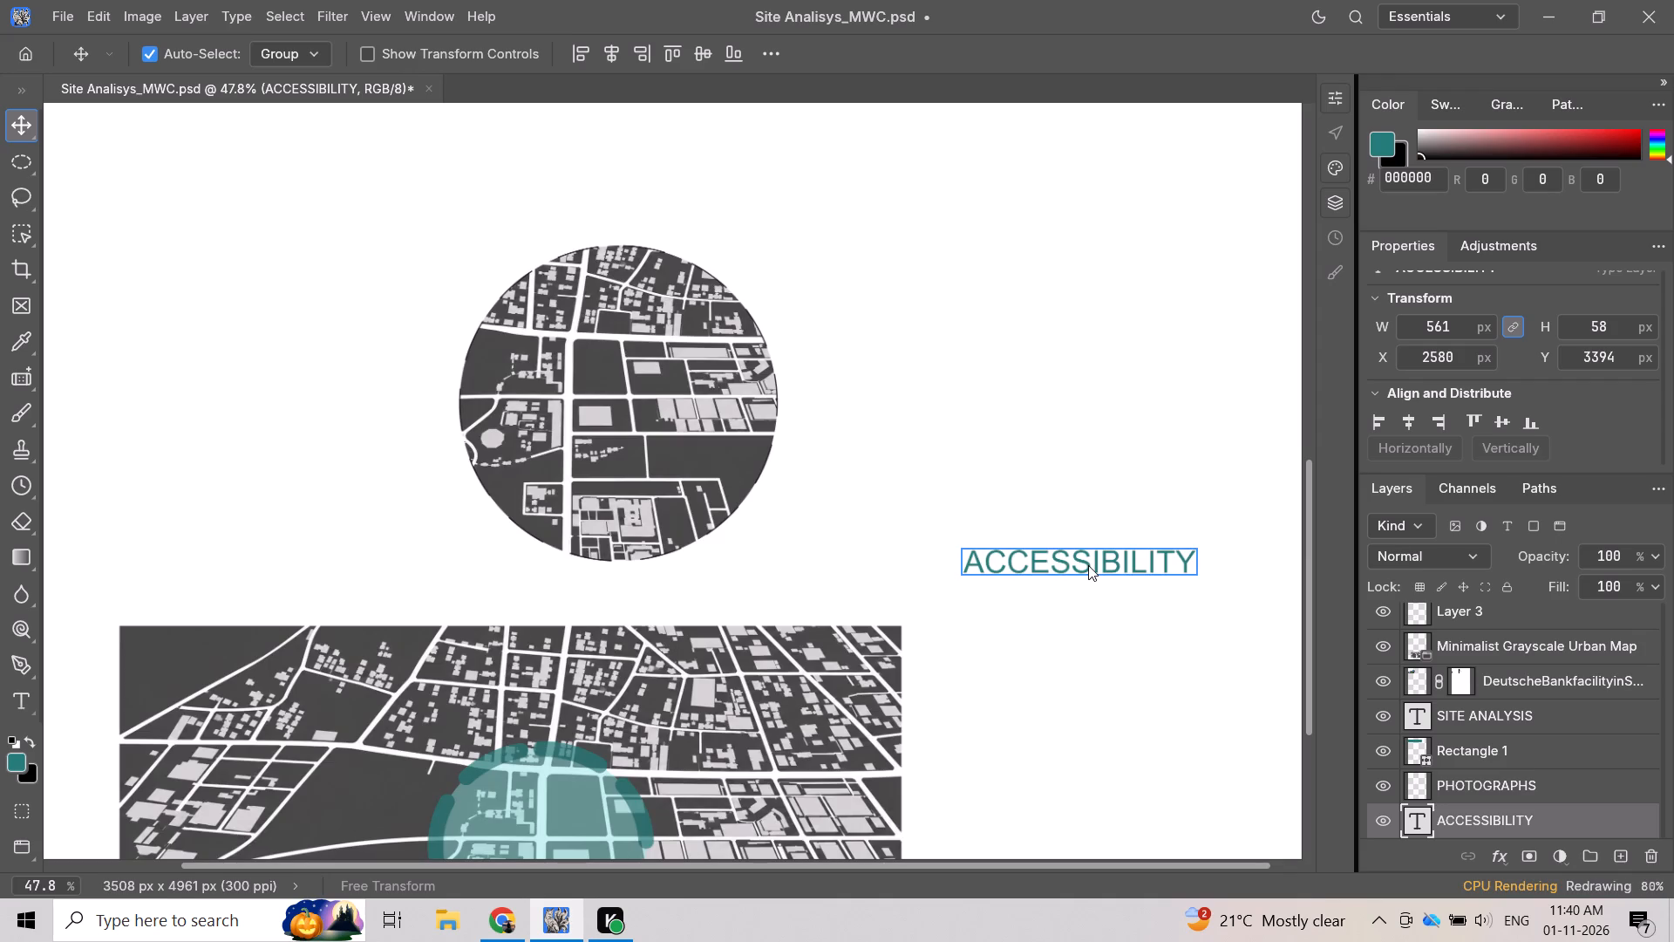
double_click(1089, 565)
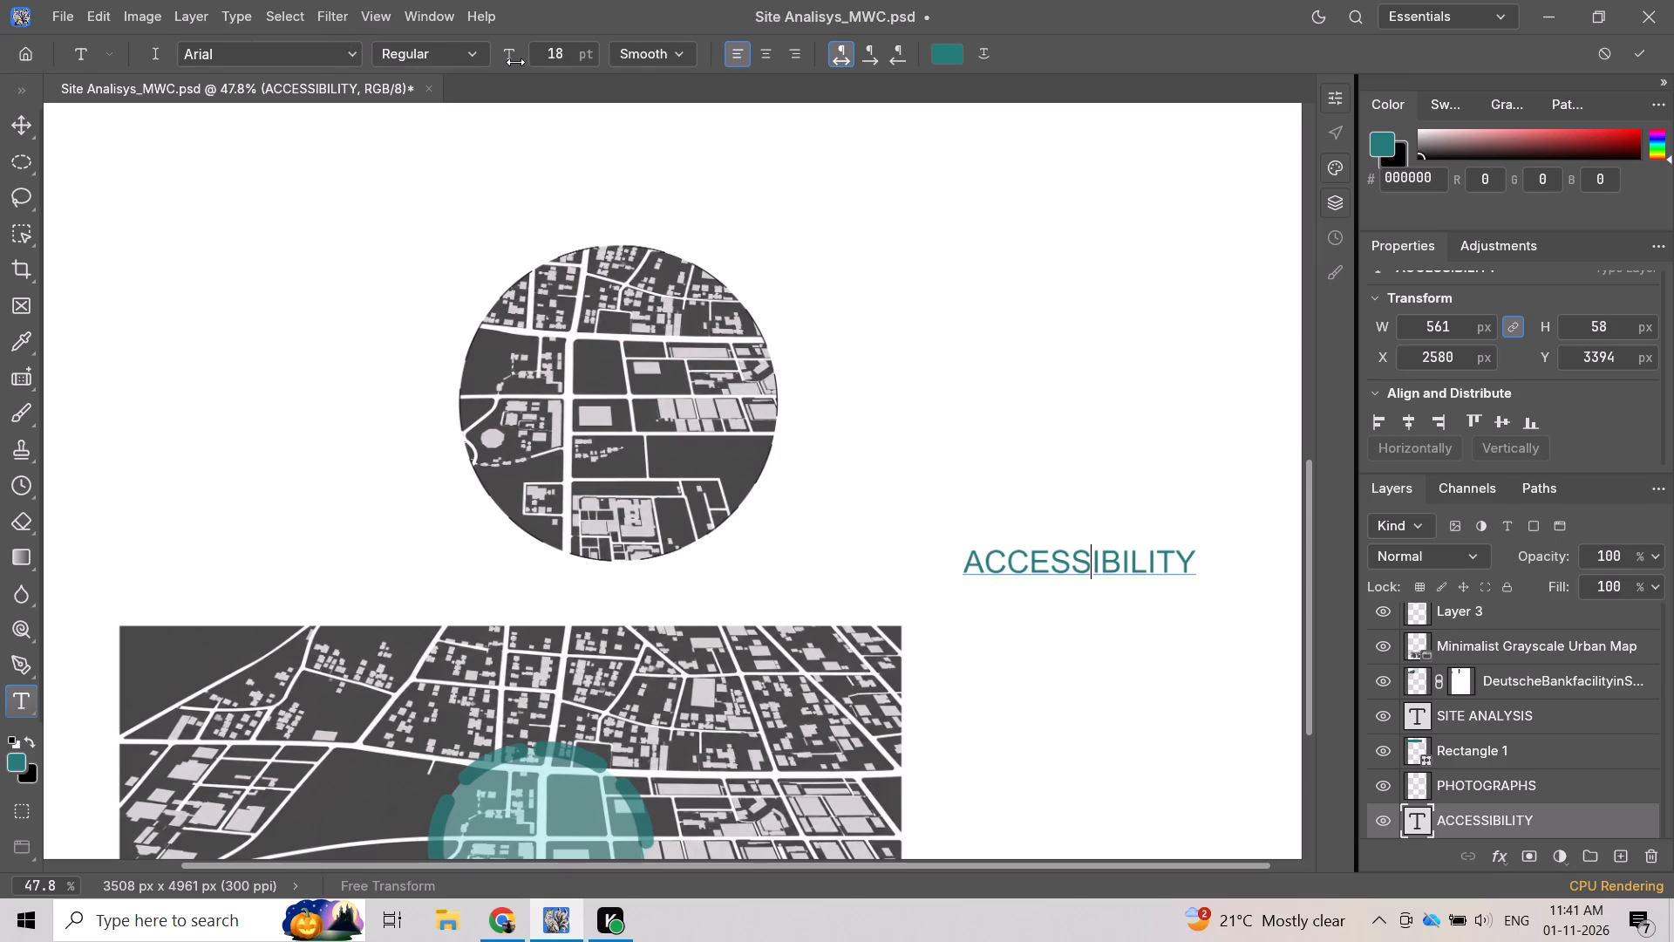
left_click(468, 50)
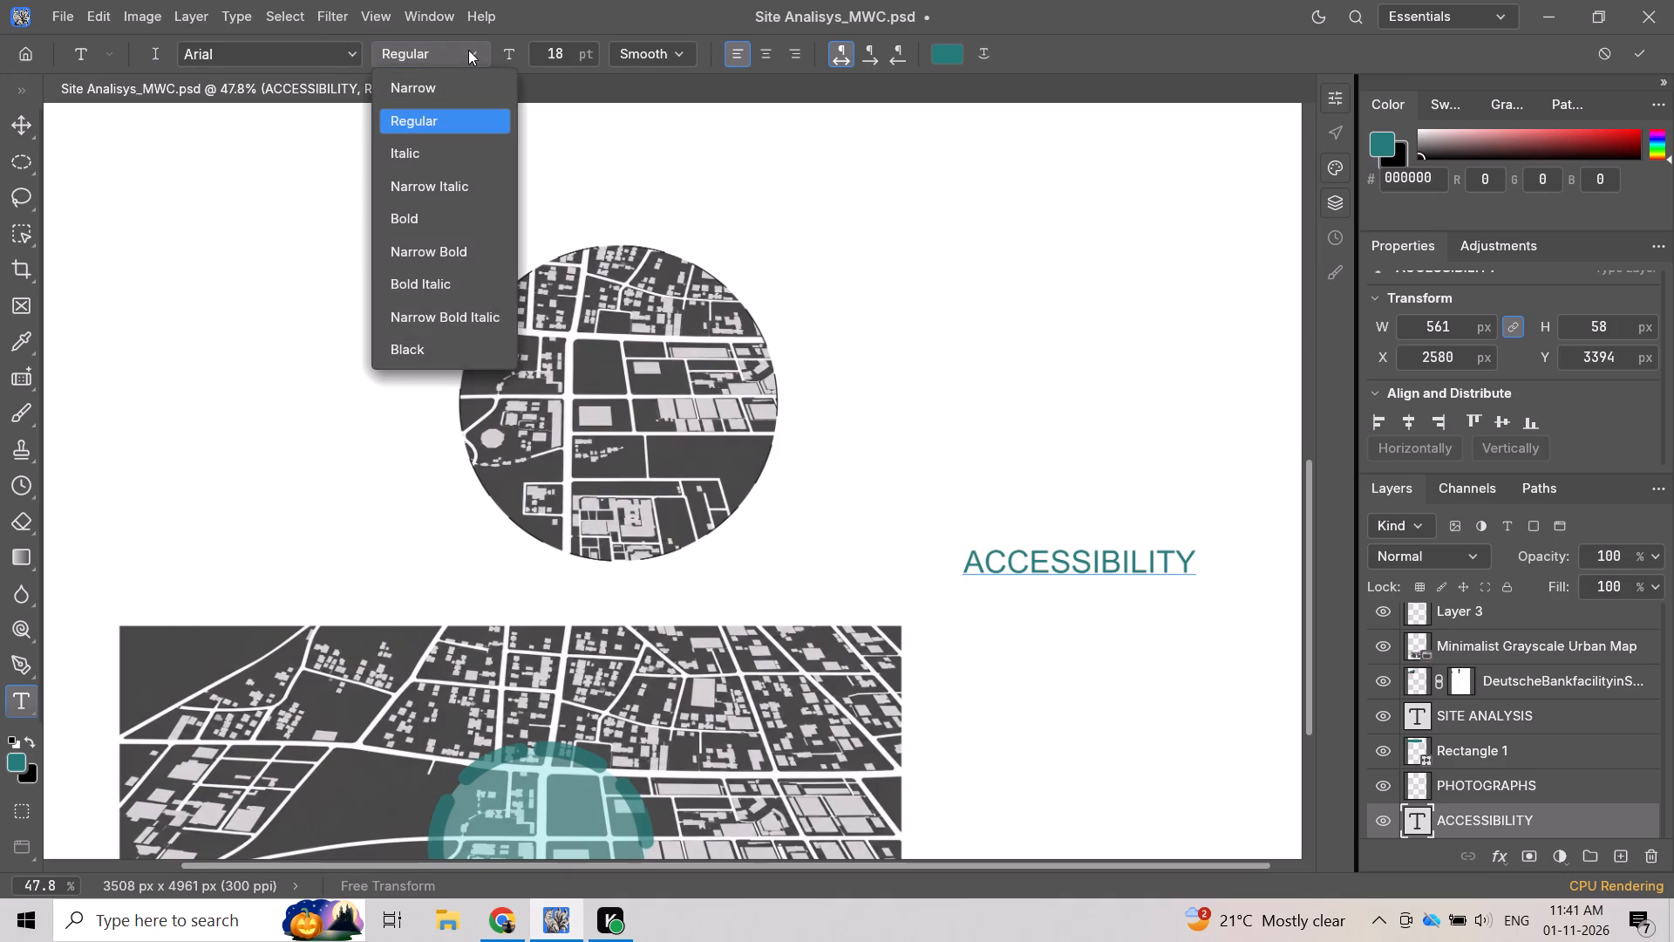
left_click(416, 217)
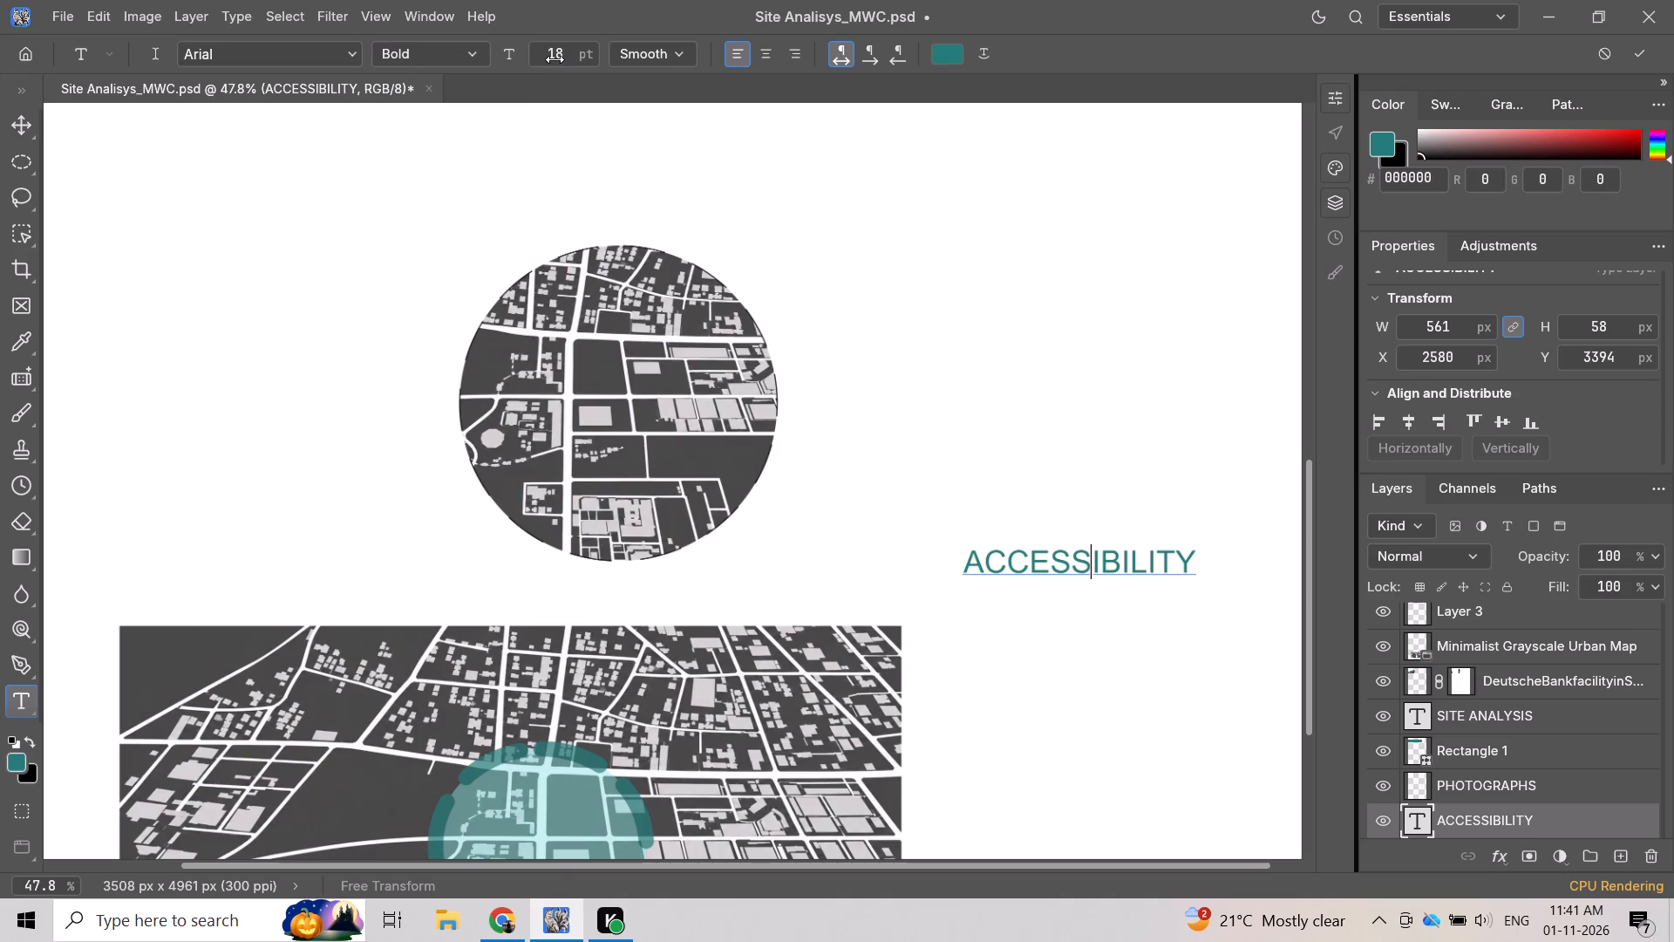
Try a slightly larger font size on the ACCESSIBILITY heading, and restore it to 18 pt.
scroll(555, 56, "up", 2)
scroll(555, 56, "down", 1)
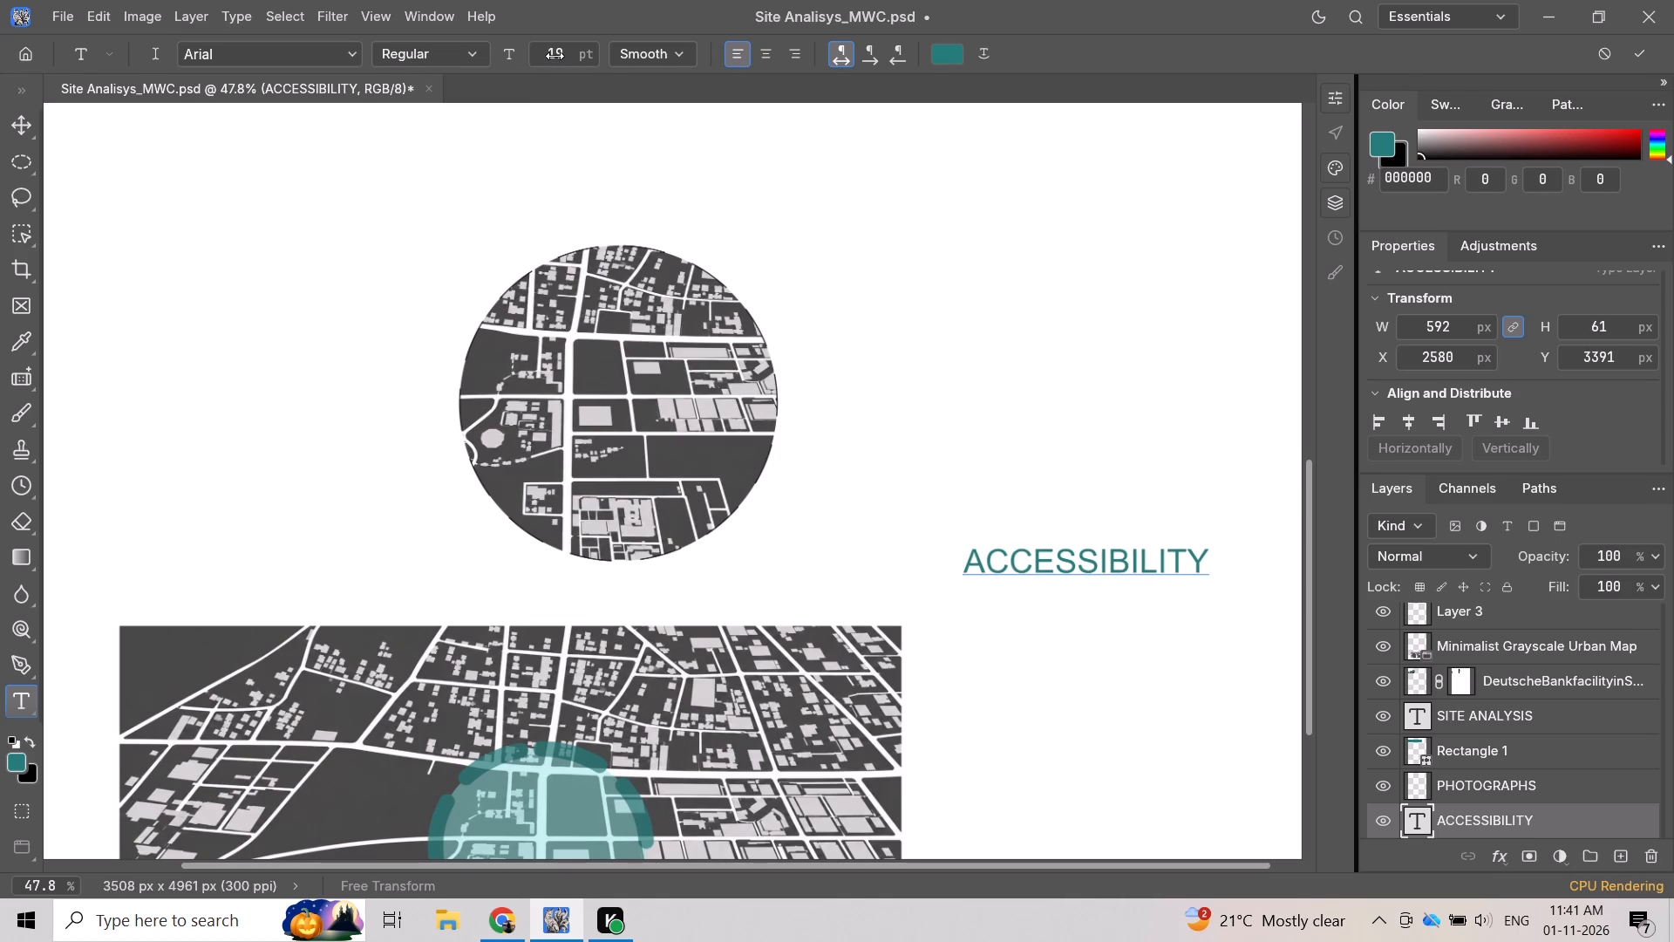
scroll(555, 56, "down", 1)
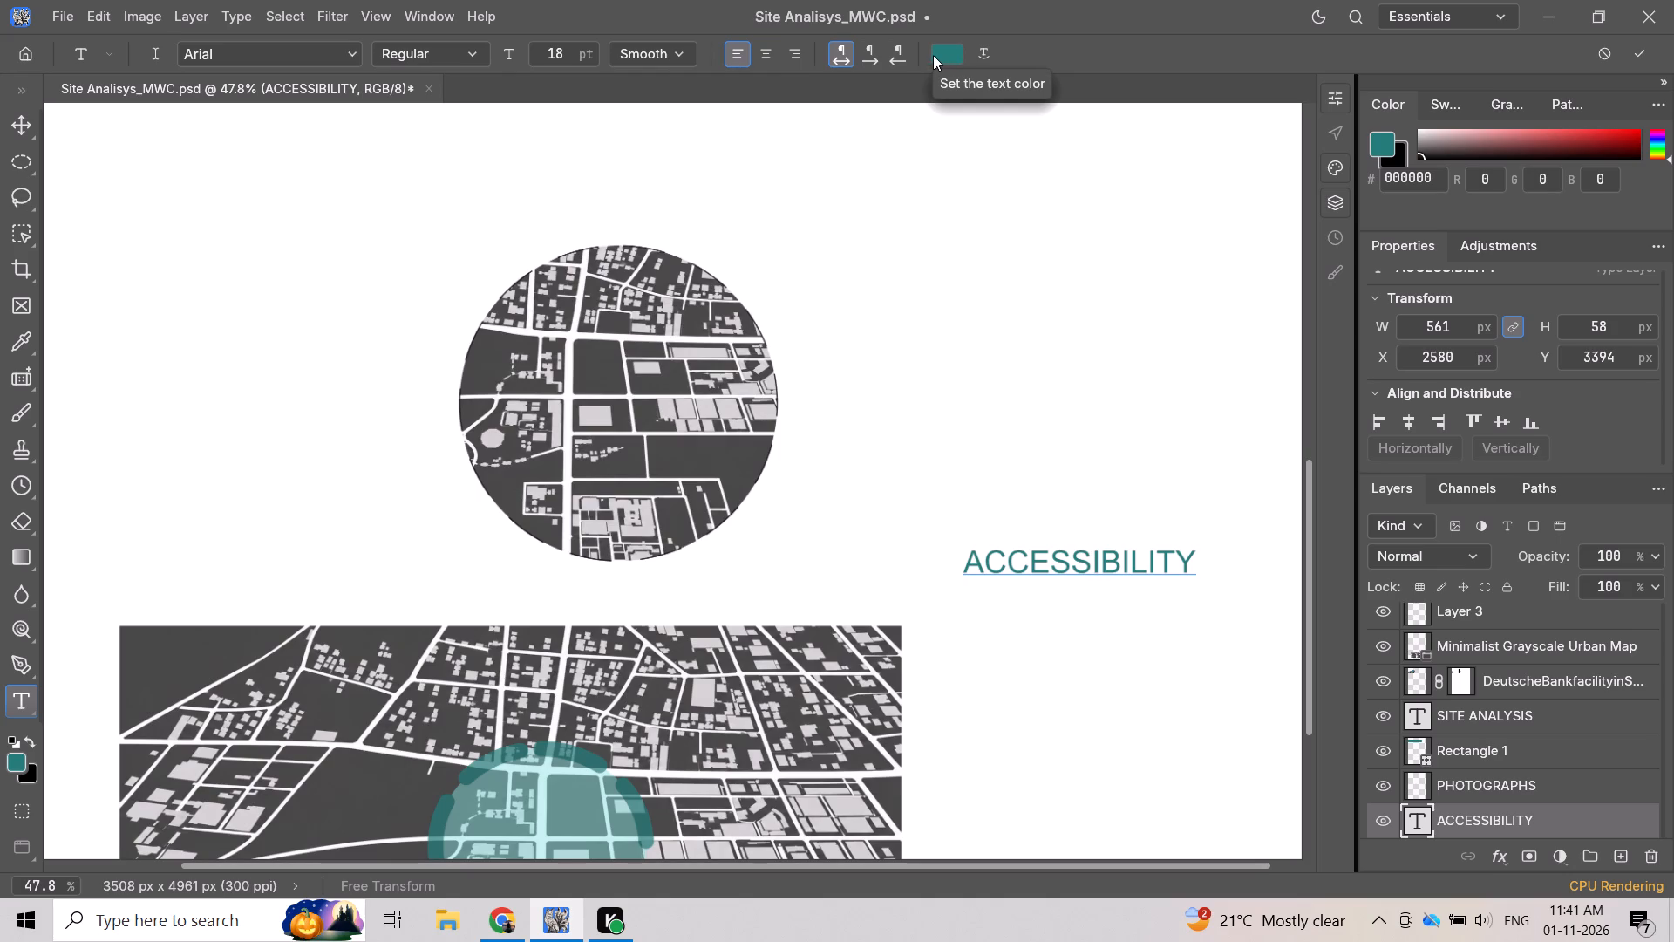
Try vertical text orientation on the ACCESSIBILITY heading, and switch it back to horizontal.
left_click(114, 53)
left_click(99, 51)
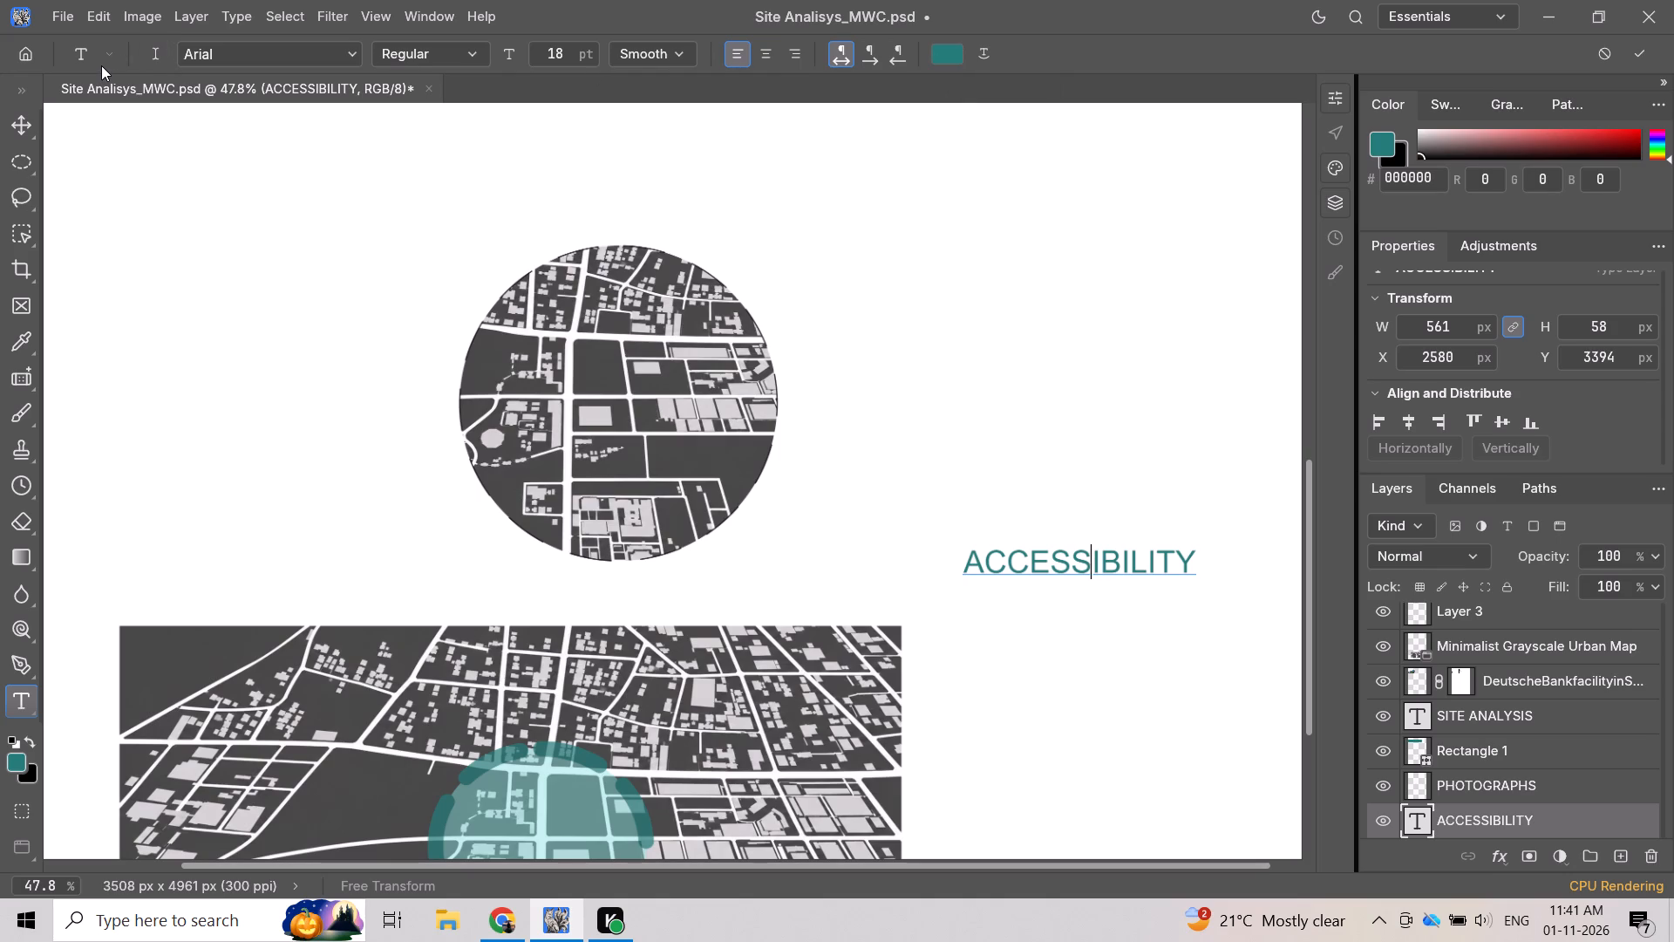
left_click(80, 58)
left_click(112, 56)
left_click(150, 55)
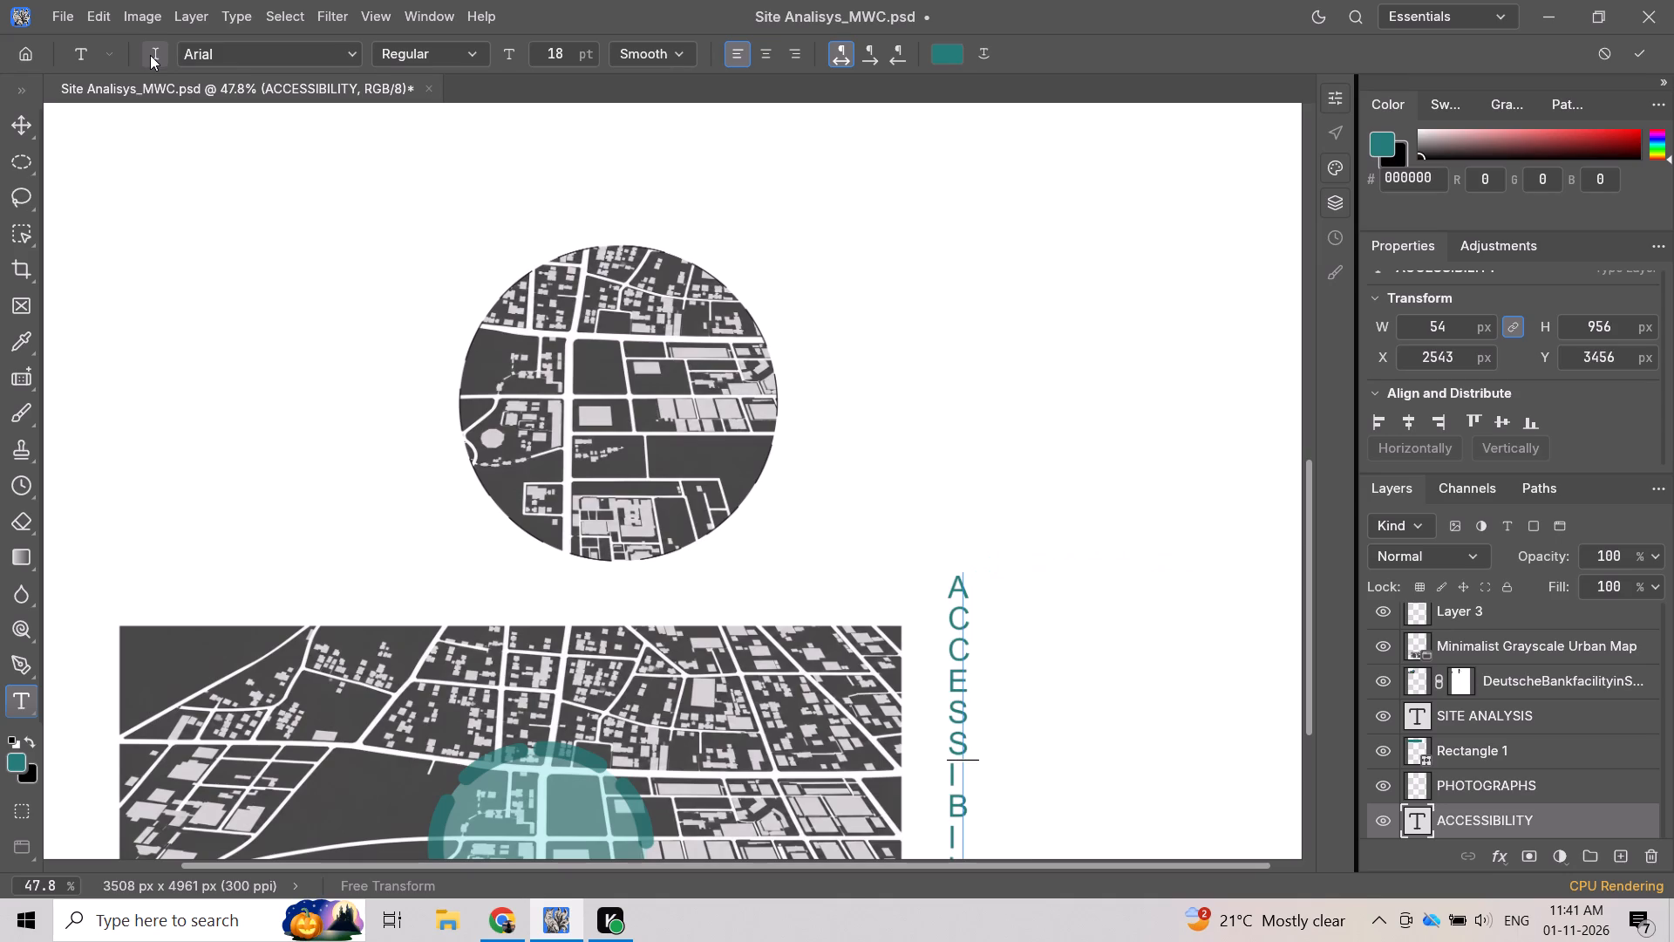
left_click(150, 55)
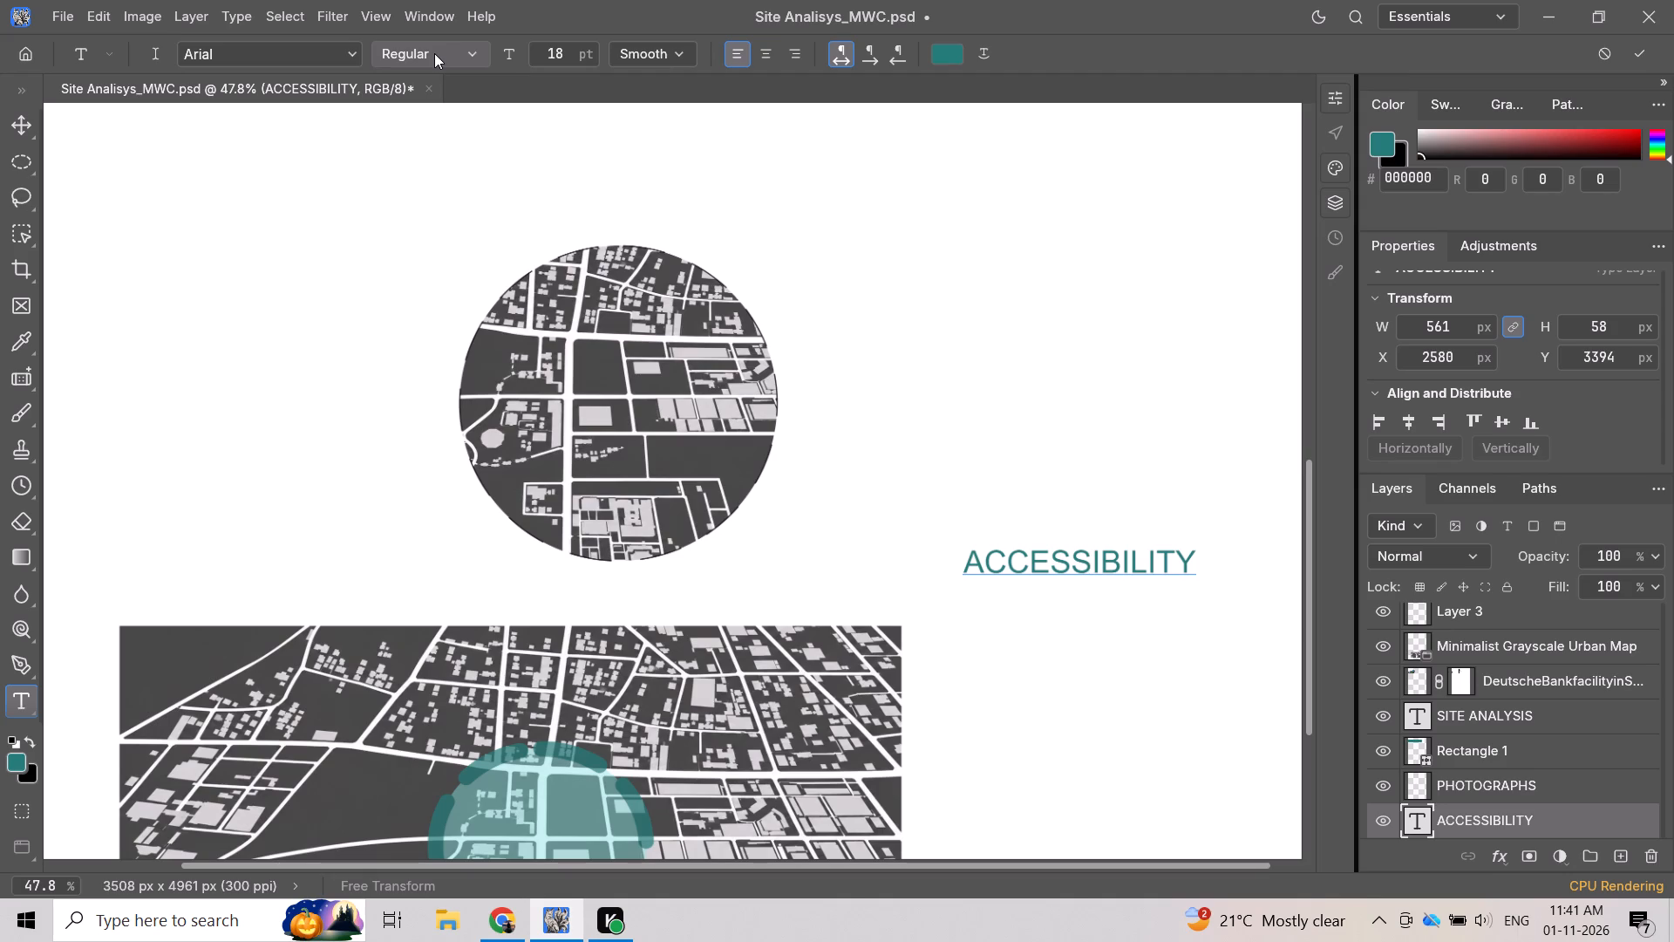
Review the page from the SITE ANALYSIS title and building banner down to the circular callout and city map.
scroll(1081, 611, "down", 1)
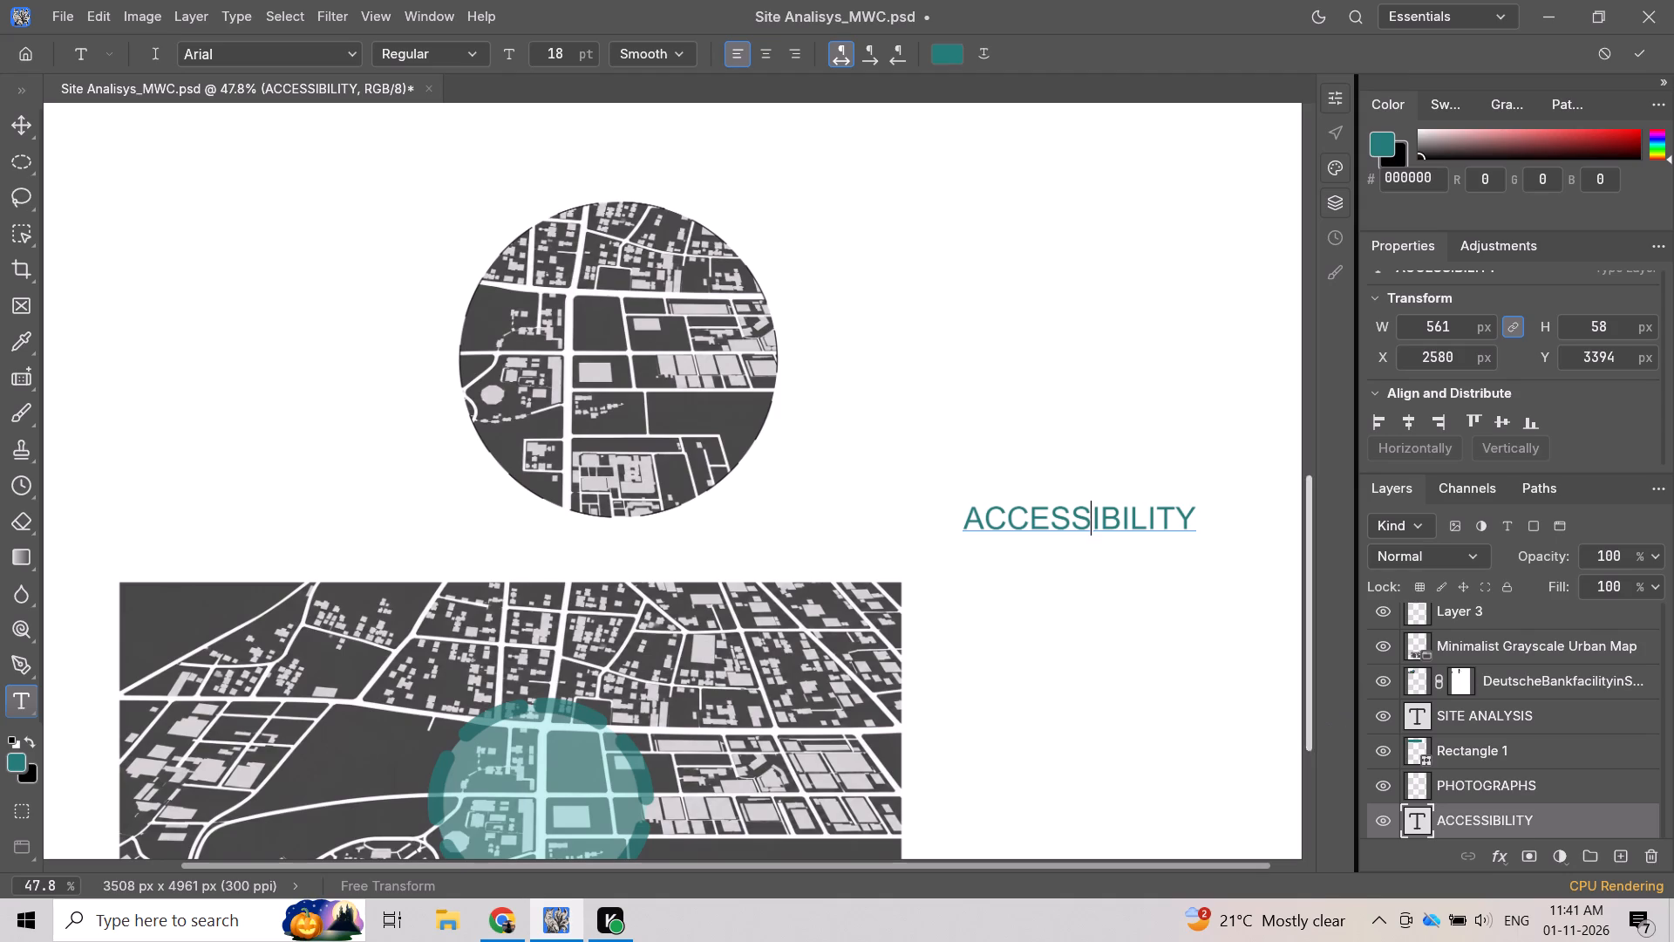
scroll(992, 614, "up", 14)
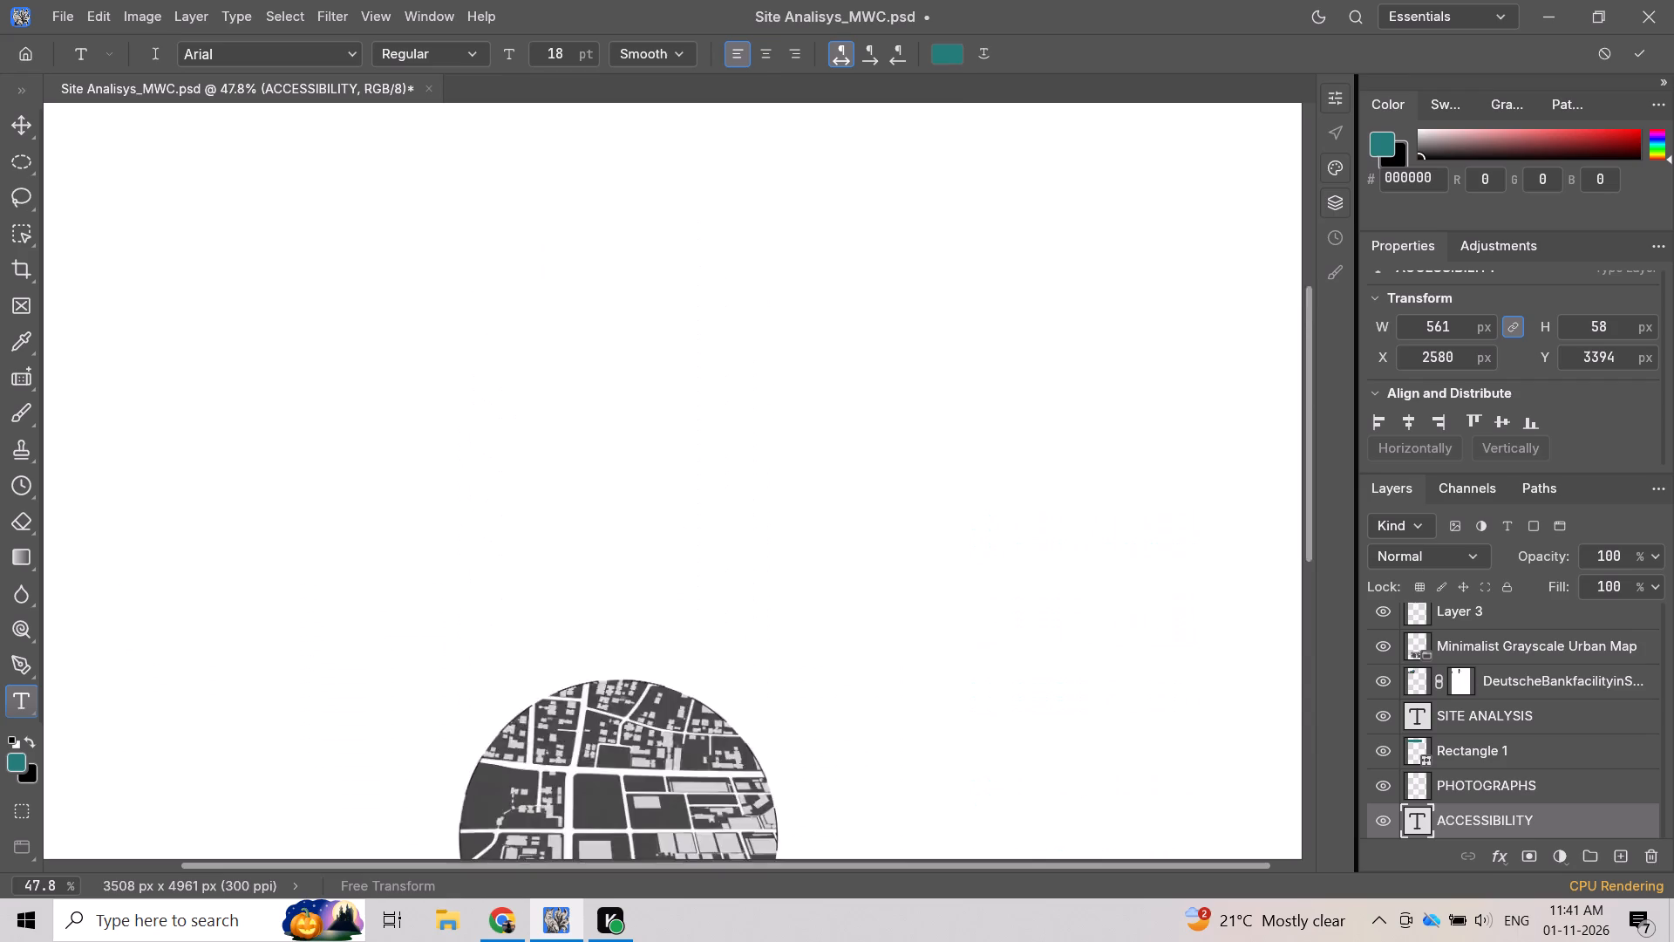
scroll(992, 614, "up", 9)
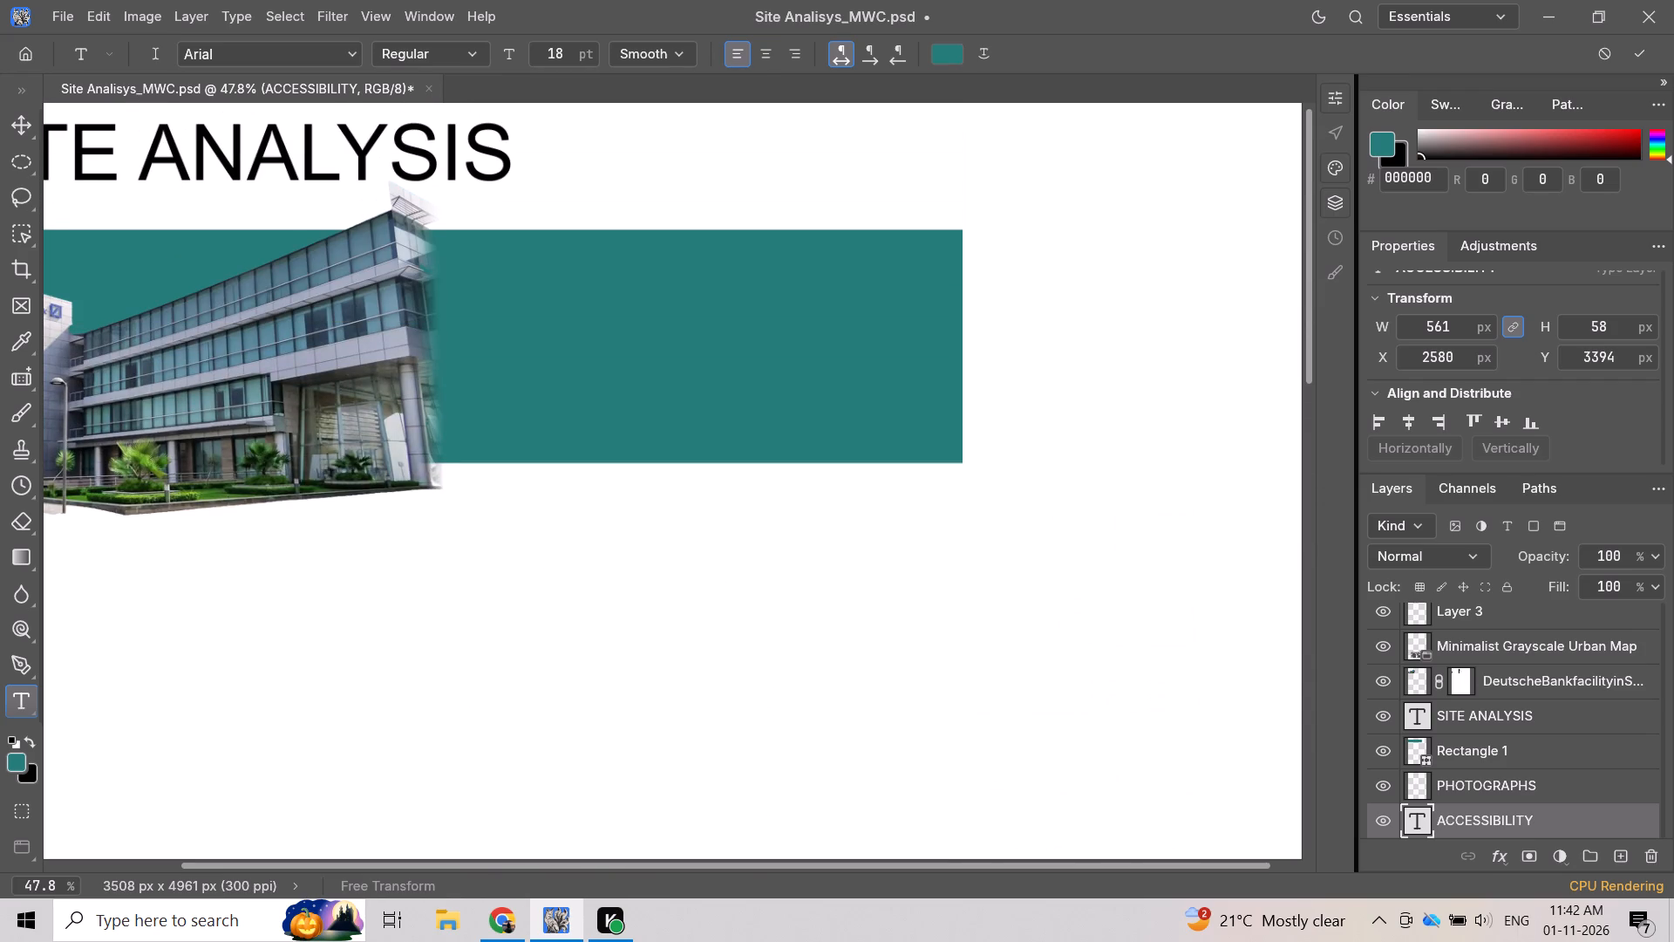
scroll(981, 612, "down", 20)
scroll(981, 612, "down", 5)
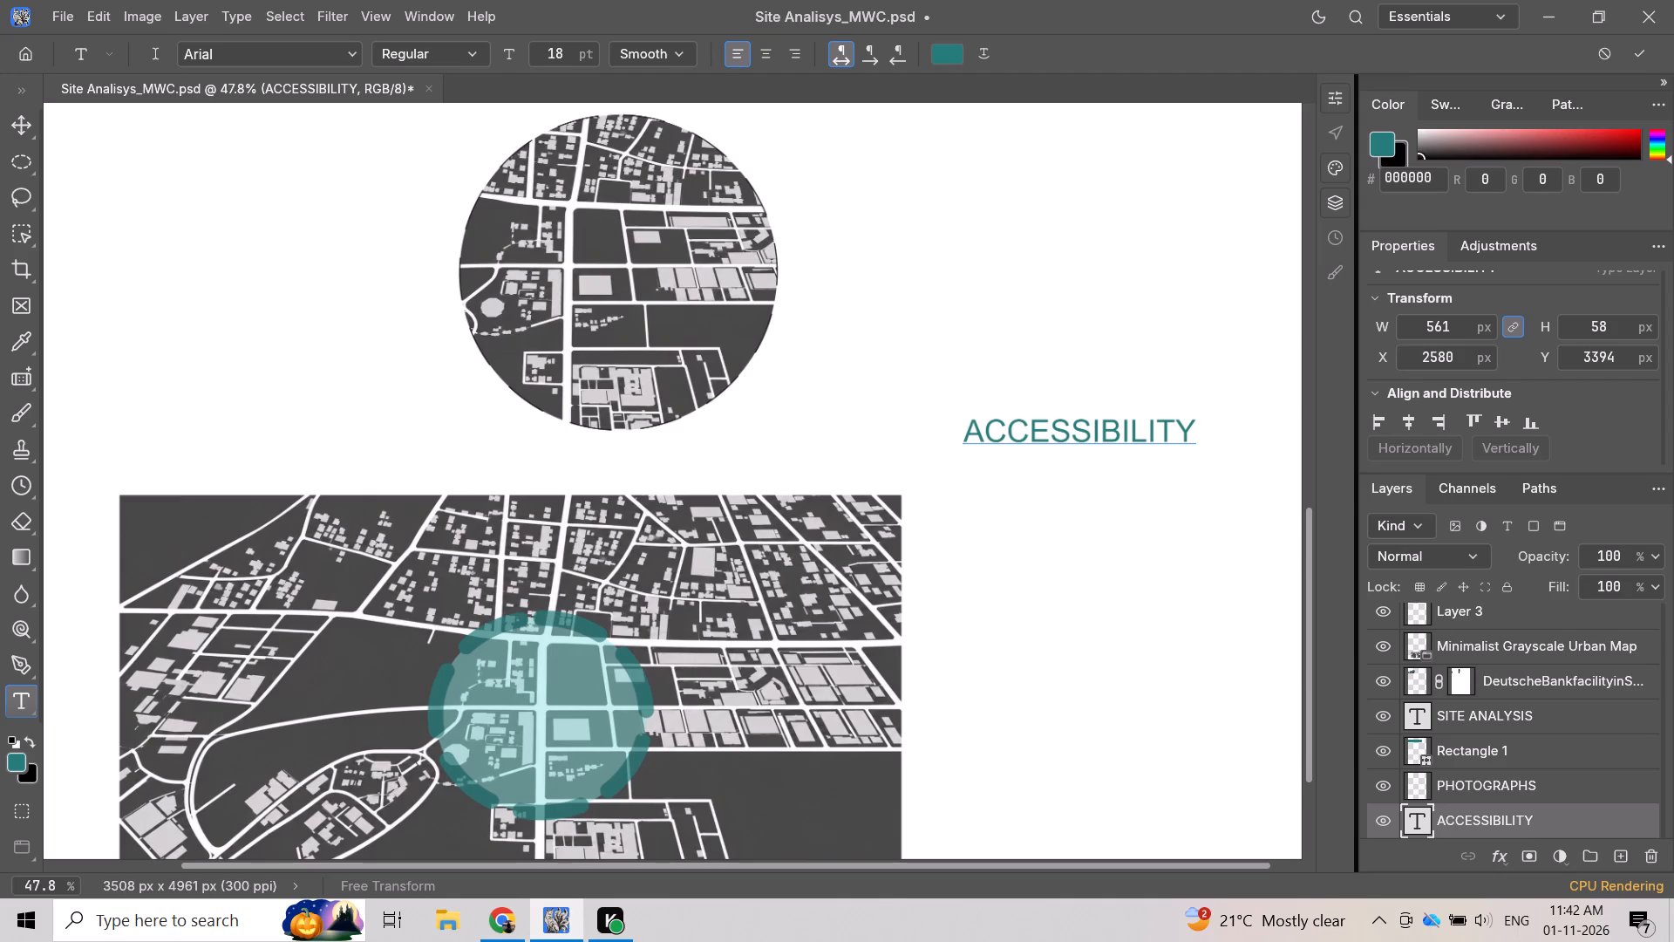
scroll(1000, 565, "down", 1)
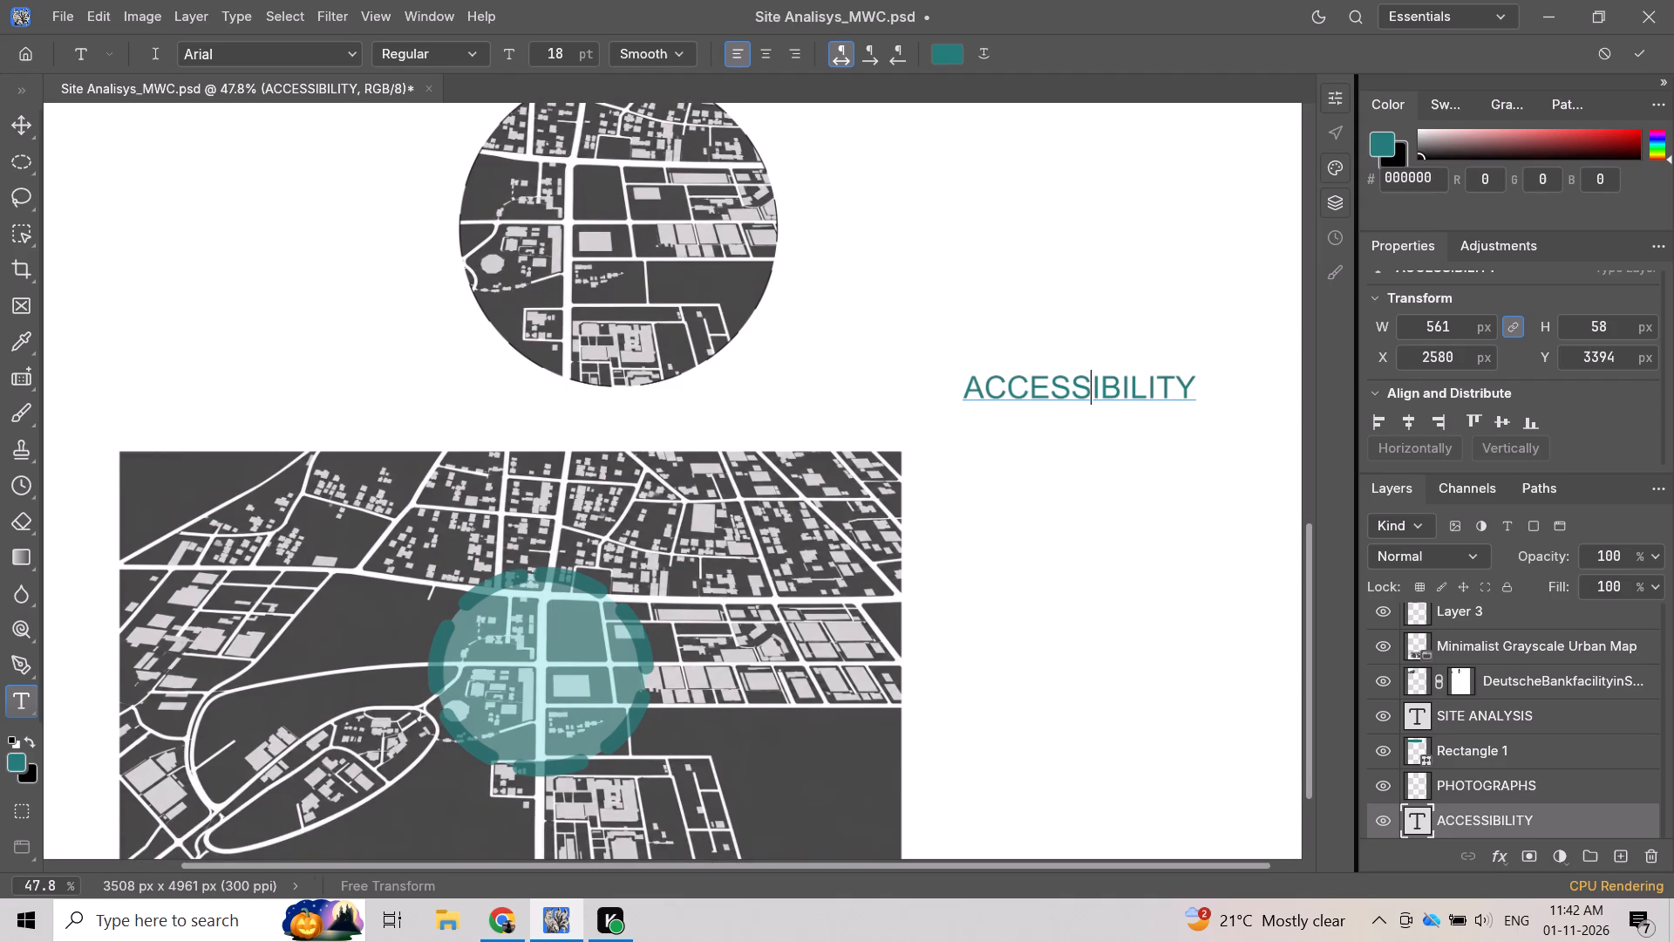
scroll(1000, 565, "up", 1)
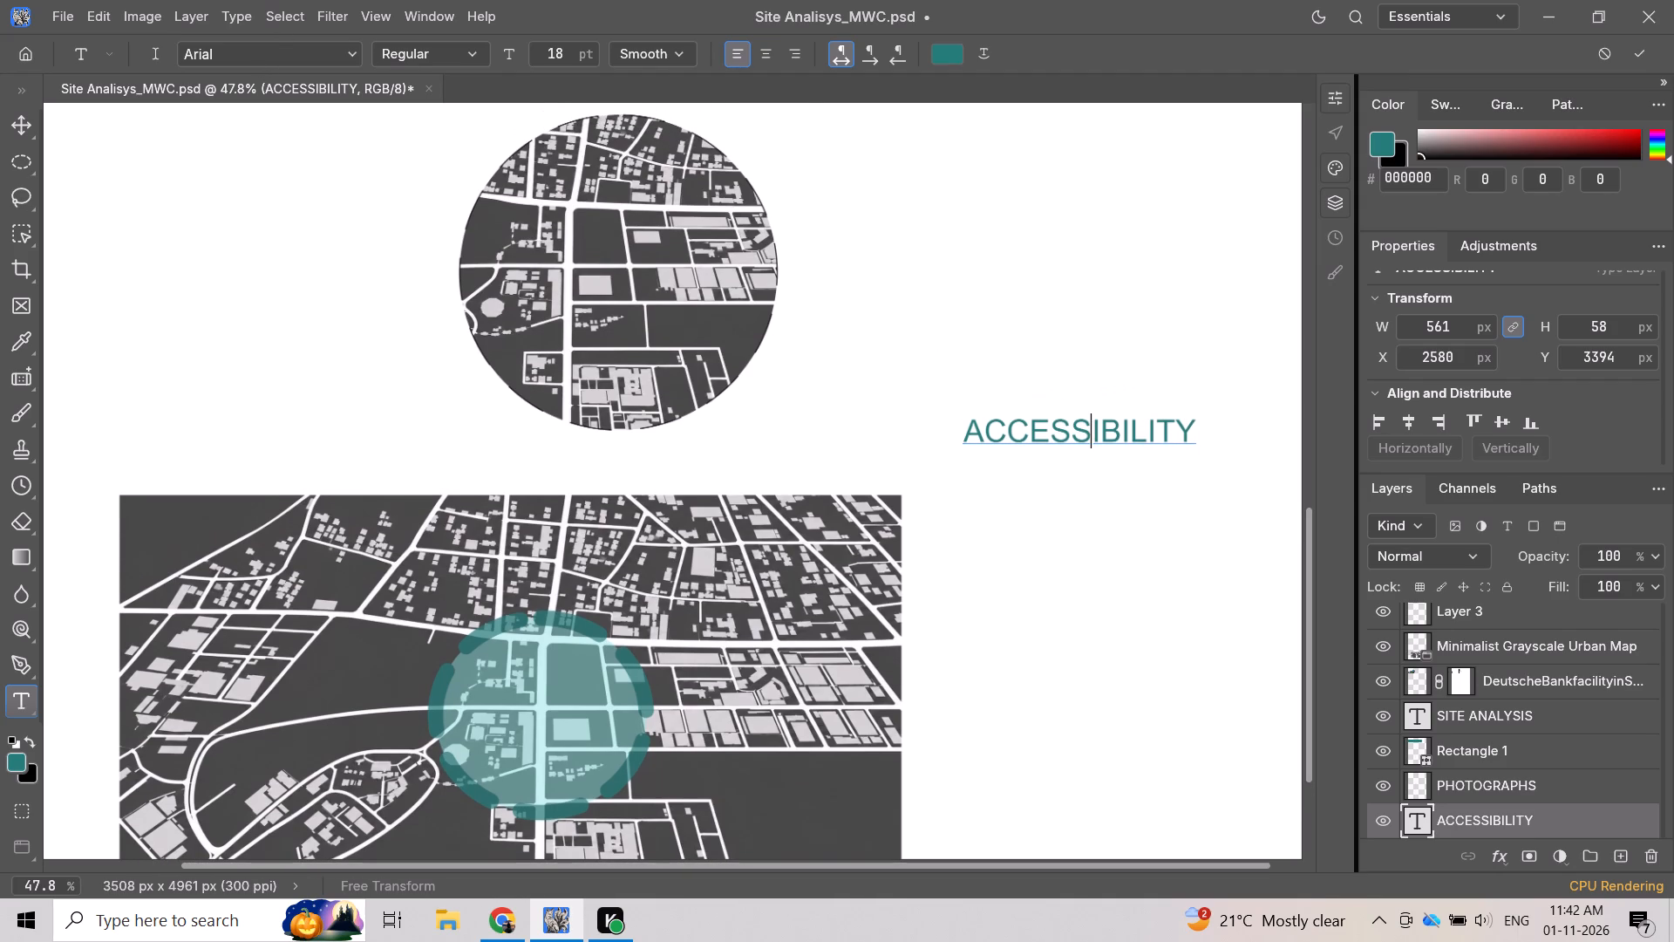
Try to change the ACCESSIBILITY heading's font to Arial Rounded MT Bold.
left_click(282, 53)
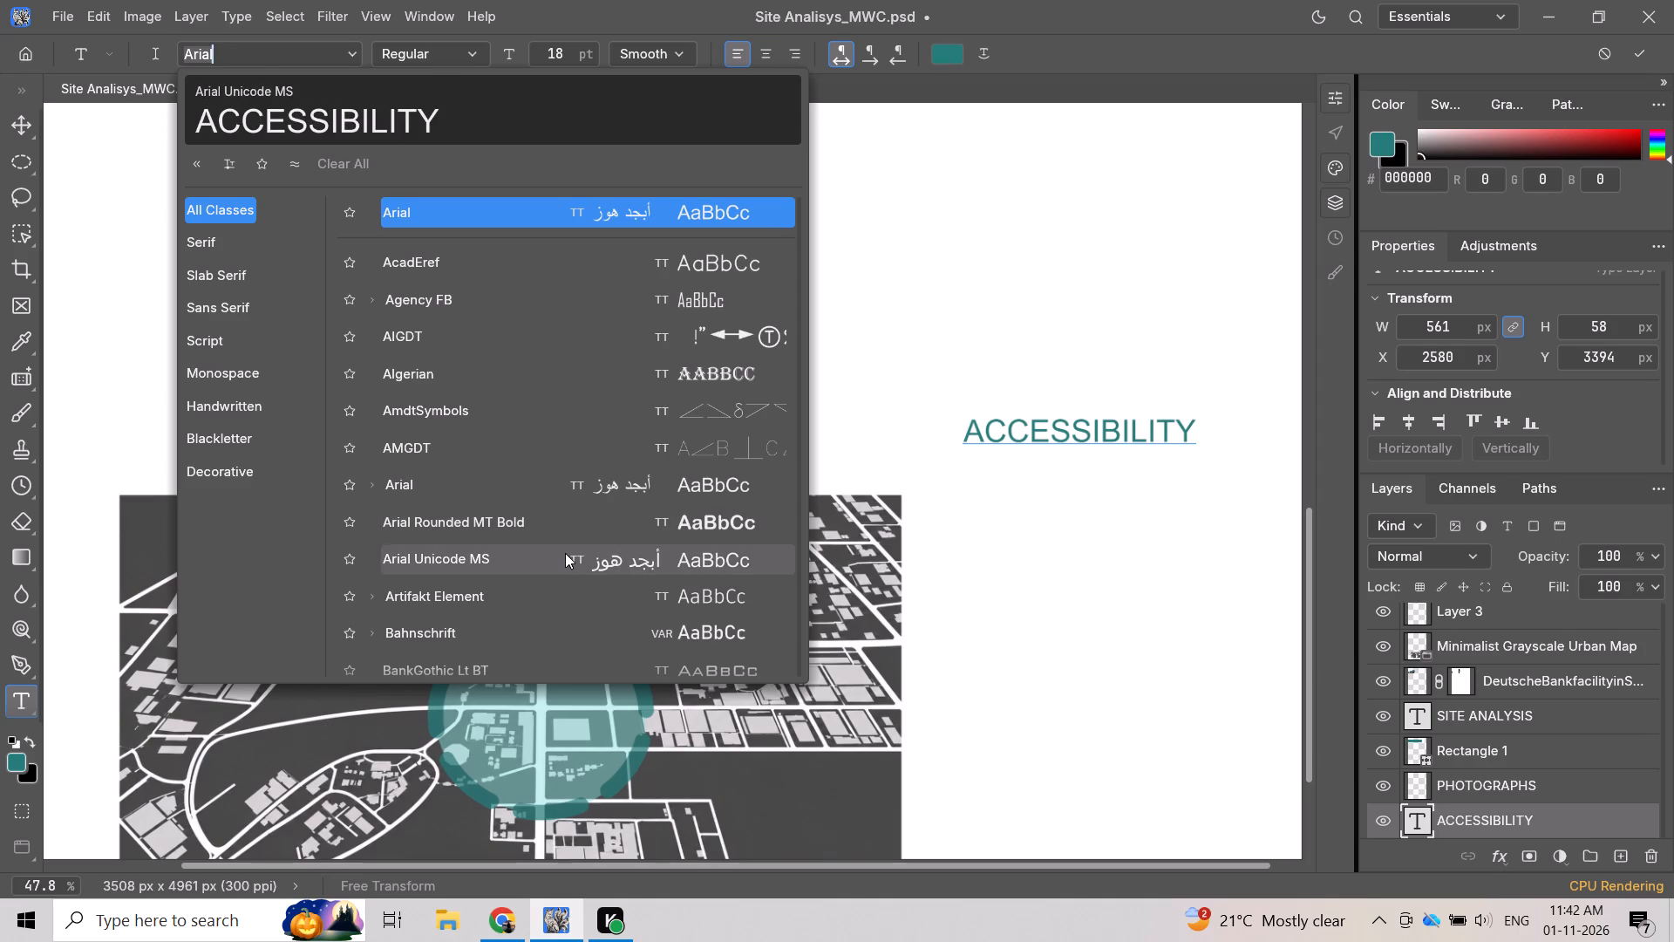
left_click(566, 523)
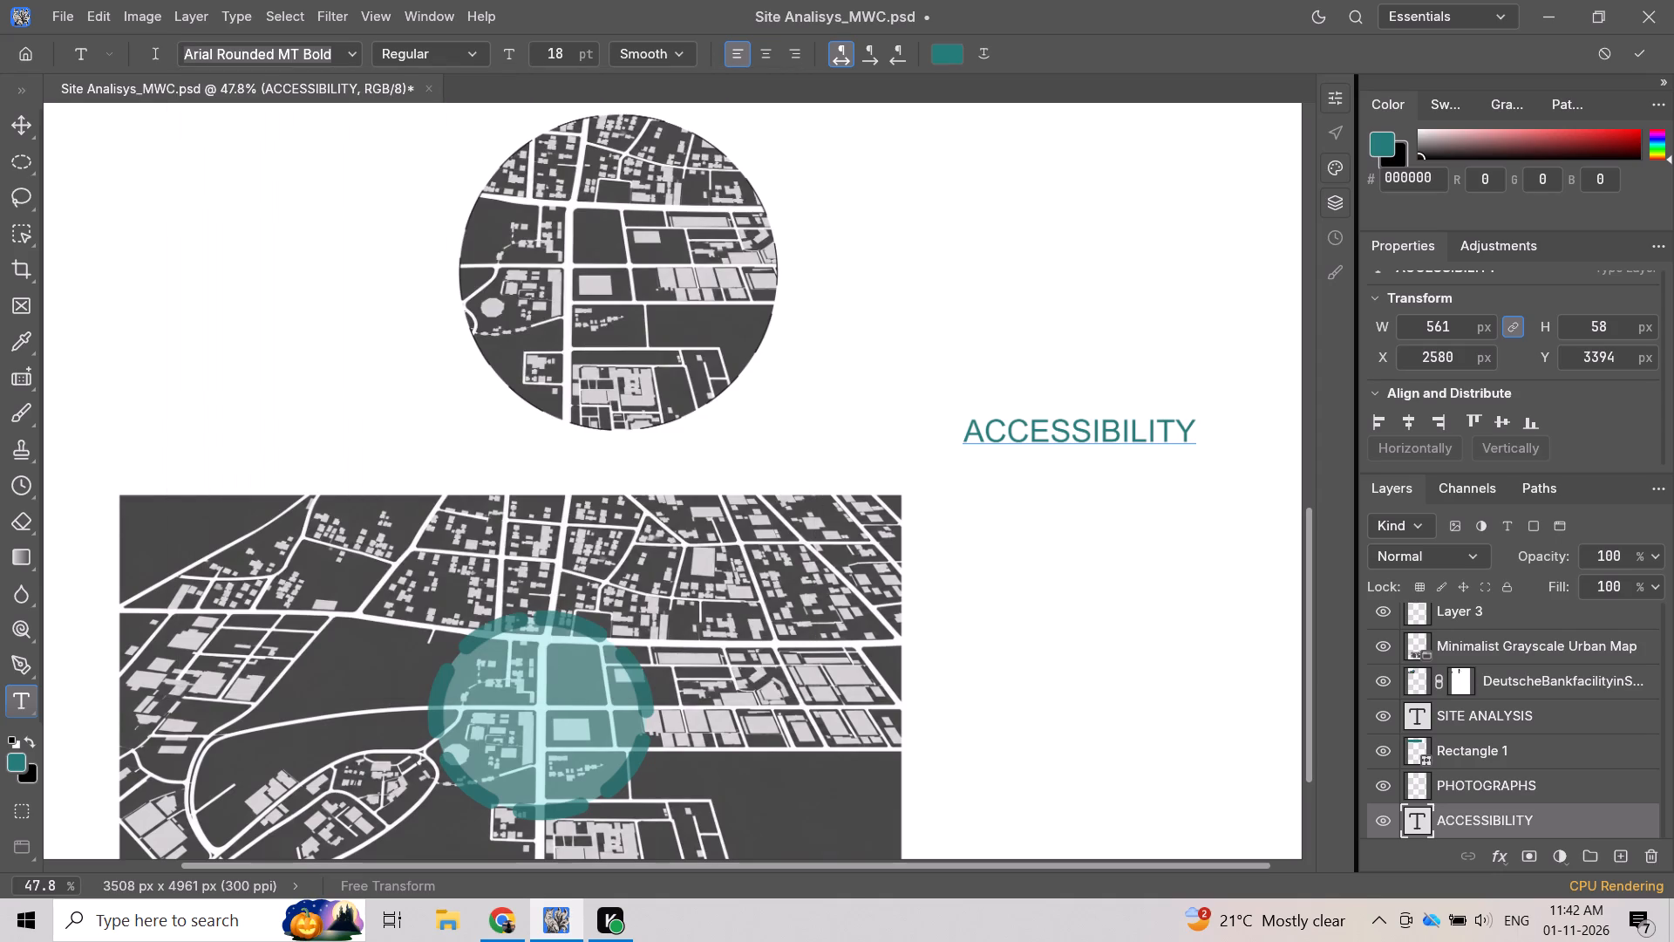
Select the whole ACCESSIBILITY heading text, set its Arial font style to Bold, and finish the text edit.
left_click_drag(1187, 430, 963, 426)
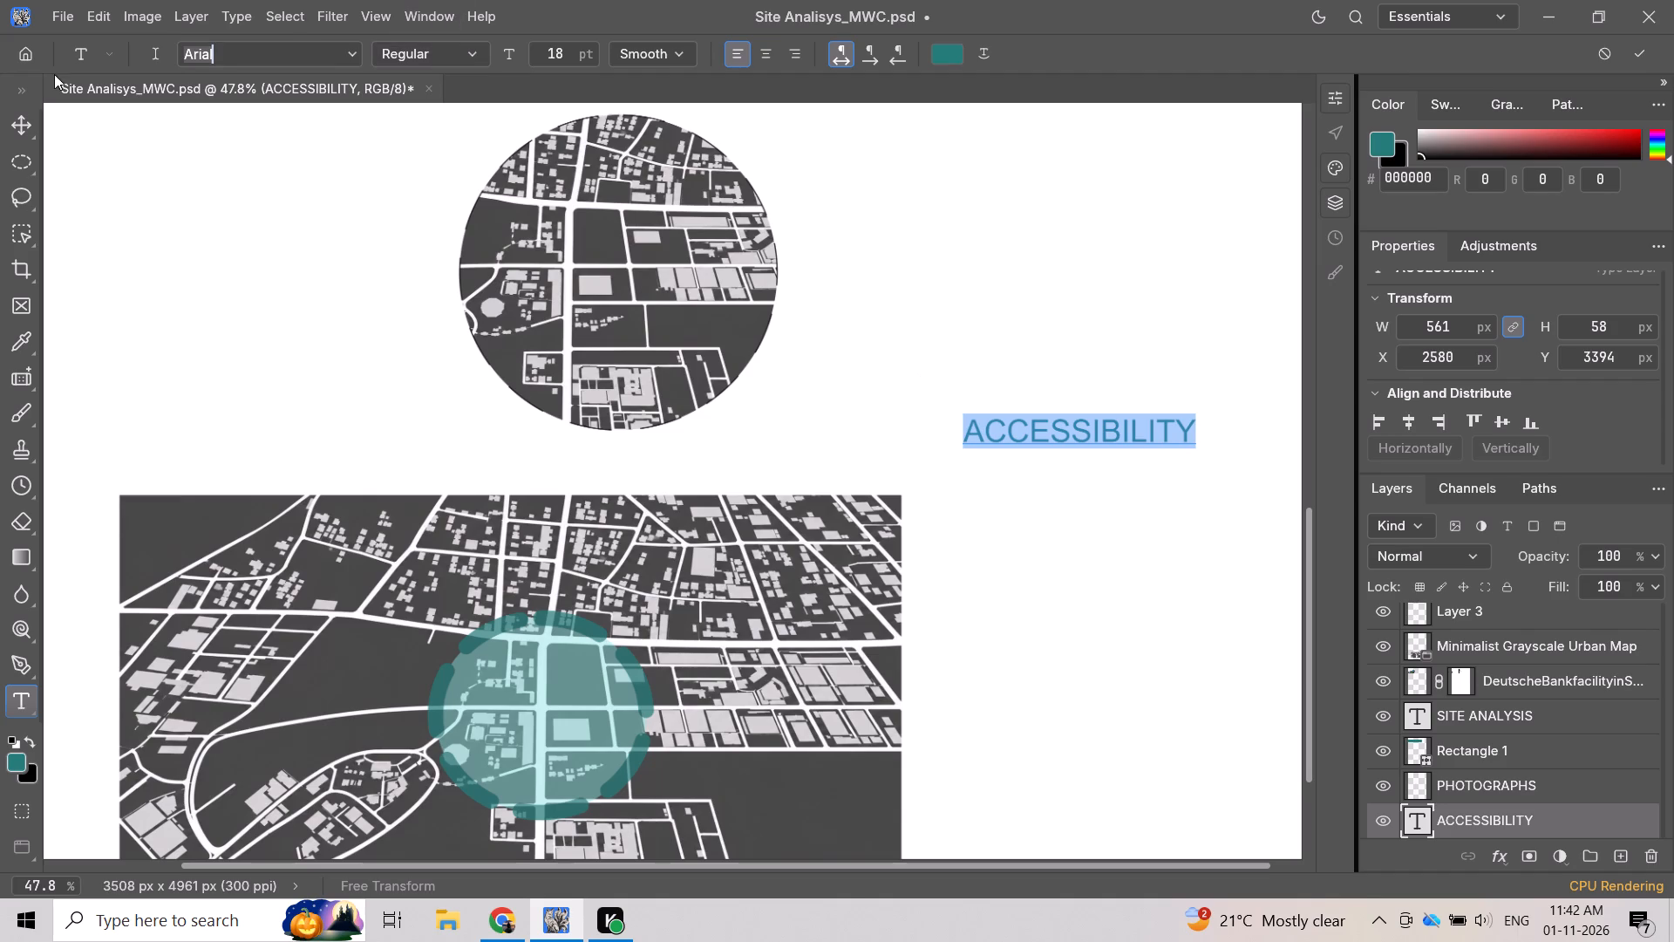
left_click(111, 52)
left_click(476, 49)
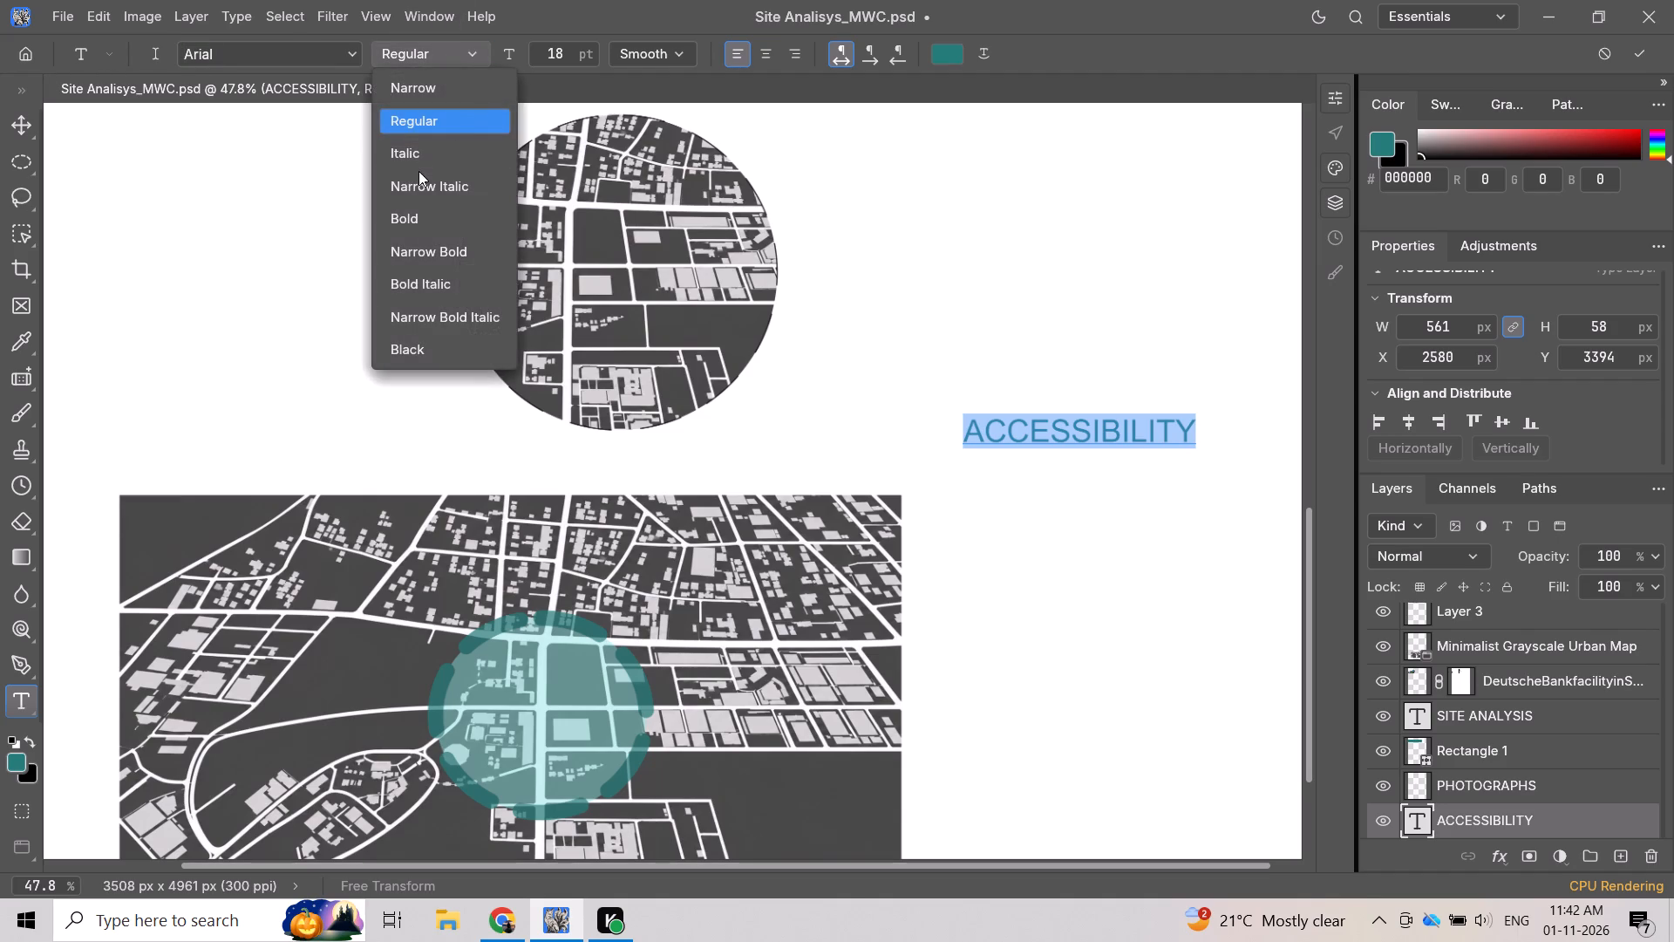
left_click(419, 209)
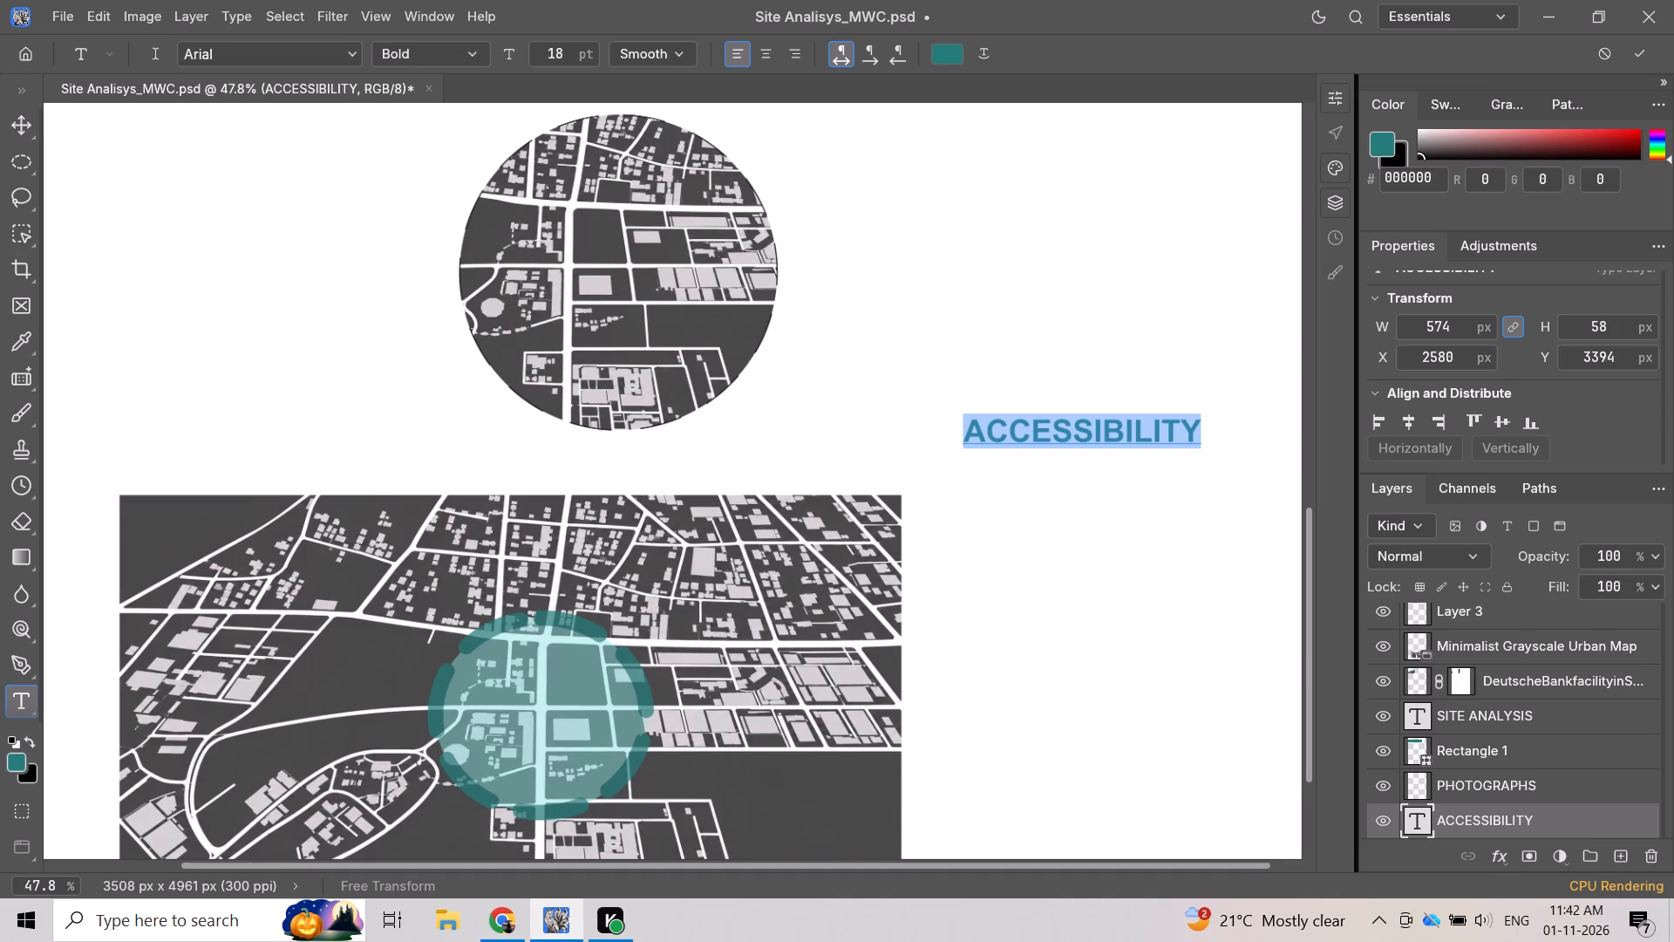
left_click(834, 206)
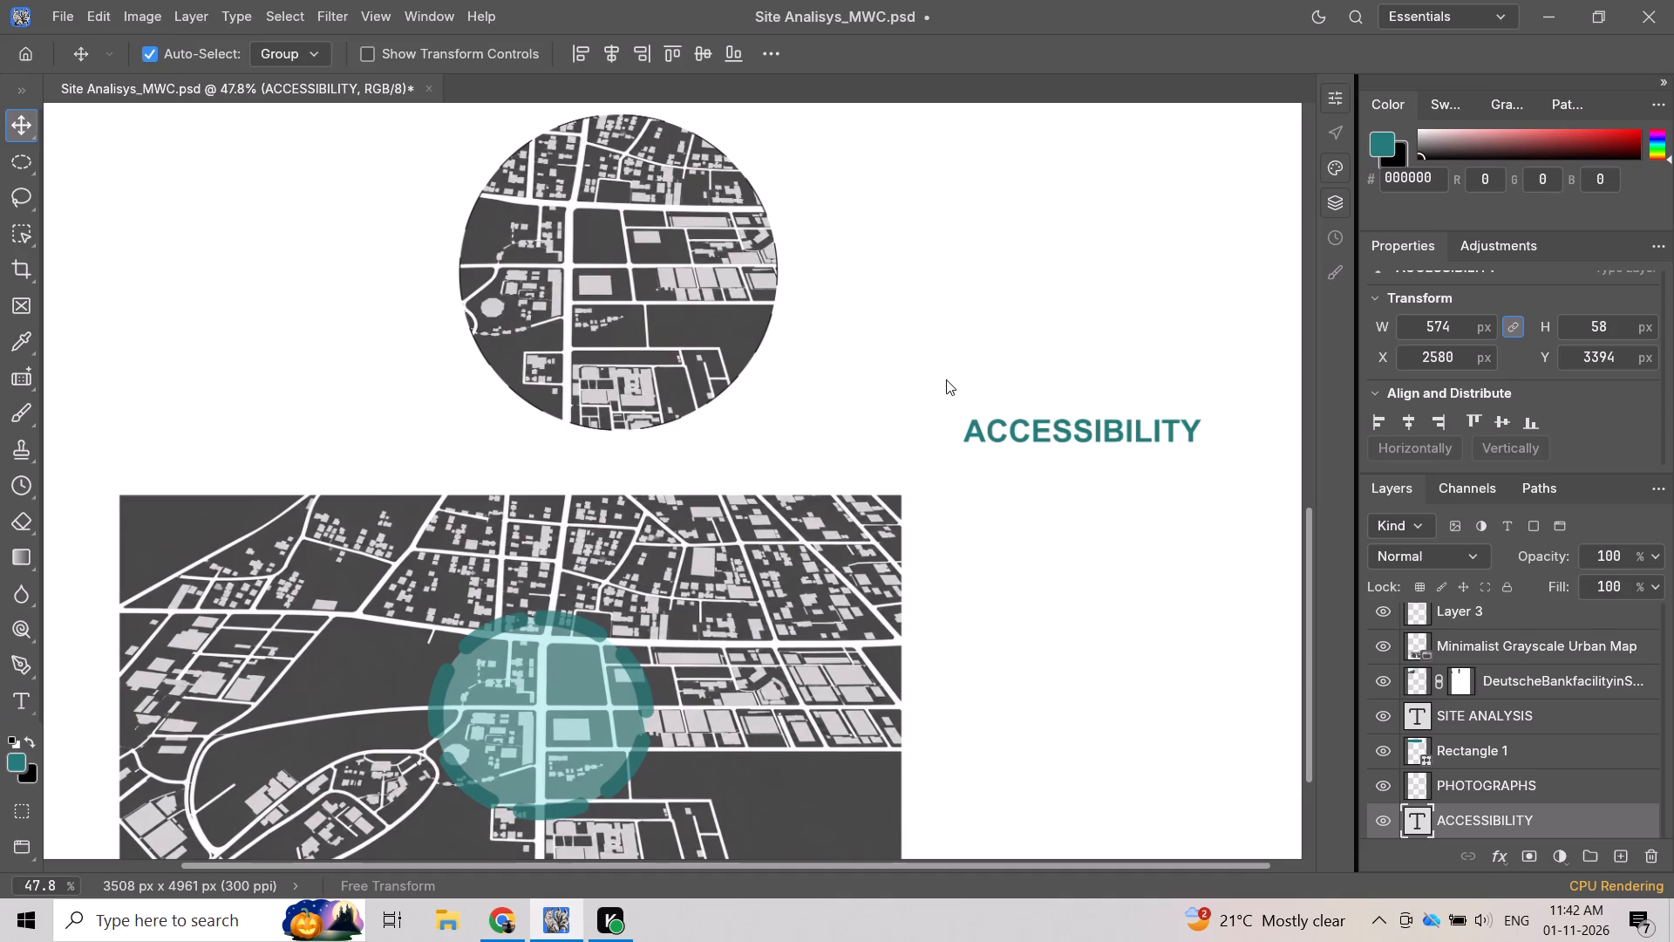
Move the teal ACCESSIBILITY heading horizontally closer to the circular map callout, keeping it at the same height.
left_click(1056, 422)
left_click_drag(1066, 432, 1001, 427)
Reposition the grayscale urban map clipped inside the circular callout to X 783 px, Y 2572 px, and deselect it.
left_click_drag(729, 435, 674, 435)
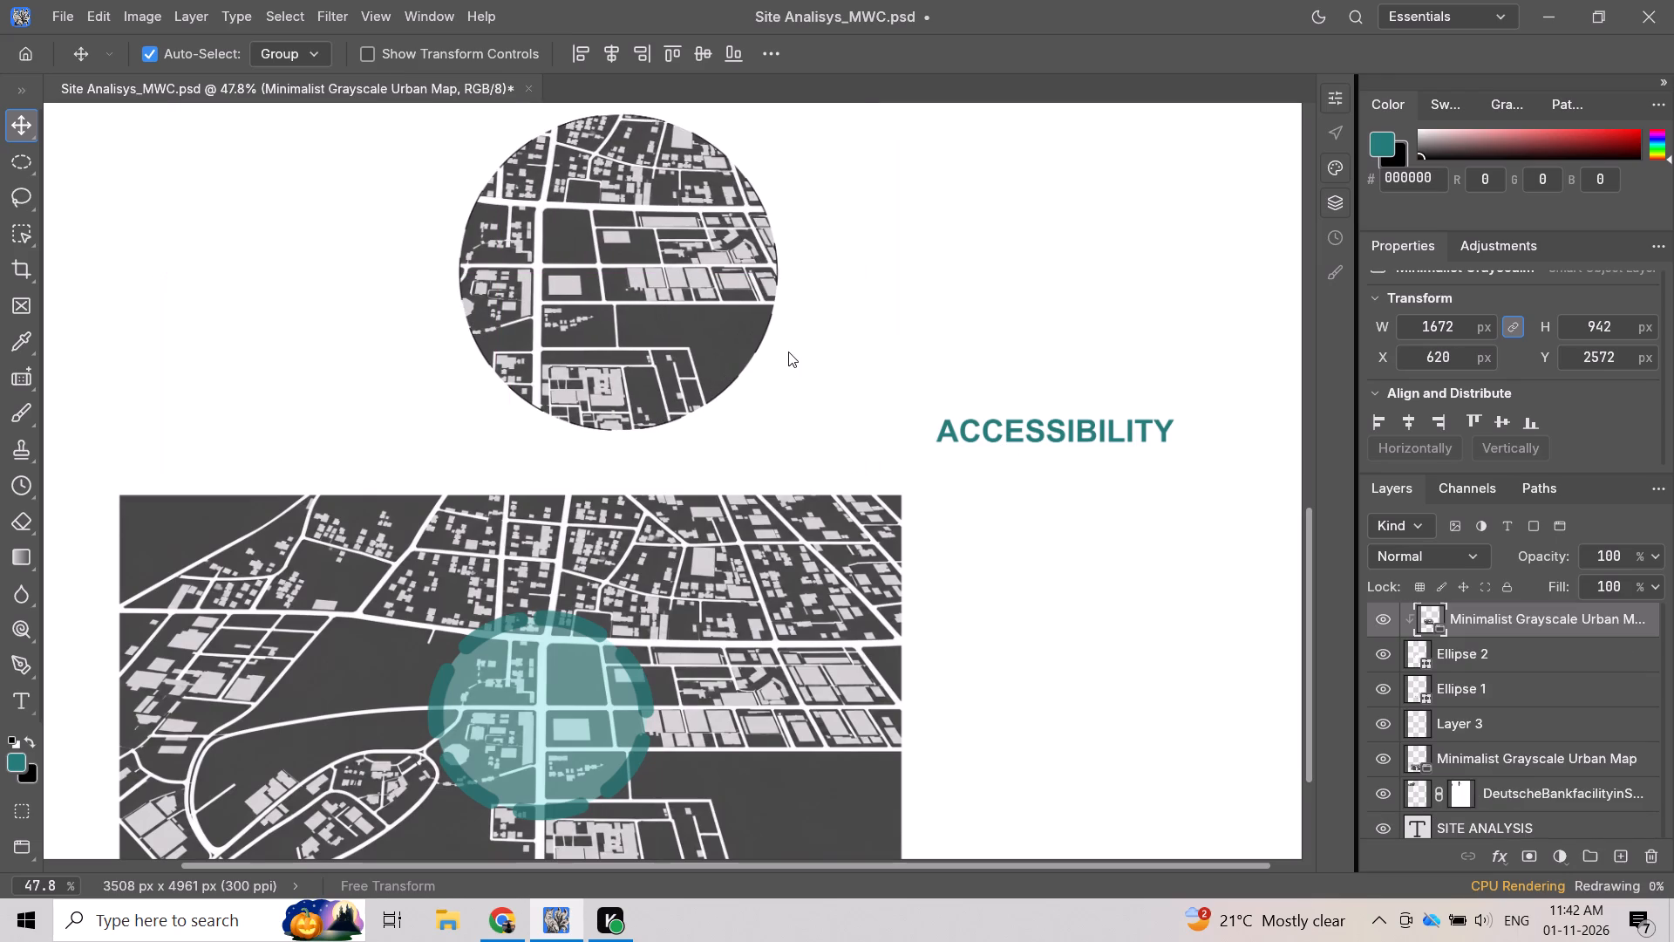
left_click_drag(583, 274, 627, 274)
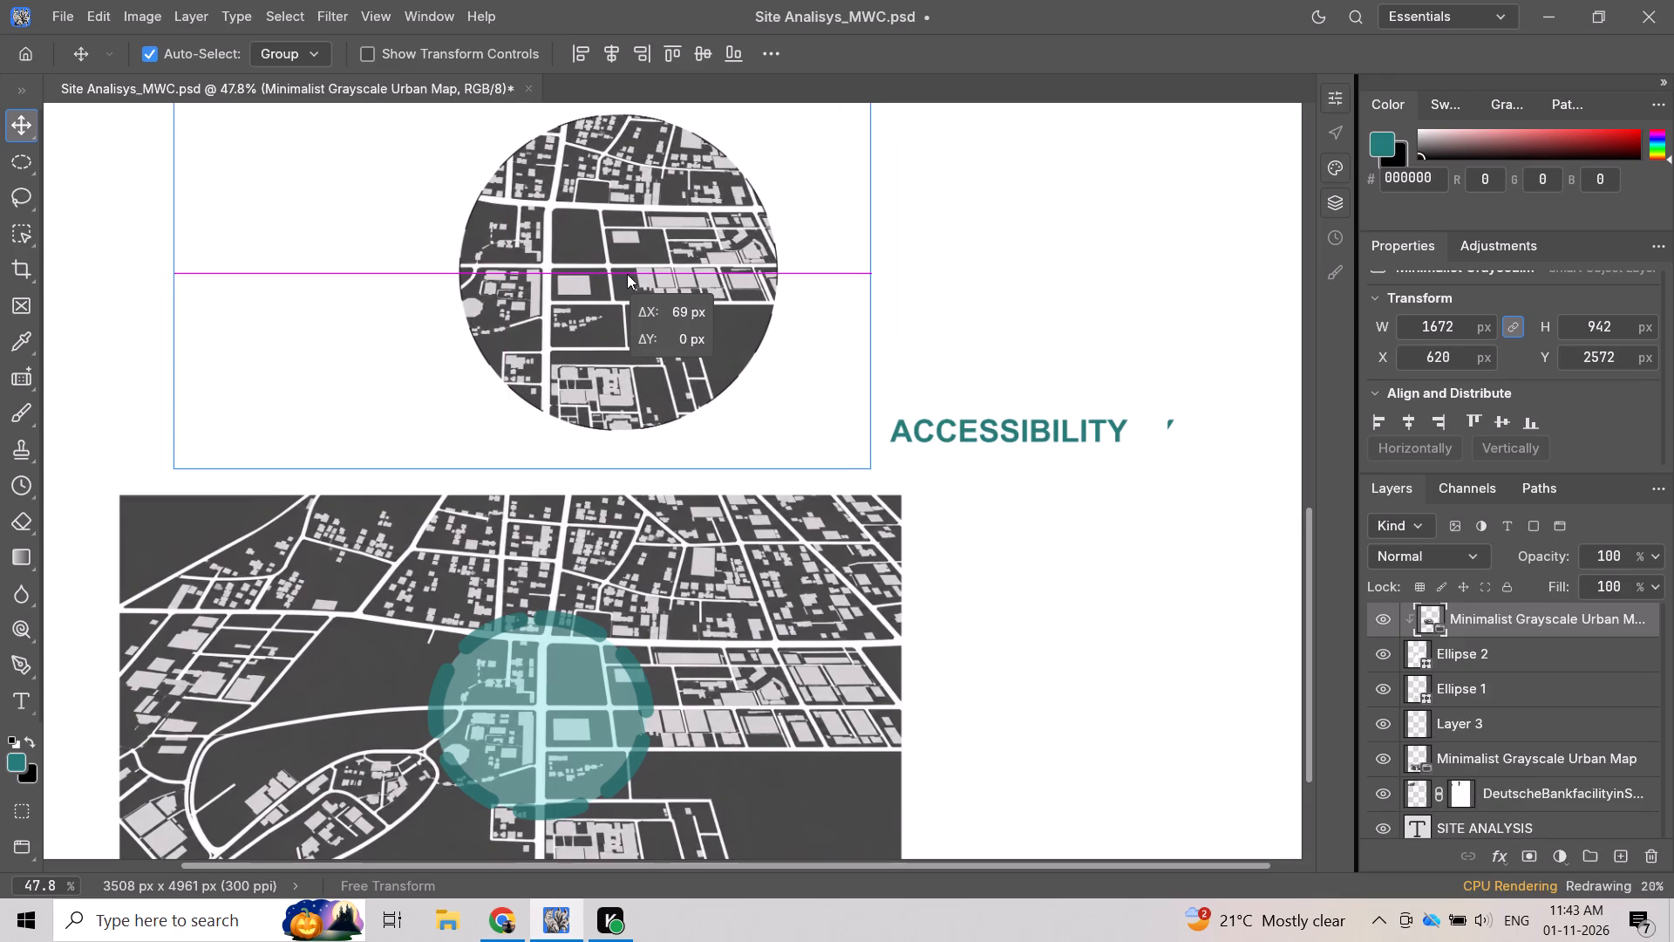
left_click_drag(627, 274, 647, 276)
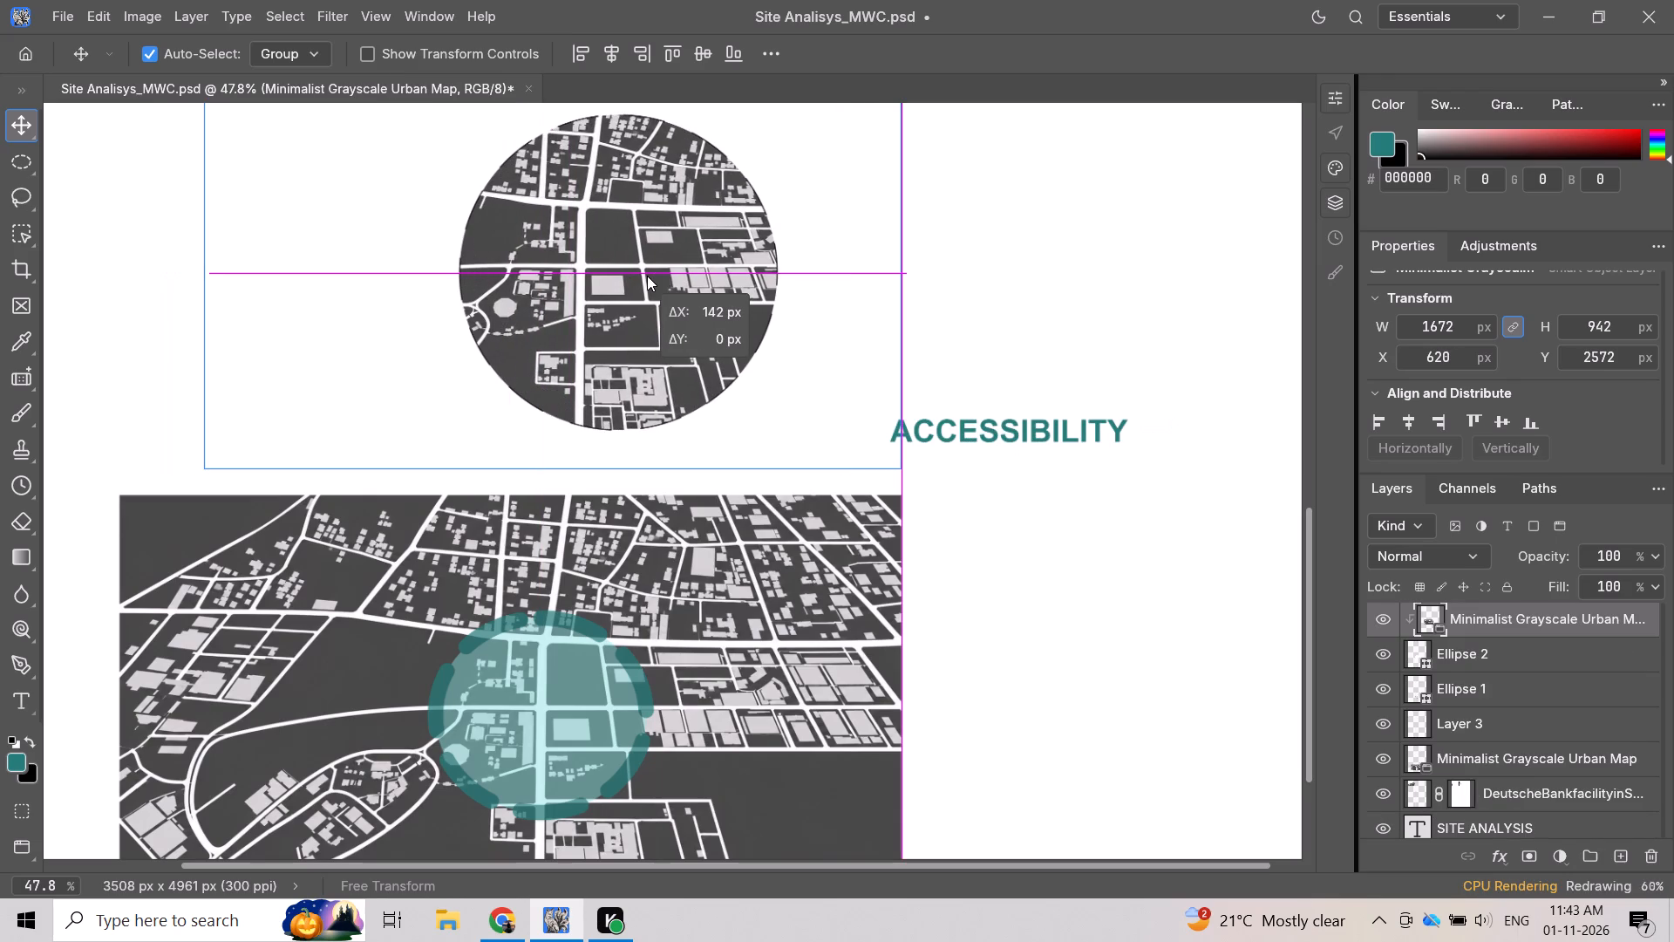
left_click_drag(647, 276, 651, 277)
left_click(1038, 294)
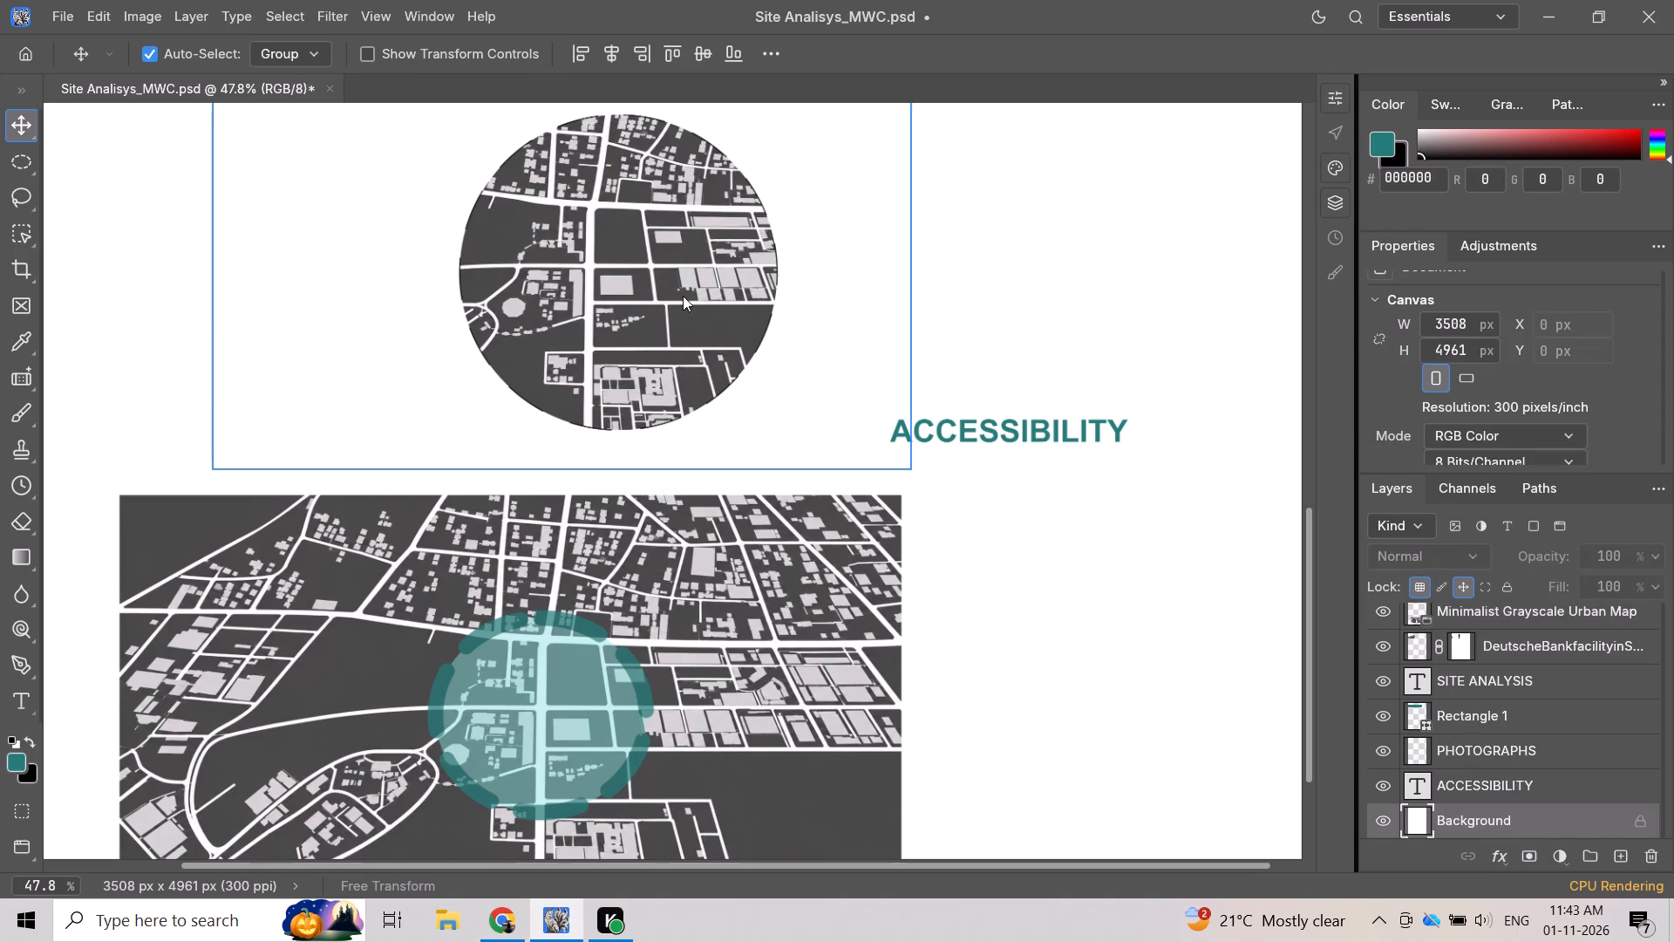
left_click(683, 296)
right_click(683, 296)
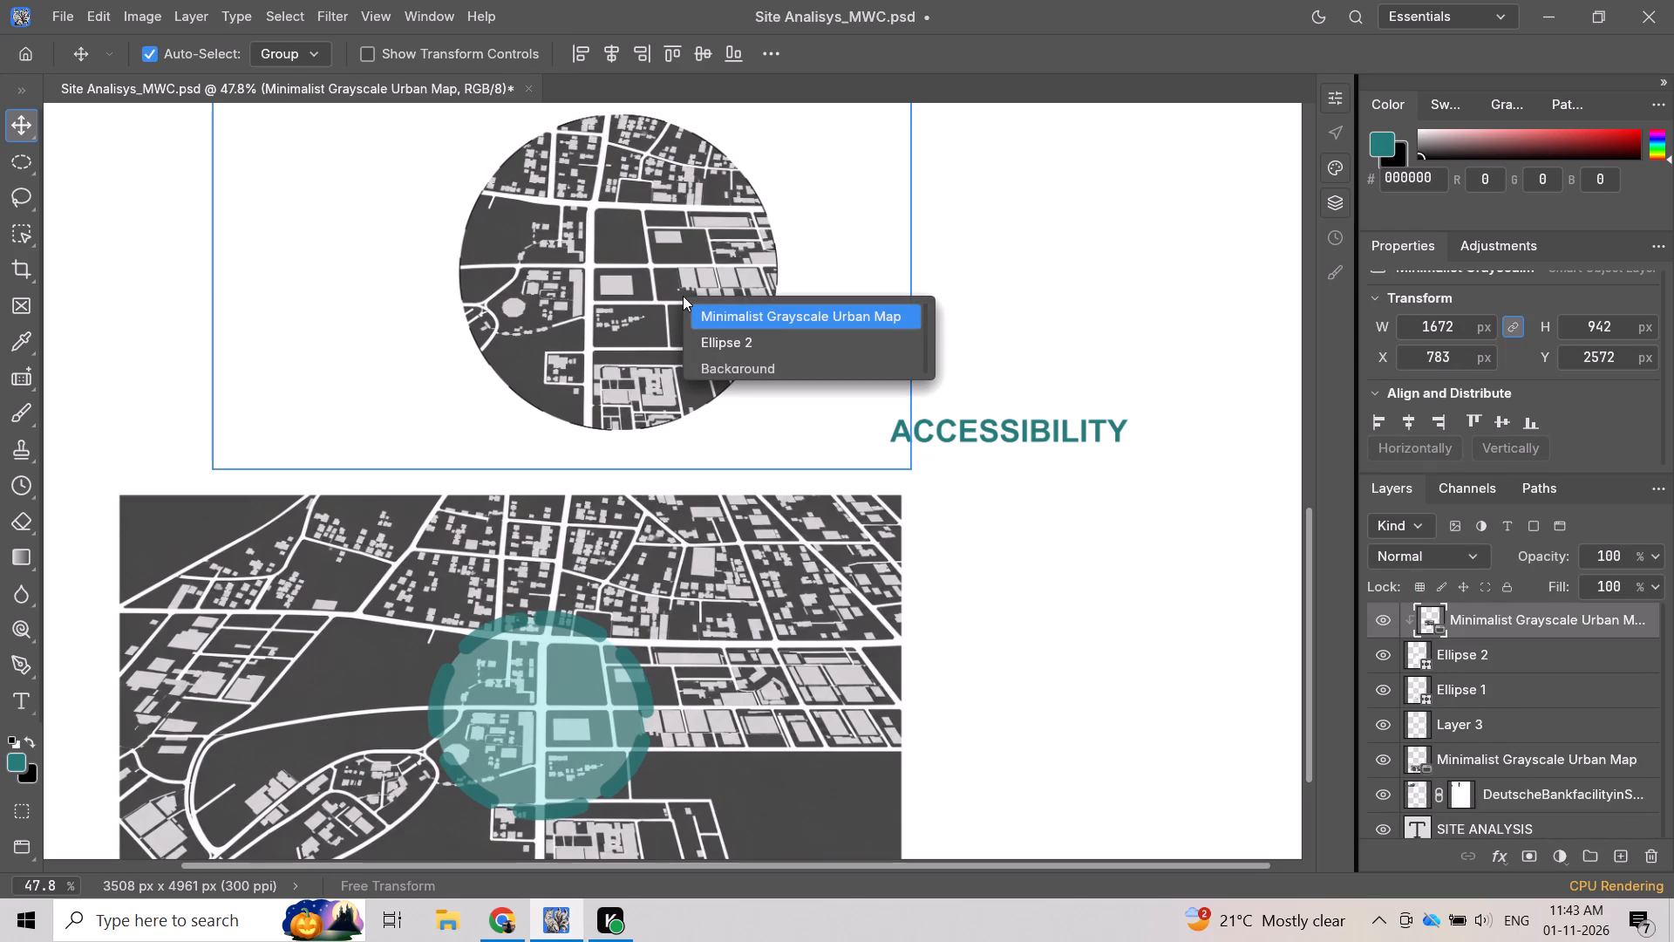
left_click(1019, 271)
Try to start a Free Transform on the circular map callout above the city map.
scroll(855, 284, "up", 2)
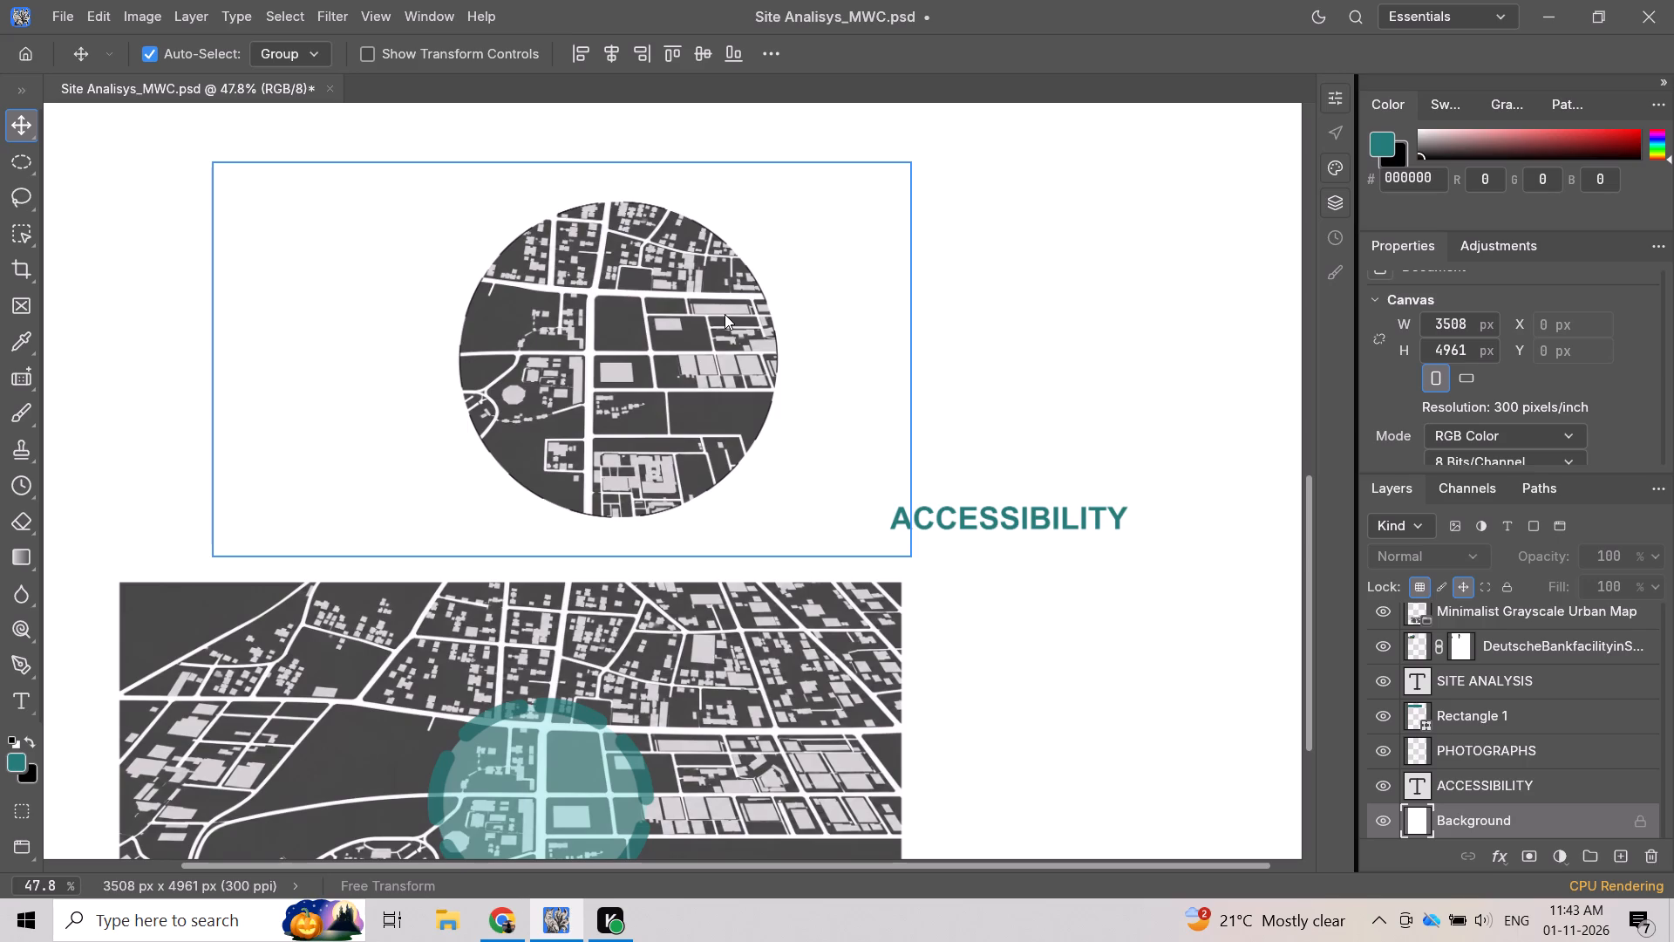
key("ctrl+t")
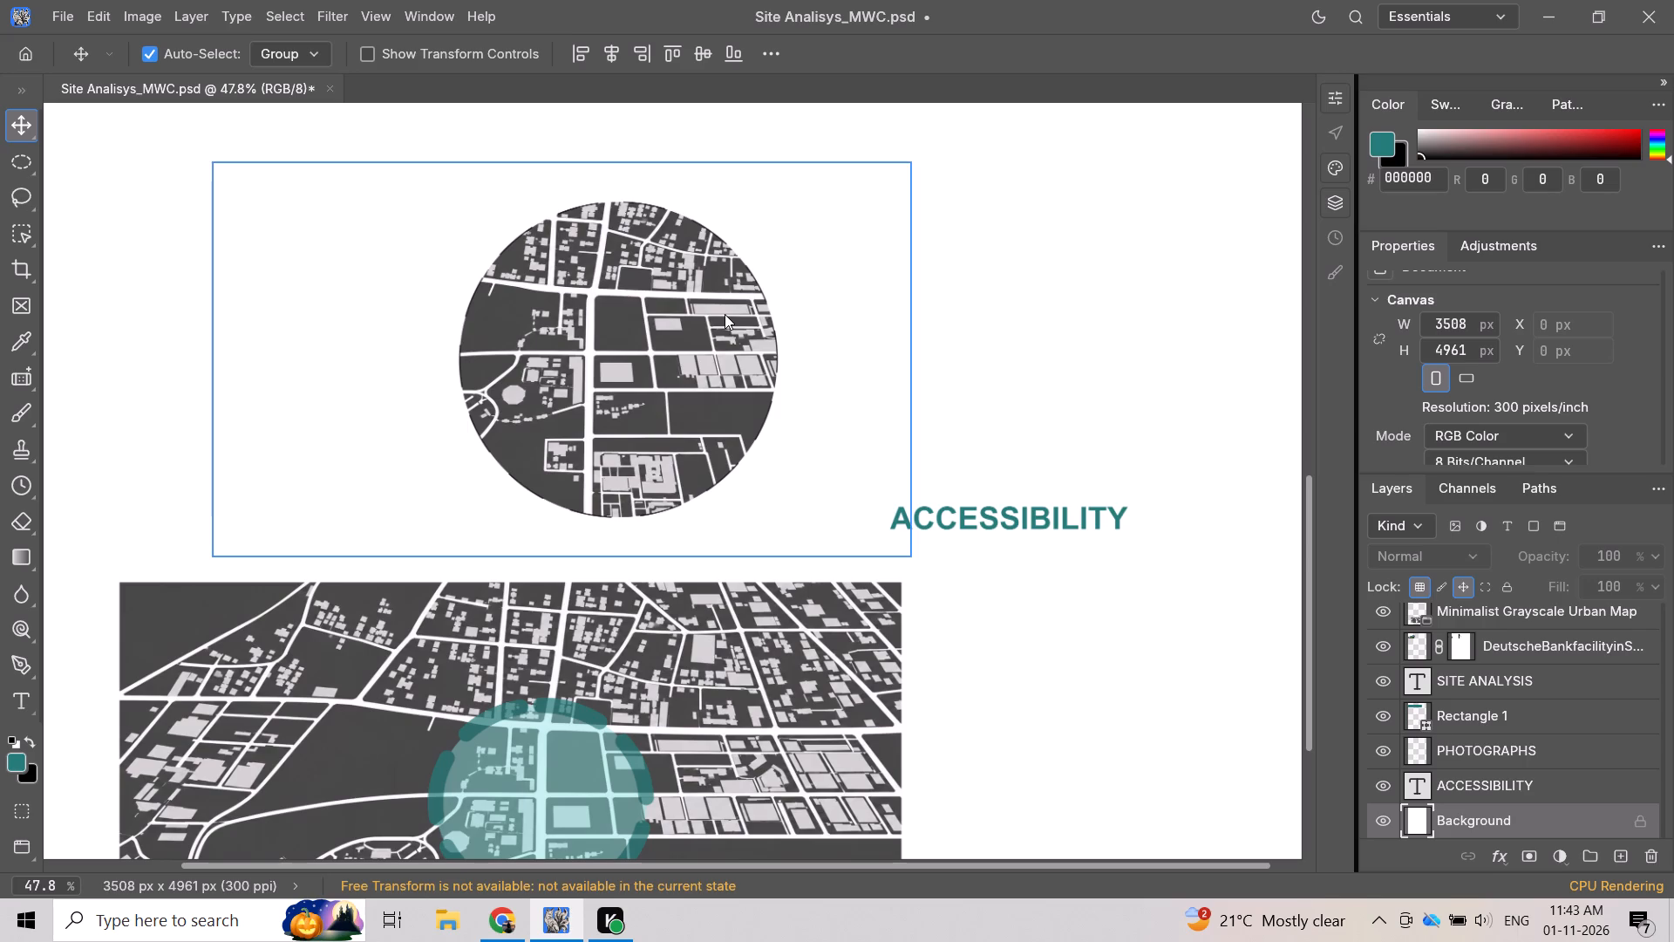
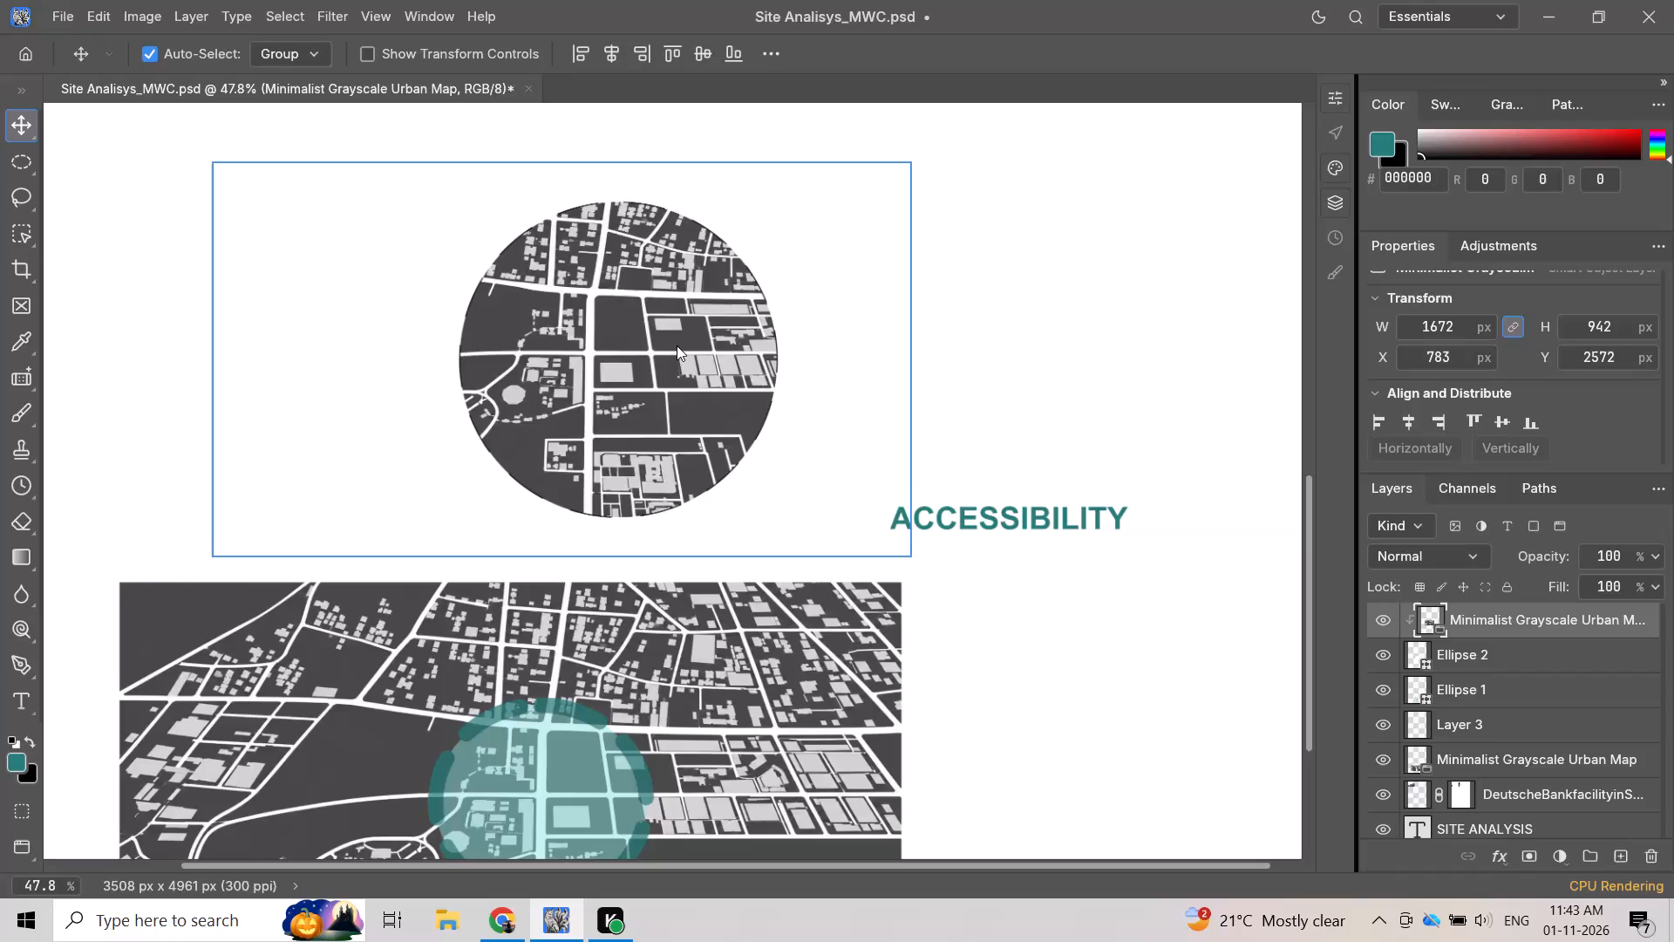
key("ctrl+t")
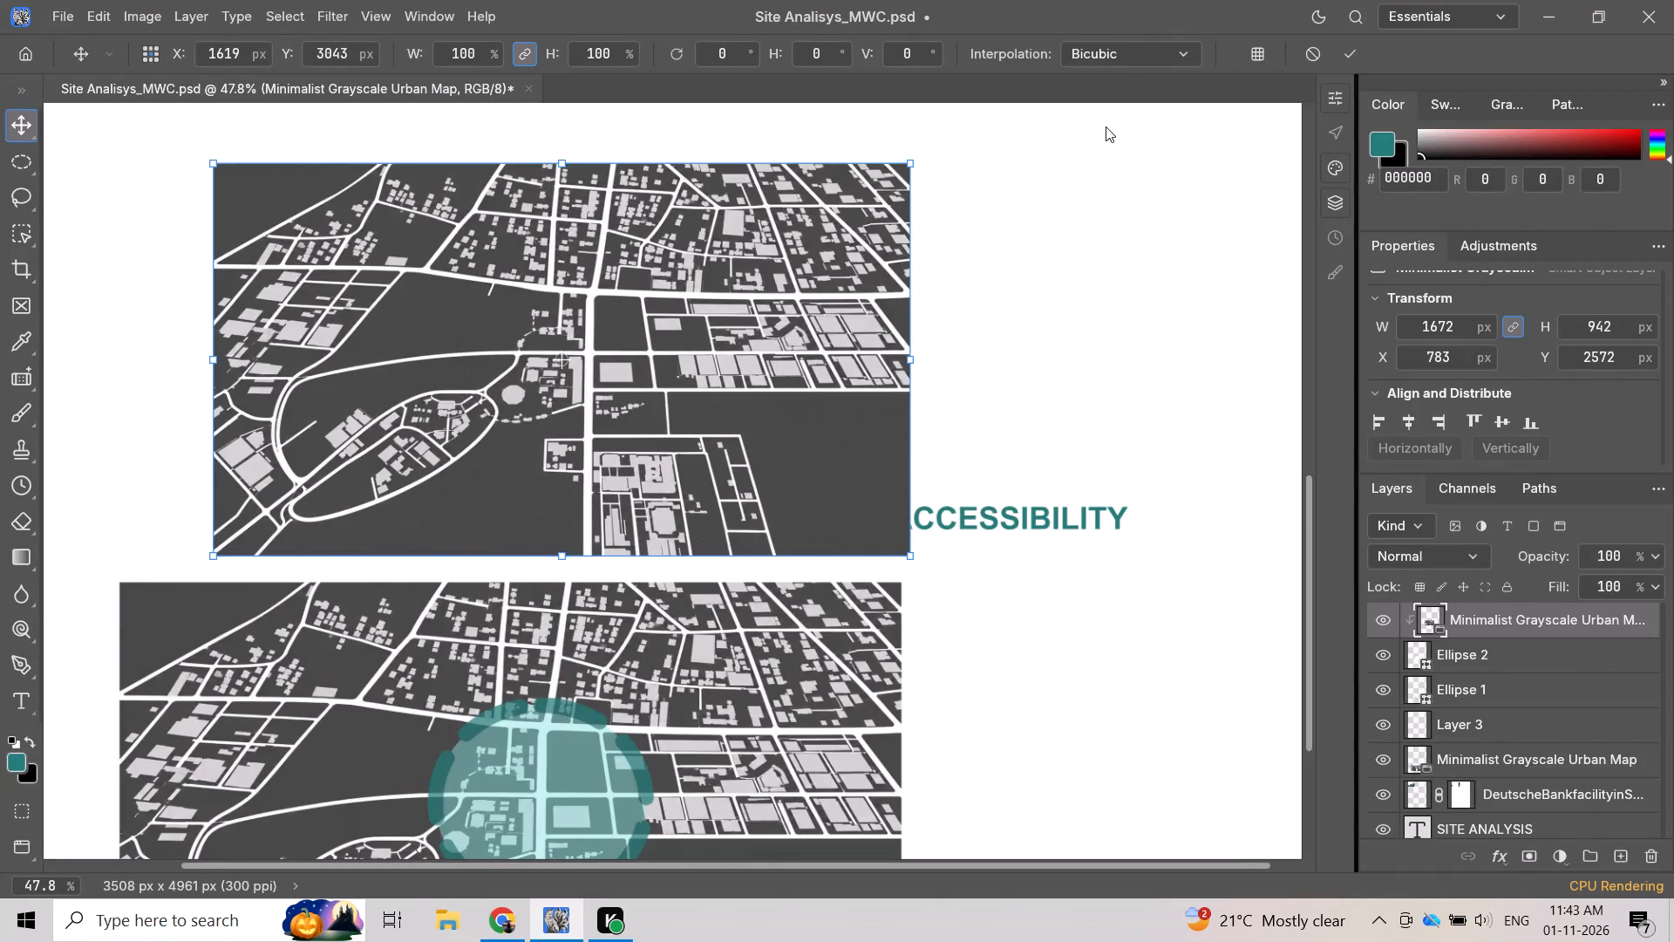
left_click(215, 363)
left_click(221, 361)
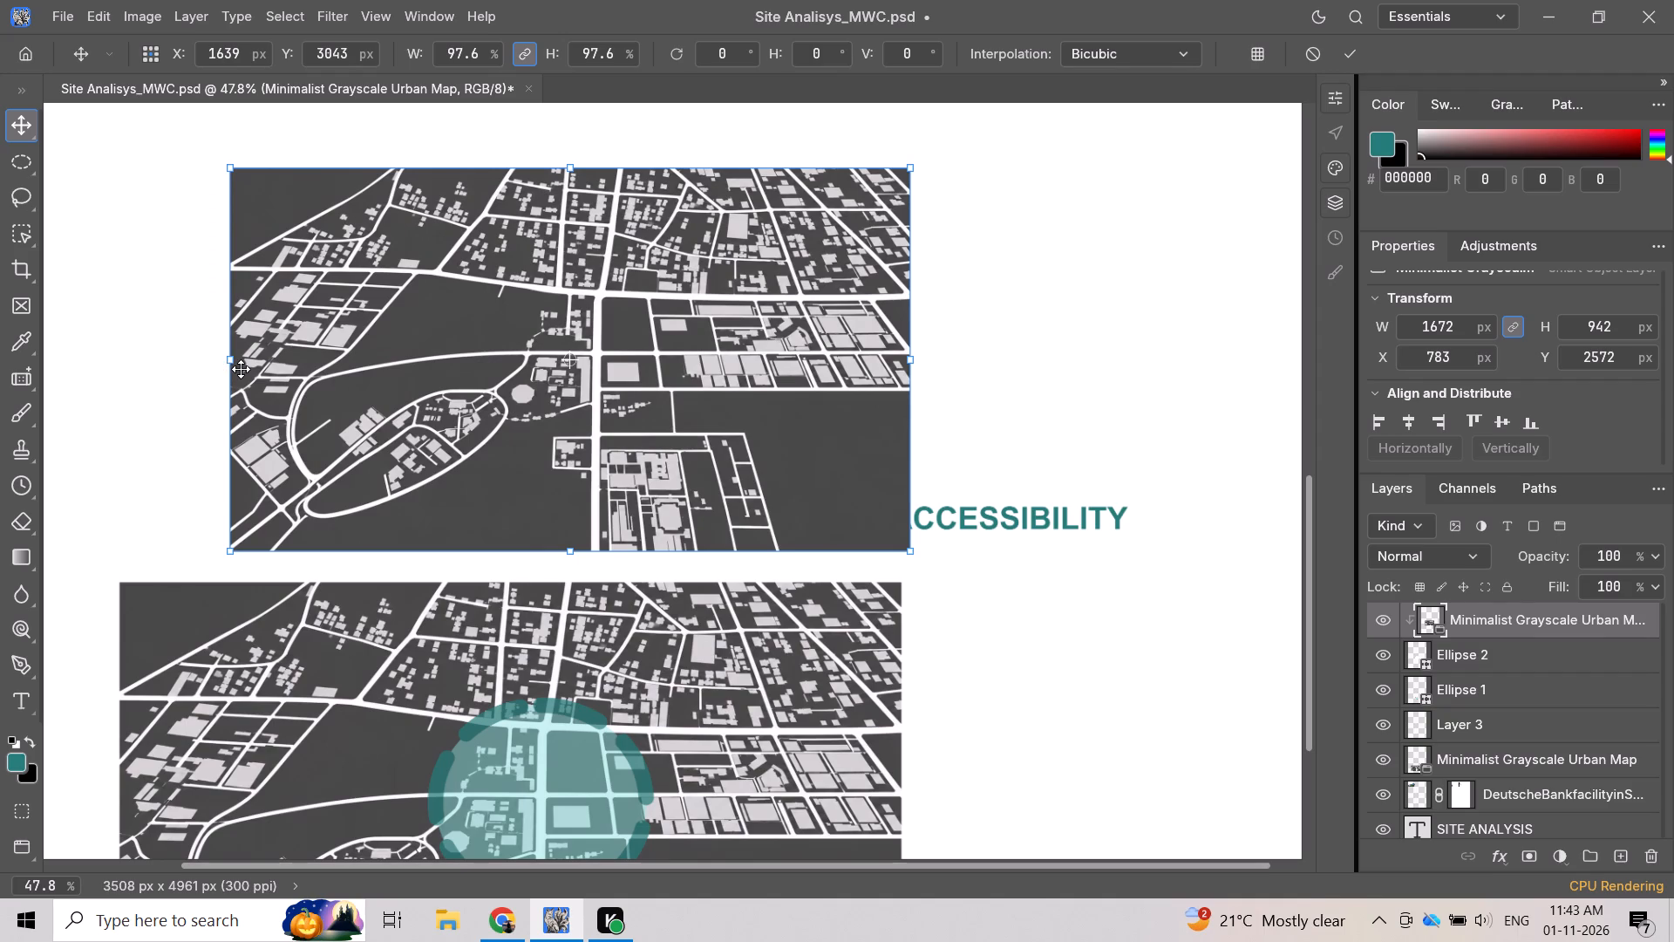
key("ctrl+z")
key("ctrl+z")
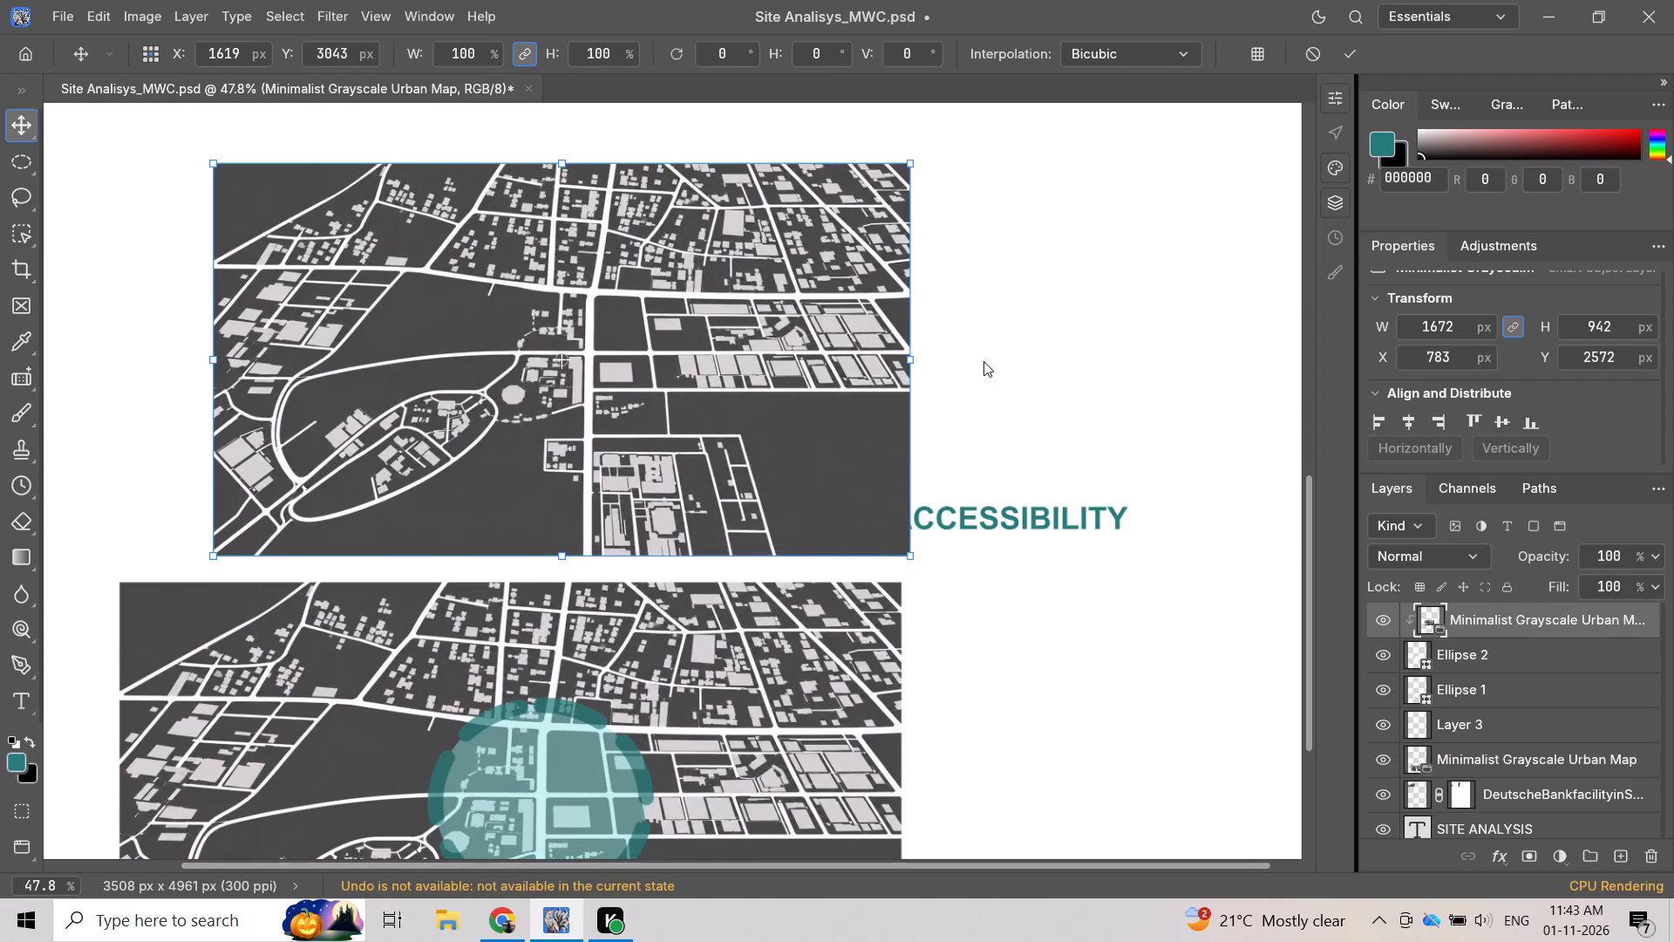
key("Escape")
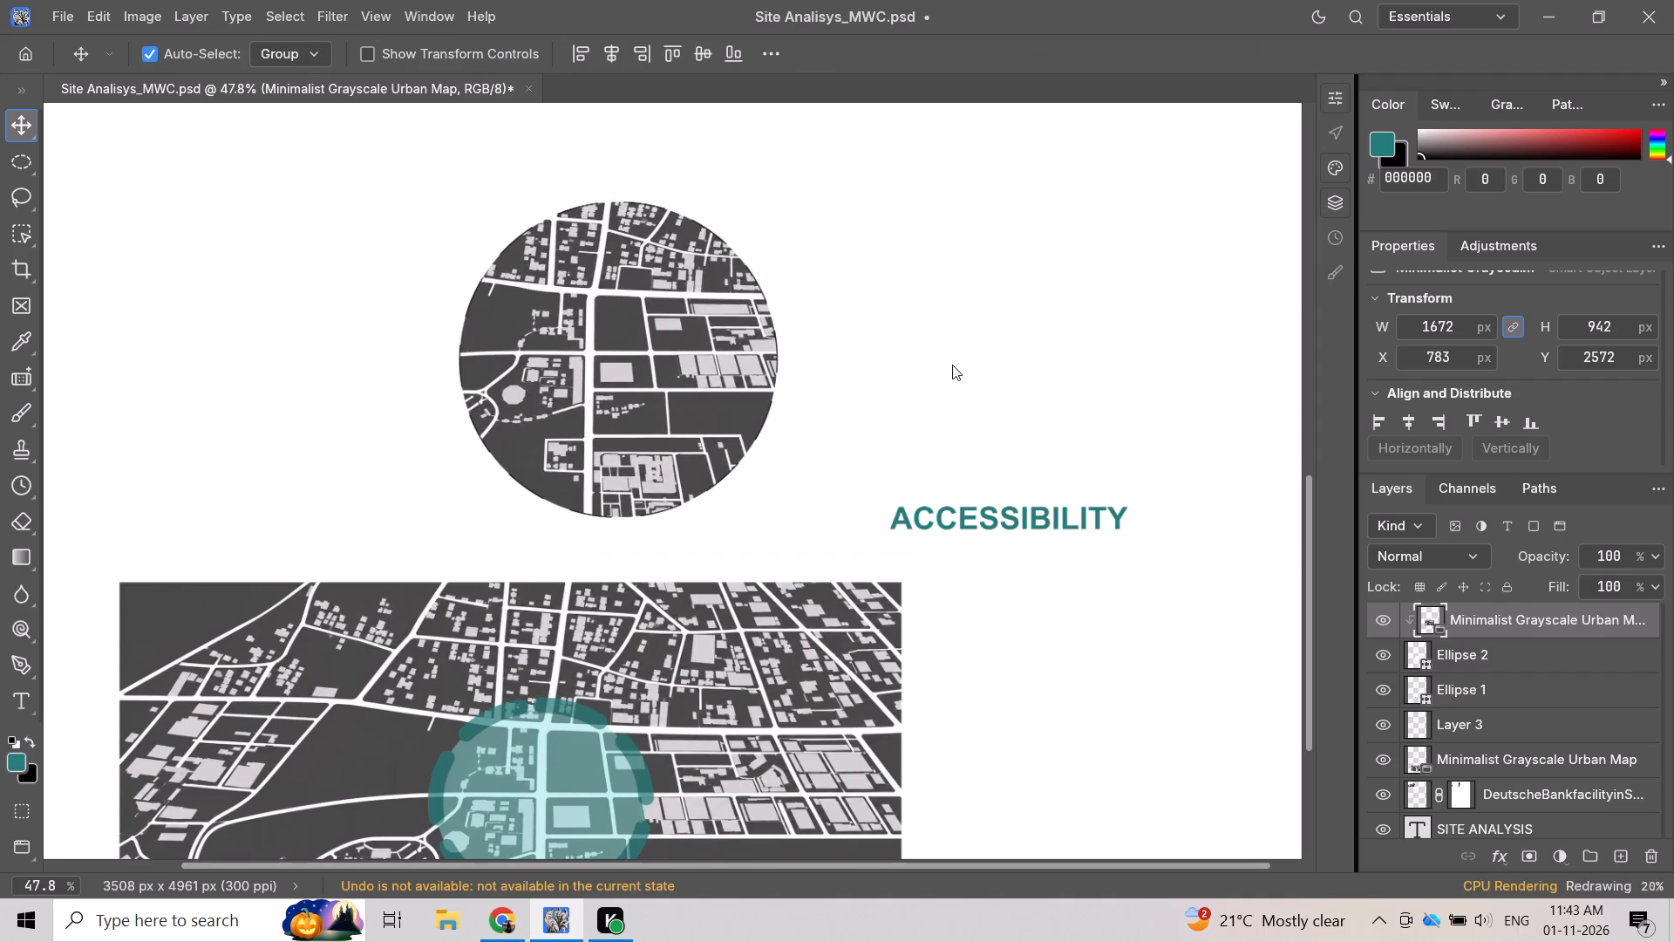
Move the teal ACCESSIBILITY heading directly beneath the circular map callout, centred on it at X 1467 px, Y 3423 px.
left_click(1022, 519)
left_click_drag(1022, 522, 1026, 516)
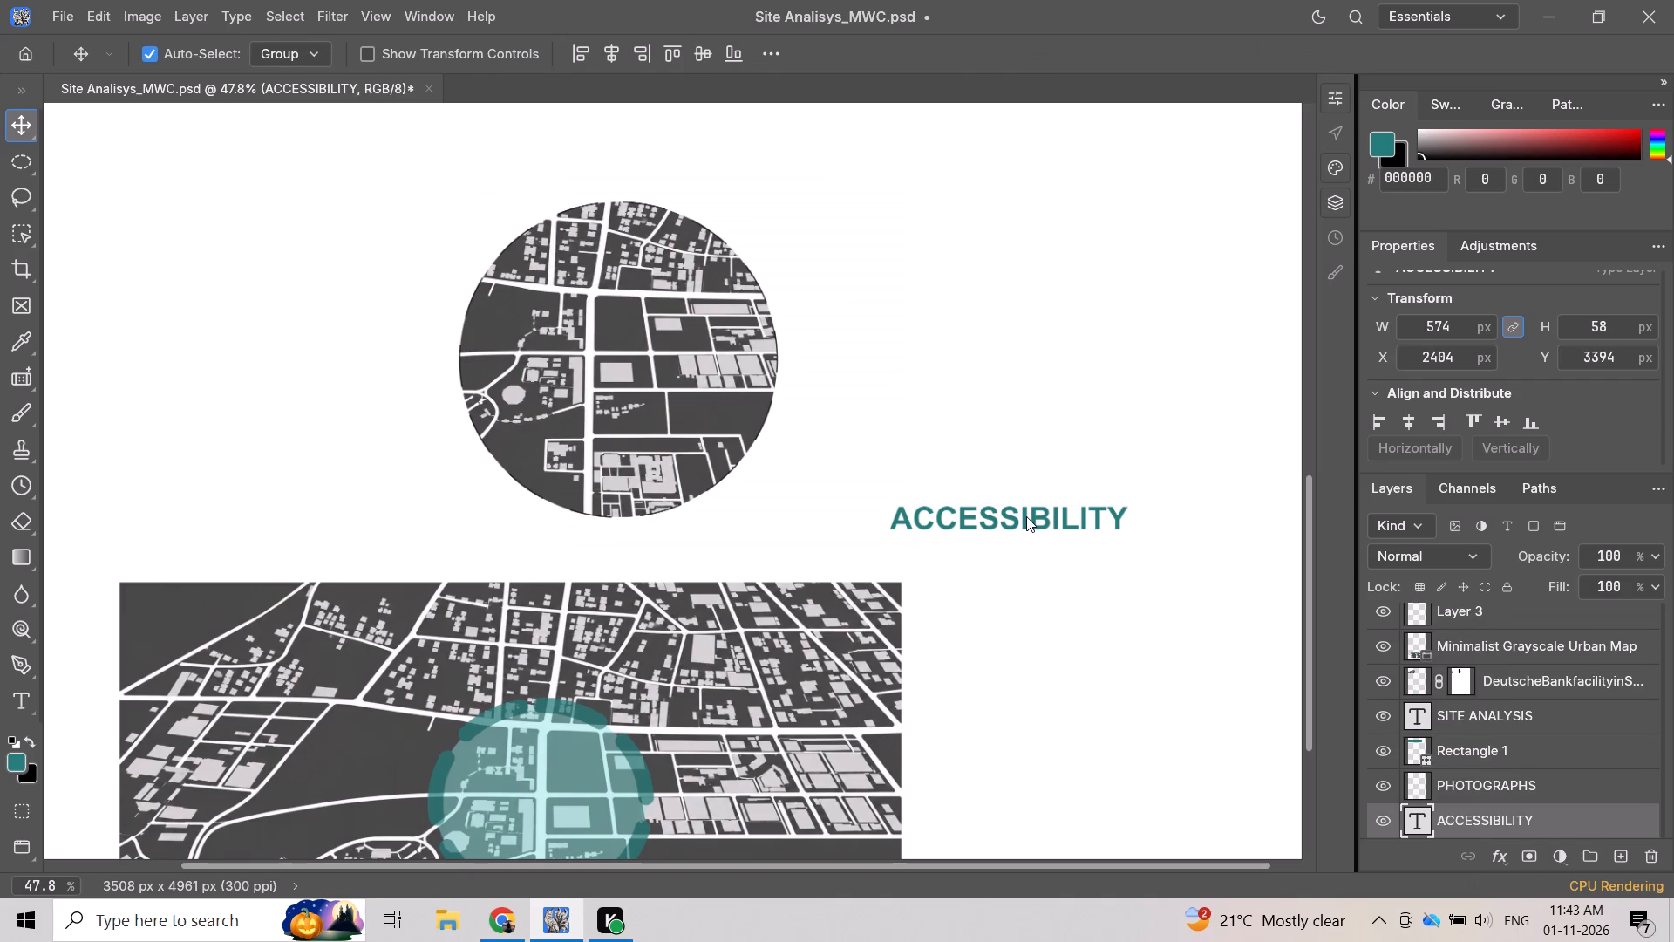
left_click_drag(1026, 516, 770, 520)
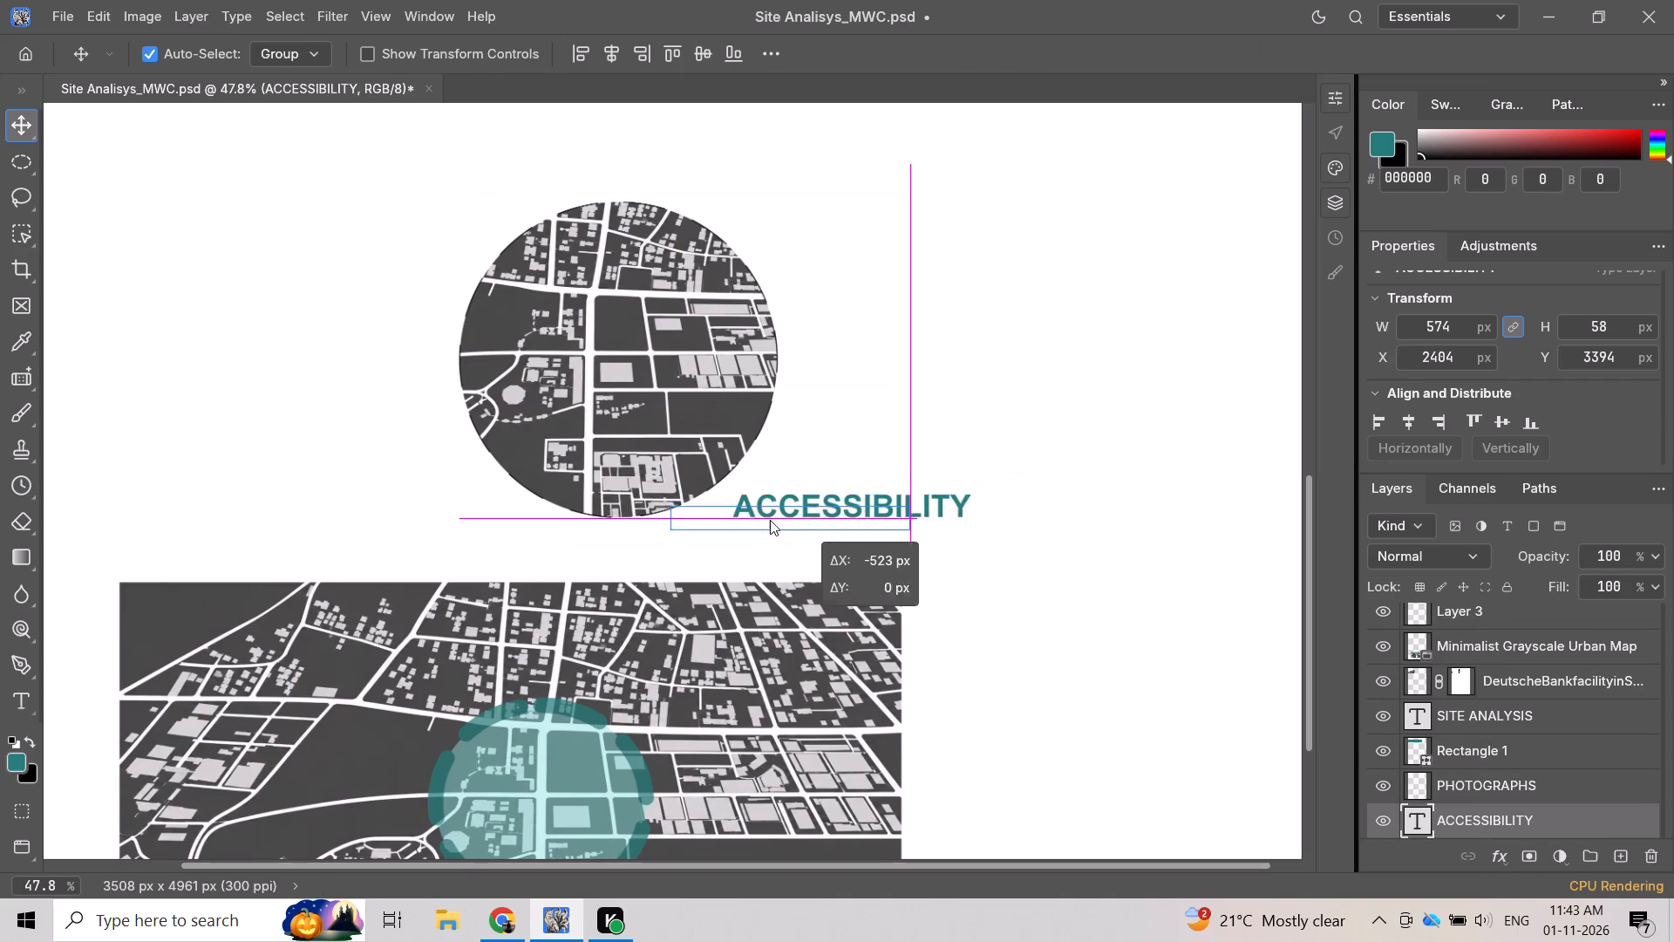
left_click_drag(770, 520, 625, 529)
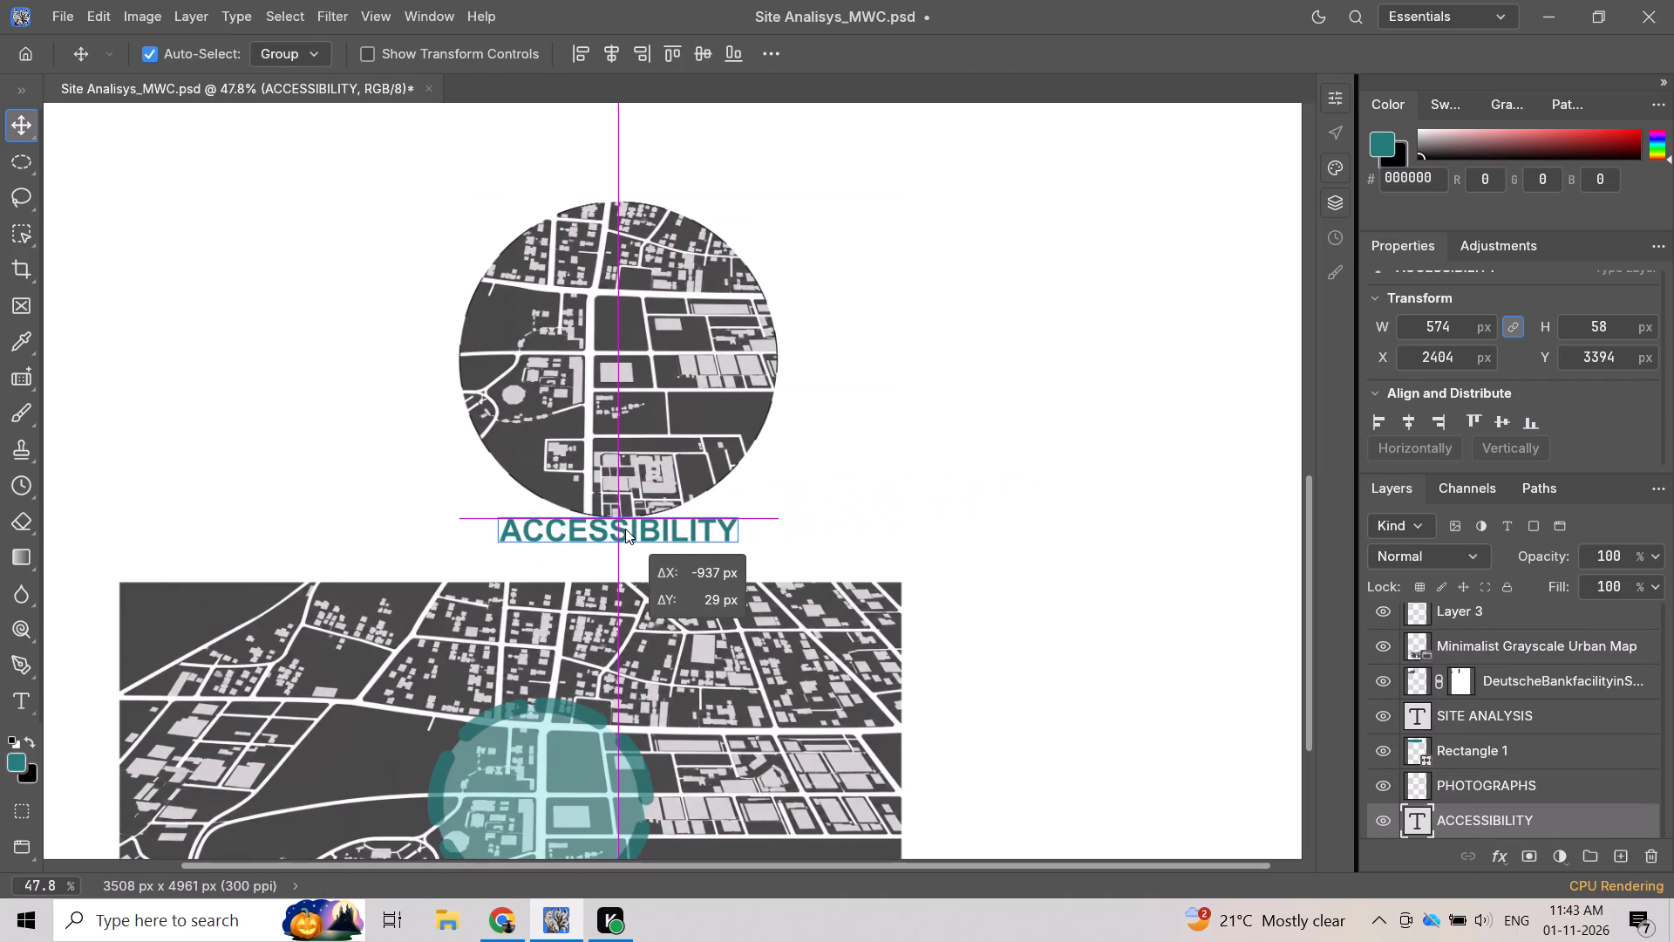
left_click_drag(625, 529, 626, 537)
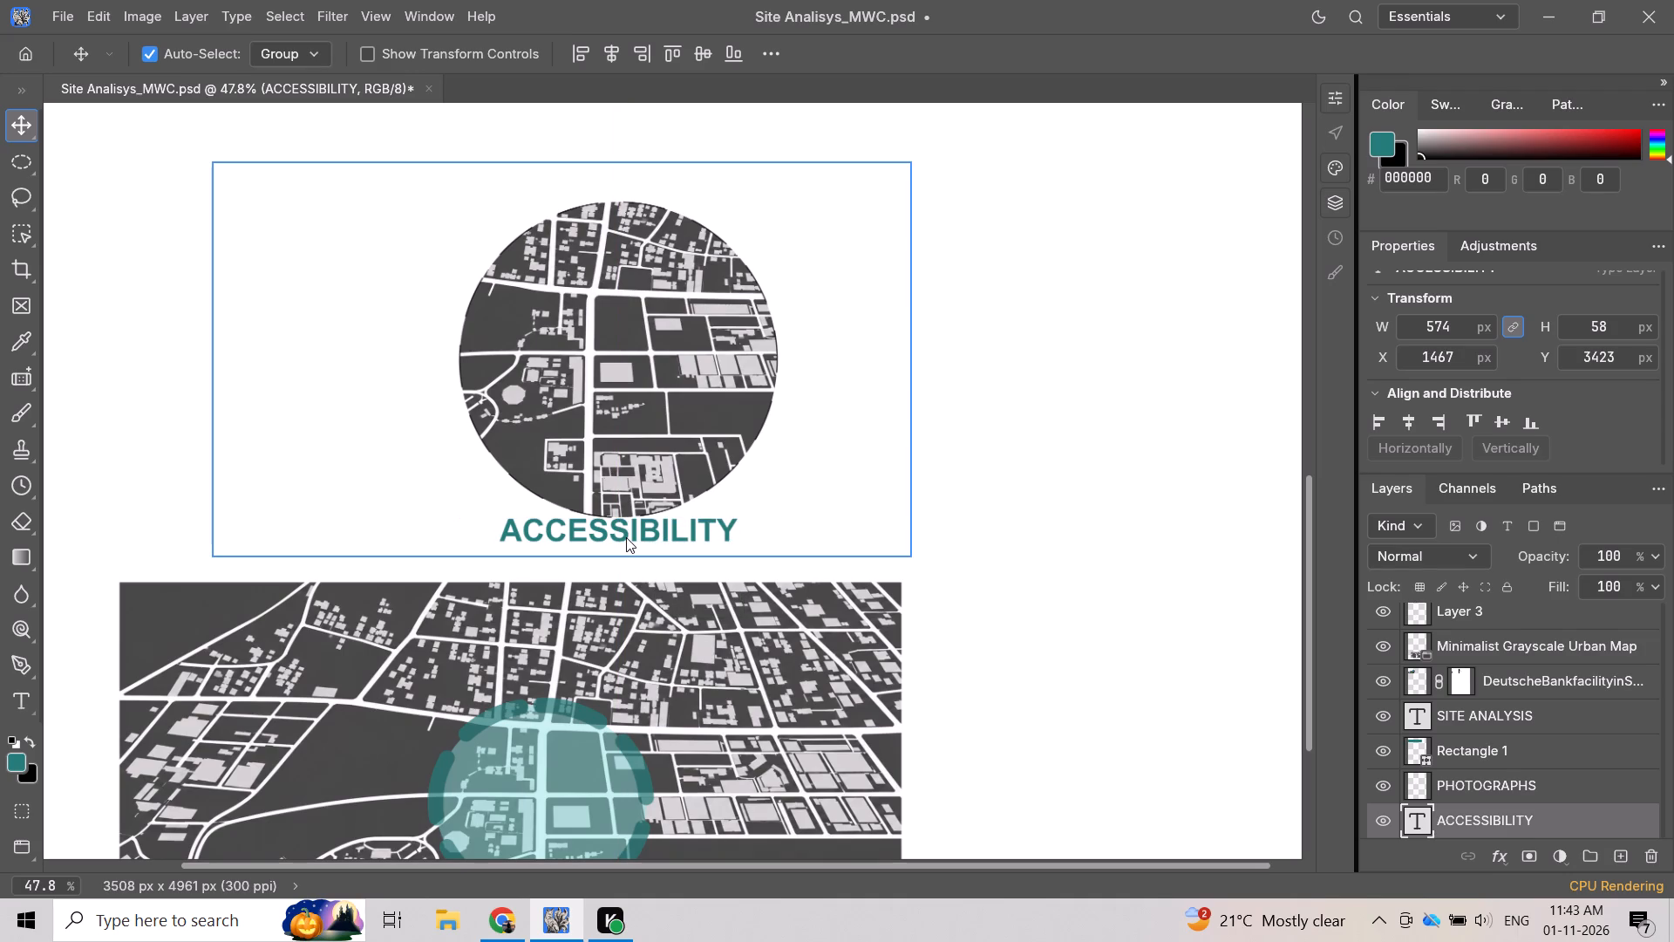
Nudge the grayscale urban map clipped inside the circular callout vertically to Y 2571 px.
scroll(654, 395, "down", 2)
left_click(646, 446)
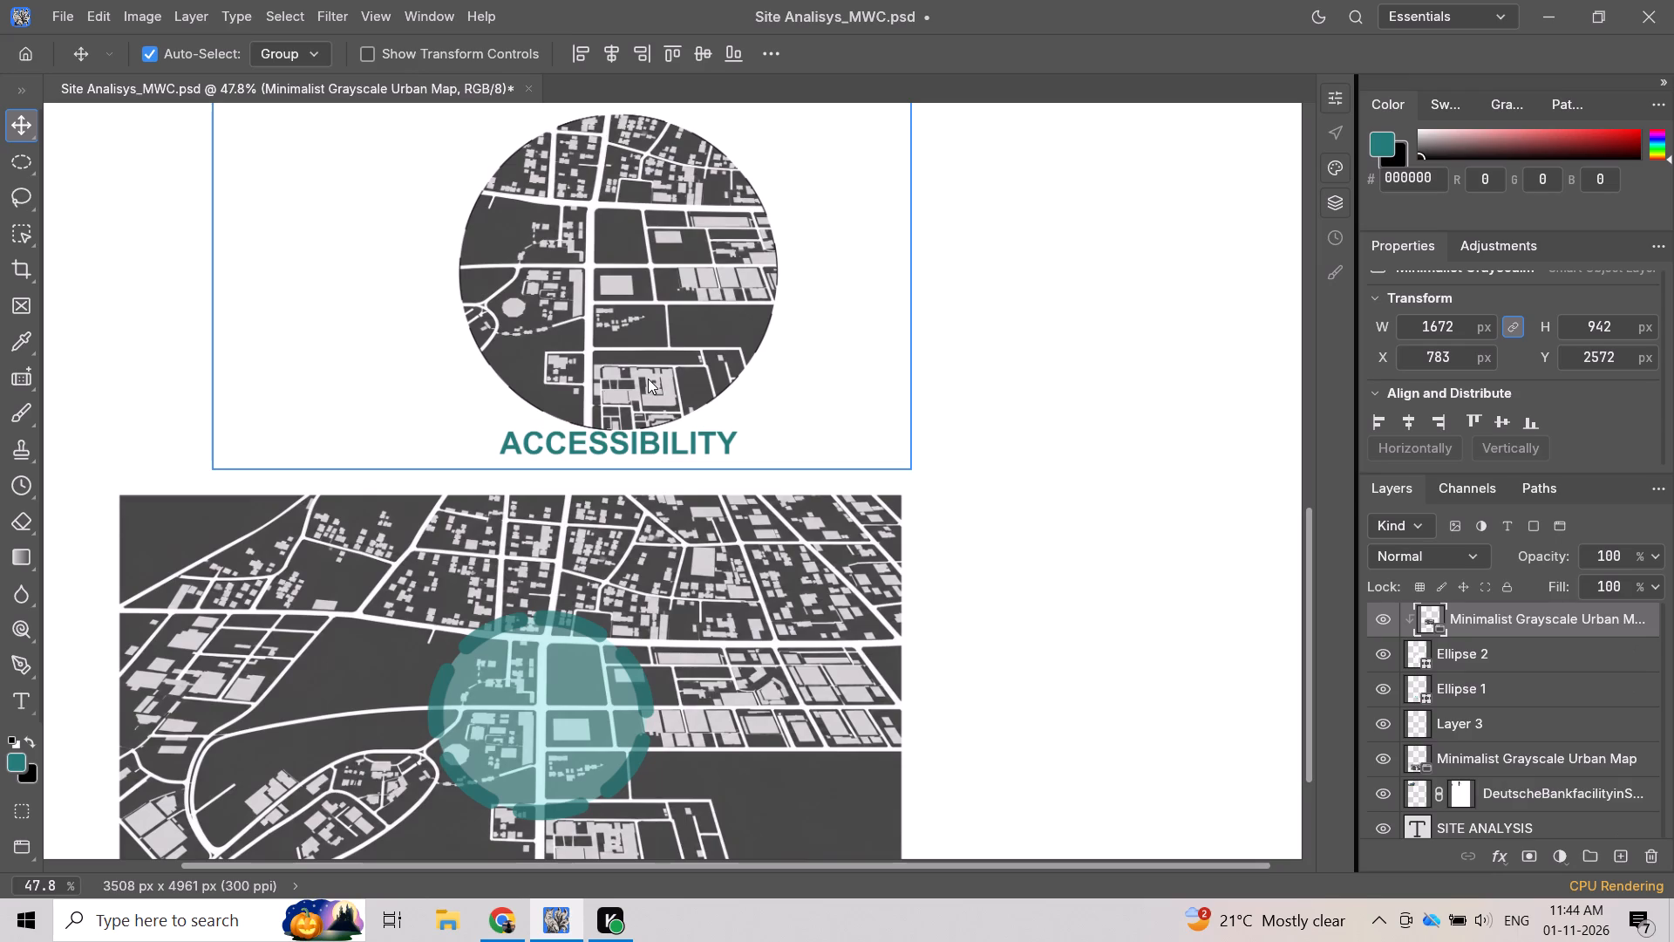
key("Up")
key("Up")
key("Up")
key("Up")
key("Up")
key("Up")
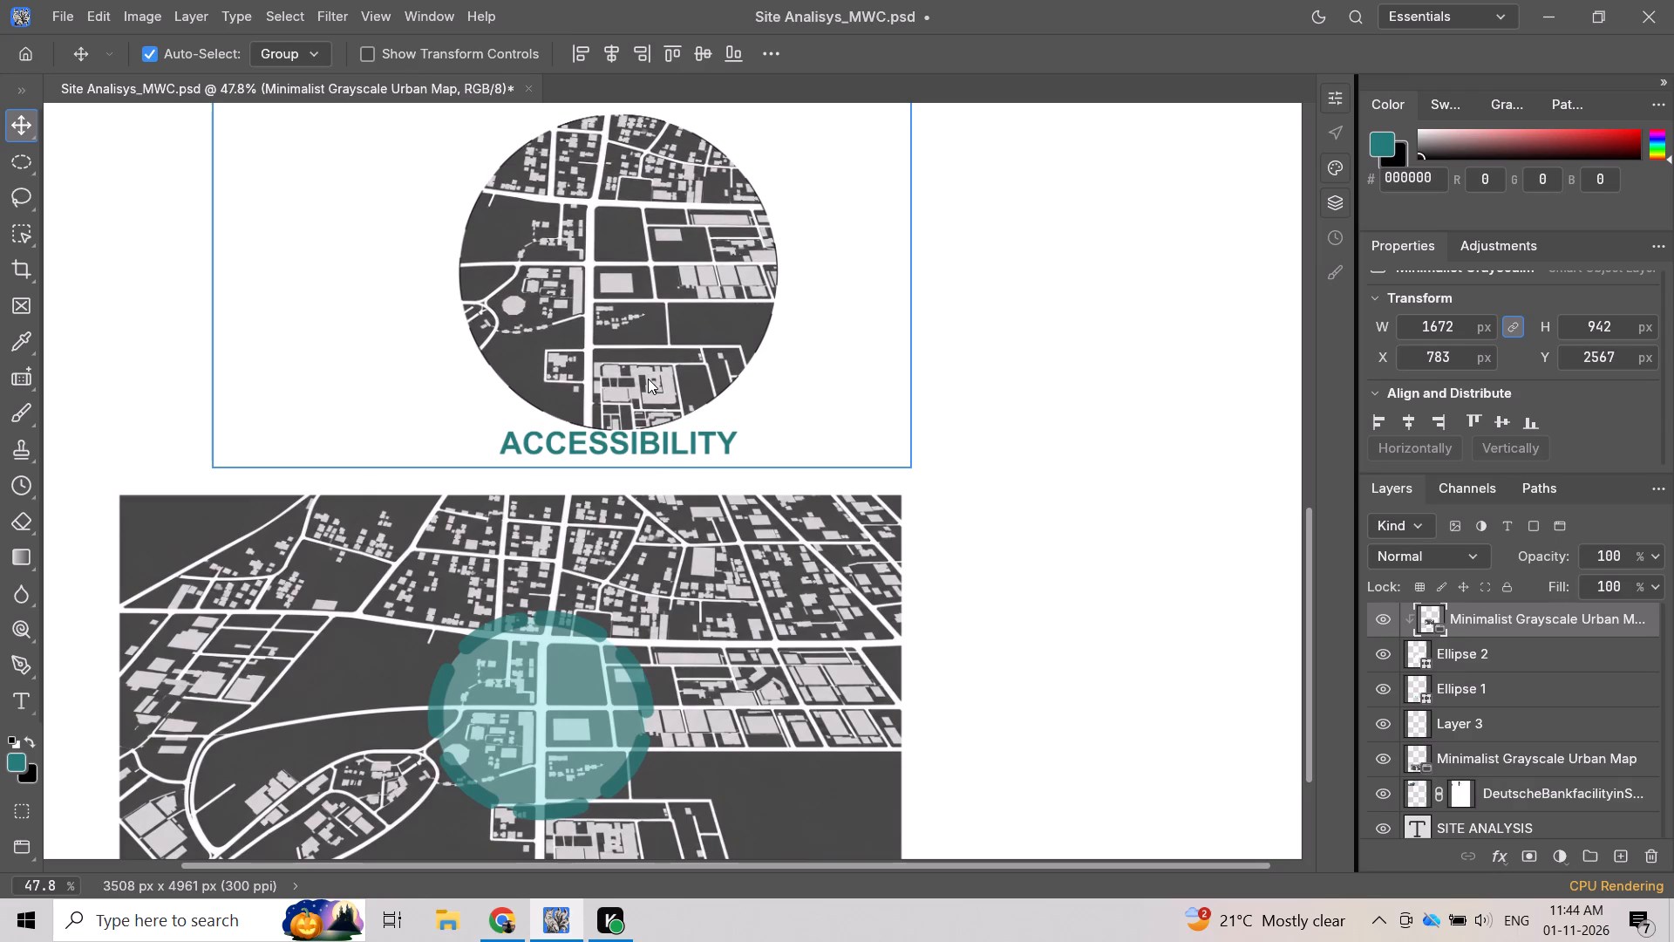
key("Down")
key("Down")
key("Down")
key("Down")
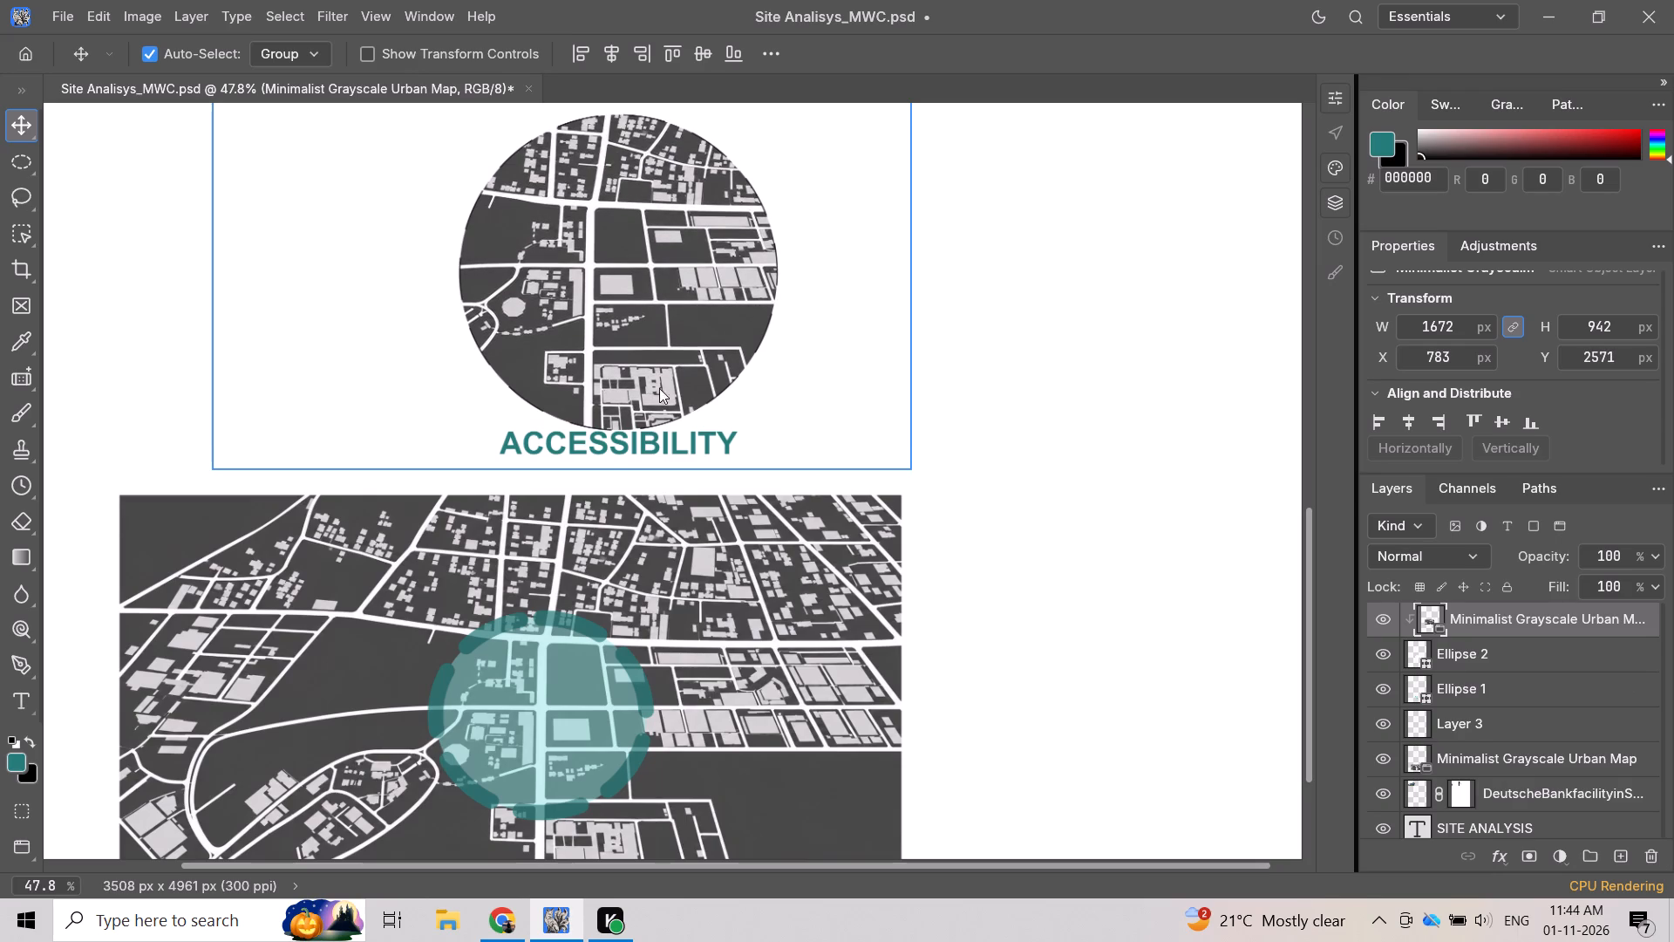
Nudge the Ellipse 2 circle behind the clipped map up to Y 2655 px, leaving a gap above the ACCESSIBILITY heading, and deselect it.
left_click(1483, 651)
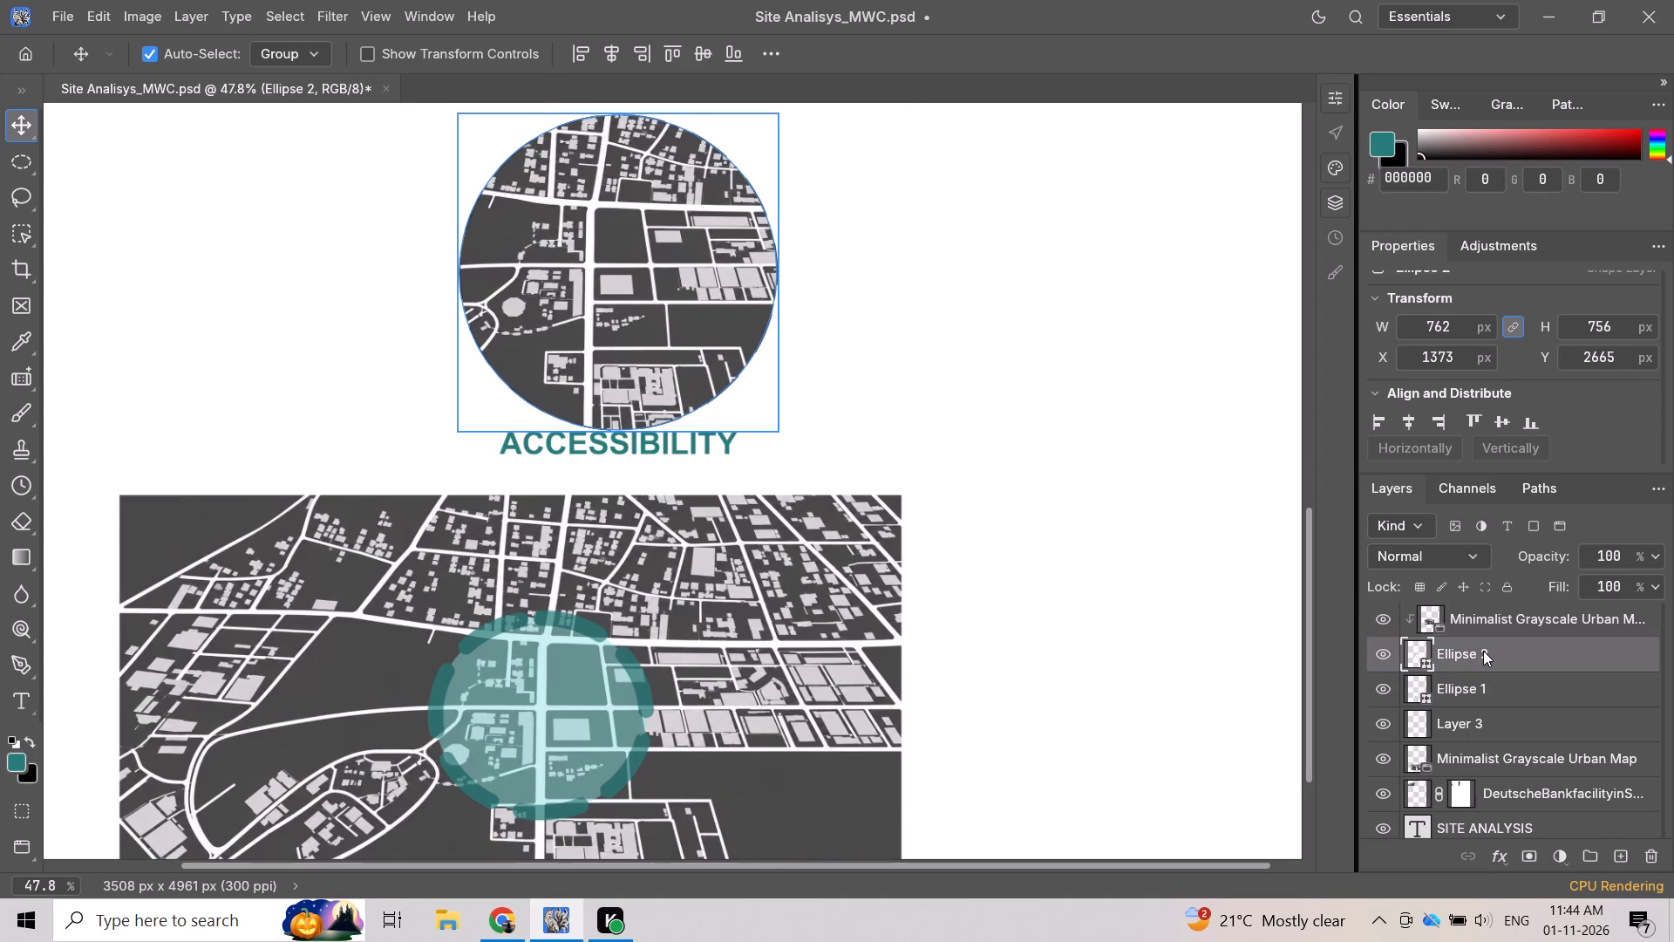
key("Up")
key("Up")
key("Up")
key("Up")
key("Up")
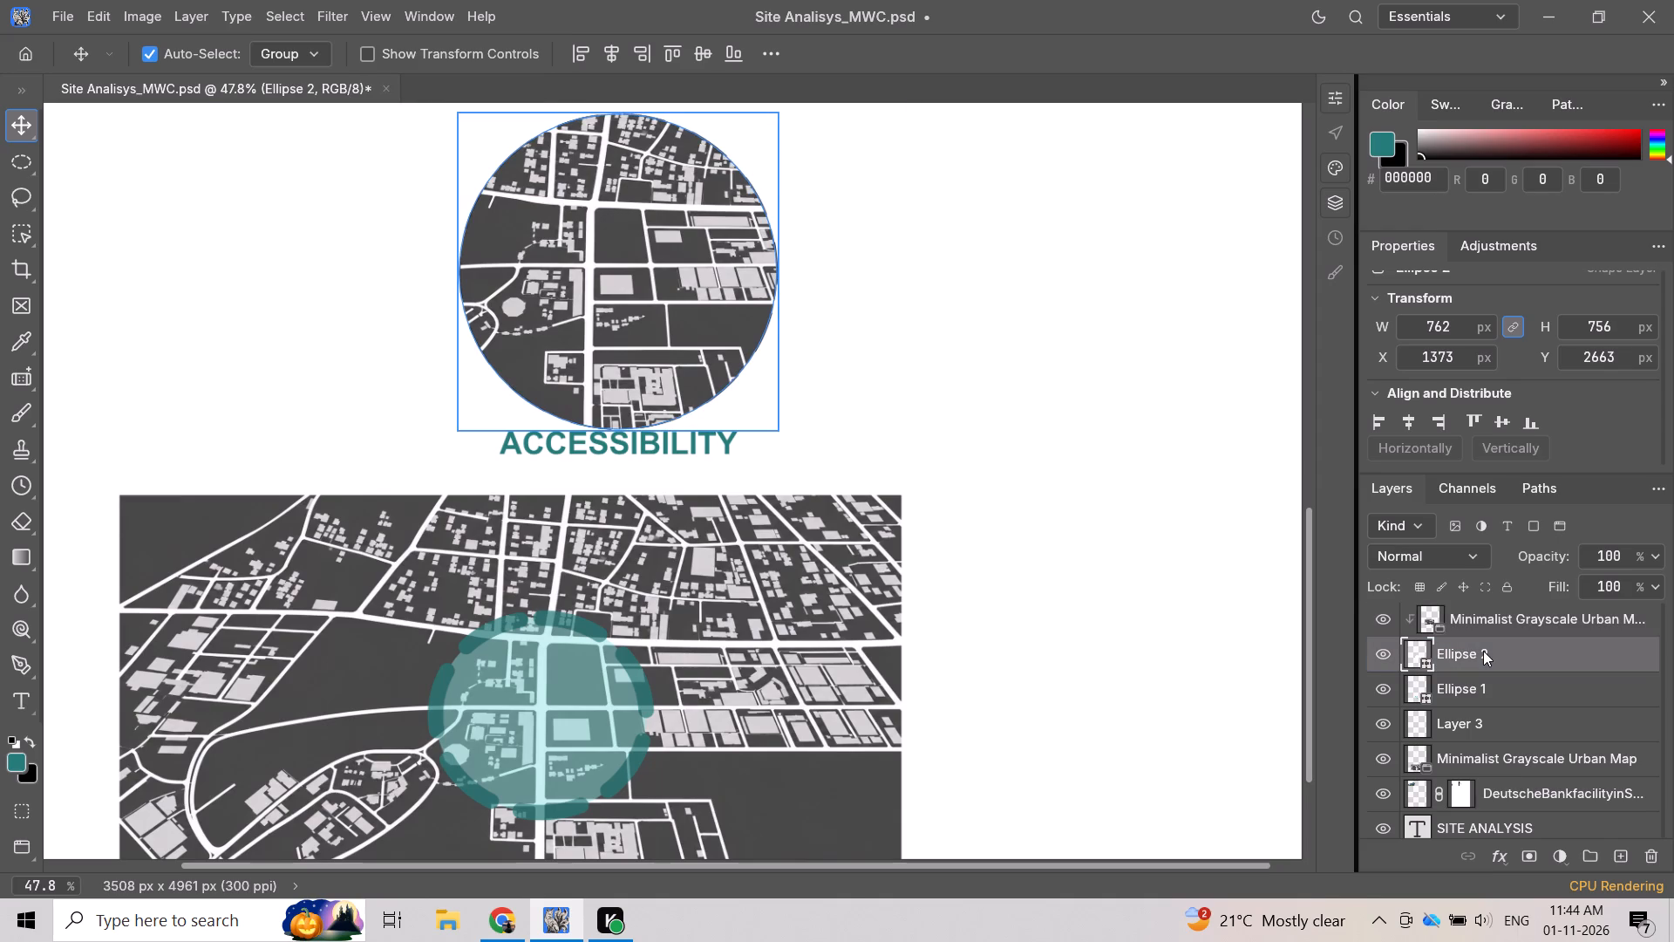
key("Up")
key("Up")
key("Up")
key("Up")
key("Up")
key("Up")
key("Up")
key("Up")
key("Up")
key("Up")
key("Up")
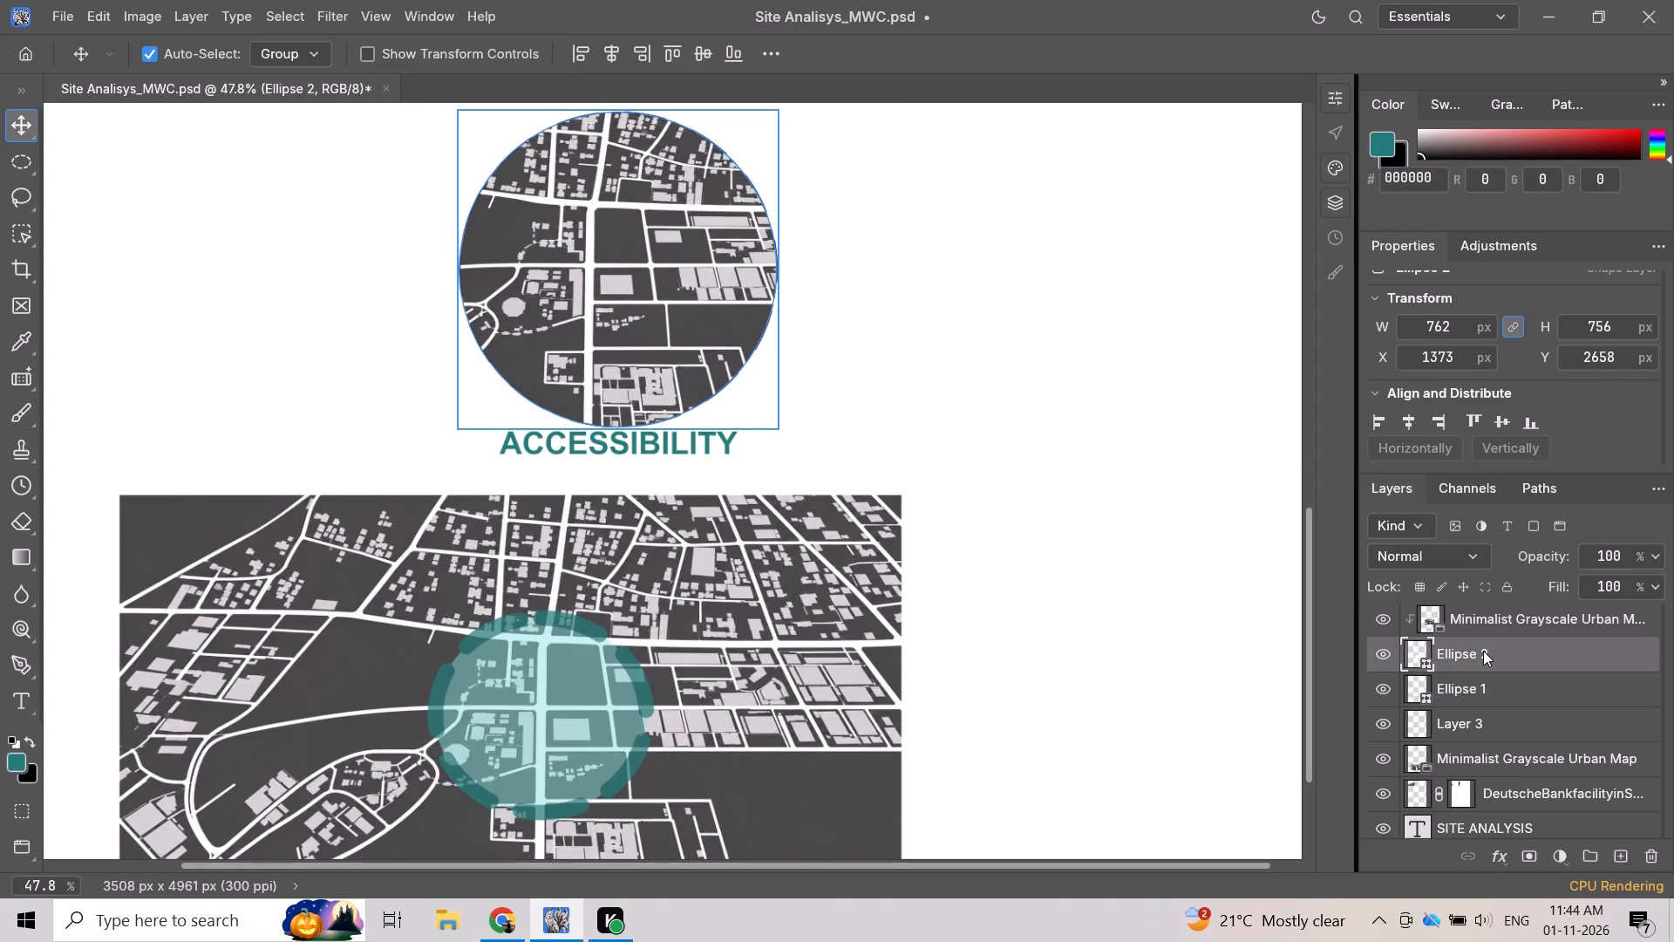
key("Up")
key("Up")
left_click(1073, 490)
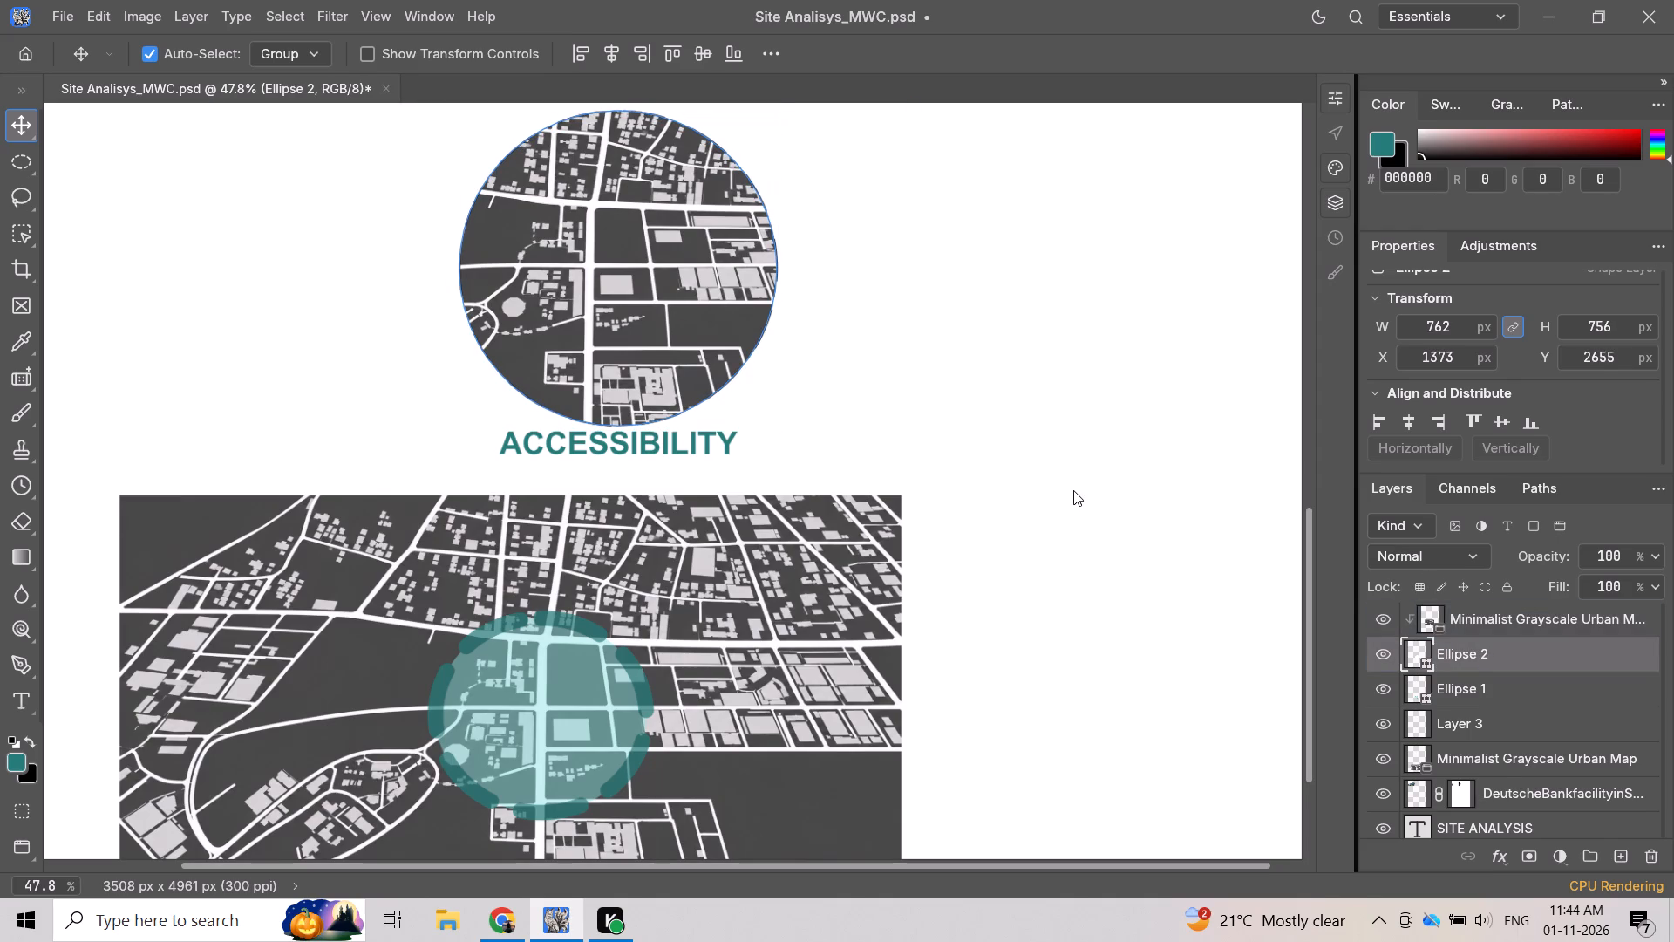
Review the whole sheet's layout, from the SITE ANALYSIS header and building photo to the circular callout and city map.
scroll(935, 364, "up", 3)
scroll(935, 364, "down", 3)
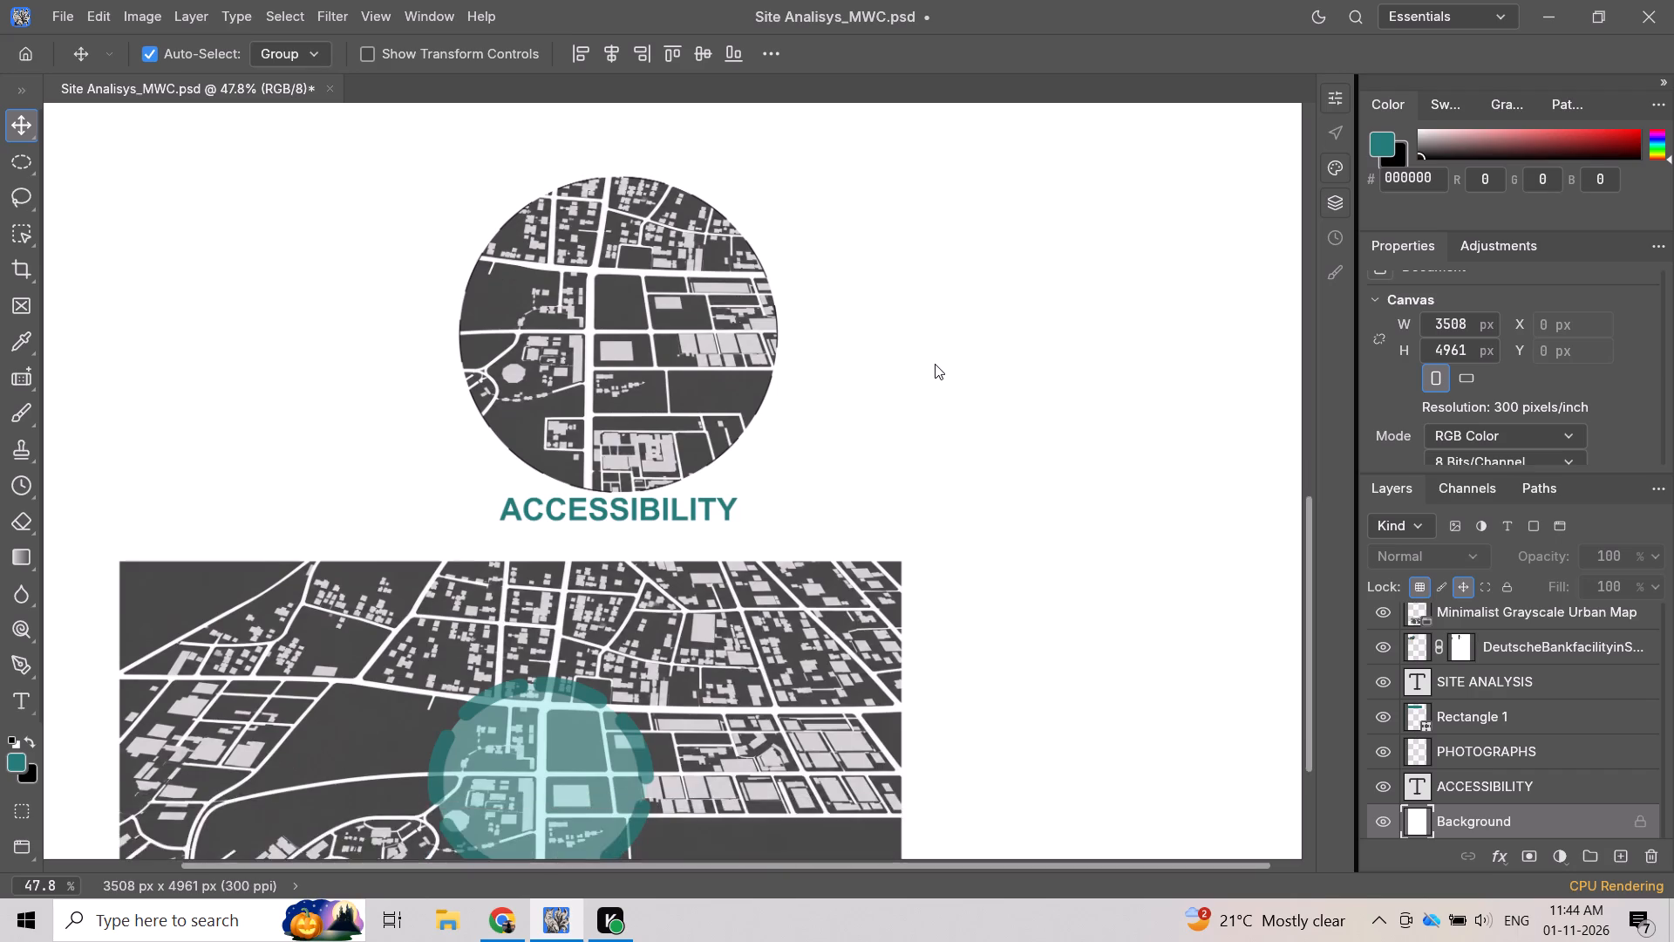
scroll(935, 364, "up", 6)
scroll(935, 364, "down", 2)
scroll(932, 365, "down", 3, "alt")
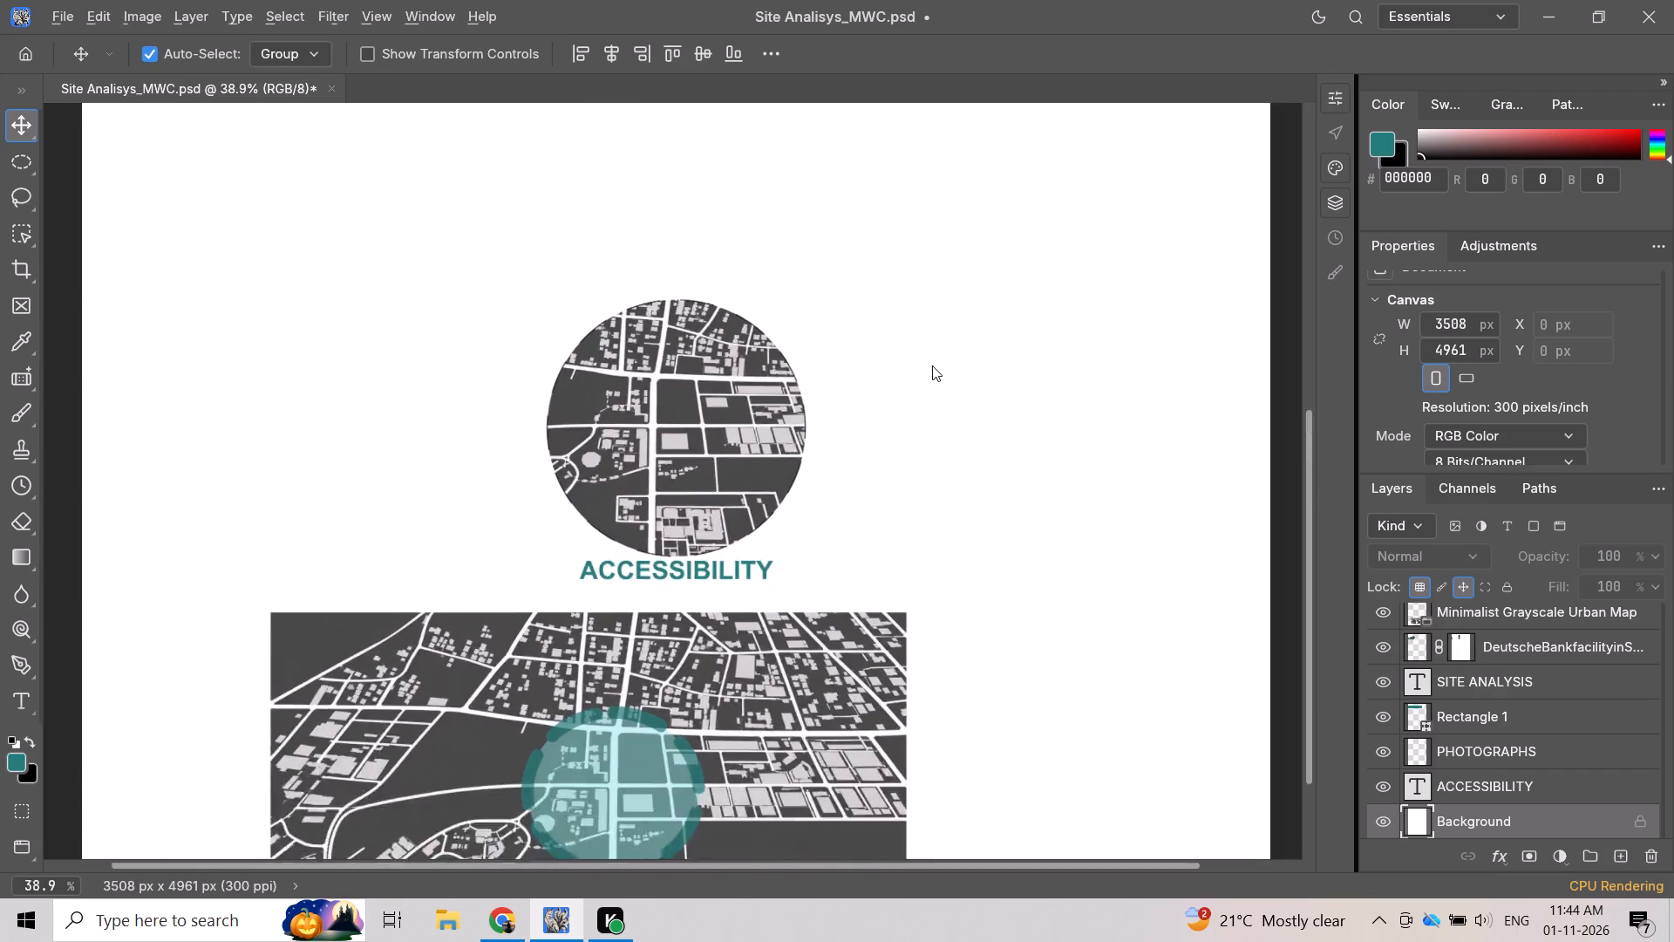
scroll(932, 365, "down", 5, "alt")
scroll(932, 365, "up", 3, "alt")
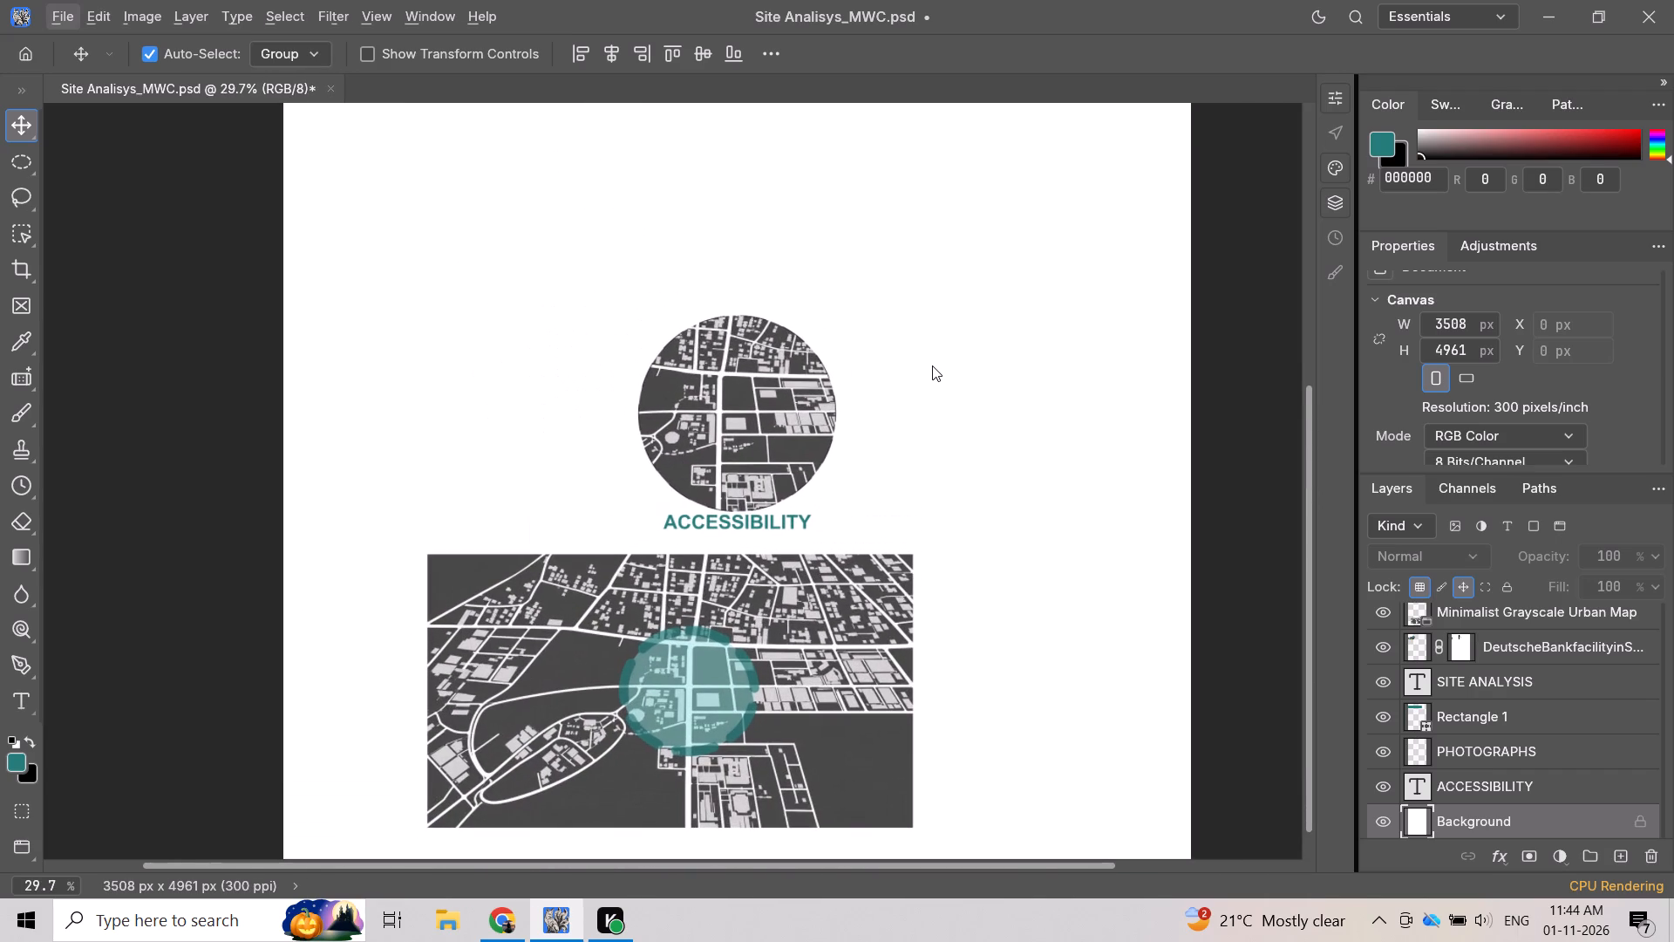
scroll(932, 365, "up", 5)
scroll(932, 365, "down", 8)
scroll(932, 365, "up", 10)
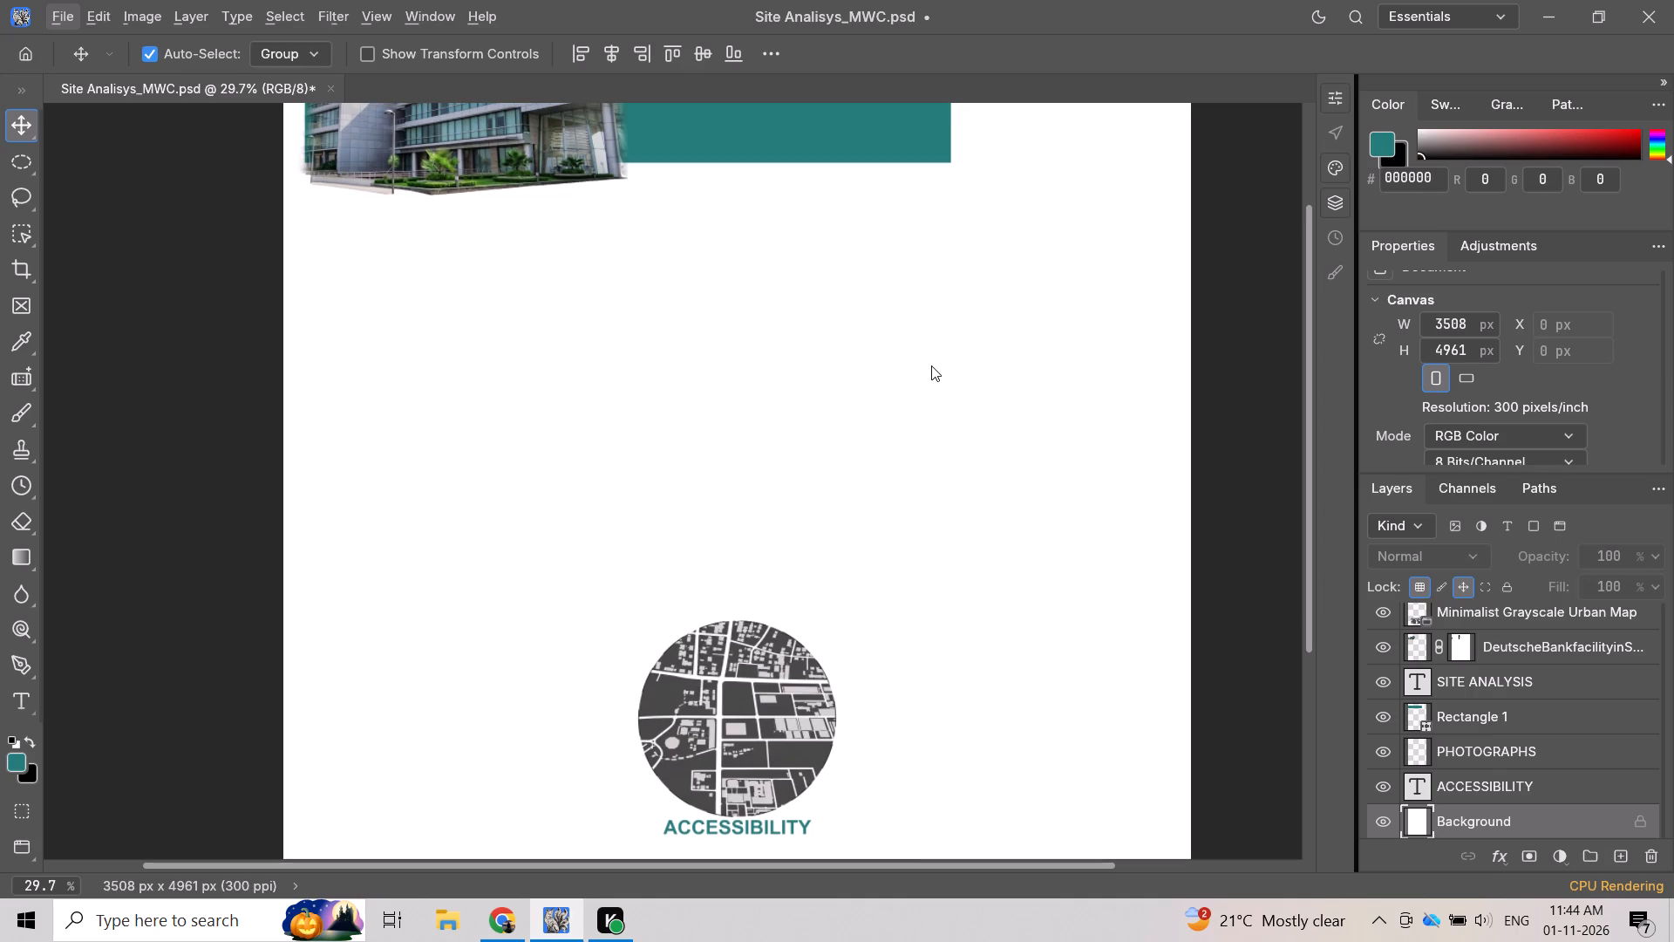
scroll(931, 365, "up", 3)
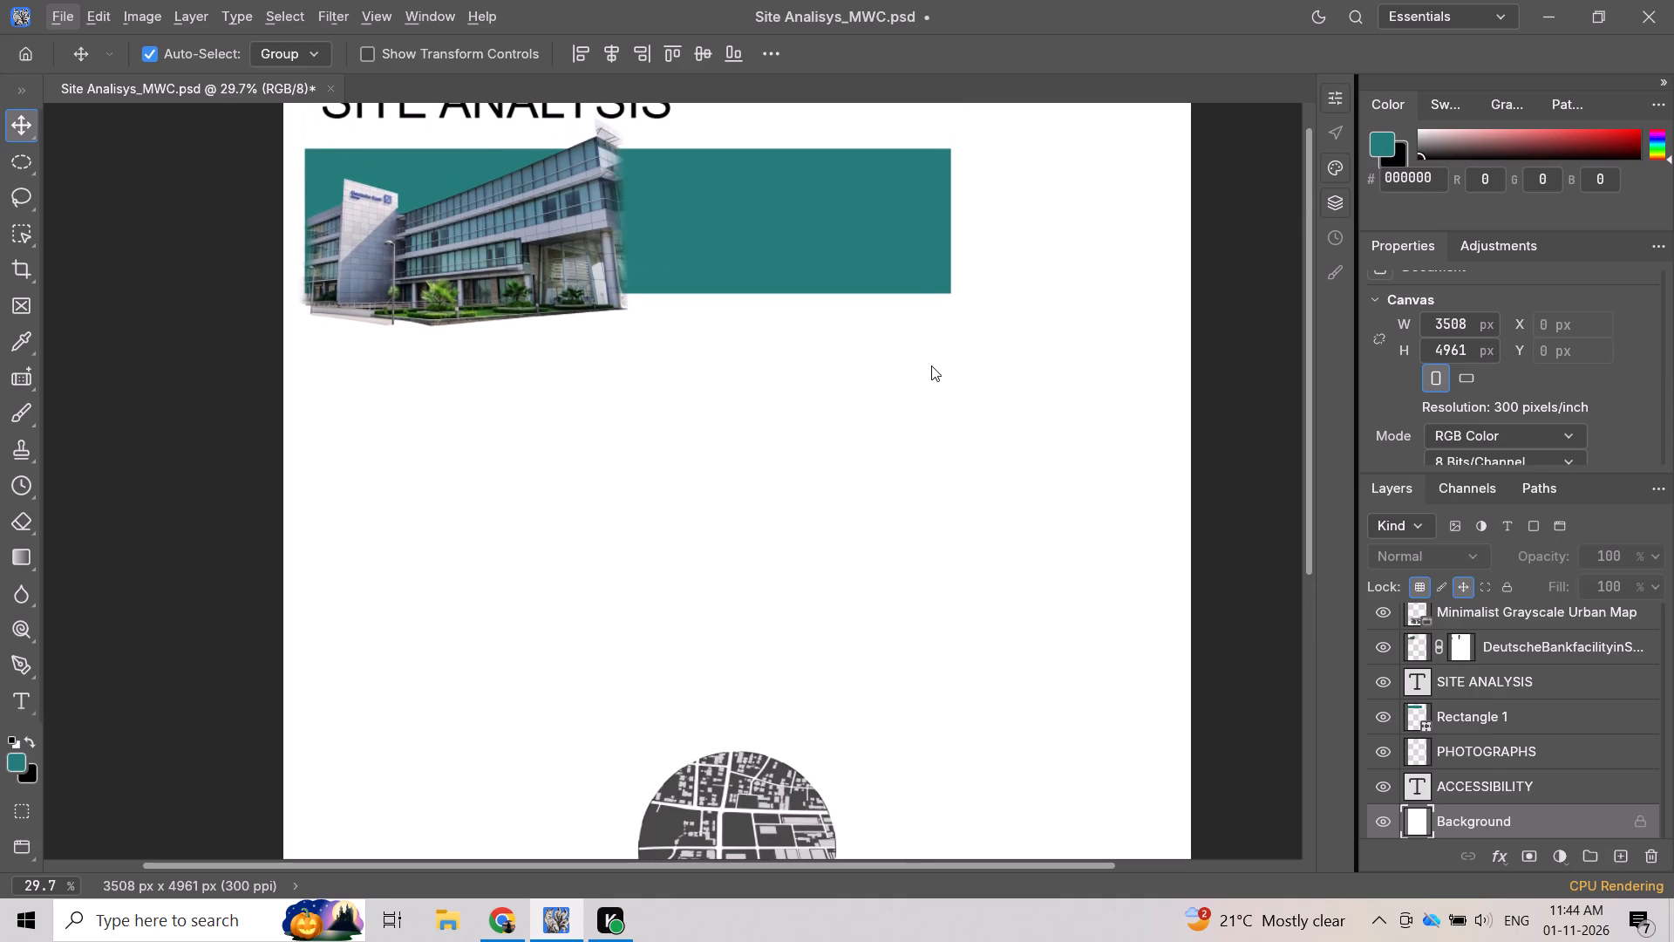
scroll(931, 365, "up", 3)
scroll(931, 365, "down", 12)
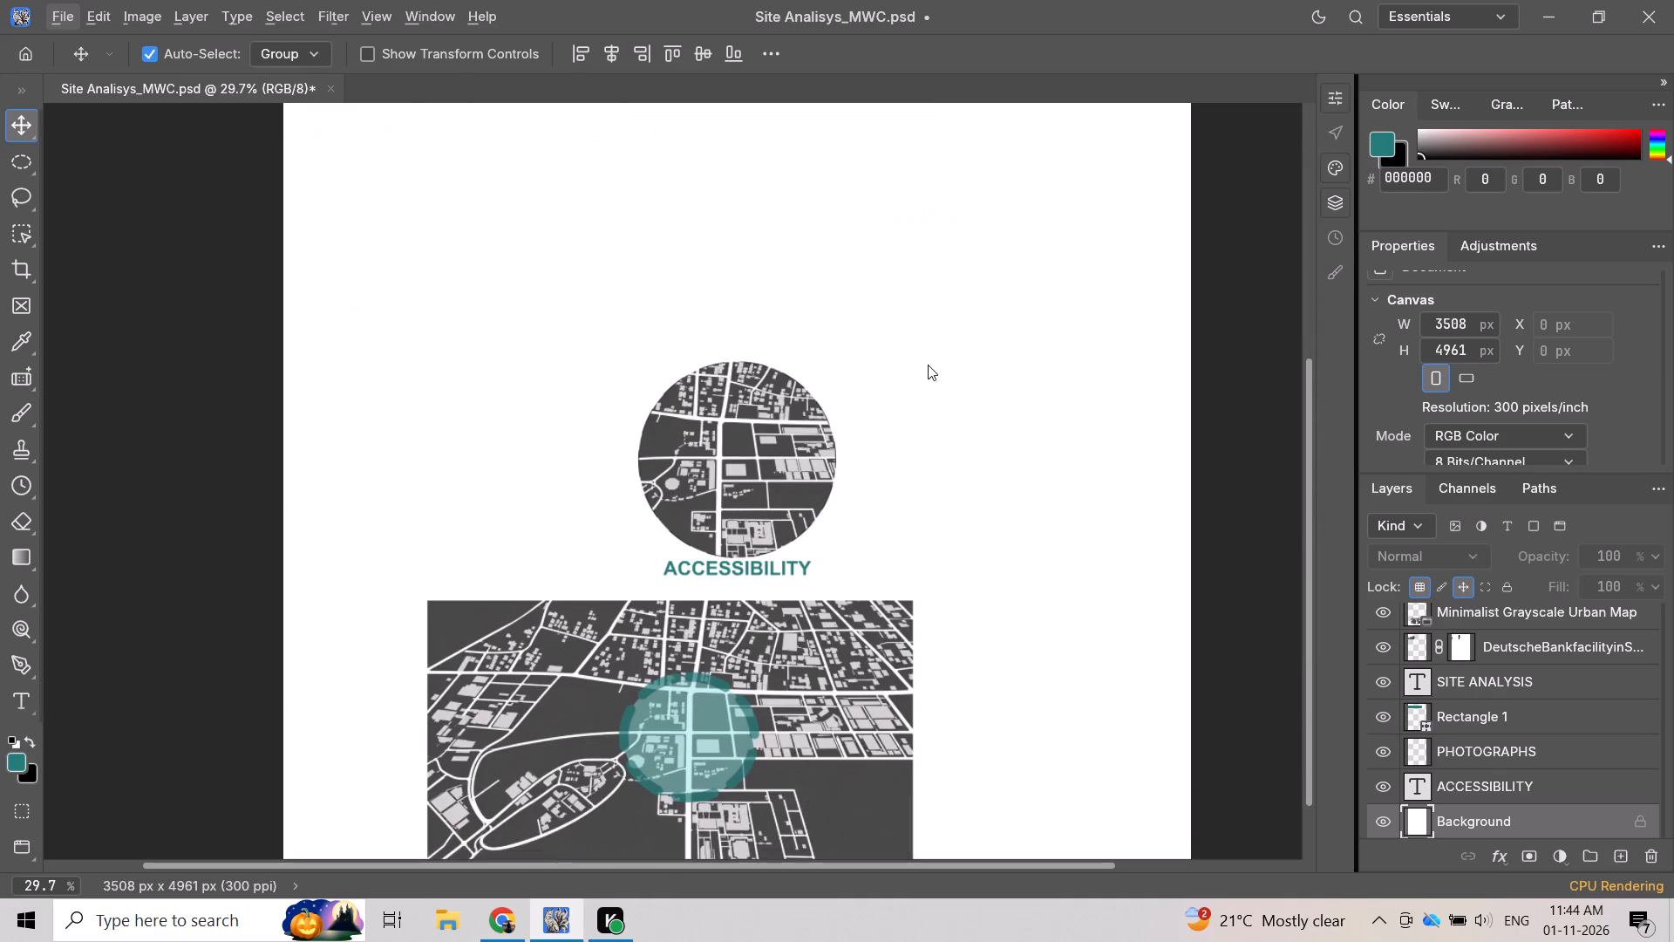
scroll(928, 365, "down", 5)
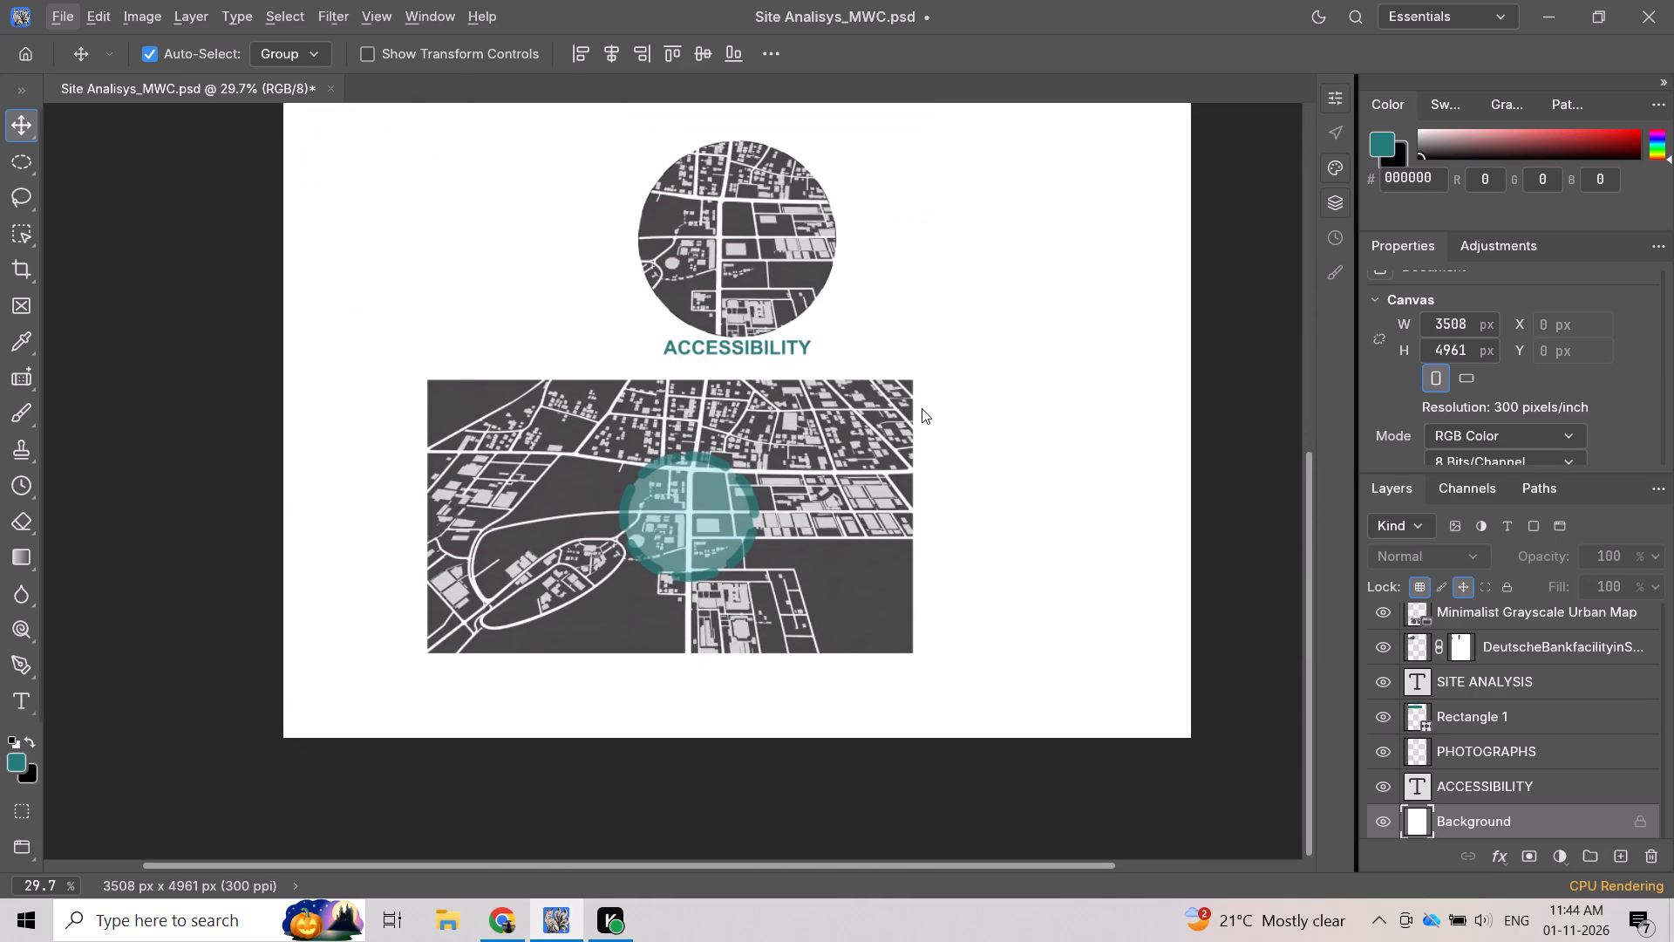
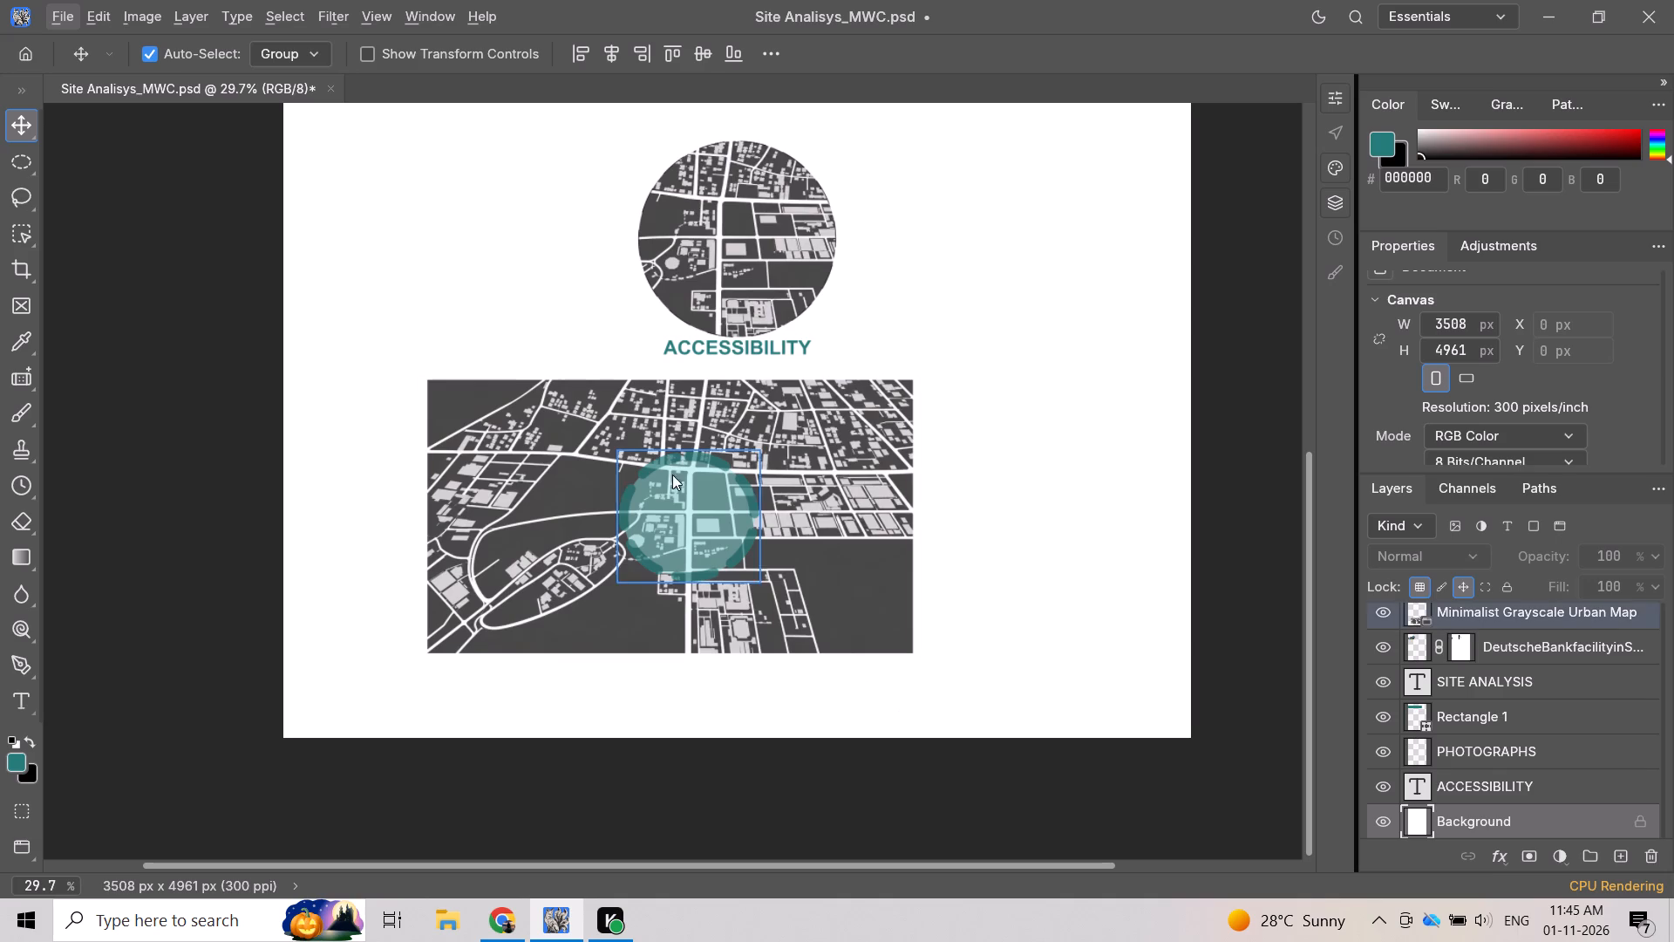
Set up the Line tool in shape mode with a solid black stroke 3 px wide.
scroll(3, 604, "down", 7)
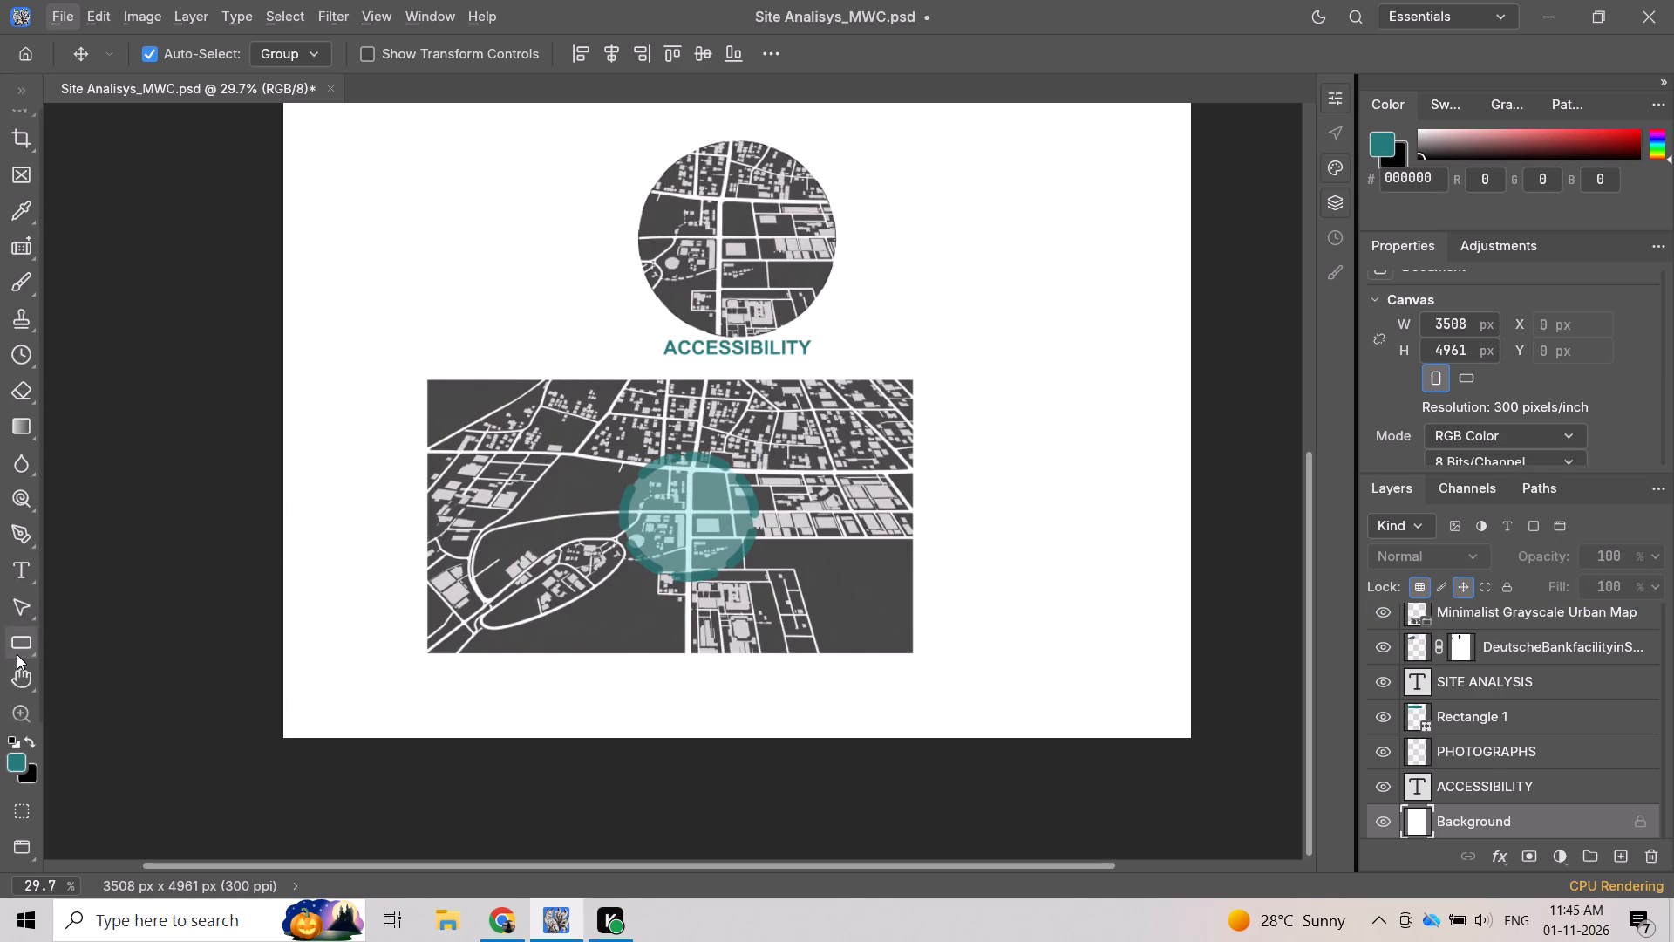
scroll(17, 654, "down", 7)
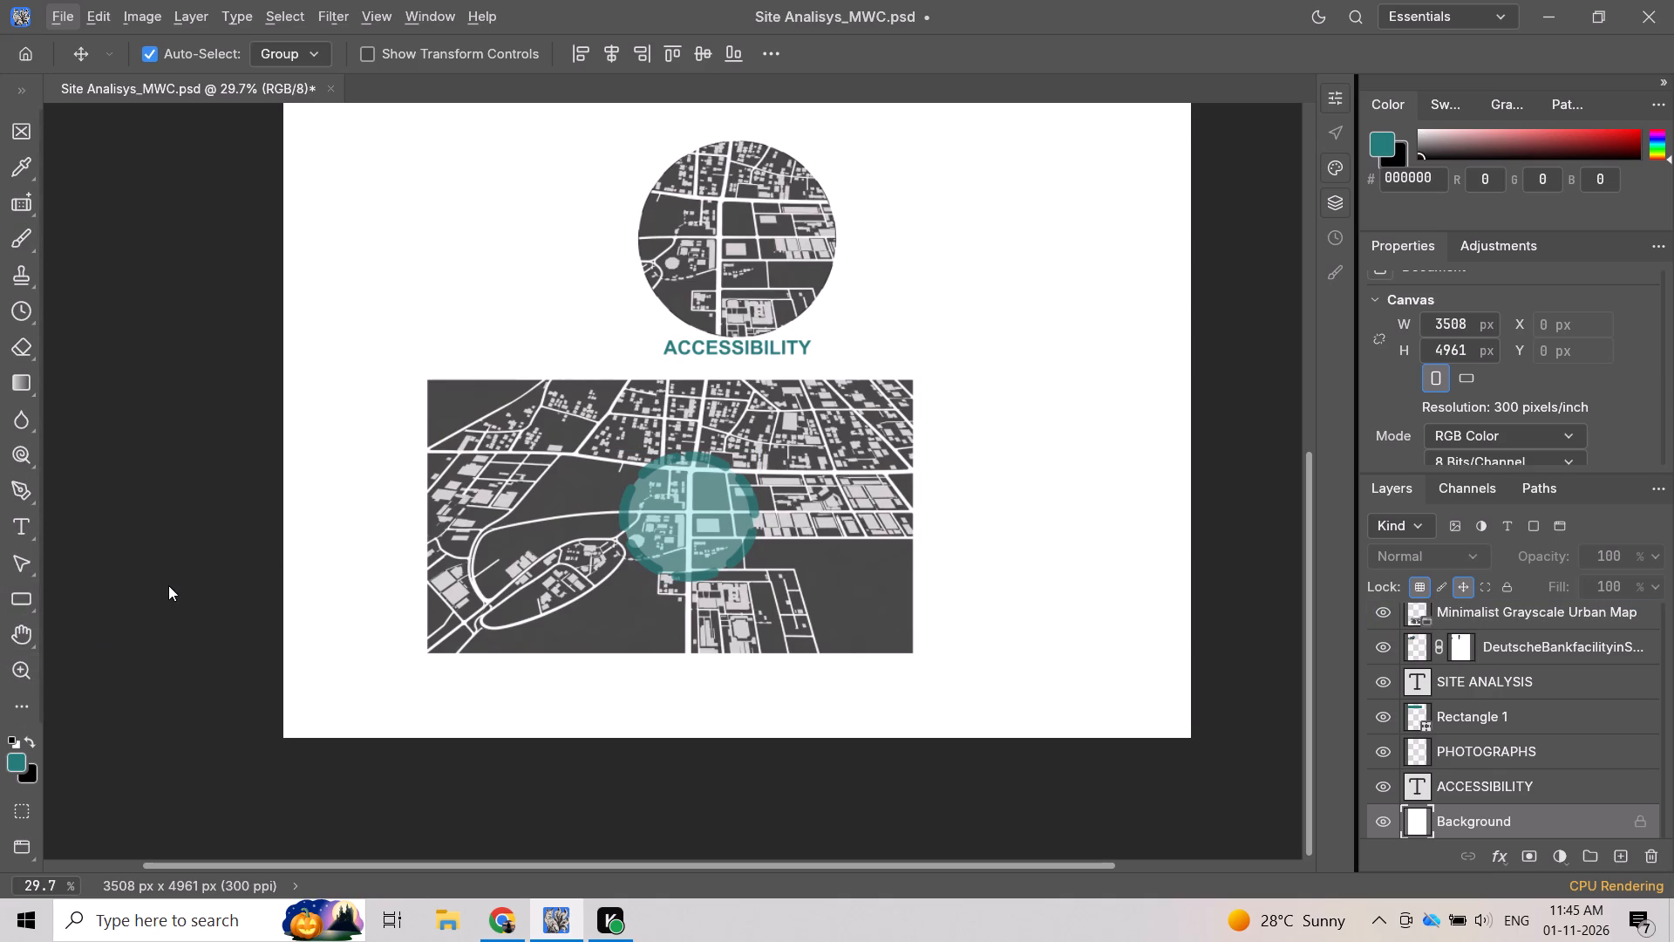
key("u")
scroll(160, 545, "up", 4)
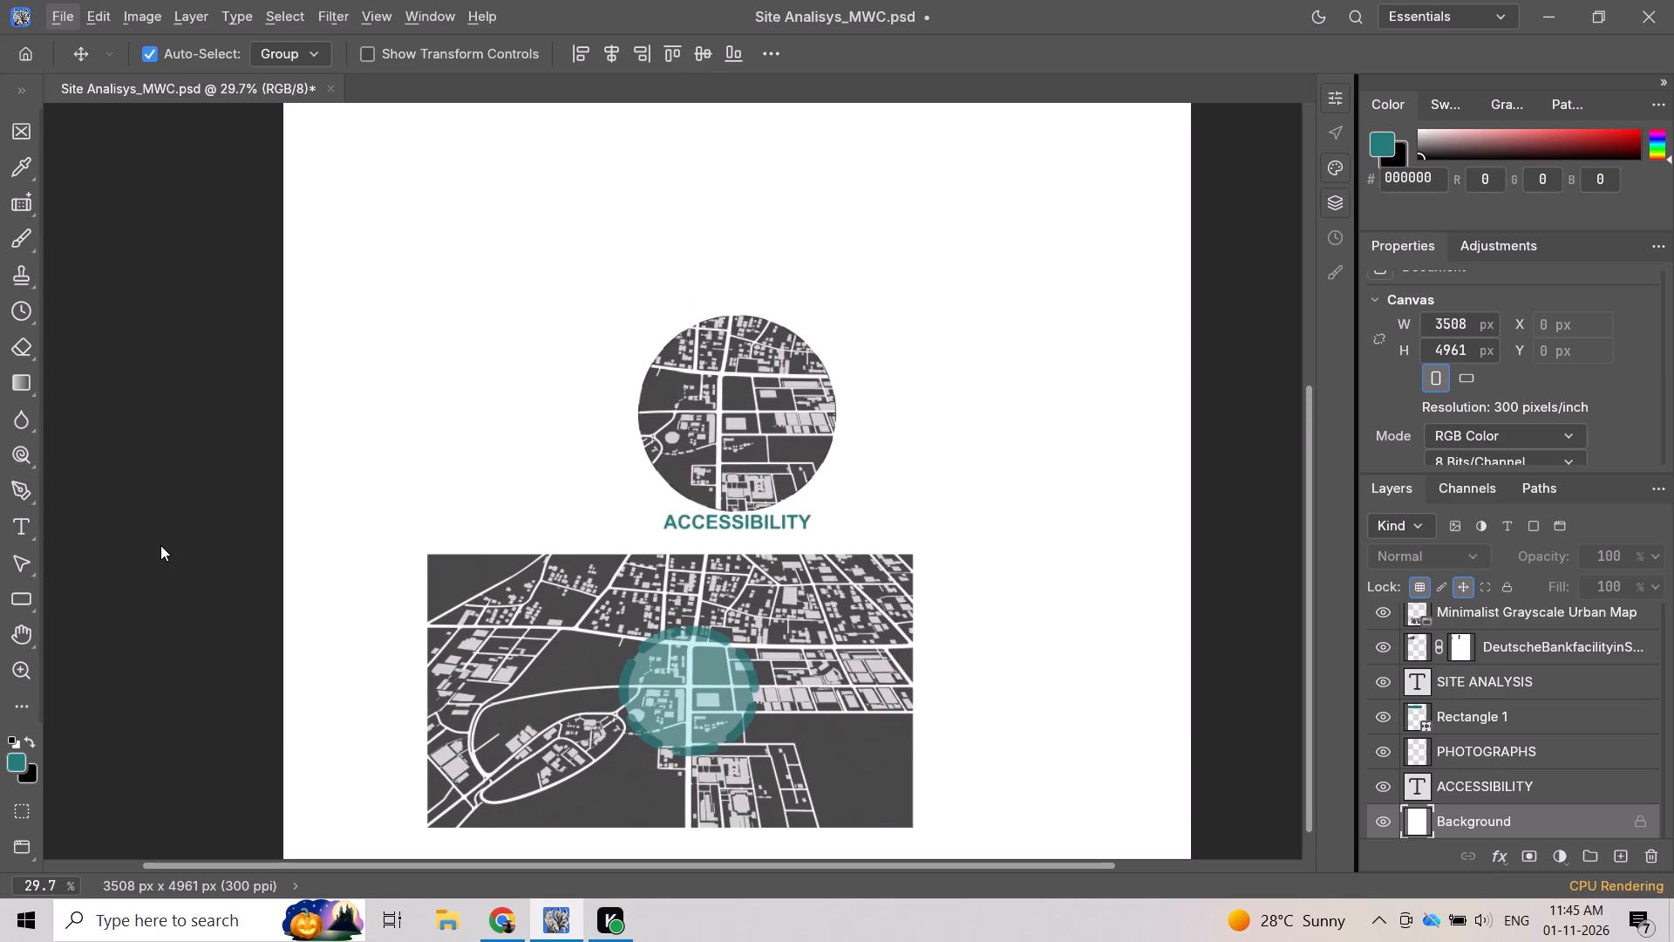
right_click(24, 608)
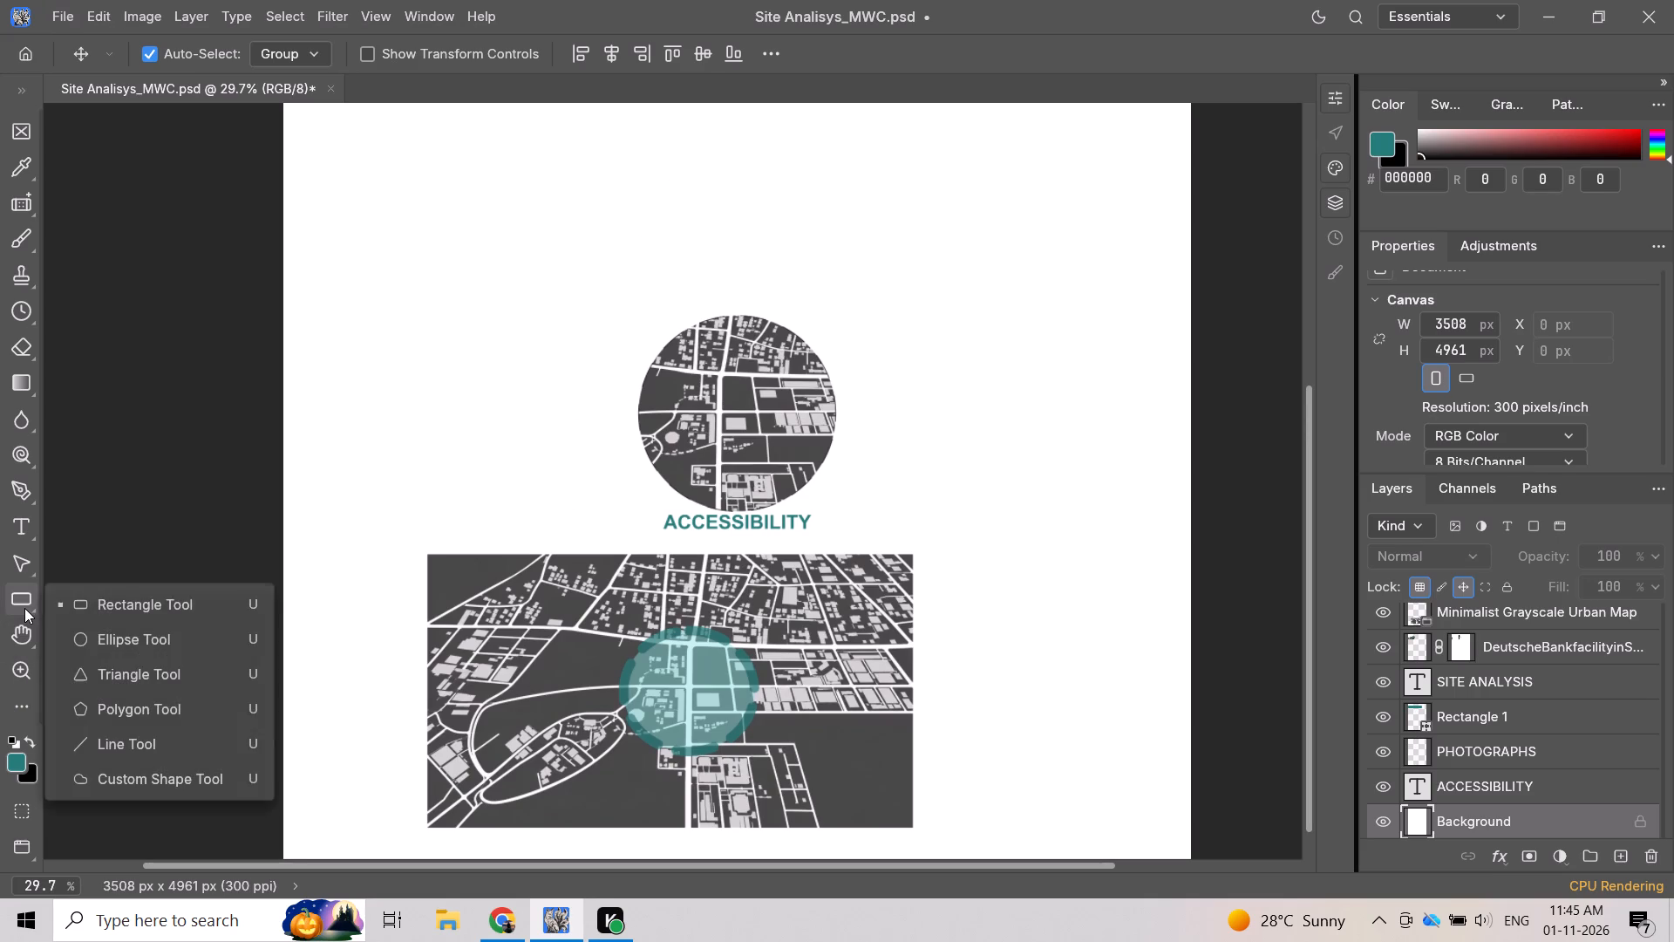
left_click(148, 734)
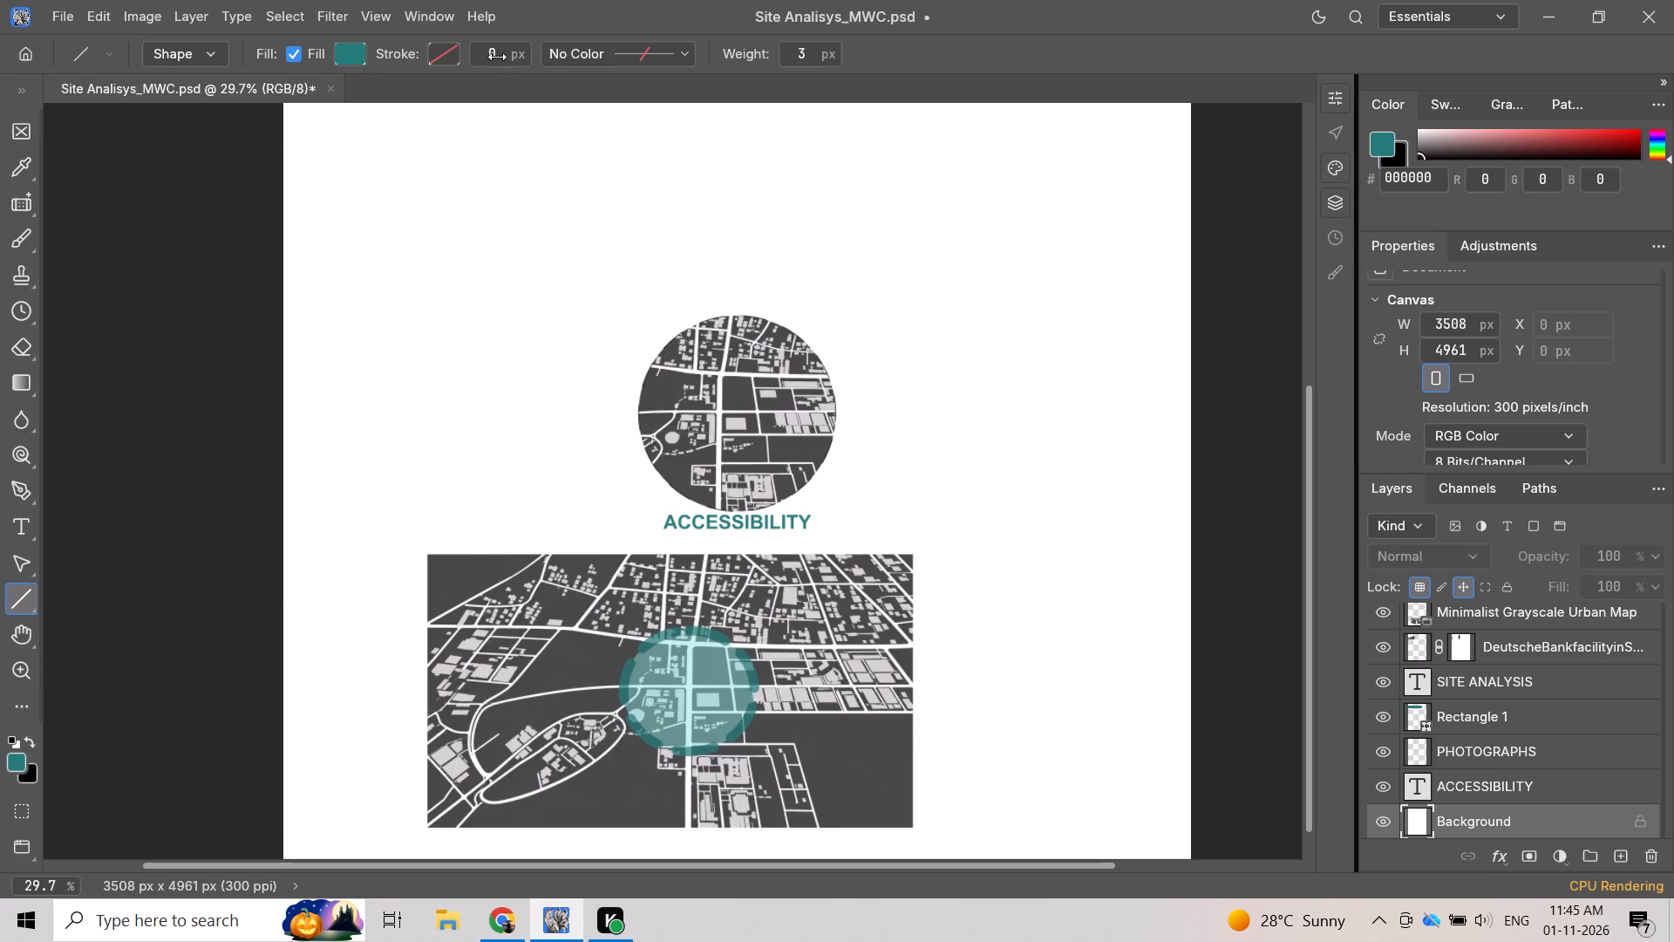
scroll(497, 57, "up", 2)
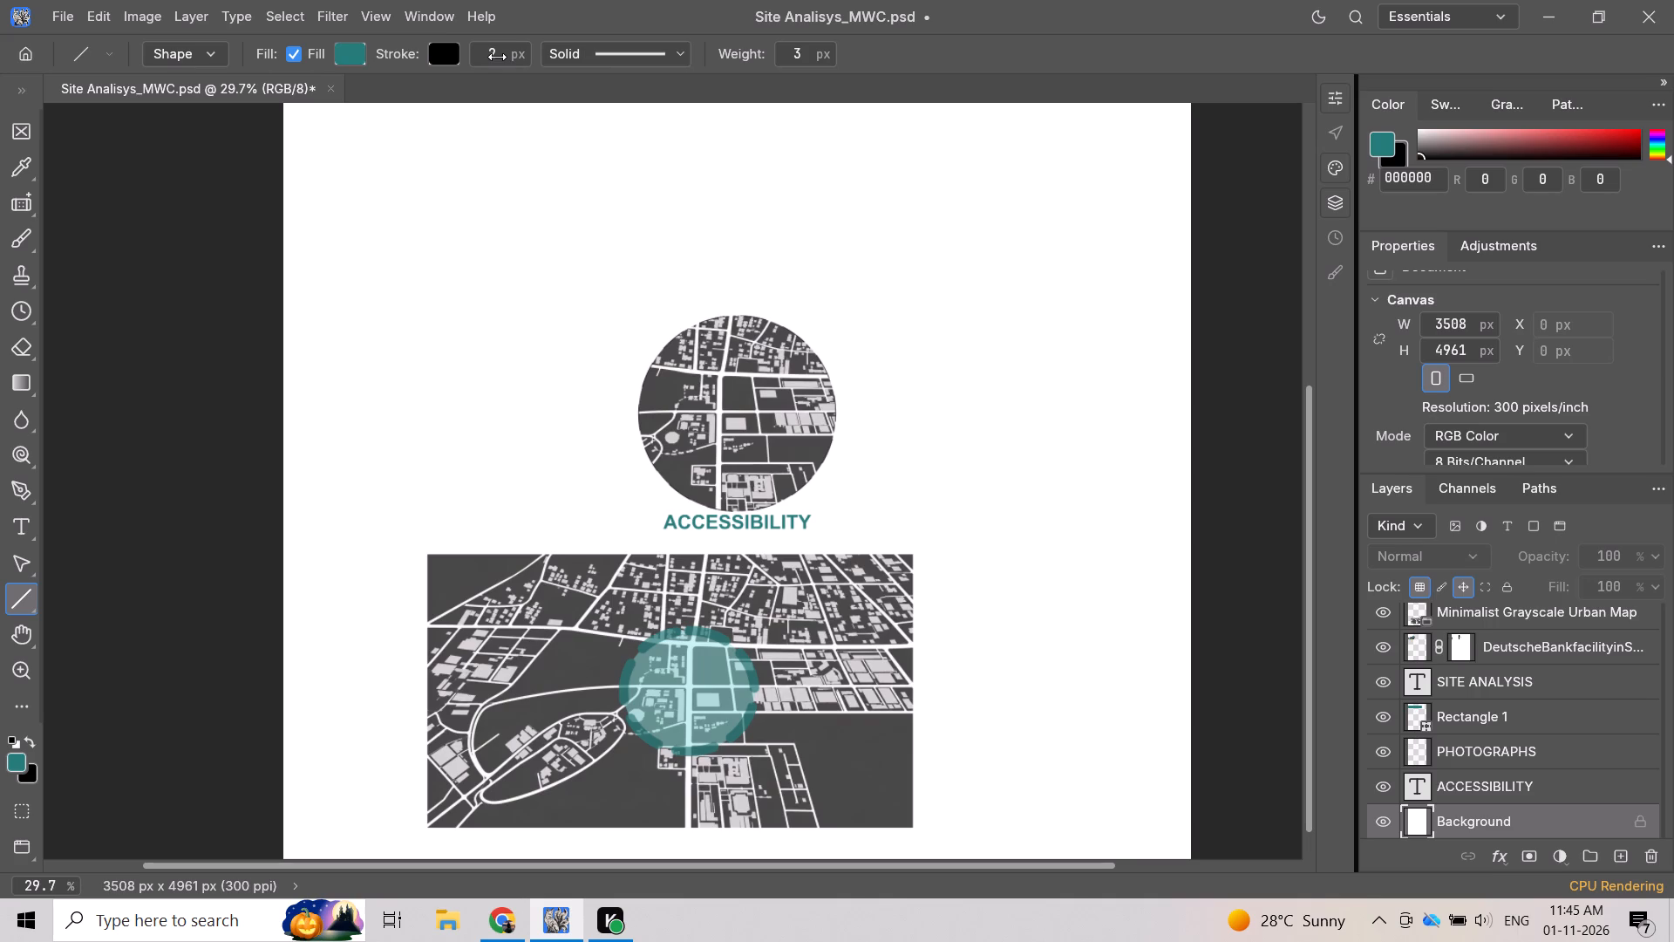
scroll(497, 57, "up", 1)
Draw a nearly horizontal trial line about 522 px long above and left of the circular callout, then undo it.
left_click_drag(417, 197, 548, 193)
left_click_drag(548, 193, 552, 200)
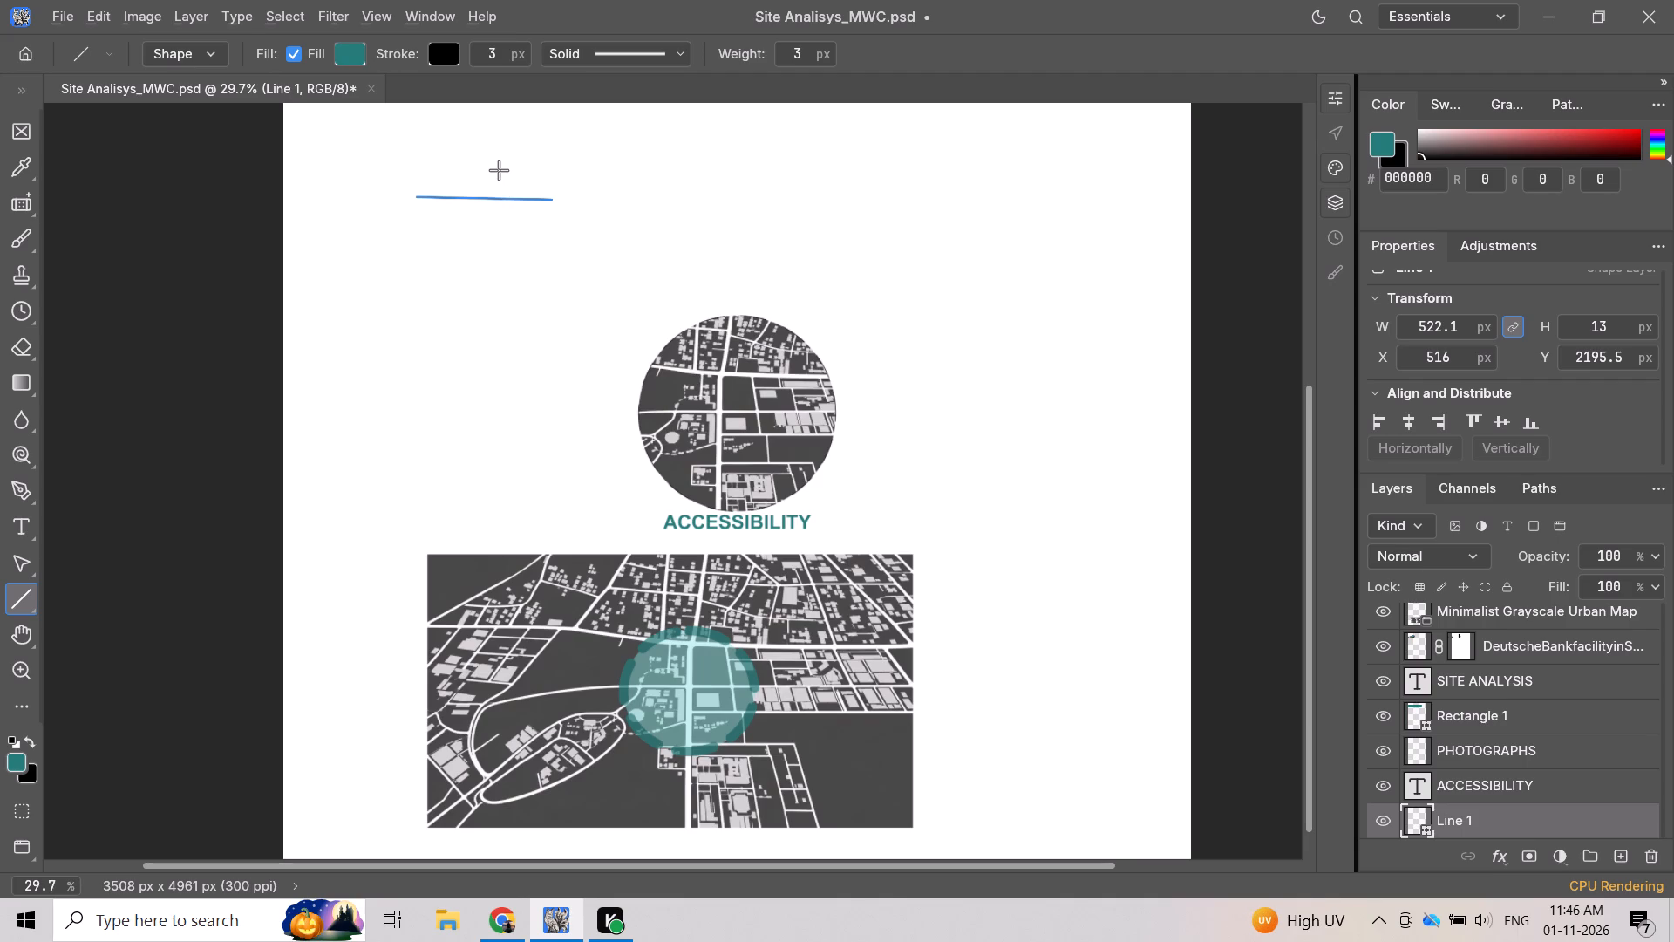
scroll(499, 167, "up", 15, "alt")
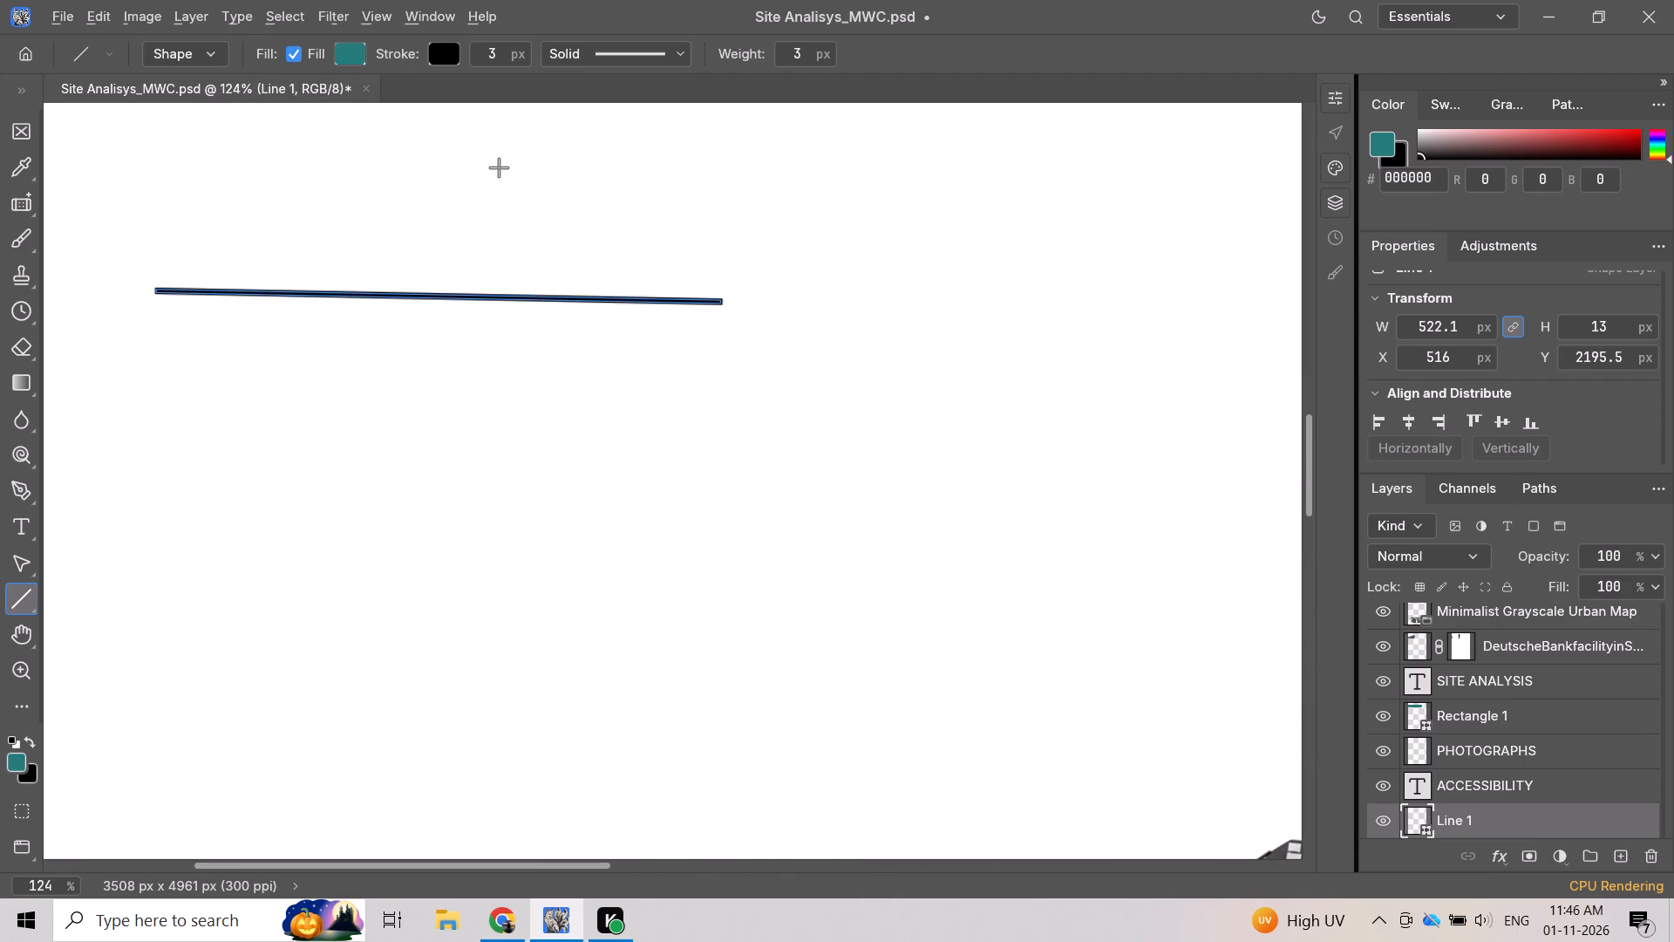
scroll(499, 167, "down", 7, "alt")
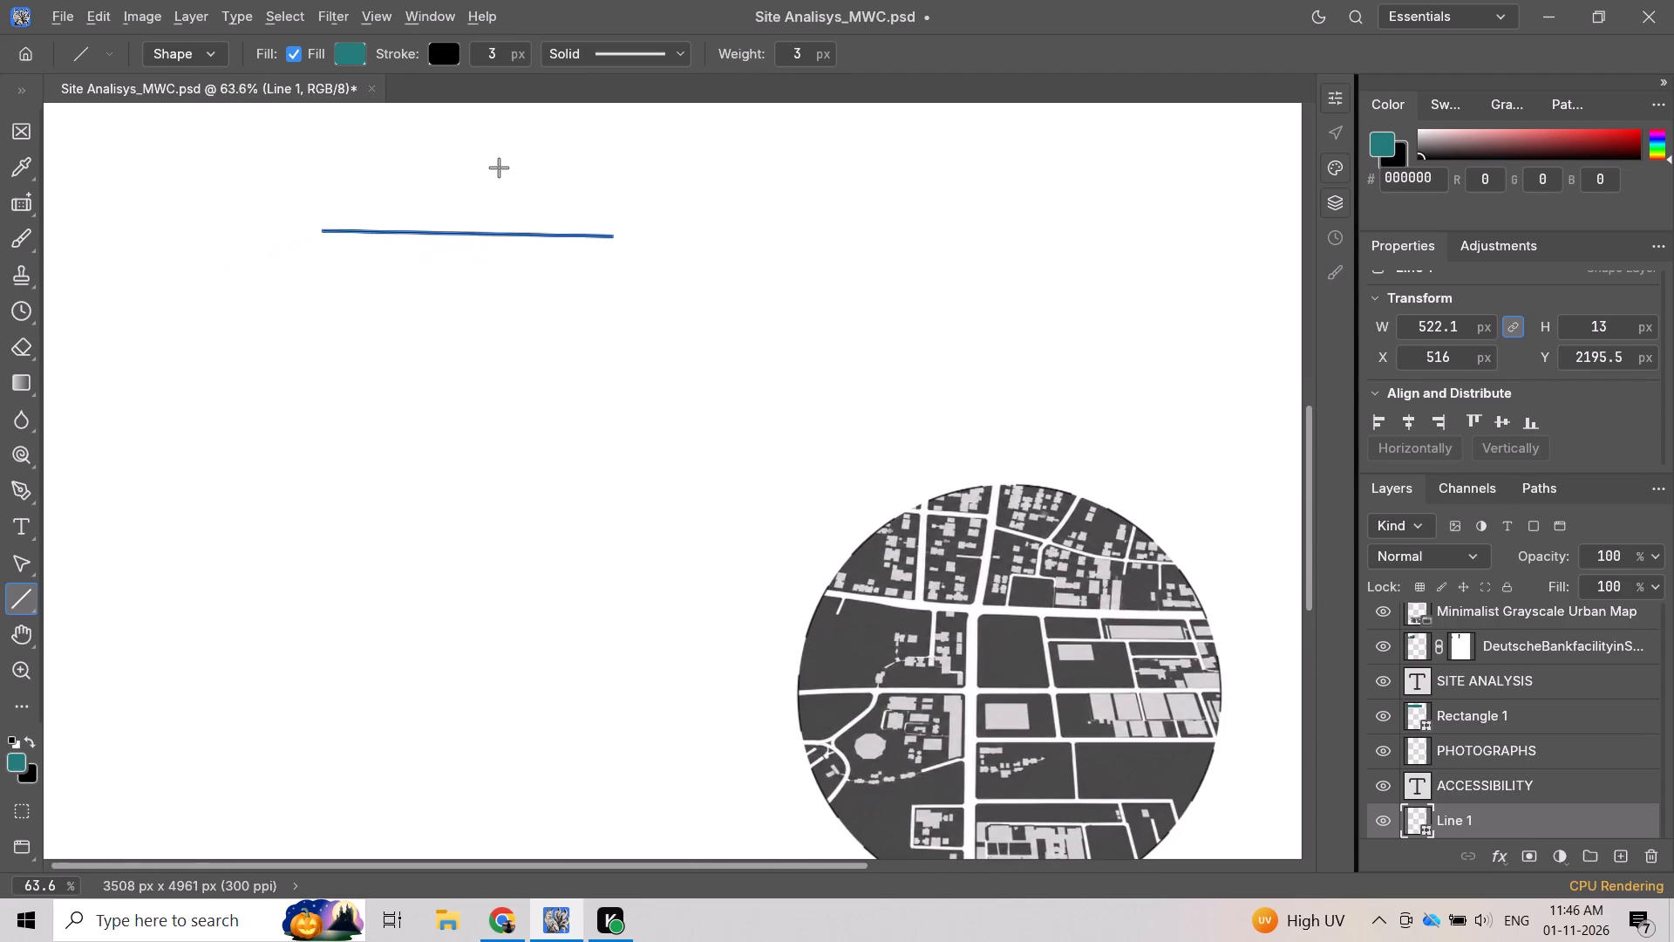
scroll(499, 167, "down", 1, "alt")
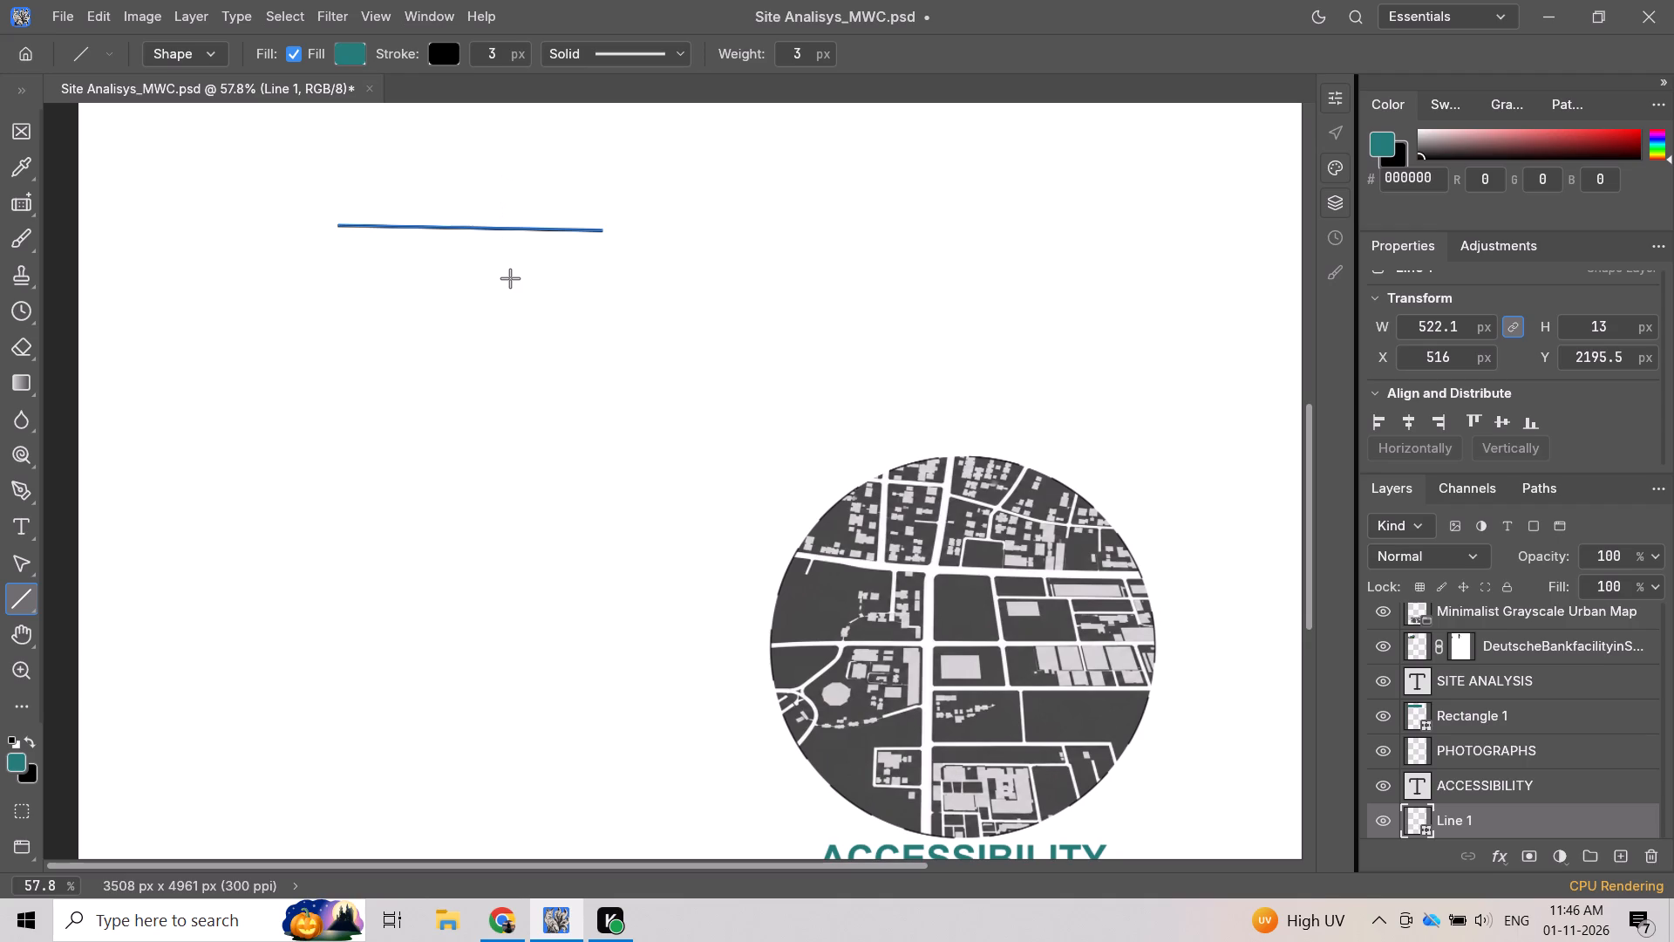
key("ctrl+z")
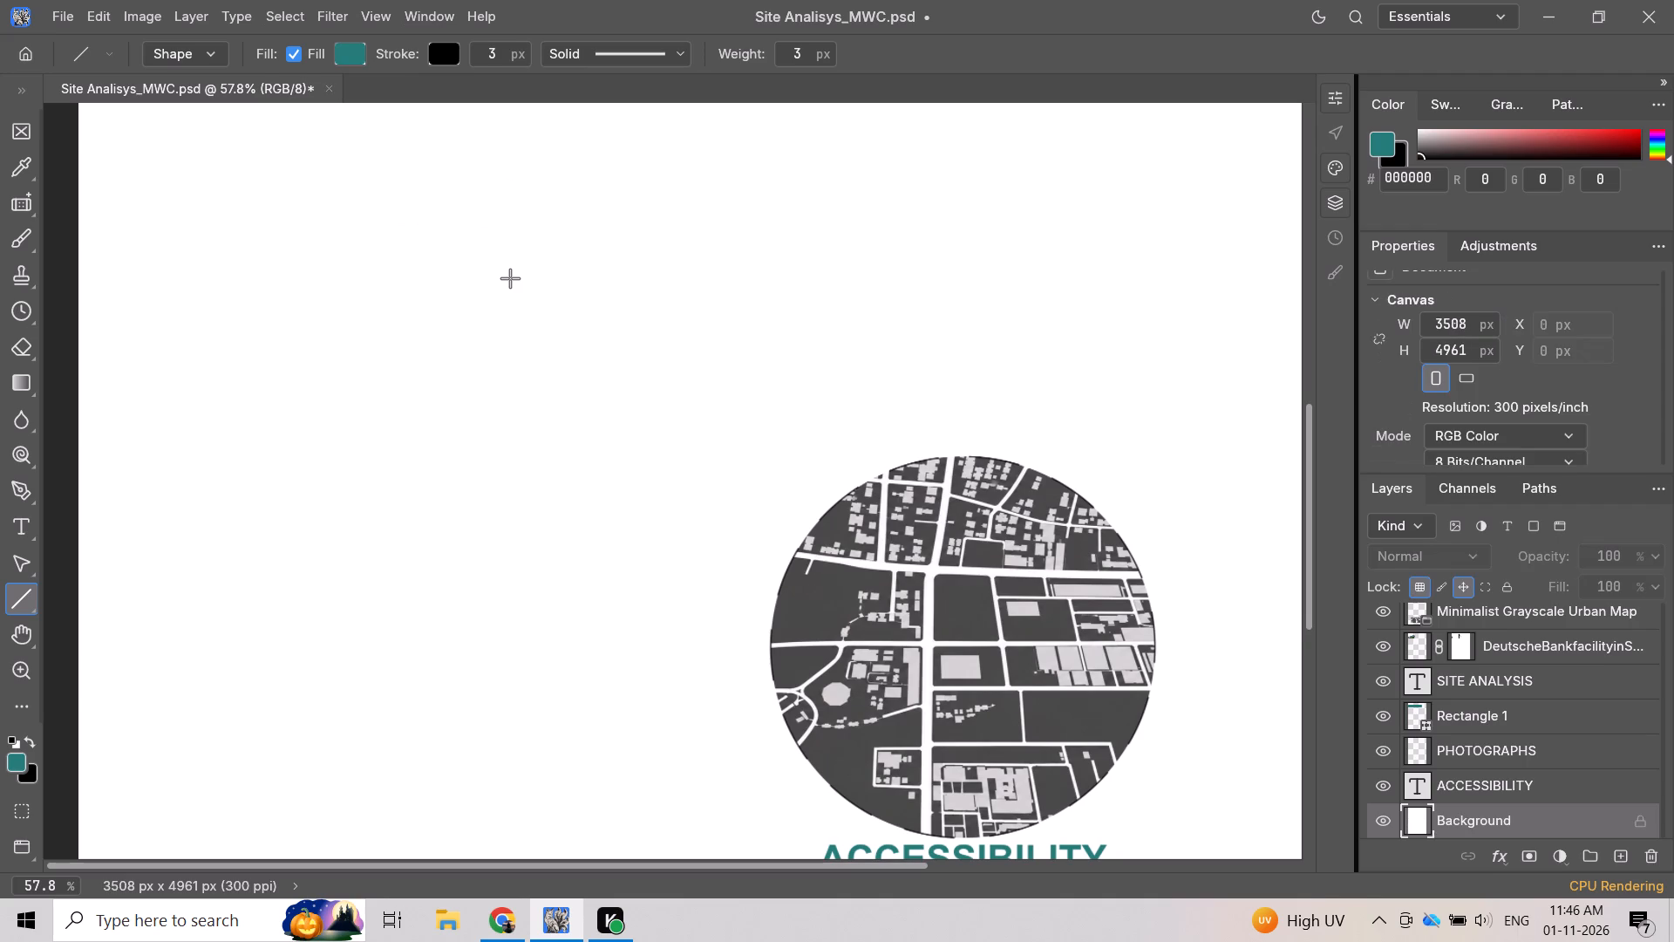
Draw a vertical line about 128 px tall in the white space right of the ACCESSIBILITY heading, above the city map.
scroll(970, 419, "down", 8)
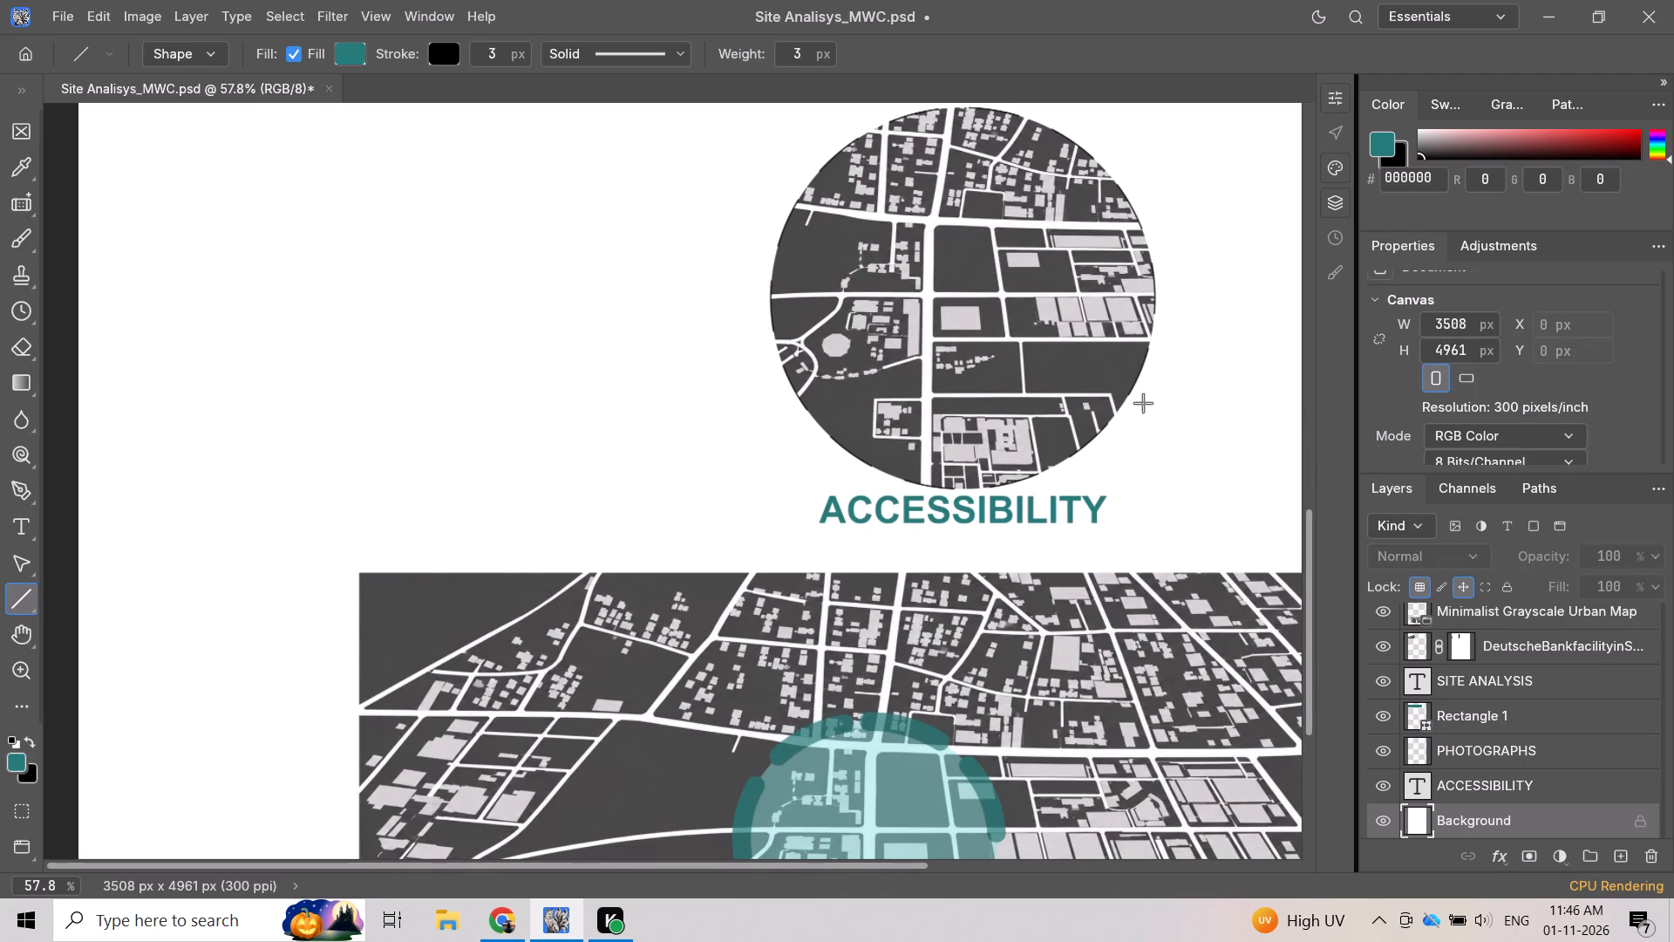
scroll(1153, 398, "down", 6, "ctrl")
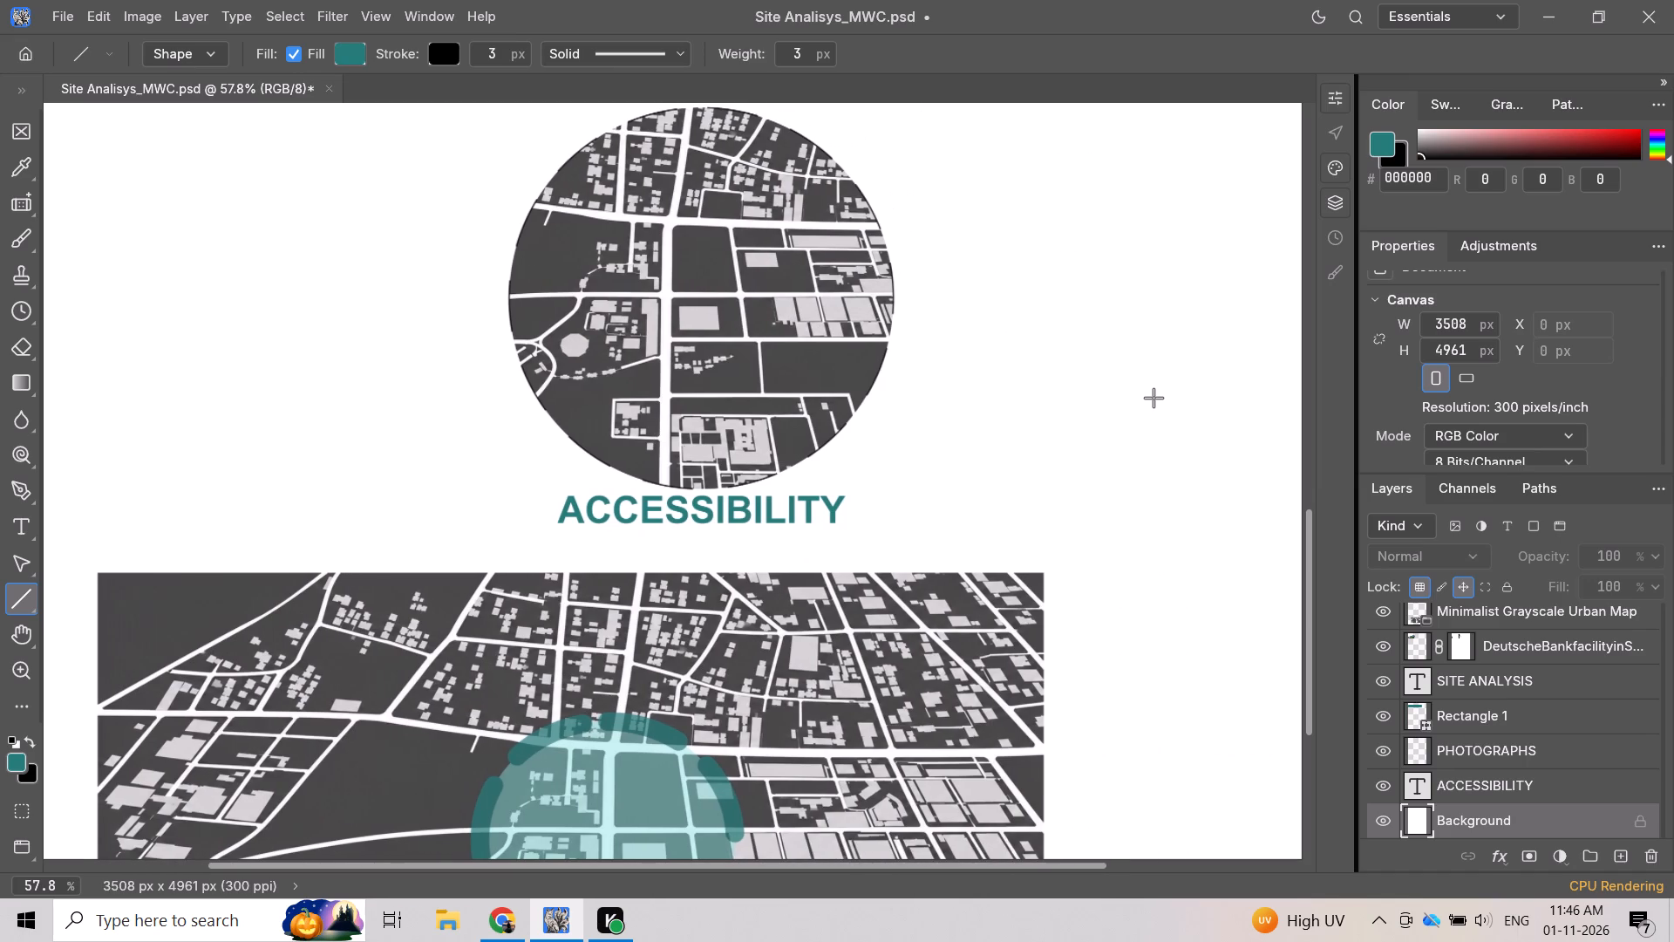
left_click_drag(1023, 515, 1022, 416)
left_click_drag(1022, 416, 1023, 445)
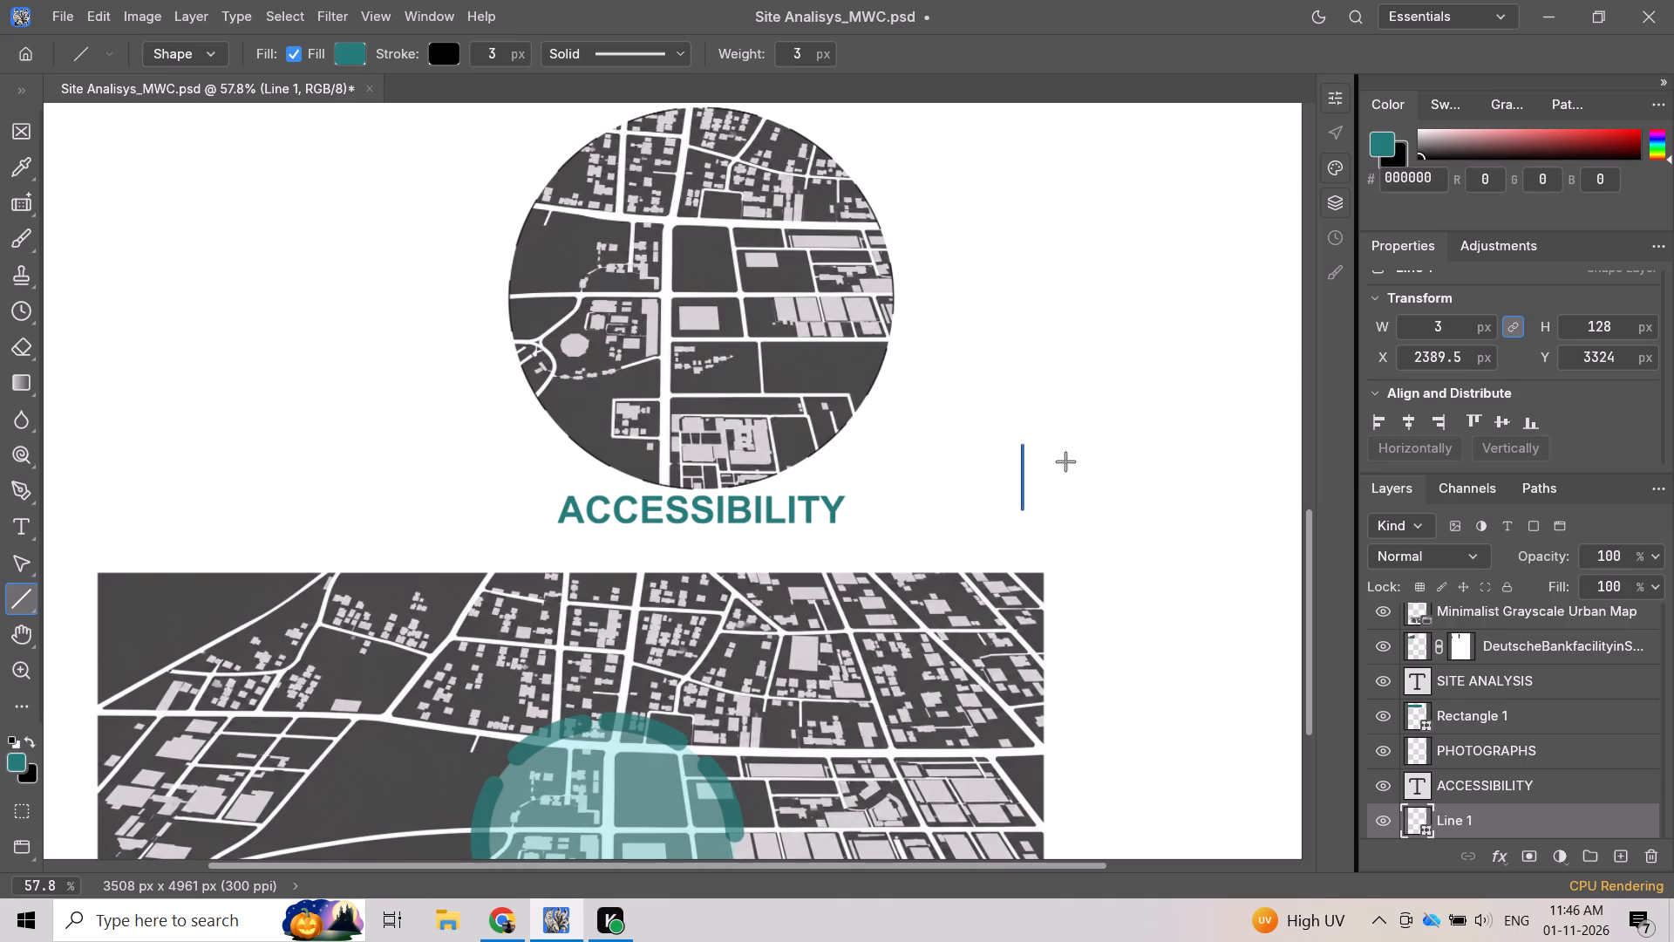
Draw a small triangle about 40 by 31 px just above the vertical line's upper end as an arrowhead.
scroll(1065, 461, "down", 2)
scroll(1066, 461, "up", 1)
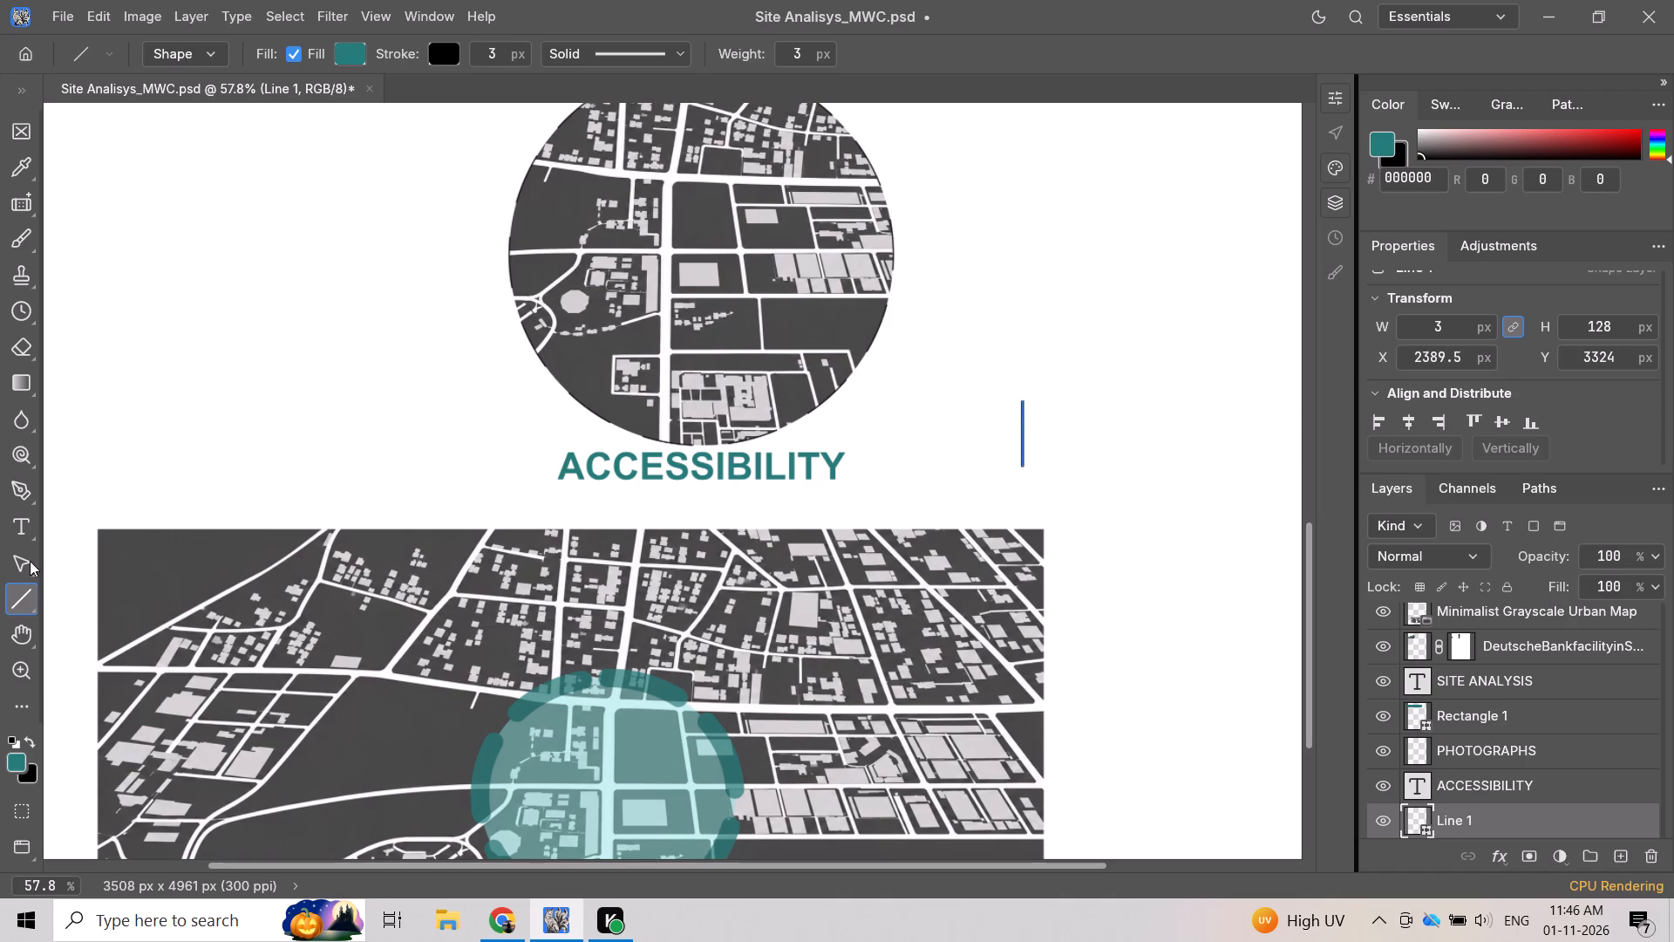
scroll(28, 562, "down", 5)
scroll(15, 344, "up", 2)
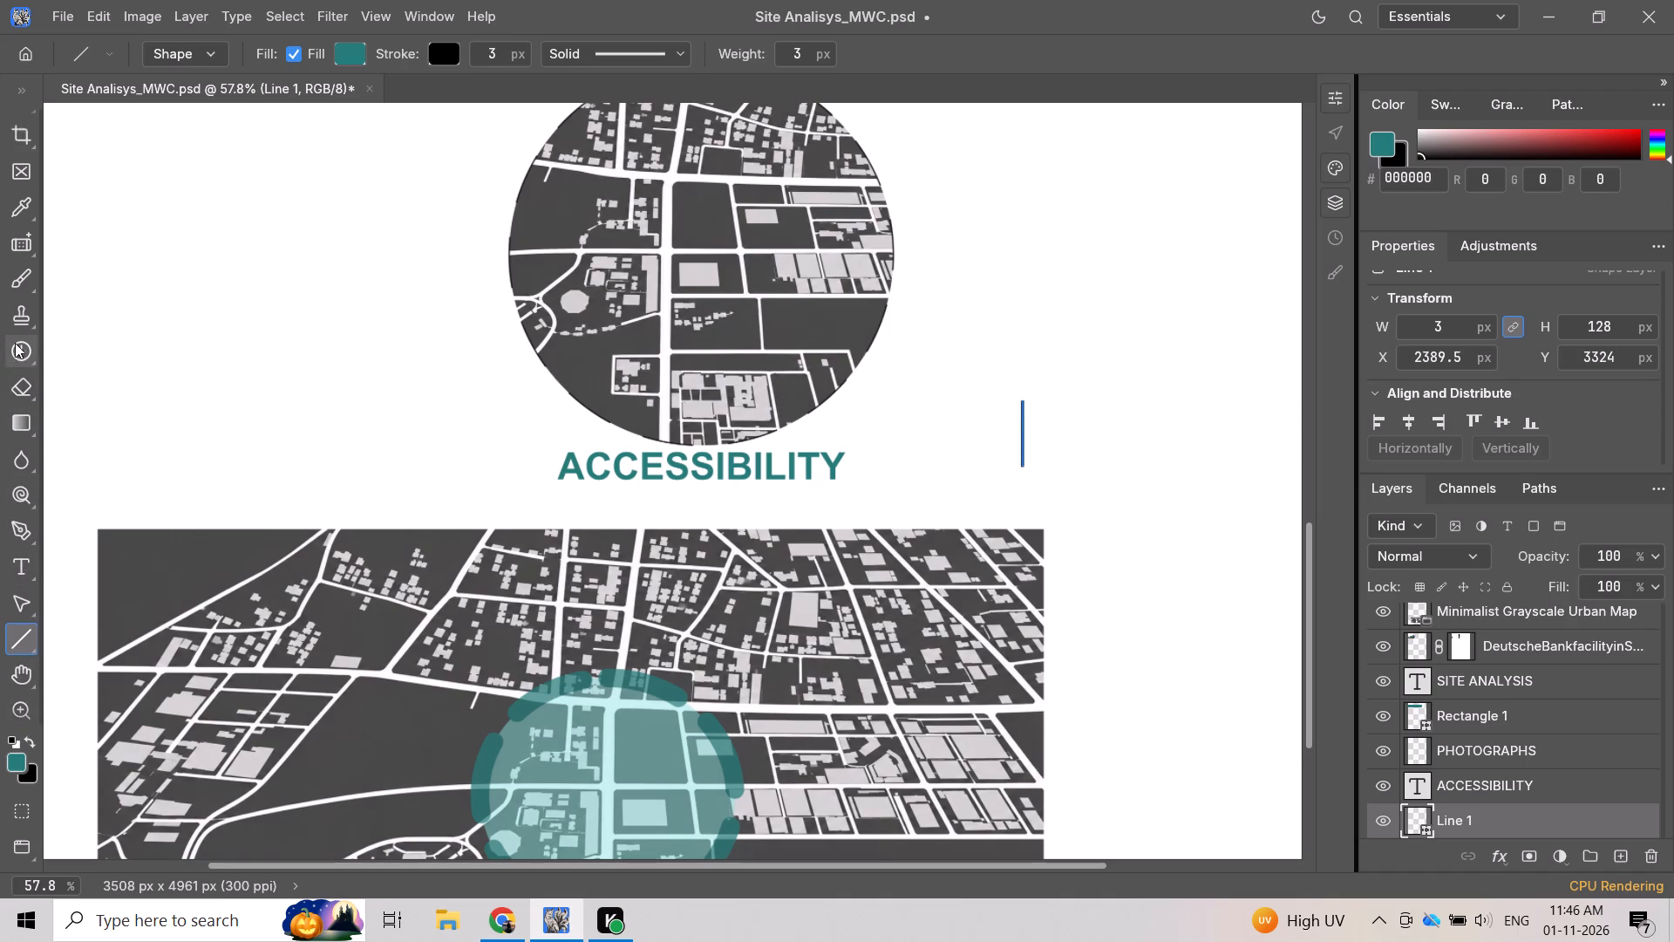
scroll(17, 300, "up", 3)
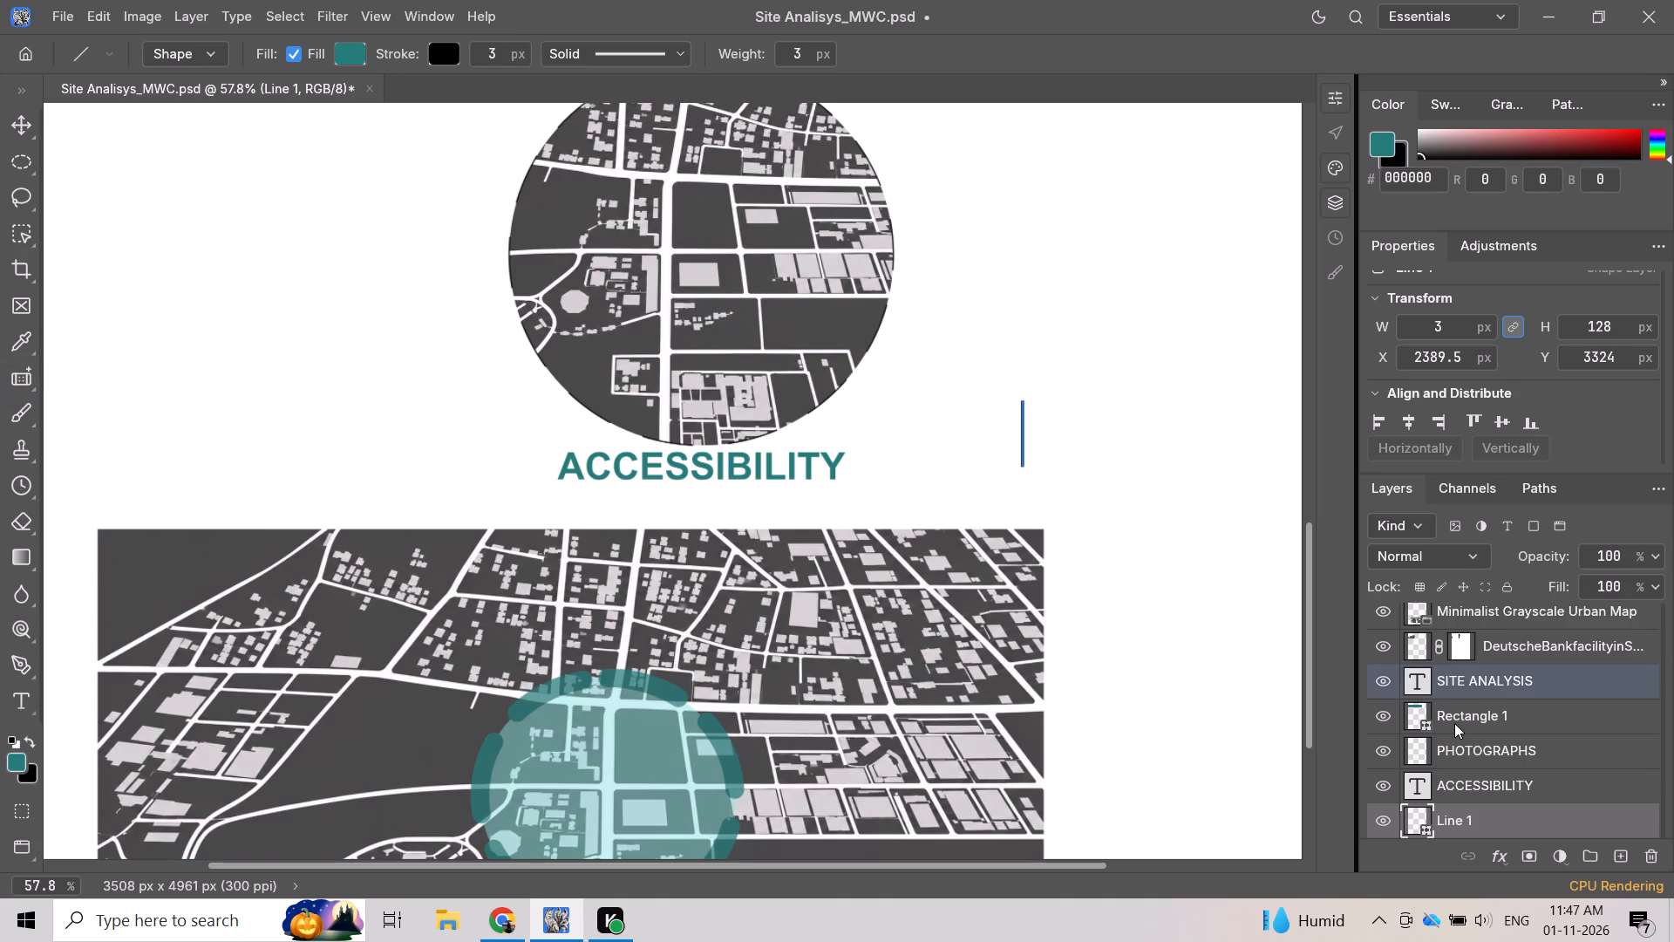
scroll(0, 563, "down", 4)
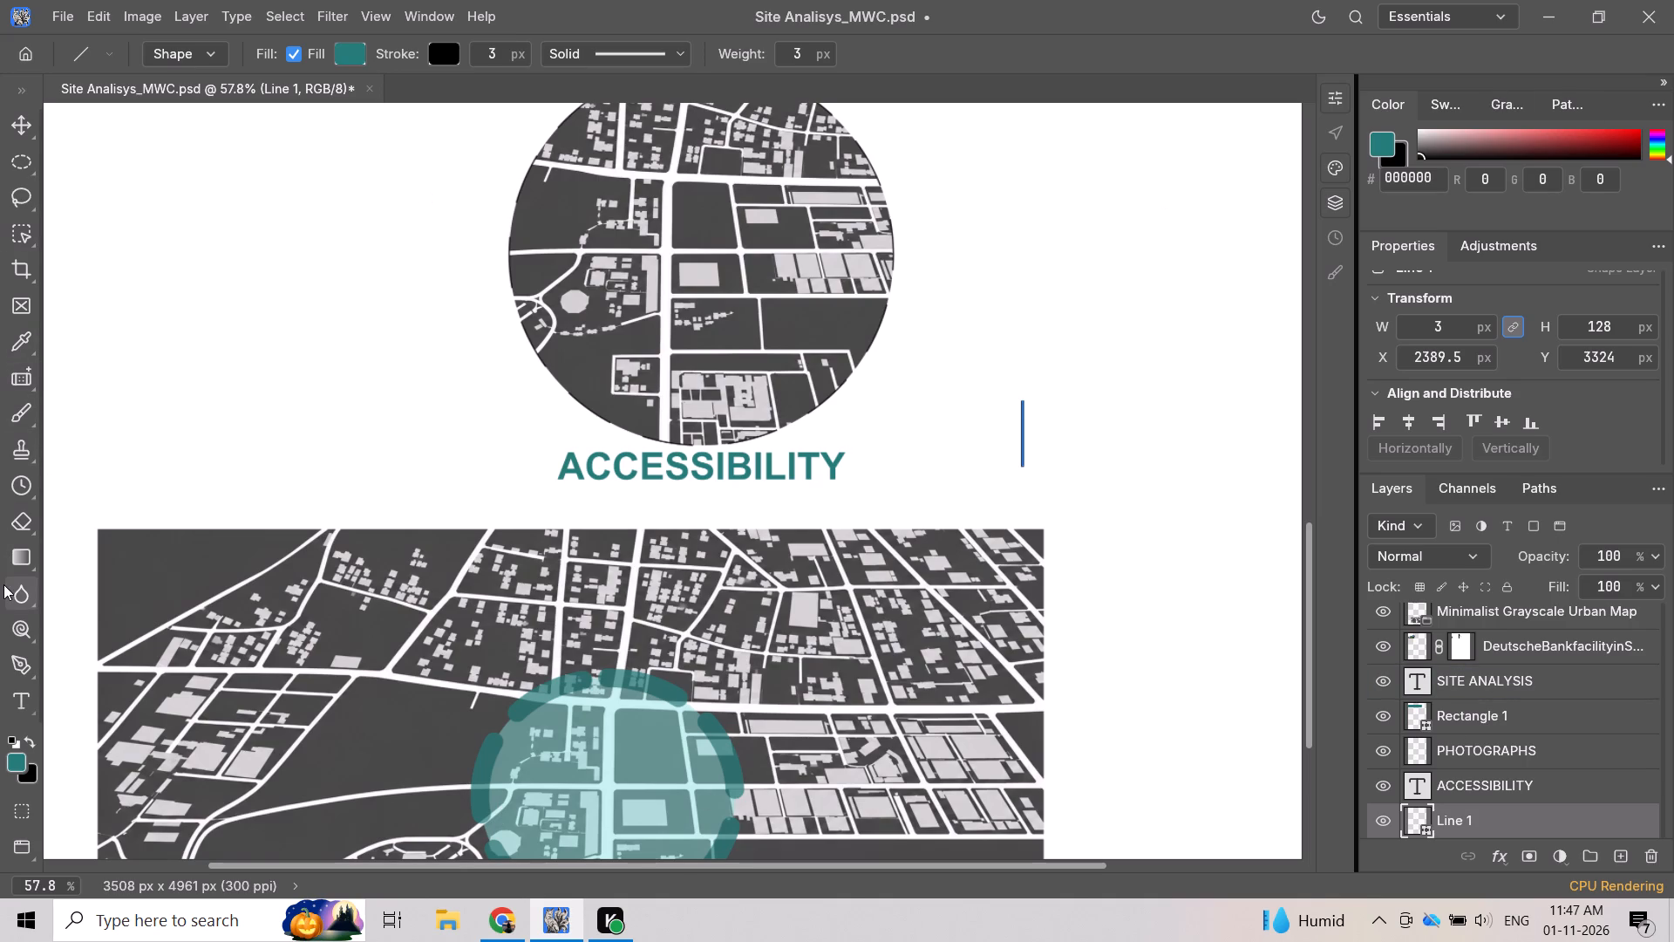
scroll(4, 585, "down", 4)
scroll(24, 657, "down", 3)
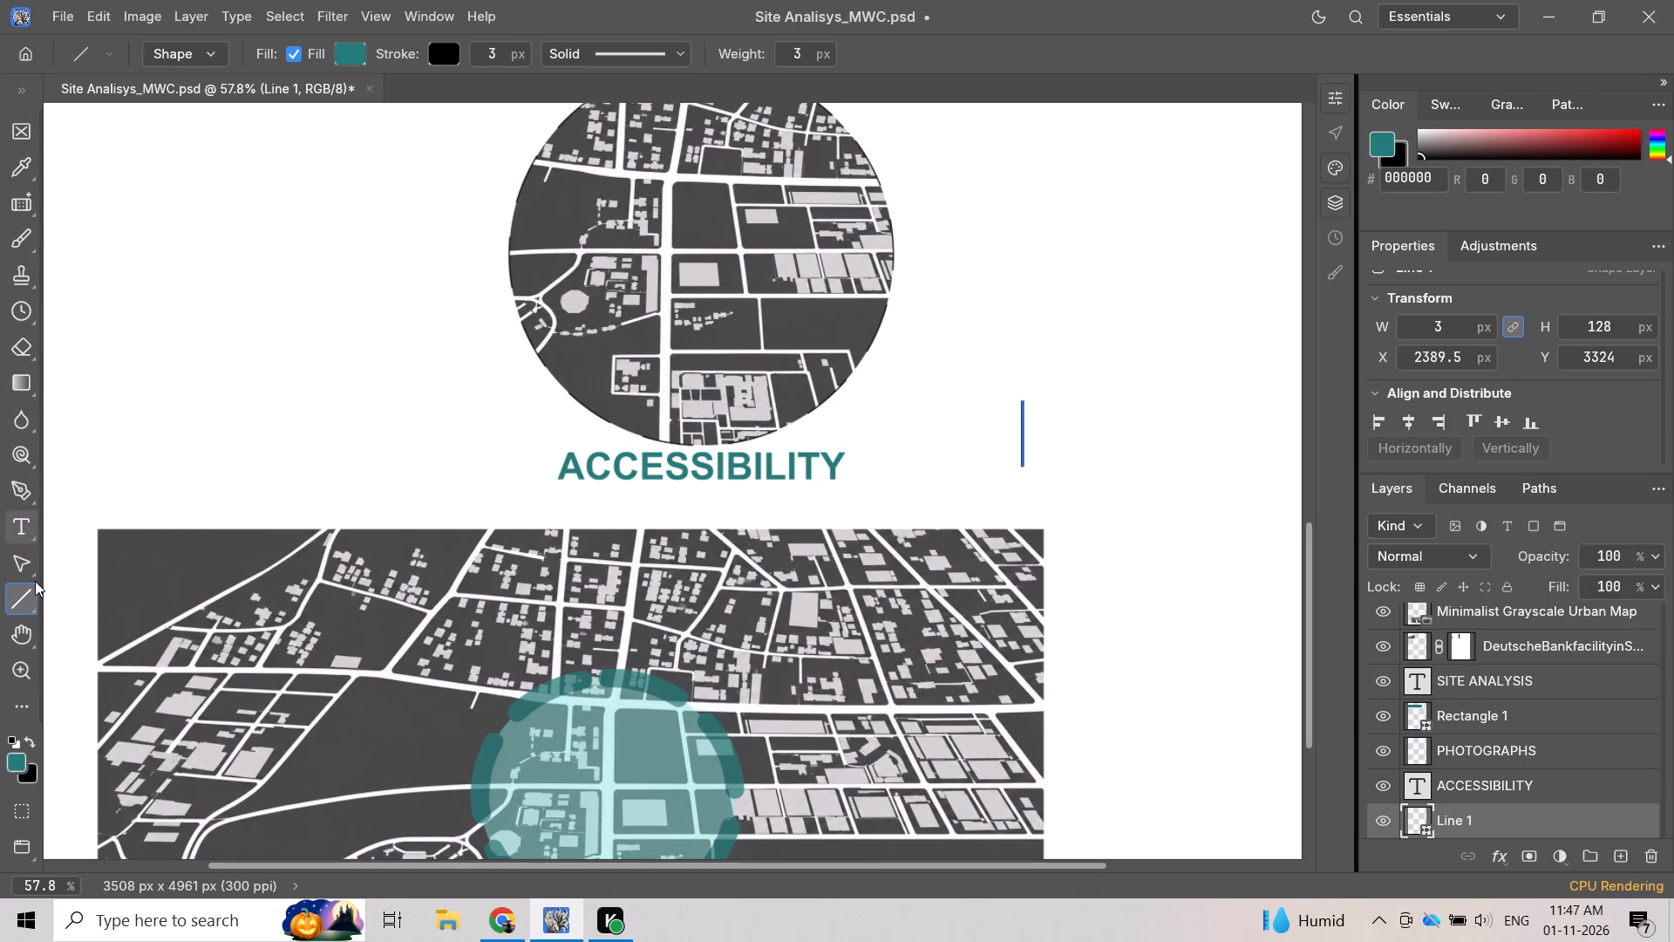
right_click(30, 611)
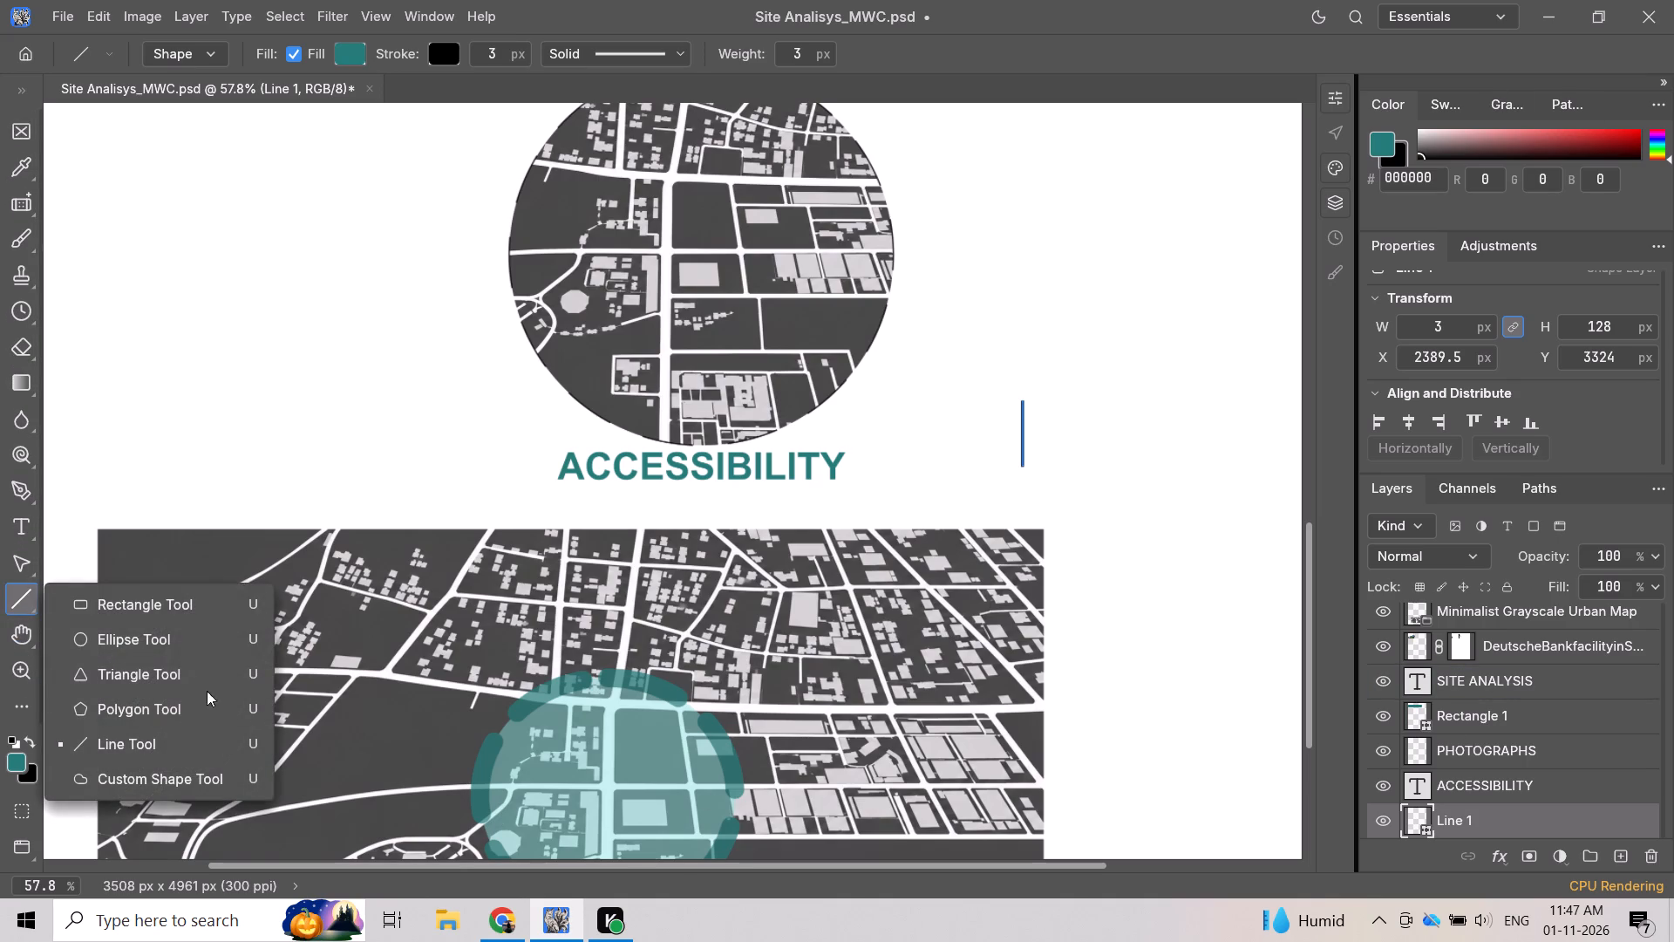
left_click(206, 675)
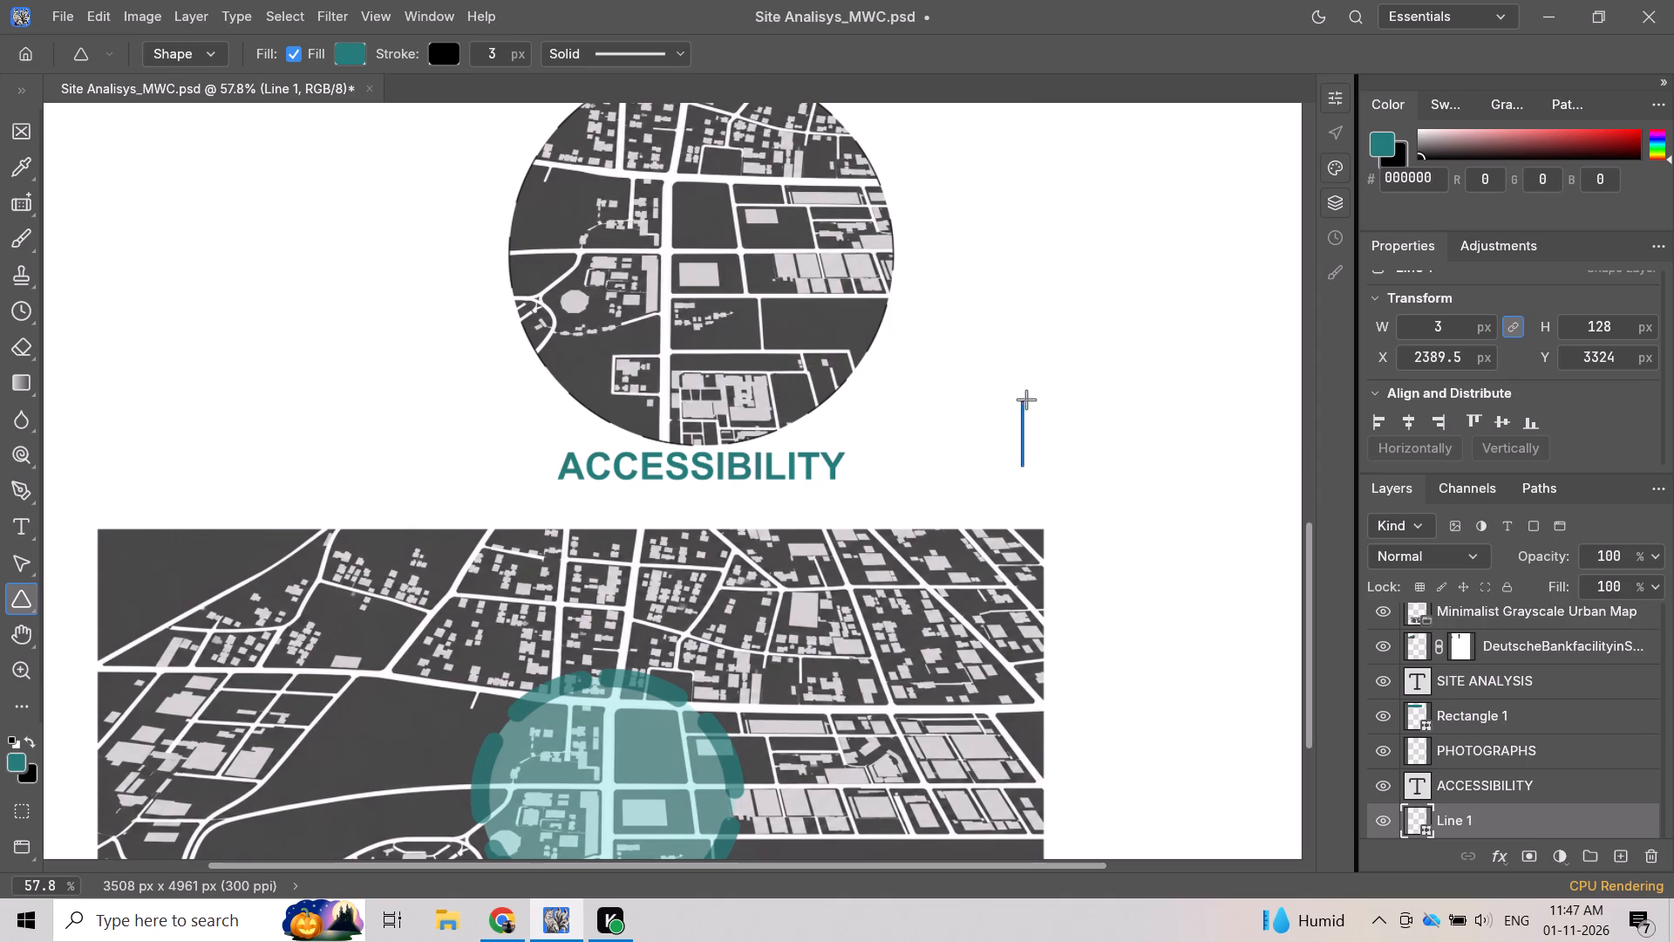
left_click_drag(1014, 400, 1040, 384)
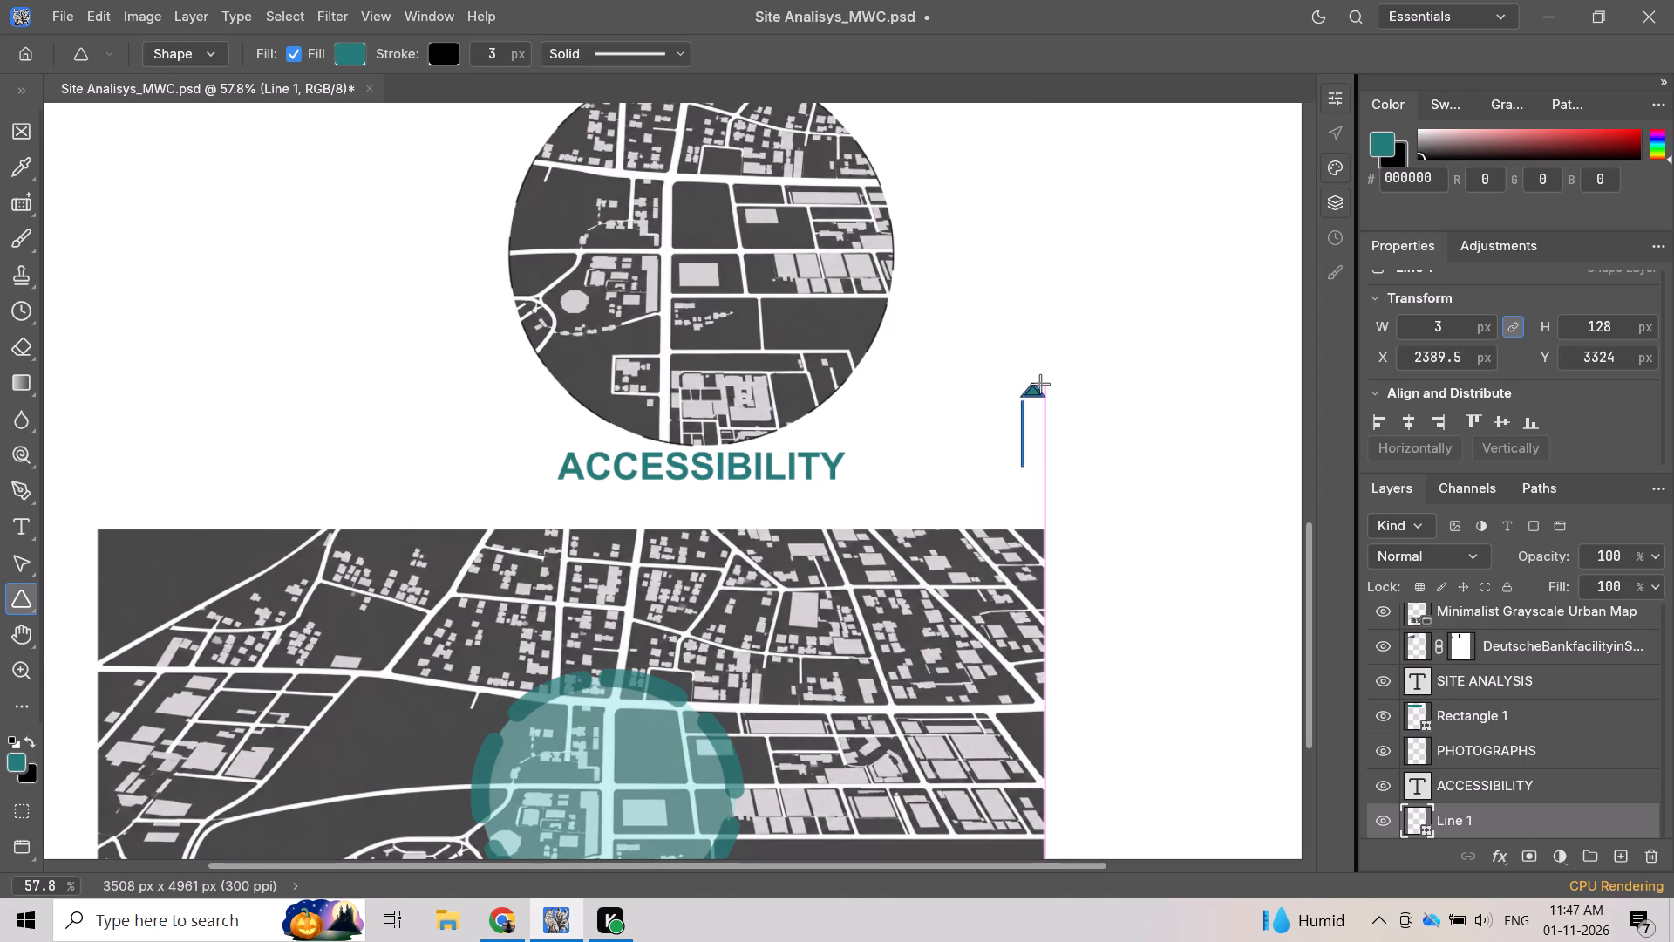
left_click_drag(1040, 384, 1045, 380)
left_click_drag(1045, 380, 1045, 379)
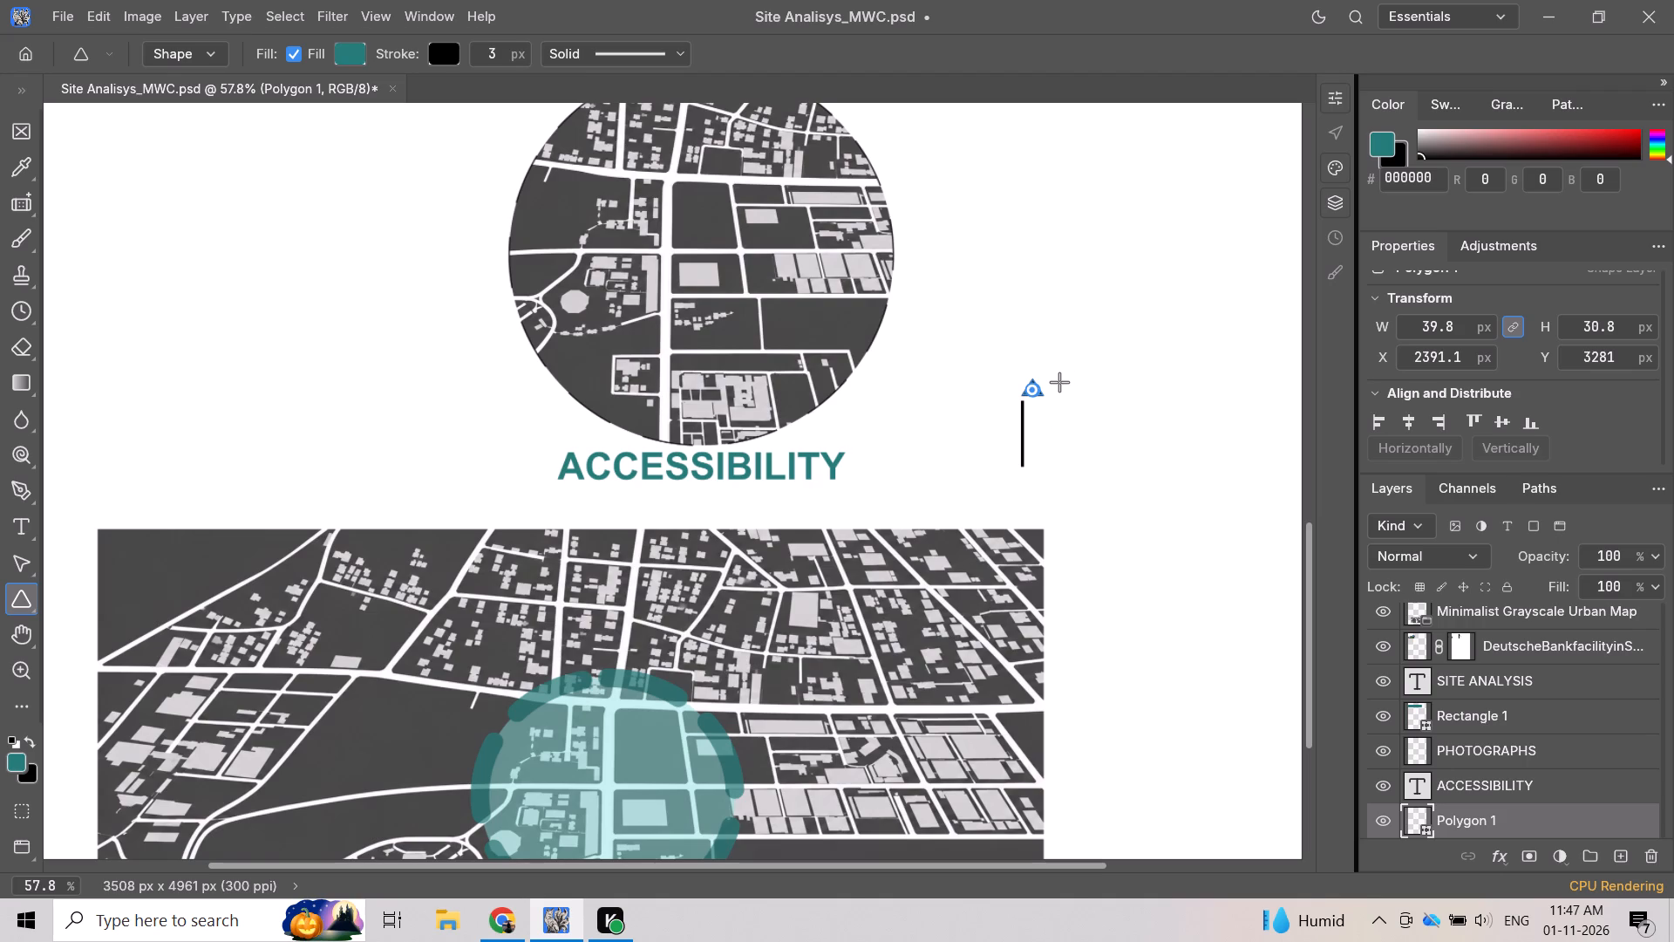
Change the small triangle's fill to black (000000).
scroll(1058, 386, "up", 14, "alt")
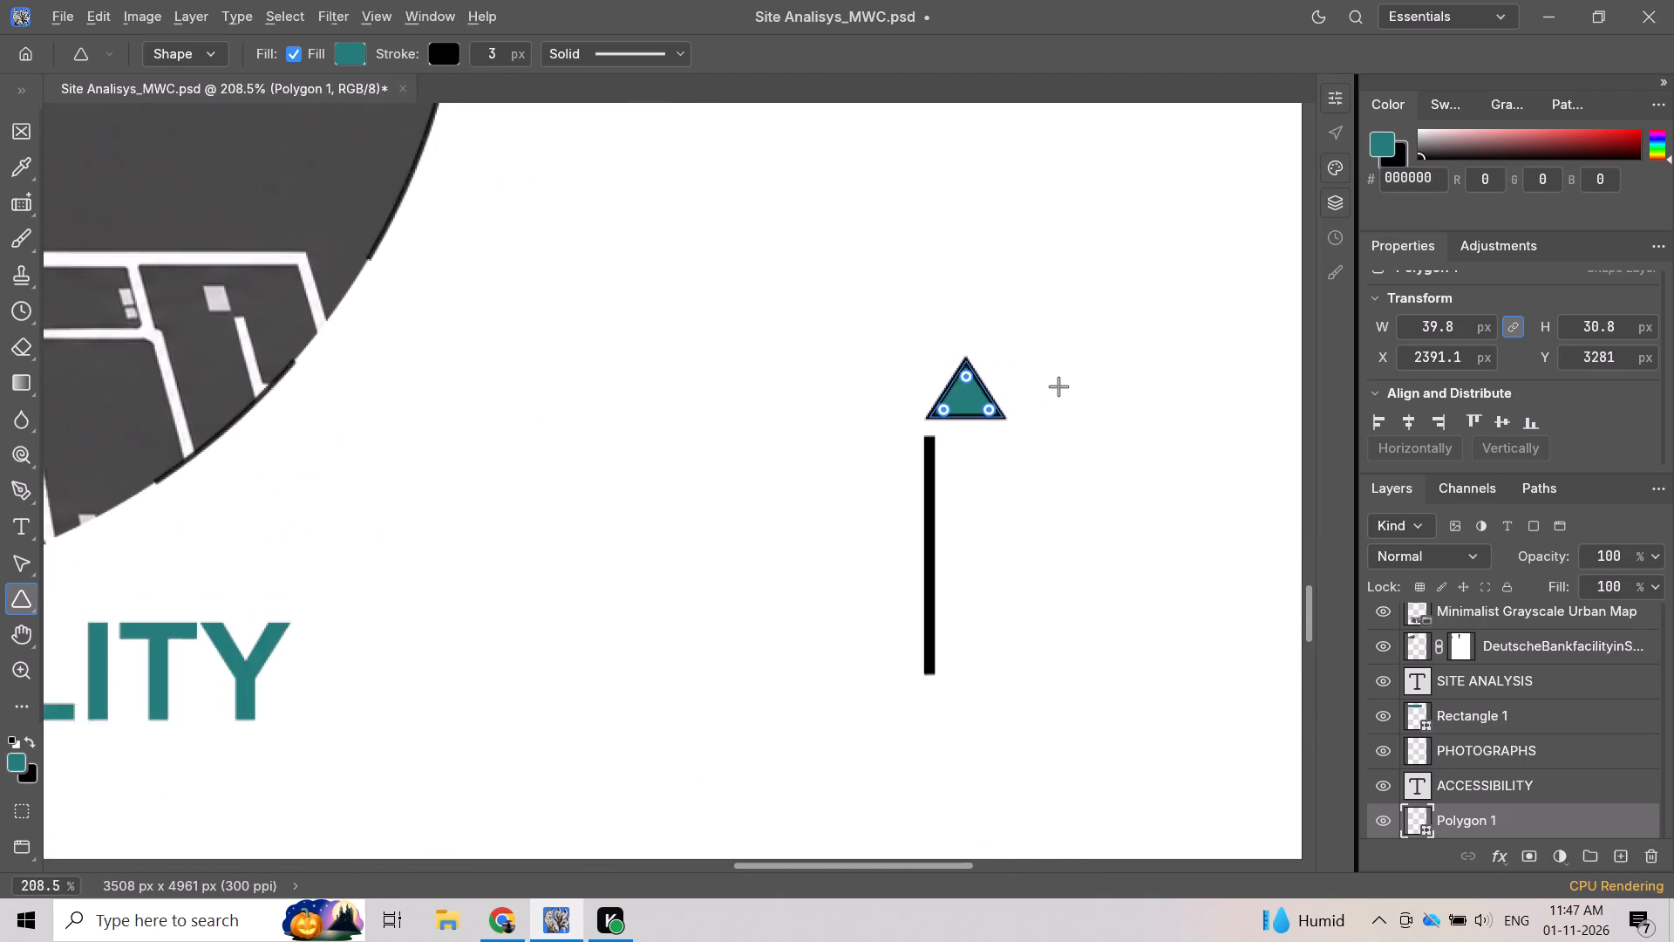
scroll(1058, 386, "up", 2, "alt")
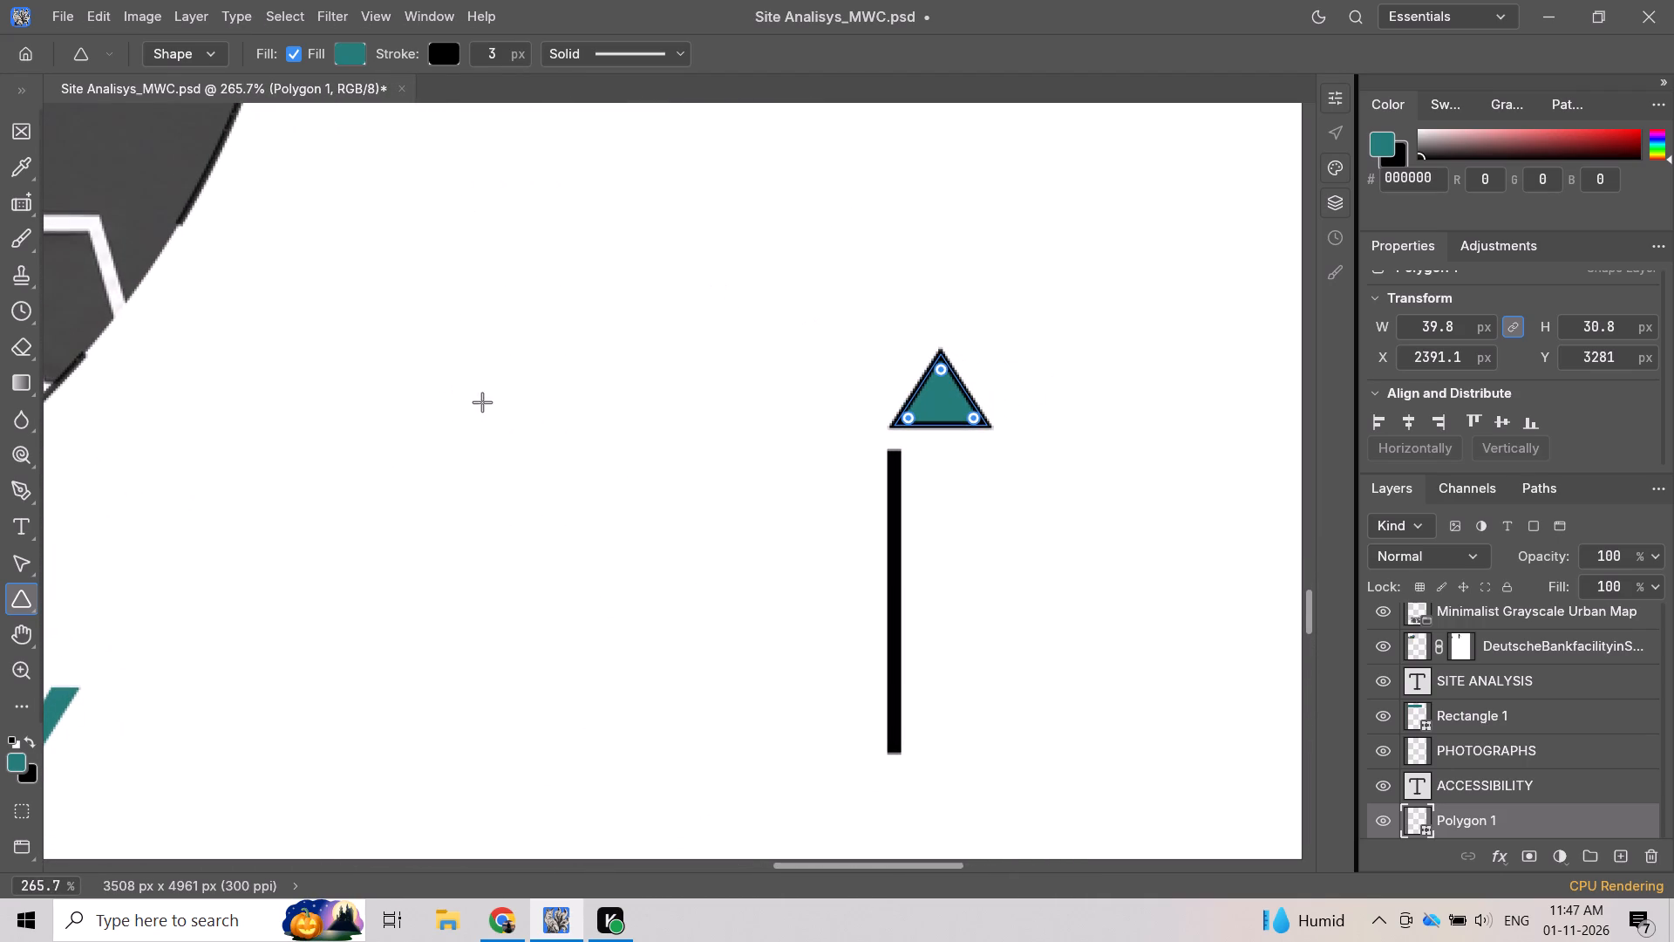
left_click(350, 58)
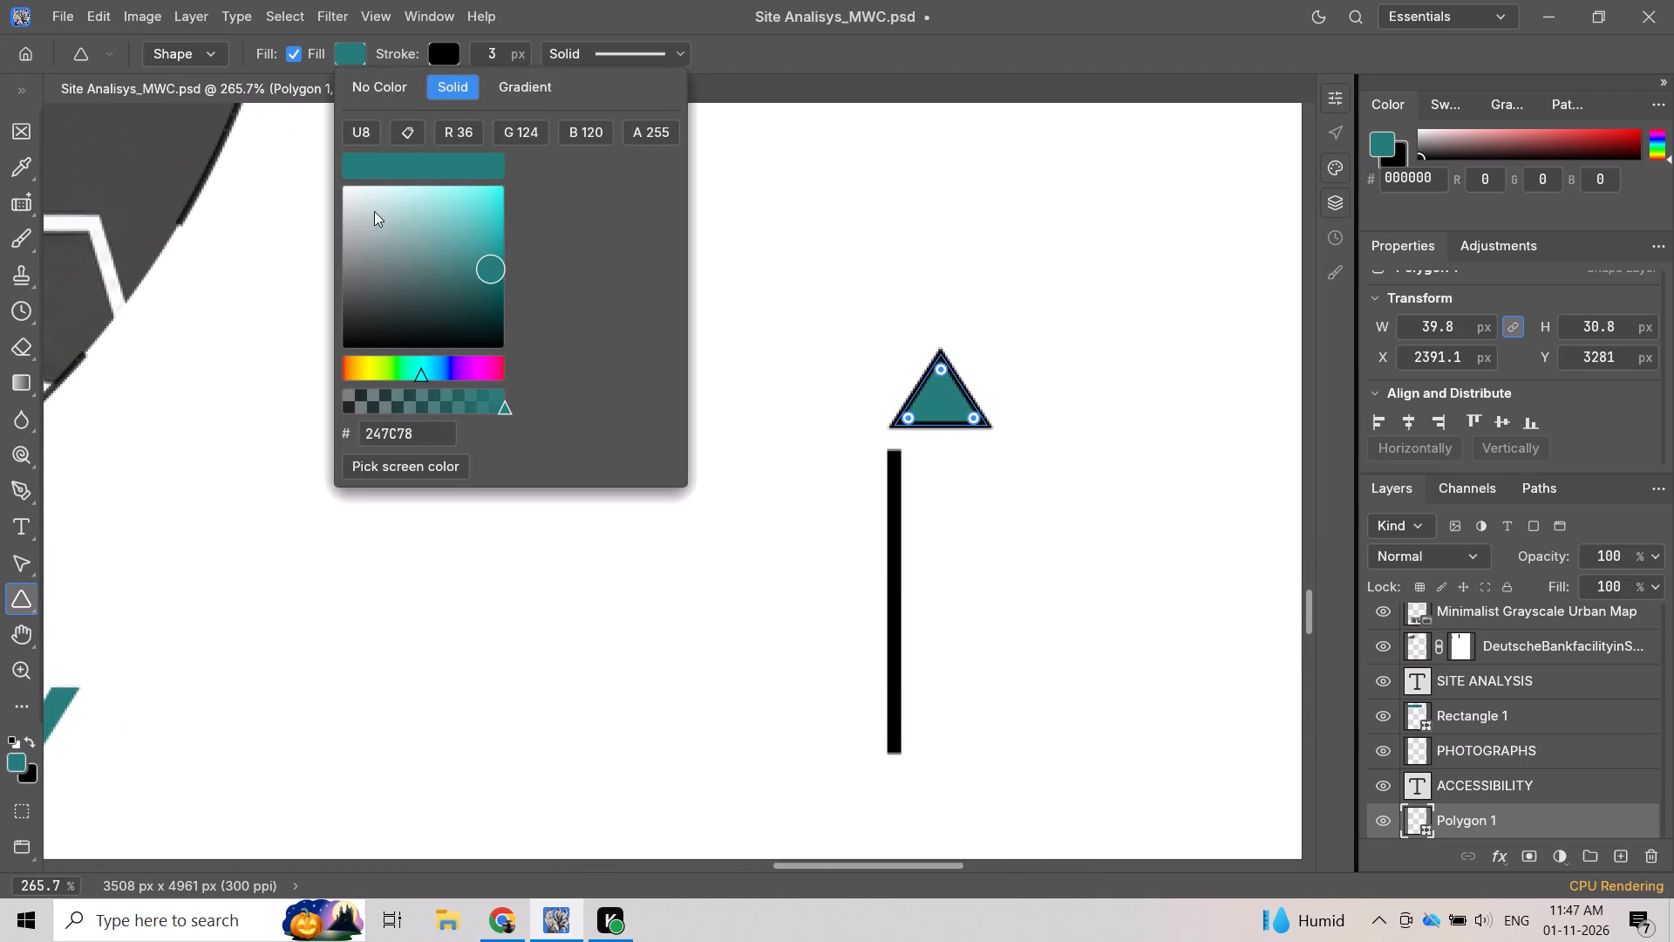
left_click_drag(366, 294, 341, 375)
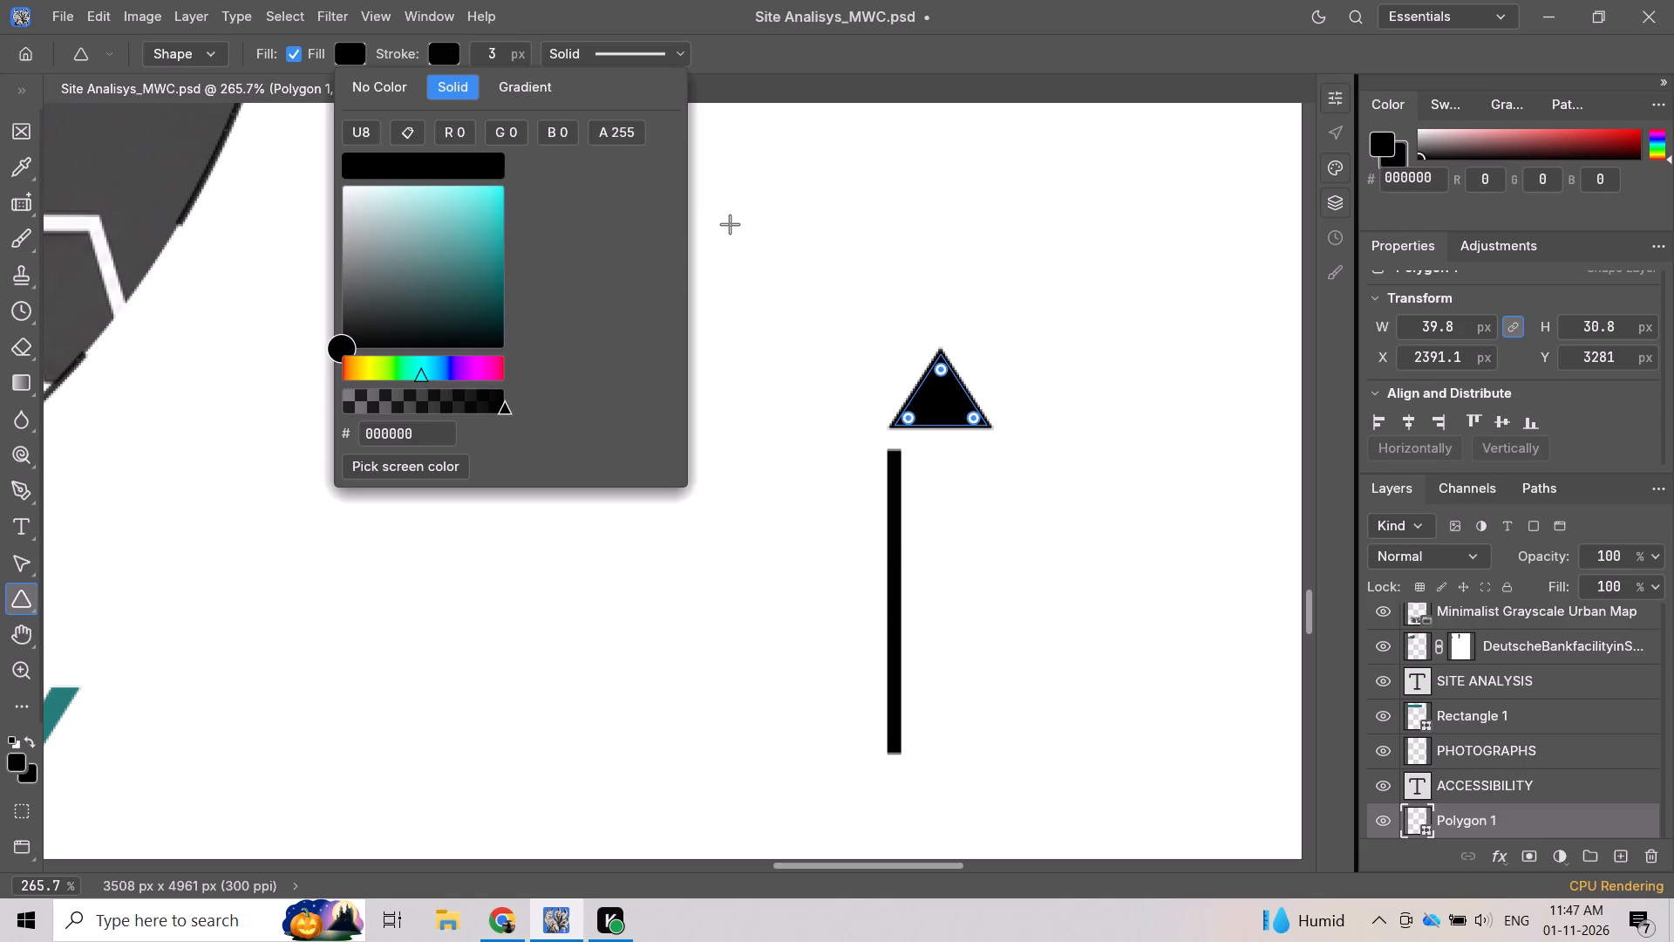
Create a second black triangle about 87 by 75 px overlapping the small arrowhead, and round its corners.
left_click(730, 224)
left_click(908, 530)
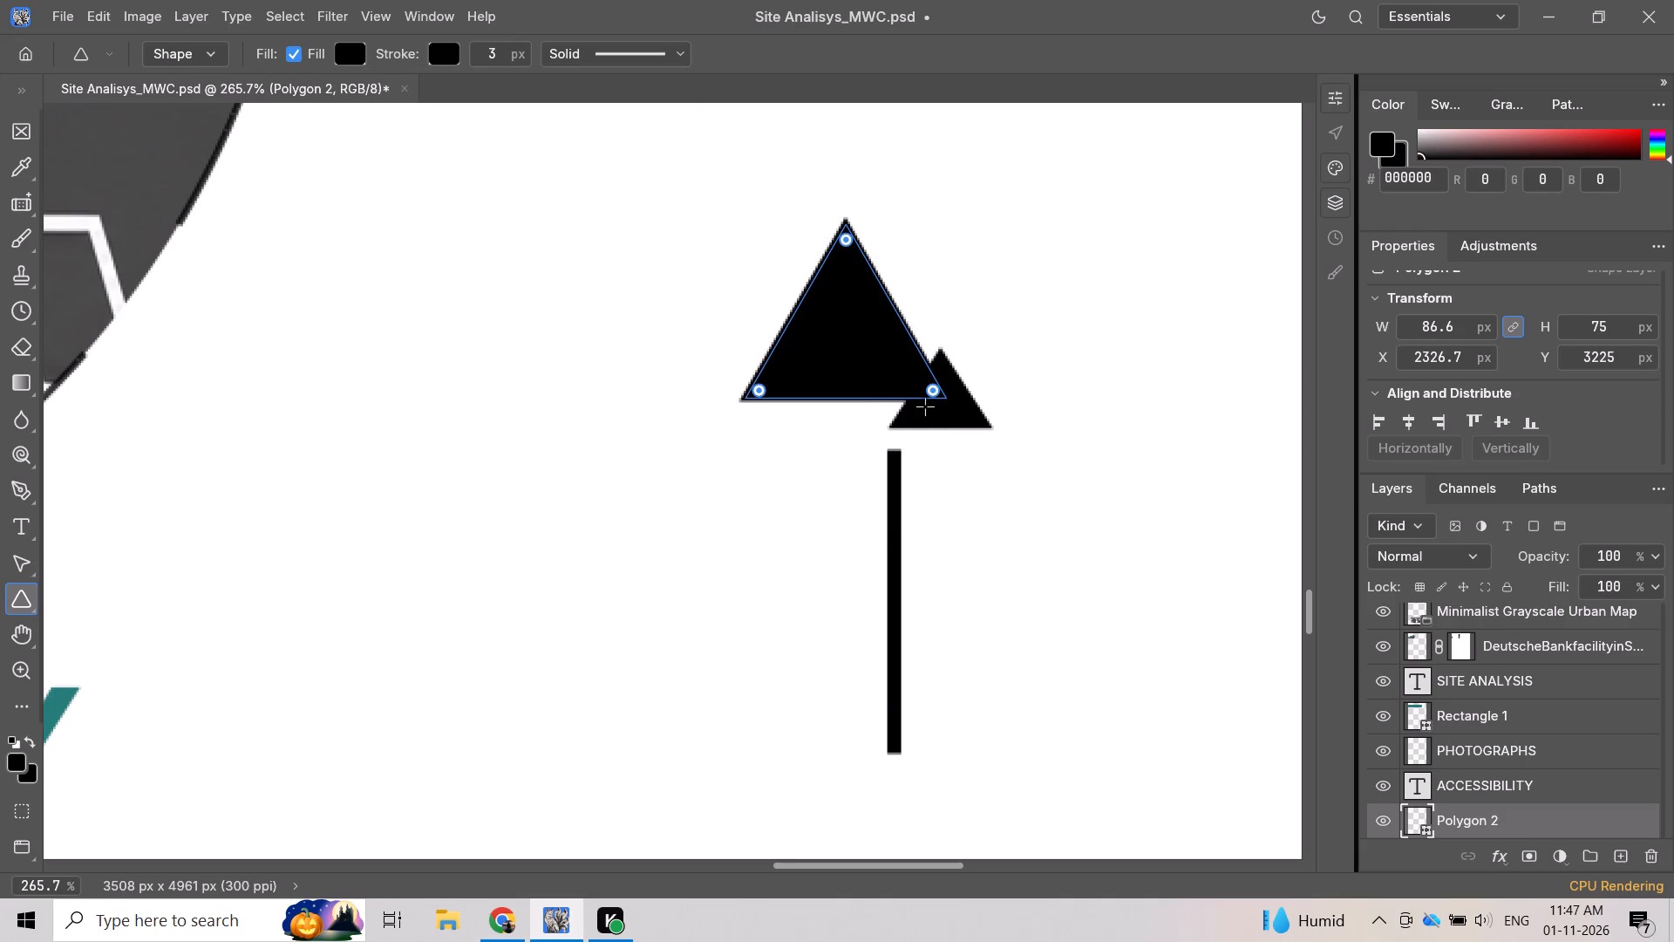
left_click_drag(930, 387, 903, 358)
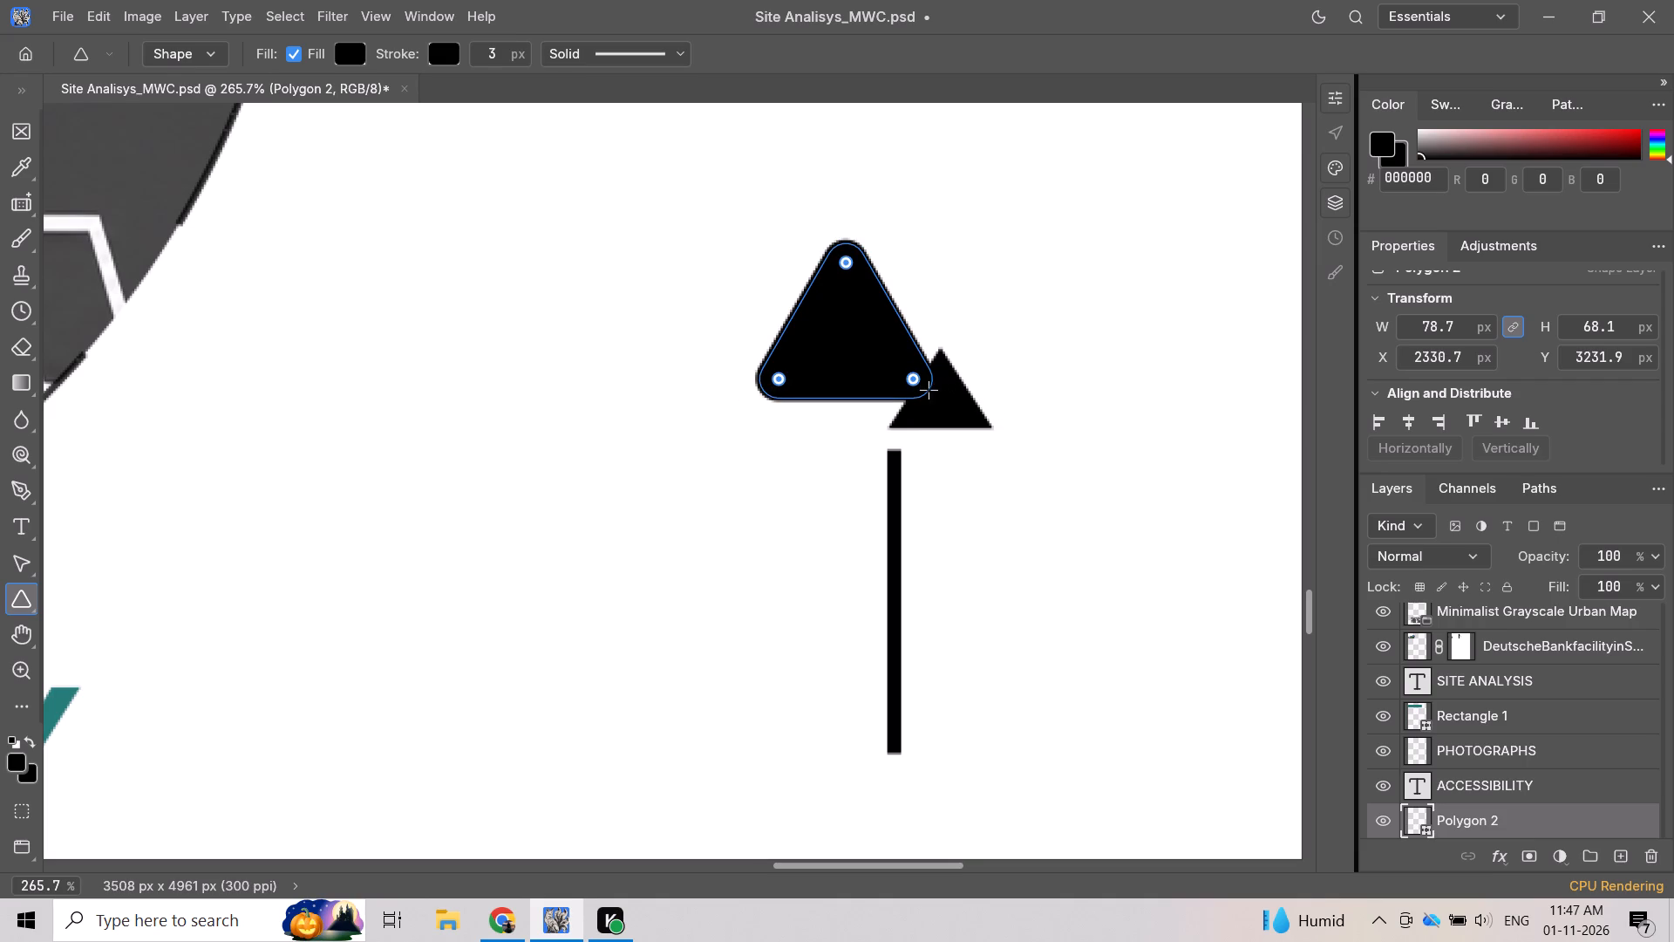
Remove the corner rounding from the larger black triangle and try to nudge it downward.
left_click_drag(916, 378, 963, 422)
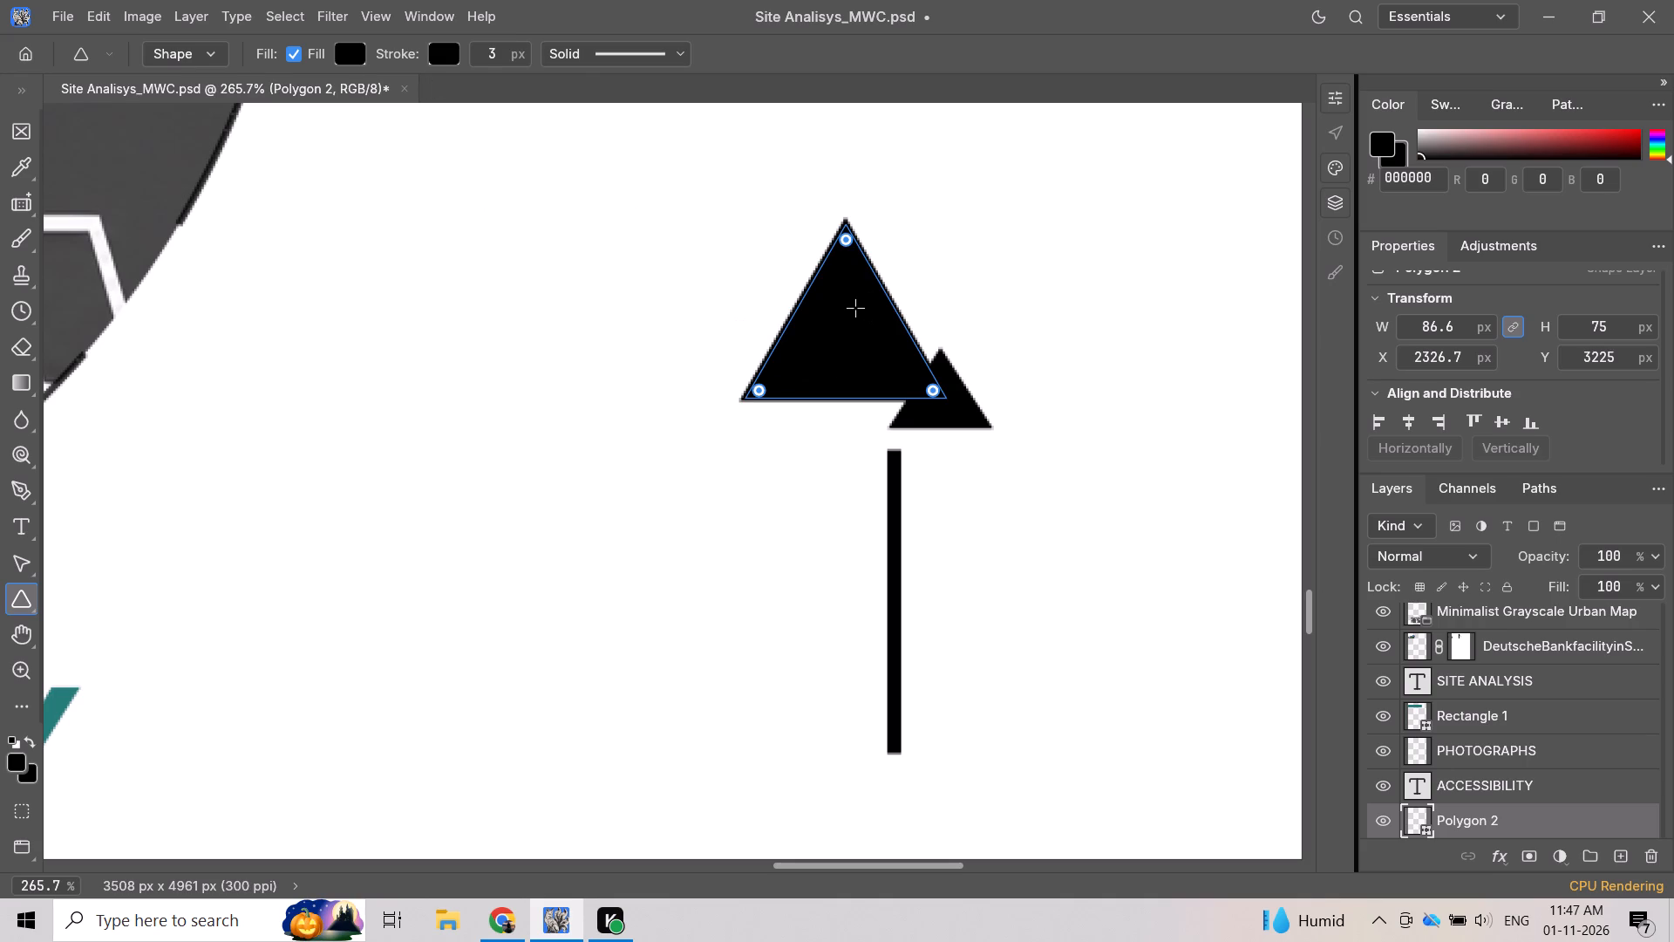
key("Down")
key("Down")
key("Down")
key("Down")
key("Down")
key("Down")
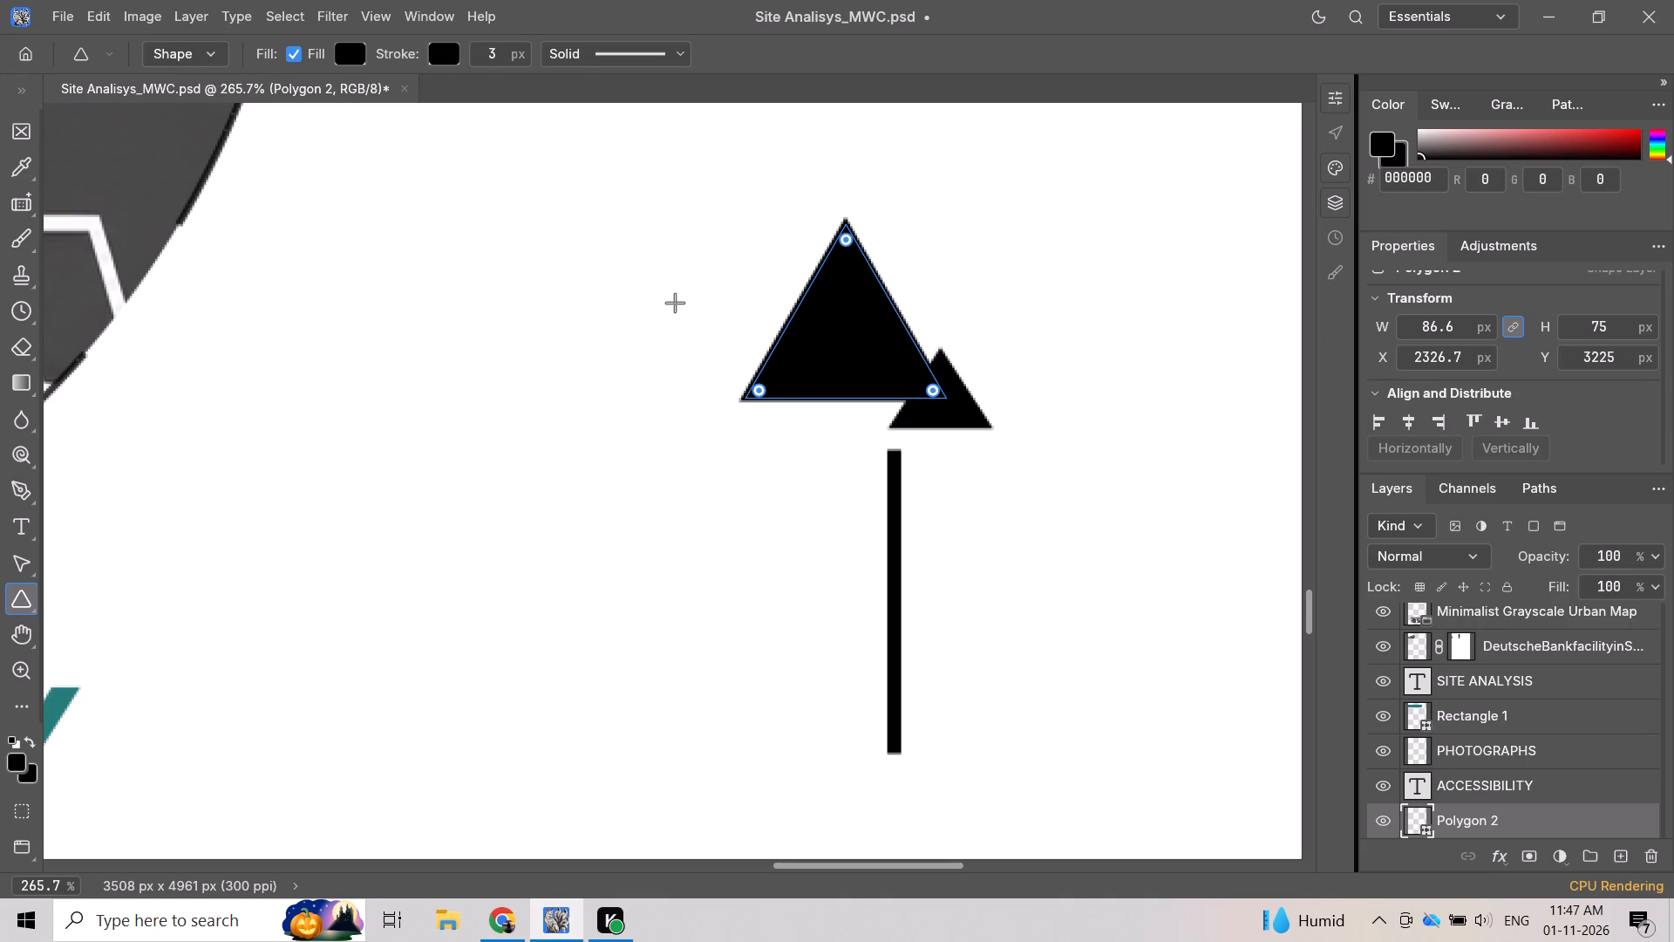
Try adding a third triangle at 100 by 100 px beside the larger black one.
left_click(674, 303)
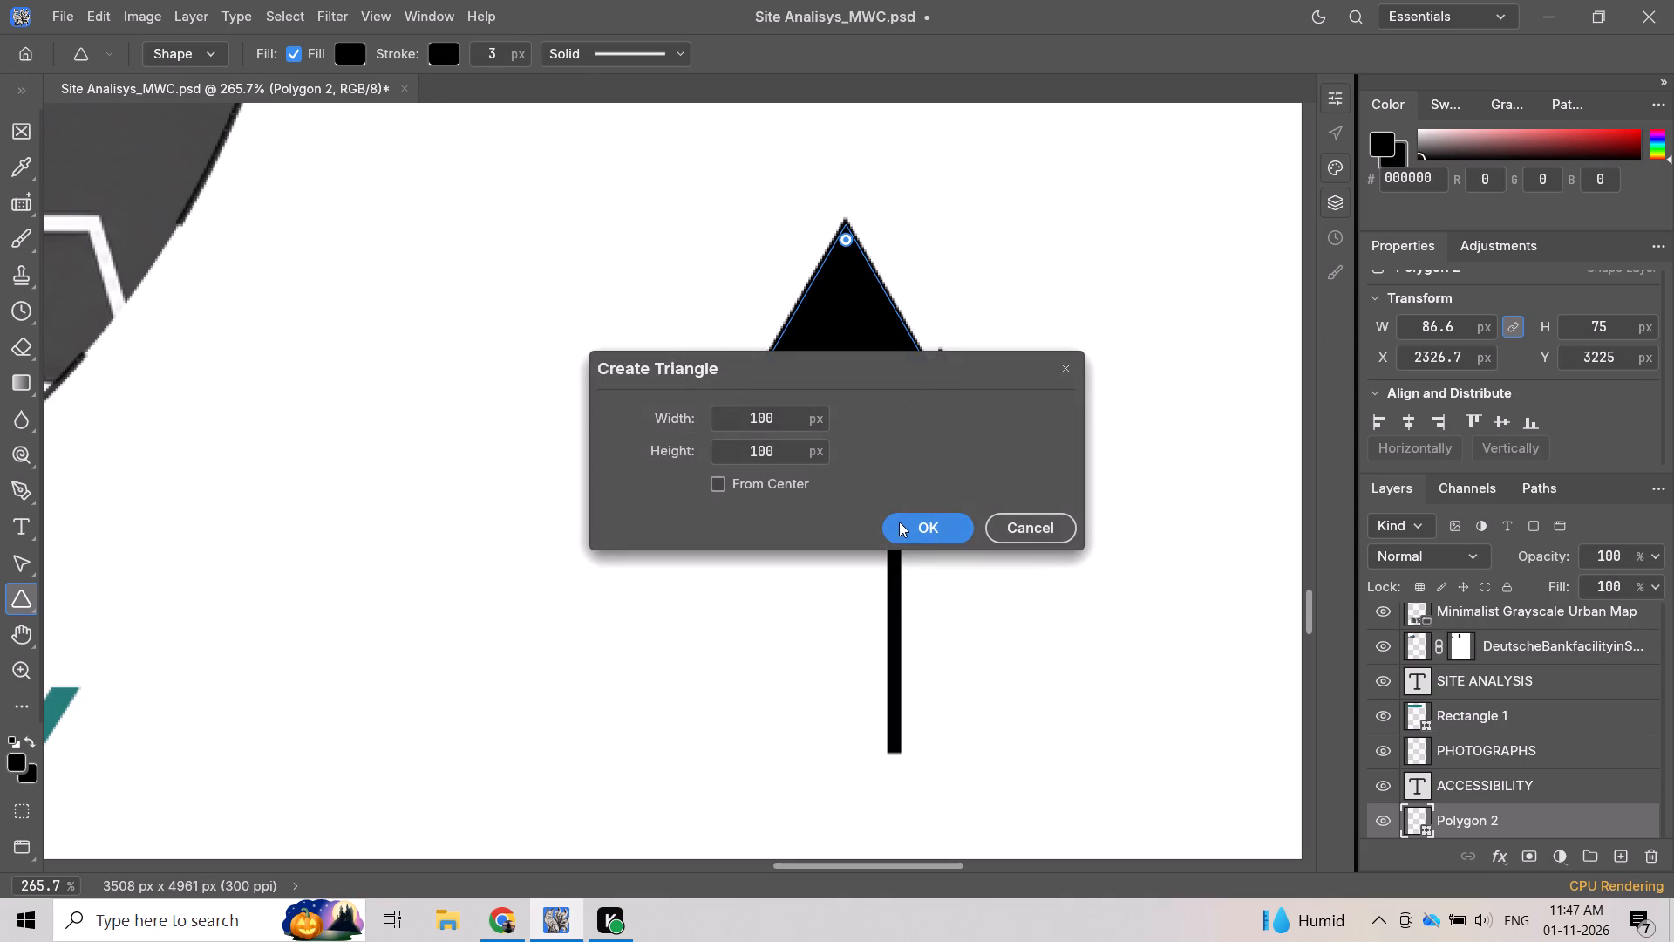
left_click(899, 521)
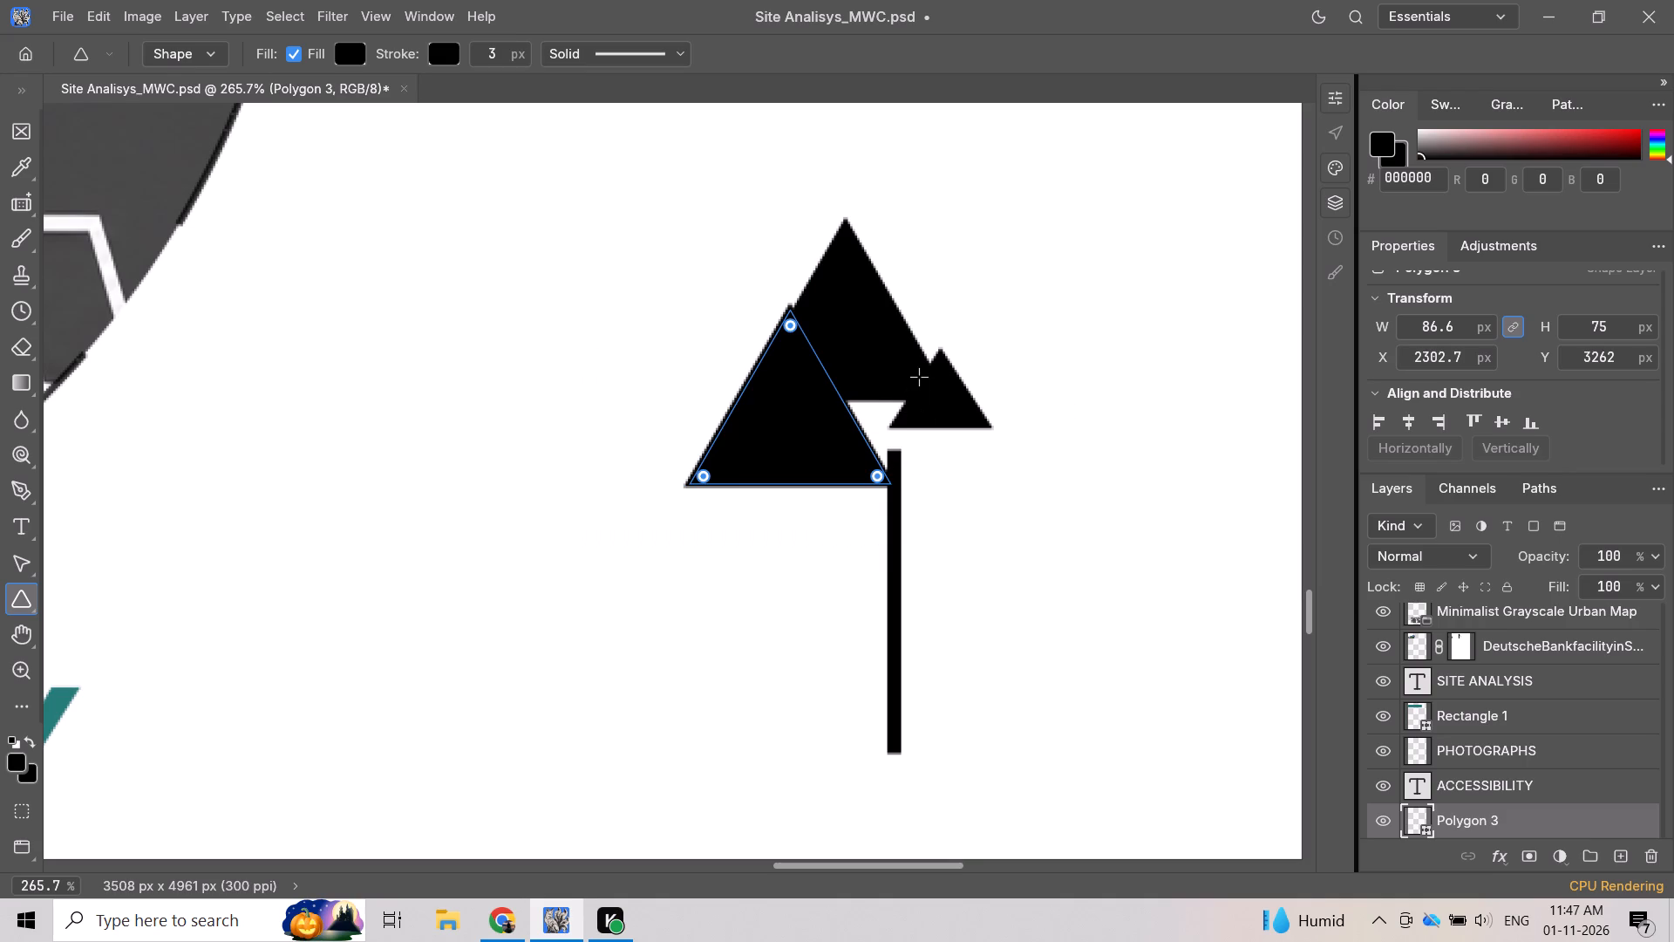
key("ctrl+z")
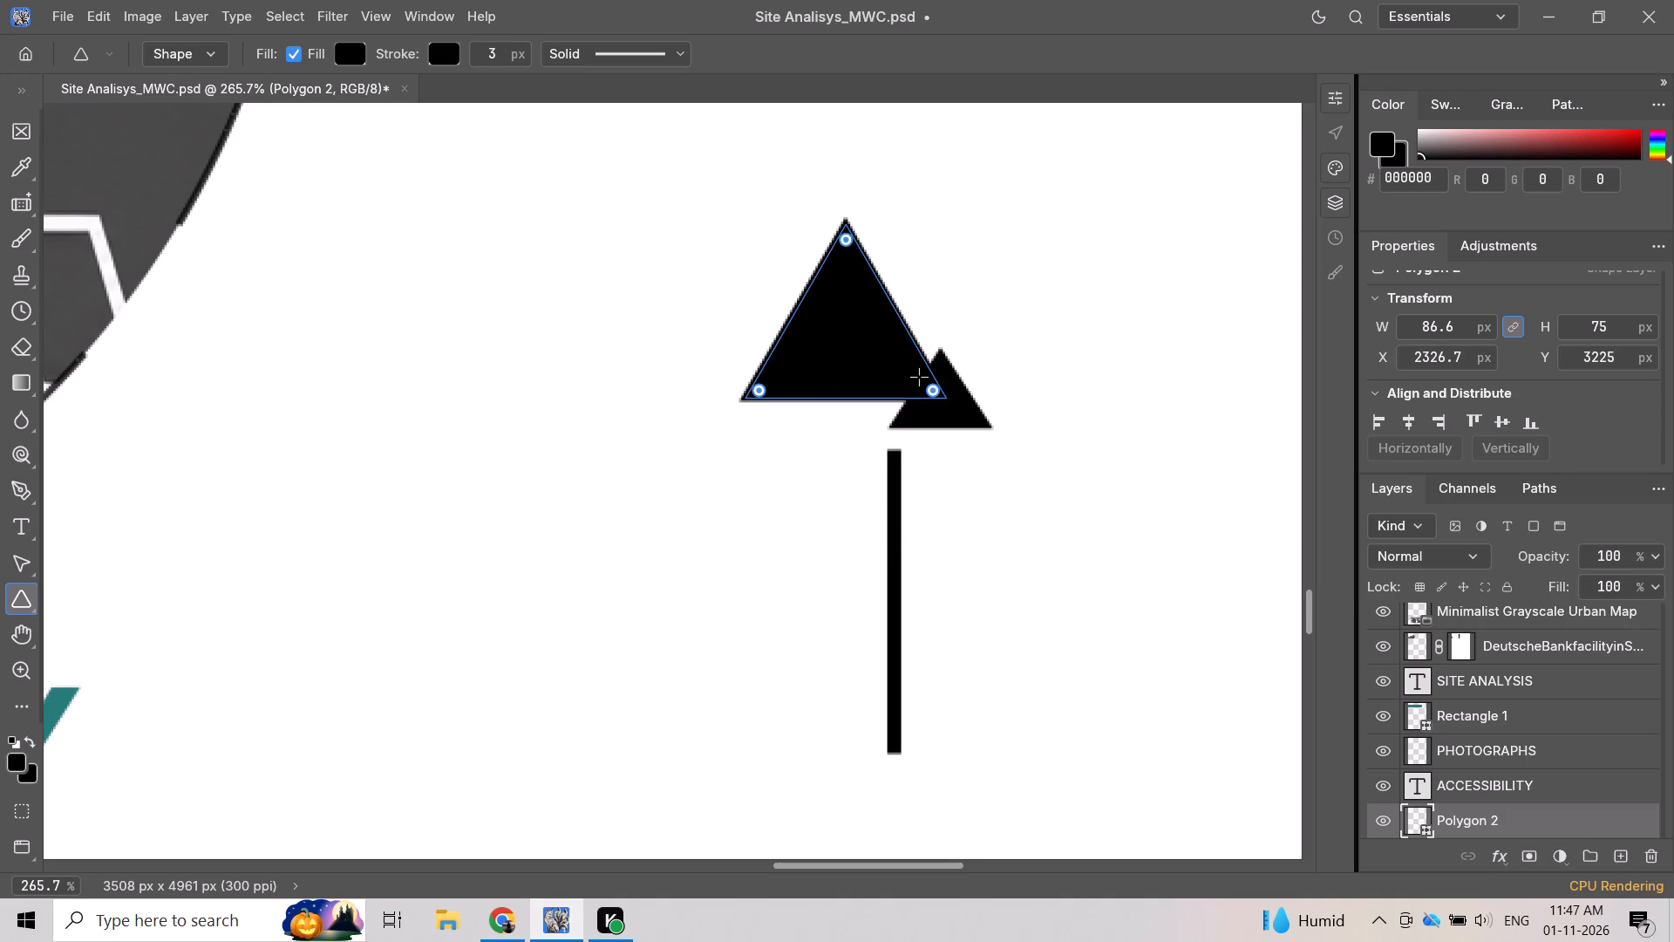
Undo the larger second triangle and its corner changes, going back to the small arrowhead.
key("ctrl+z")
key("ctrl+z")
key("ctrl+z")
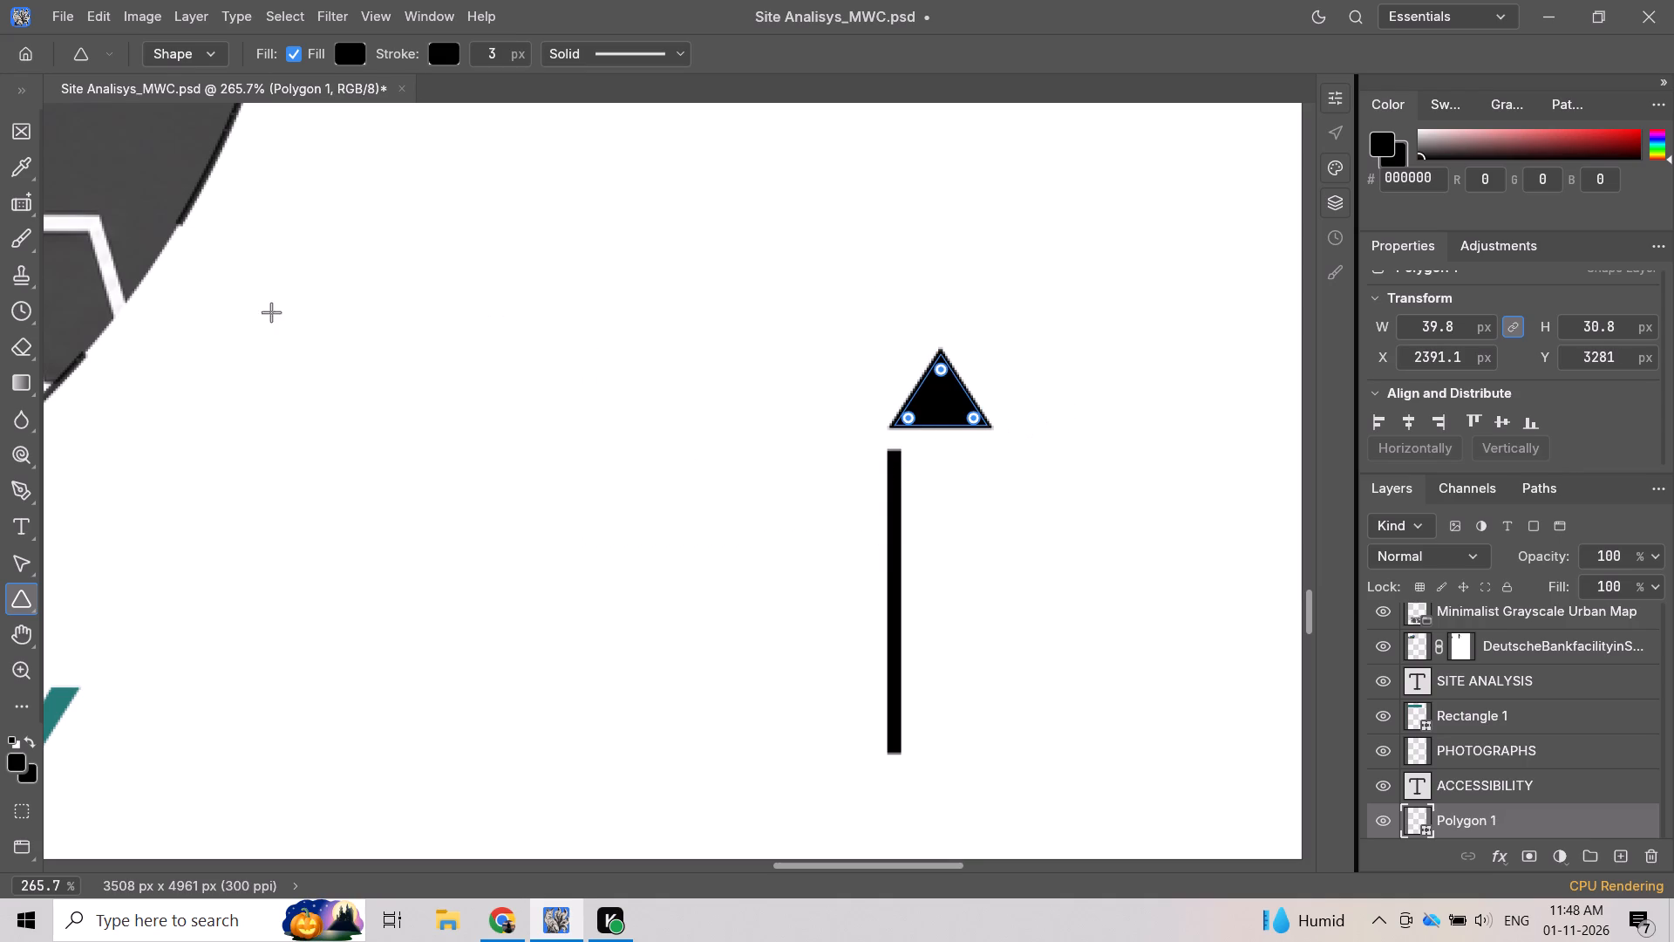
Shift the clipped map image inside the circular callout slightly, to about X 789 px, Y 2568 px.
scroll(14, 311, "up", 15)
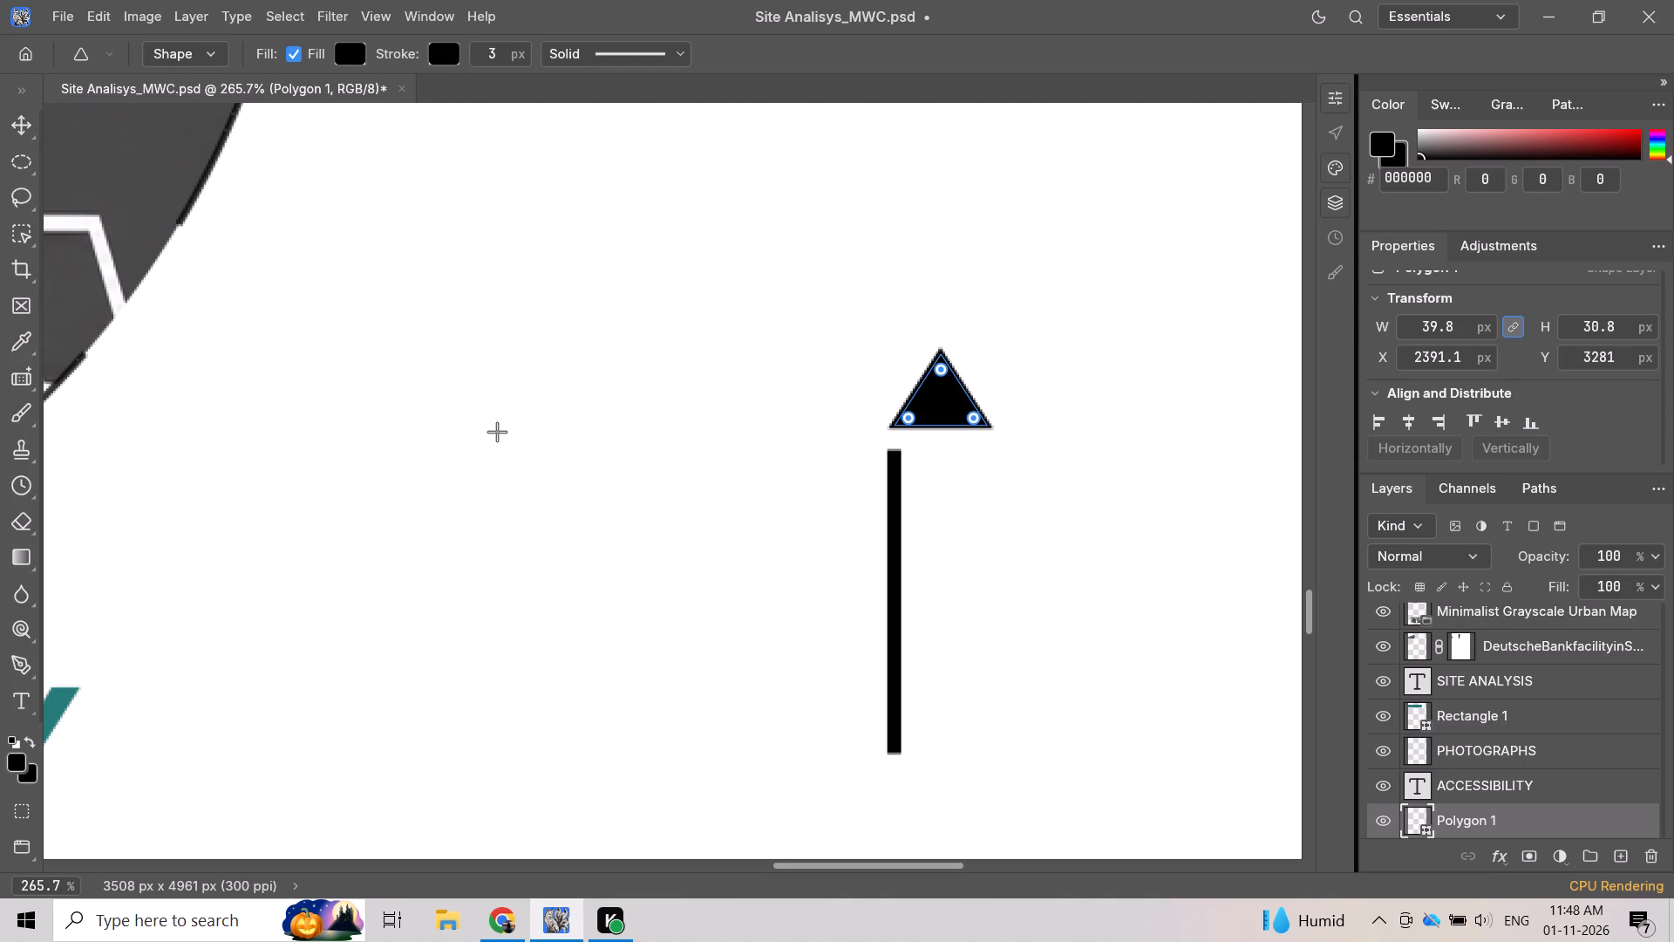
left_click(31, 125)
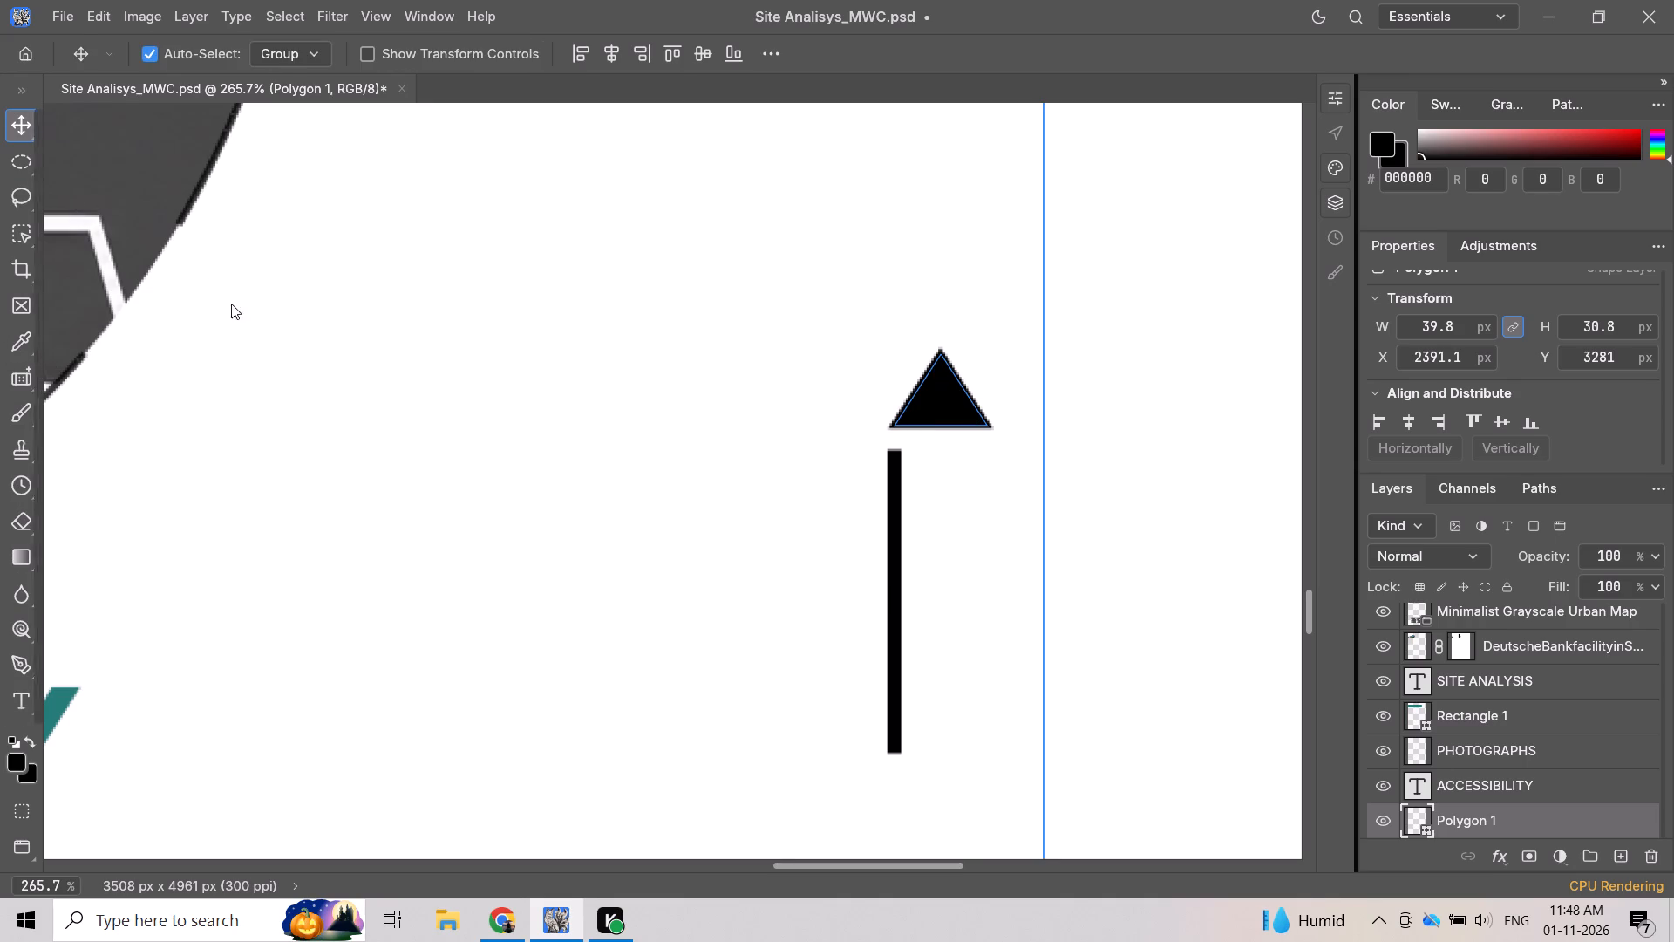
left_click(935, 397)
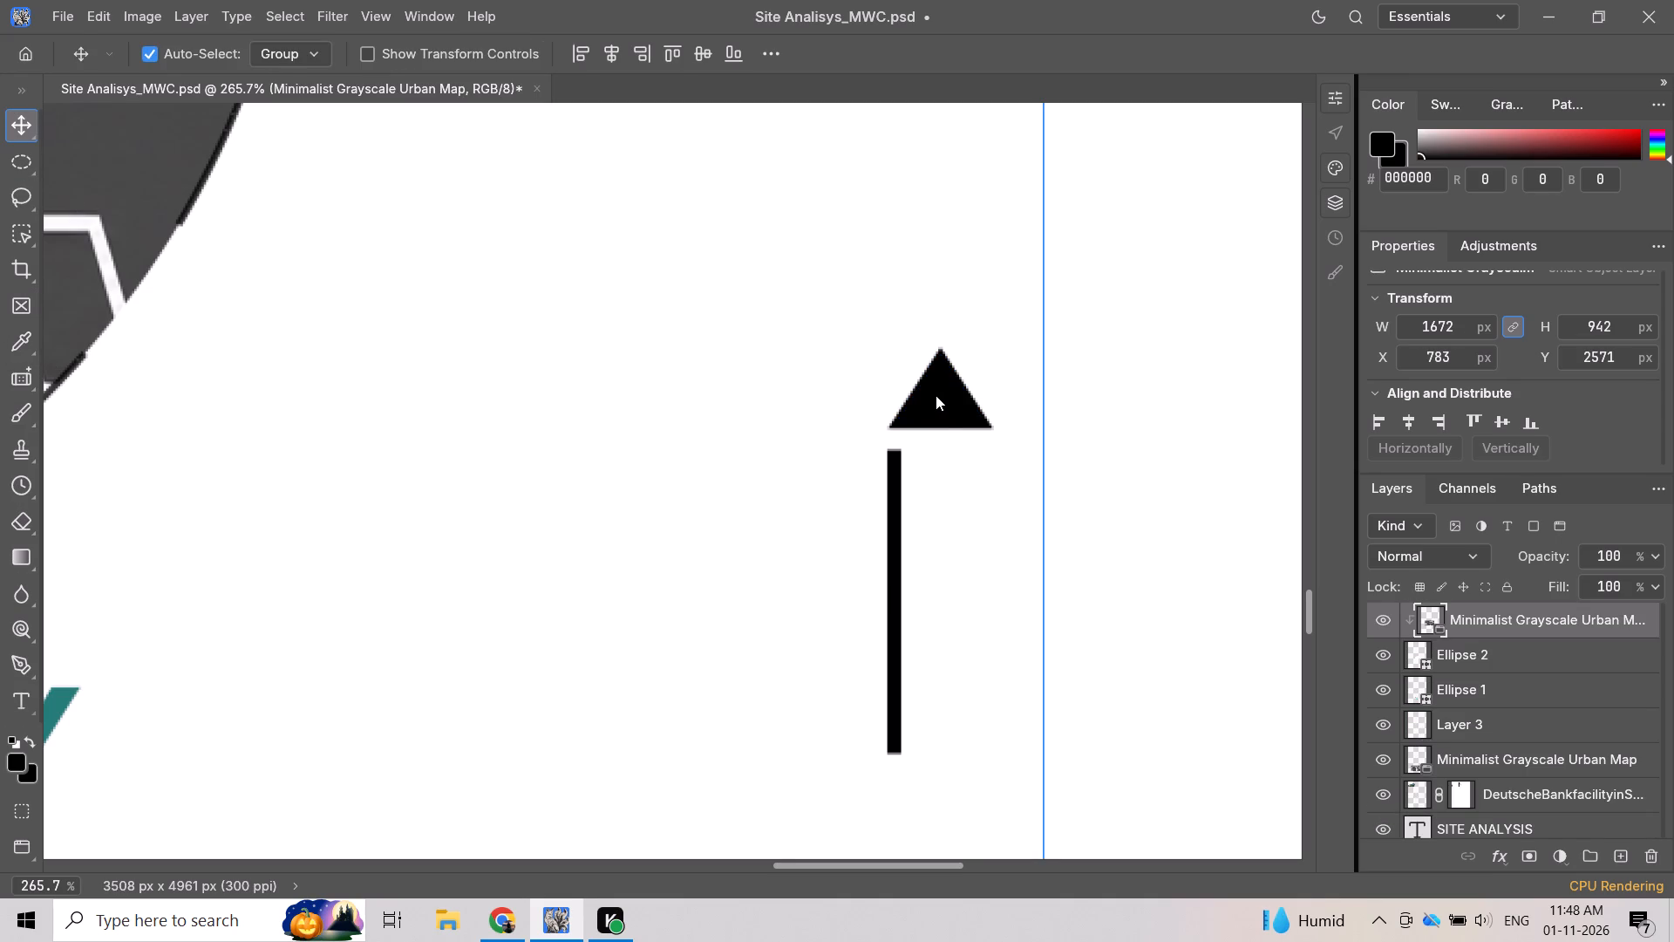
left_click(942, 409)
scroll(948, 405, "down", 3)
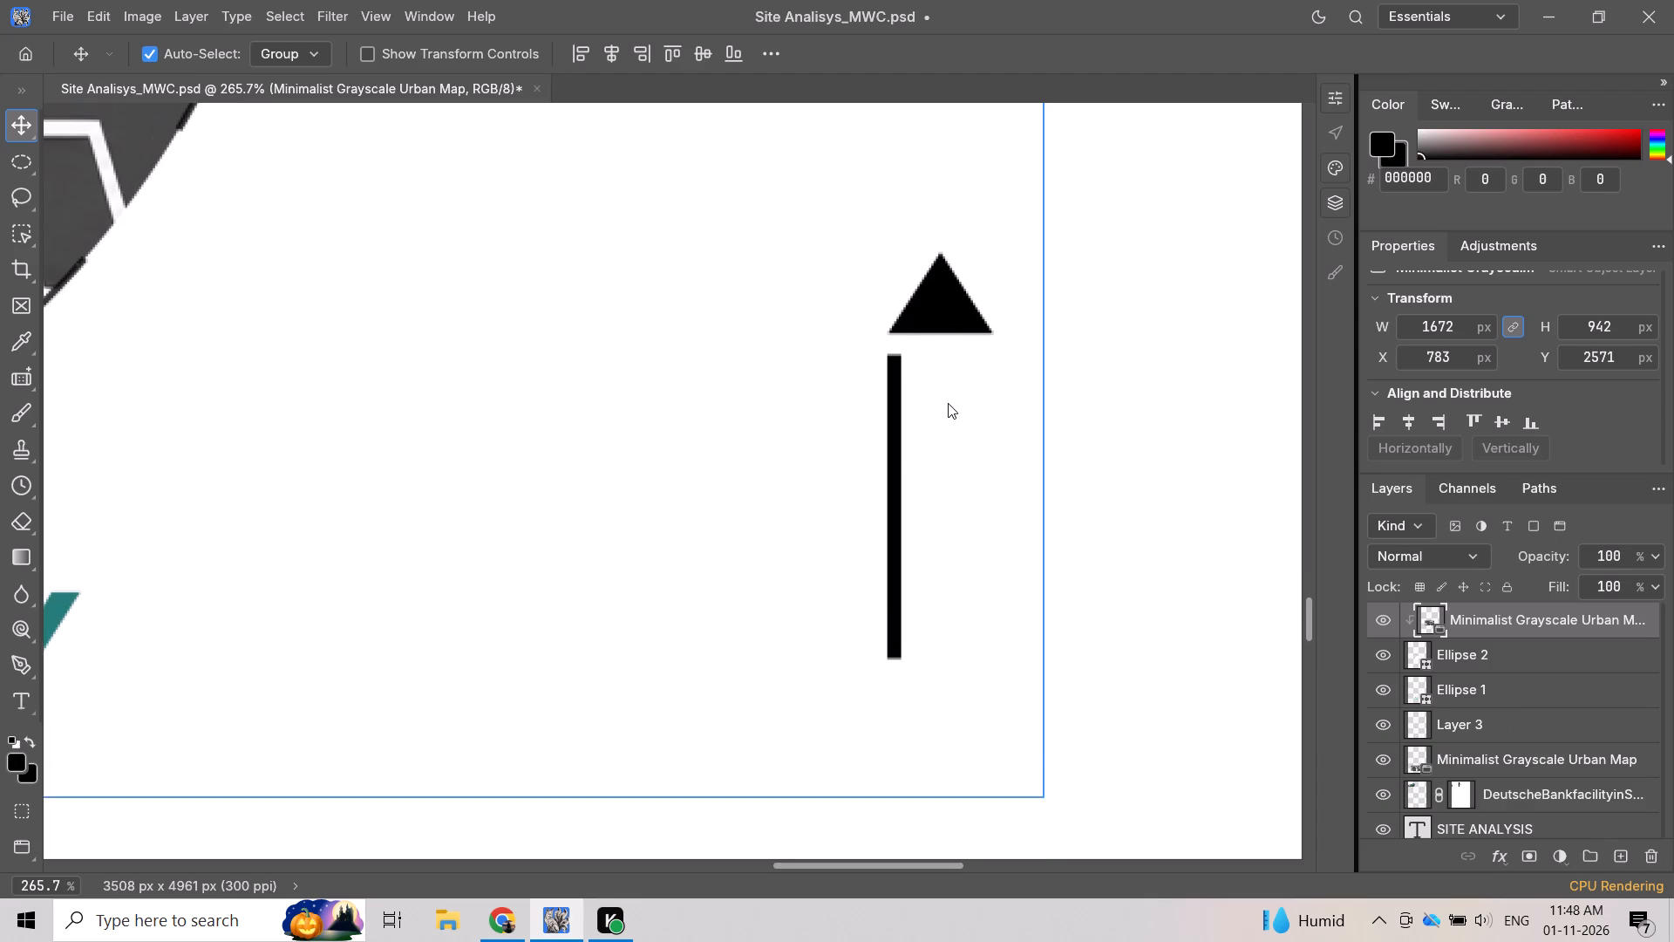
scroll(948, 402, "up", 3)
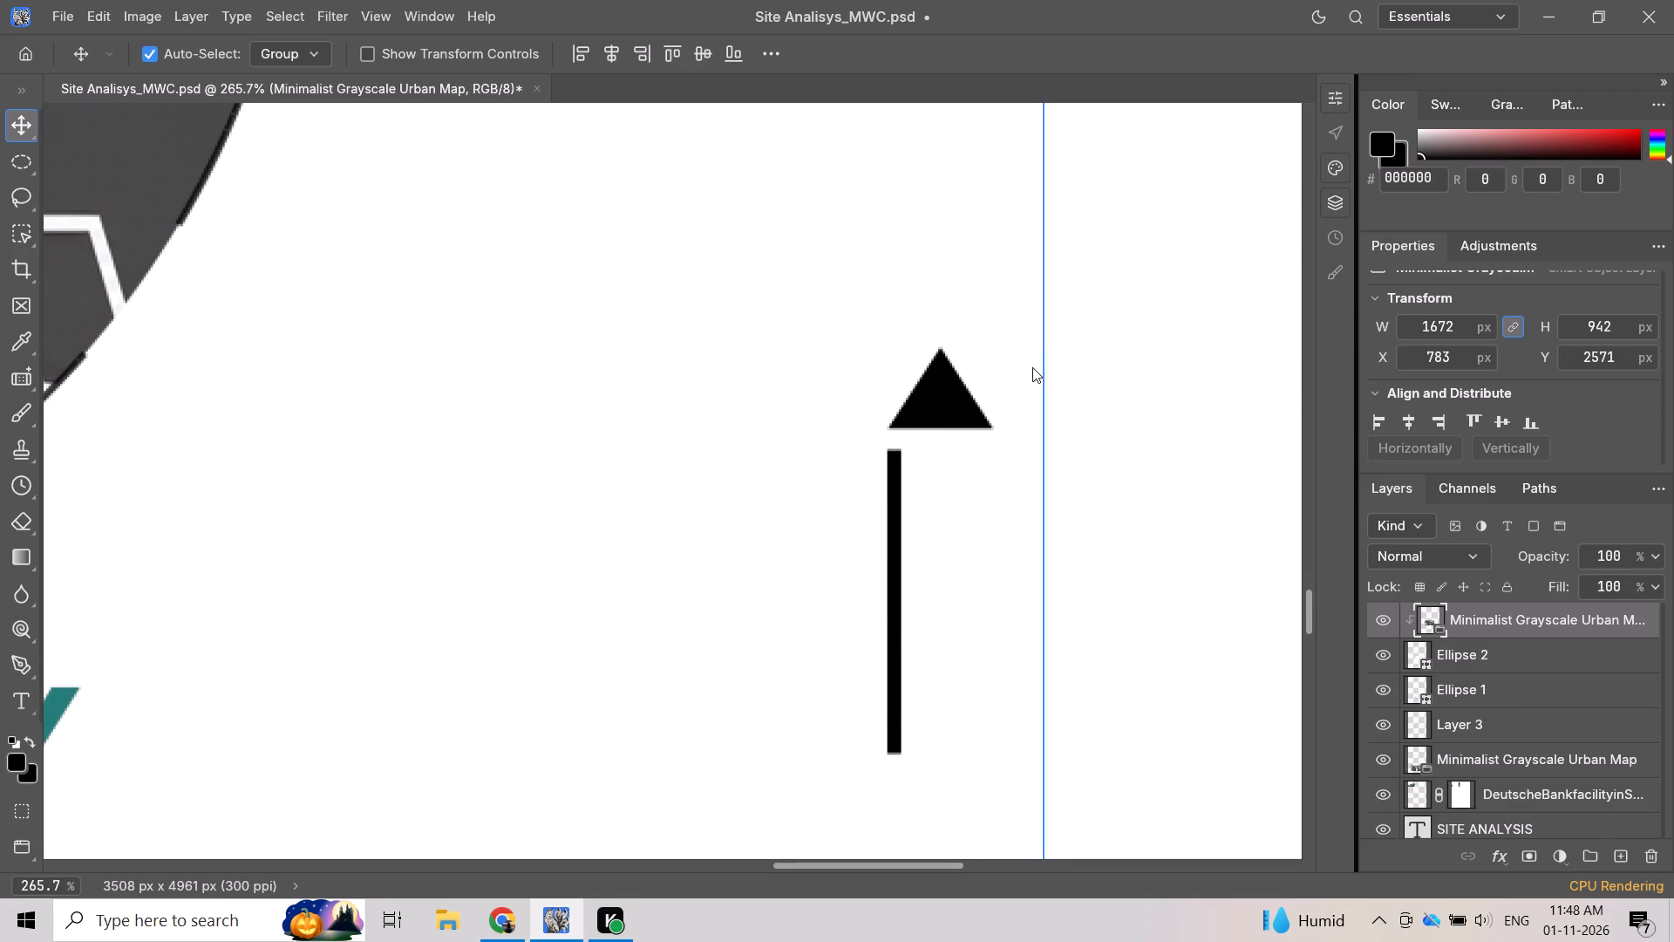
left_click_drag(1040, 365, 1031, 365)
left_click_drag(1031, 364, 1000, 365)
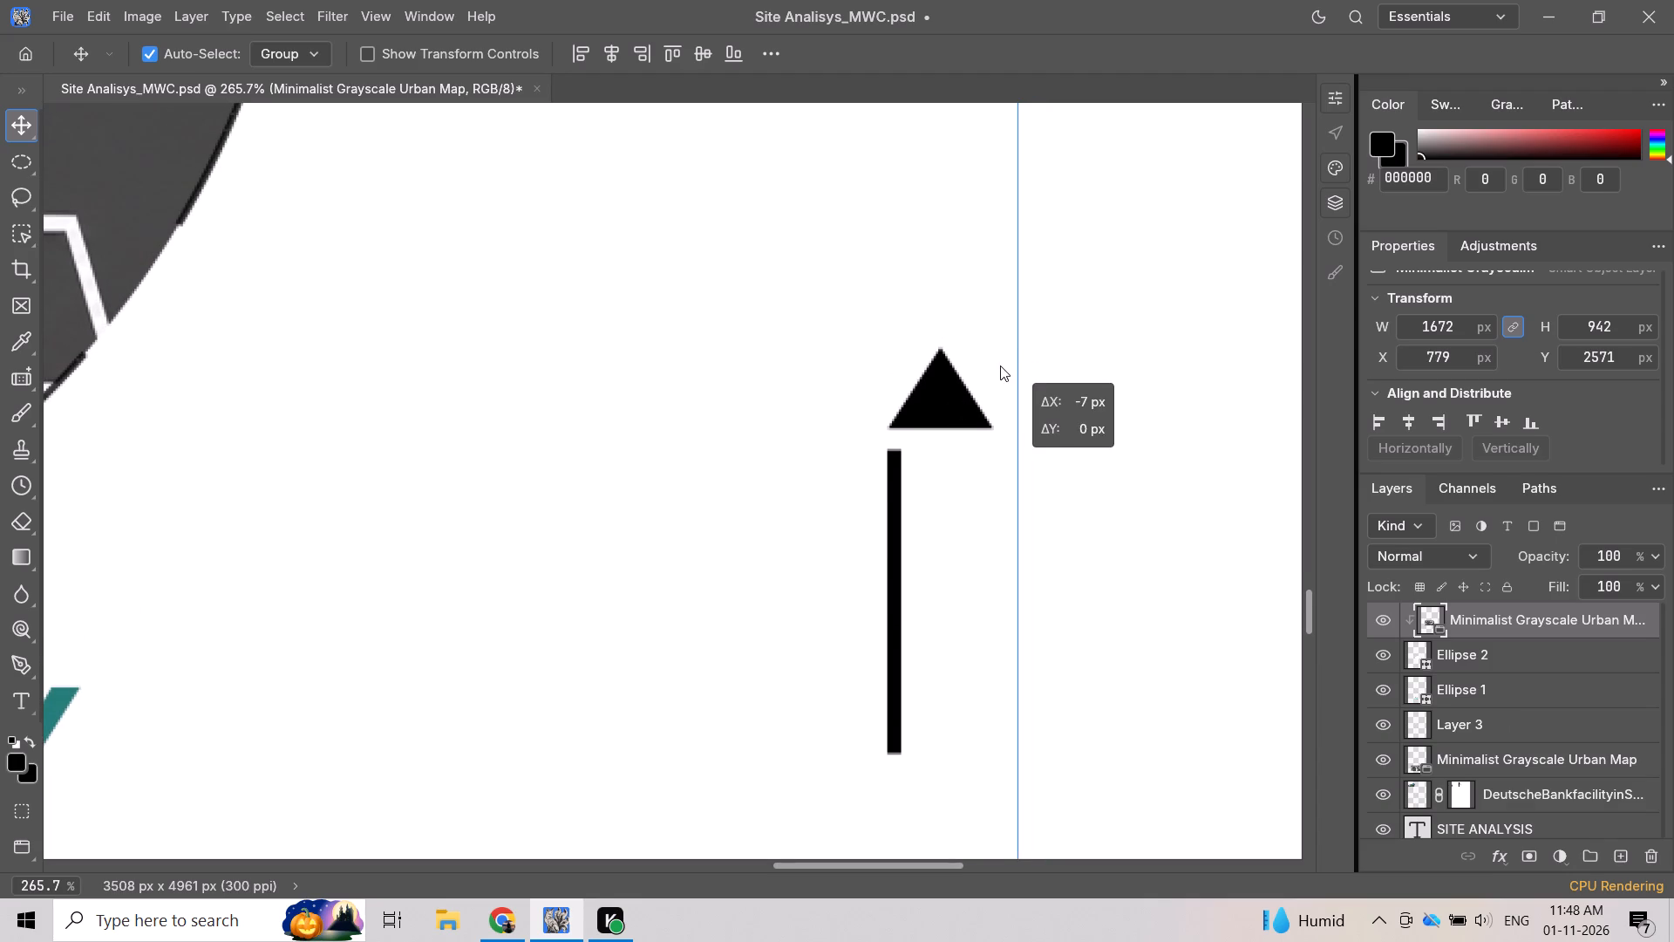
left_click_drag(1000, 365, 1053, 358)
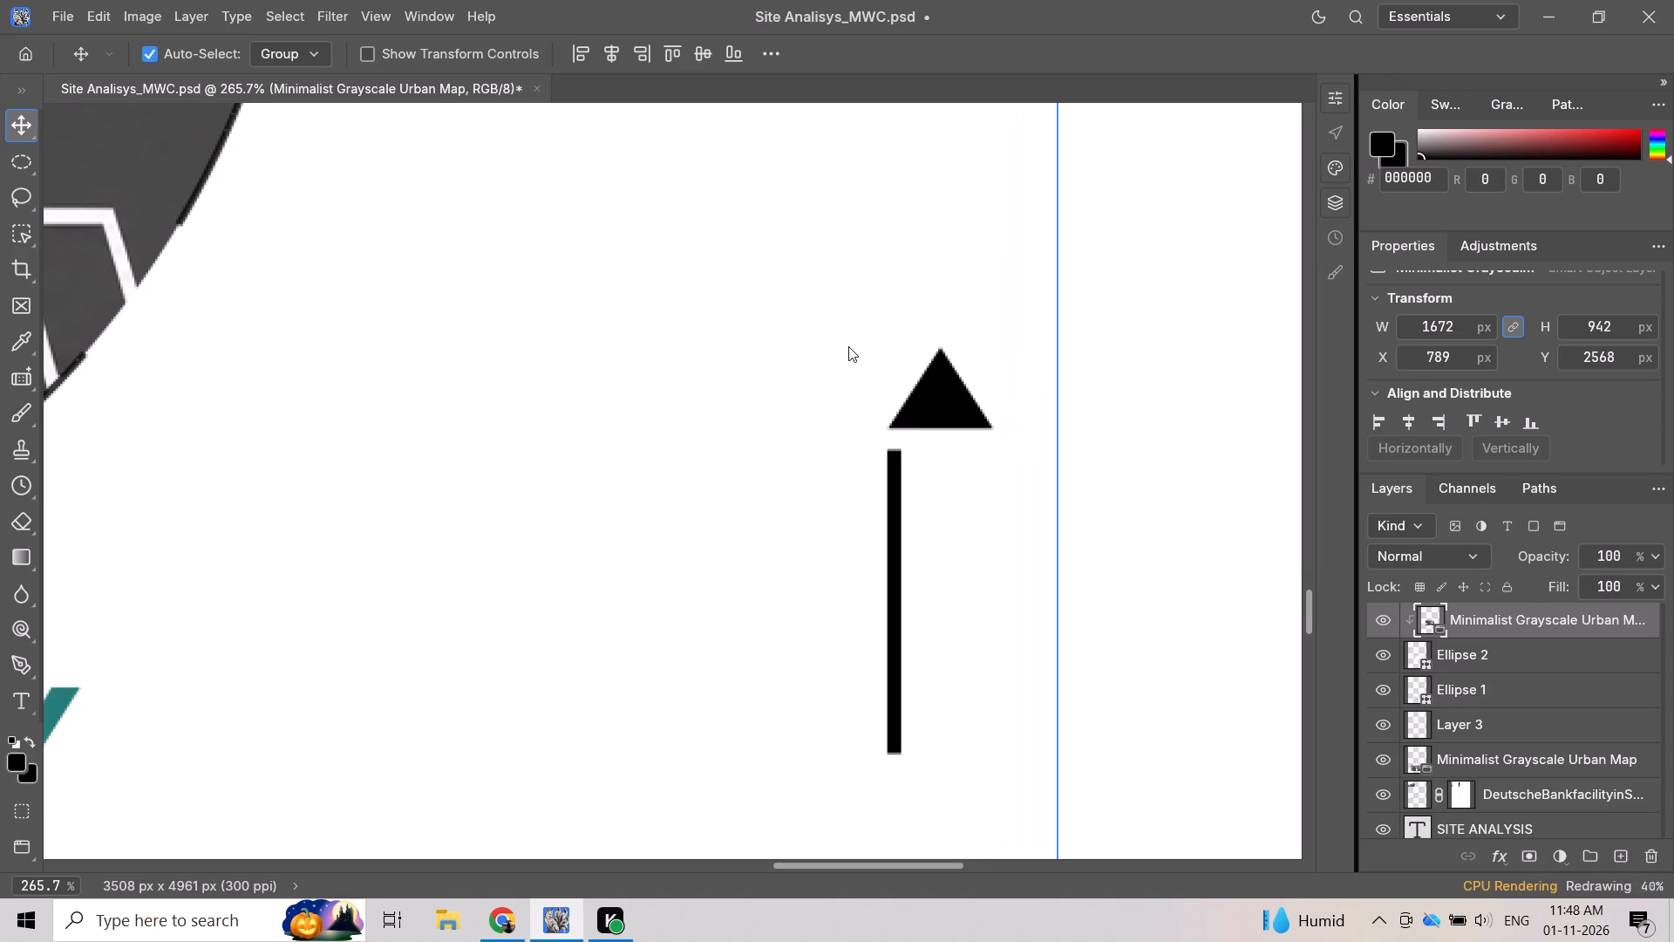
Deselect the clipped map image and examine the circular callout, heading and unfinished arrow in the context of the sheet.
scroll(848, 346, "down", 2)
scroll(848, 346, "up", 3)
scroll(848, 346, "down", 5)
scroll(848, 346, "up", 3)
scroll(847, 347, "down", 3, "alt")
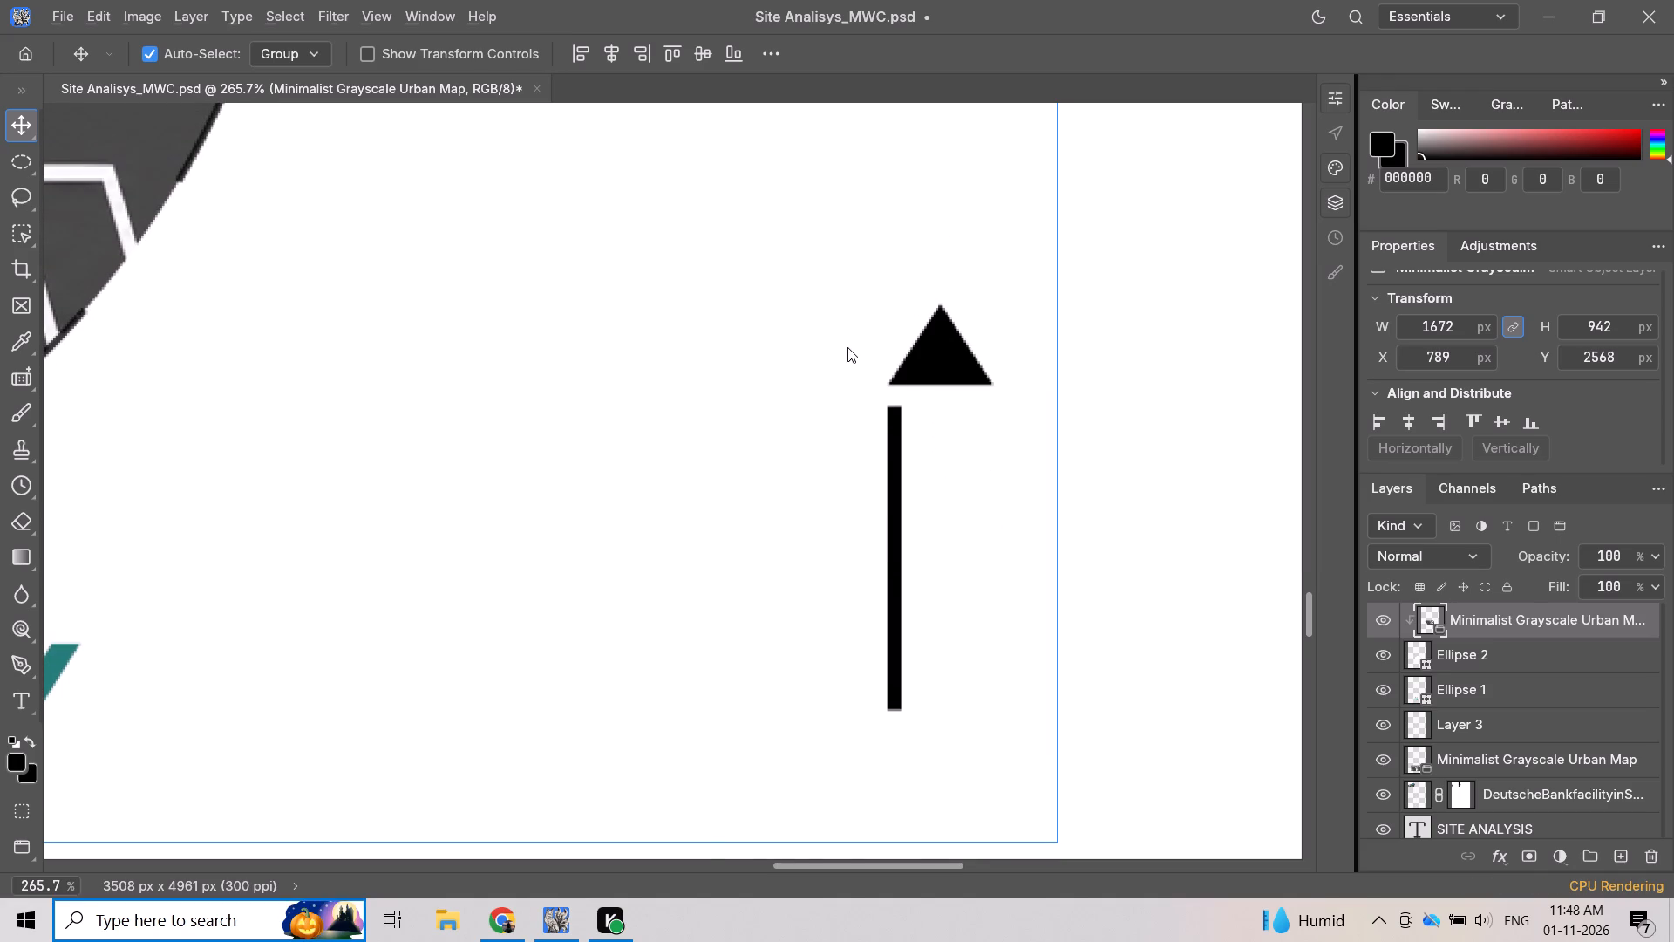
scroll(847, 347, "down", 4, "alt")
left_click(1058, 253)
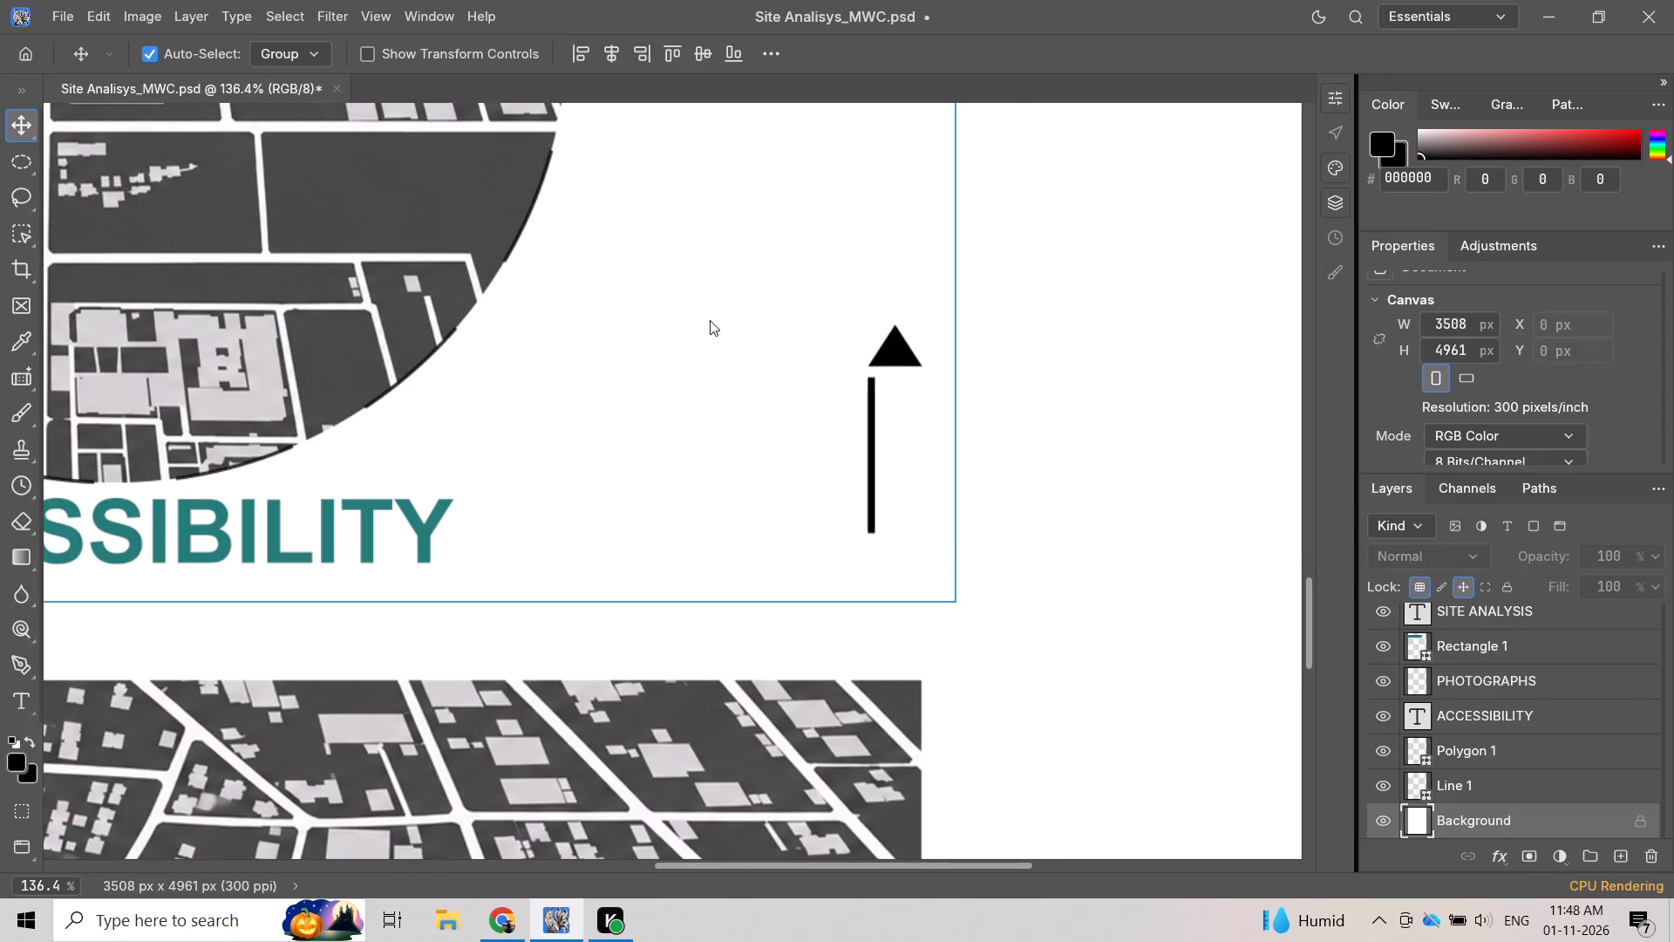
scroll(710, 320, "down", 1)
scroll(709, 320, "down", 2, "alt")
scroll(709, 320, "up", 4, "alt")
scroll(709, 320, "down", 8, "alt")
scroll(659, 305, "up", 3)
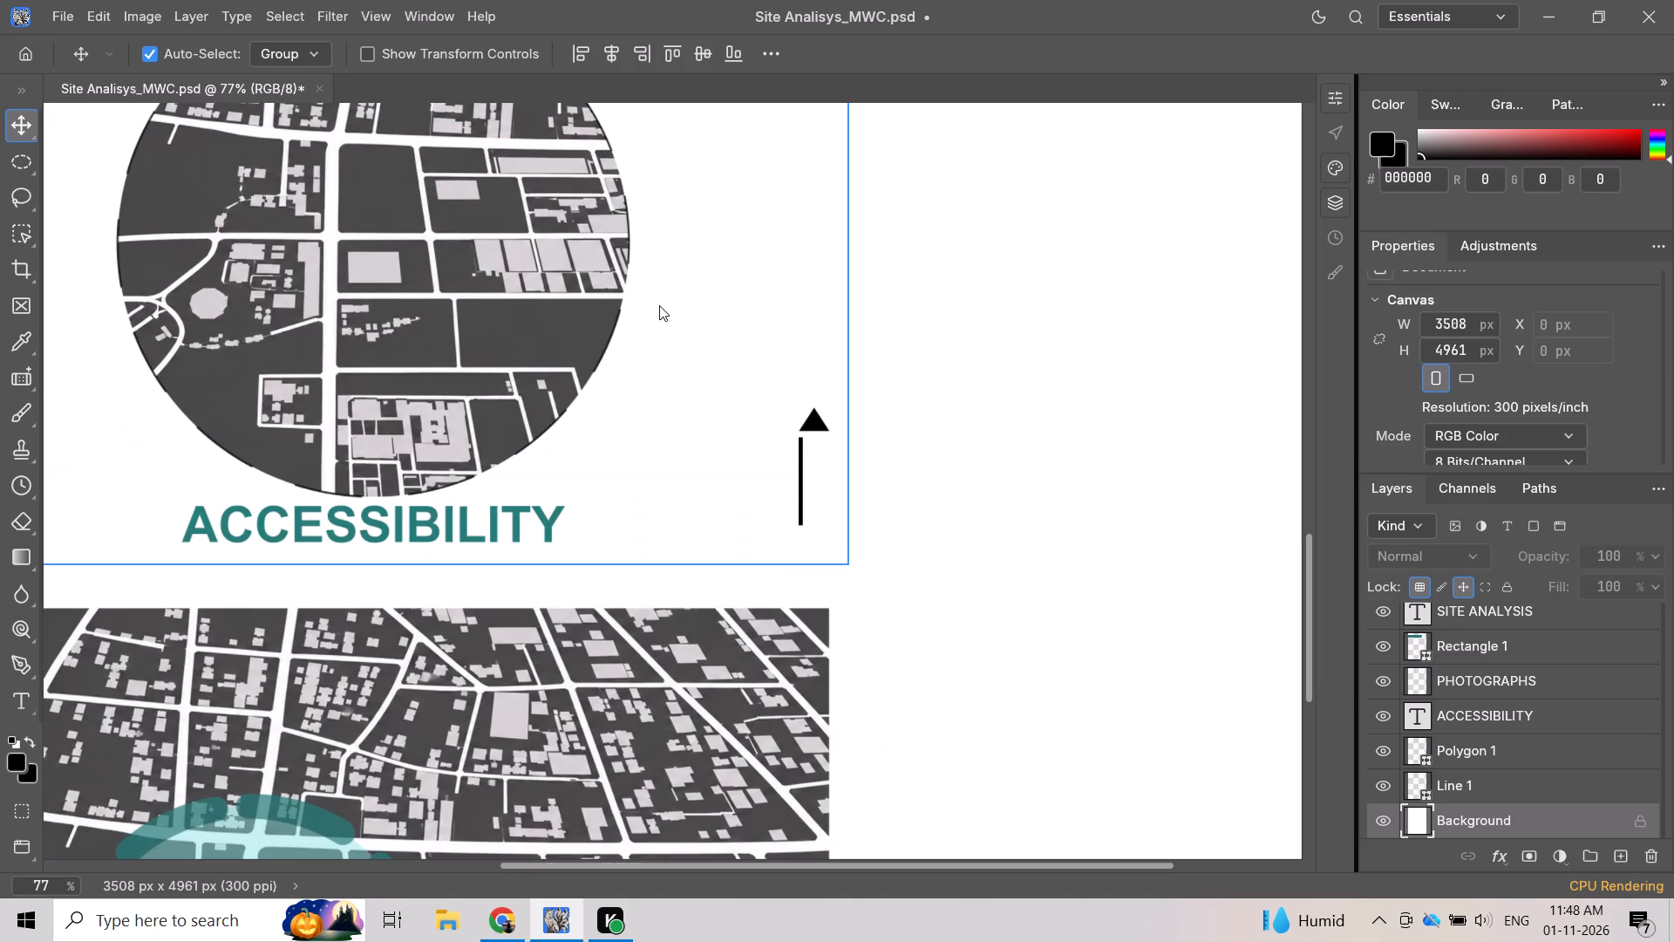
scroll(659, 305, "up", 3)
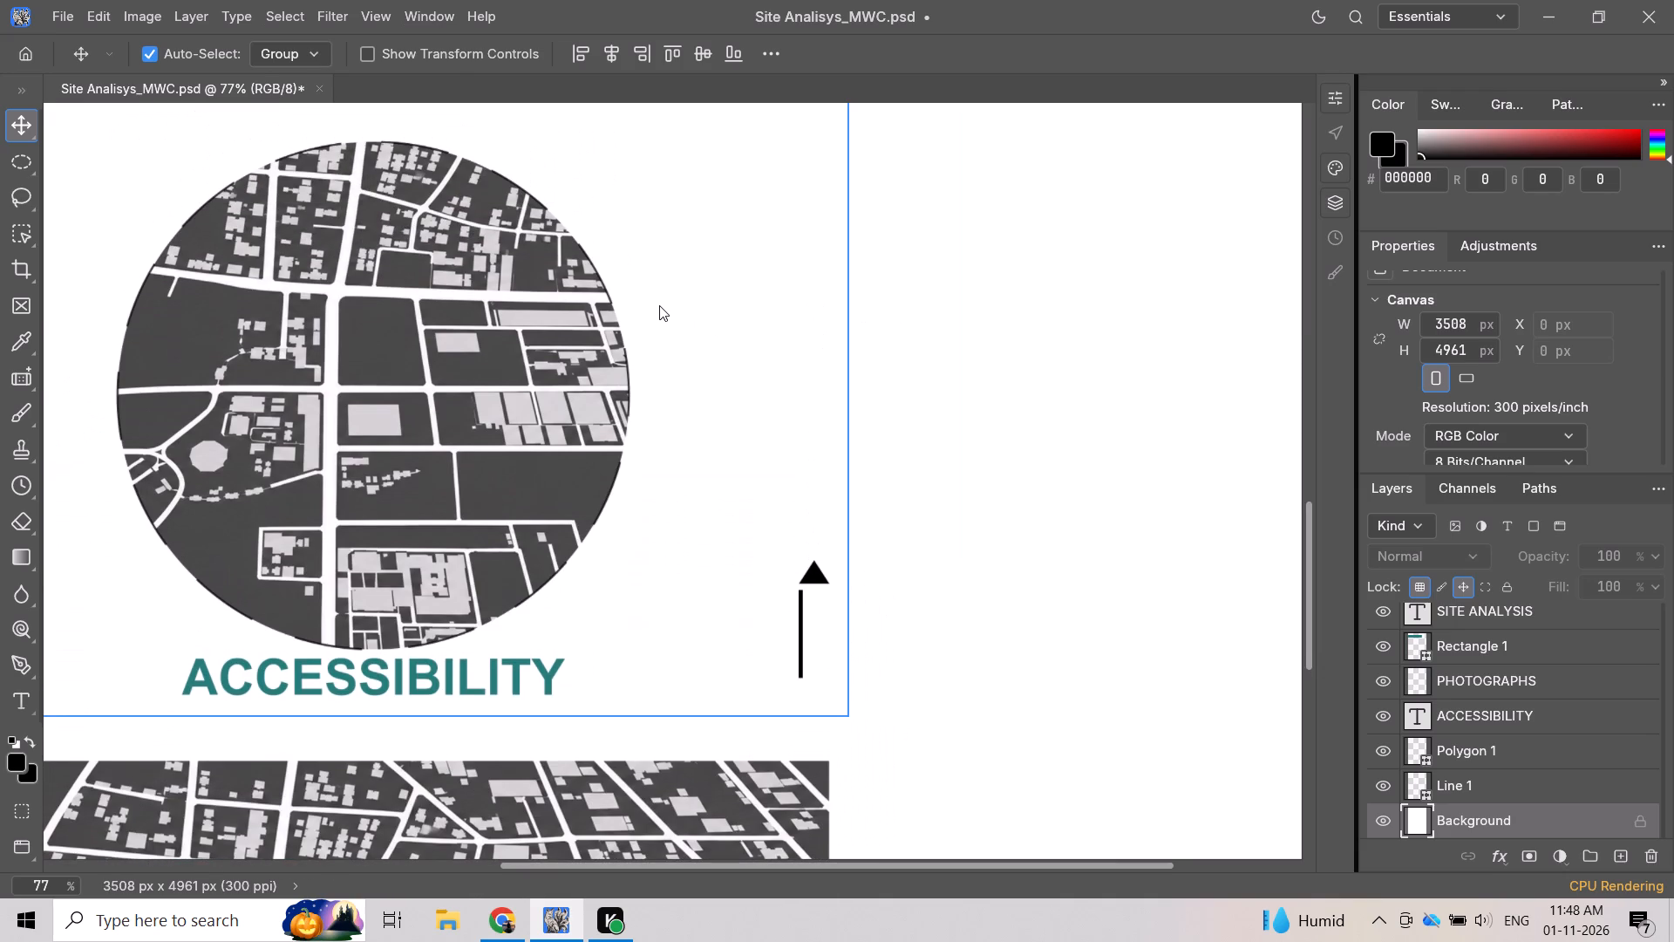
scroll(659, 307, "down", 2)
scroll(808, 437, "up", 2)
scroll(808, 437, "down", 2)
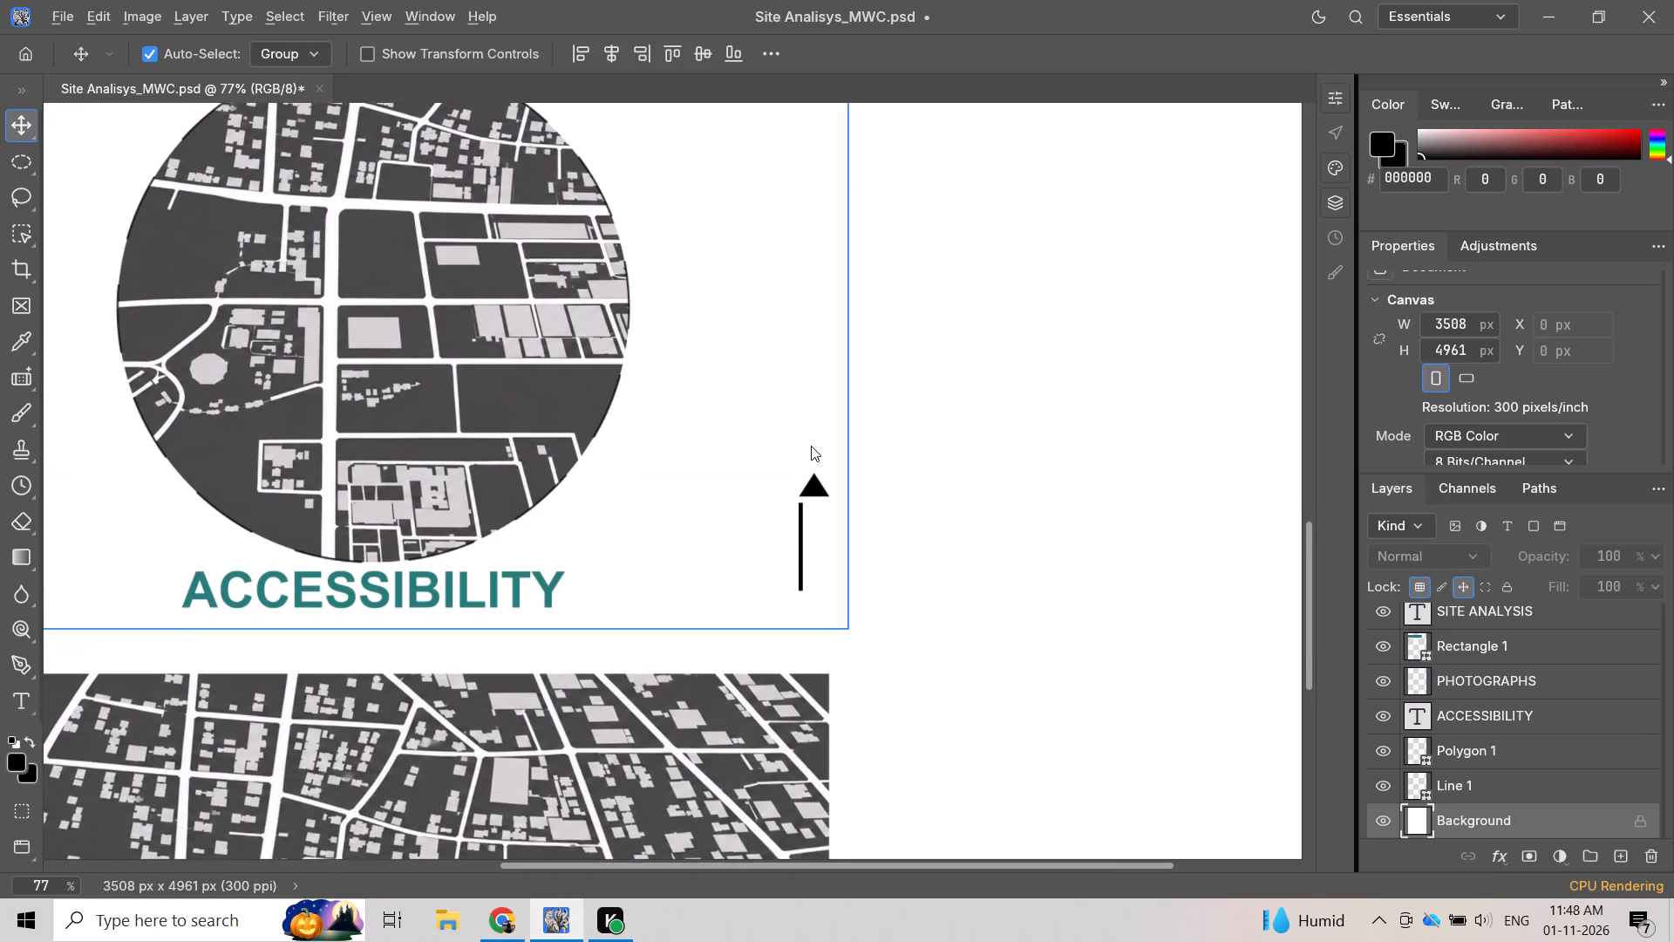
scroll(811, 448, "up", 4, "alt")
scroll(811, 448, "down", 6, "alt")
scroll(755, 400, "up", 1)
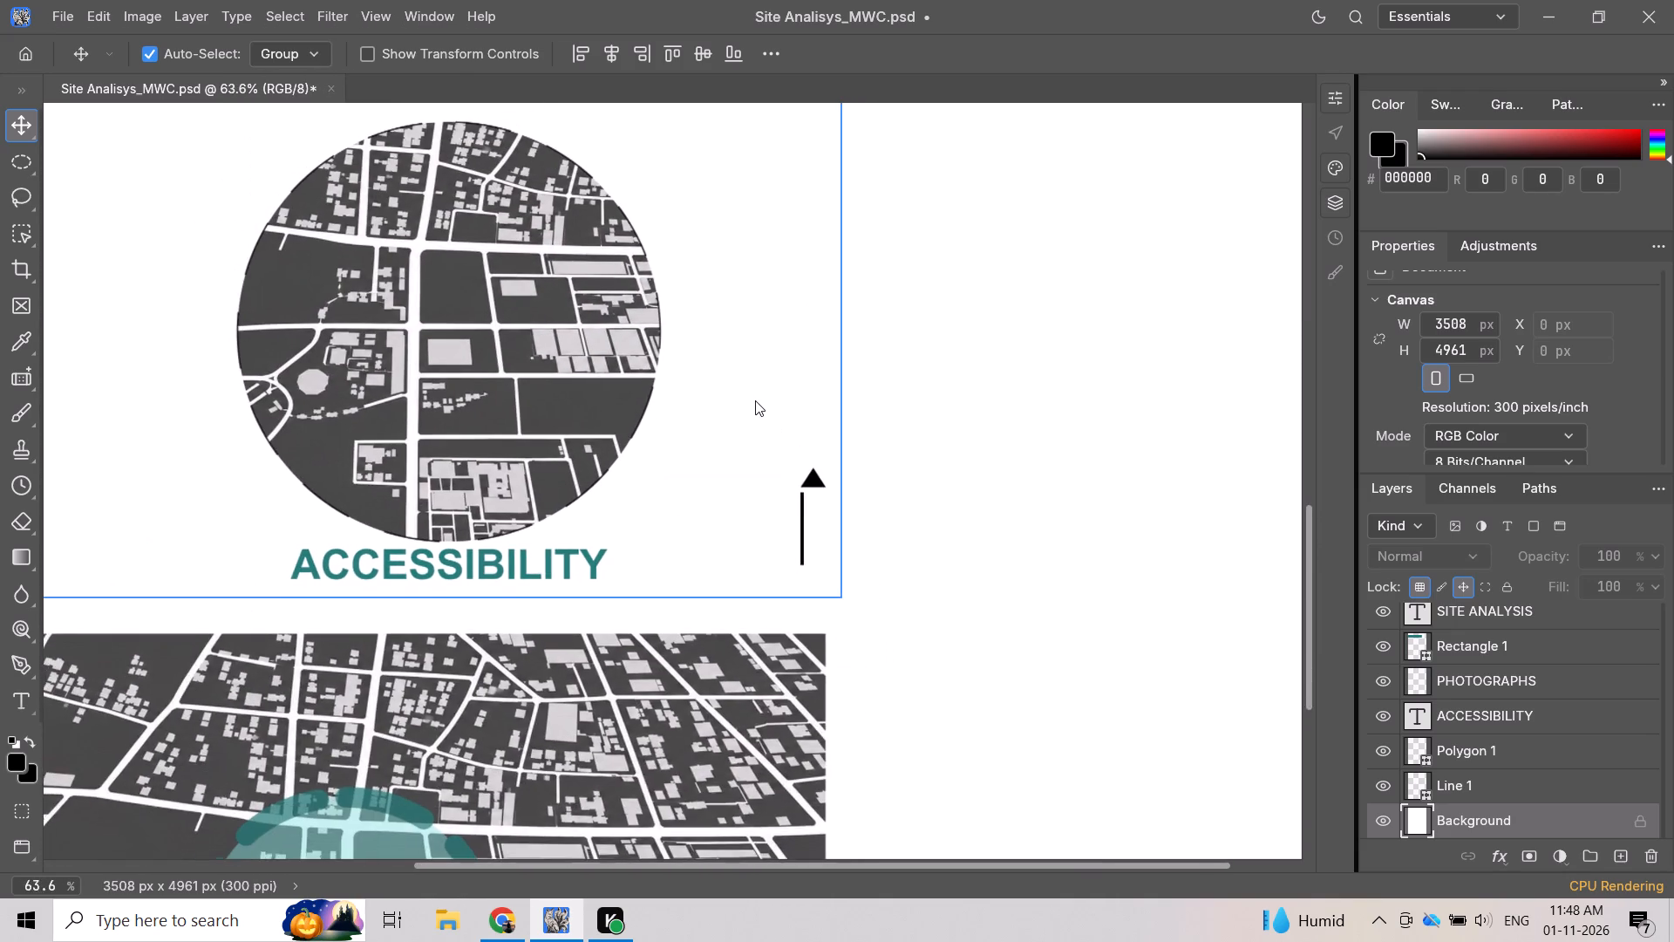
scroll(755, 400, "up", 3)
scroll(755, 400, "down", 5, "alt")
scroll(745, 347, "up", 1)
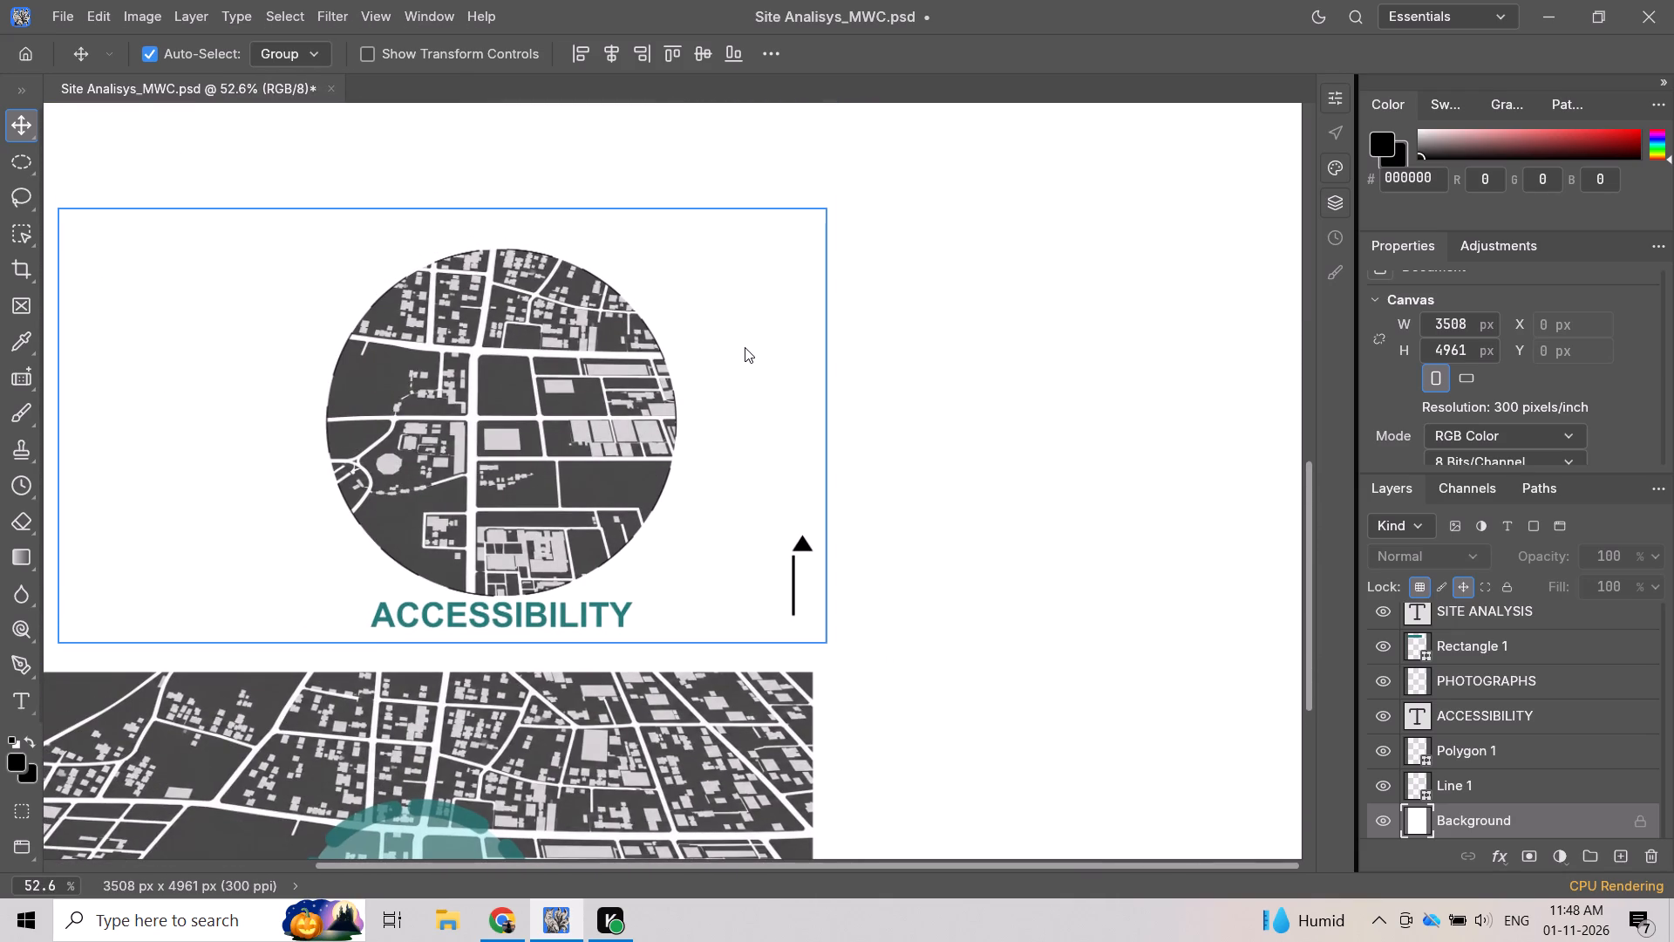
scroll(745, 346, "up", 1, "alt")
scroll(745, 346, "down", 3, "alt")
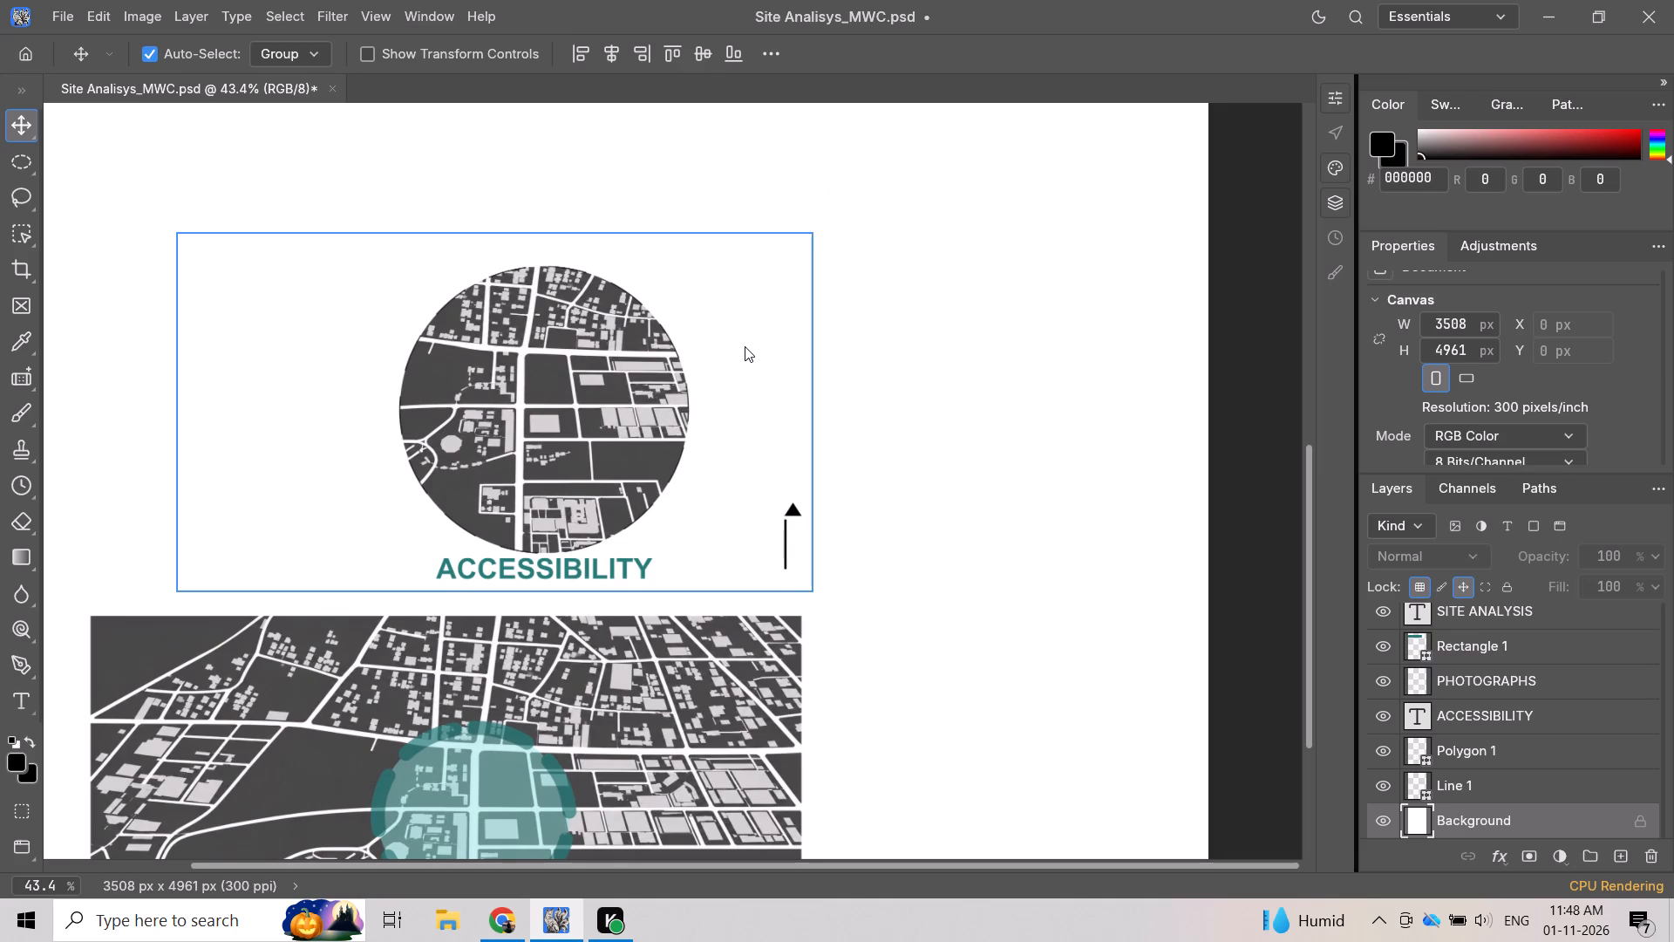
Select the small arrowhead's Polygon 1 layer and briefly show its transform controls.
scroll(1485, 776, "down", 2)
scroll(1485, 775, "up", 2)
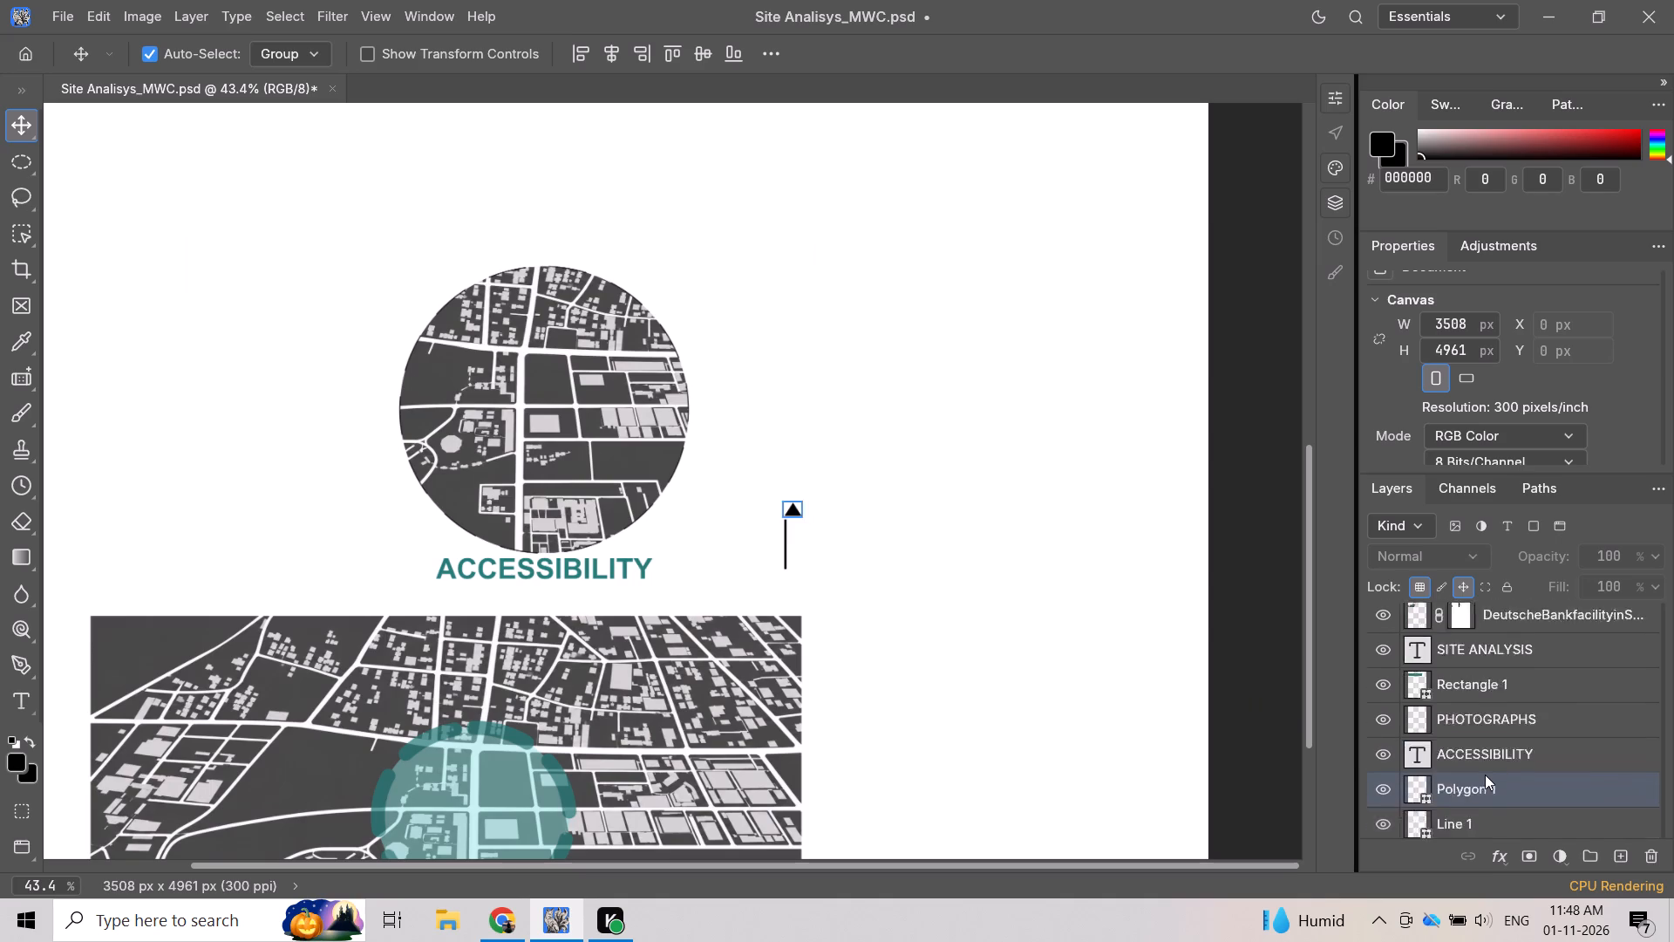
scroll(1485, 775, "up", 8)
scroll(1485, 775, "down", 4)
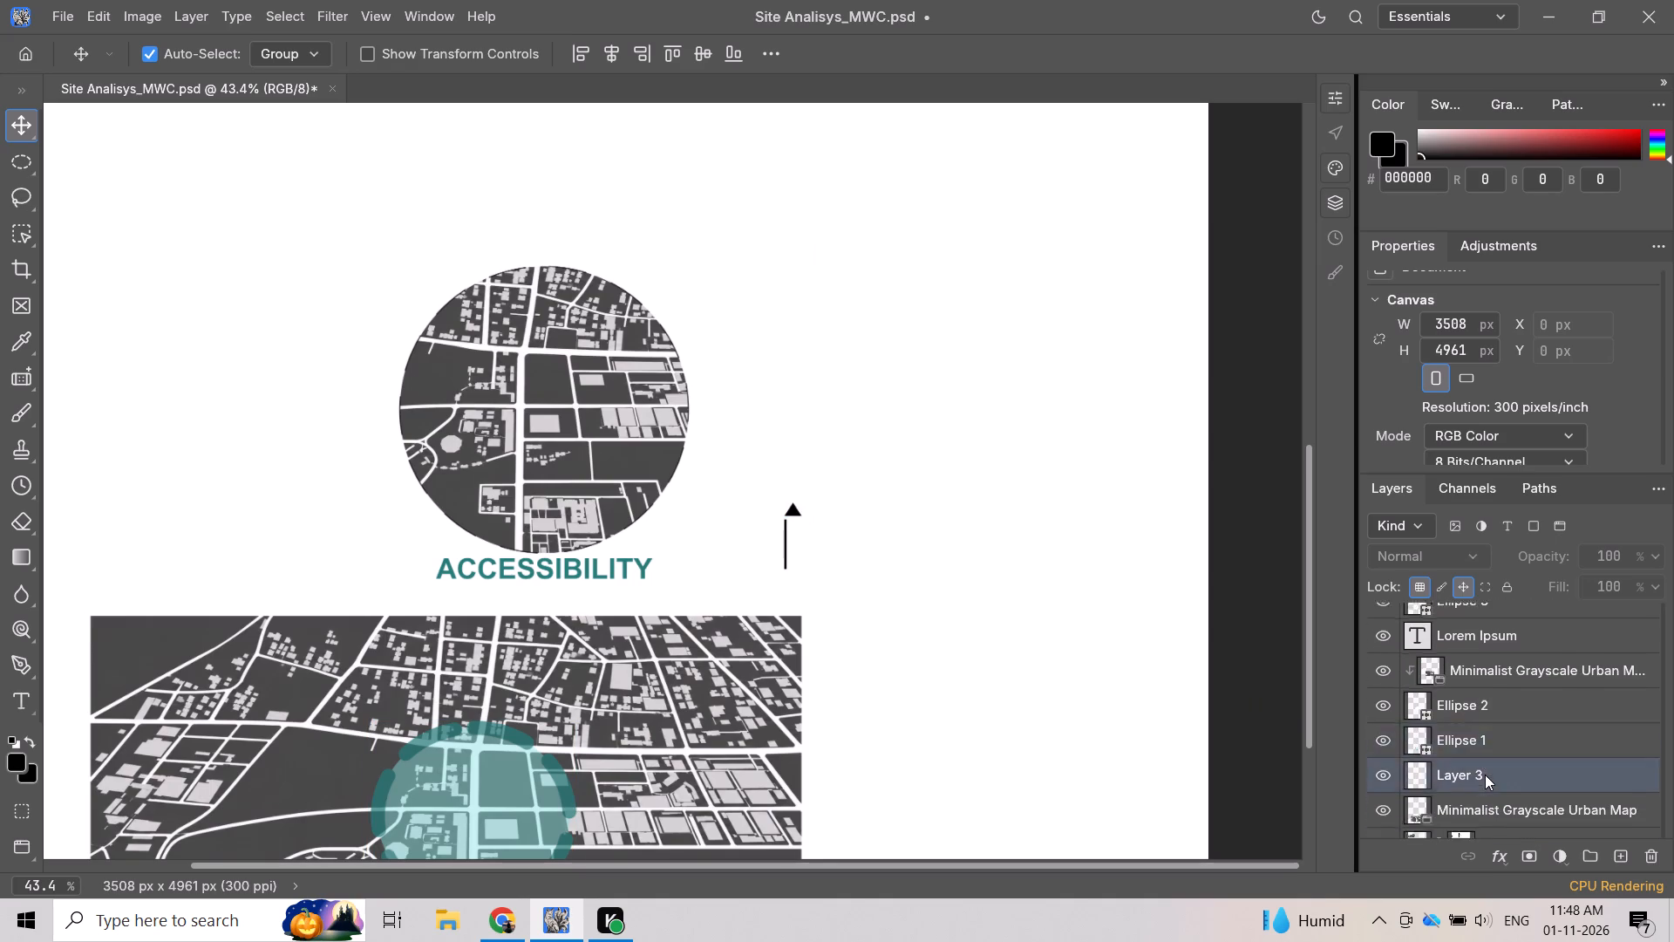
scroll(1485, 775, "down", 5)
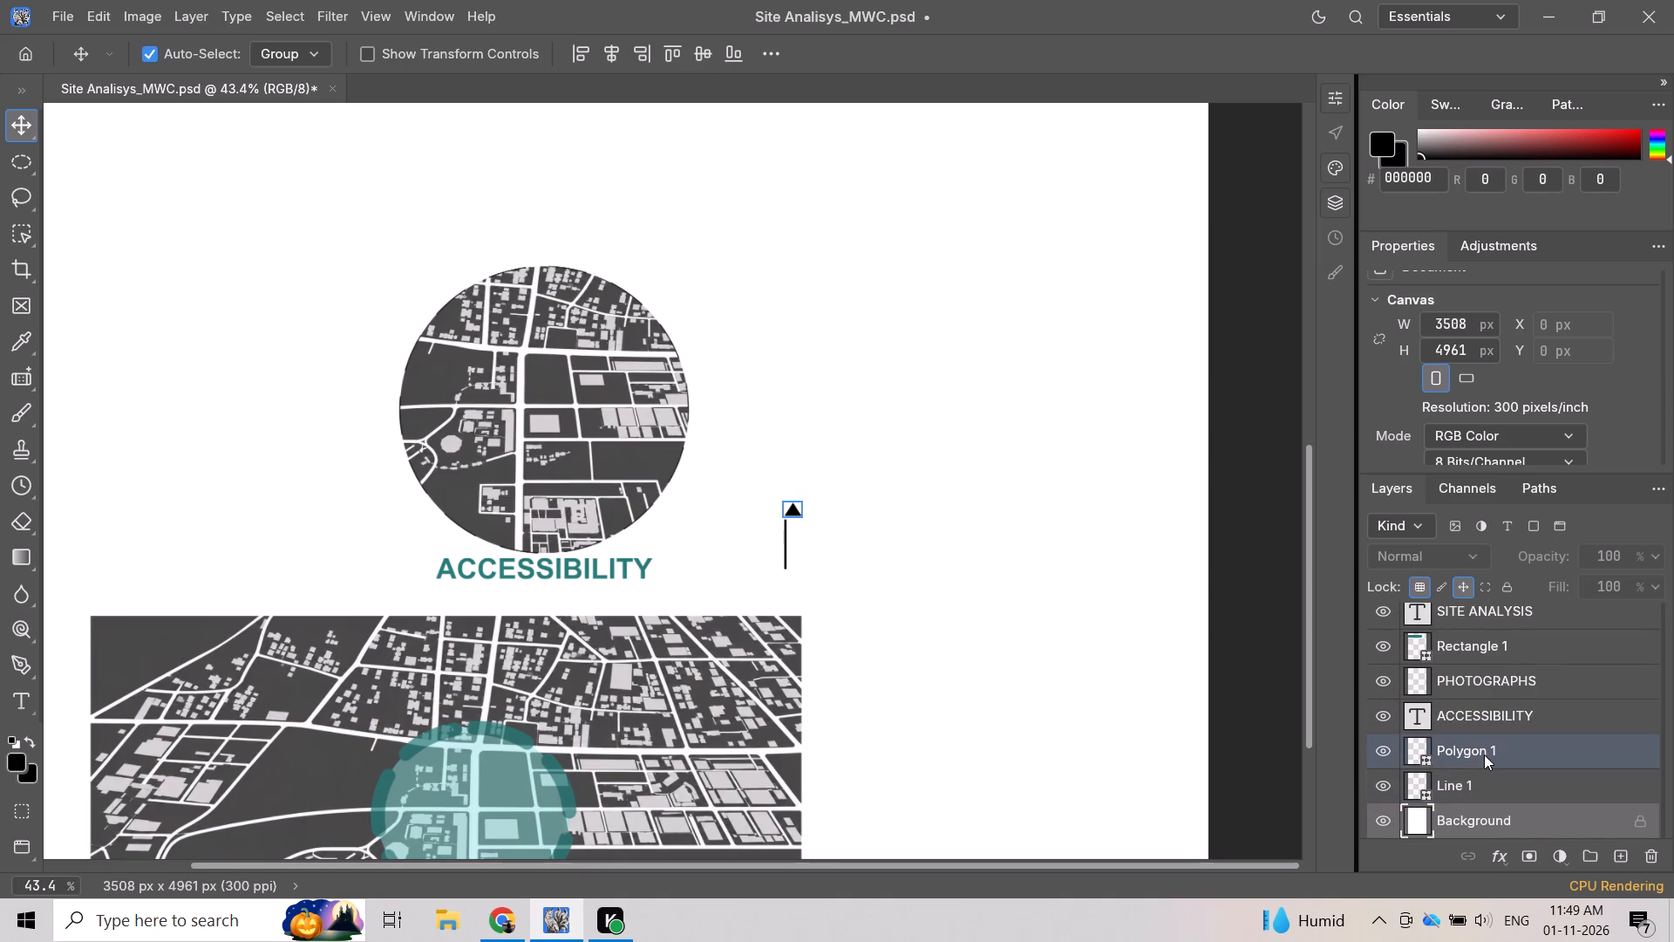
scroll(1484, 754, "up", 3)
scroll(1484, 754, "down", 3)
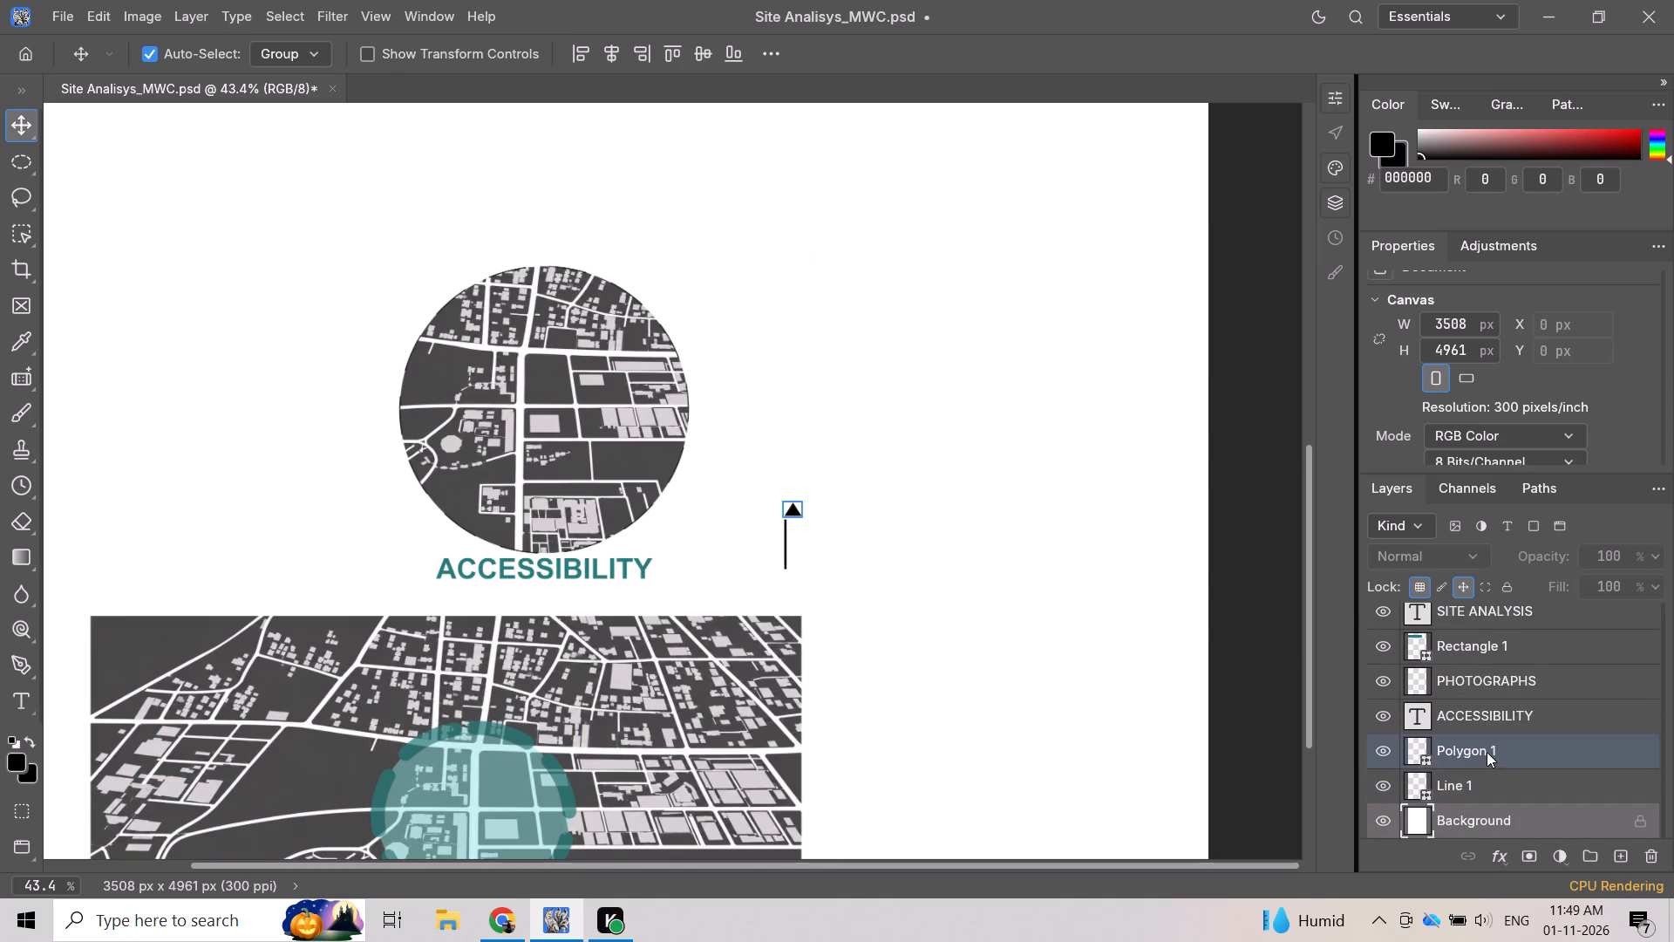
left_click(1487, 752)
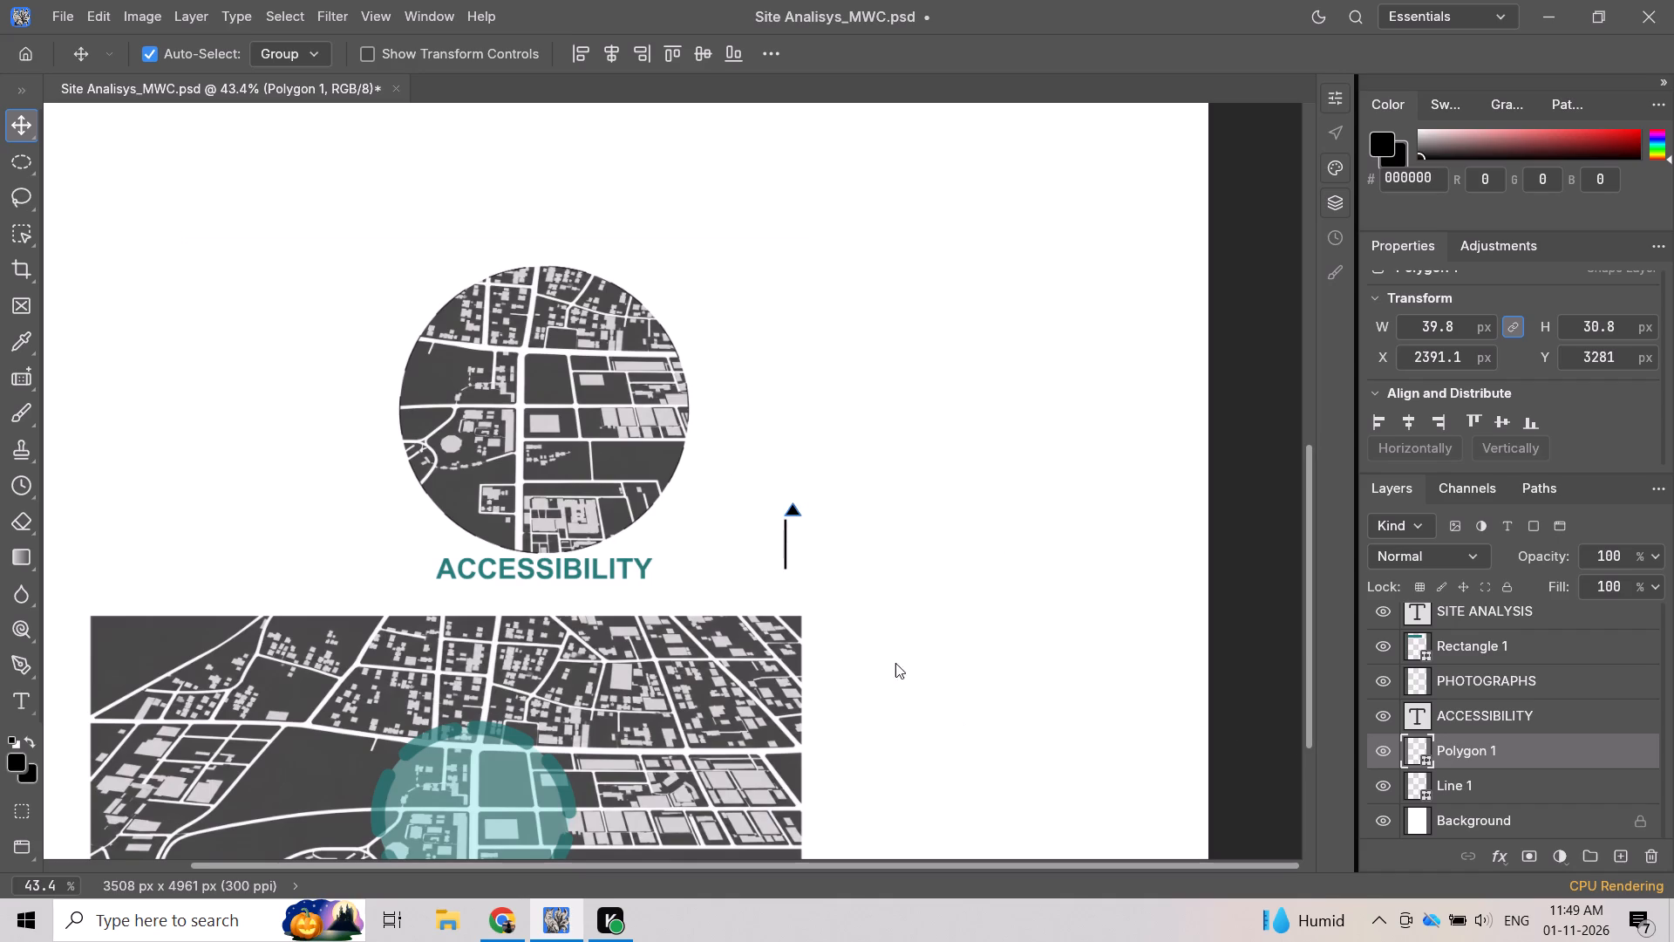
left_click(371, 52)
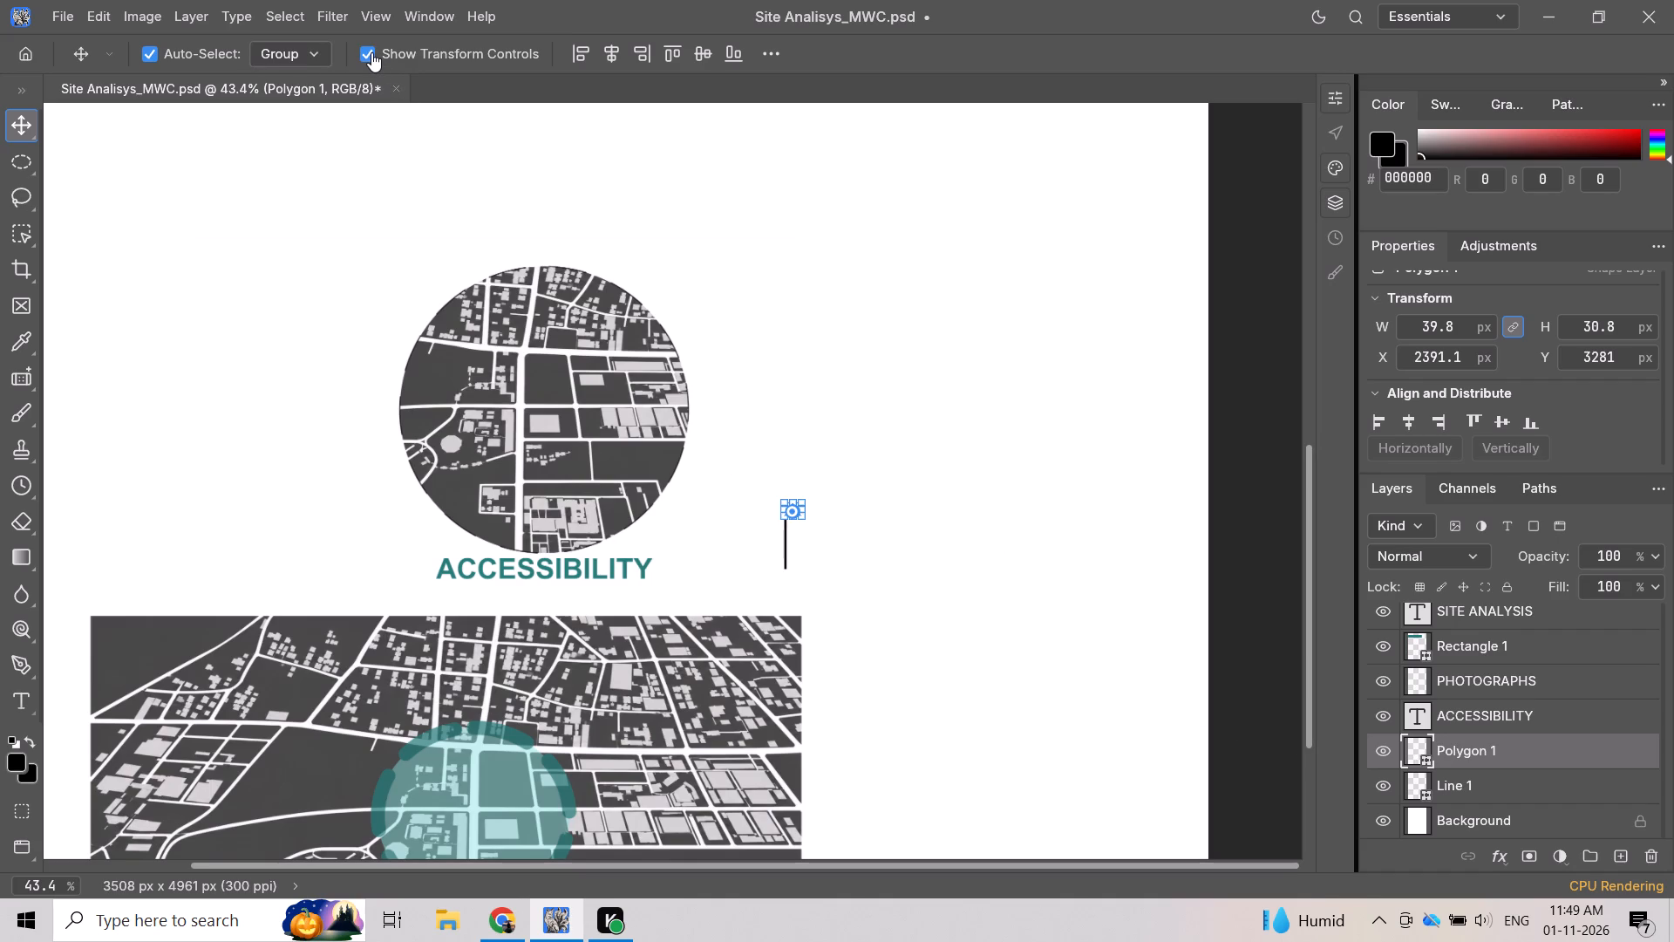
left_click(371, 52)
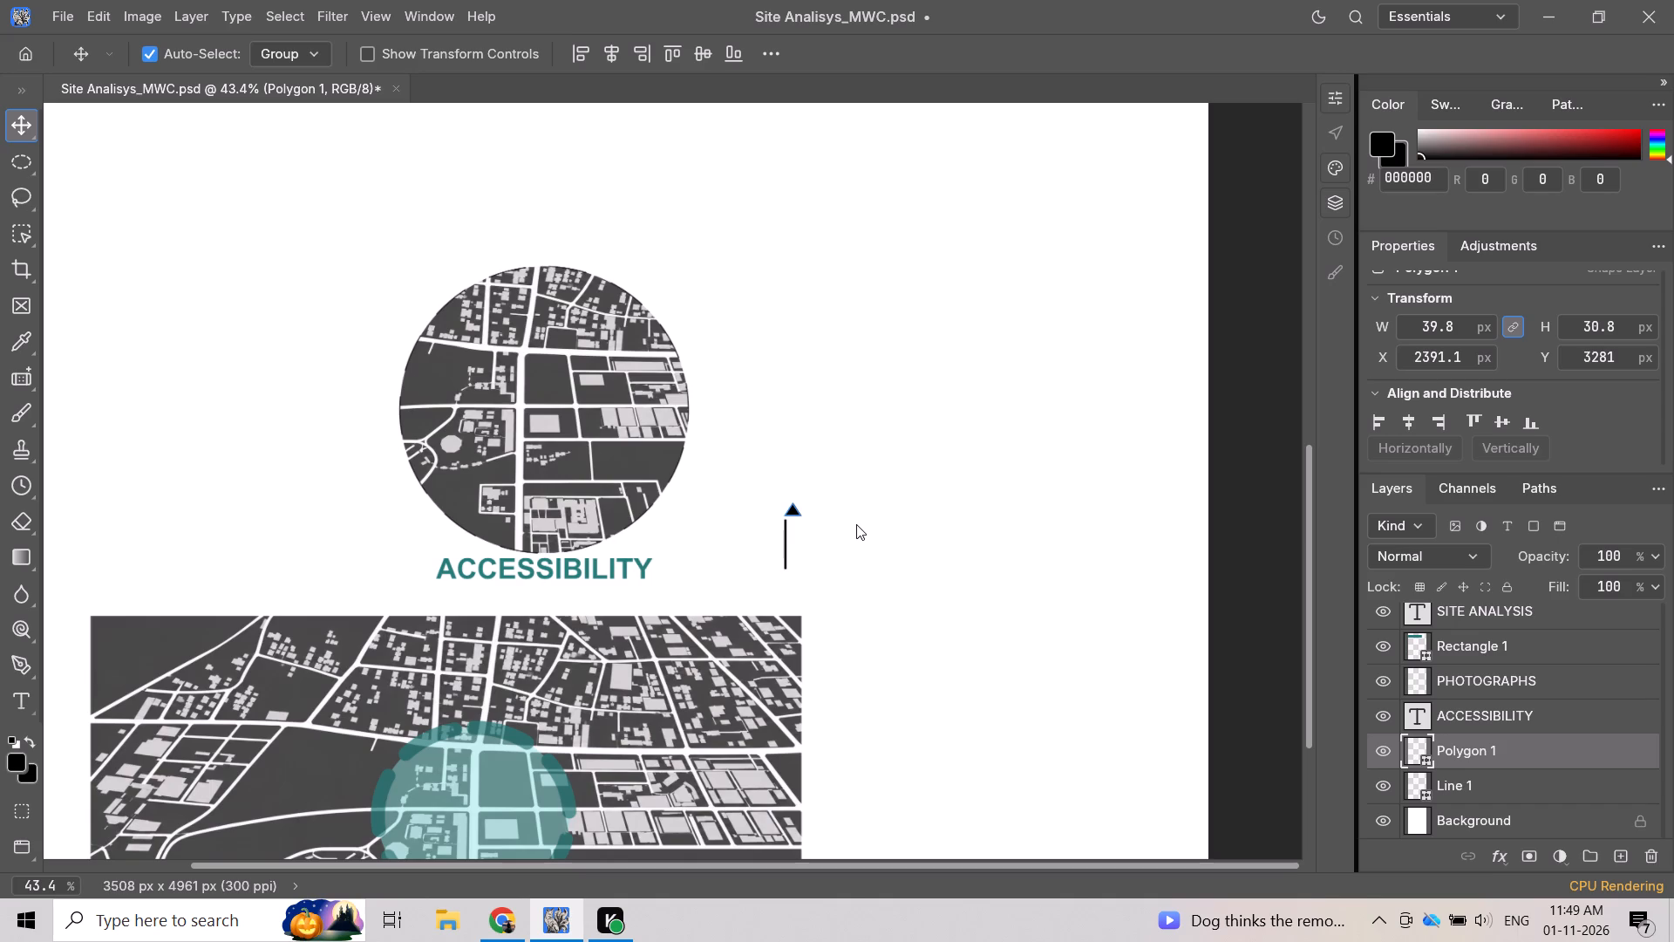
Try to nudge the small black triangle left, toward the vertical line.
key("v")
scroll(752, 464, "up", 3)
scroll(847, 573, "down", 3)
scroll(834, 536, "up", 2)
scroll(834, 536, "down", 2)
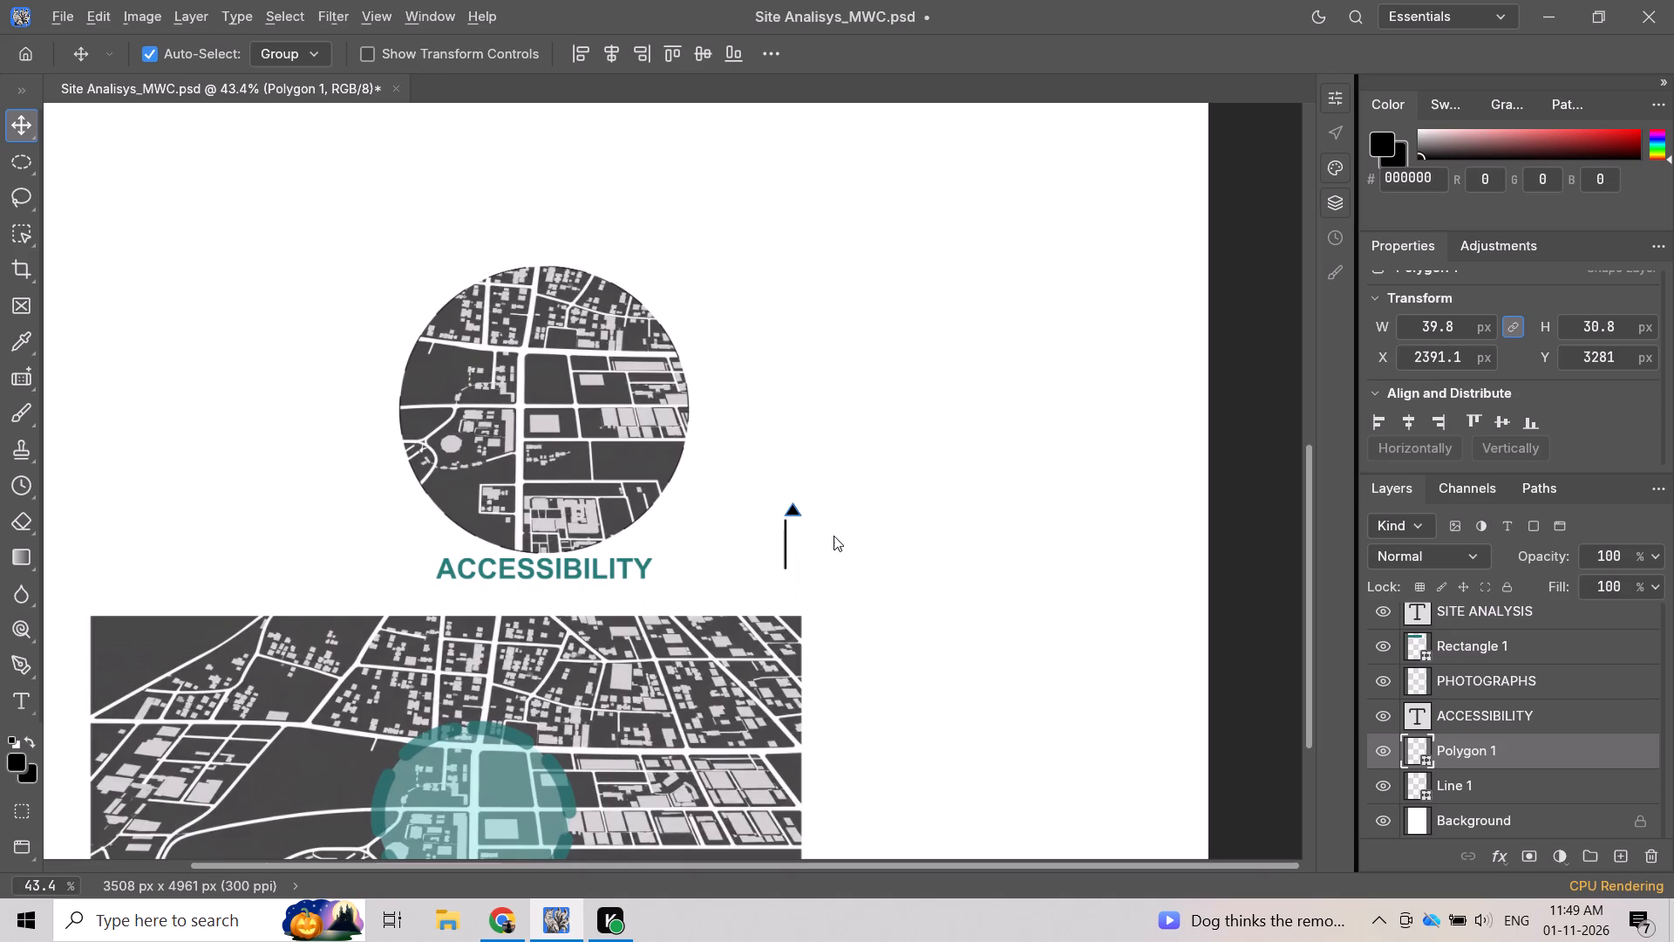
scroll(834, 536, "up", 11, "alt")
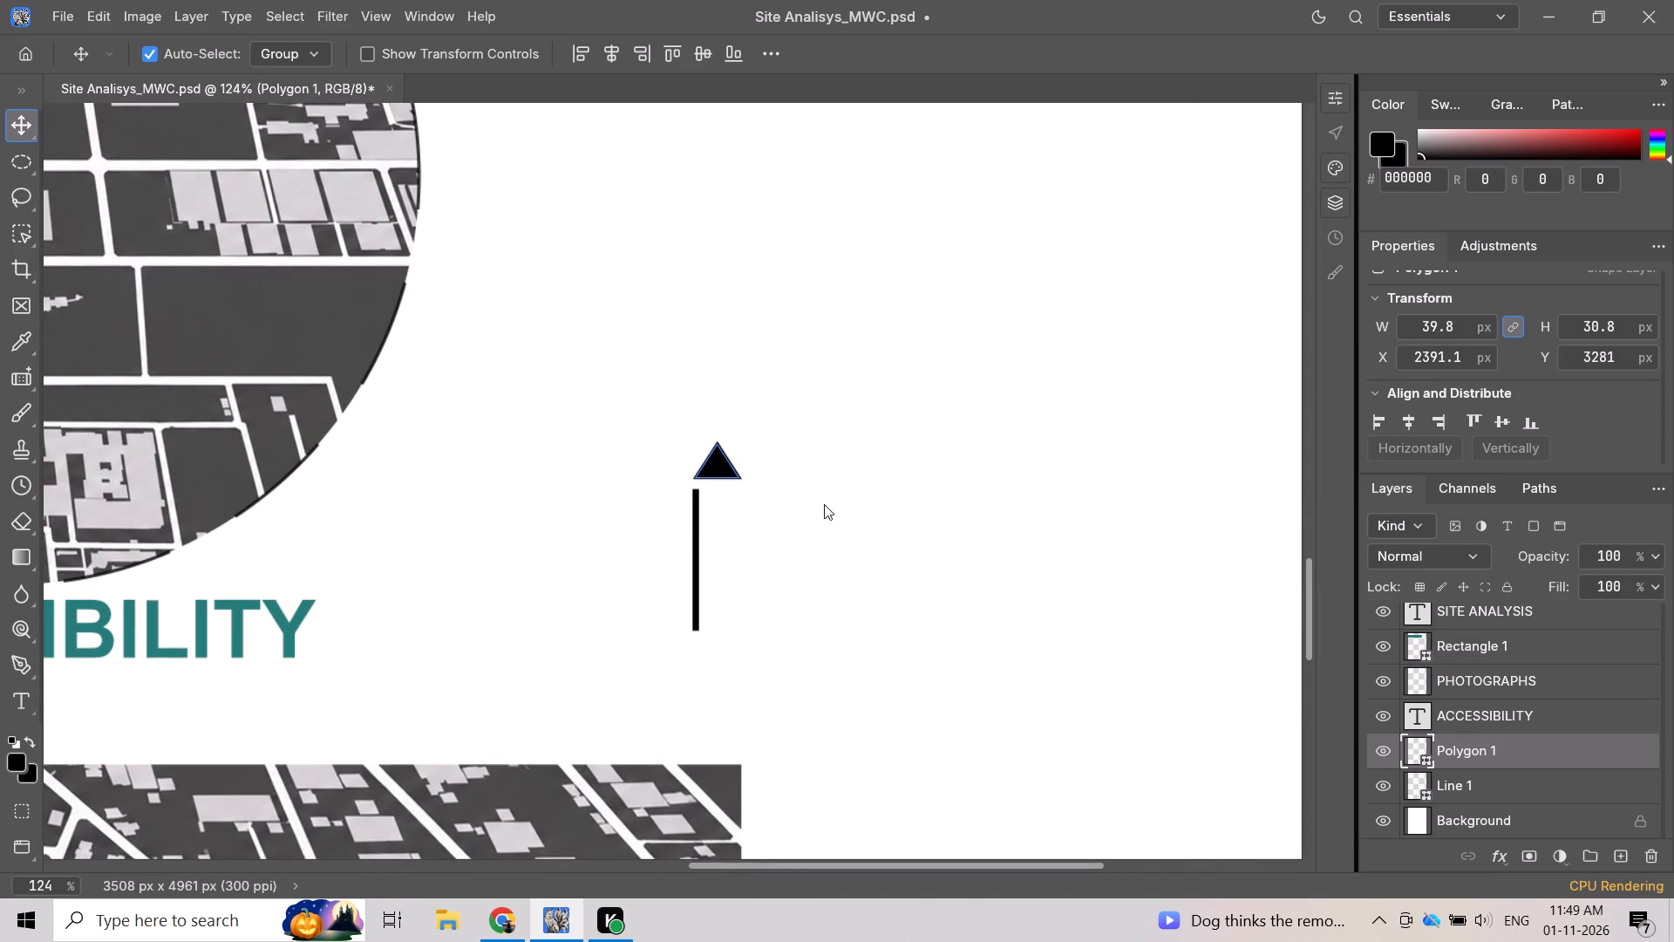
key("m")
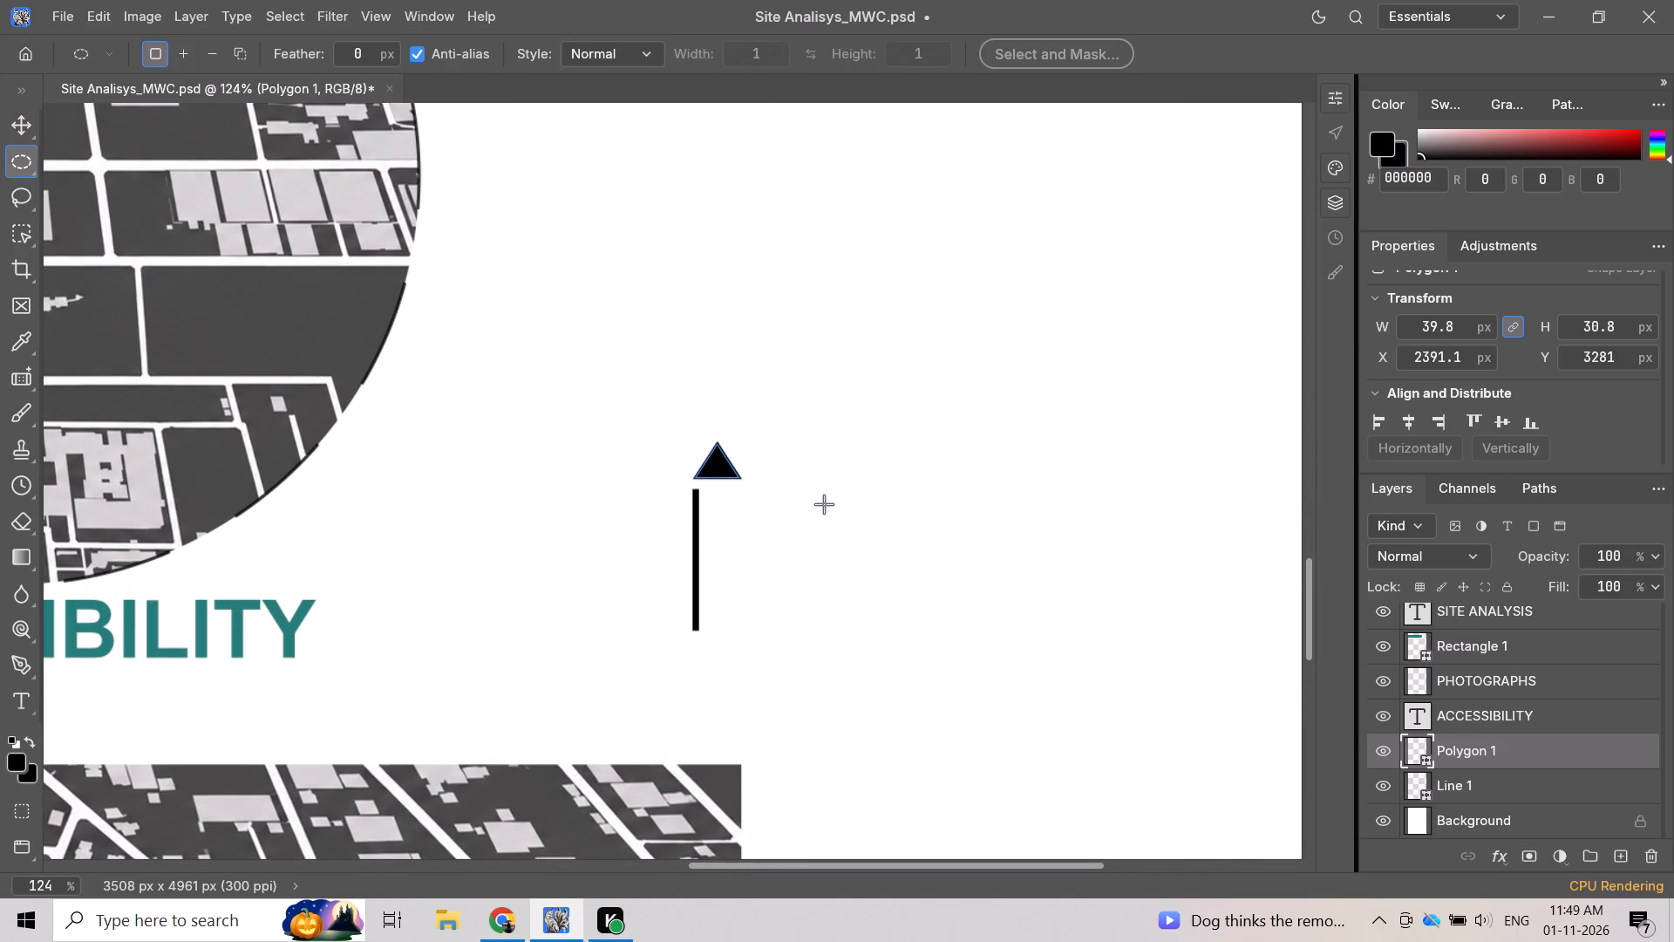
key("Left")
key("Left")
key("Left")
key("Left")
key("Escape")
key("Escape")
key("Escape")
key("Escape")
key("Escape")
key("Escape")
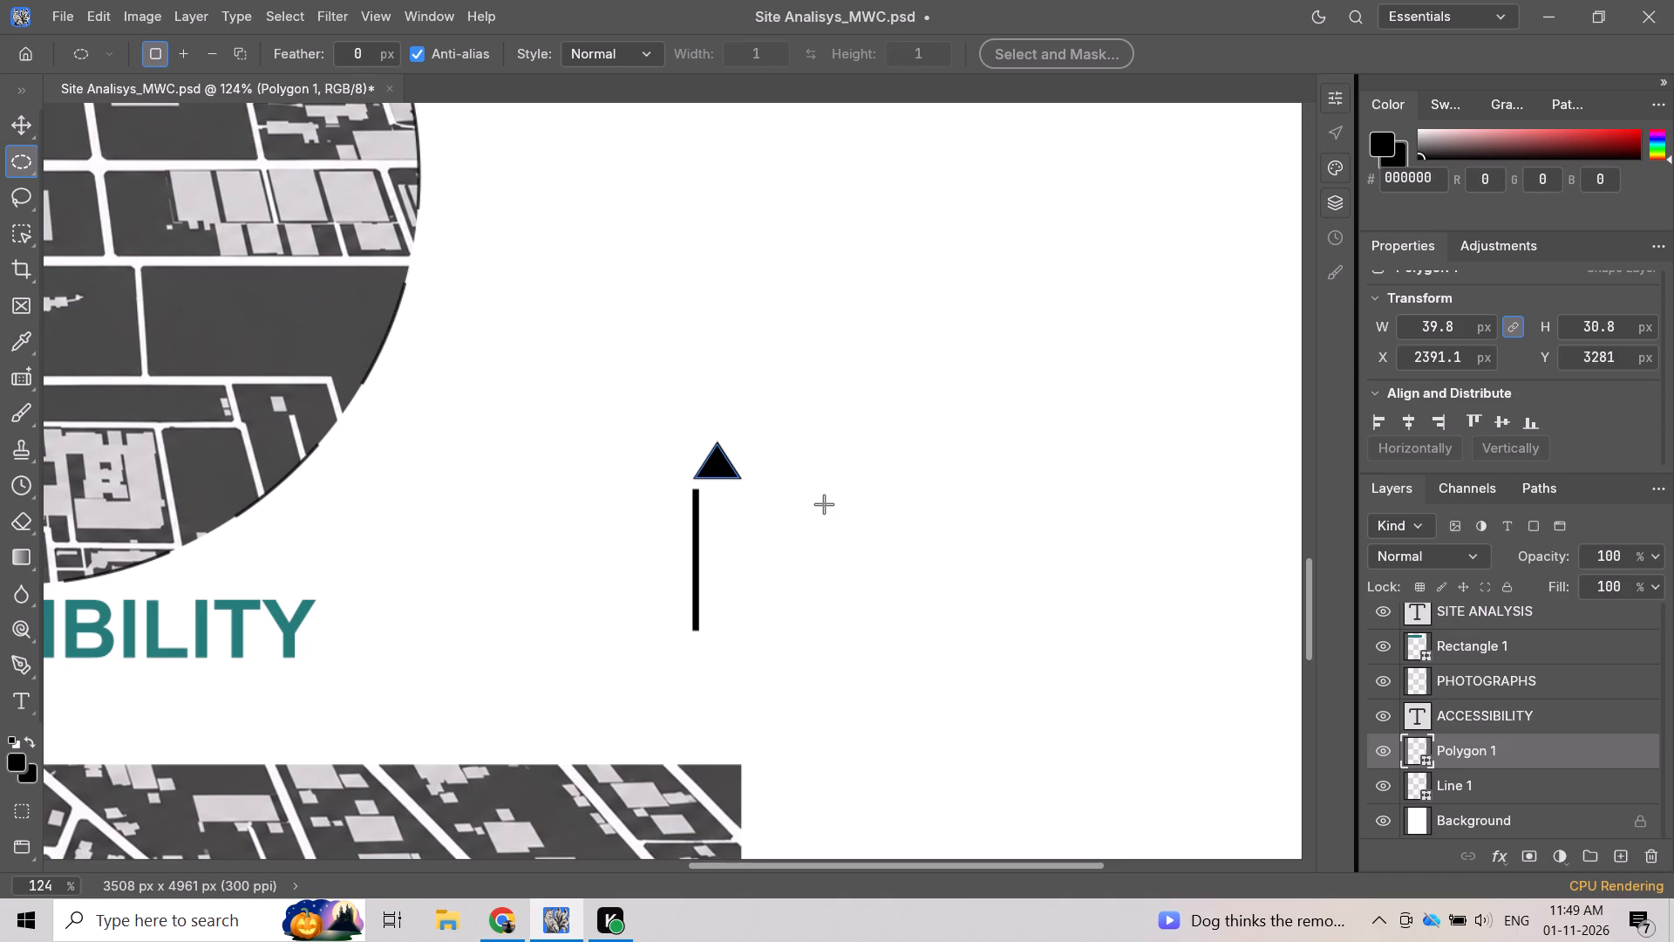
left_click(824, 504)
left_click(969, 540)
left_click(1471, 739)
Merge the clipped Minimalist Grayscale Urban Map layer down into Ellipse 2, checking both layers' visibility.
scroll(1473, 730, "up", 4)
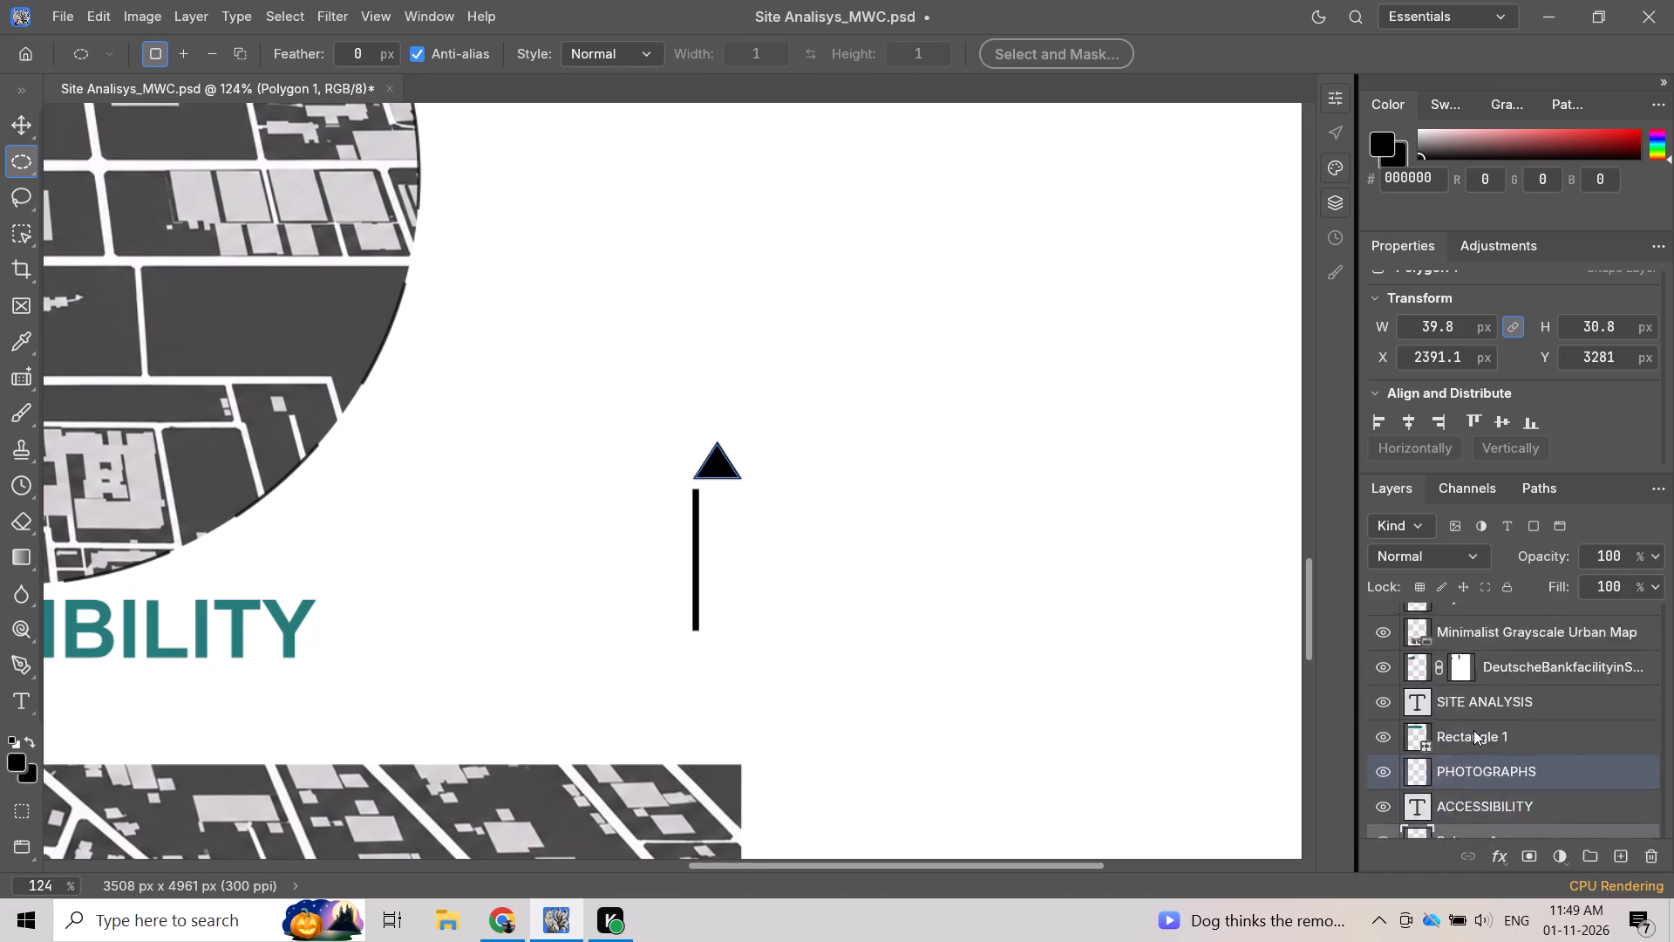
scroll(1473, 730, "up", 8)
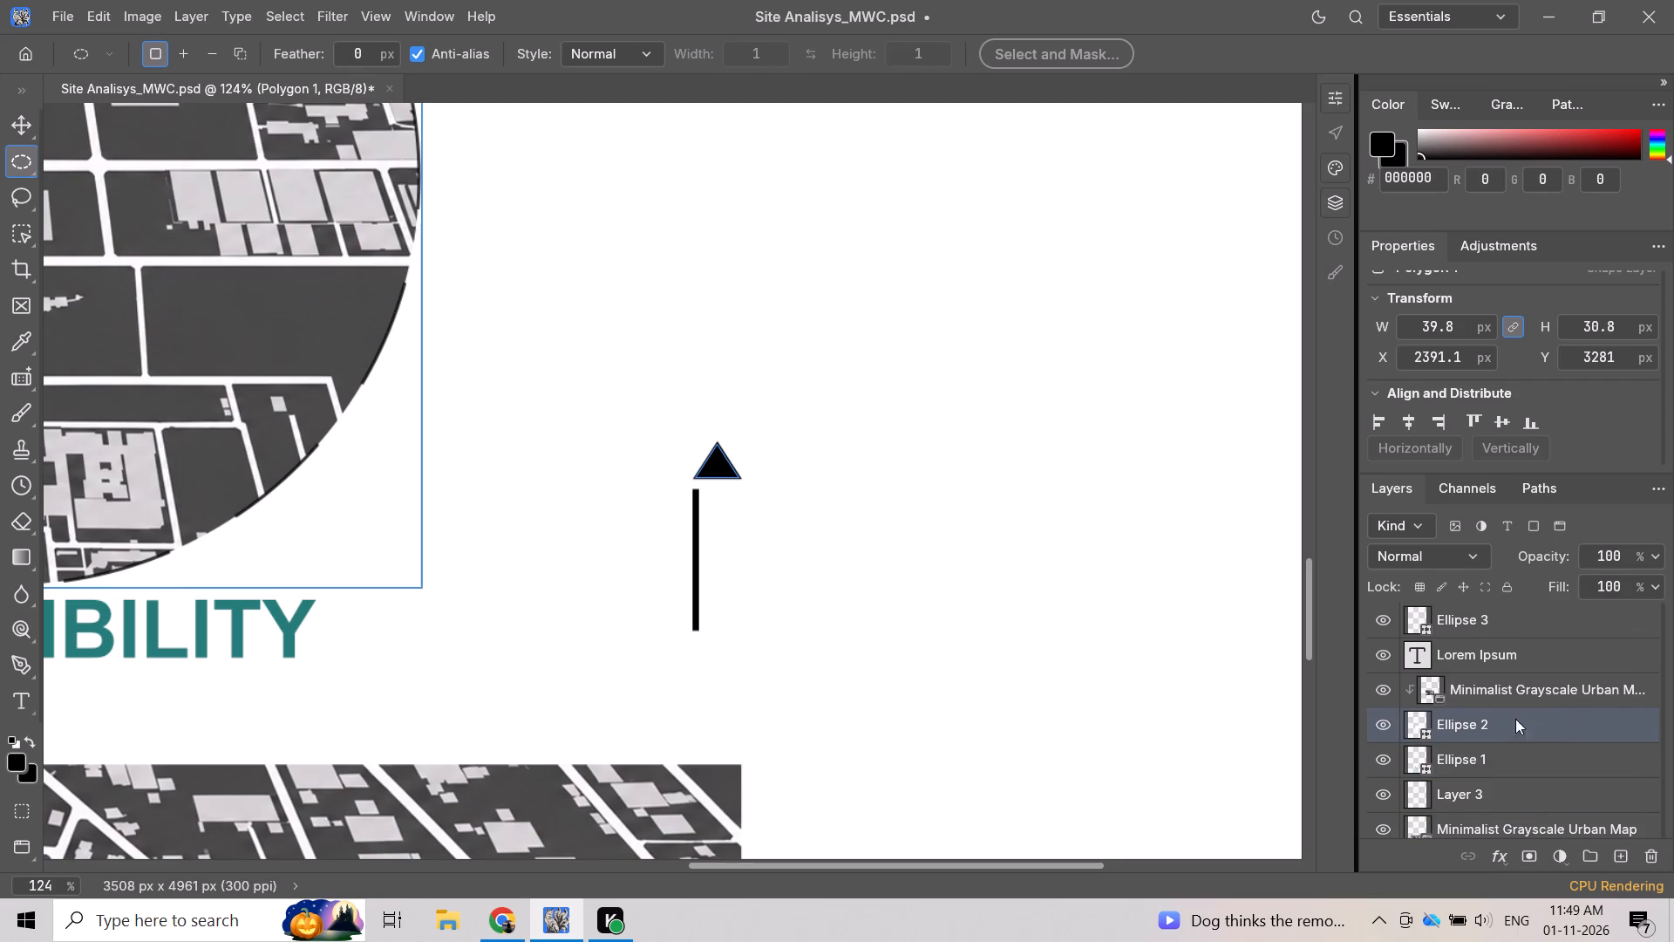
left_click(1378, 685)
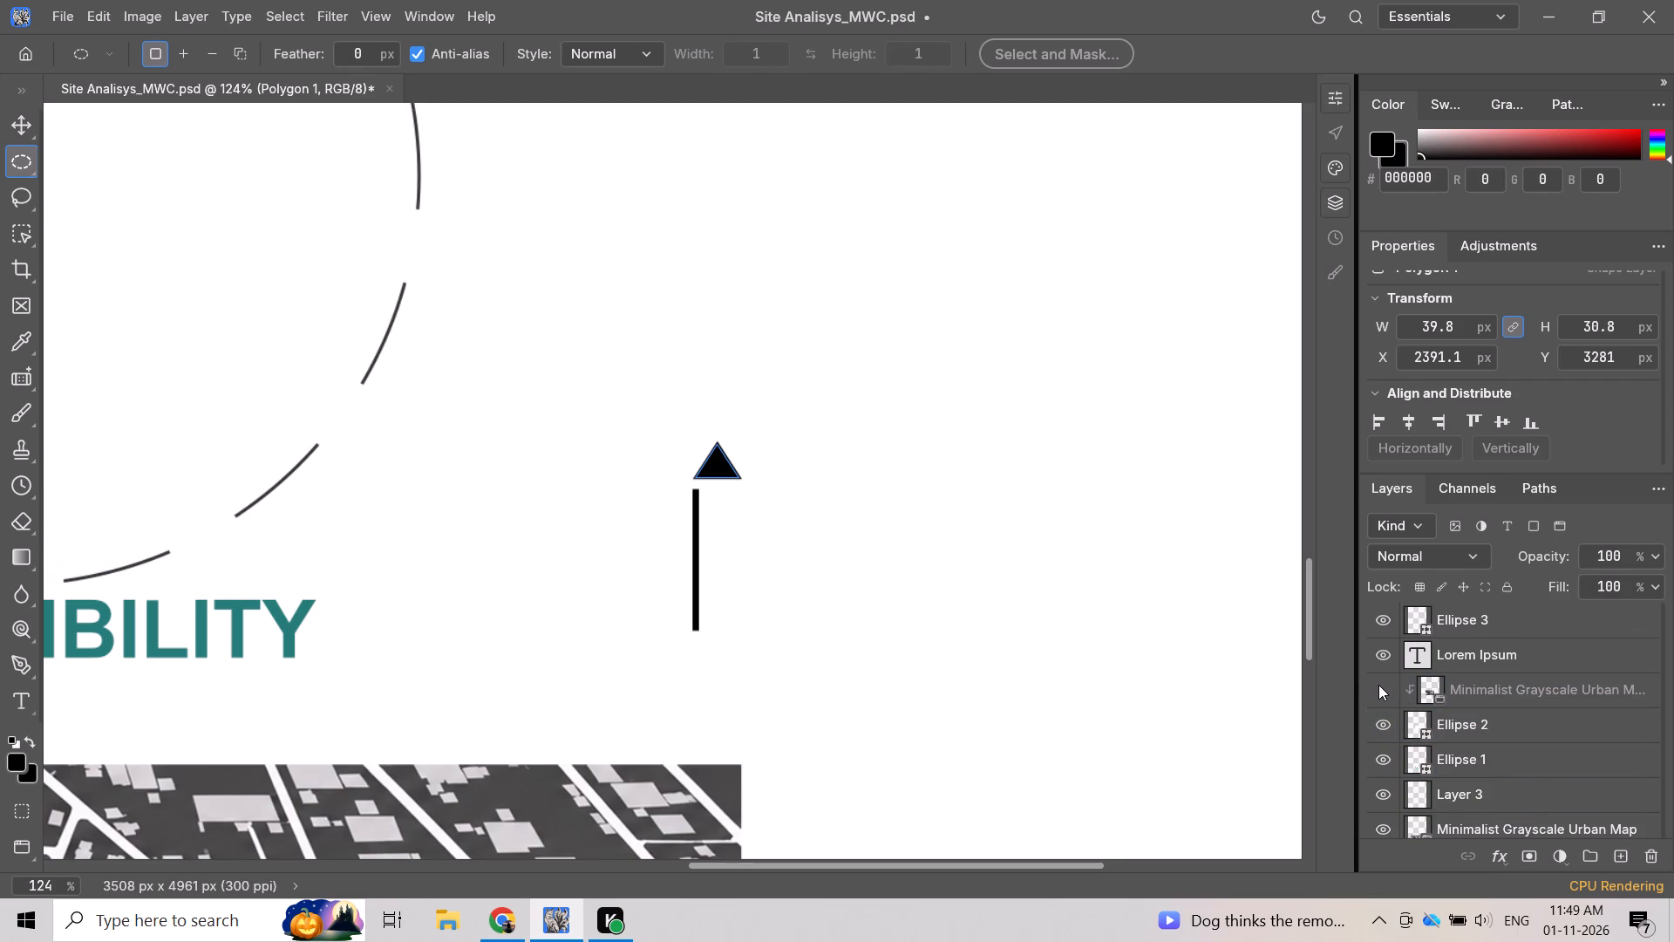
left_click(1378, 685)
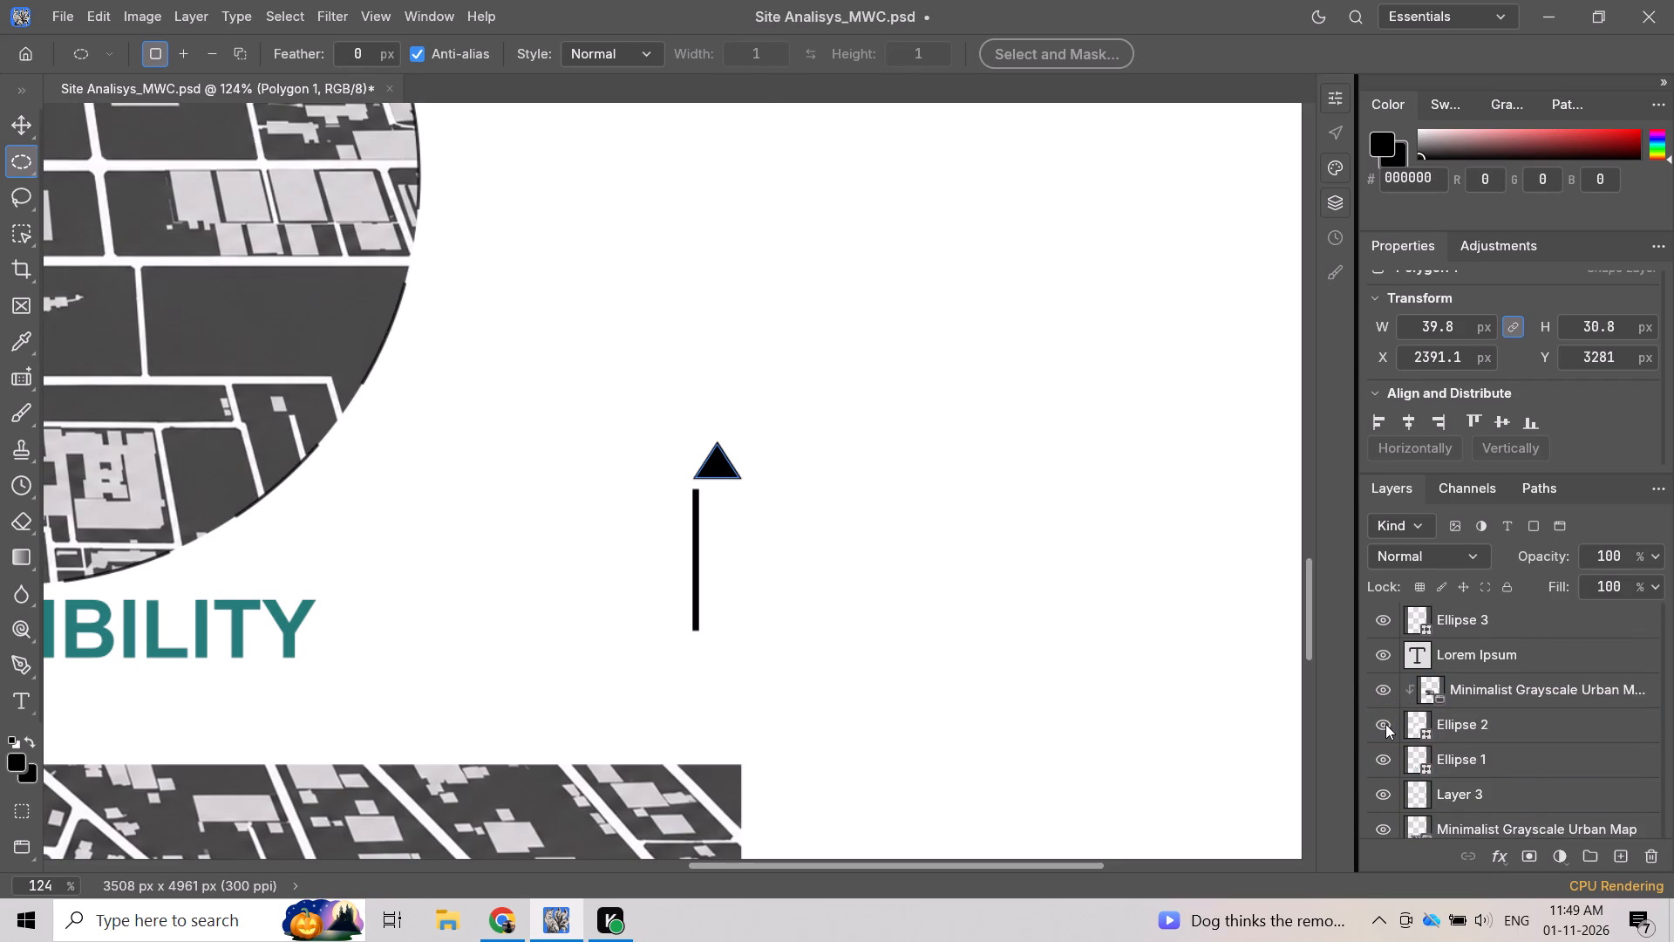
left_click(1385, 724)
left_click(1385, 724)
left_click(1385, 724)
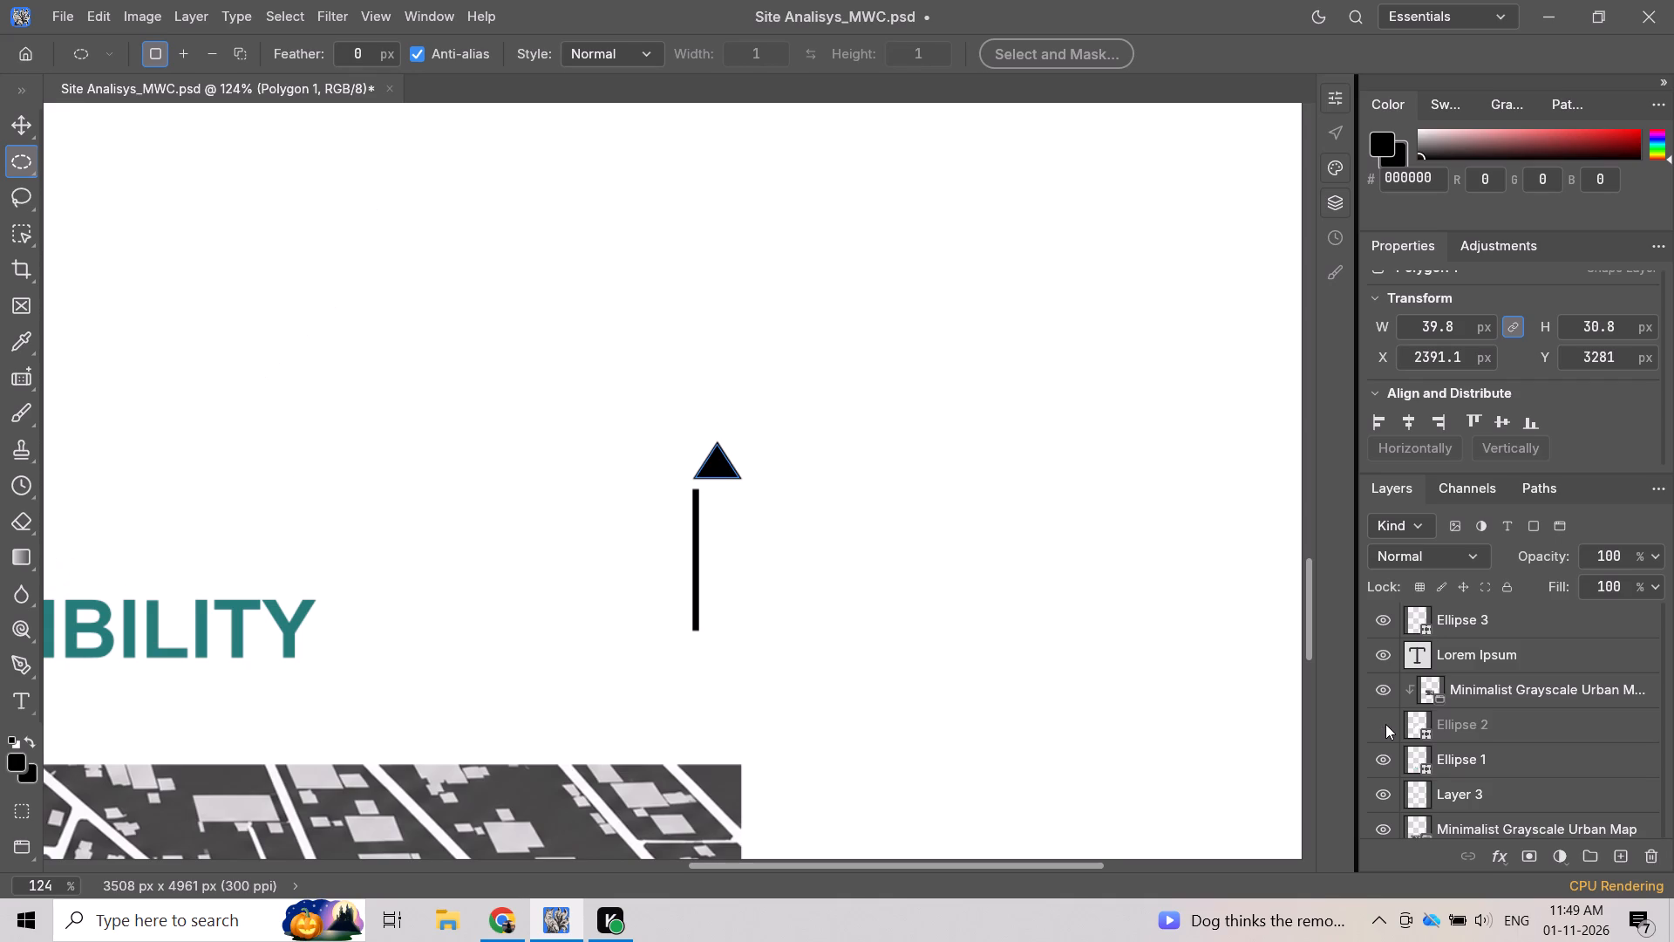
left_click(1385, 724)
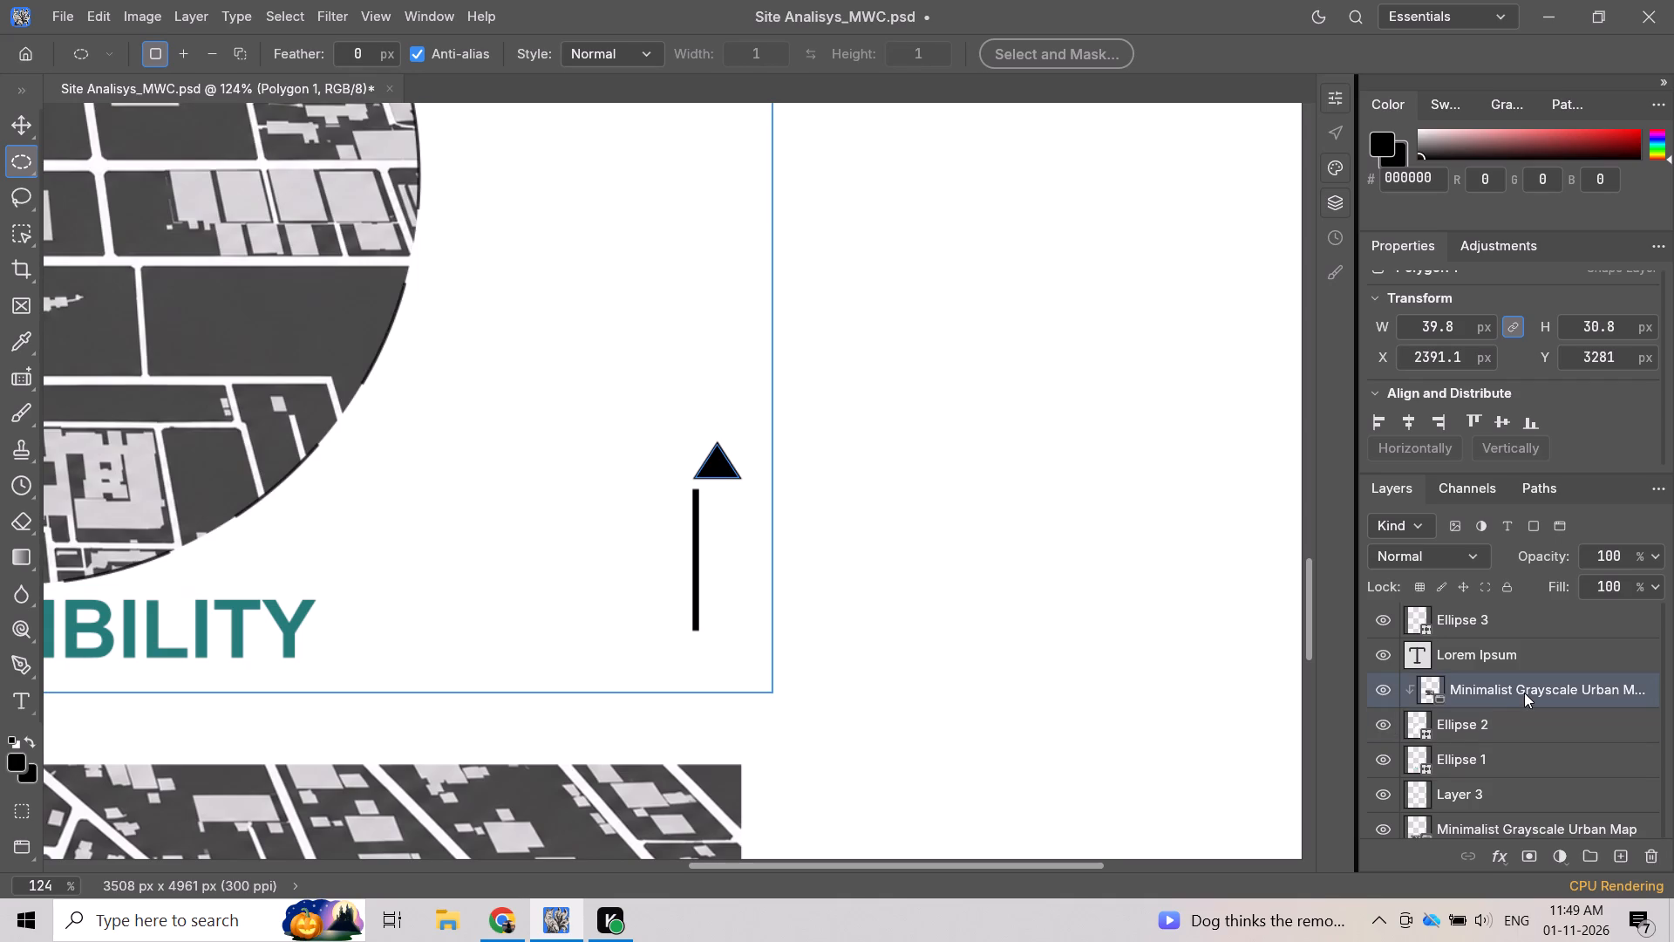
right_click(1524, 693)
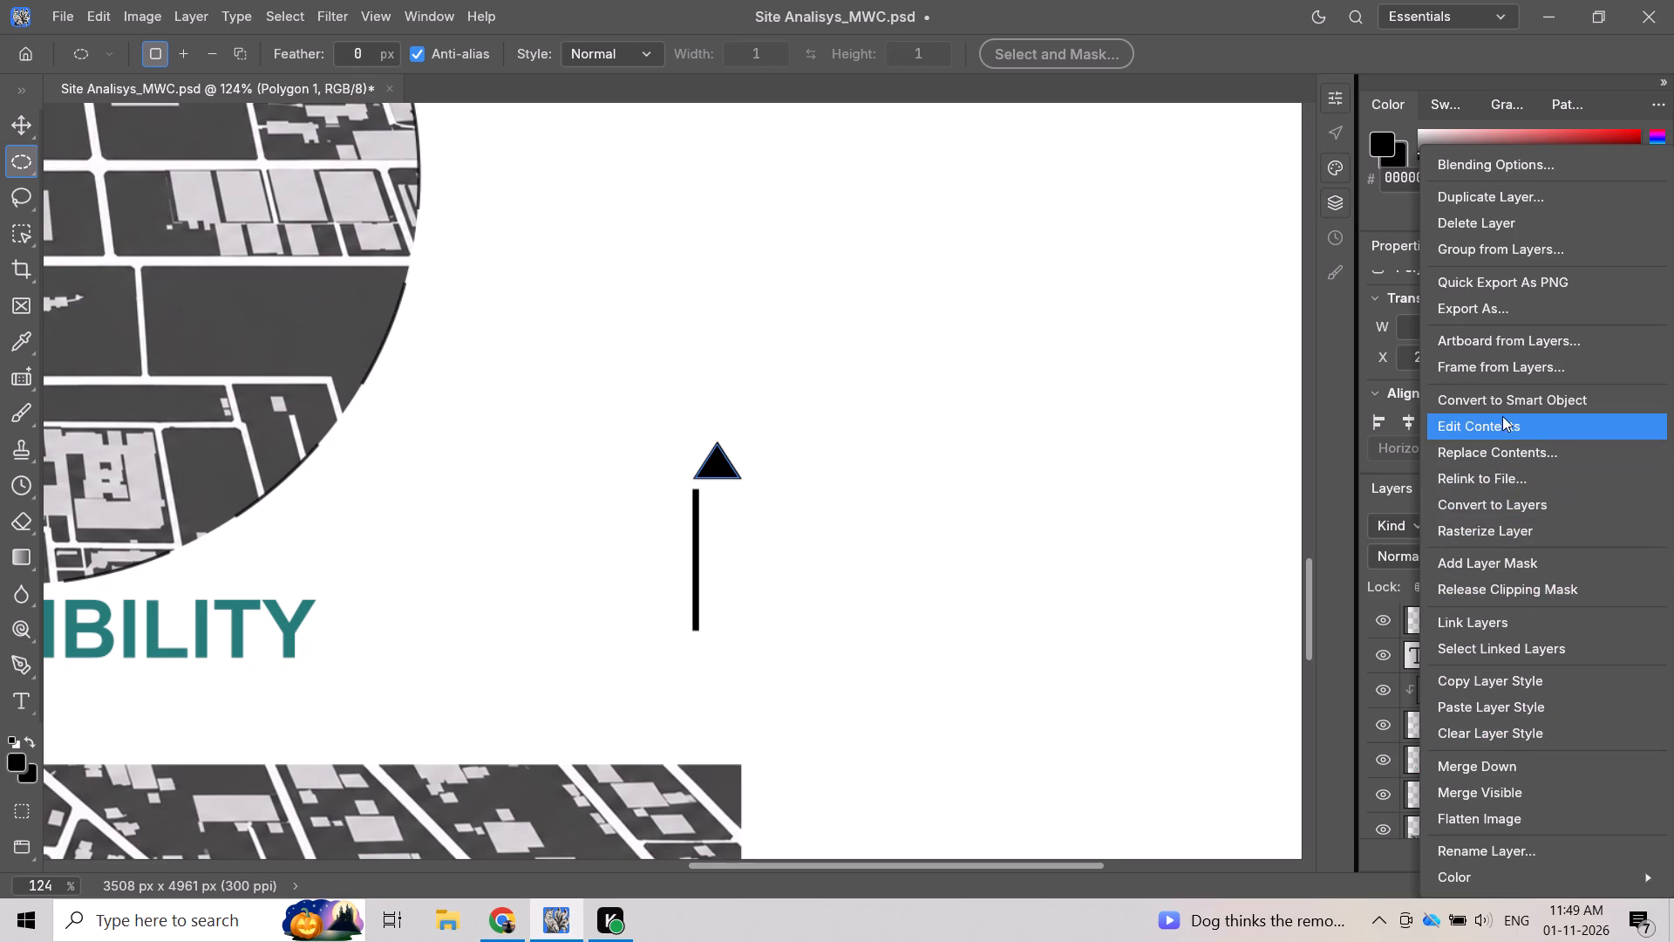
left_click(1518, 763)
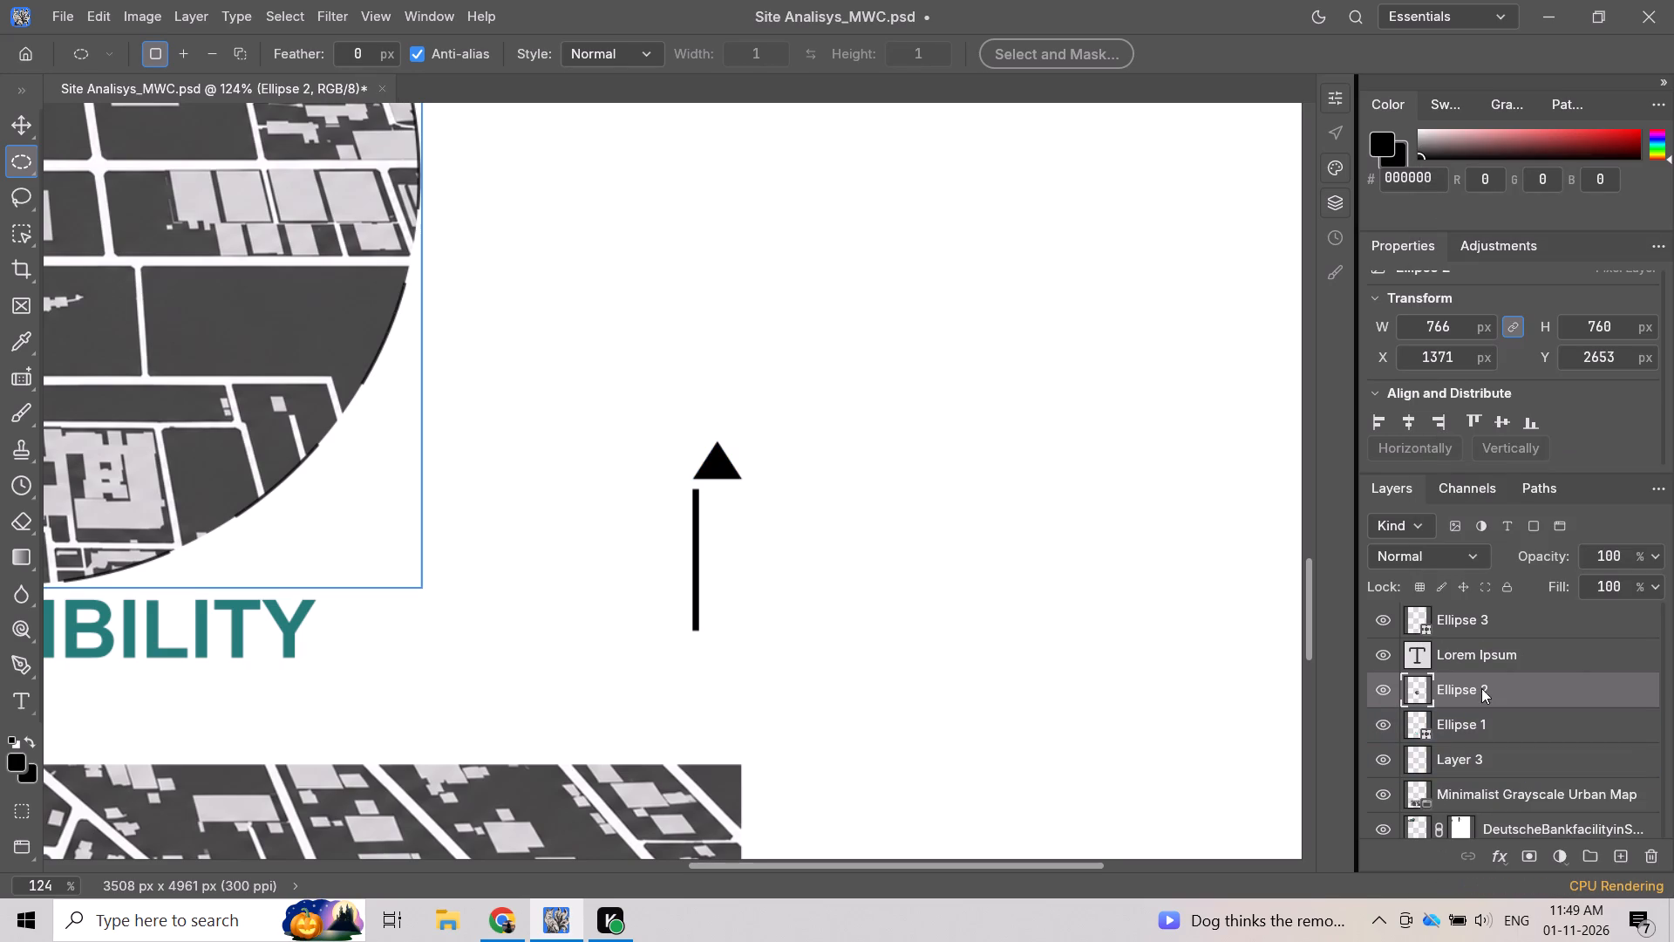
scroll(1481, 688, "up", 1)
left_click(1388, 686)
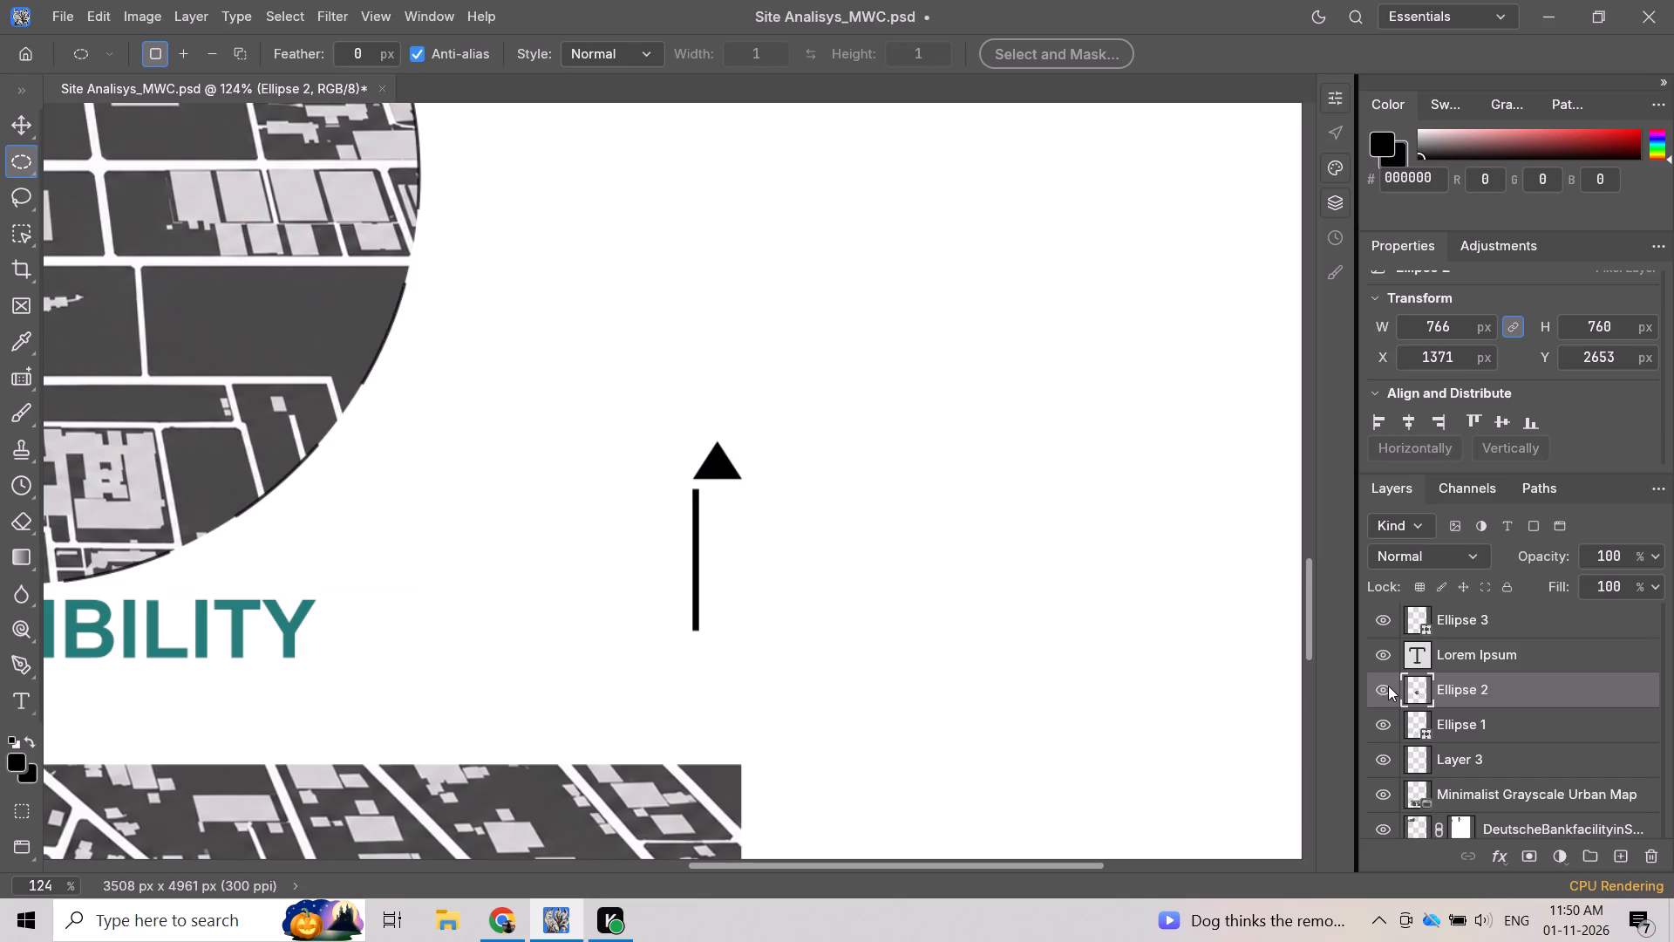
left_click(1388, 686)
Select the small black triangle and nudge it left to about X 2375 px, above the vertical line.
scroll(490, 345, "down", 1)
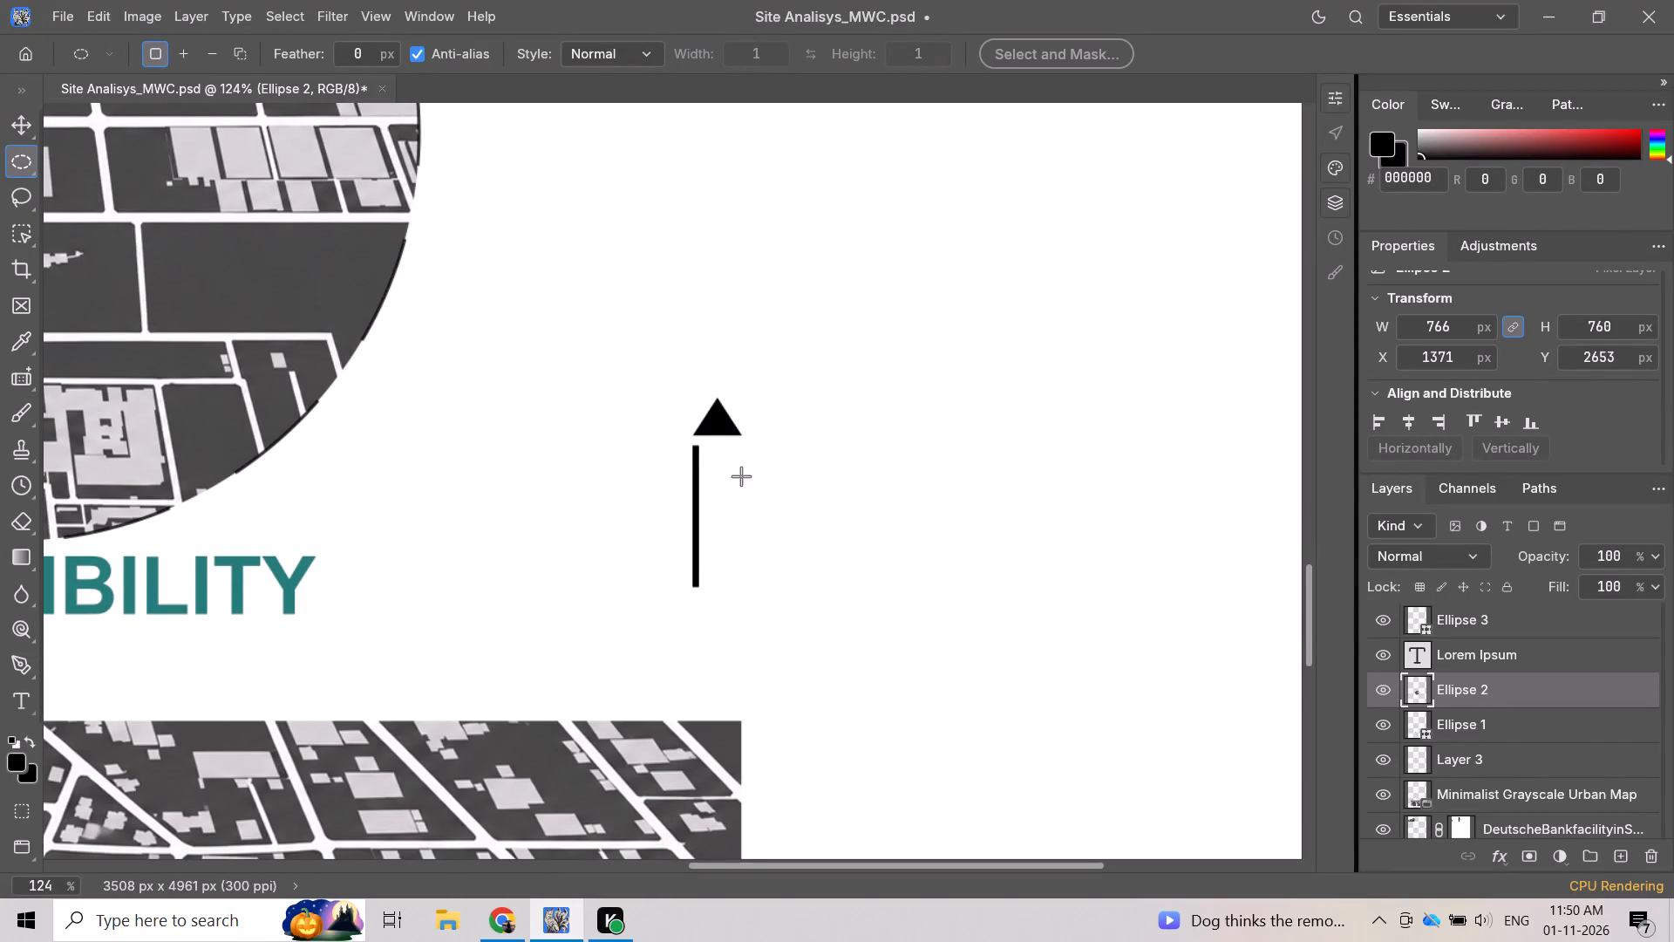
scroll(1420, 692, "down", 6)
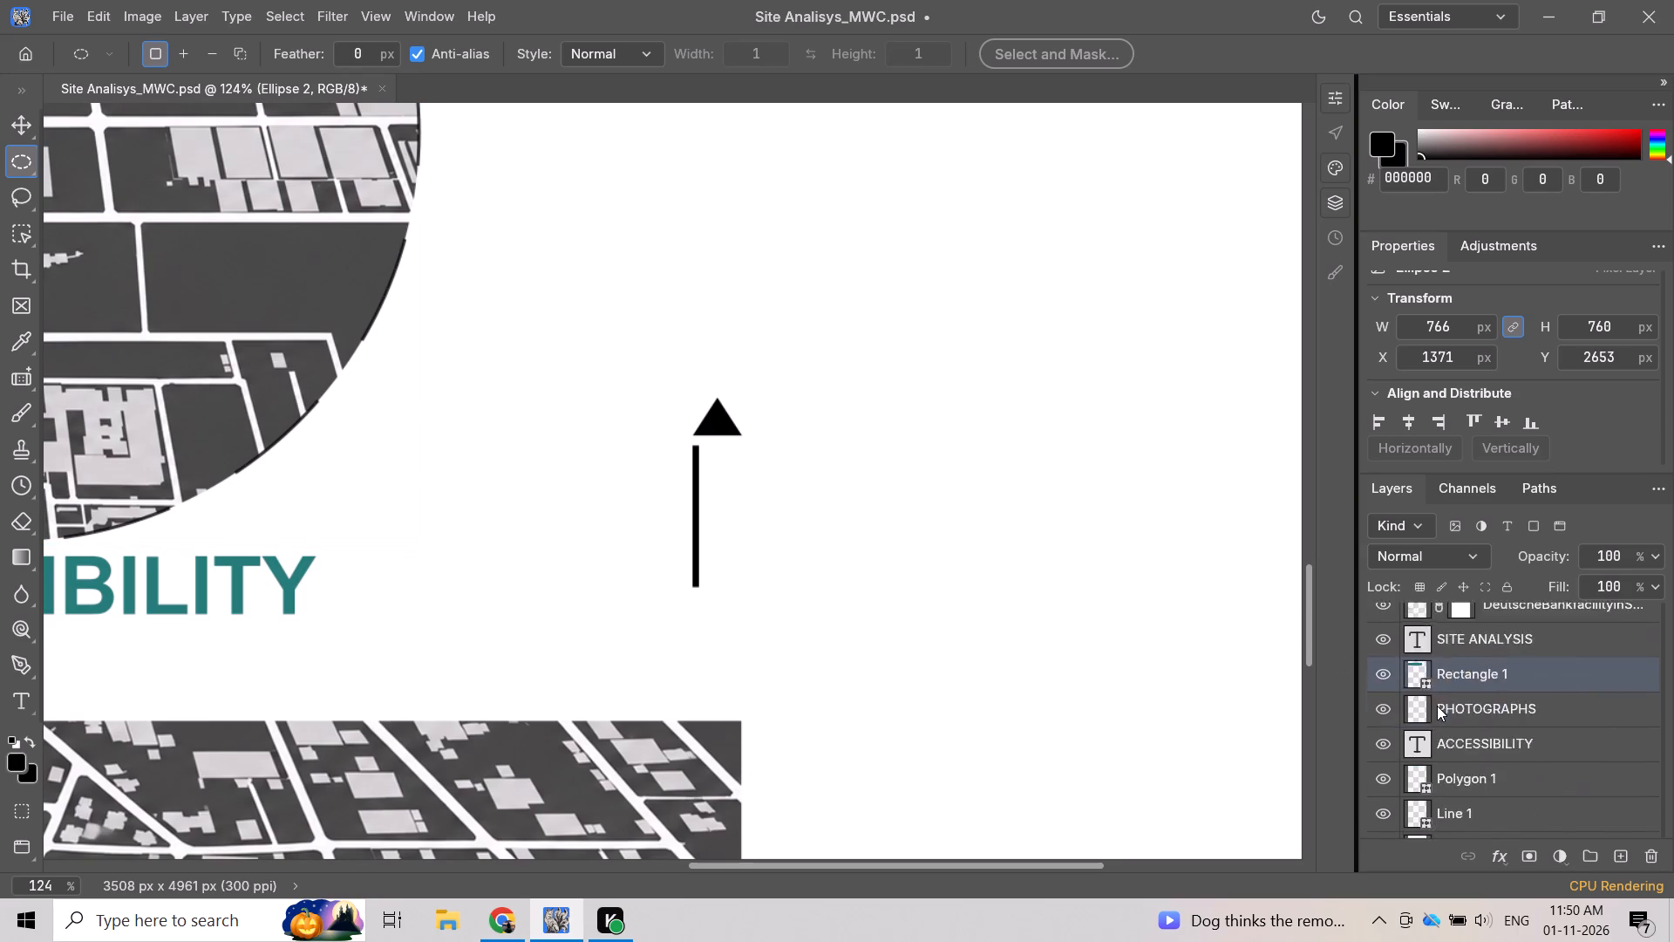
scroll(1437, 706, "down", 2)
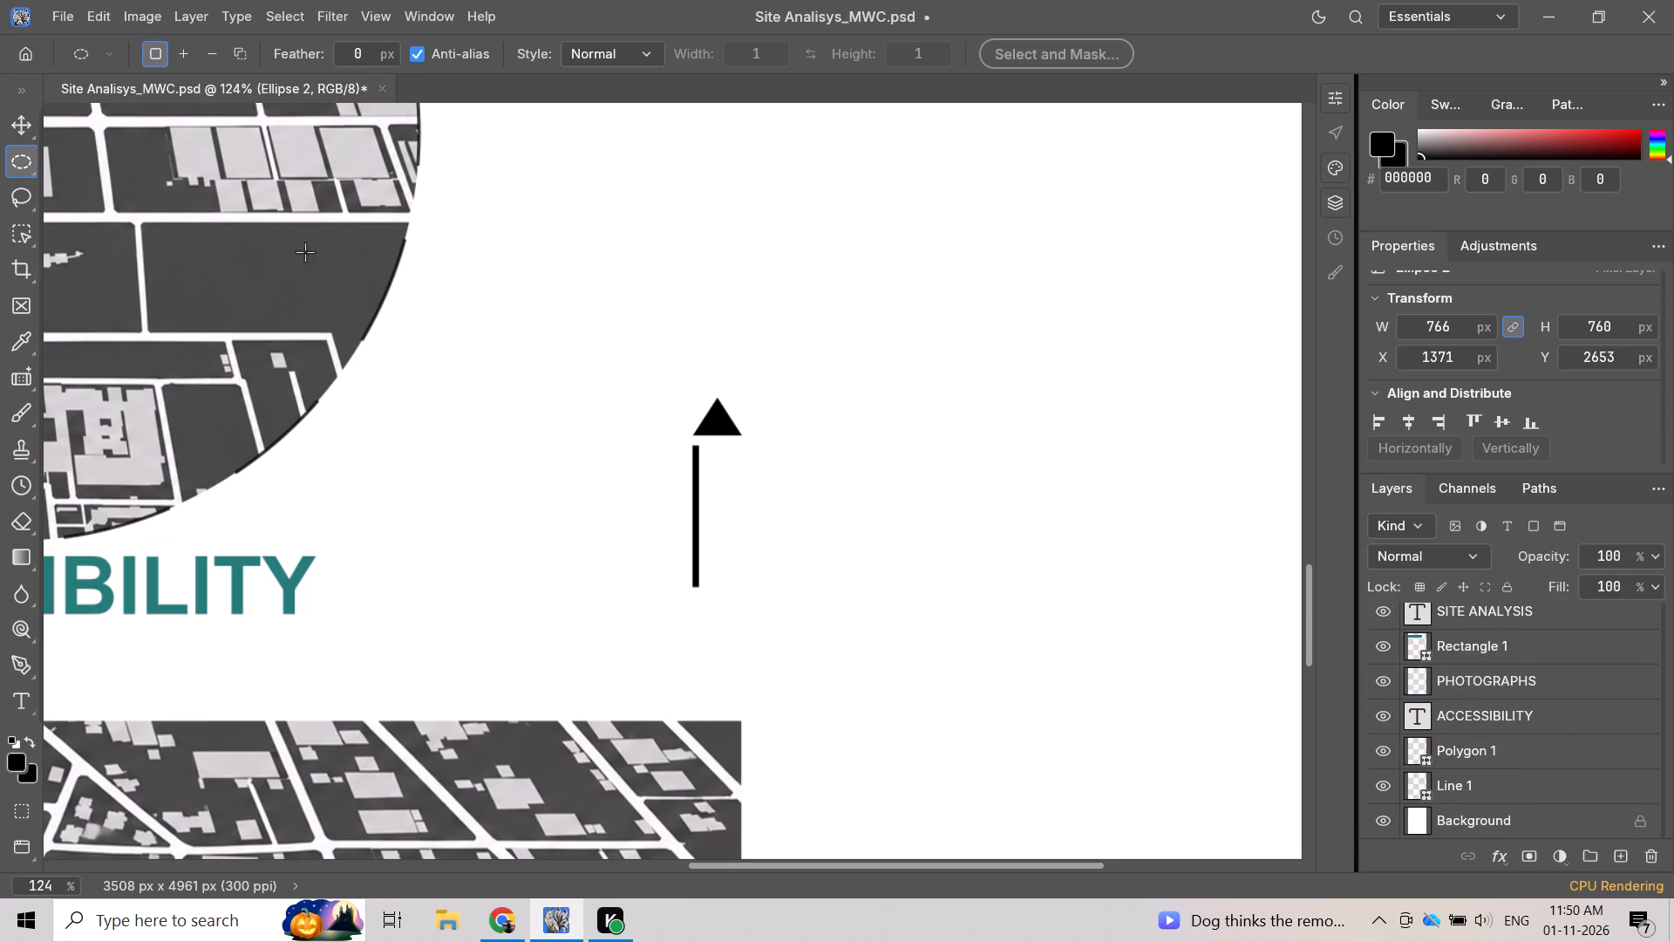
left_click(18, 125)
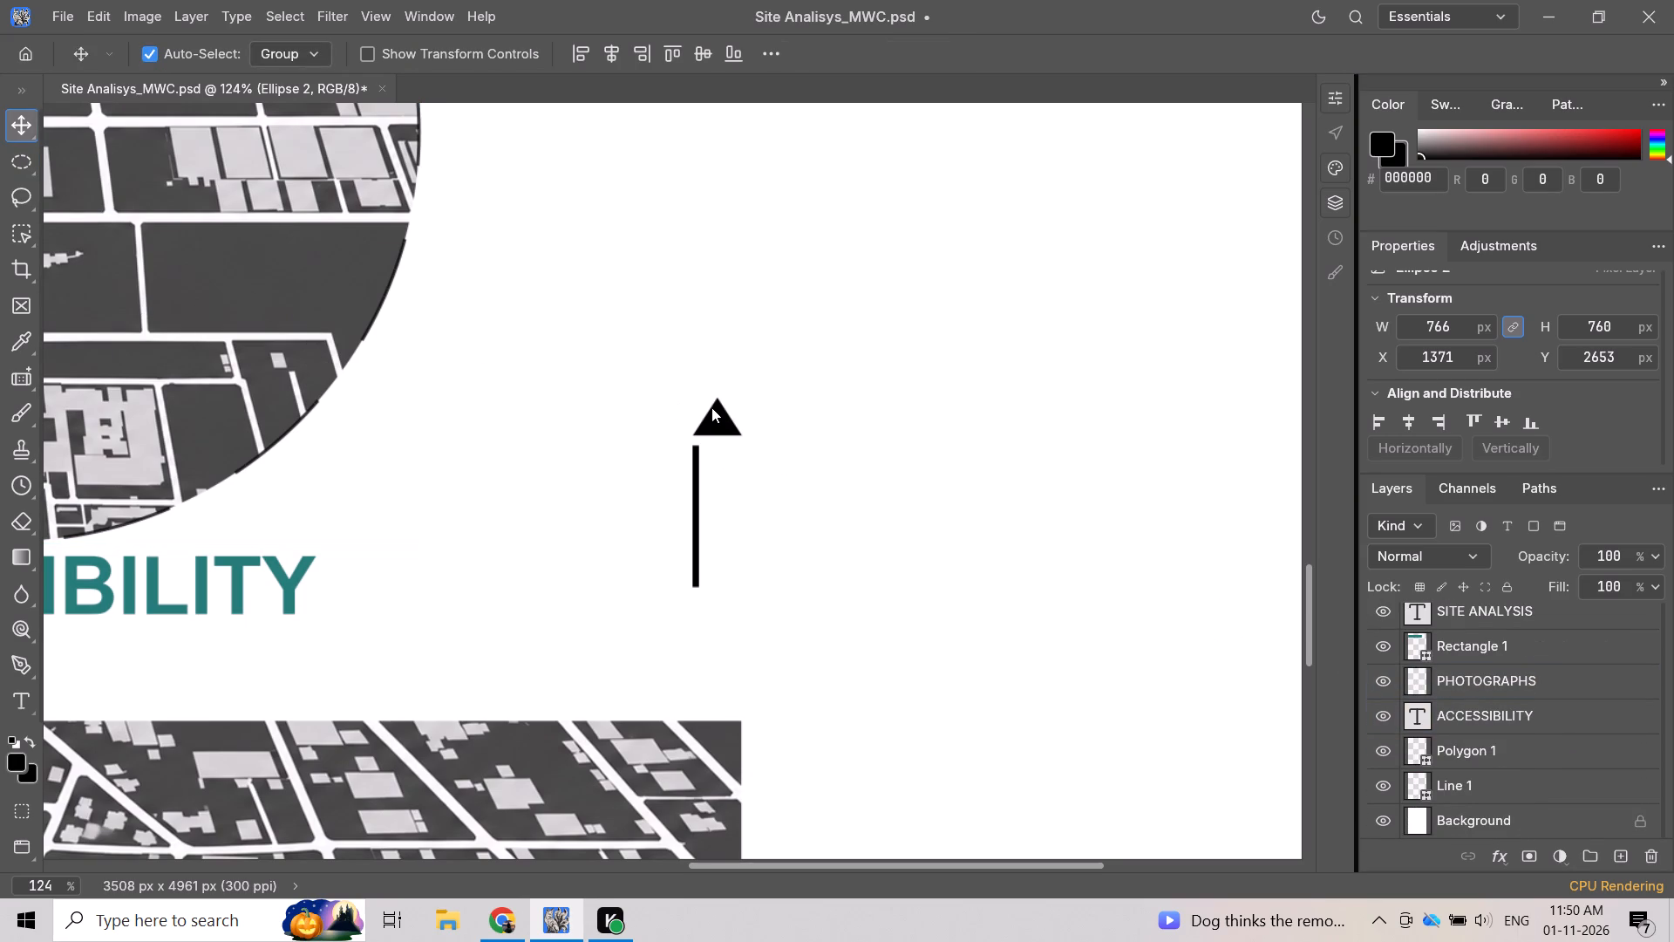
left_click(712, 410)
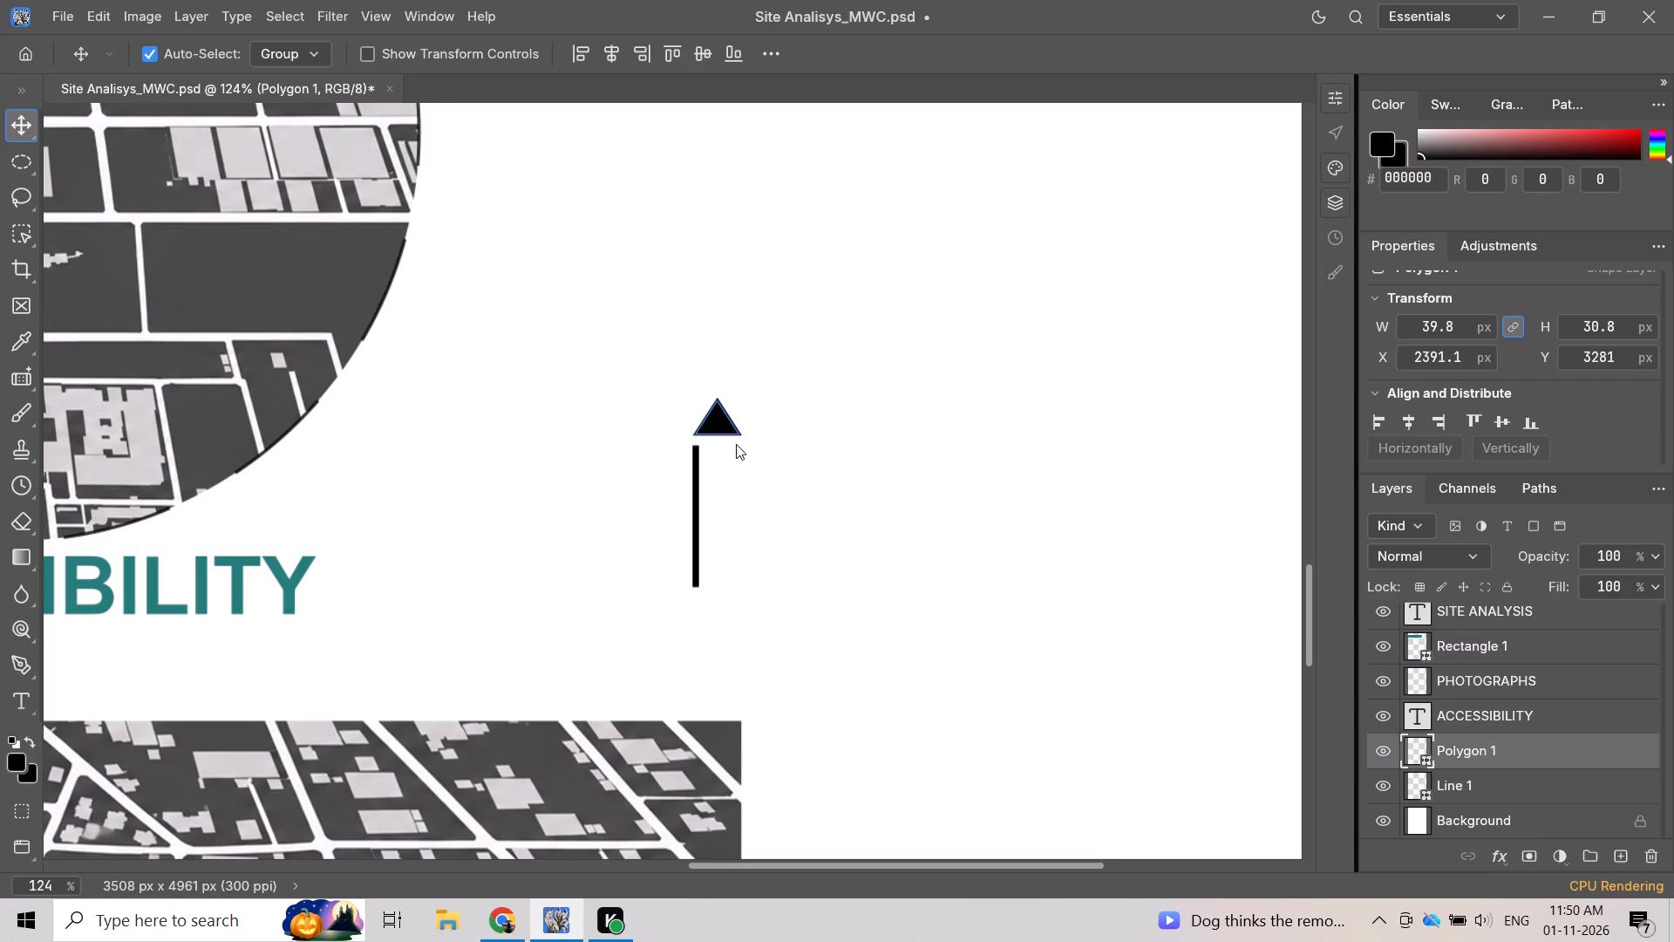
key("Left")
key("Left")
key("Left")
key("Left")
key("Left")
key("Left")
key("Left")
key("Left")
key("Left")
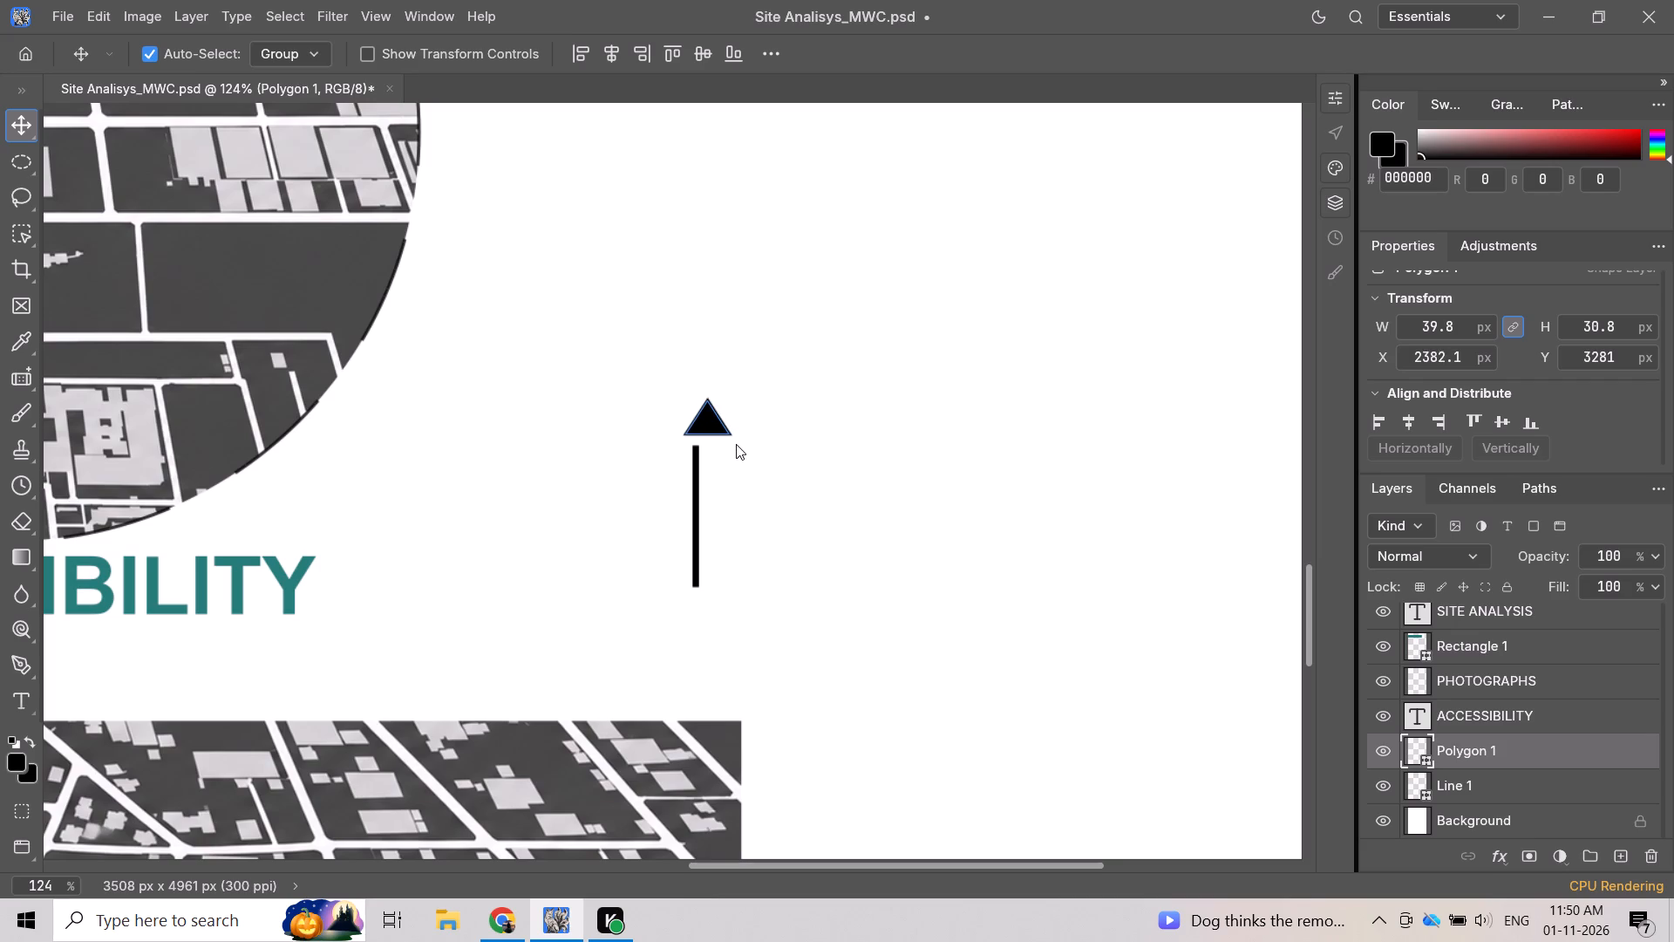
key("Left")
key("Left")
key("Left")
key("Left")
key("Left")
key("Left")
key("Left")
Lower the triangle onto the top of the vertical line and centre it, at about X 2372 px, Y 3298 px.
key("Down")
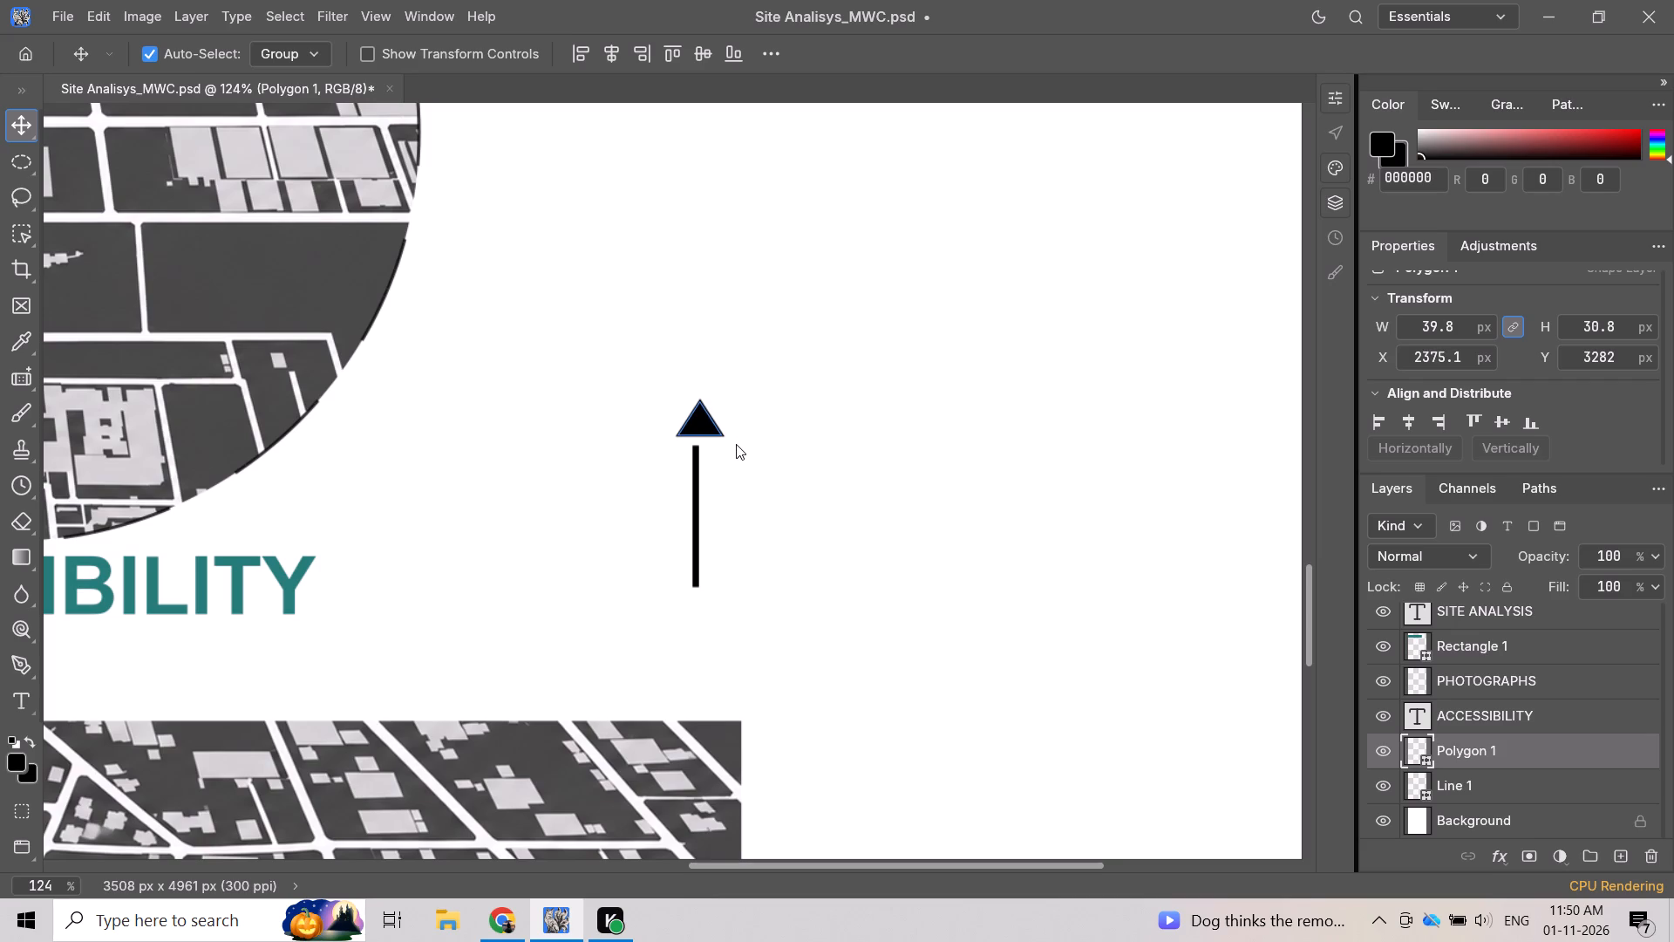
key("Down")
key("Down")
key("Down")
key("Down")
key("Down")
key("Down")
key("Down")
key("Down")
key("Left")
key("Left")
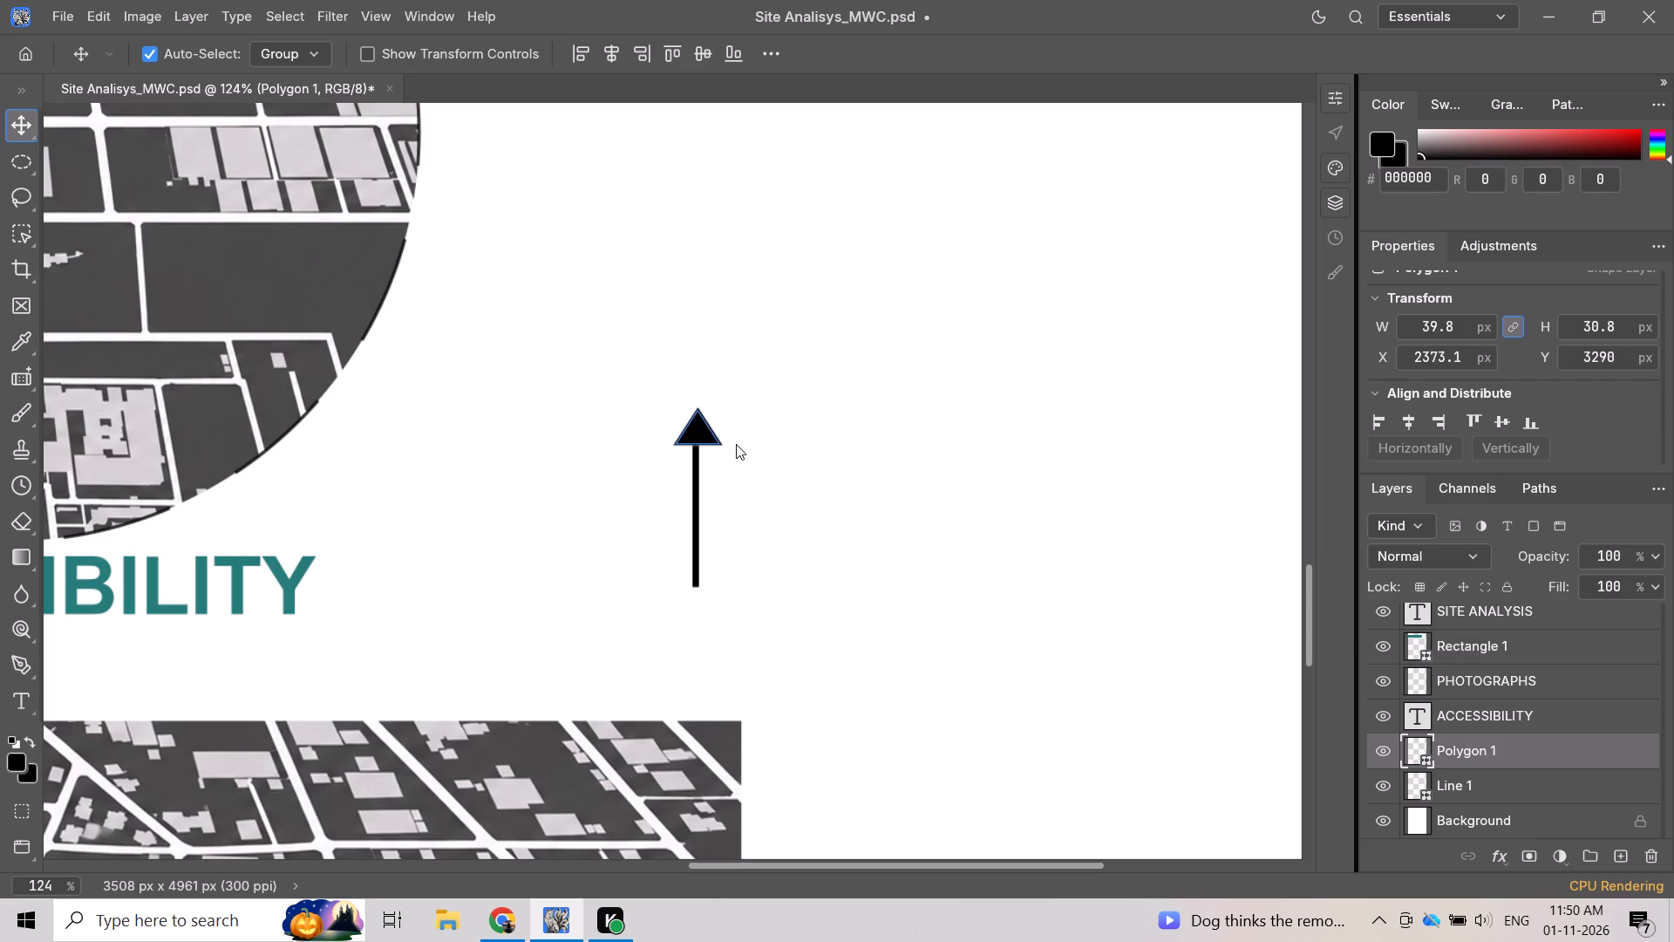
key("Left")
key("Down")
key("Down")
key("Down")
key("Down")
key("Down")
key("Down")
key("Down")
key("Down")
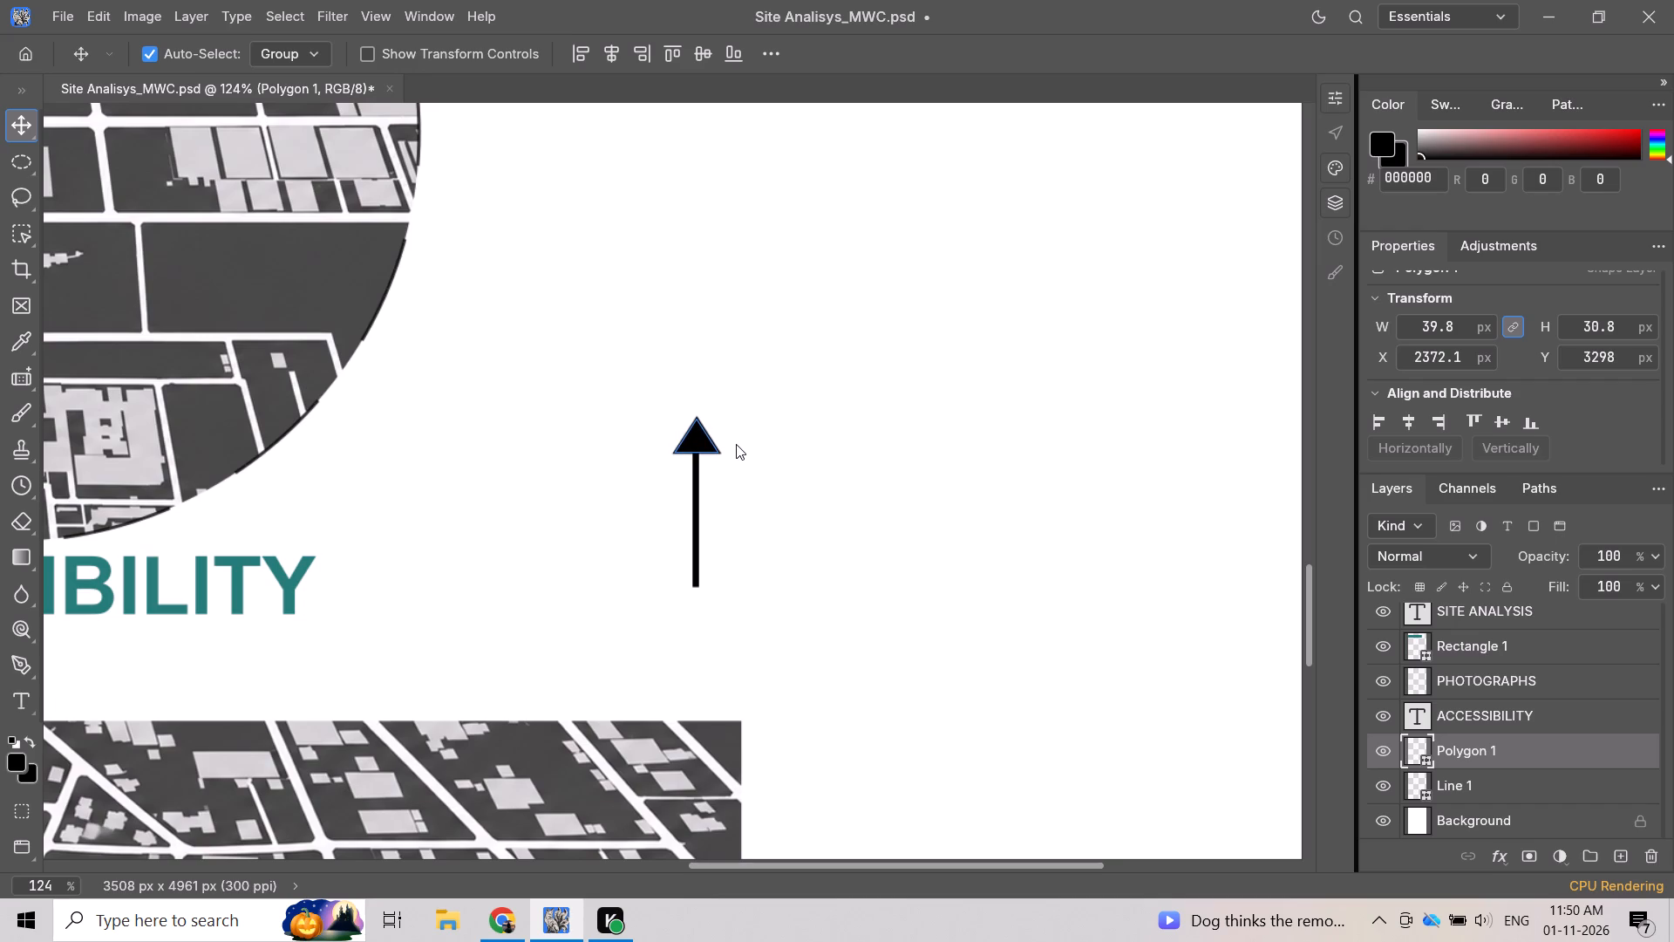
Examine the assembled arrow in relation to the circular callout, ACCESSIBILITY heading and map below.
scroll(735, 444, "down", 3)
scroll(738, 447, "up", 2)
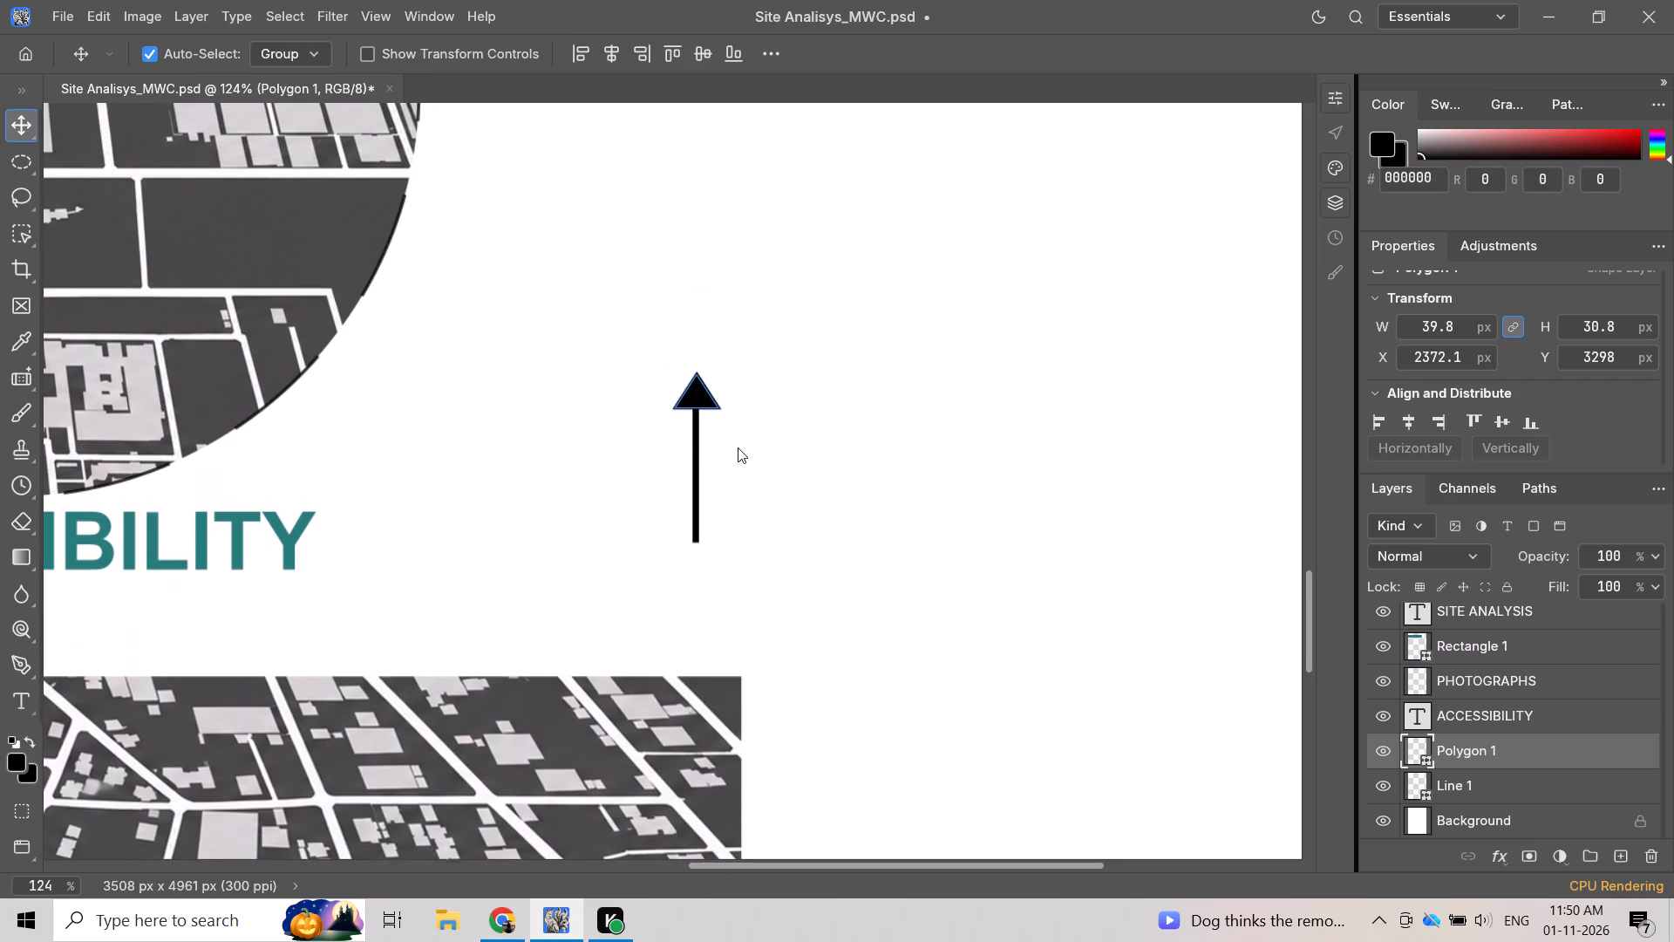
scroll(738, 447, "down", 7, "alt")
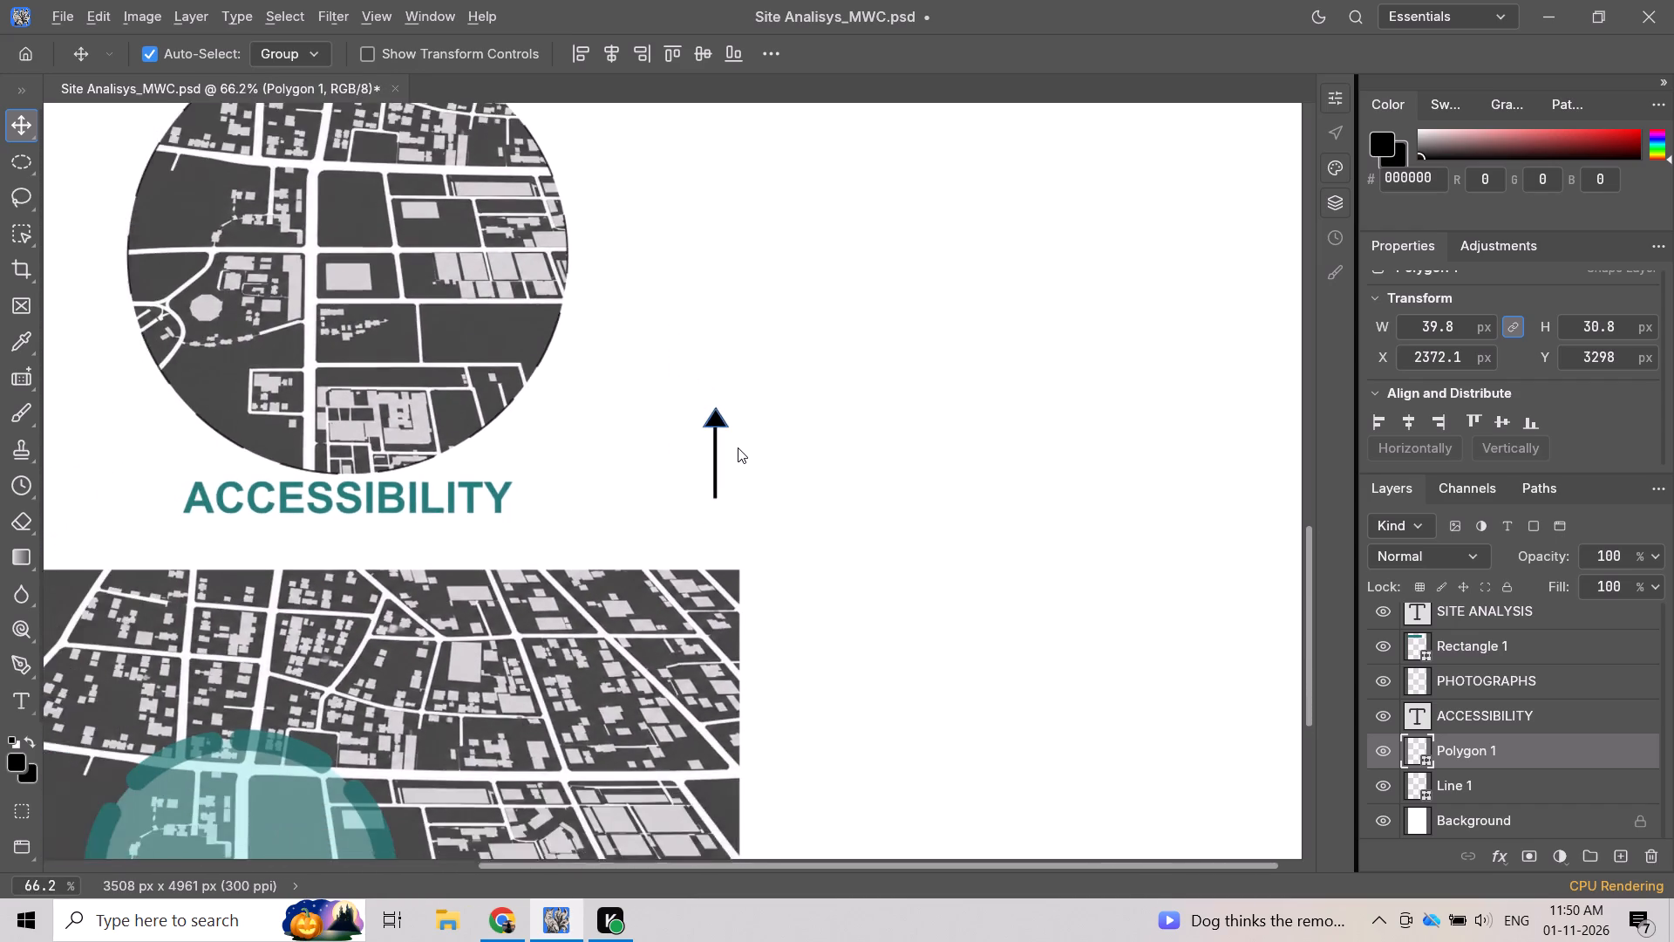
scroll(738, 447, "down", 5, "alt")
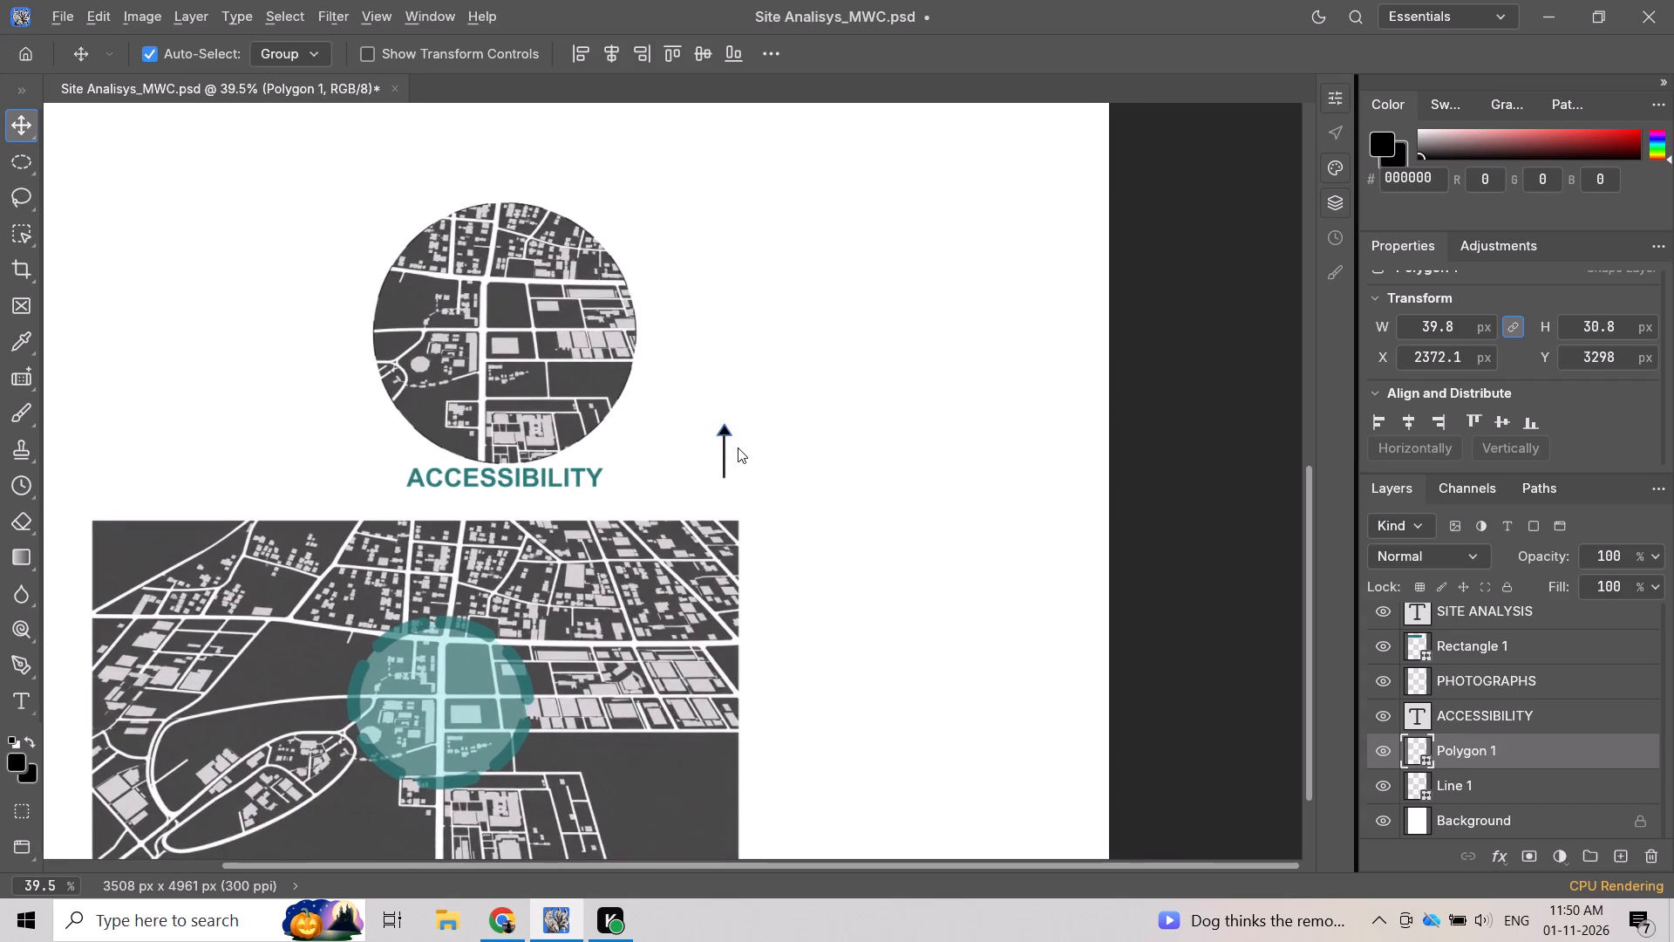
scroll(752, 429, "down", 2, "alt")
scroll(751, 427, "up", 2)
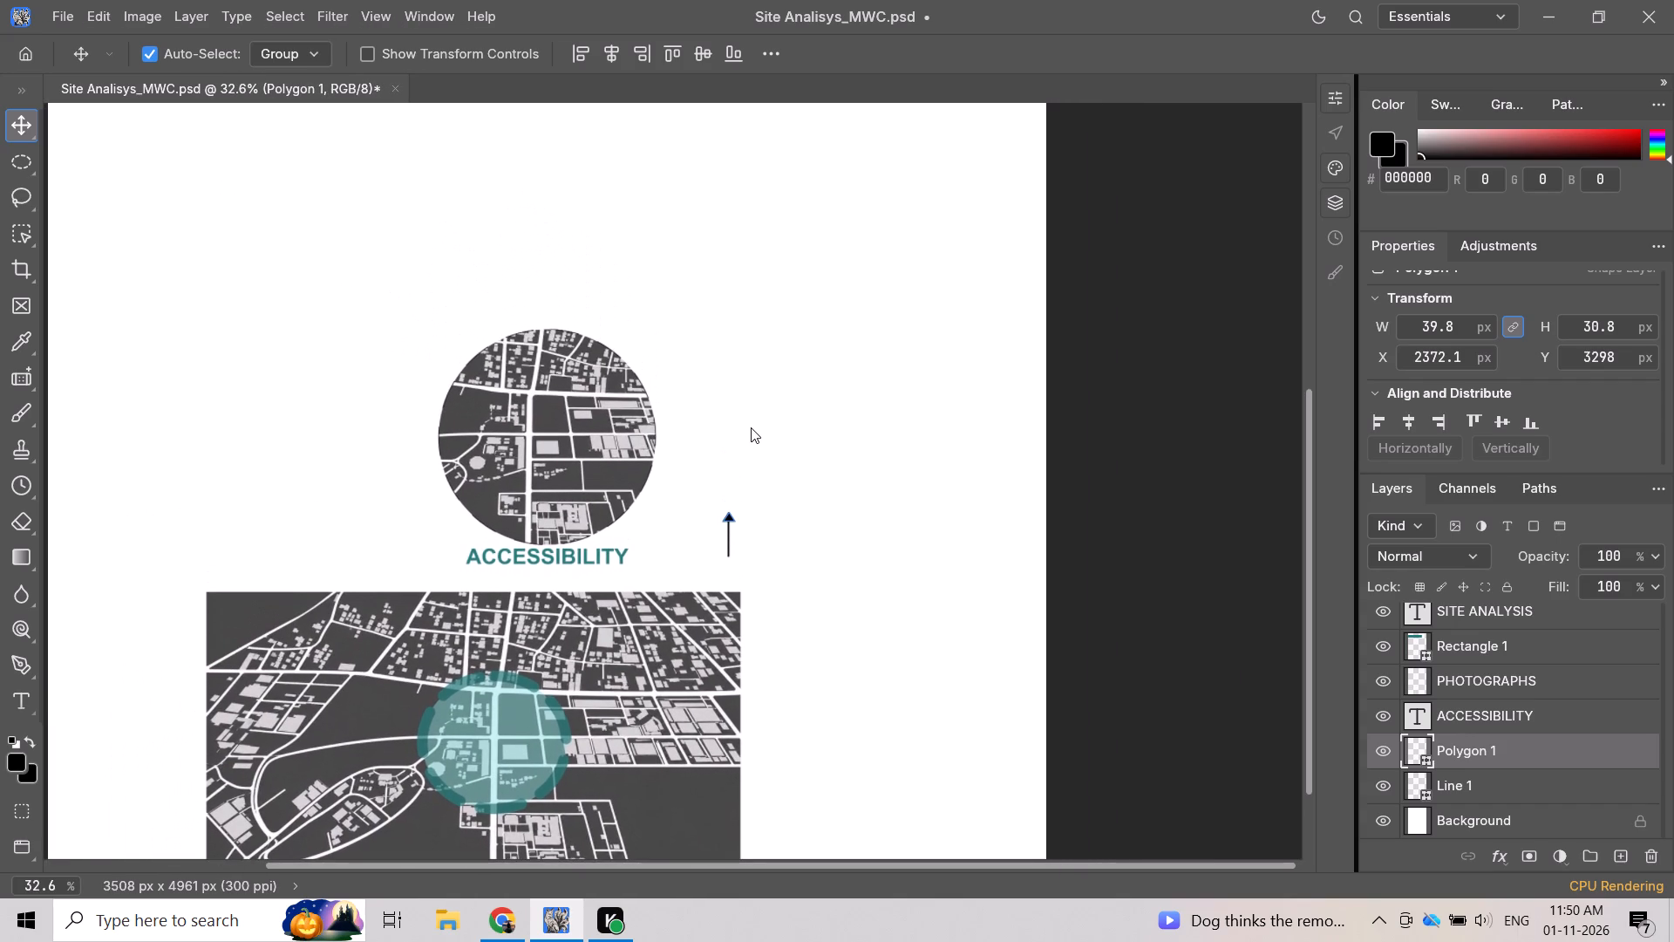
scroll(751, 427, "down", 1)
Free-transform the arrow's vertical line to shrink it to about 50% width and 47.7% height.
scroll(757, 453, "up", 11, "alt")
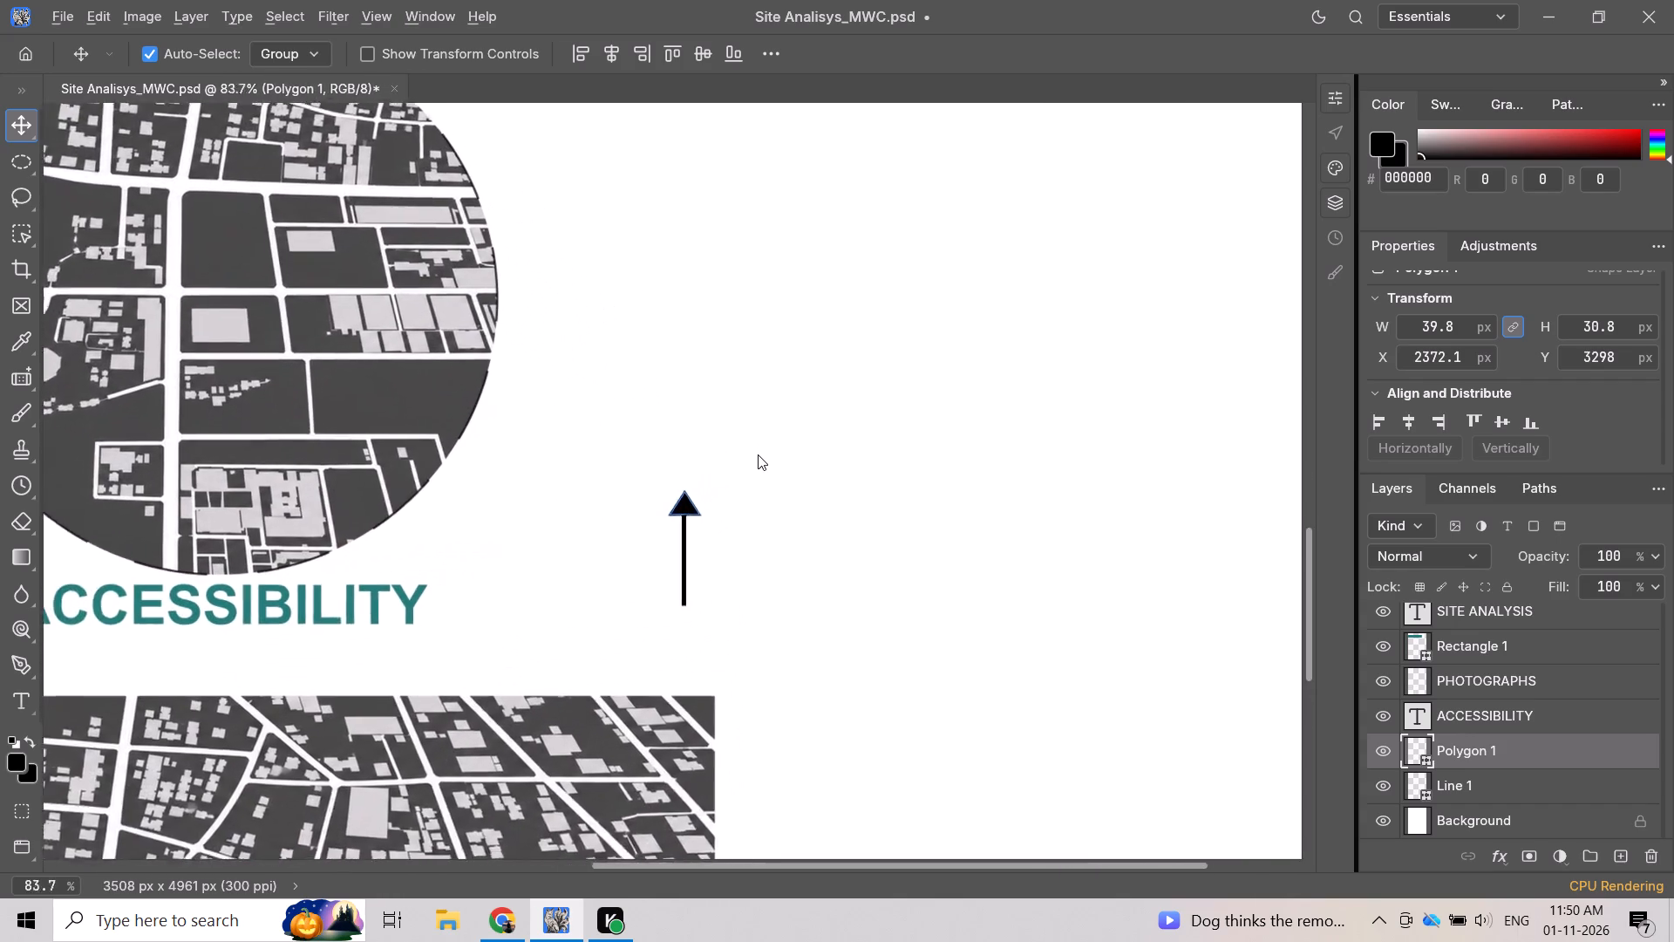
left_click(676, 587)
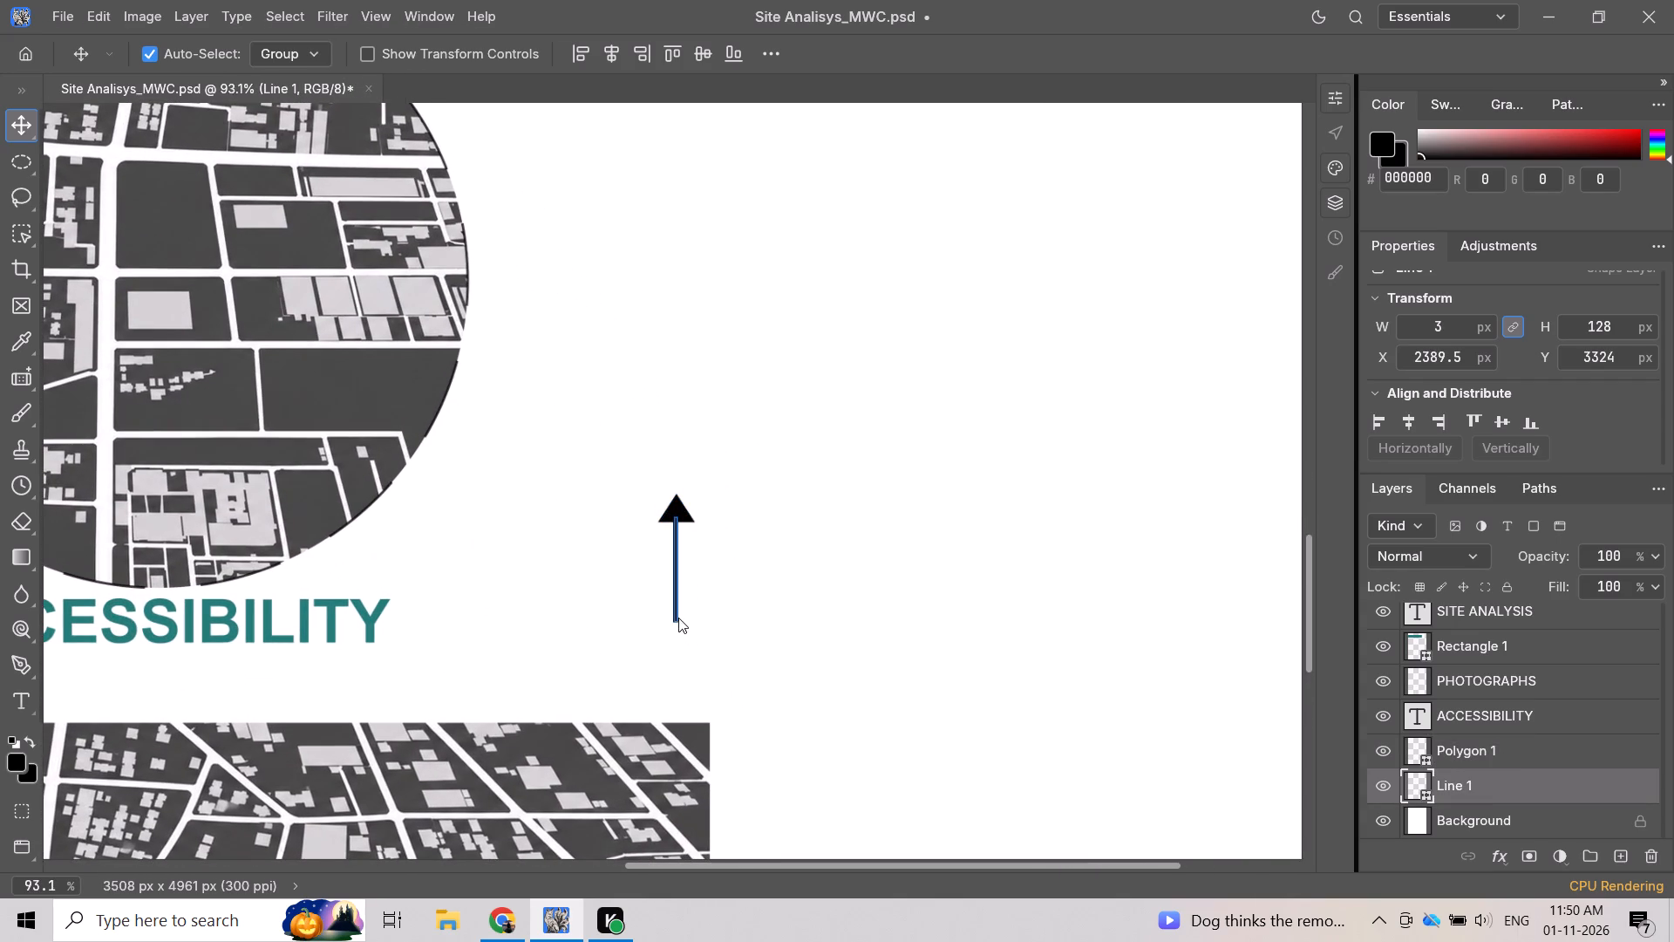
scroll(680, 606, "up", 1, "alt")
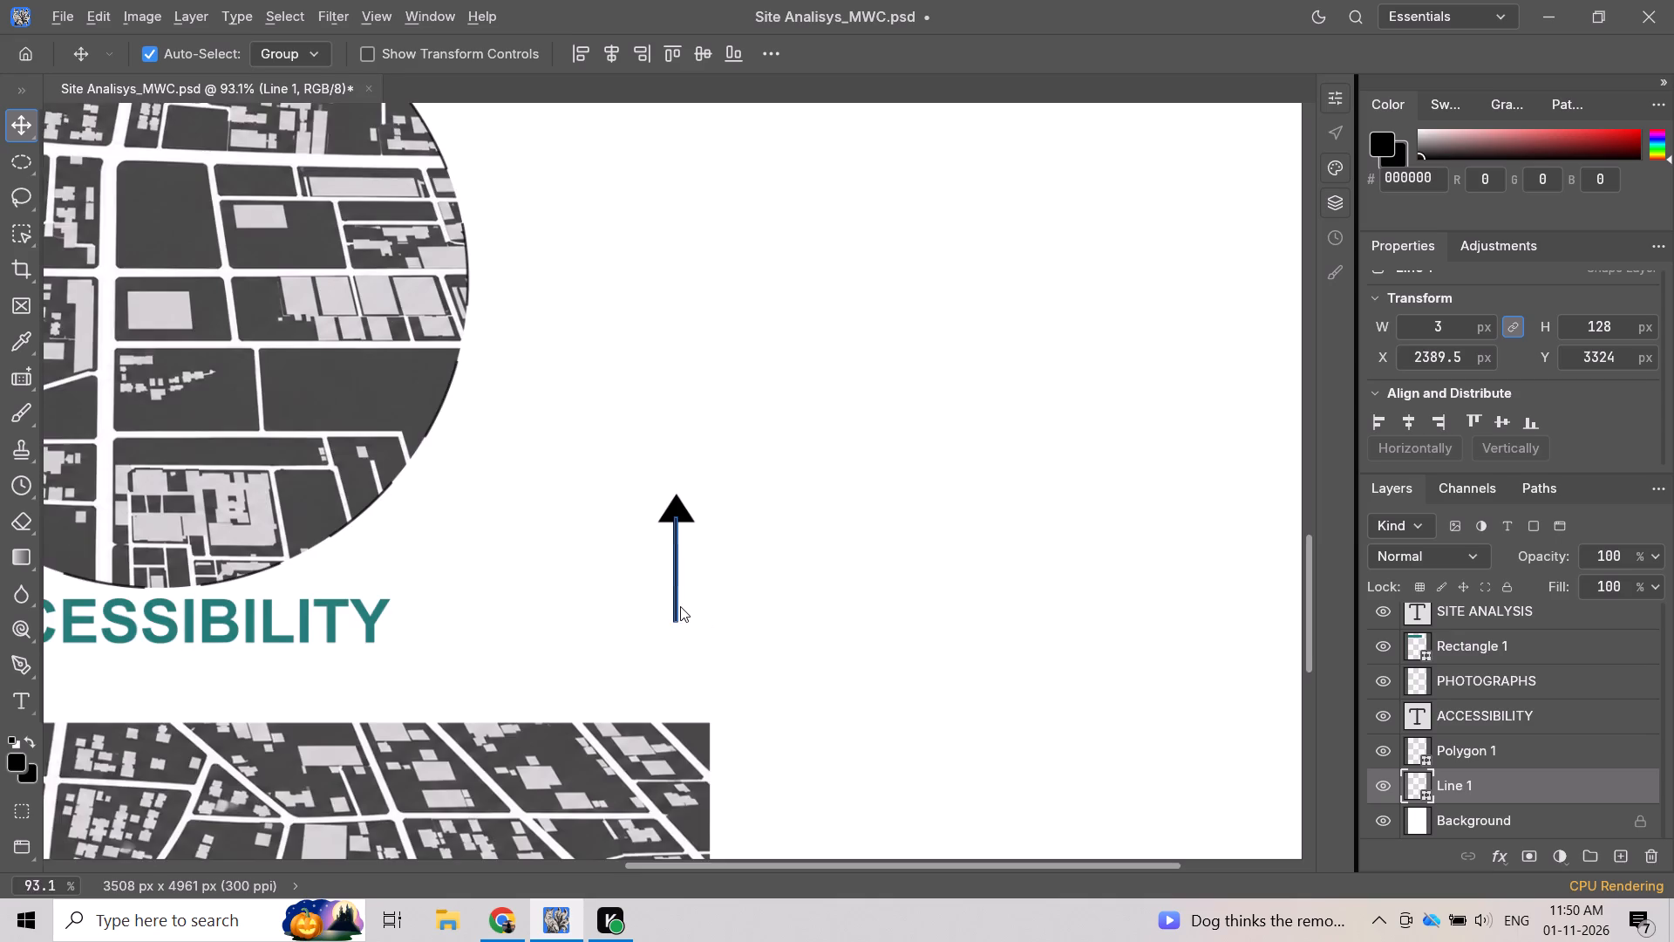
scroll(680, 606, "up", 10, "alt")
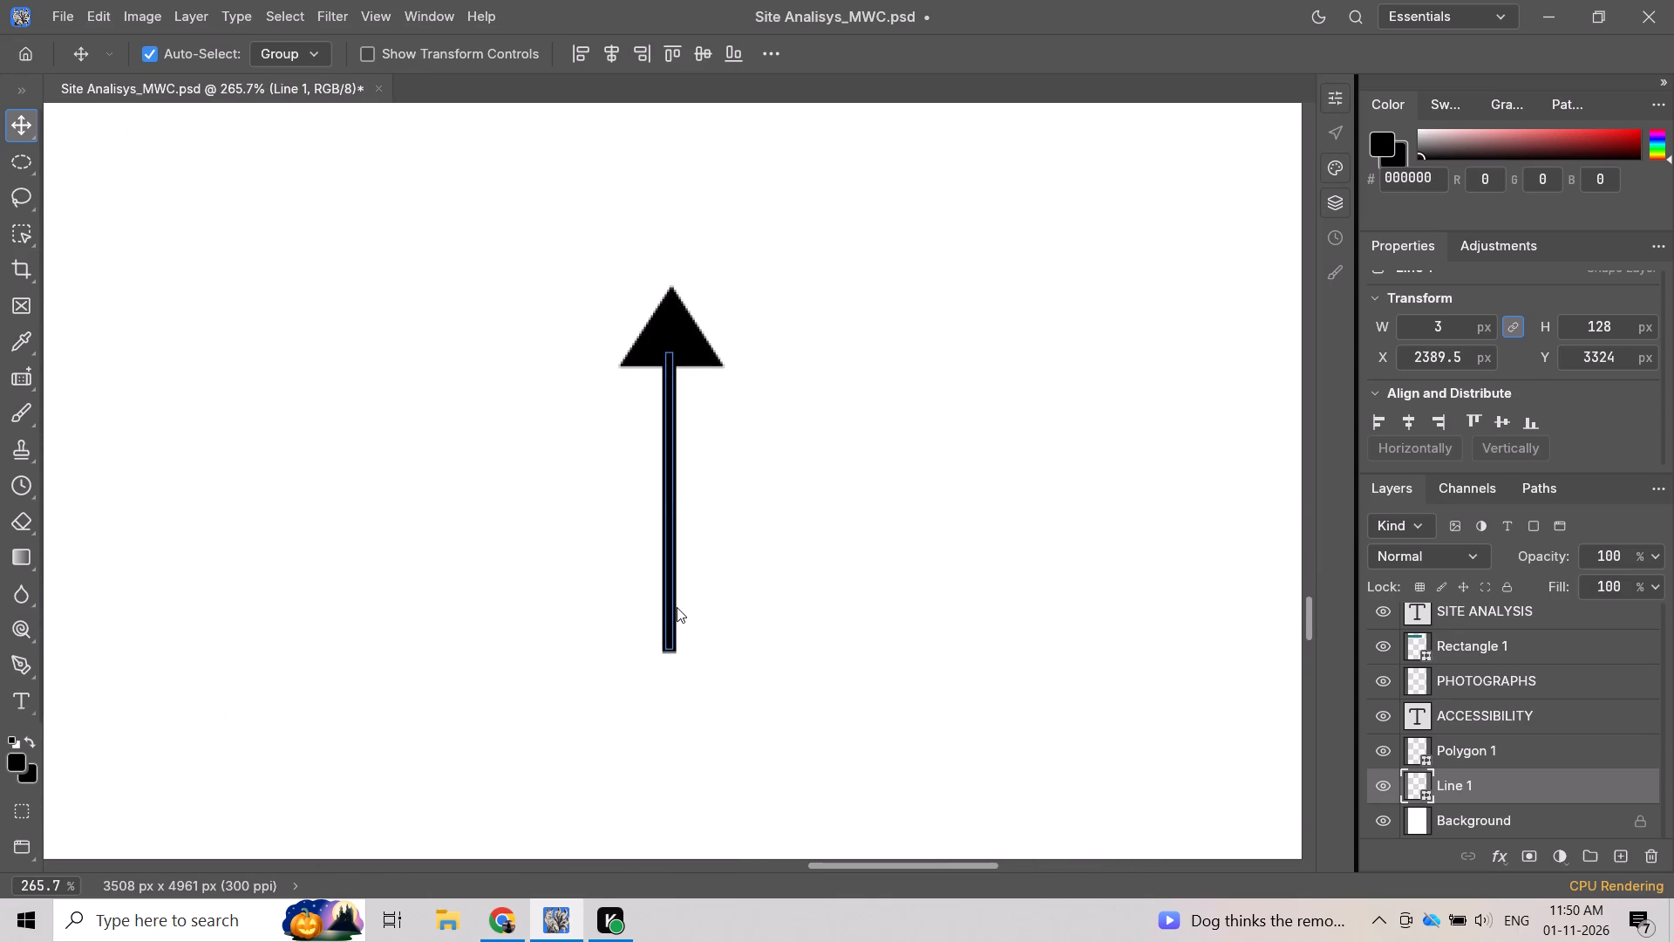
key("ctrl+t")
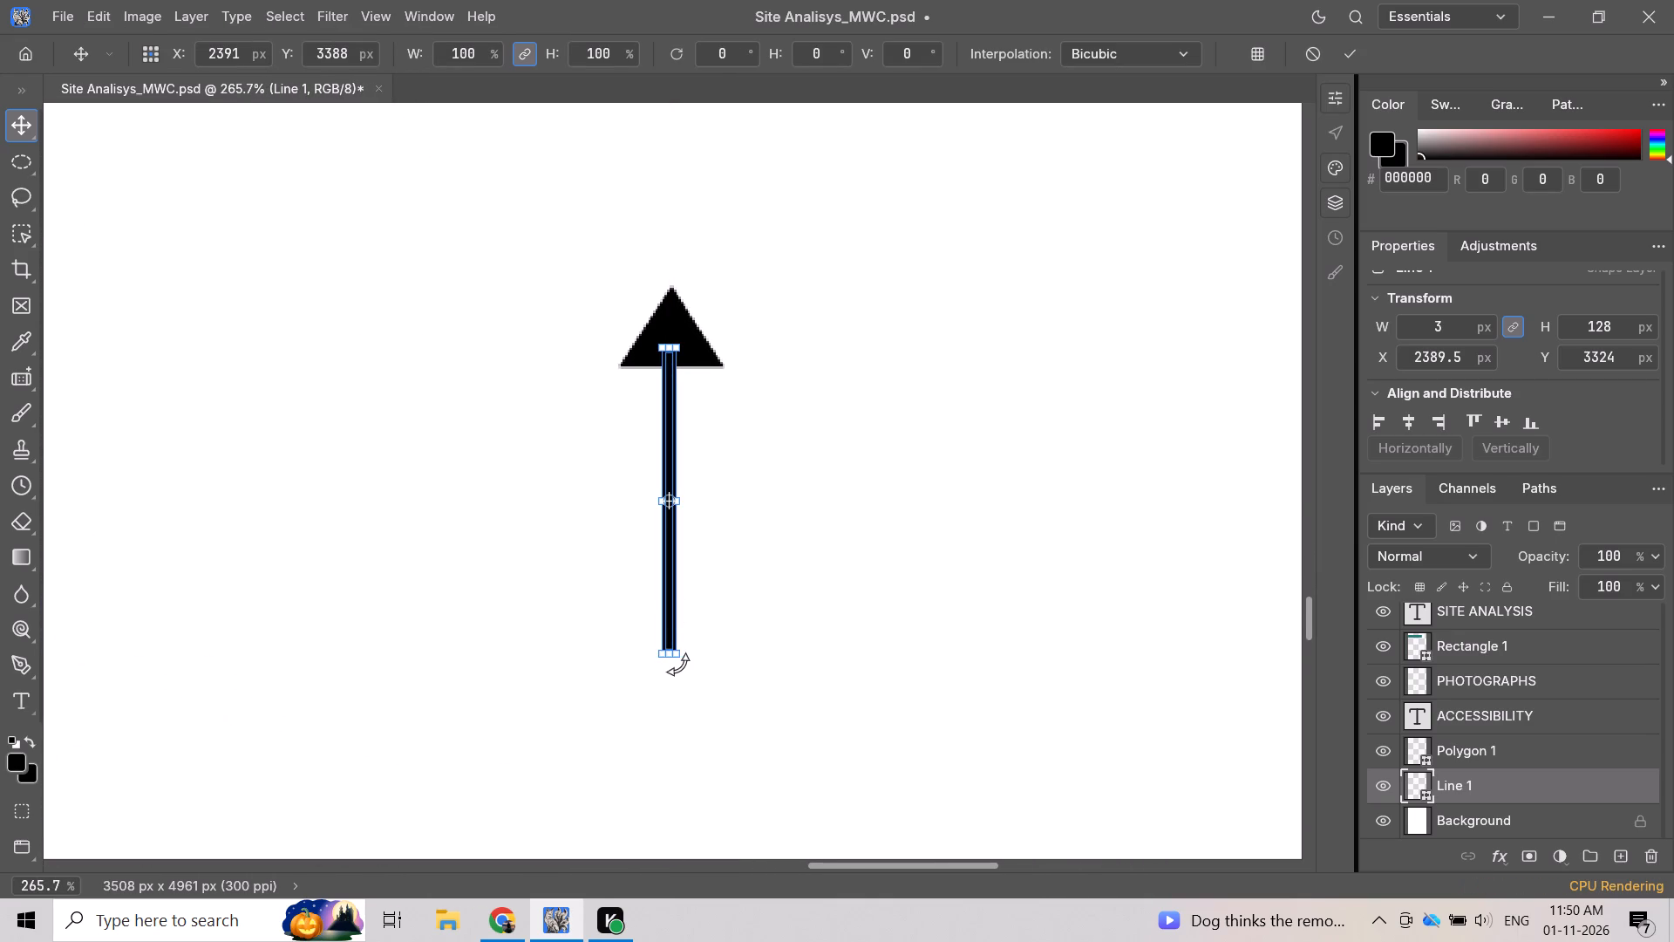
left_click_drag(670, 654, 671, 604)
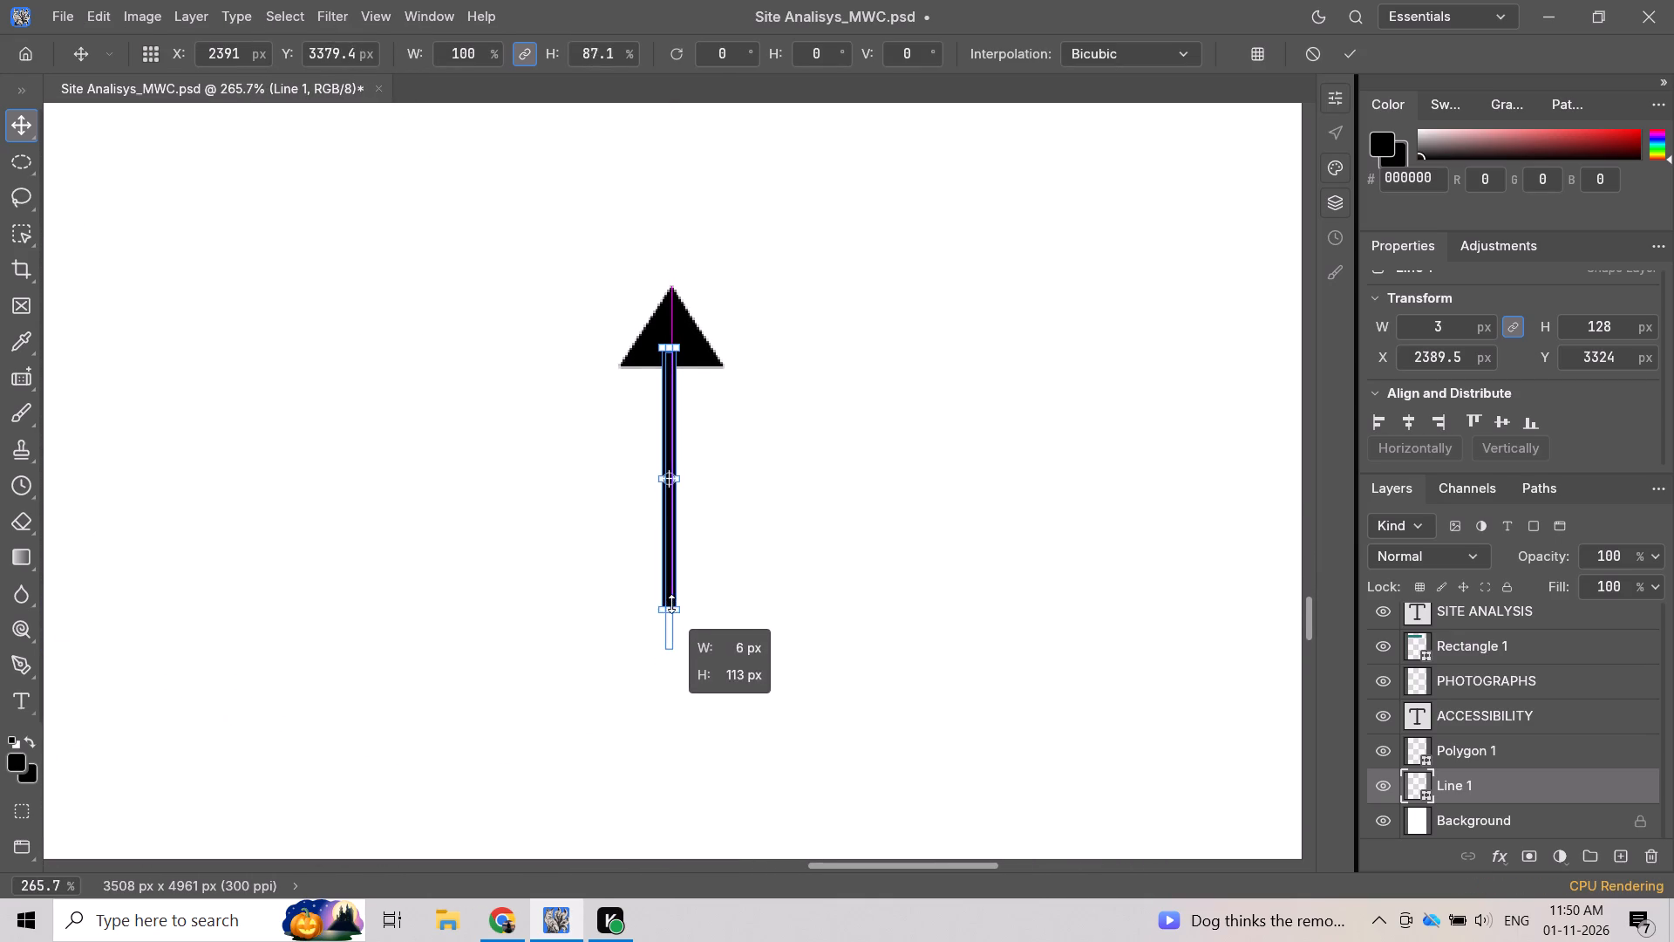
left_click_drag(671, 604, 672, 543)
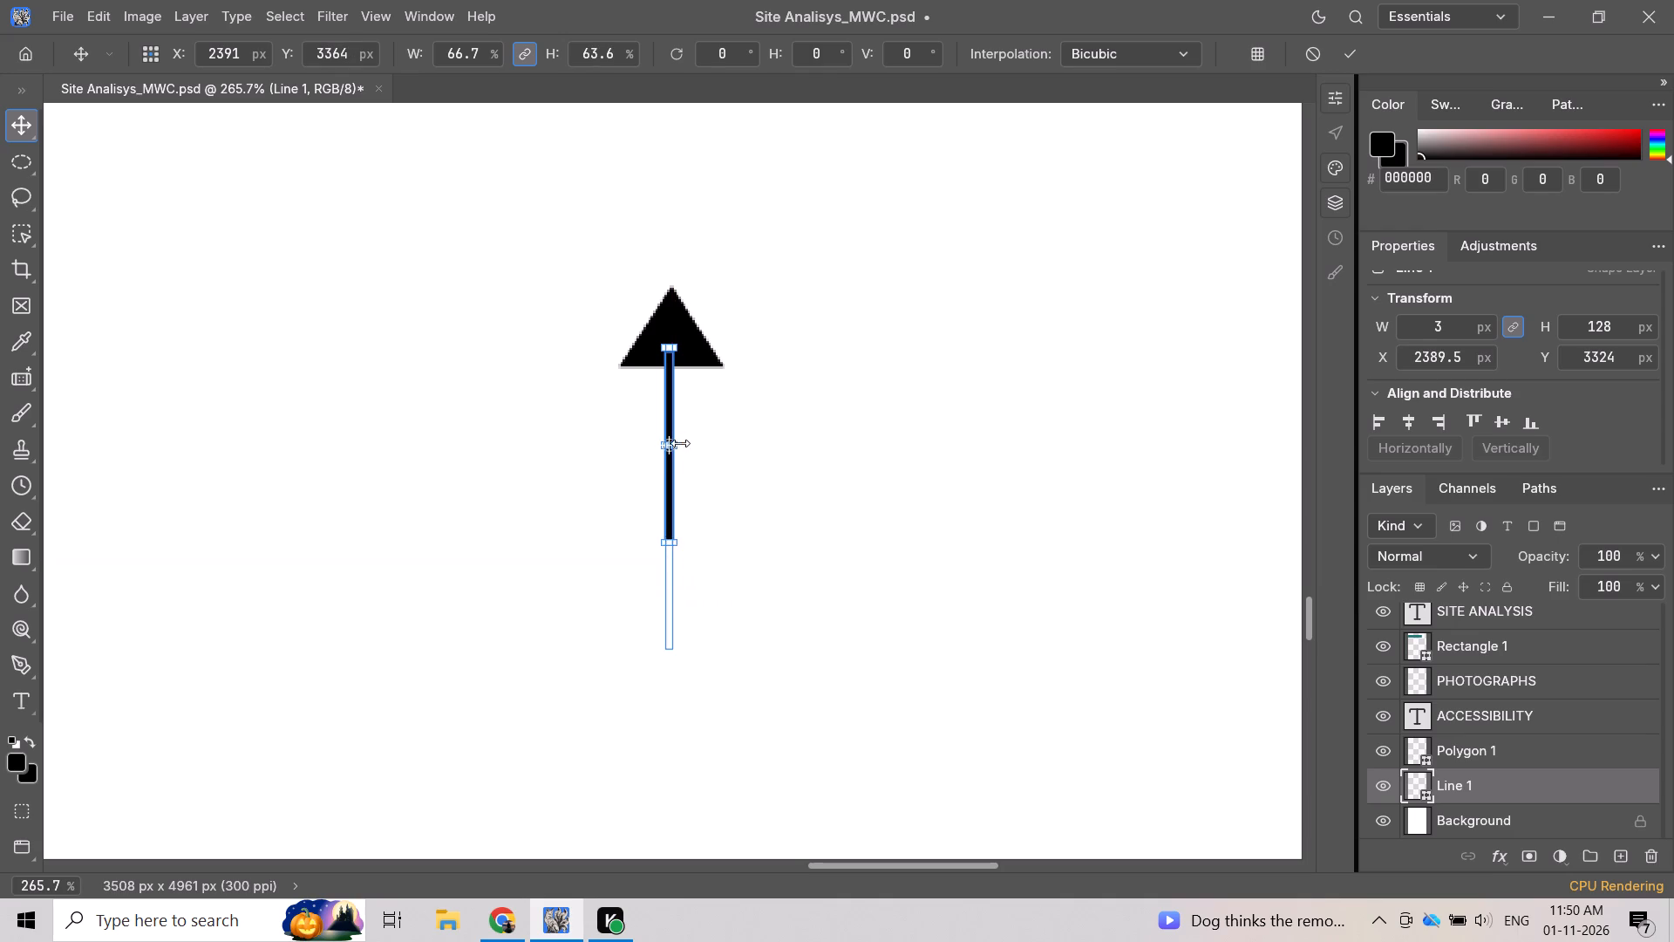
left_click(675, 447)
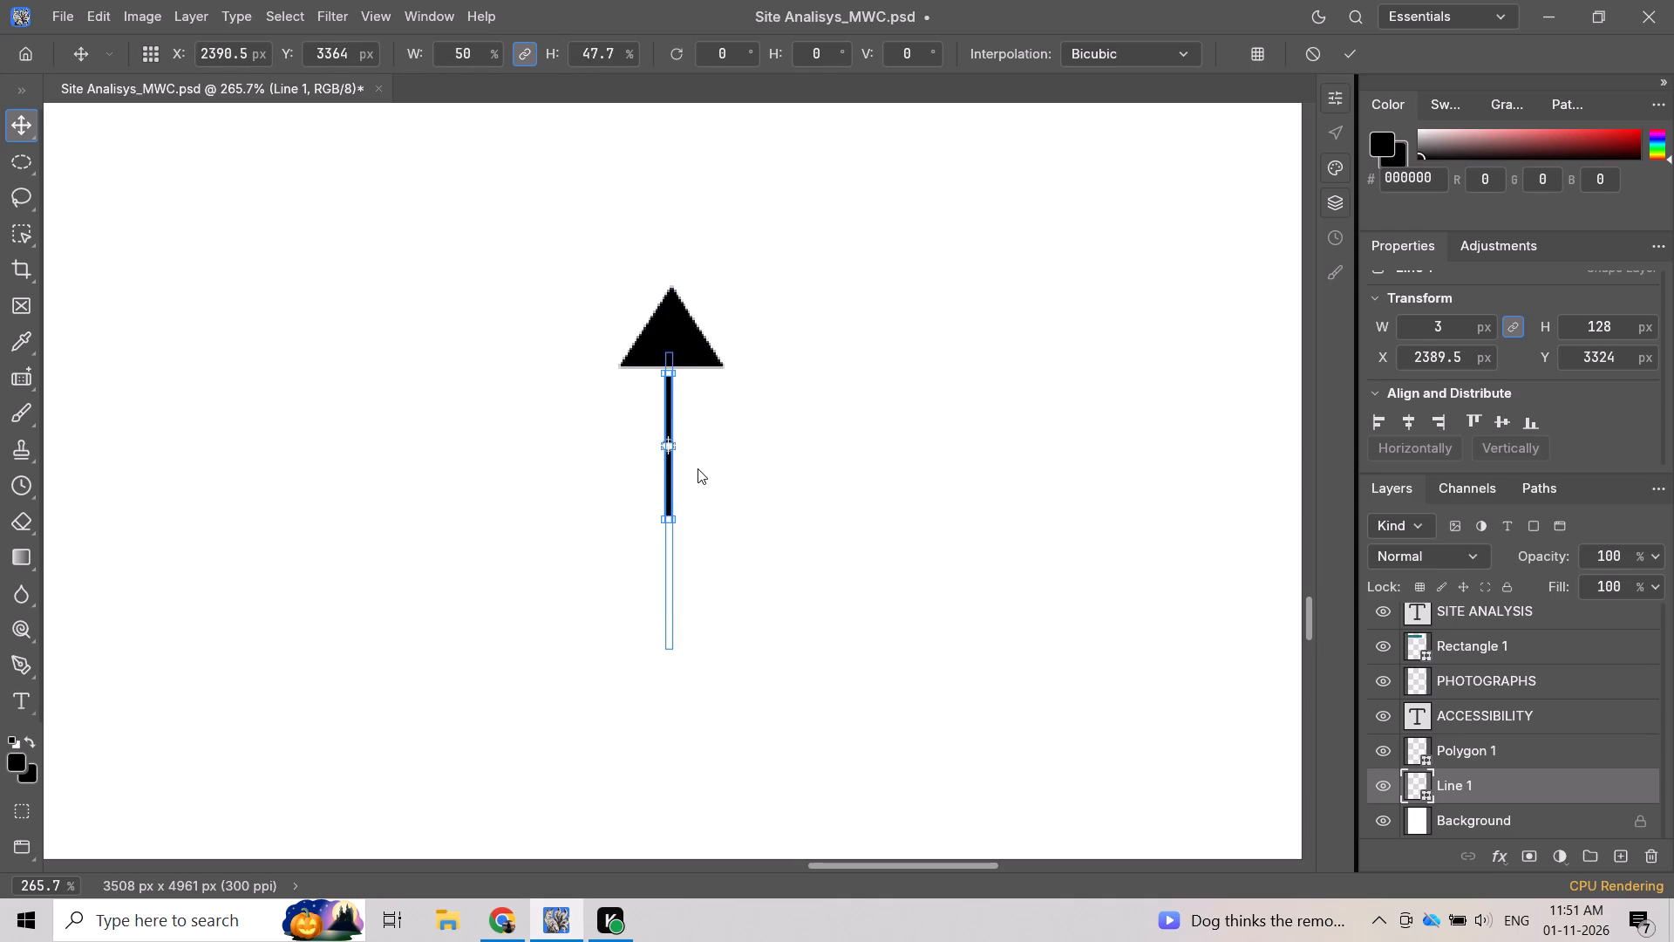
Nudge the shortened line up against the triangle's base and centre it at X 2391.5 px, Y 3362 px, applying the transform.
key("Right")
key("Right")
key("Right")
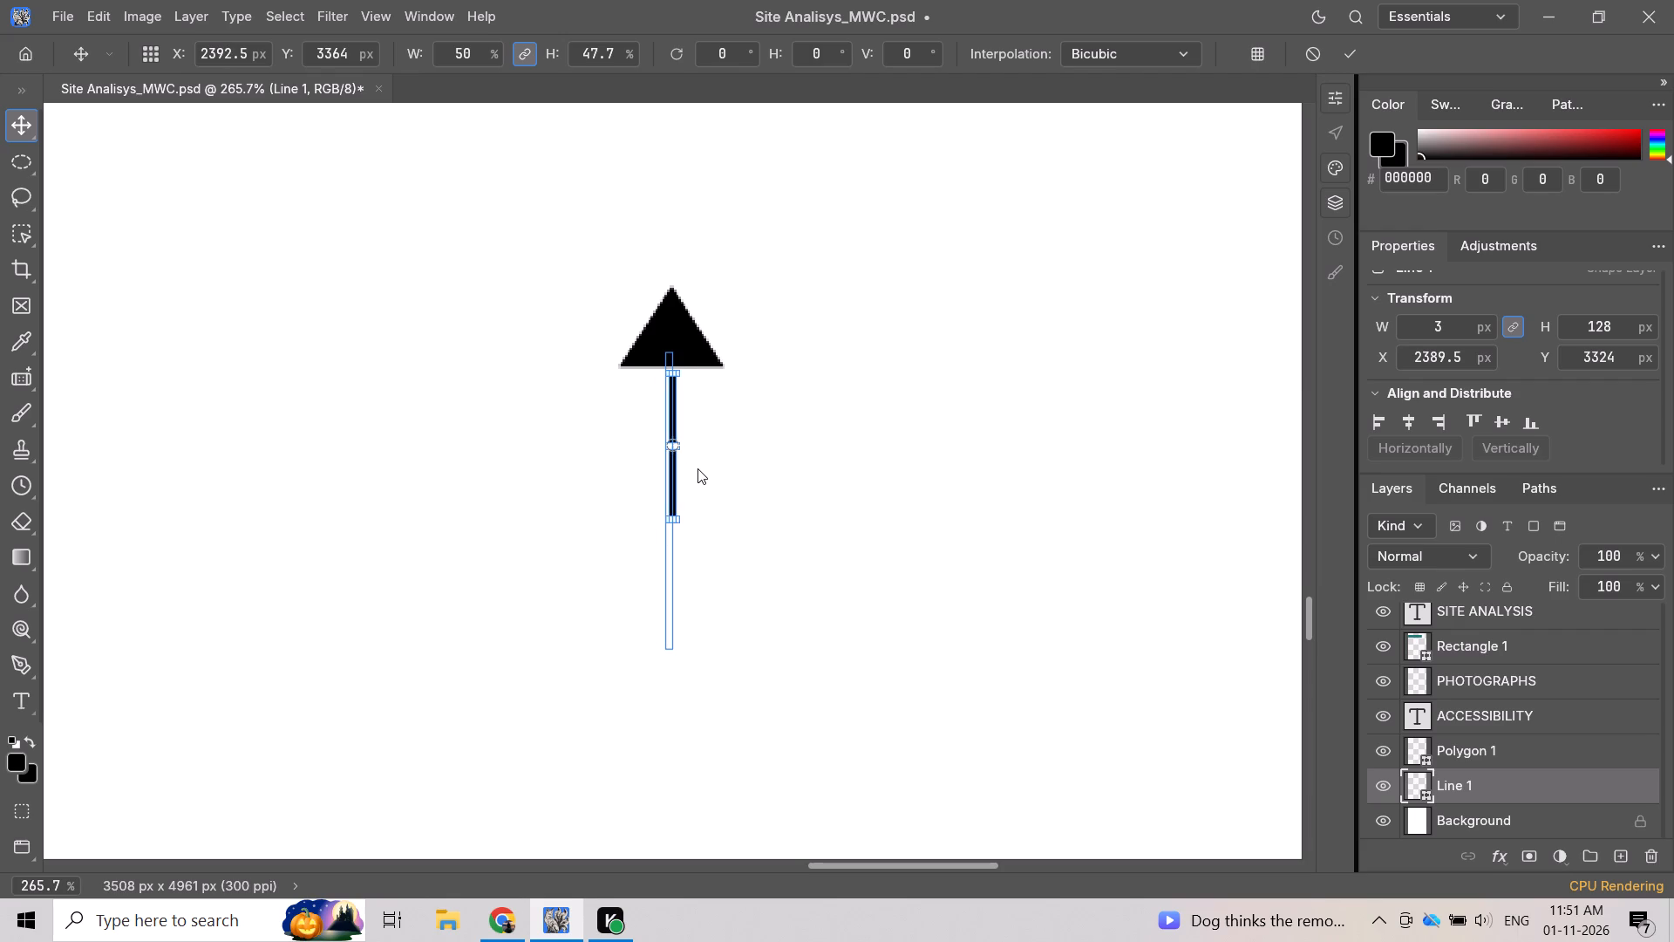
key("Up")
key("Up")
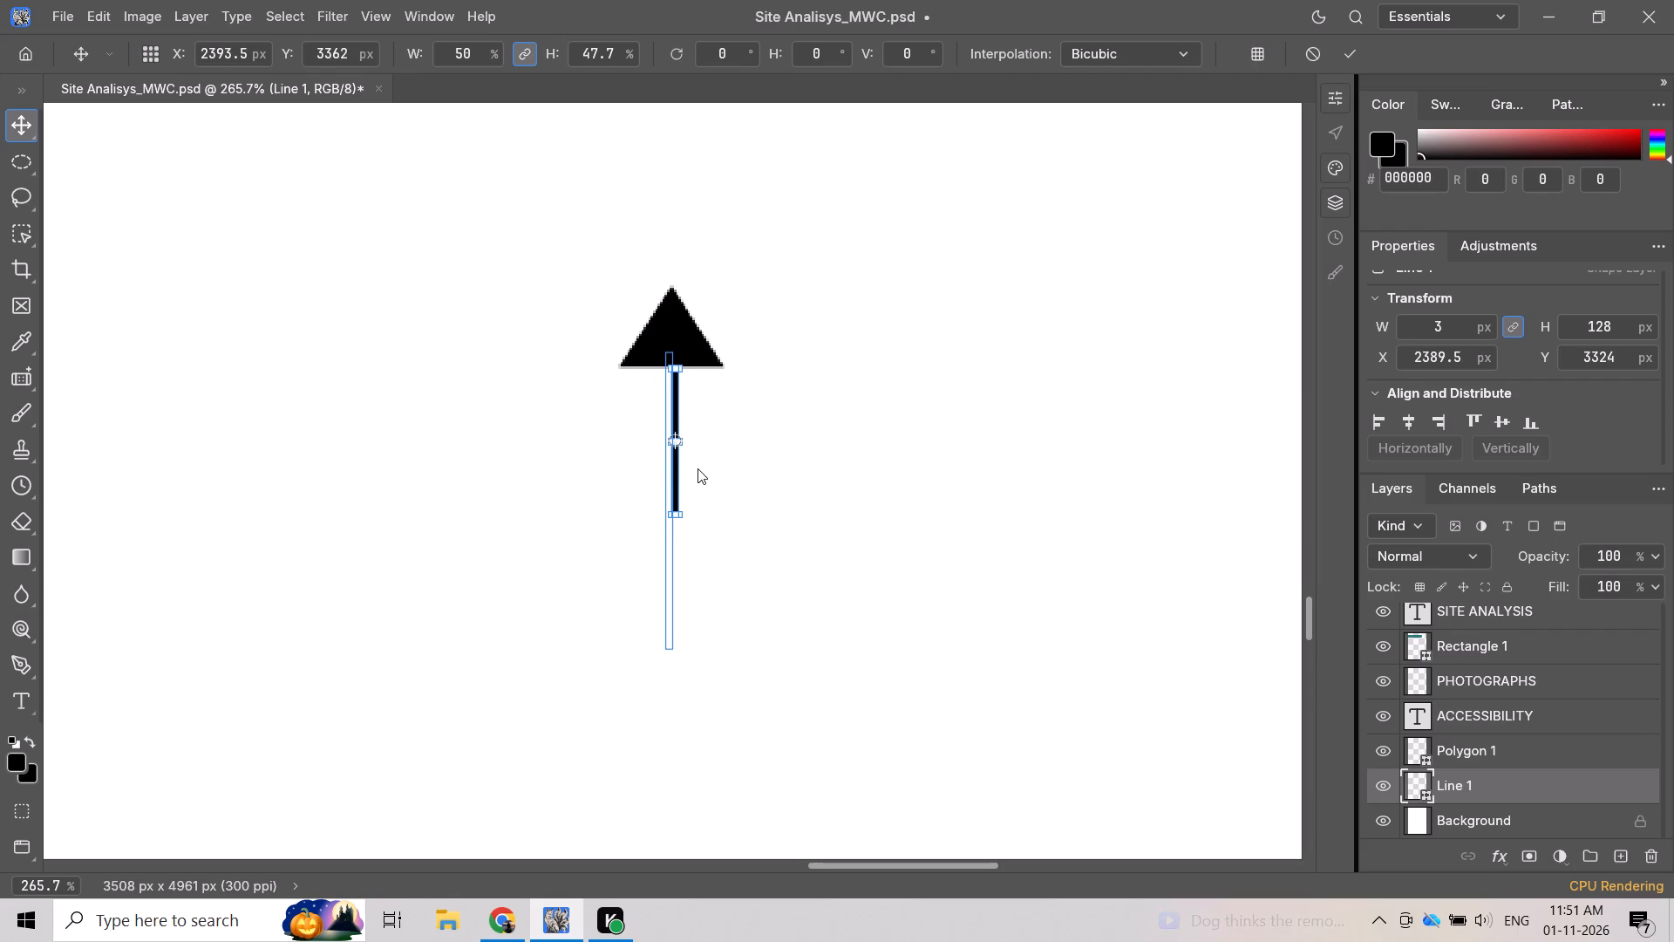
key("Left")
key("Left")
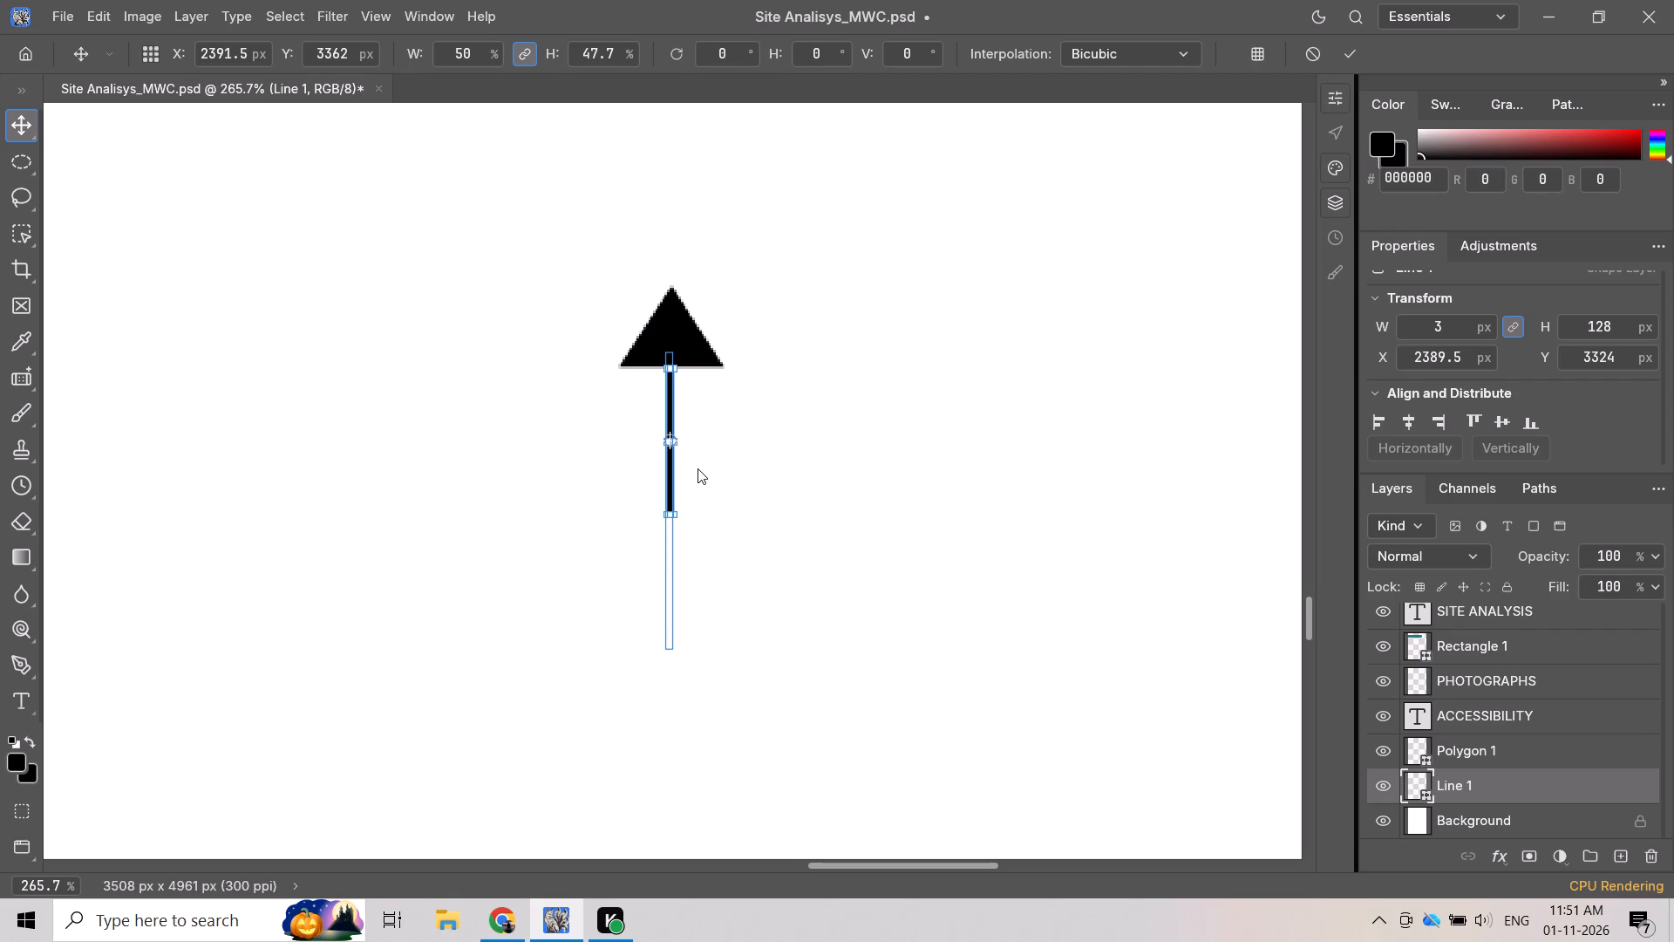
key("ctrl+bracketleft")
key("ctrl+bracketleft")
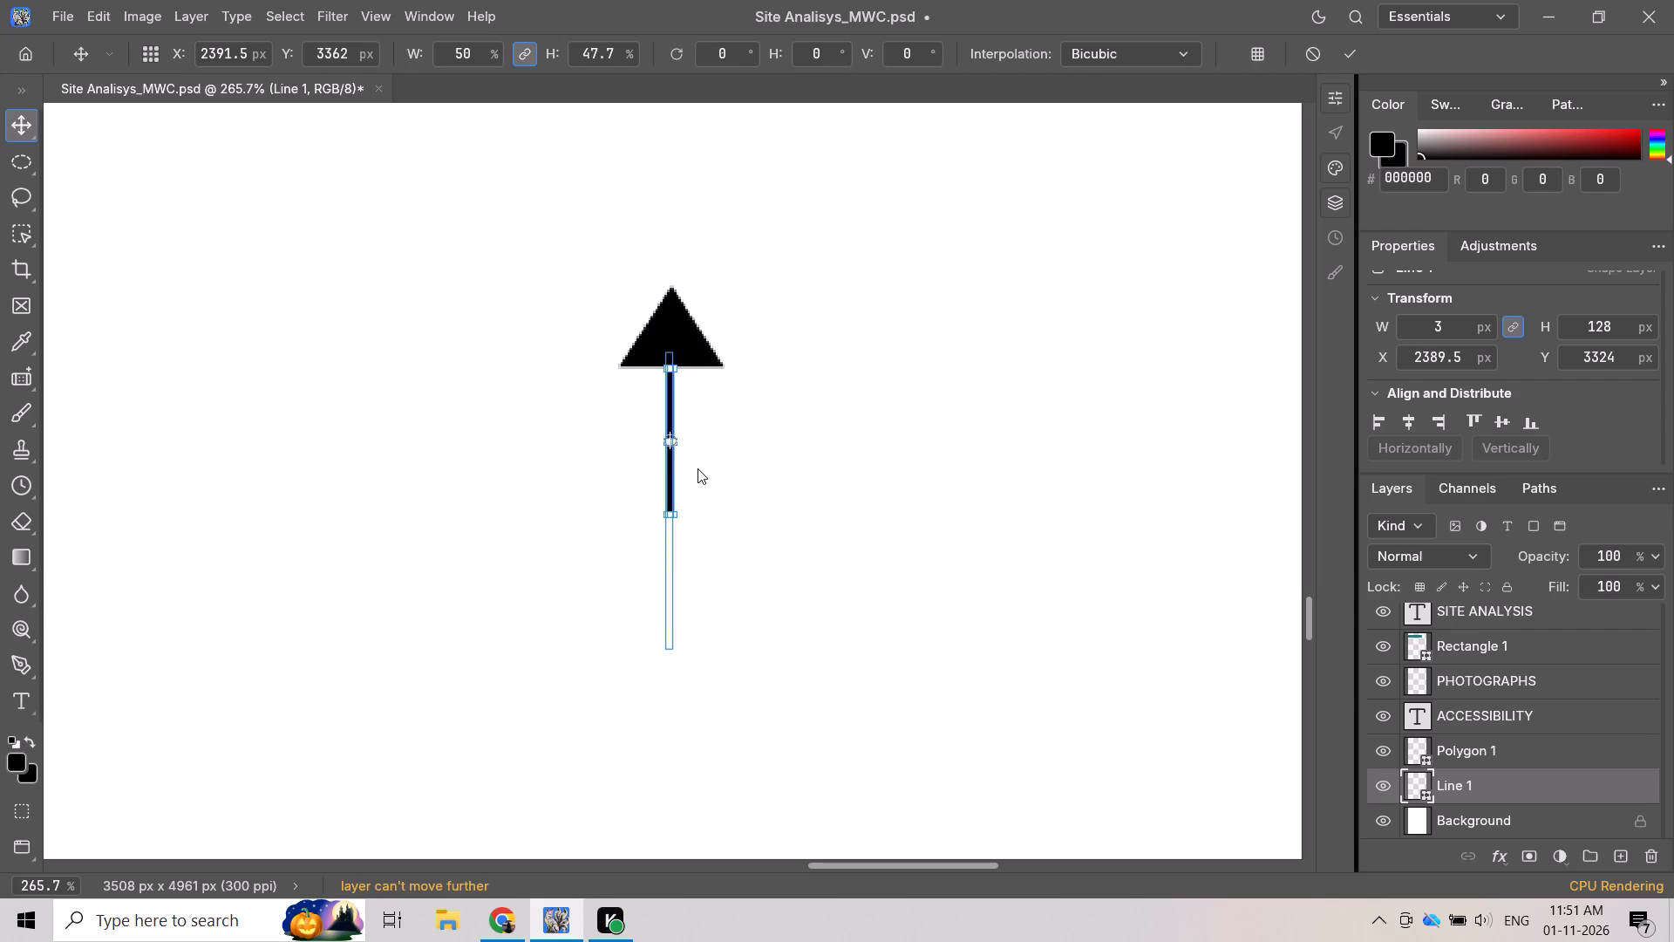
key("alt+bracketleft")
key("alt+bracketleft")
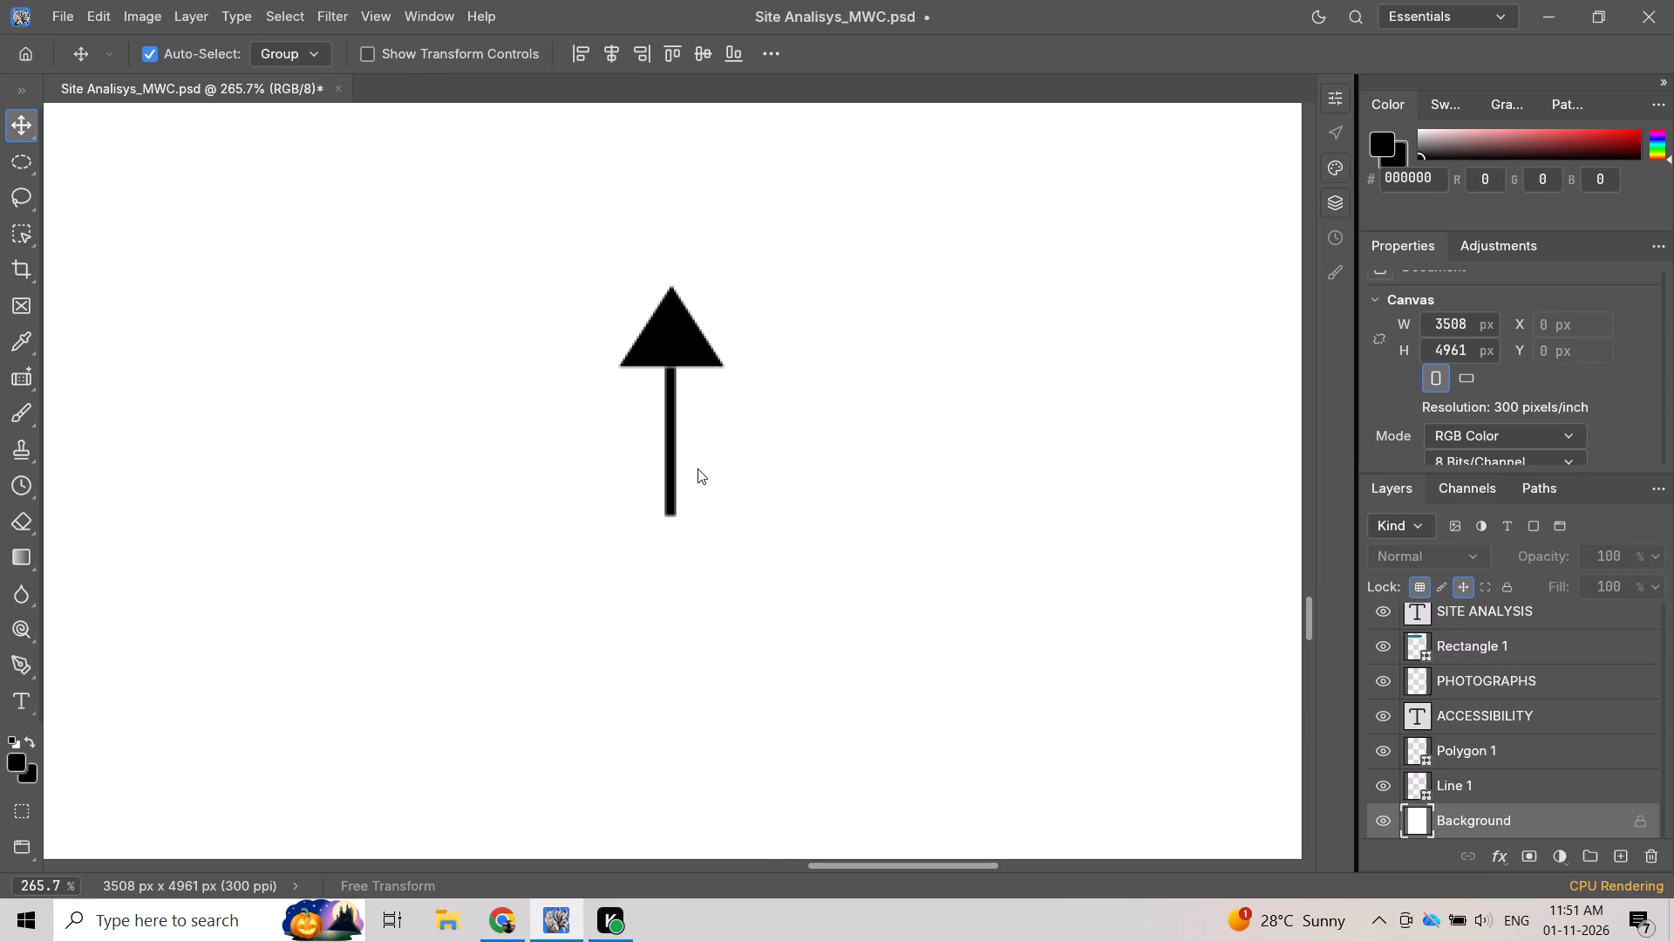
Examine the resized arrow's proportions in relation to the circular callout, ACCESSIBILITY heading and map.
scroll(697, 468, "up", 1)
scroll(696, 479, "down", 6)
scroll(695, 488, "up", 2)
scroll(694, 491, "down", 3, "alt")
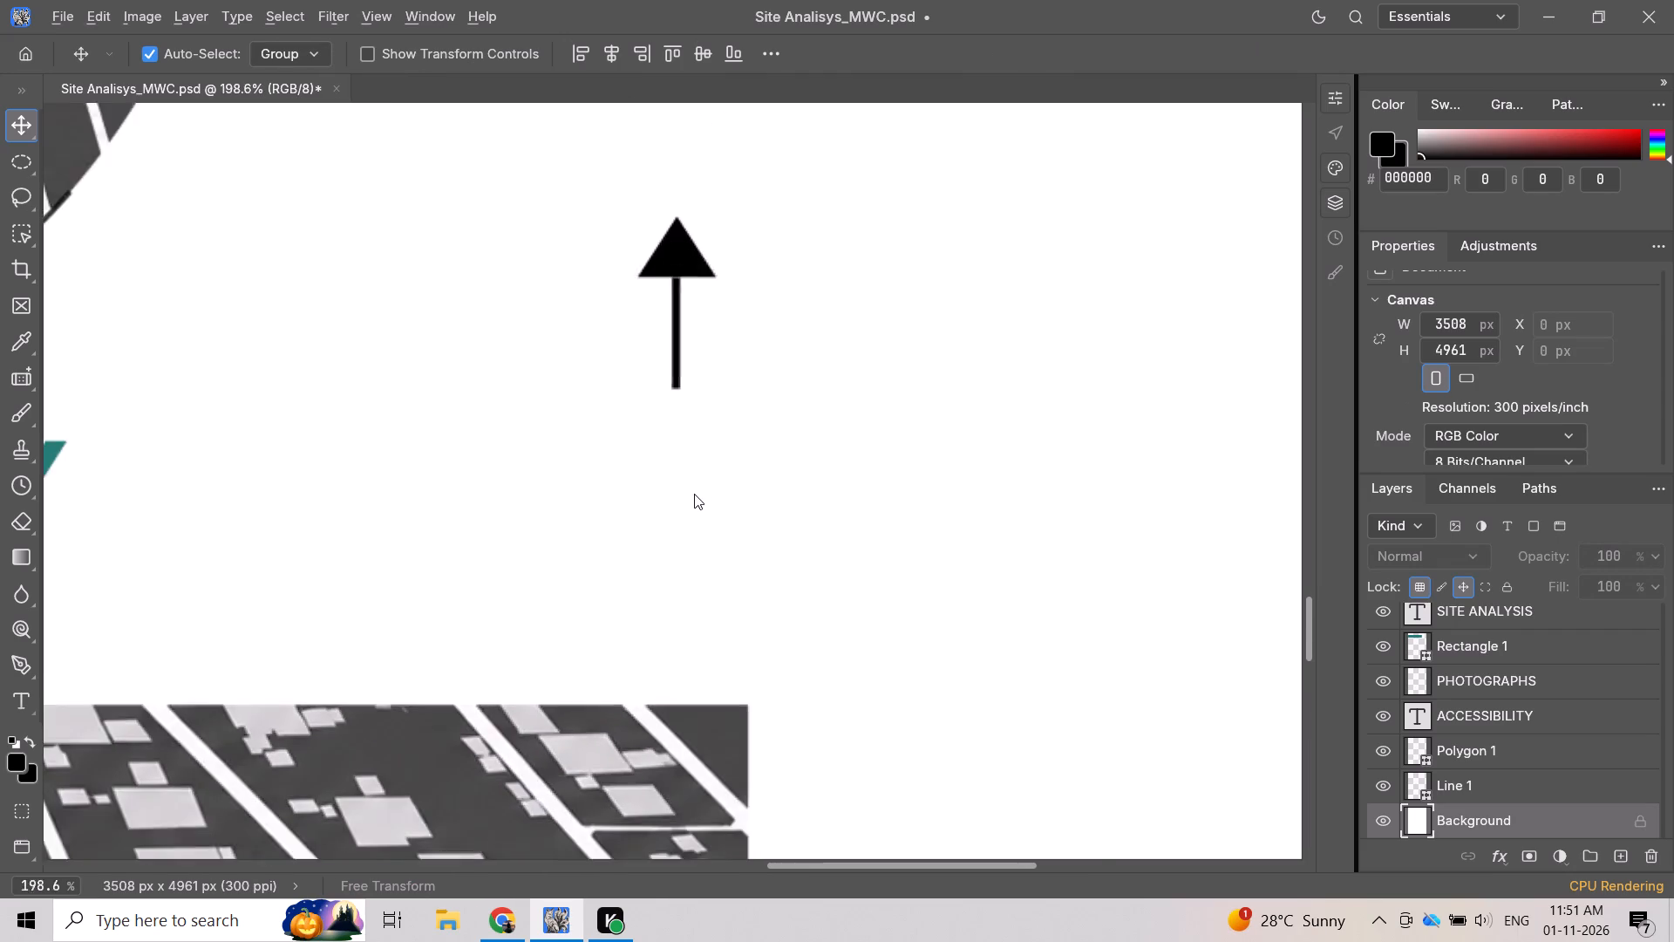
scroll(694, 494, "down", 17, "alt")
scroll(687, 447, "down", 4, "alt")
scroll(687, 447, "up", 11, "alt")
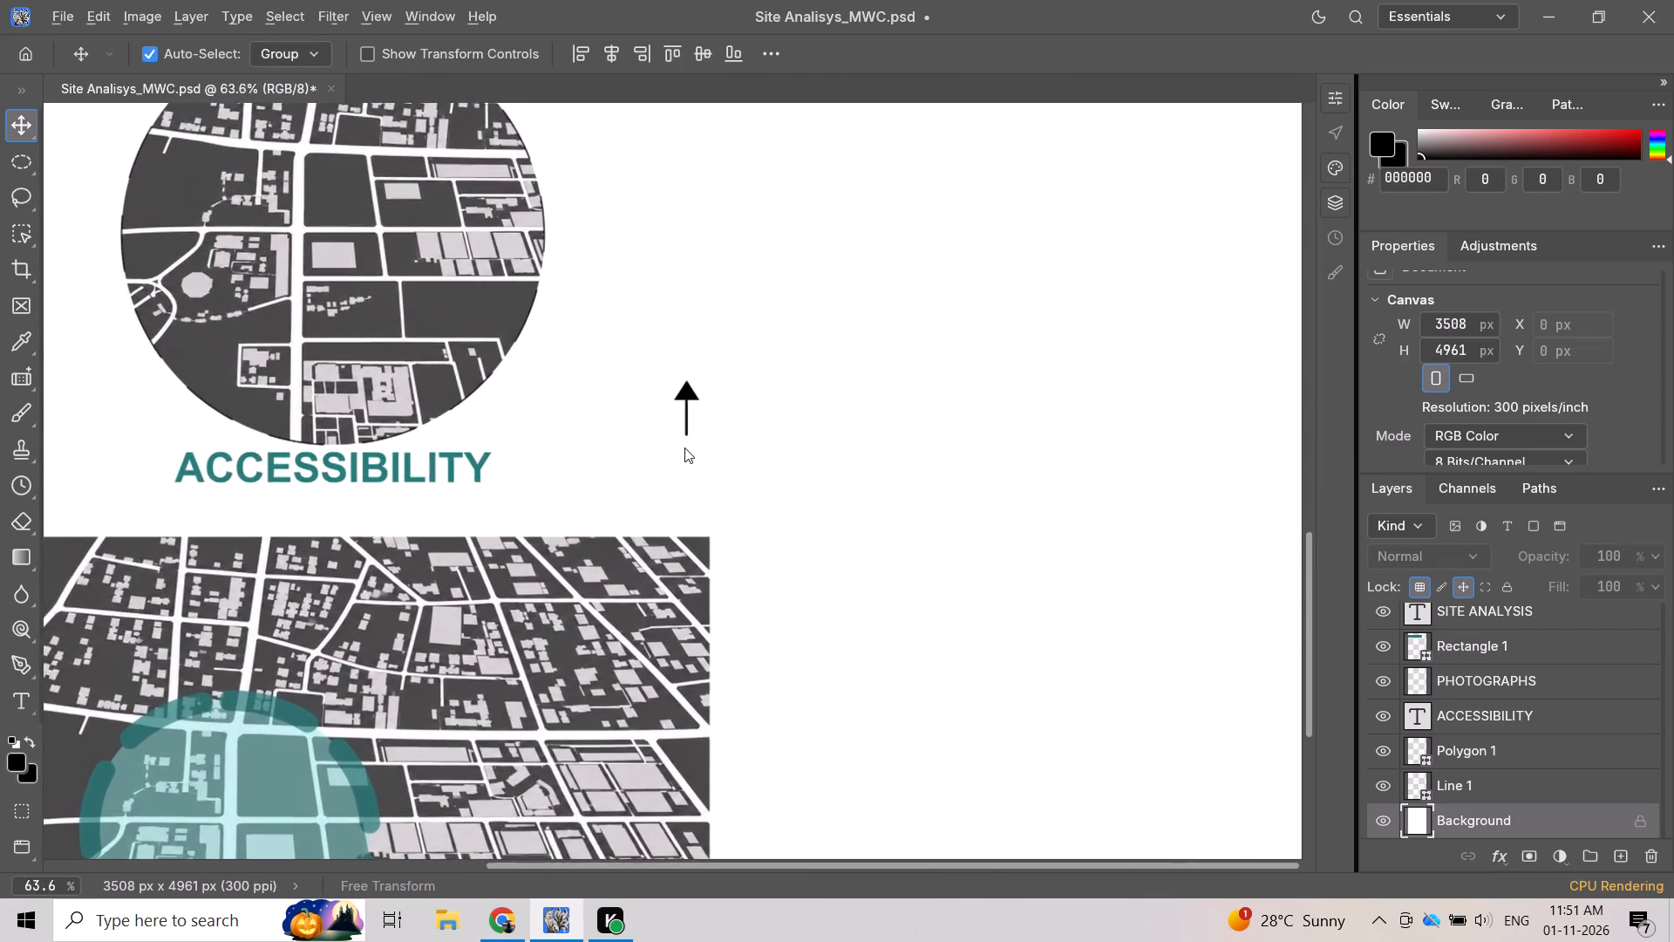
scroll(684, 447, "up", 5, "alt")
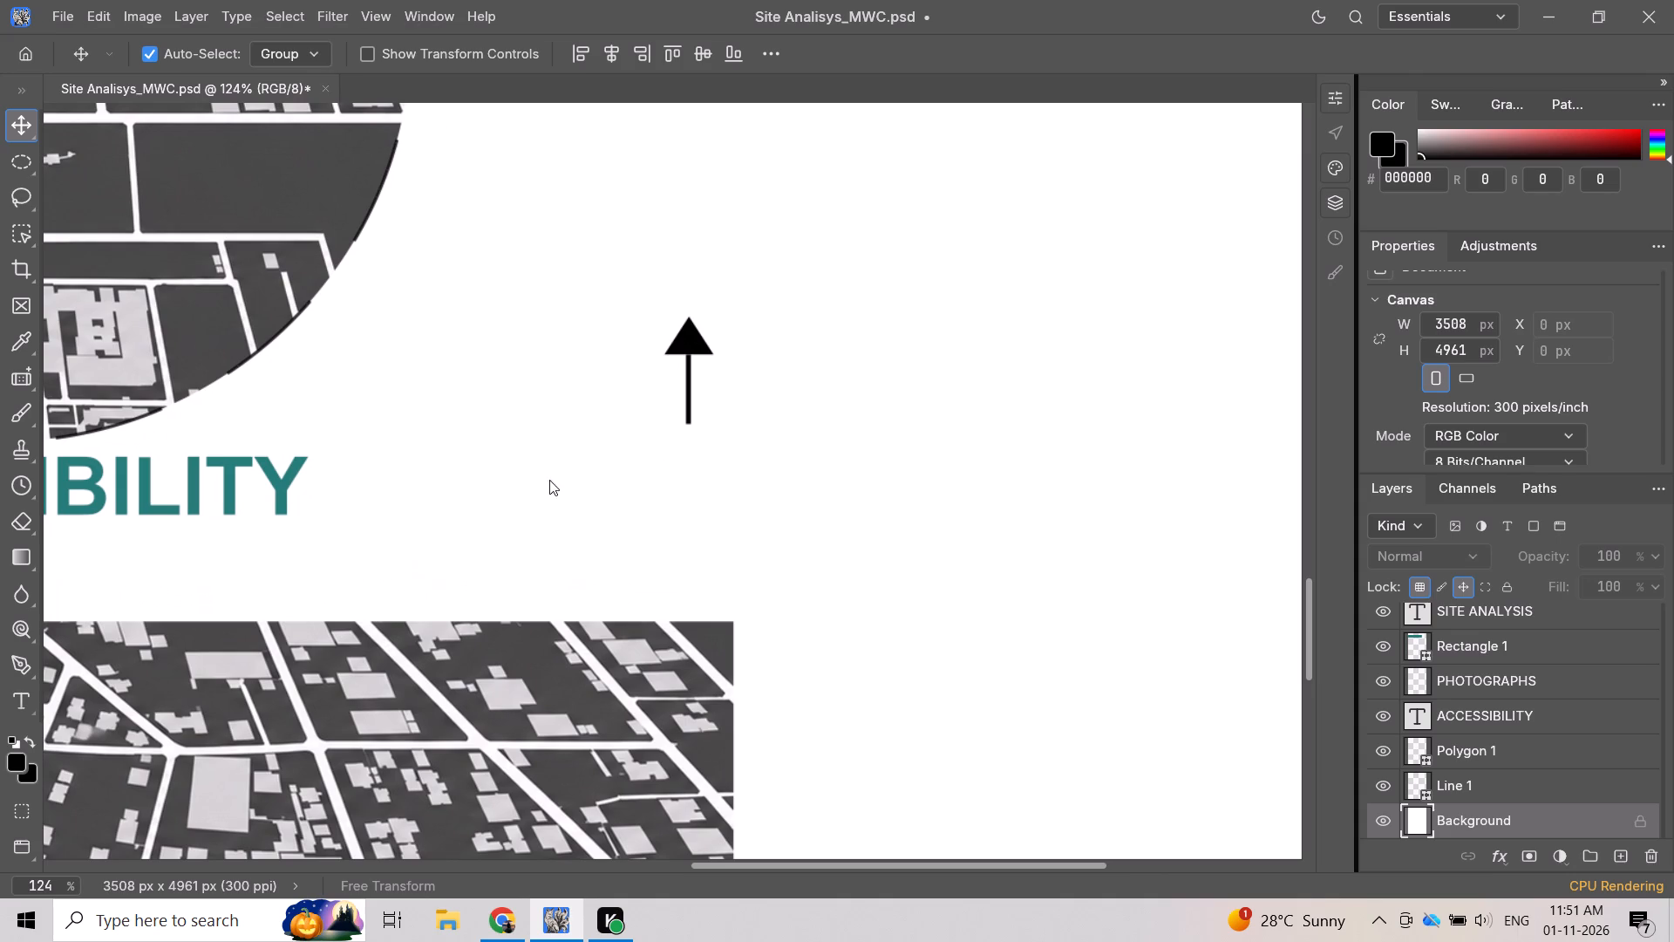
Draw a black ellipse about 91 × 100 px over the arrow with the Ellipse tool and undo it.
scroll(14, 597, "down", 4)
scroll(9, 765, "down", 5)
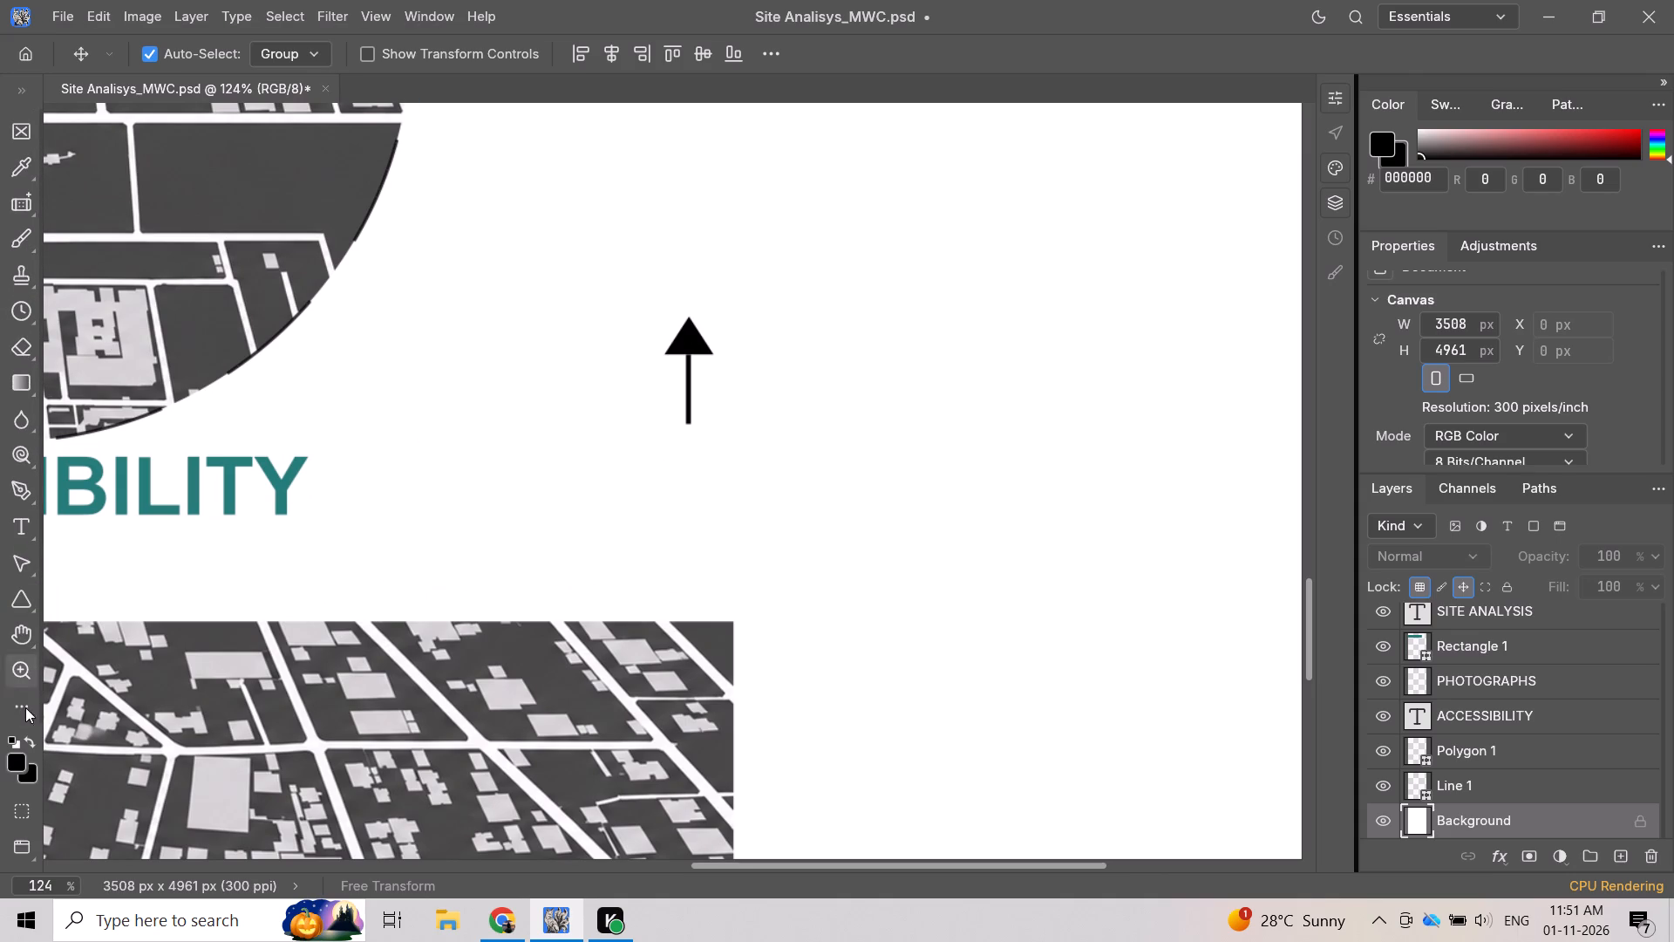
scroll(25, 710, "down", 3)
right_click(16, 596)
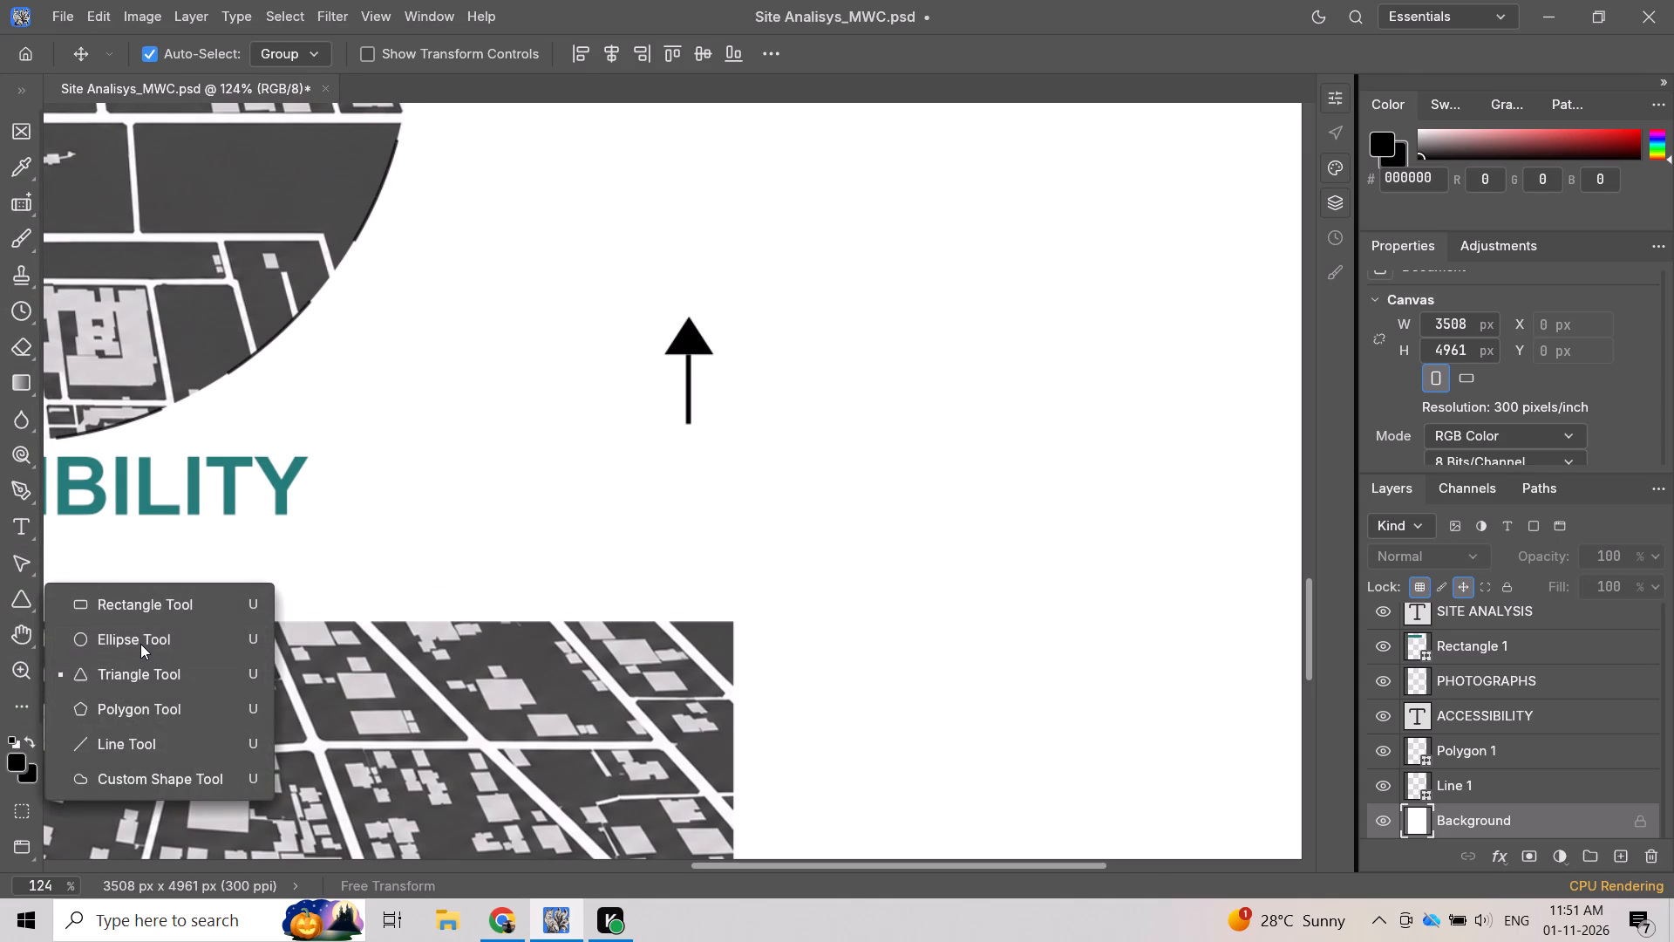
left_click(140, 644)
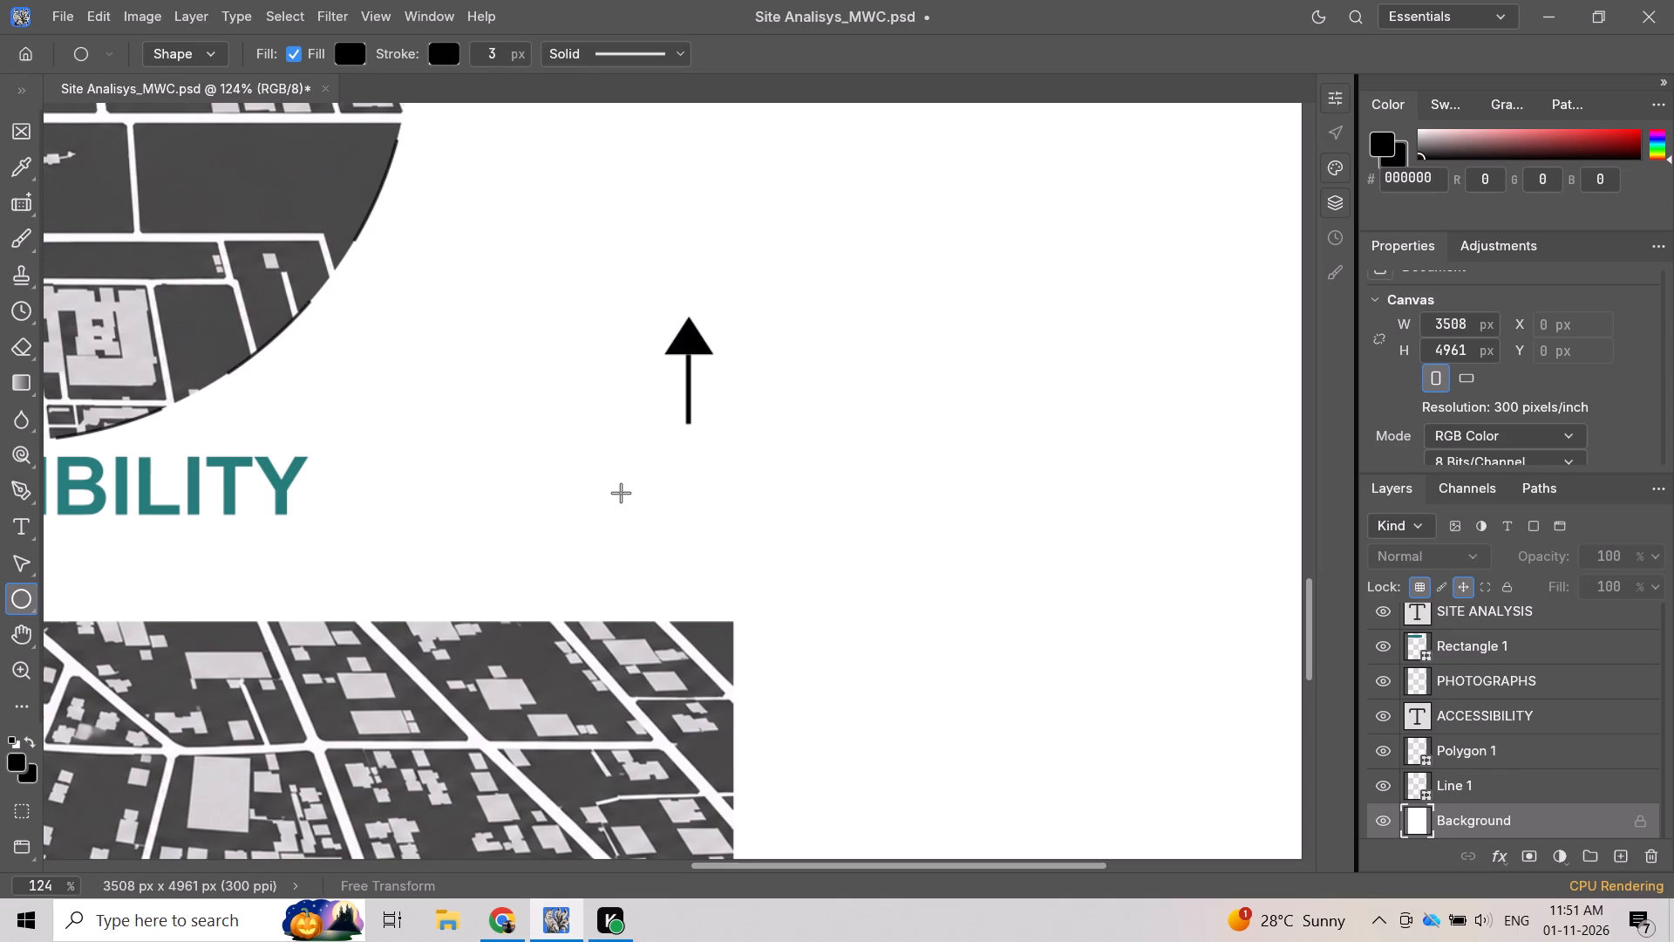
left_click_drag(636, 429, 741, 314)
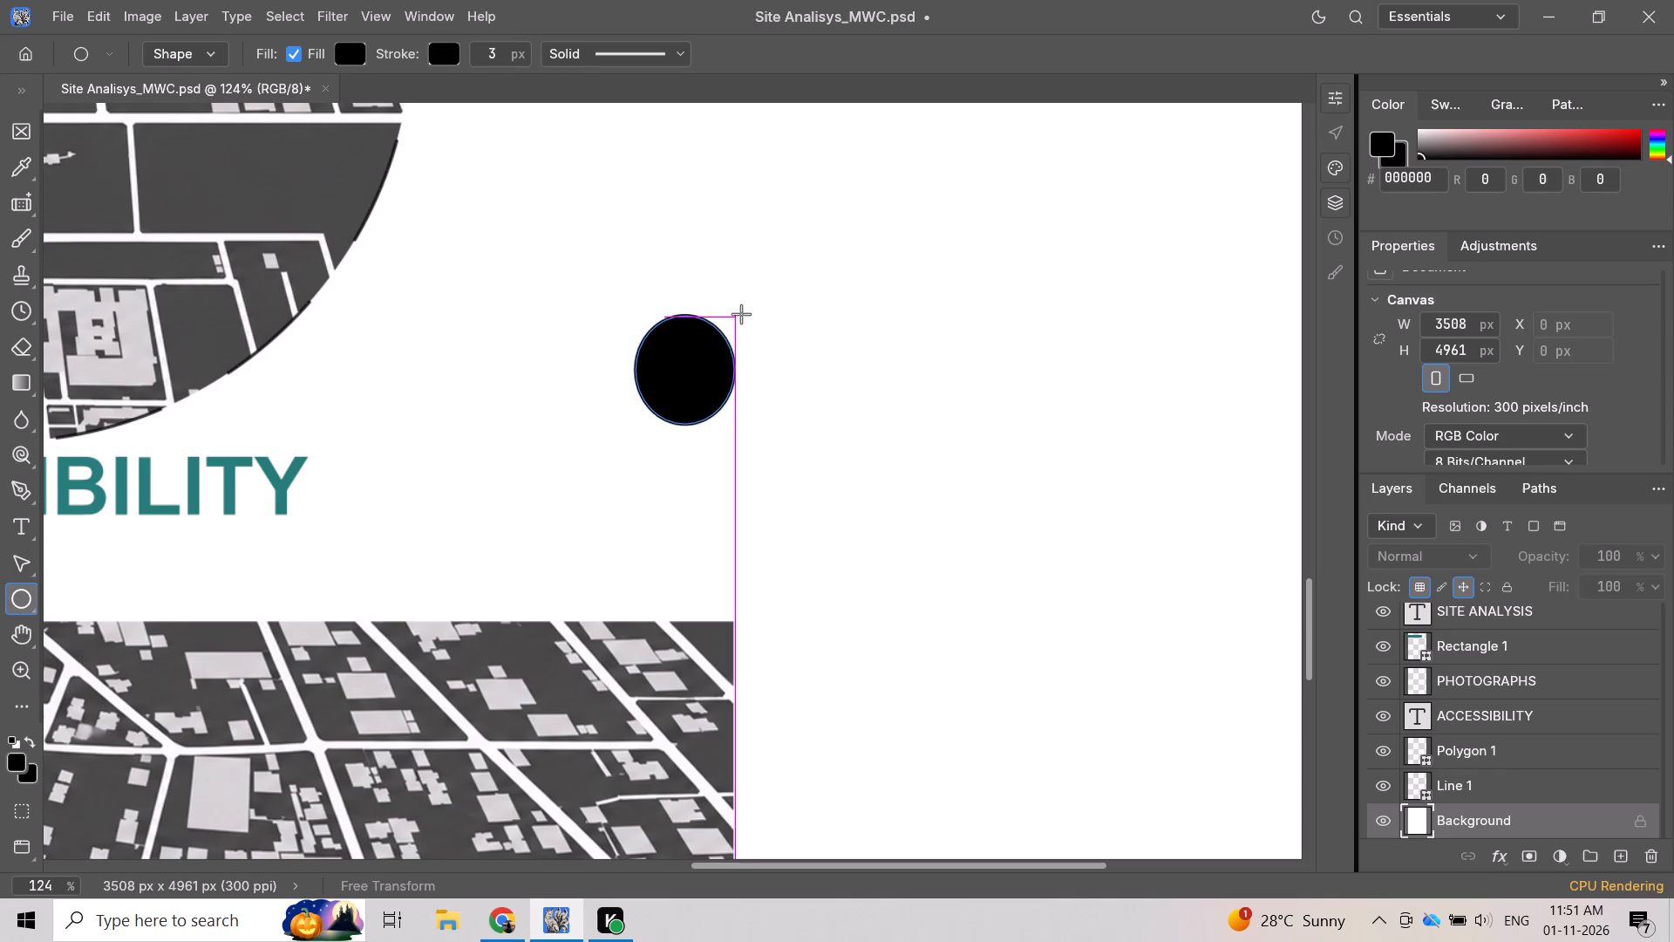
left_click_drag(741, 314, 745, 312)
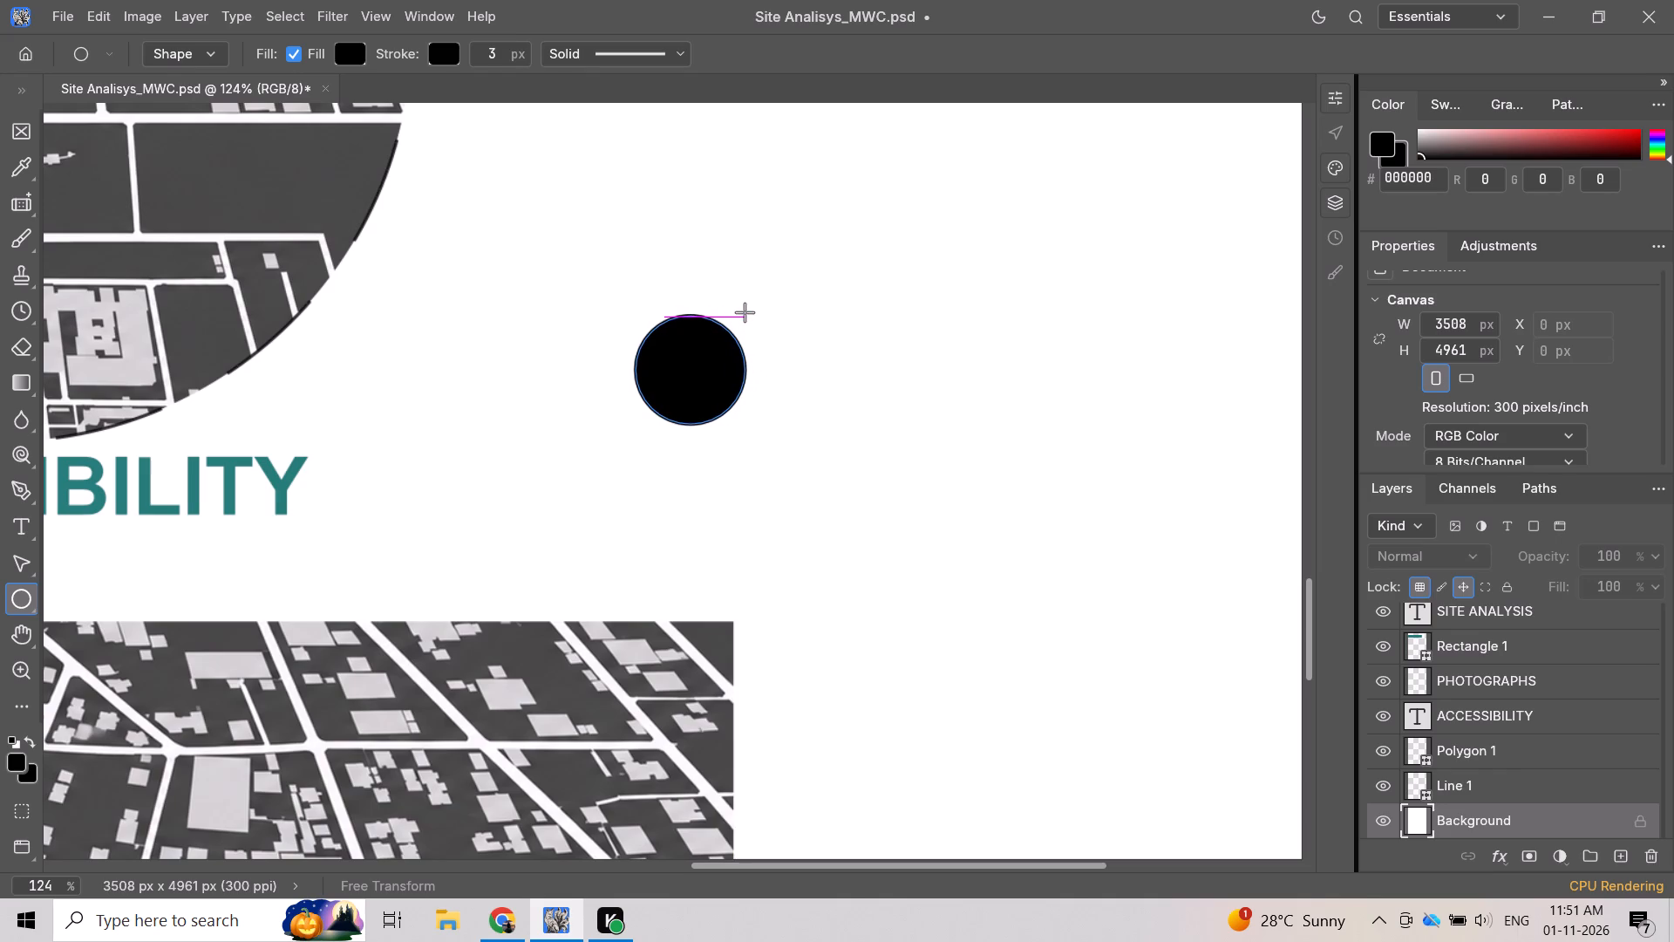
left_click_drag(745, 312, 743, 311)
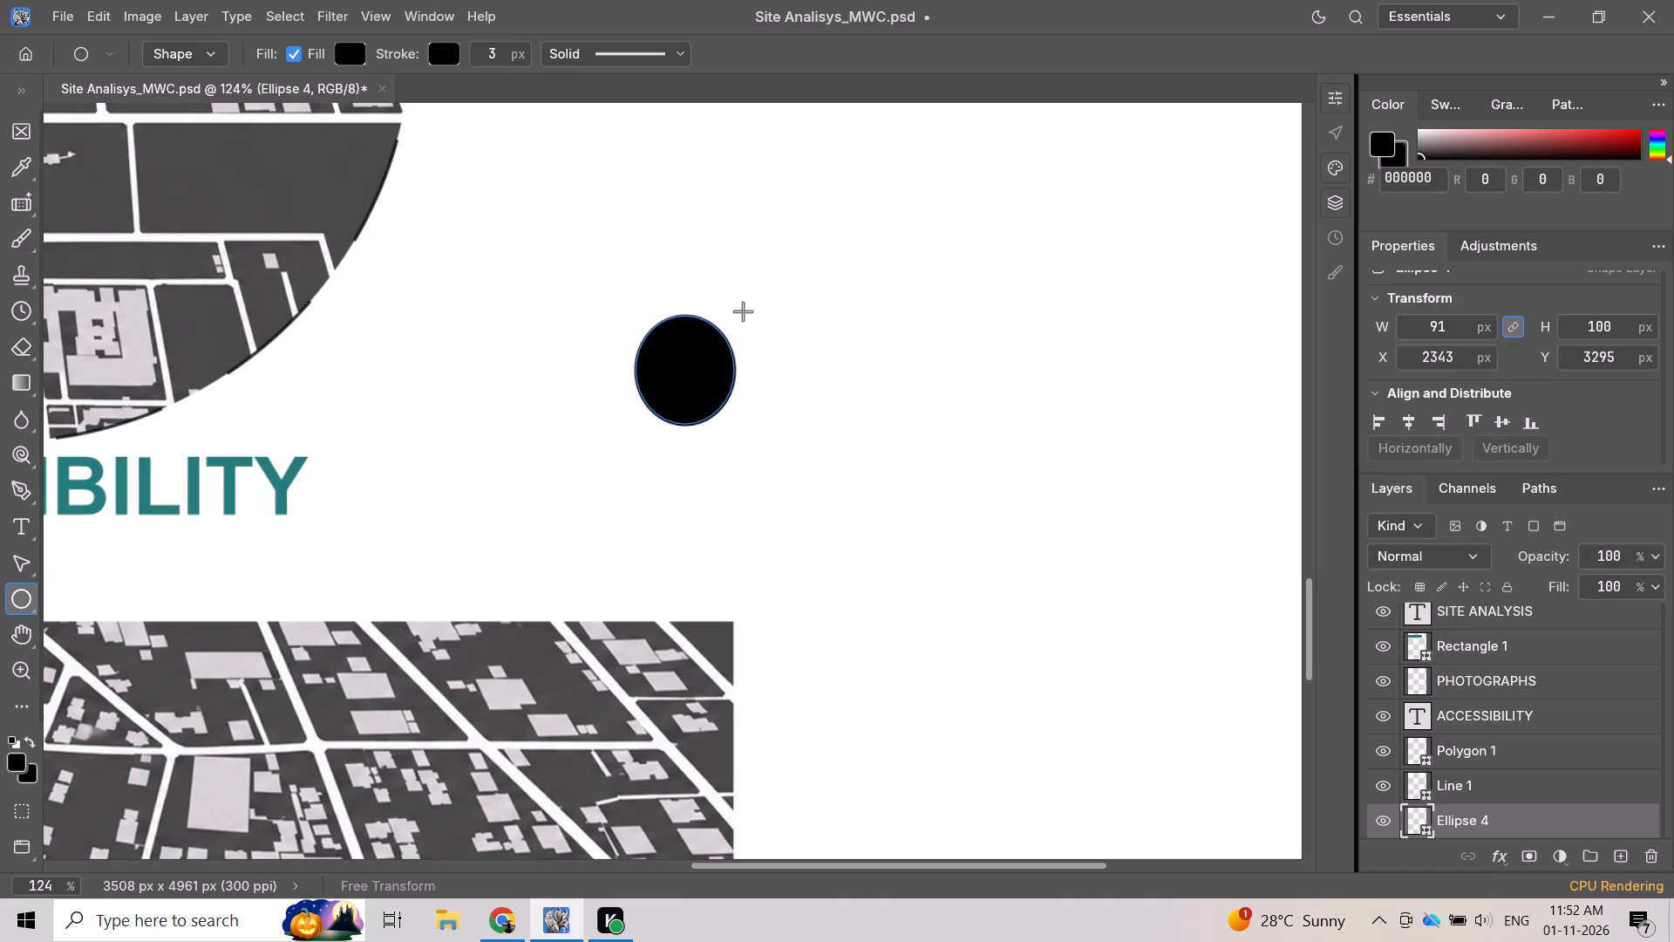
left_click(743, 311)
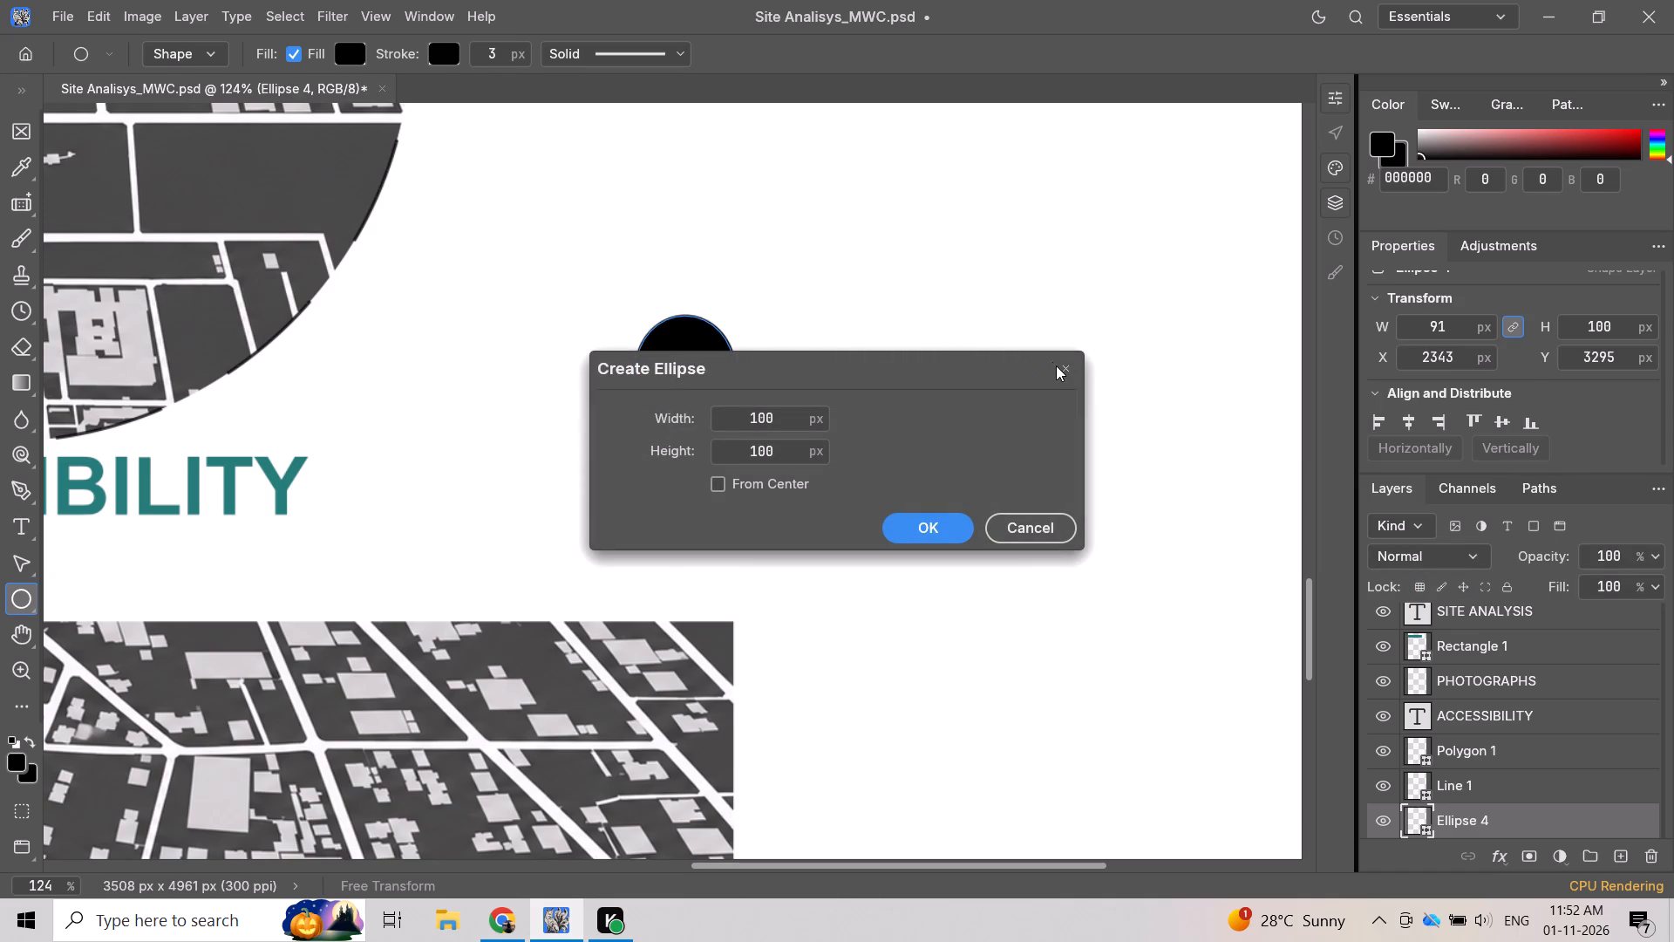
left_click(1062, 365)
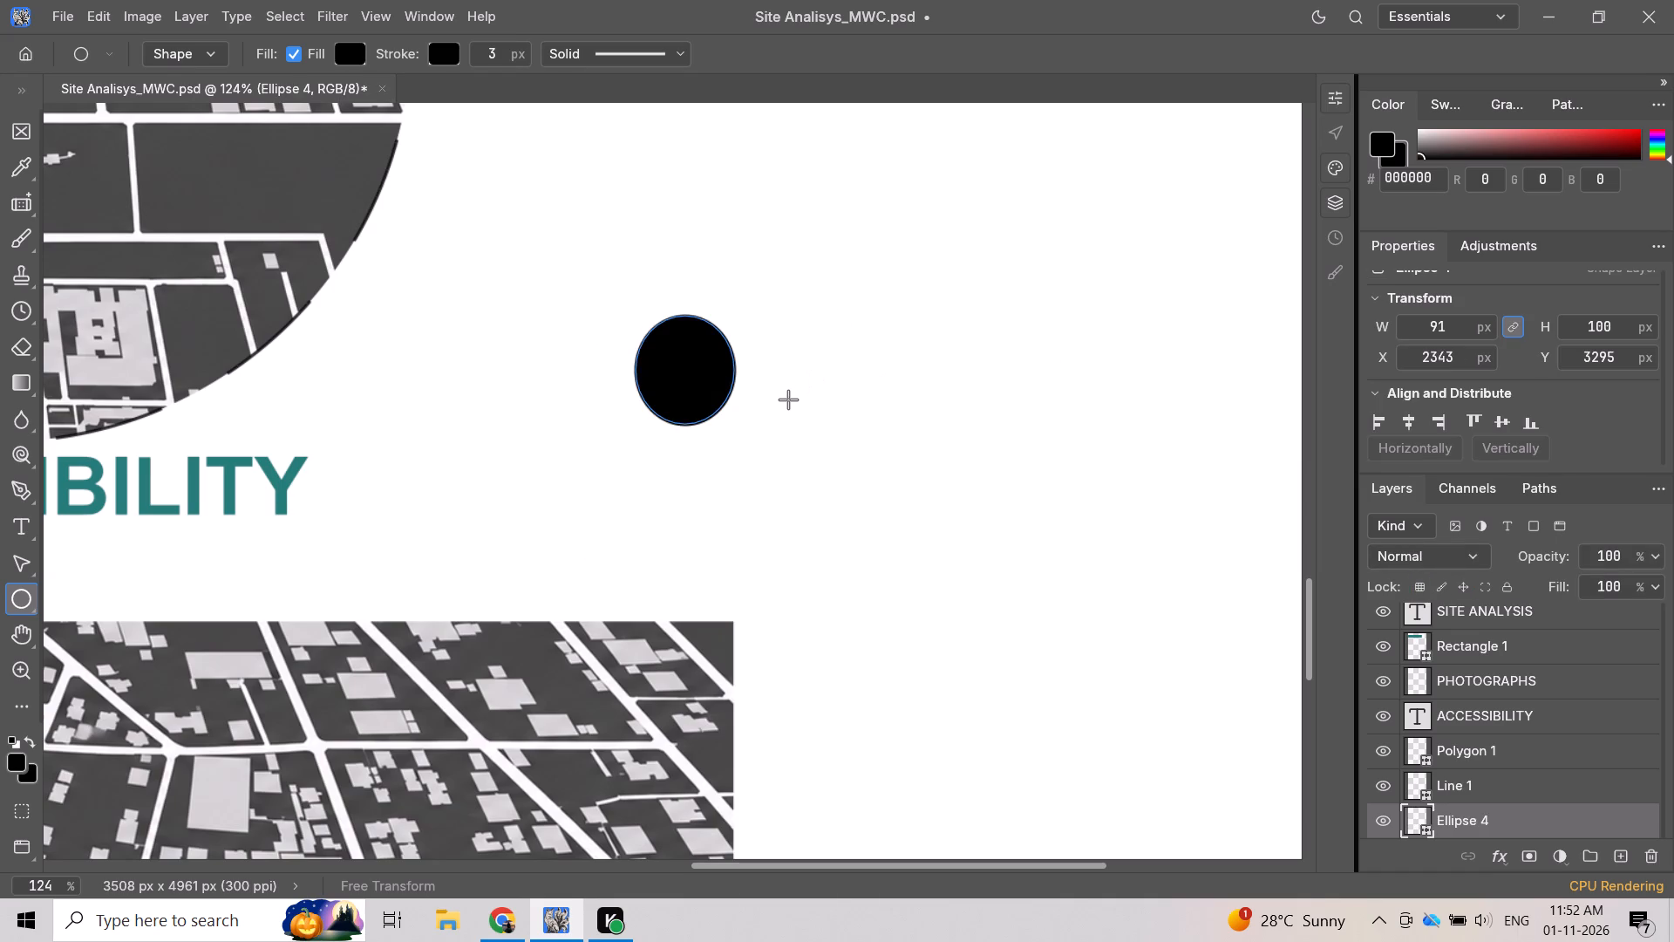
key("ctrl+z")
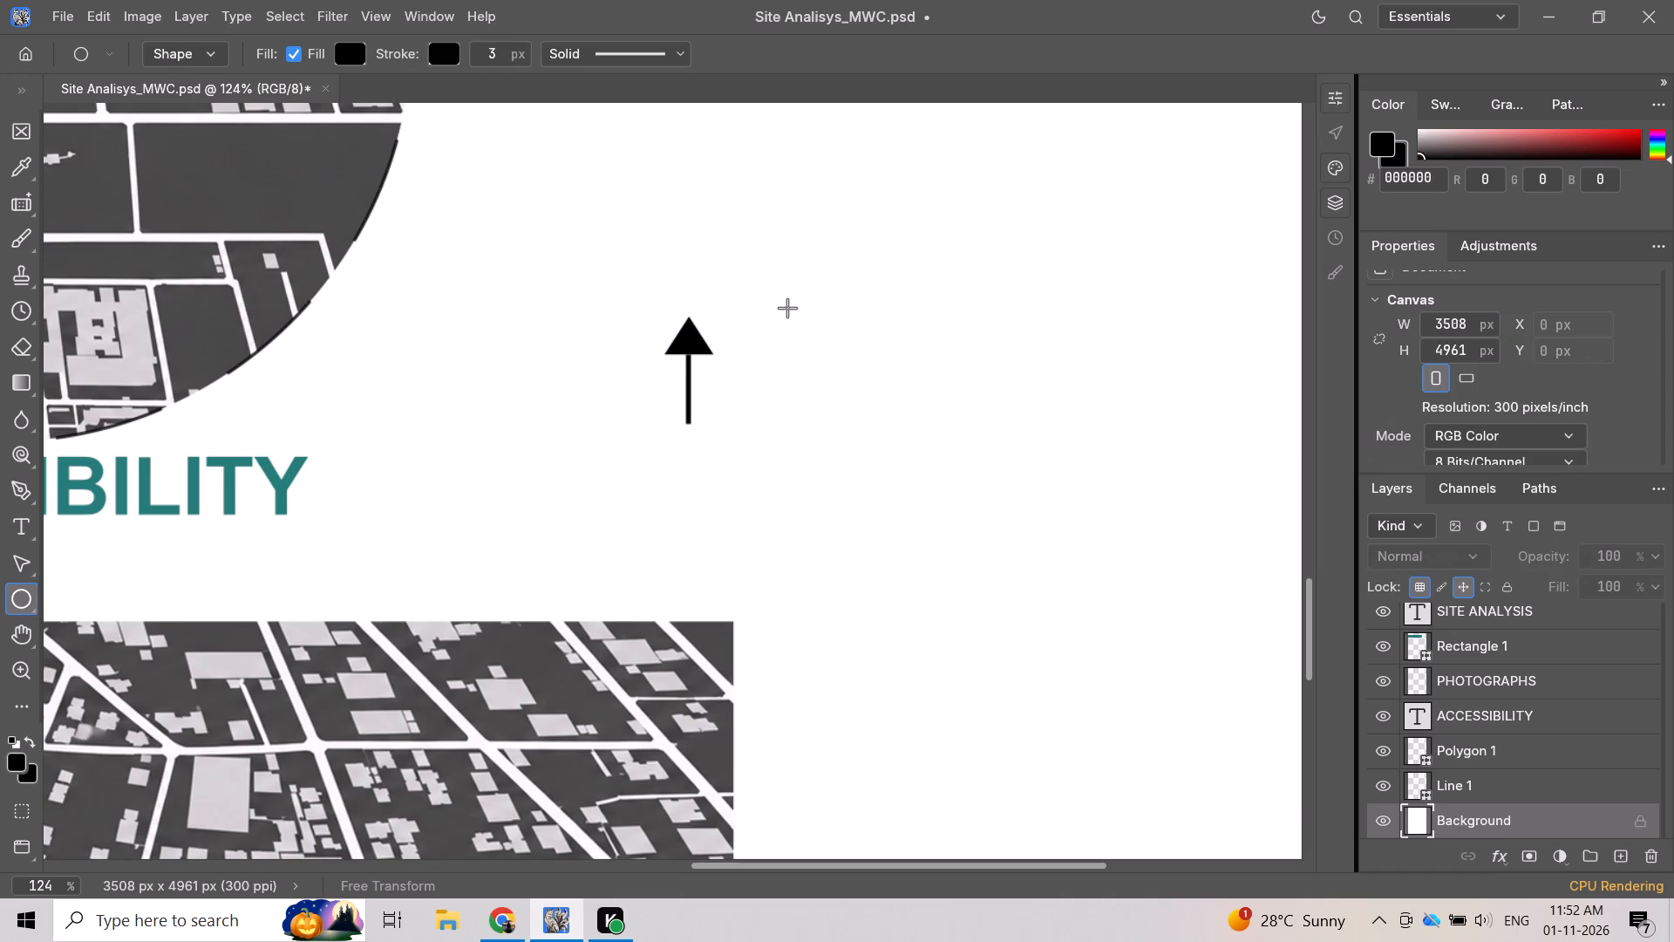
Draw a black, nearly circular ellipse about 123 × 126 px beside the arrow, at about X 2483 px, Y 3287 px.
left_click_drag(787, 307, 895, 431)
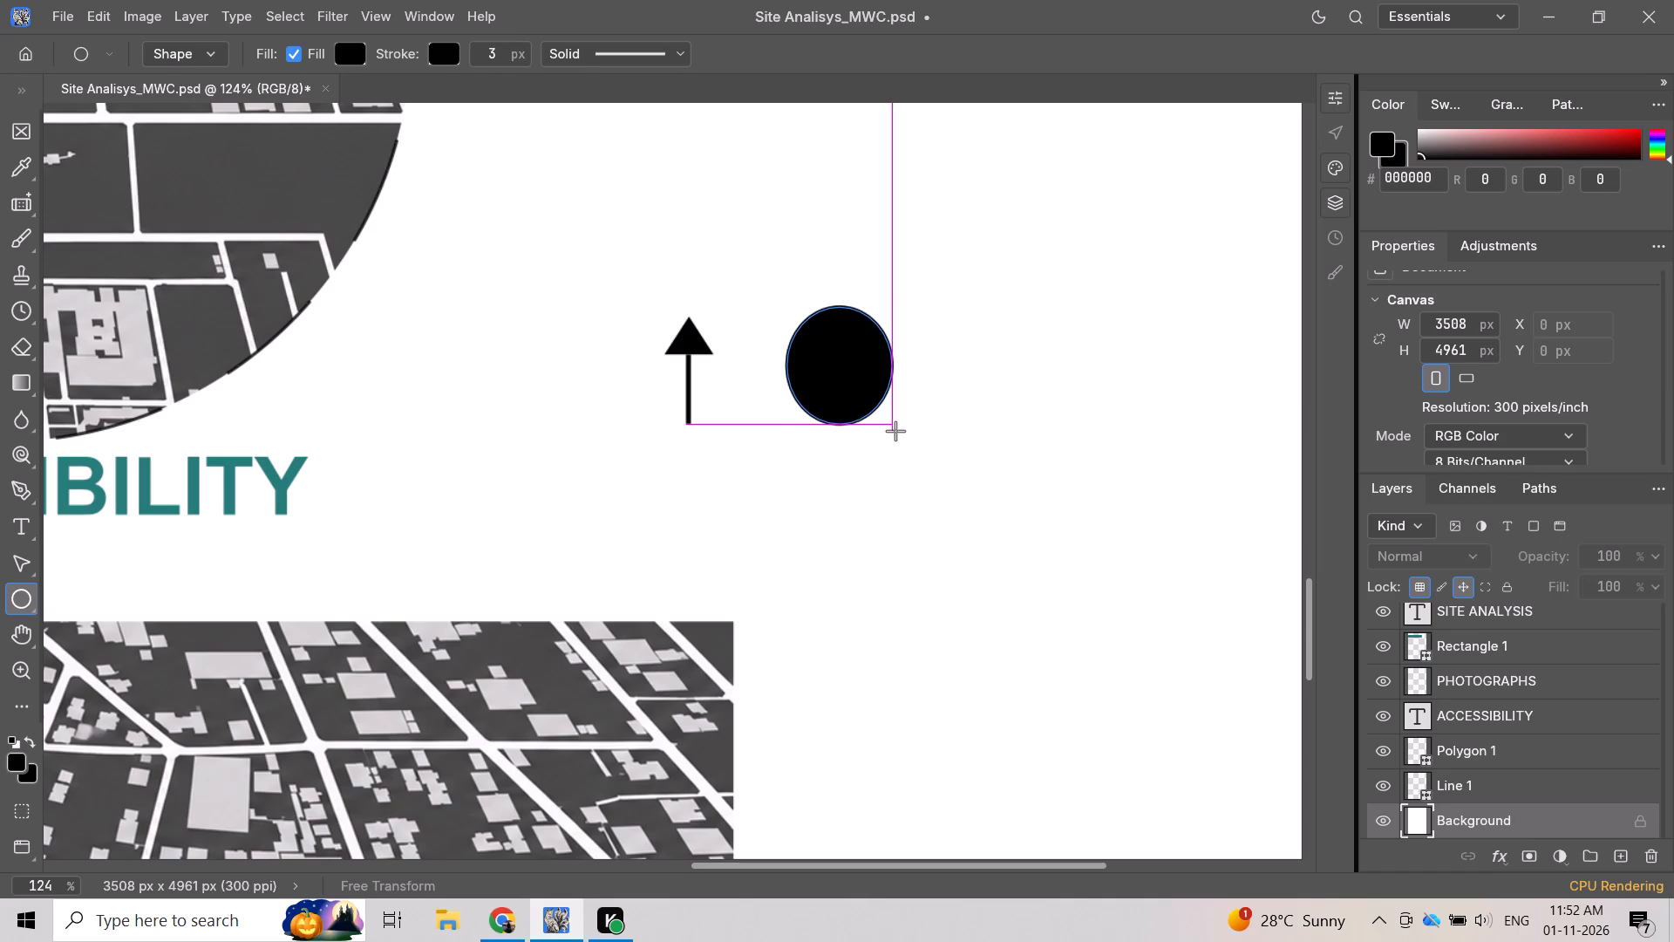
left_click_drag(895, 431, 914, 438)
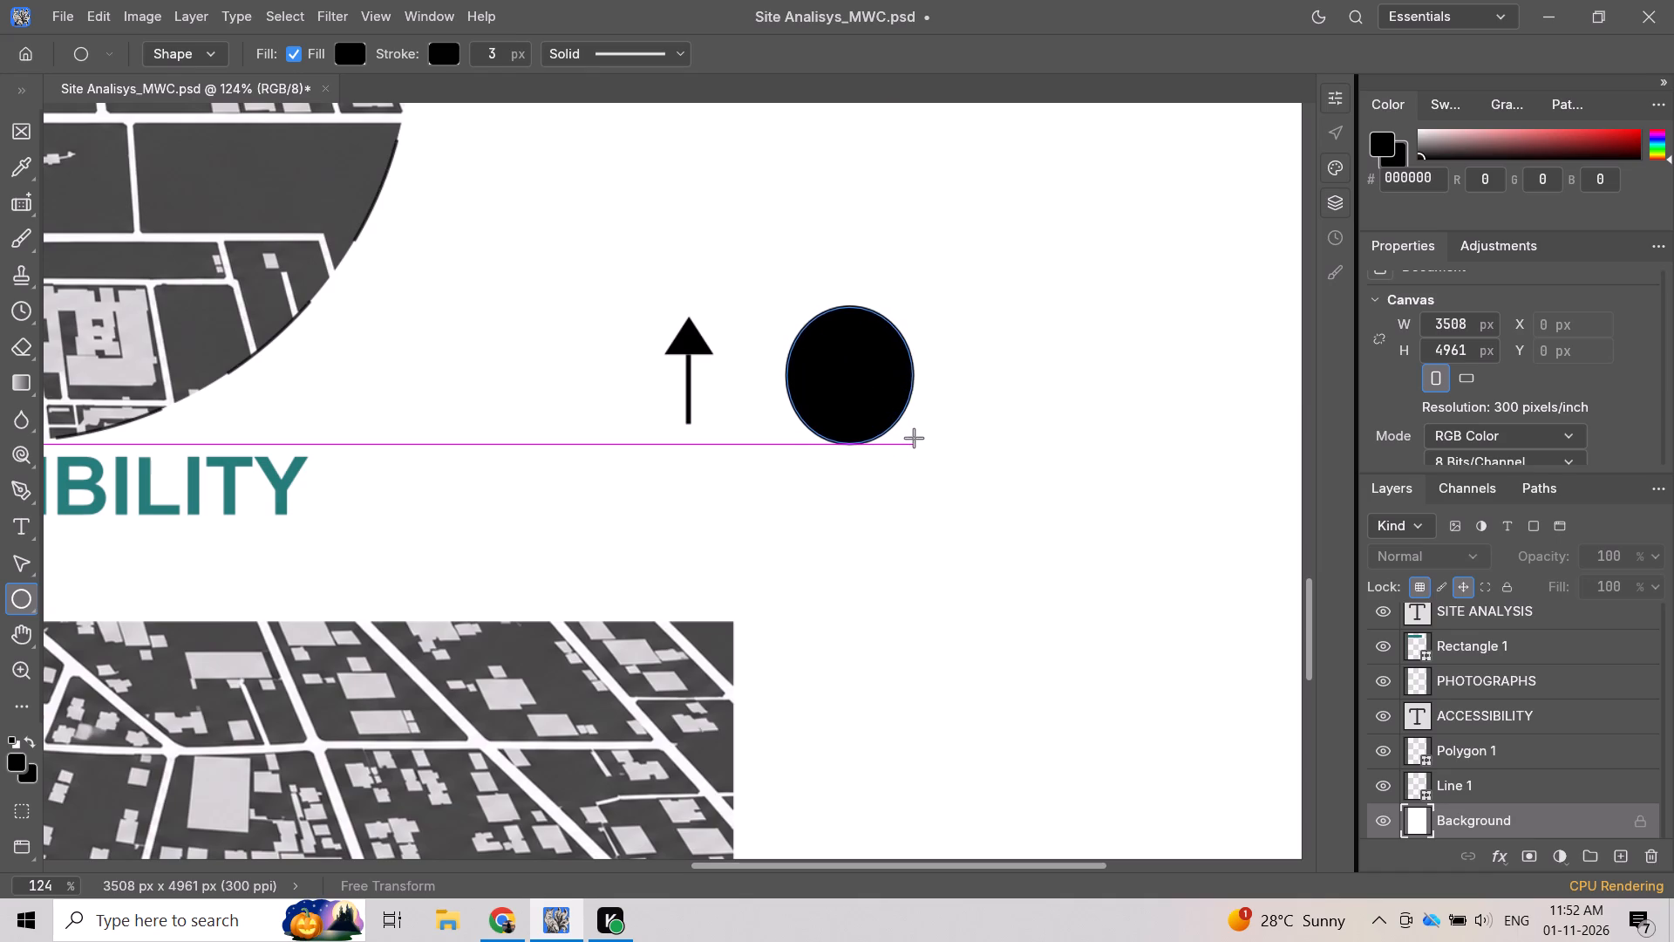
left_click_drag(914, 438, 920, 447)
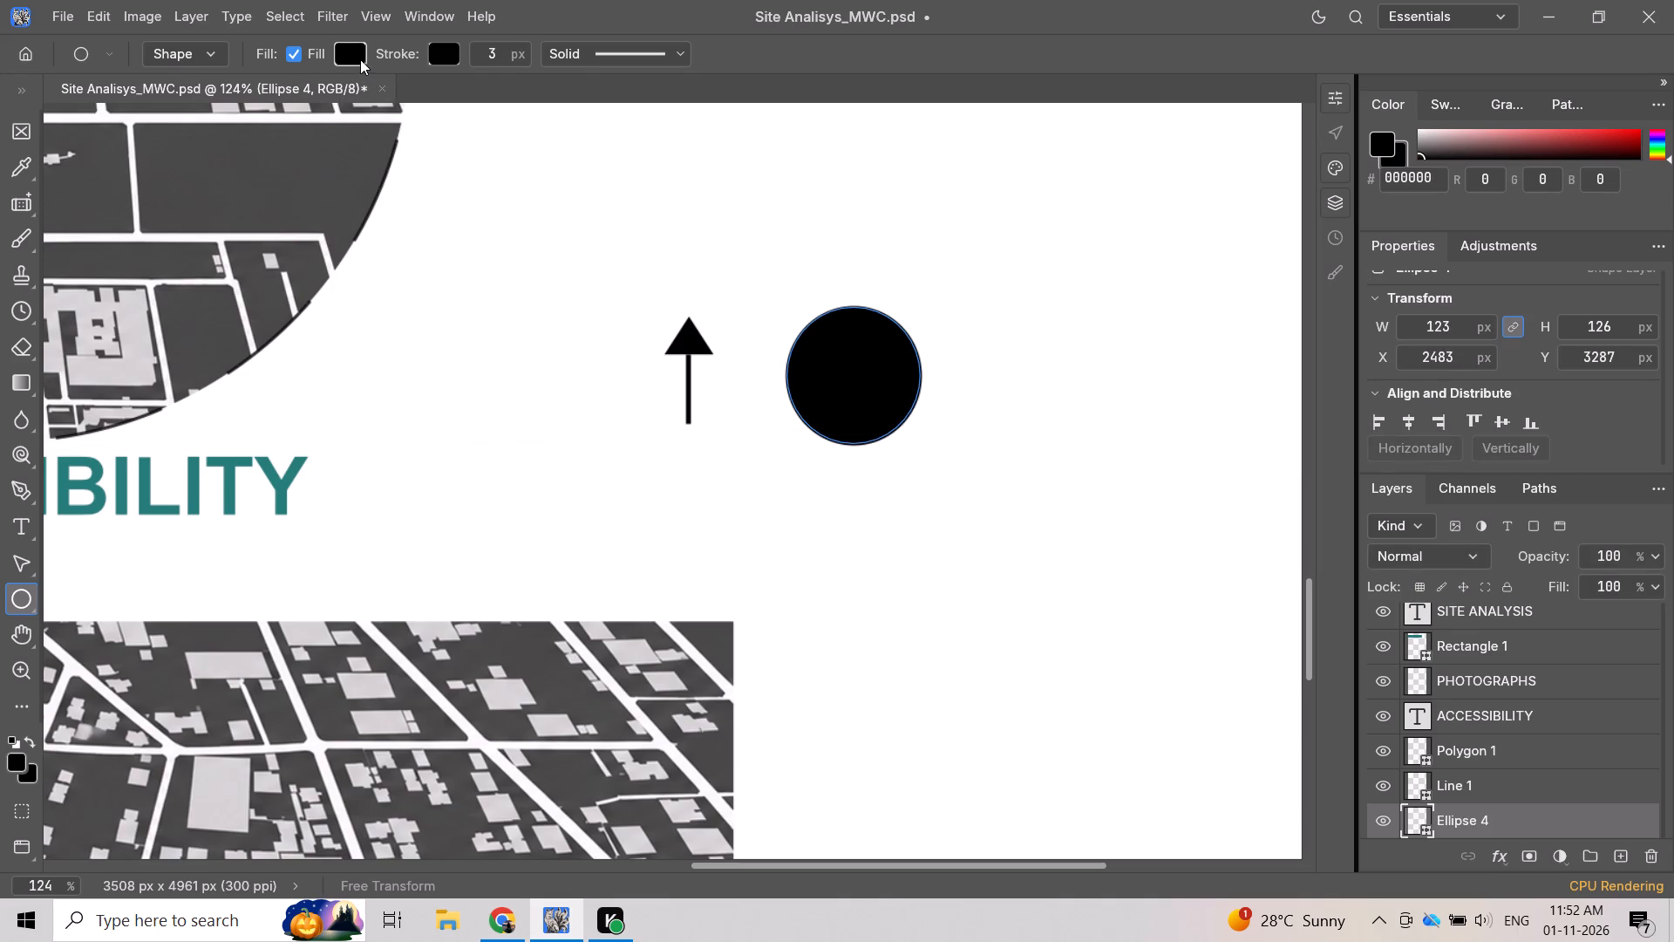
Change the fill of the ellipse beside the arrow to solid teal, hex 579996.
left_click_drag(360, 59, 320, 0)
left_click(352, 63)
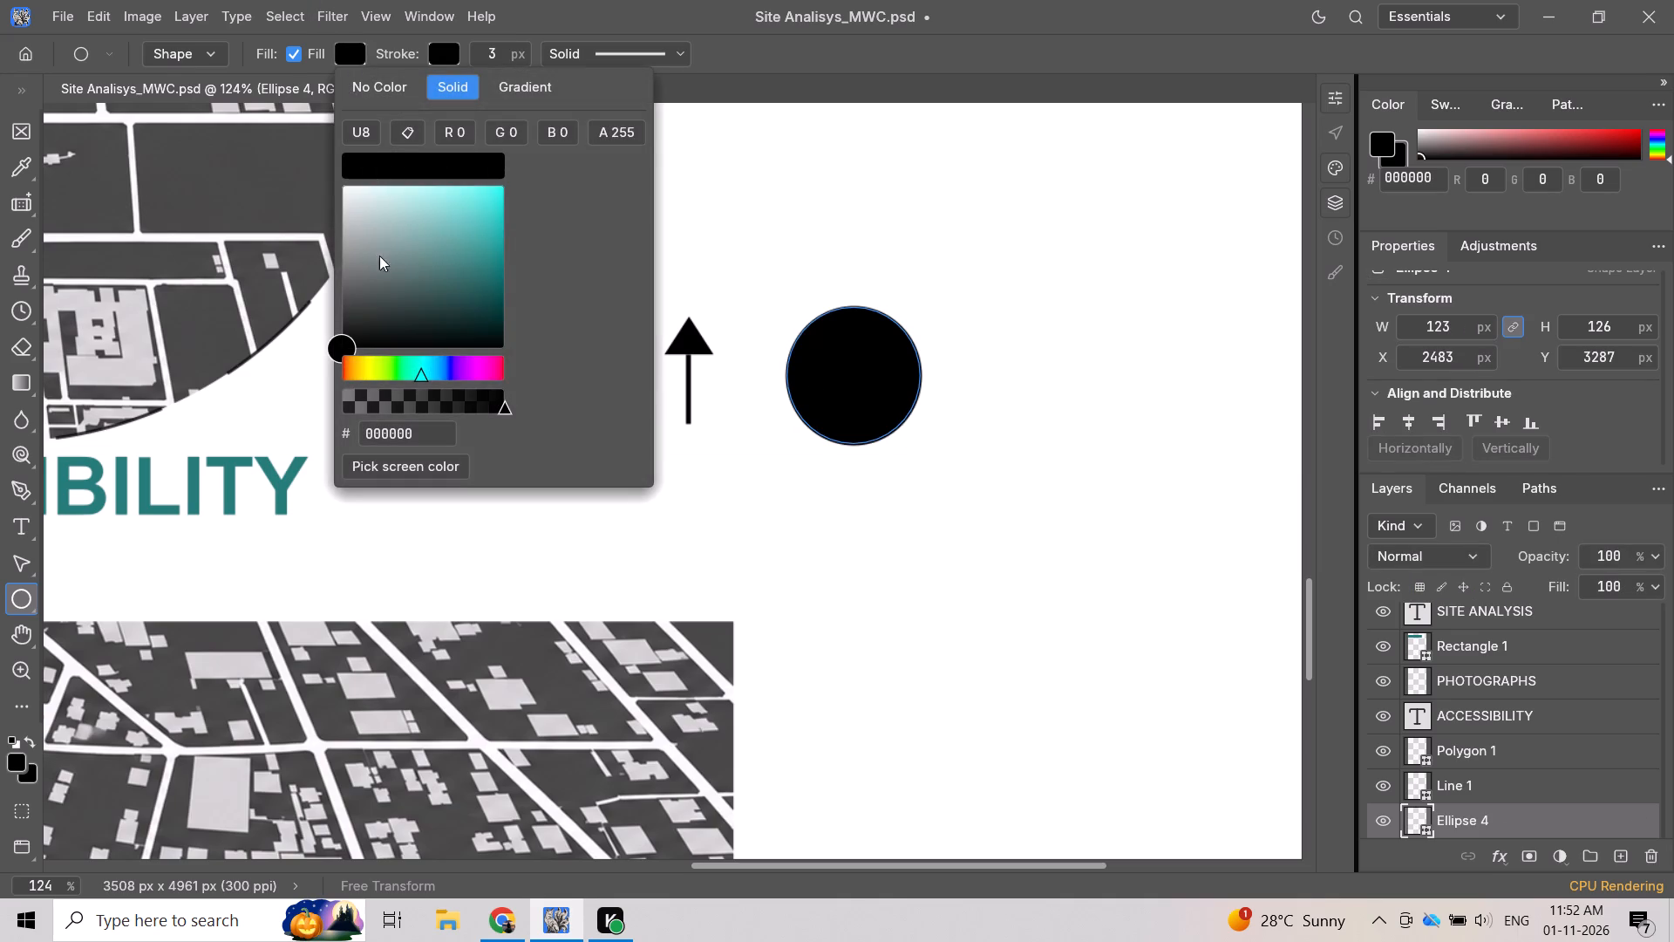
left_click_drag(344, 338, 359, 221)
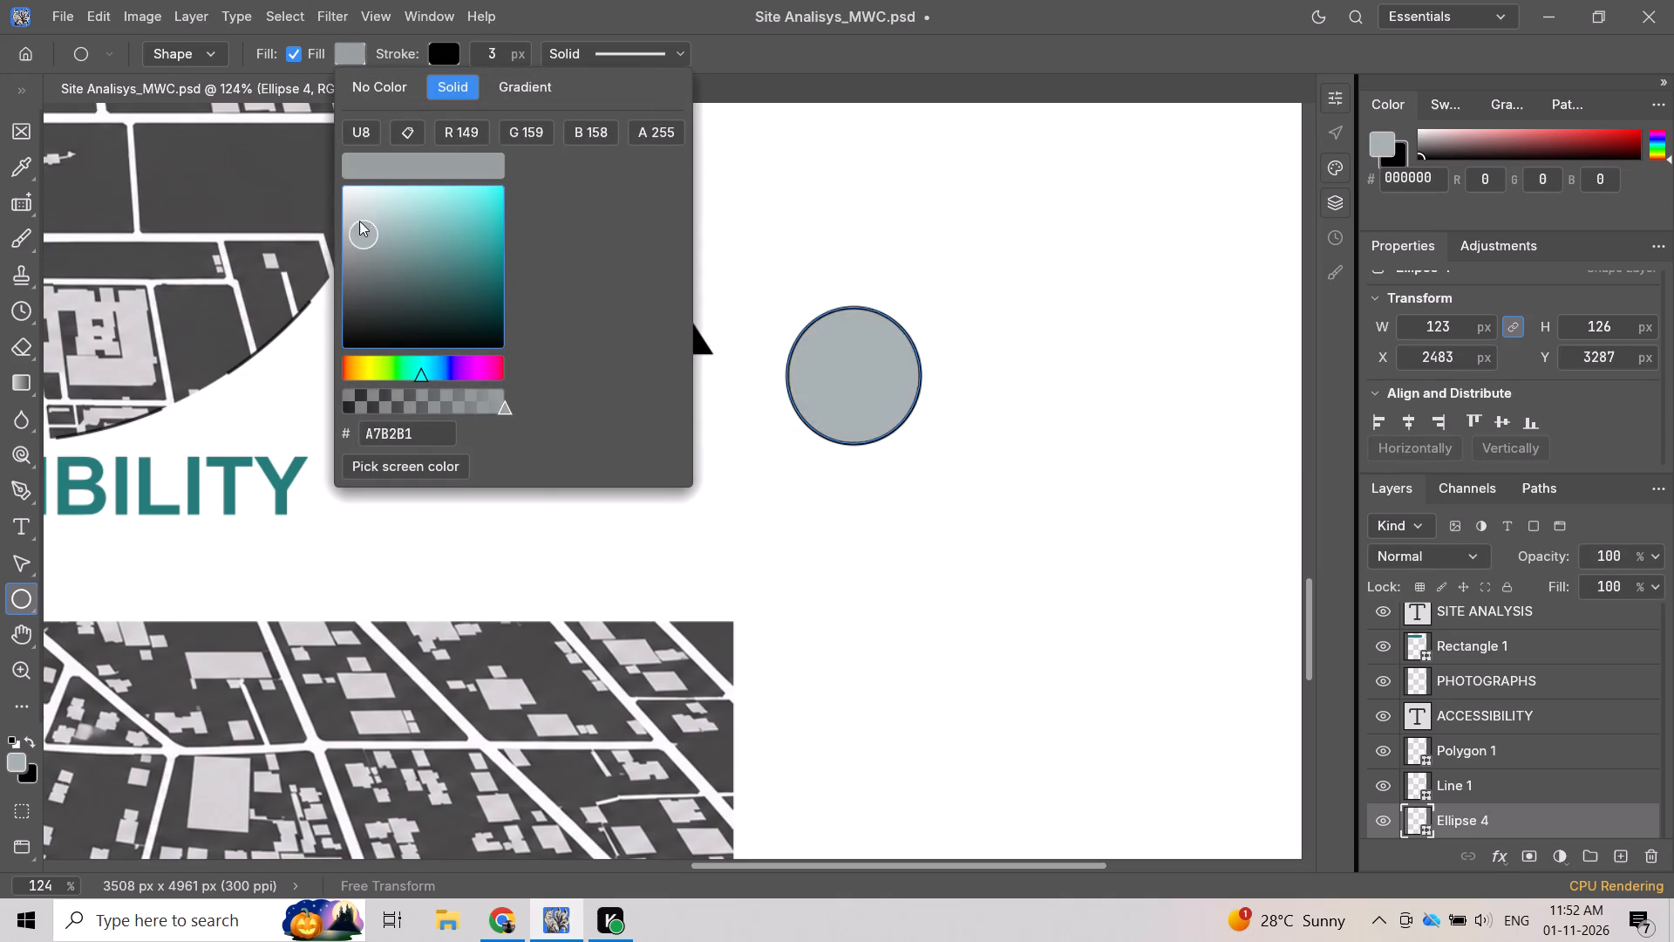
left_click_drag(359, 221, 287, 333)
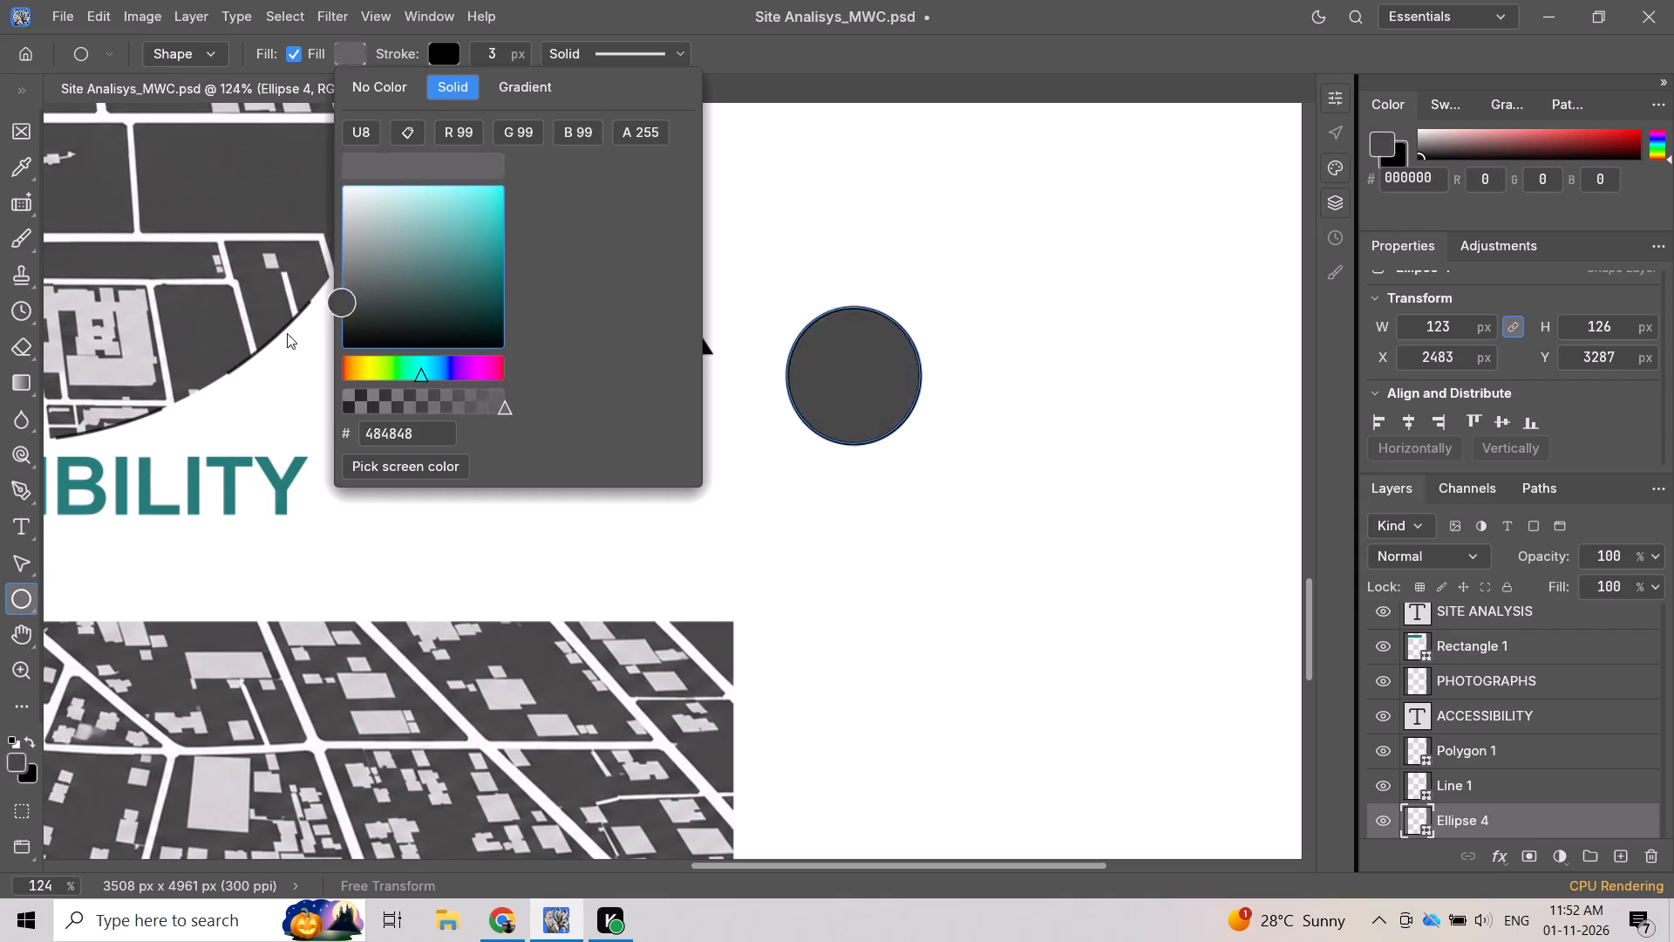
left_click_drag(287, 333, 466, 260)
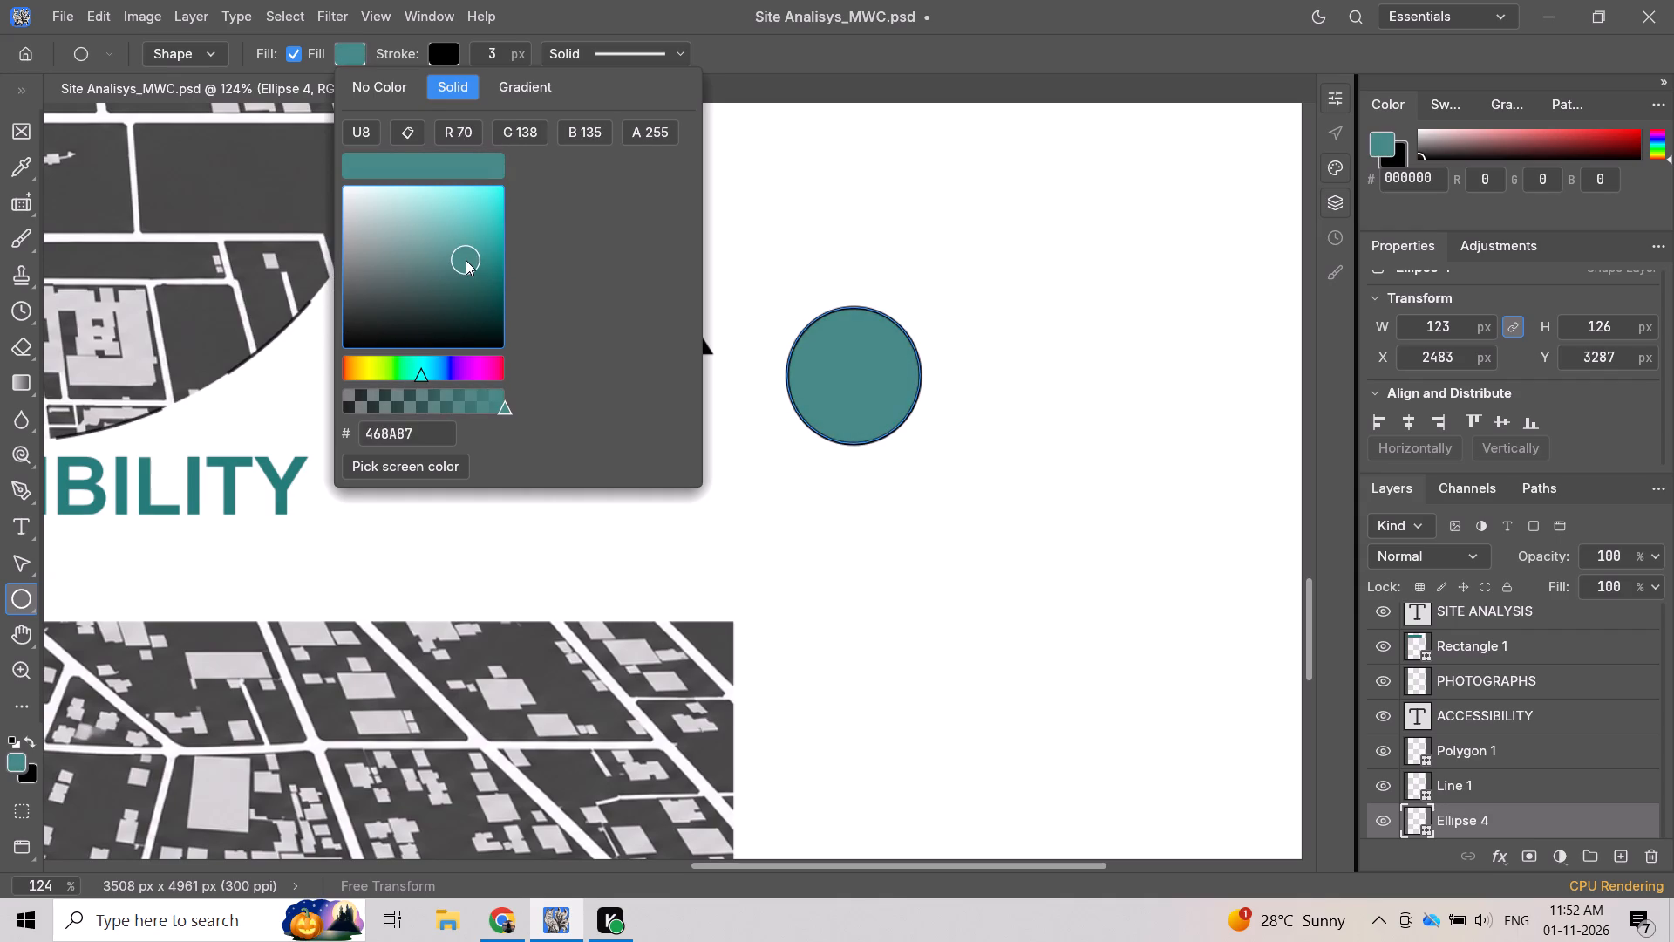
left_click_drag(466, 260, 459, 279)
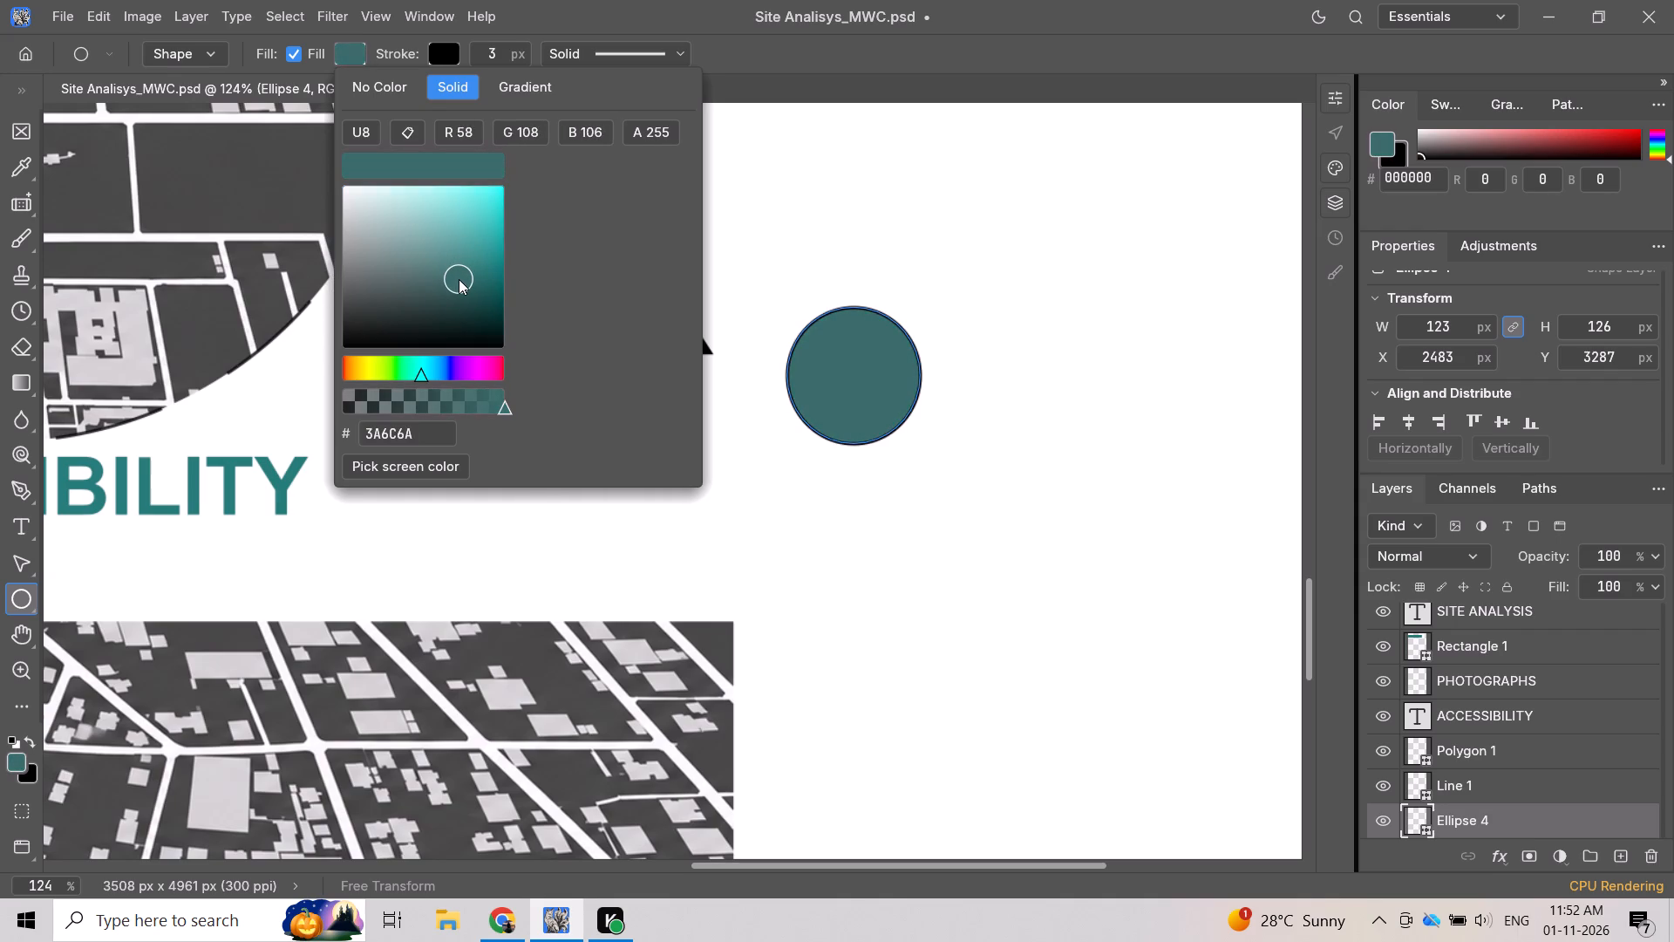
left_click_drag(459, 279, 418, 297)
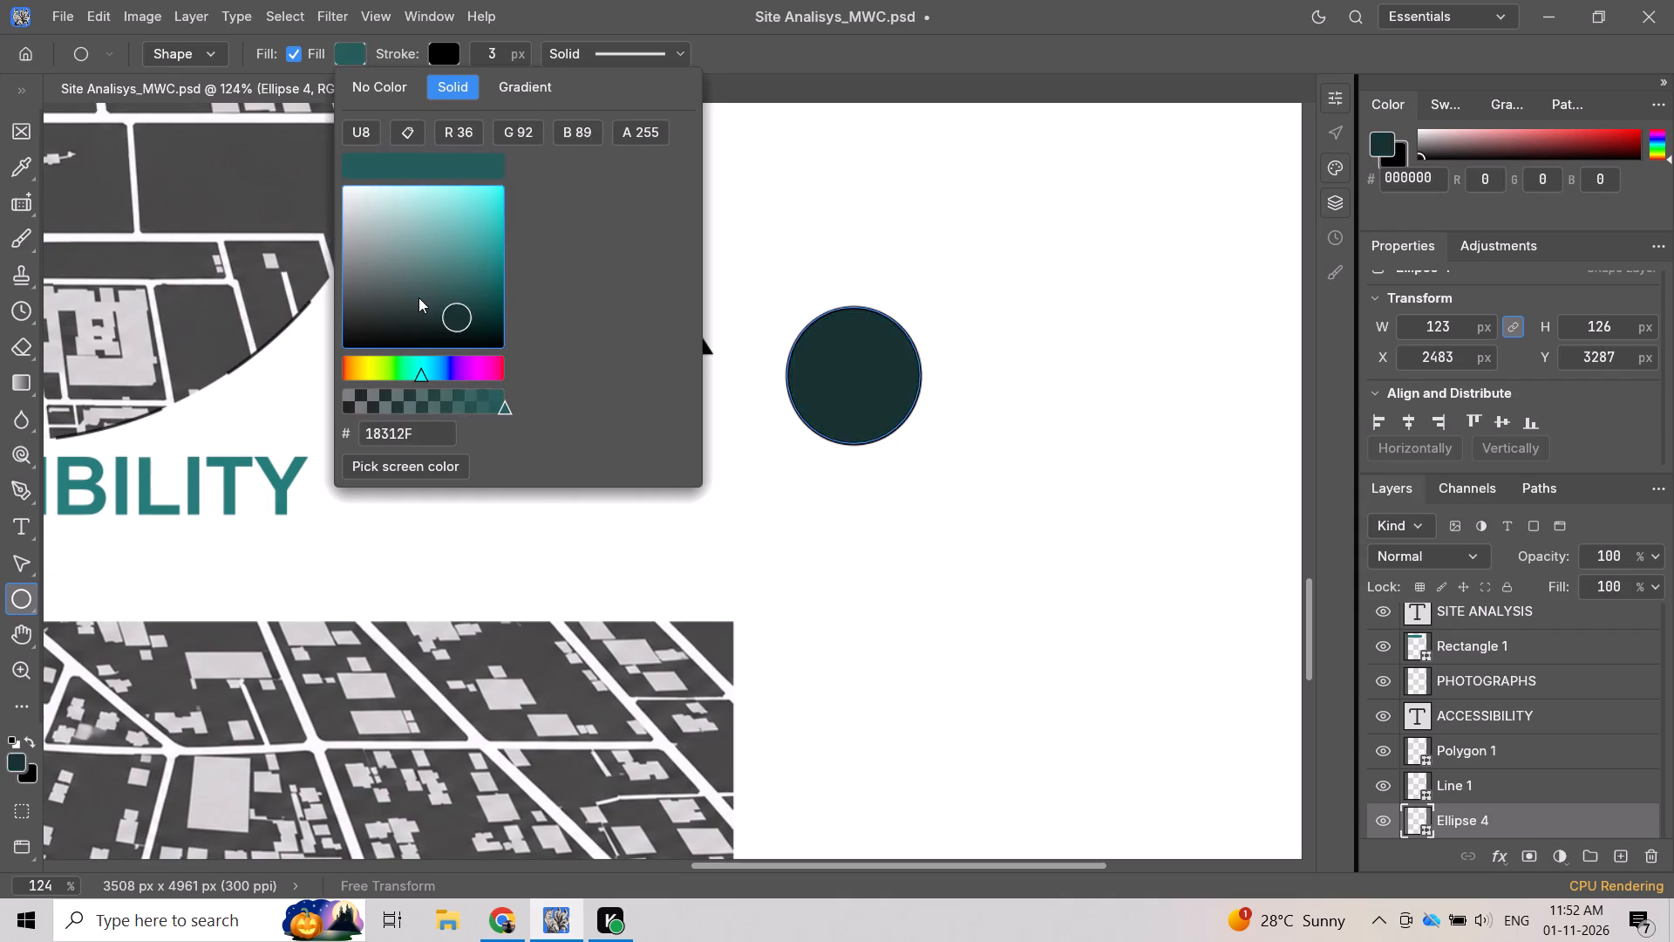
left_click_drag(418, 297, 454, 272)
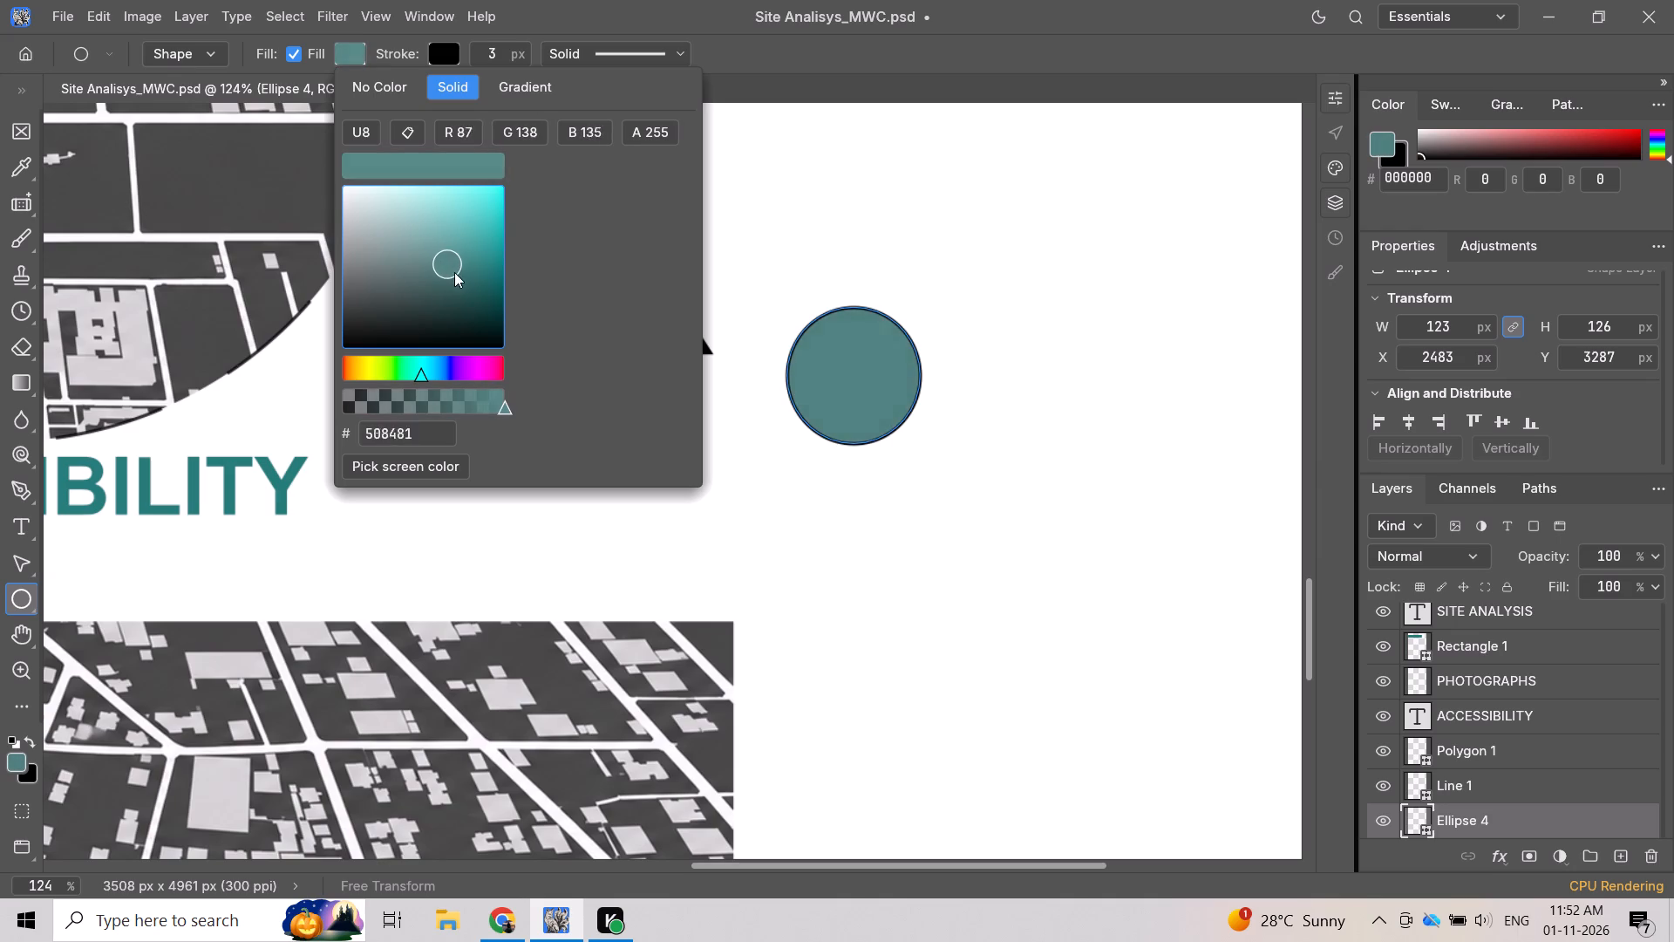
left_click_drag(454, 272, 455, 263)
left_click_drag(455, 263, 455, 250)
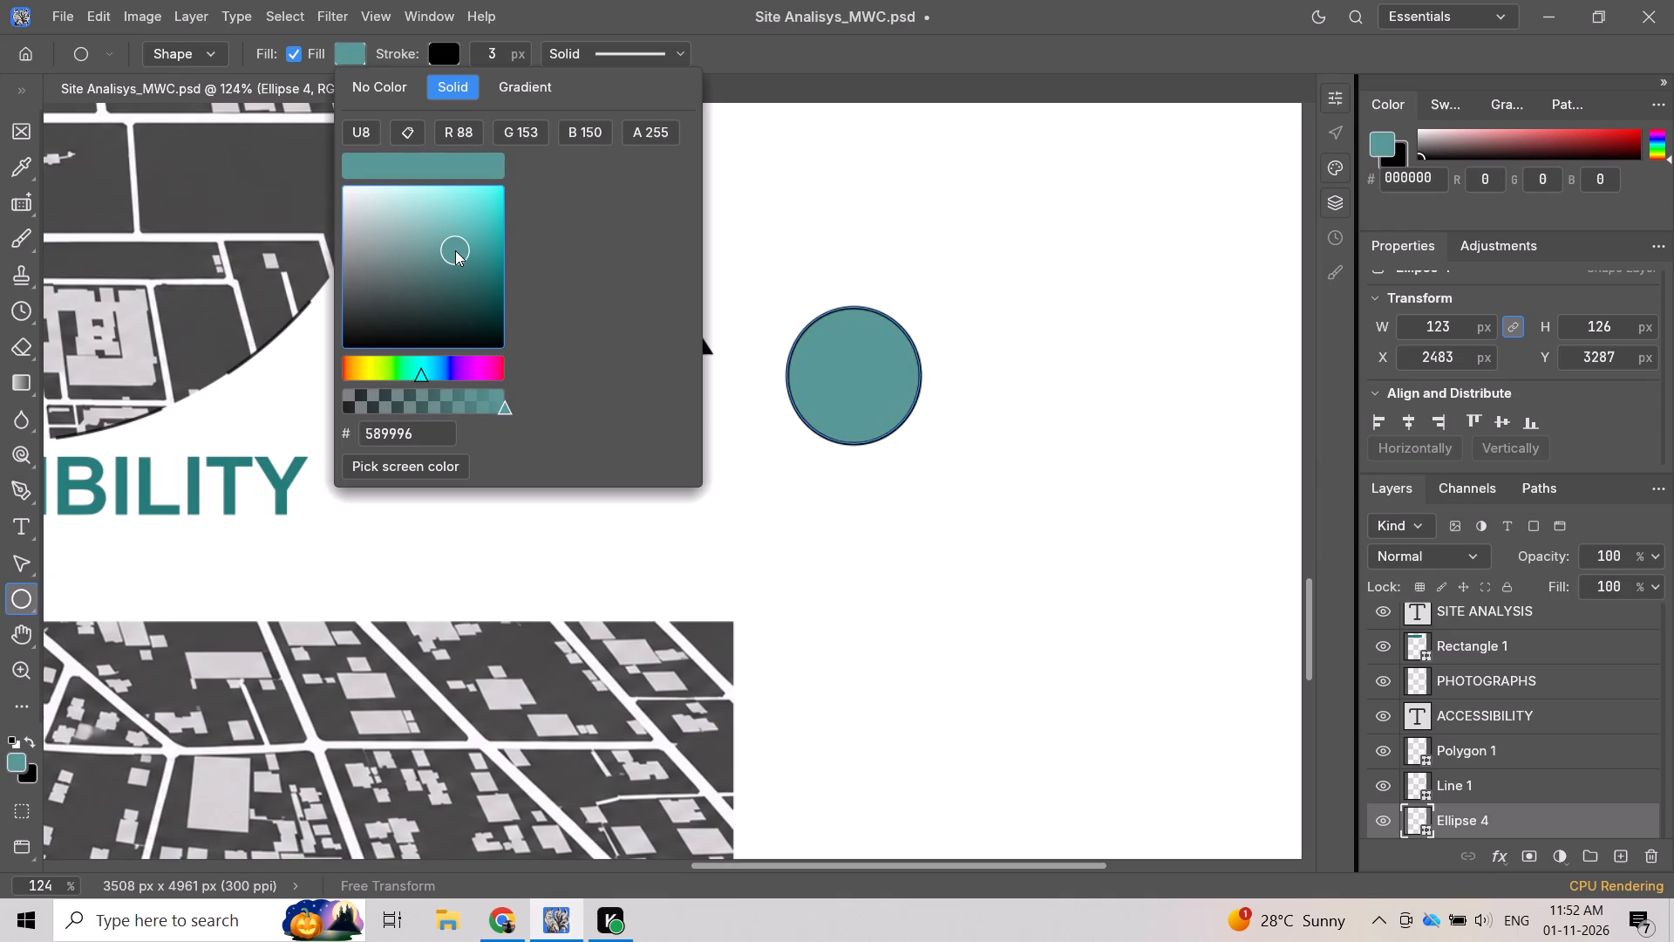
left_click_drag(455, 250, 457, 250)
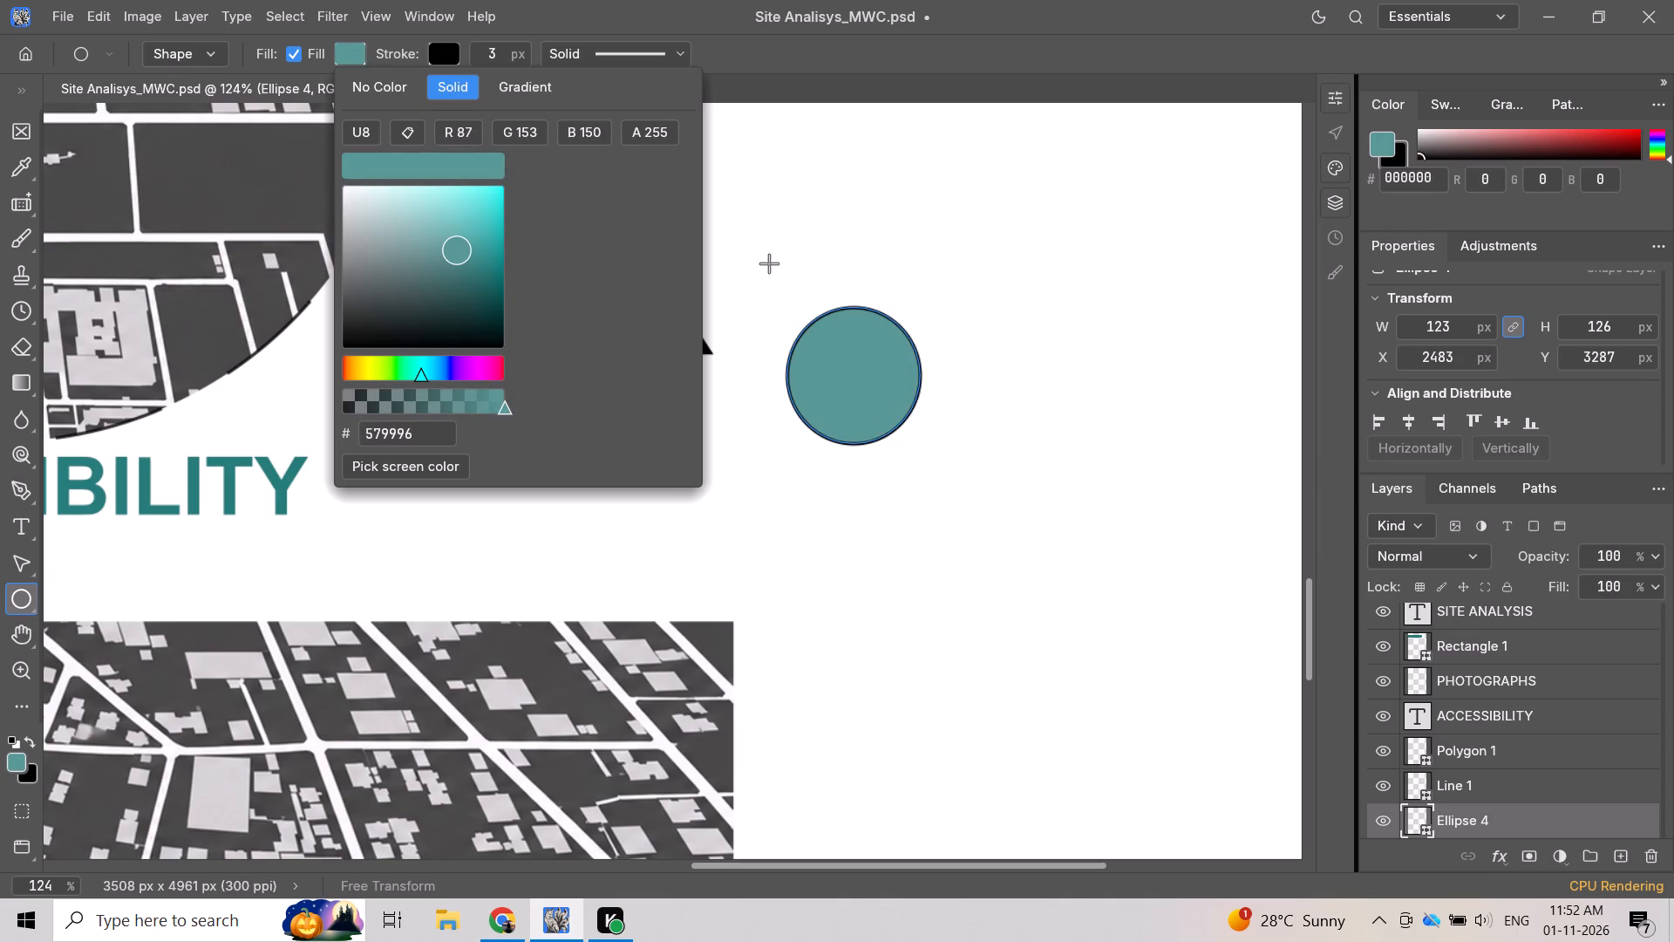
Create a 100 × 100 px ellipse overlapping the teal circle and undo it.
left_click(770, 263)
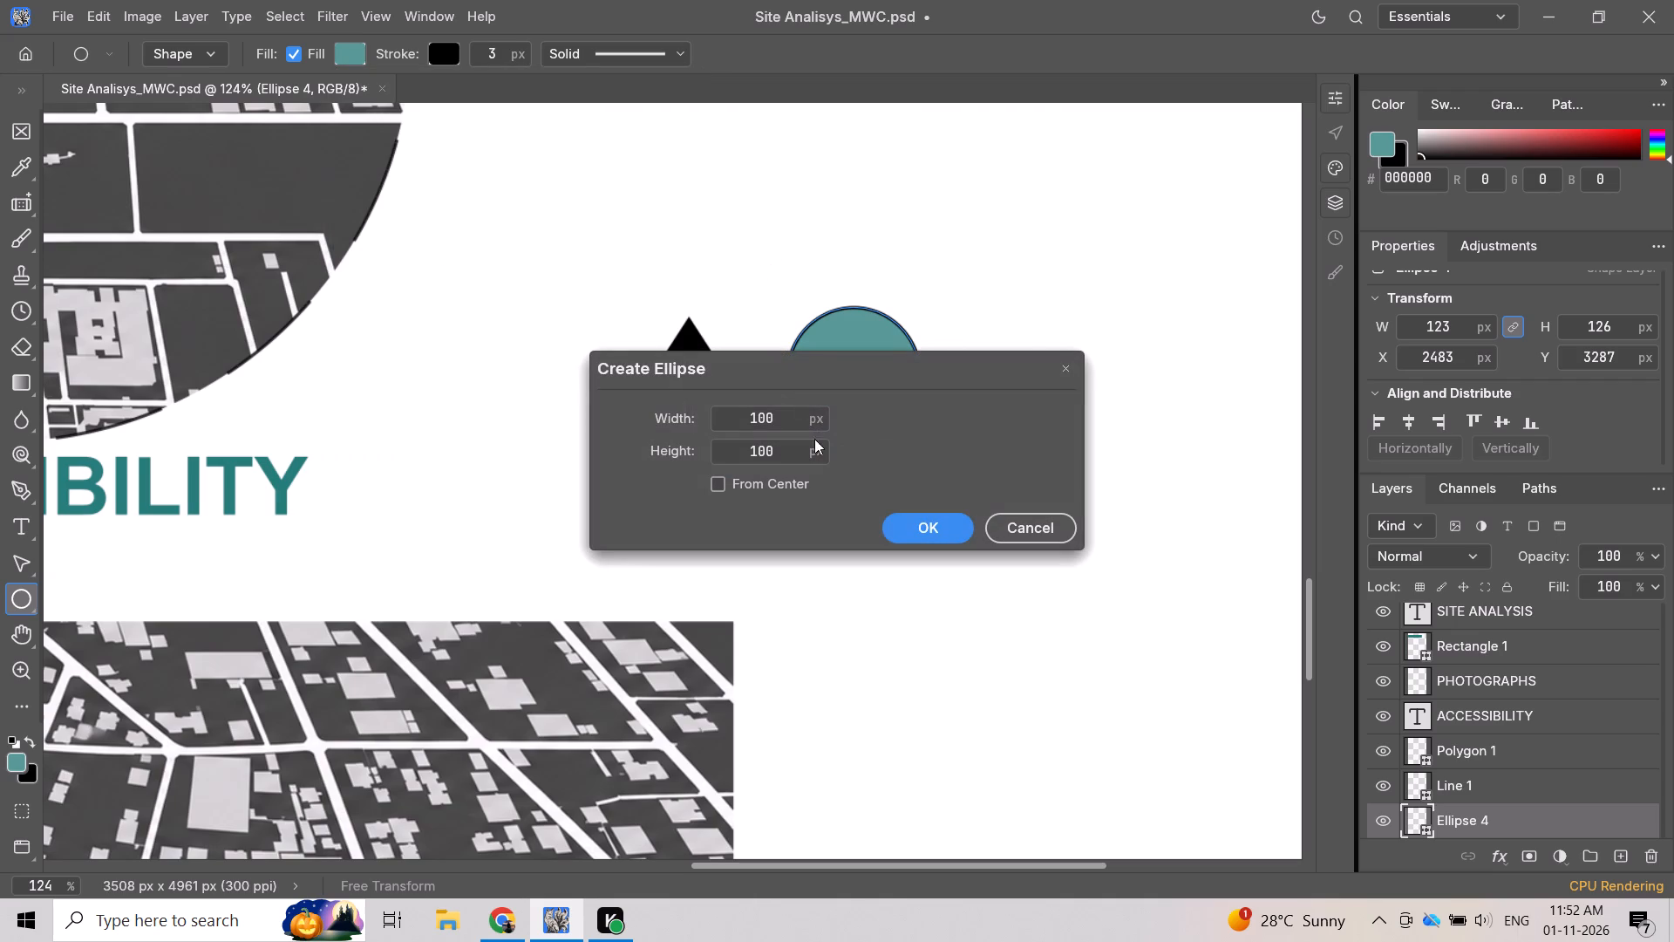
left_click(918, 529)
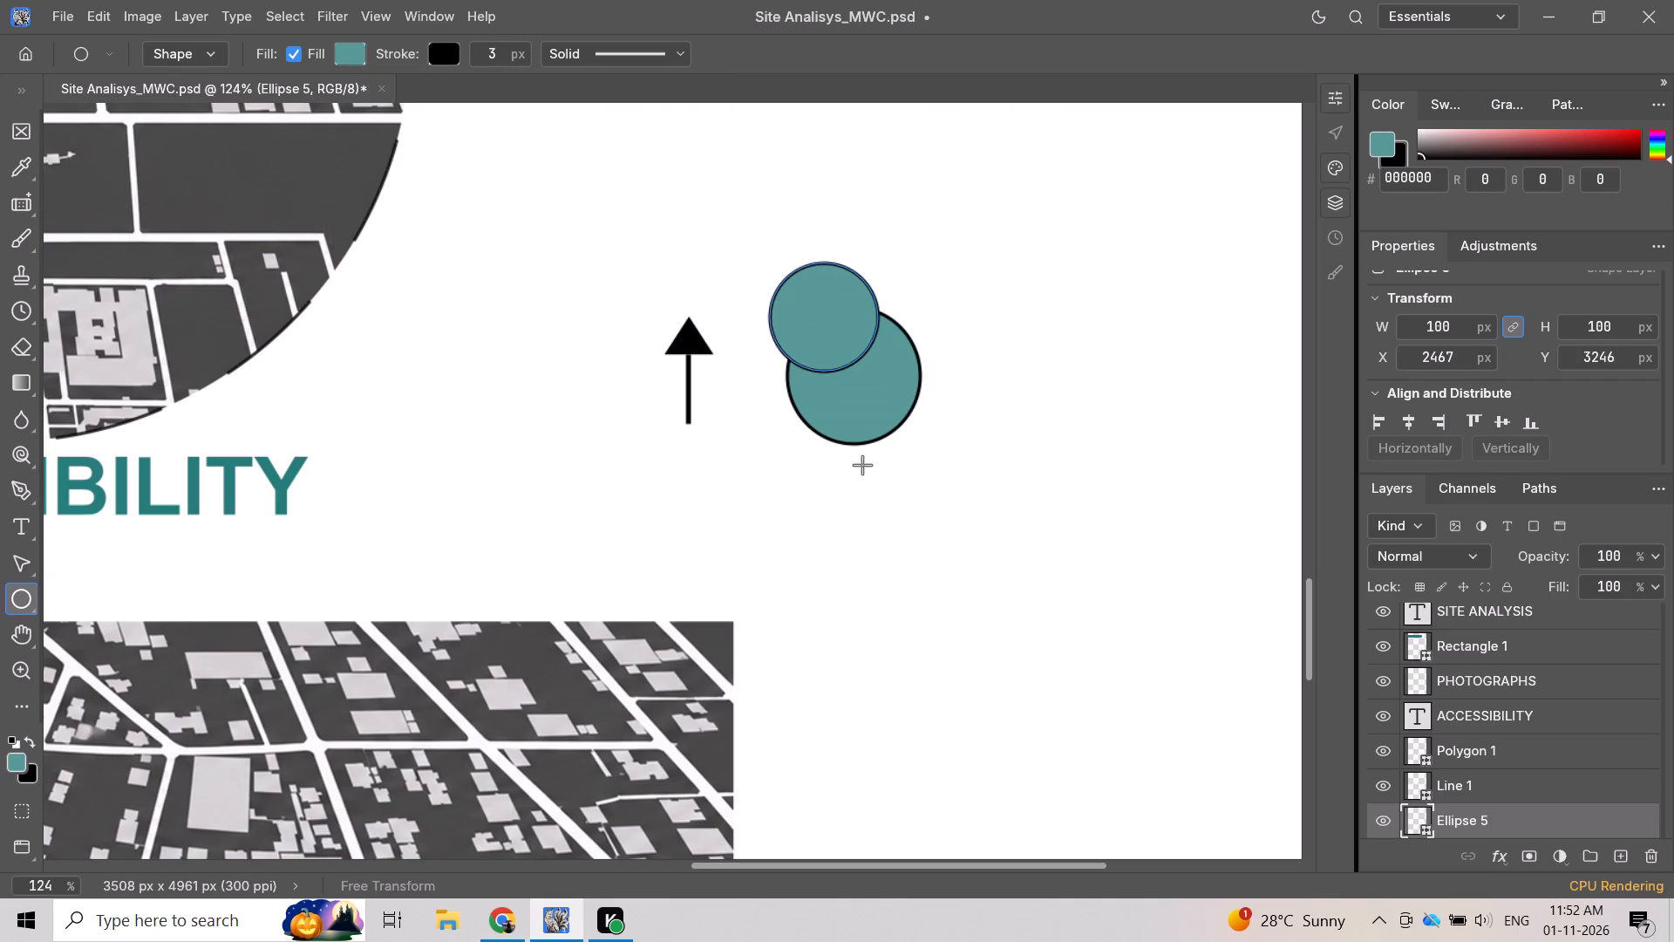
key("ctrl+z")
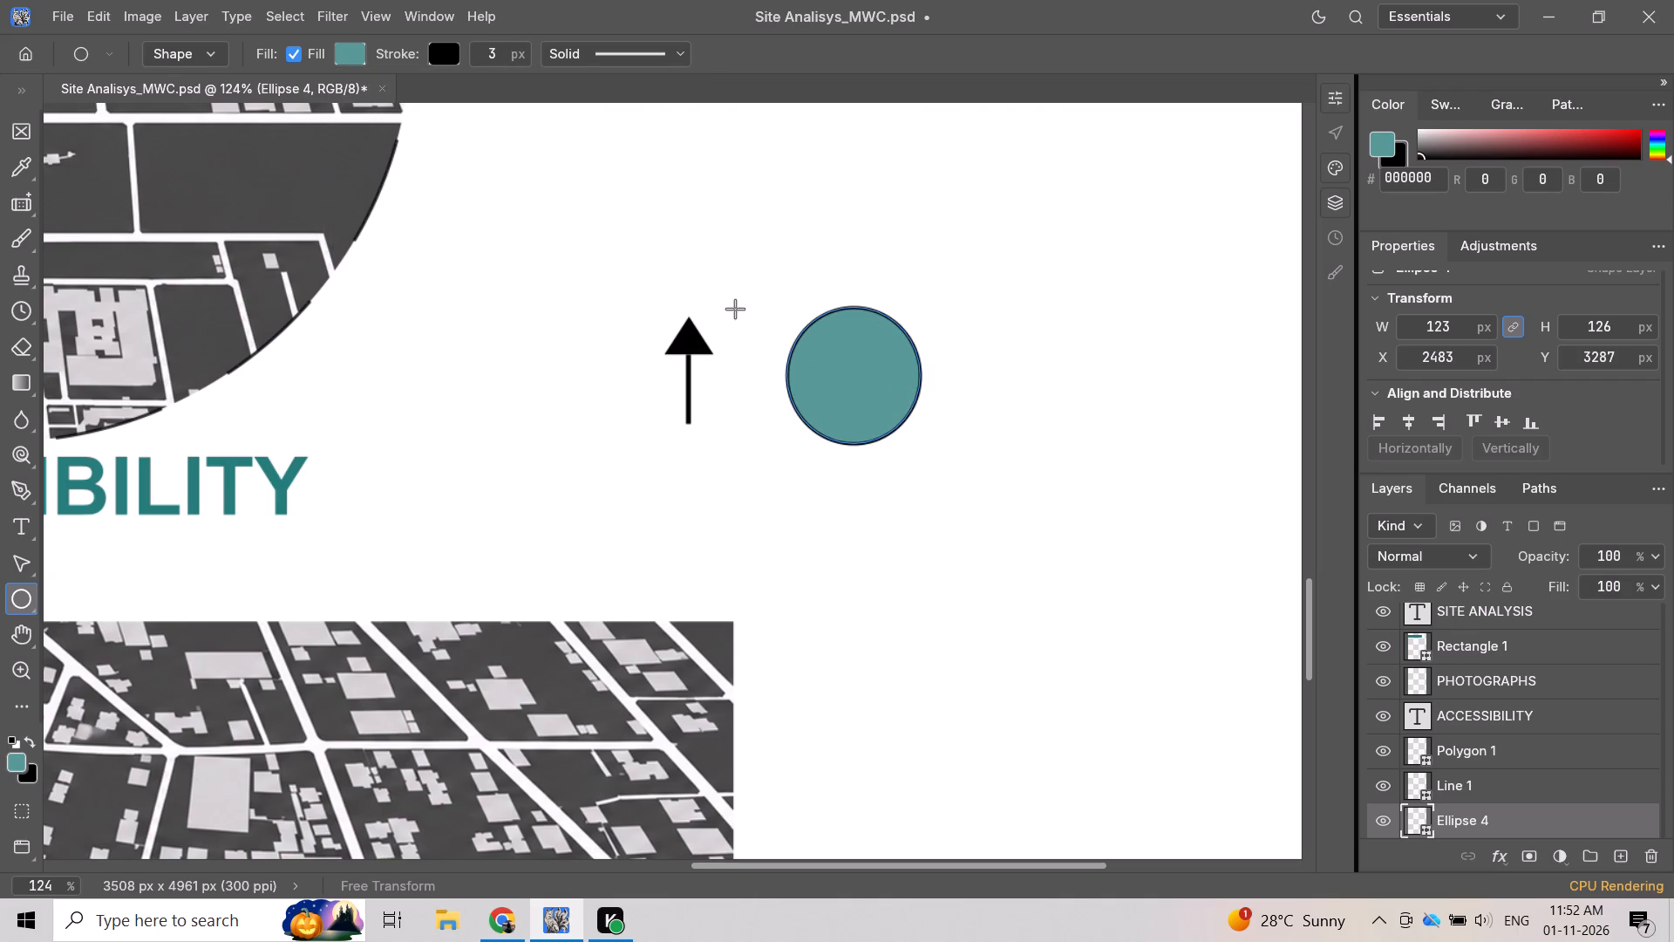
Move the arrowhead and shaft together onto the teal circle, horizontally centred, with the arrowhead at about X 2525 px, Y 3326 px.
scroll(22, 232, "up", 4)
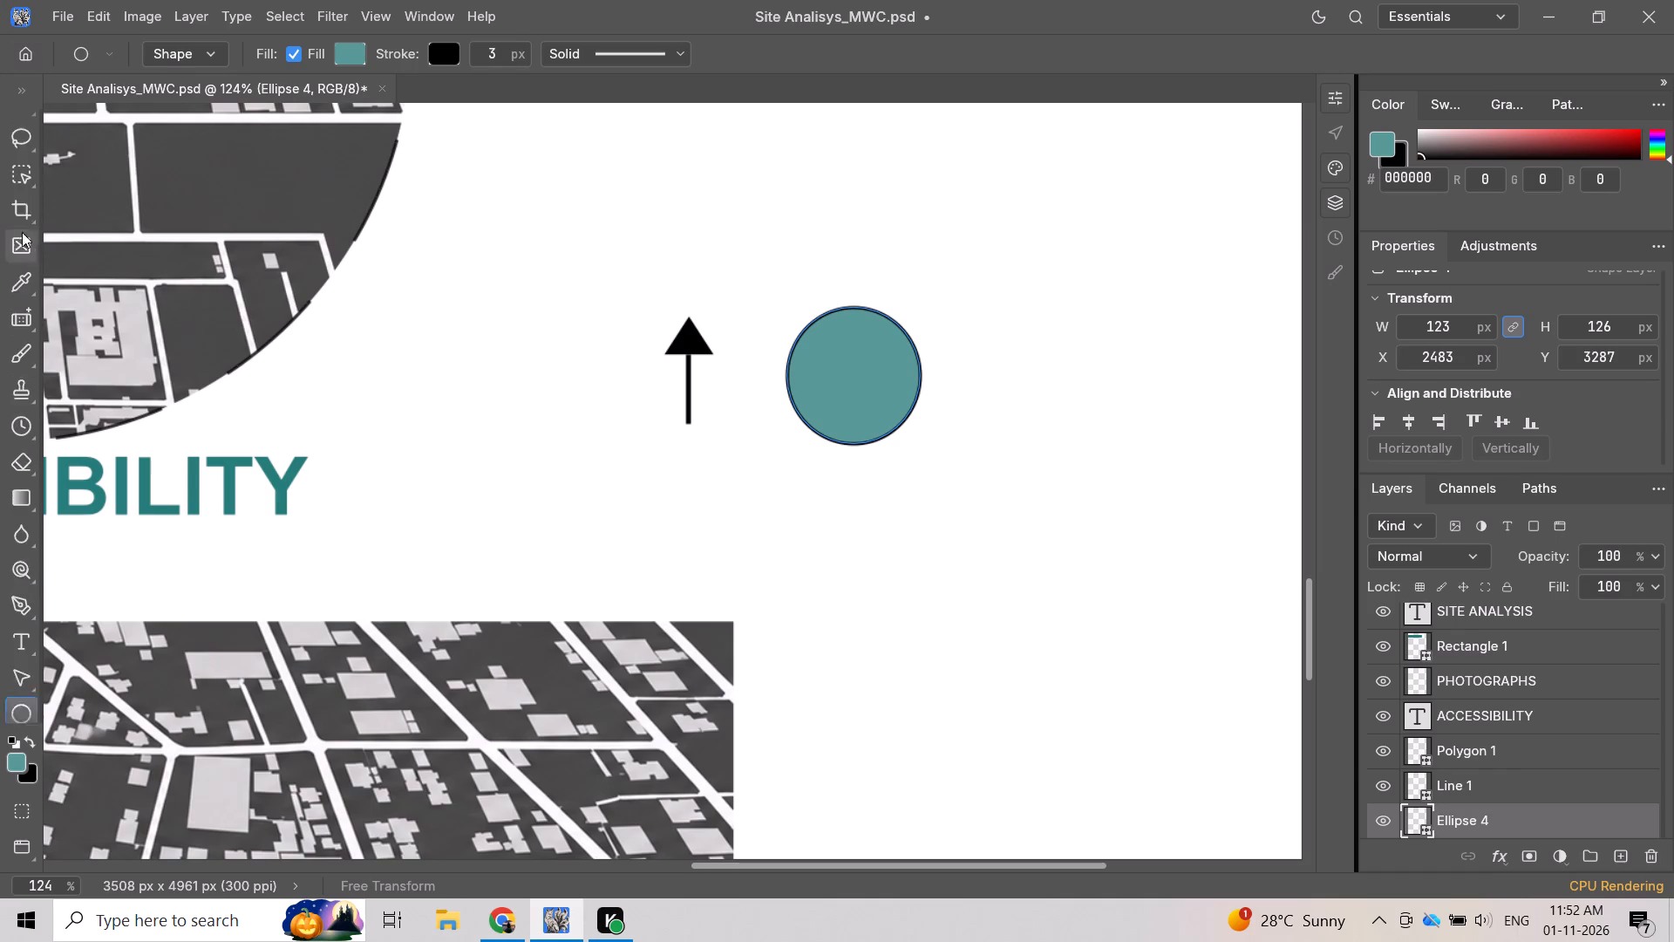
scroll(22, 232, "up", 7)
left_click(21, 118)
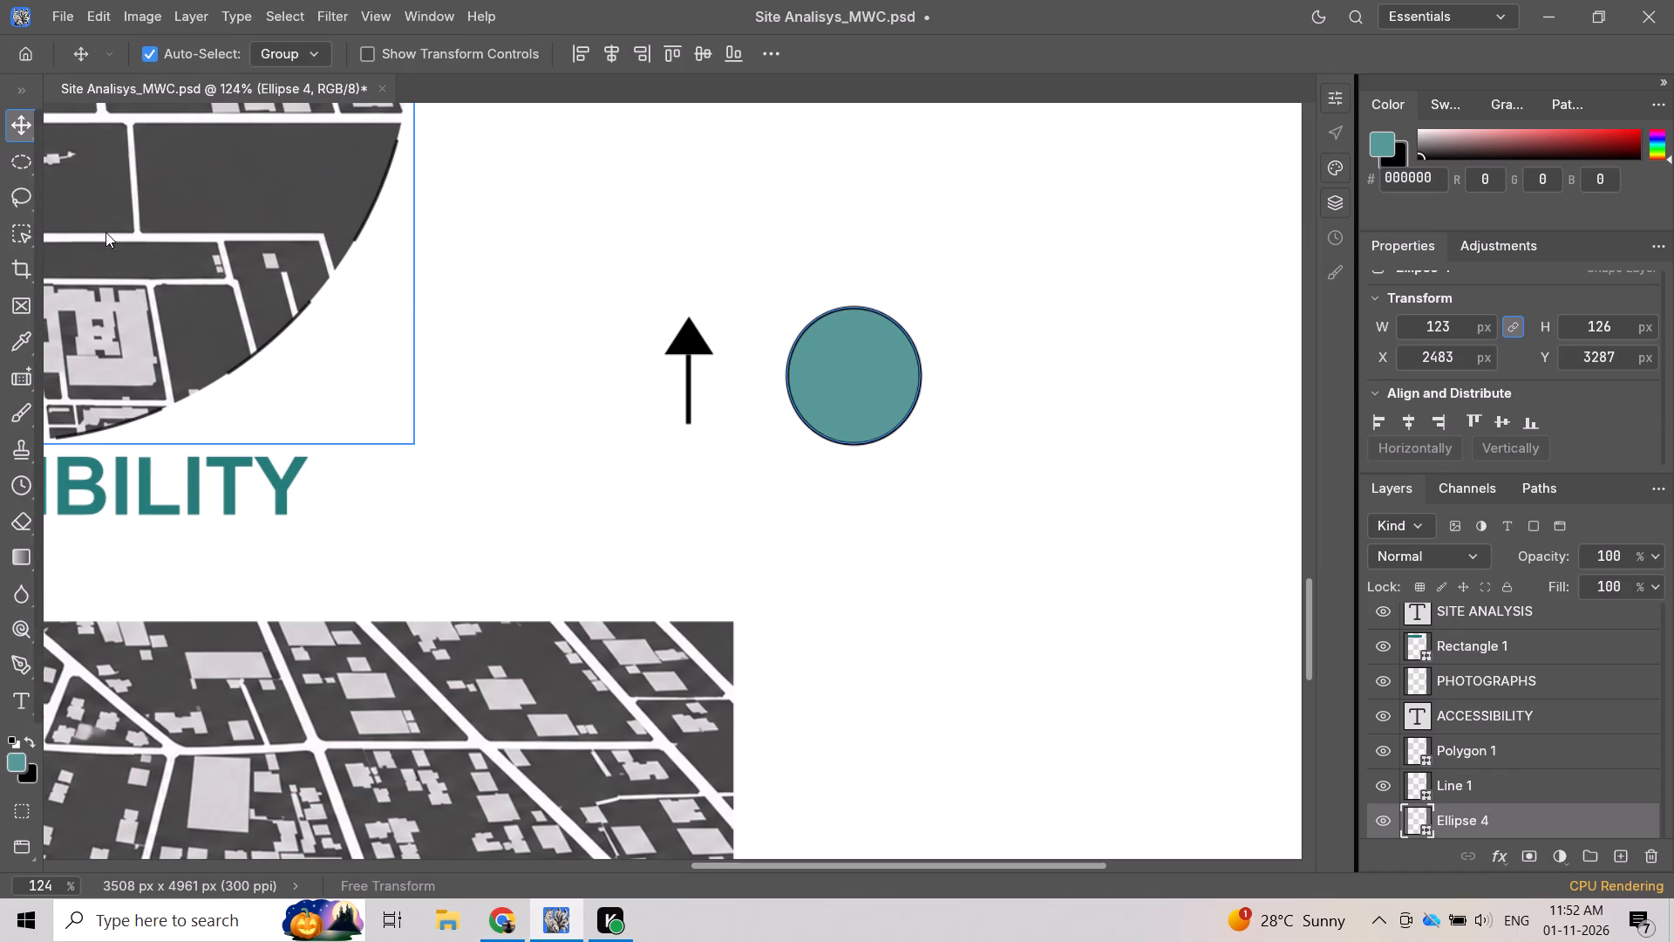
left_click_drag(738, 293, 649, 463)
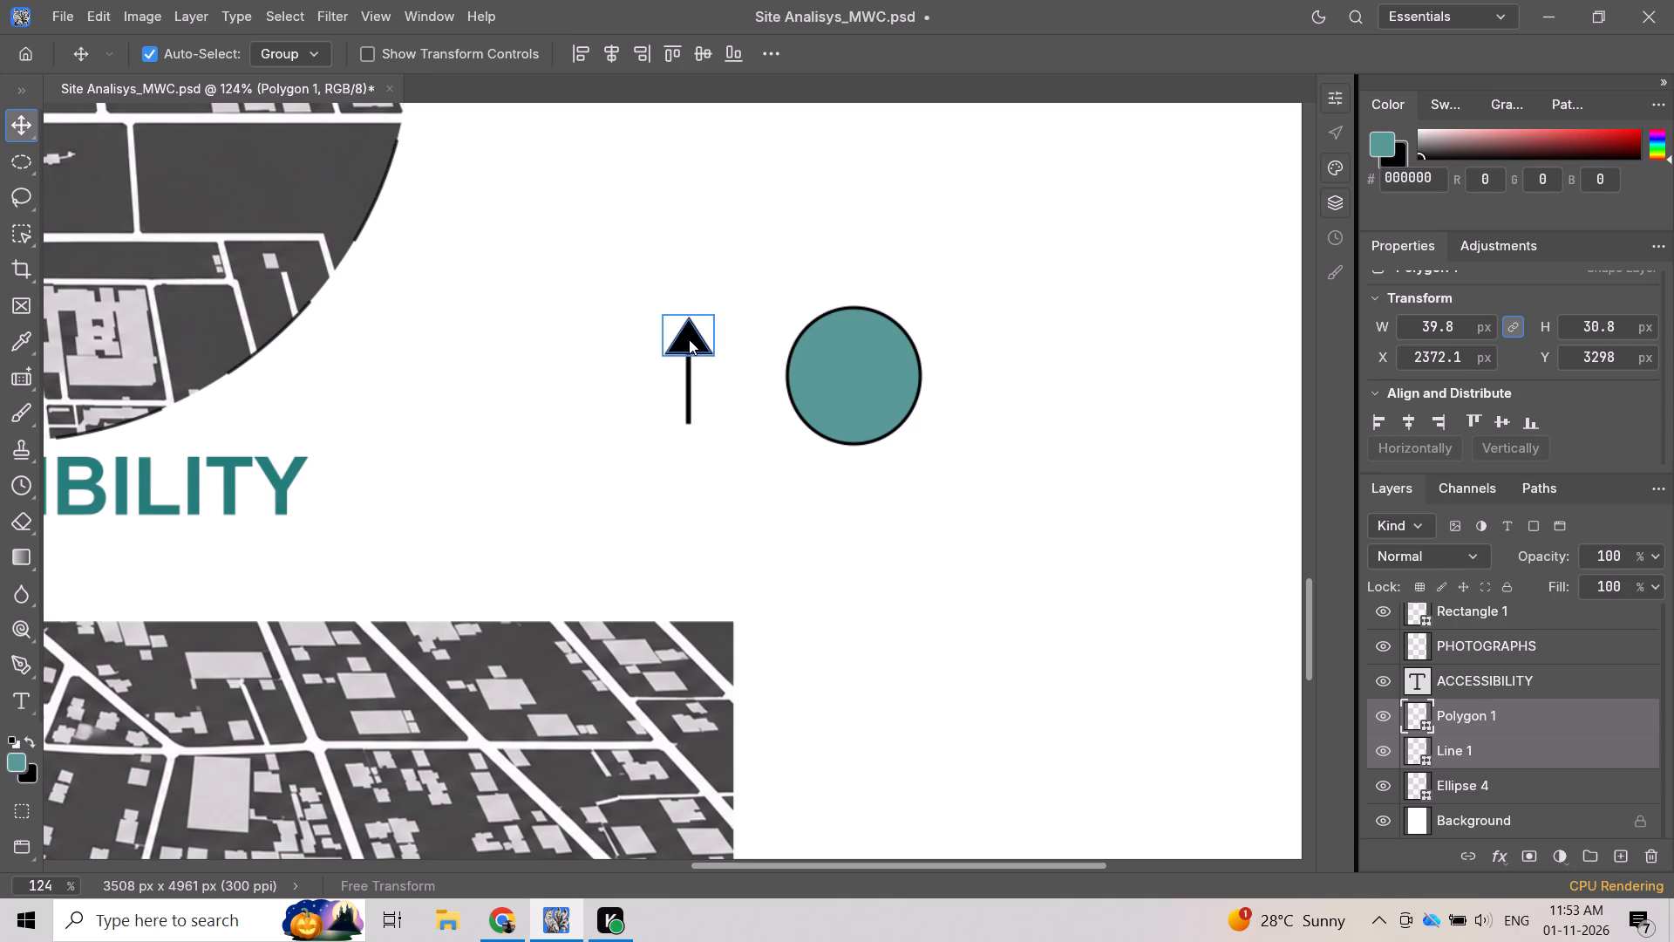
left_click_drag(689, 343, 838, 379)
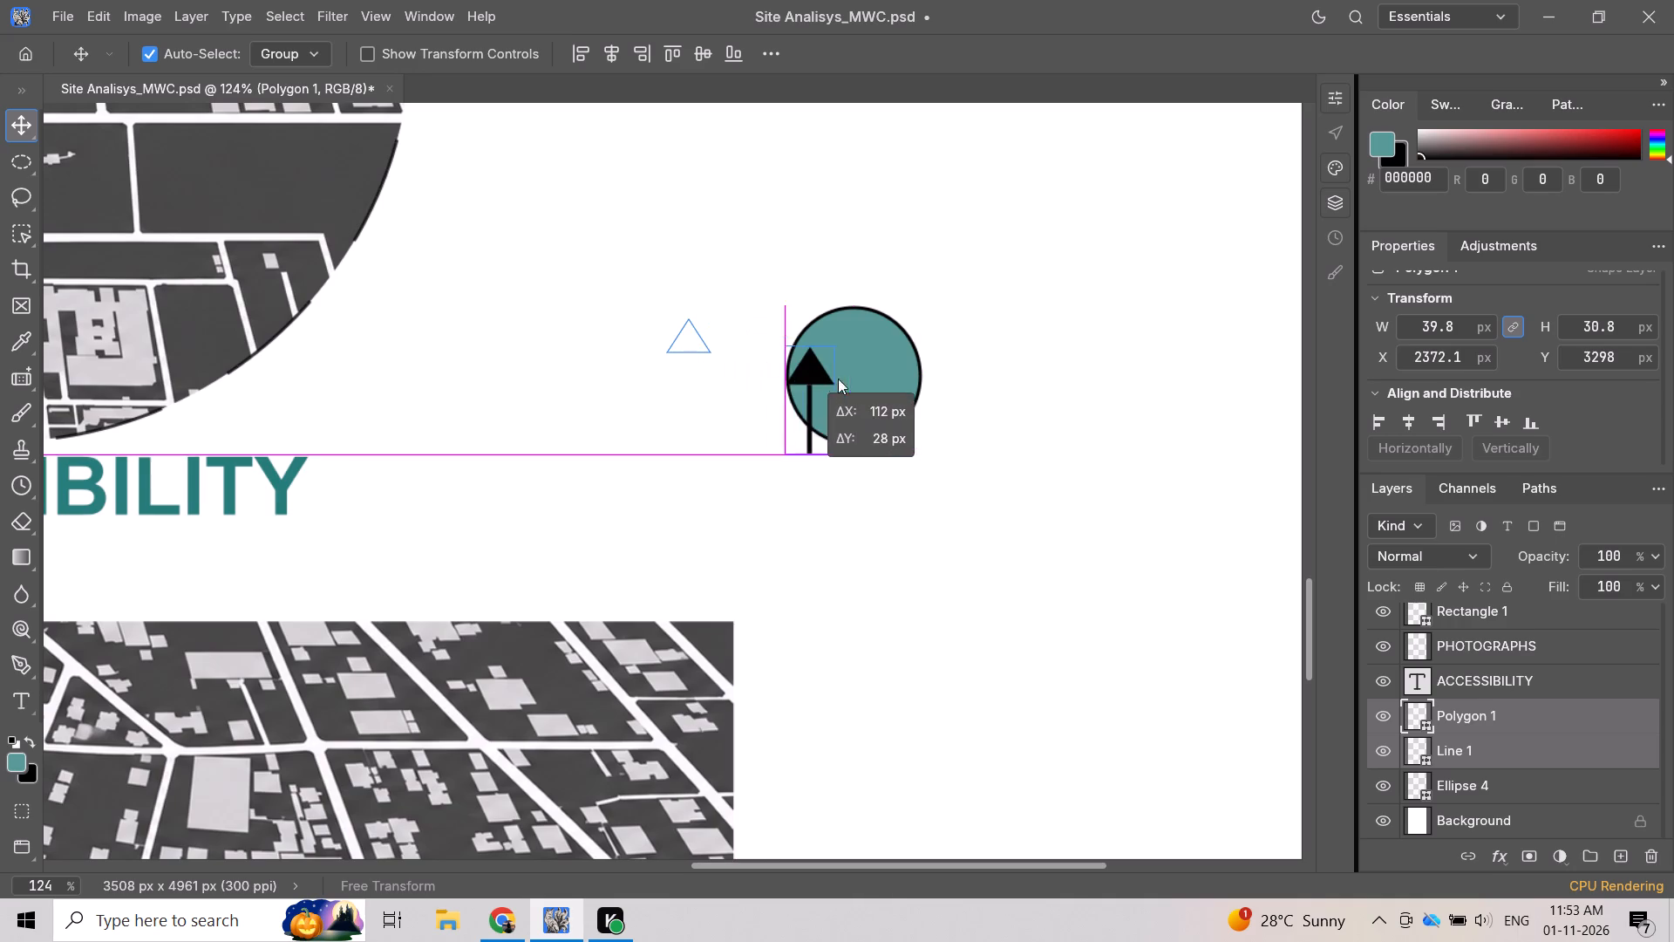
left_click_drag(838, 379, 847, 379)
left_click(861, 363)
double_click(868, 358)
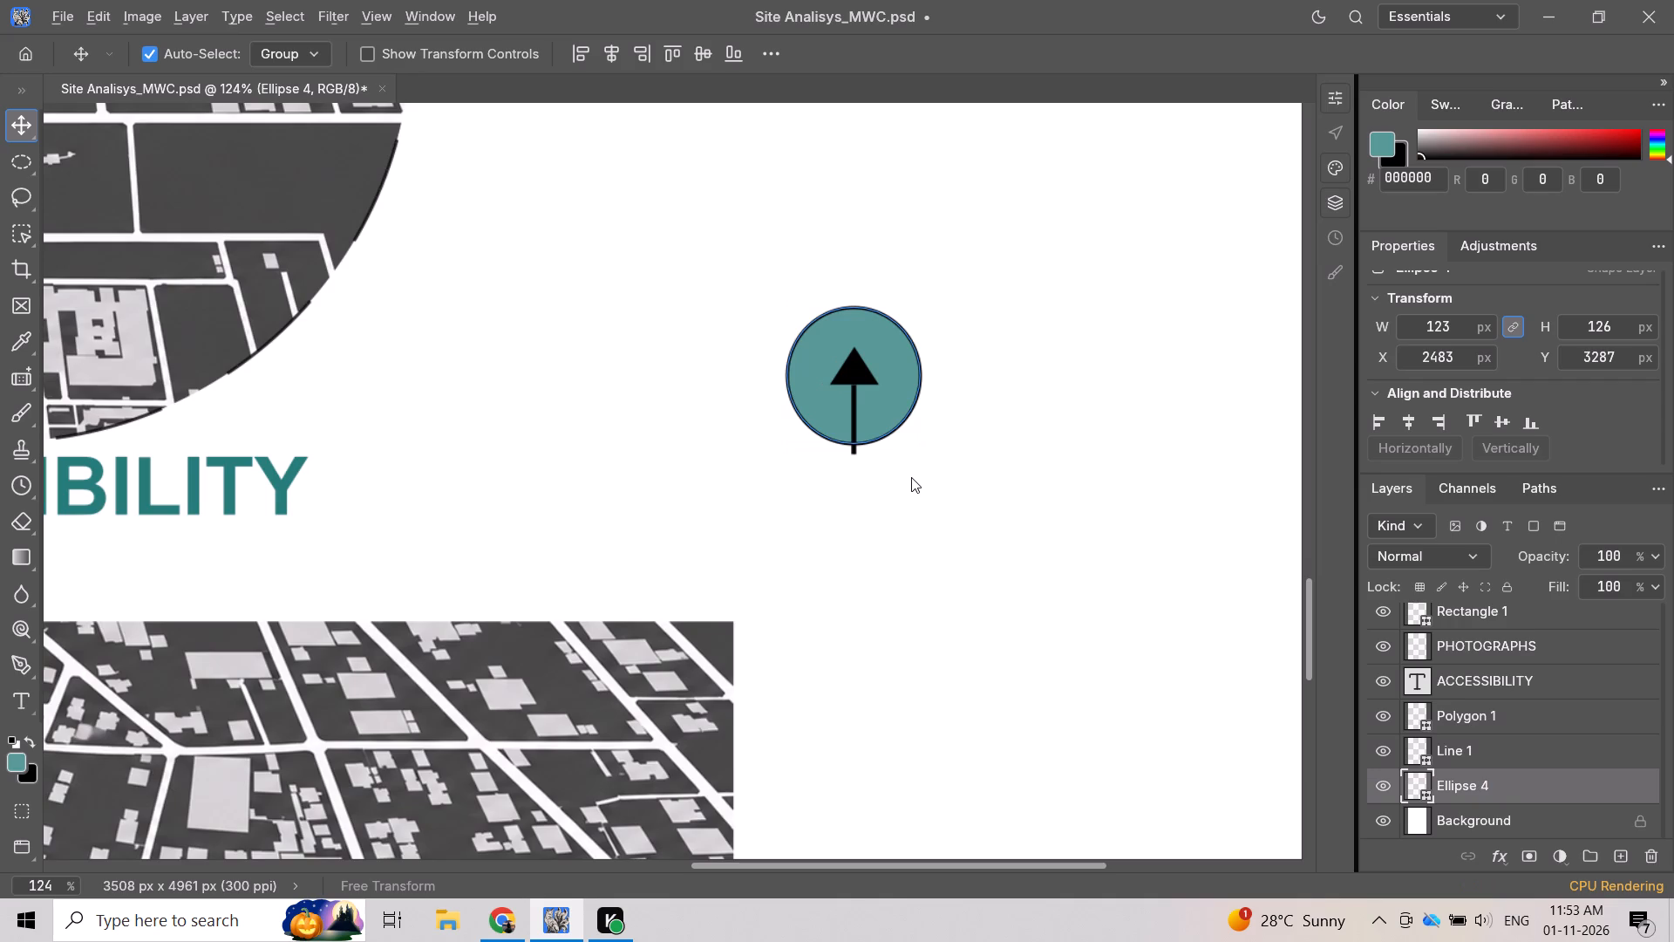
Examine the arrow-in-circle symbol up close and in proportion to the accessibility maps and the rest of the sheet.
scroll(911, 477, "up", 7, "alt")
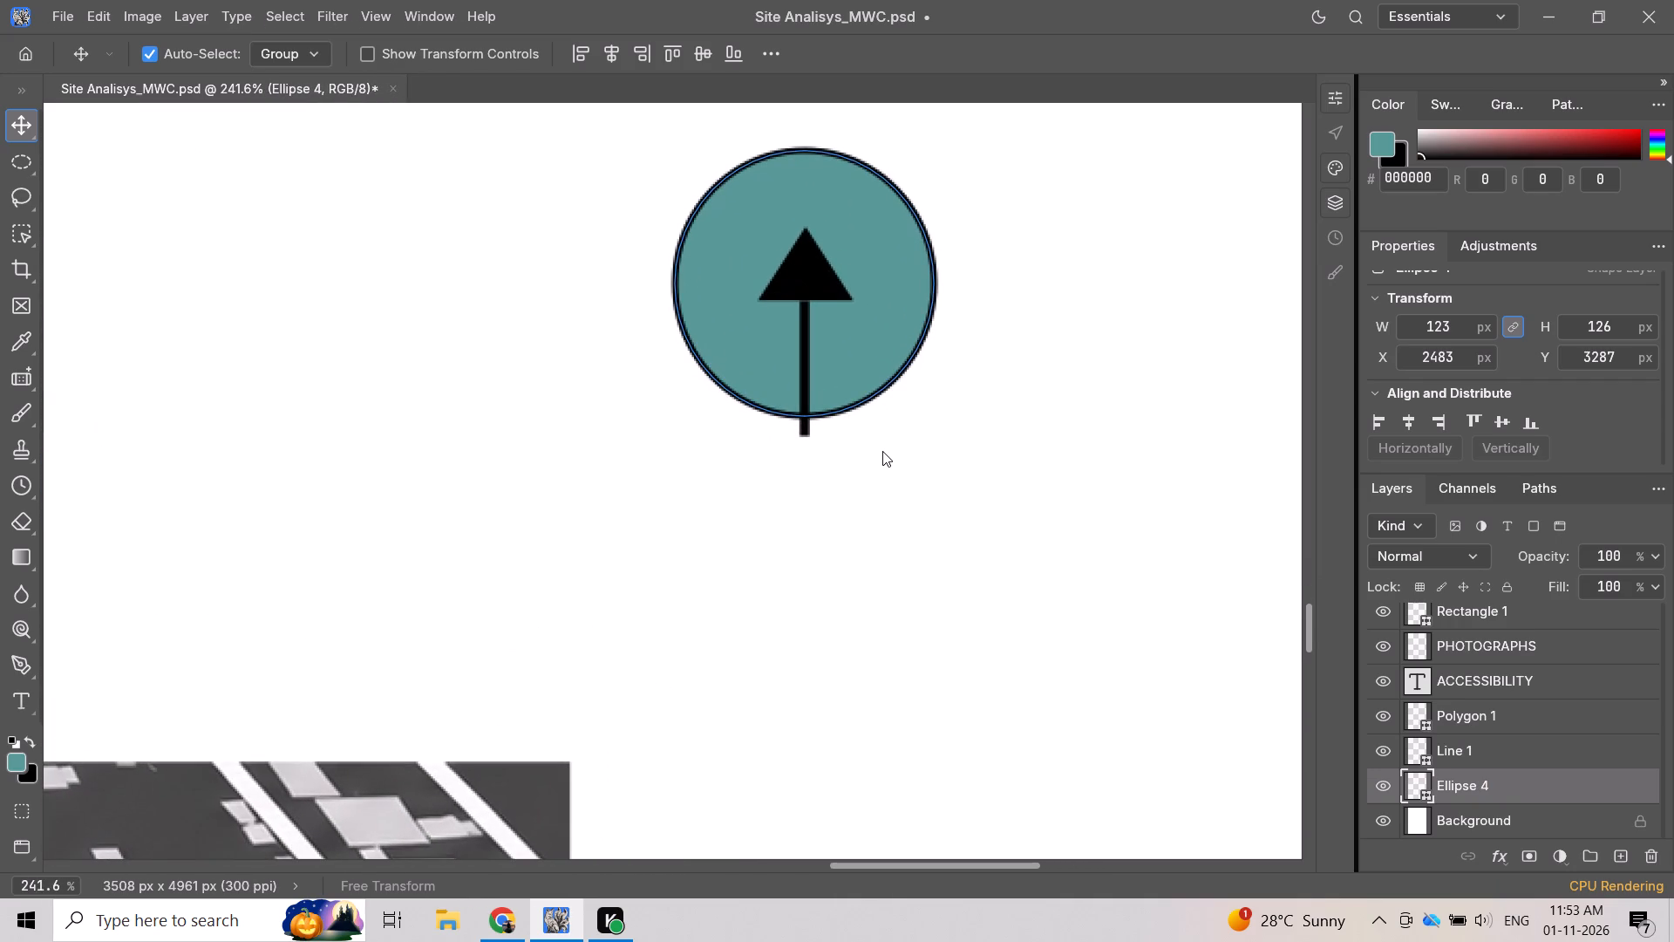
scroll(882, 451, "down", 10)
scroll(882, 450, "up", 3)
scroll(882, 450, "down", 7, "alt")
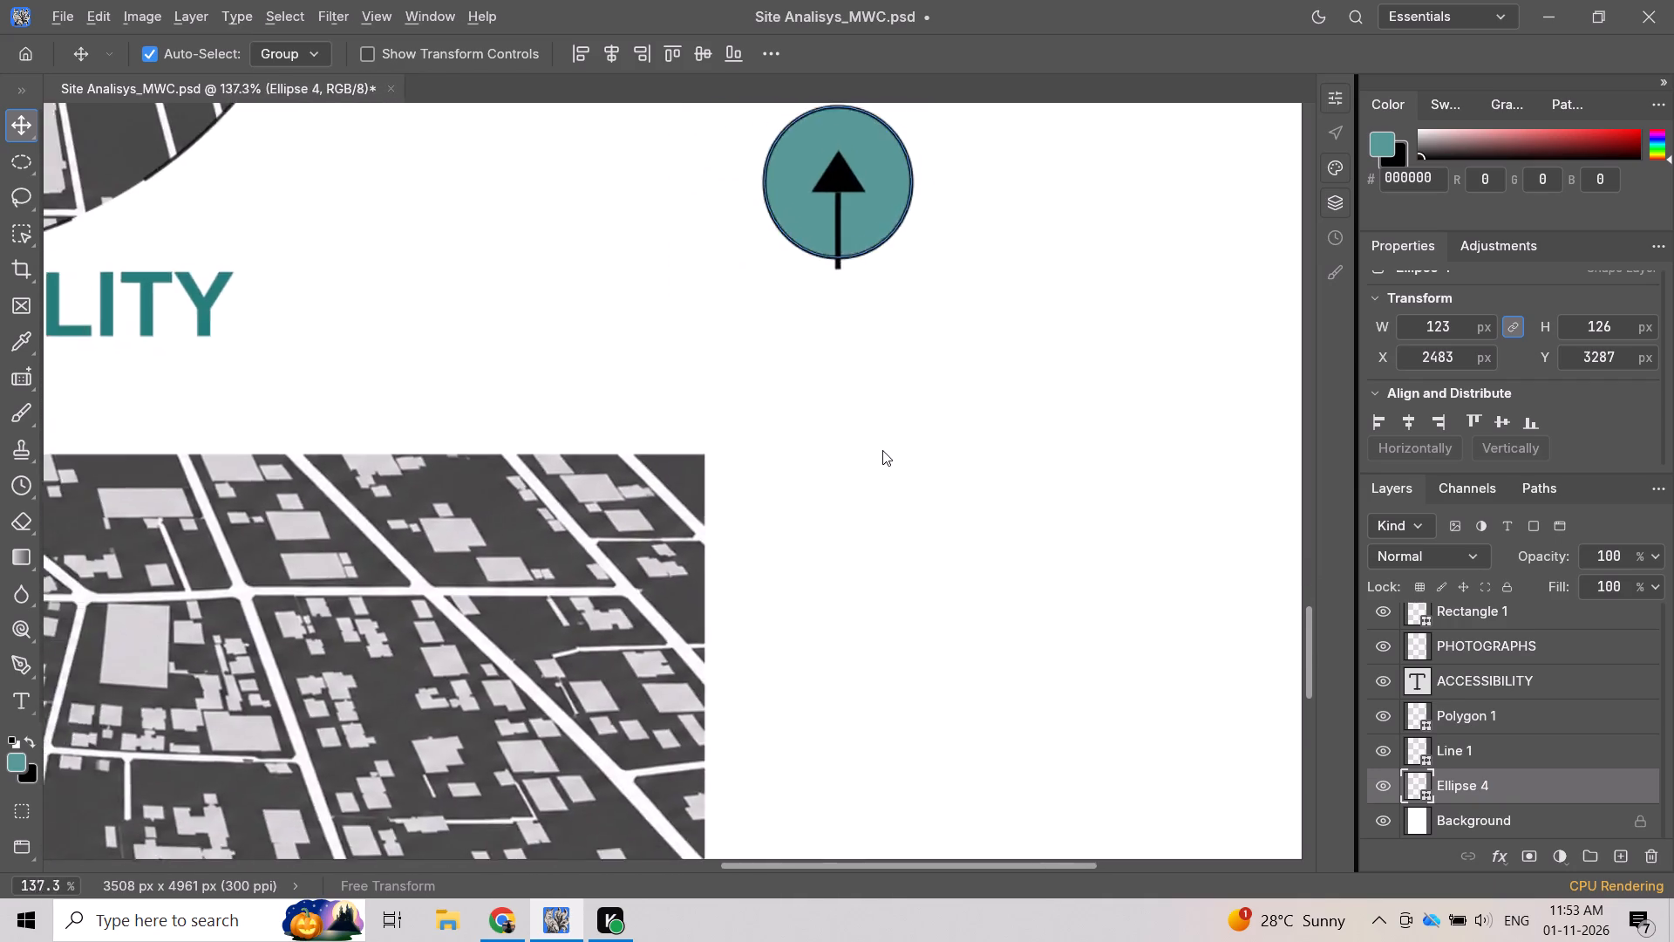
scroll(882, 450, "down", 16, "alt")
scroll(882, 450, "up", 3)
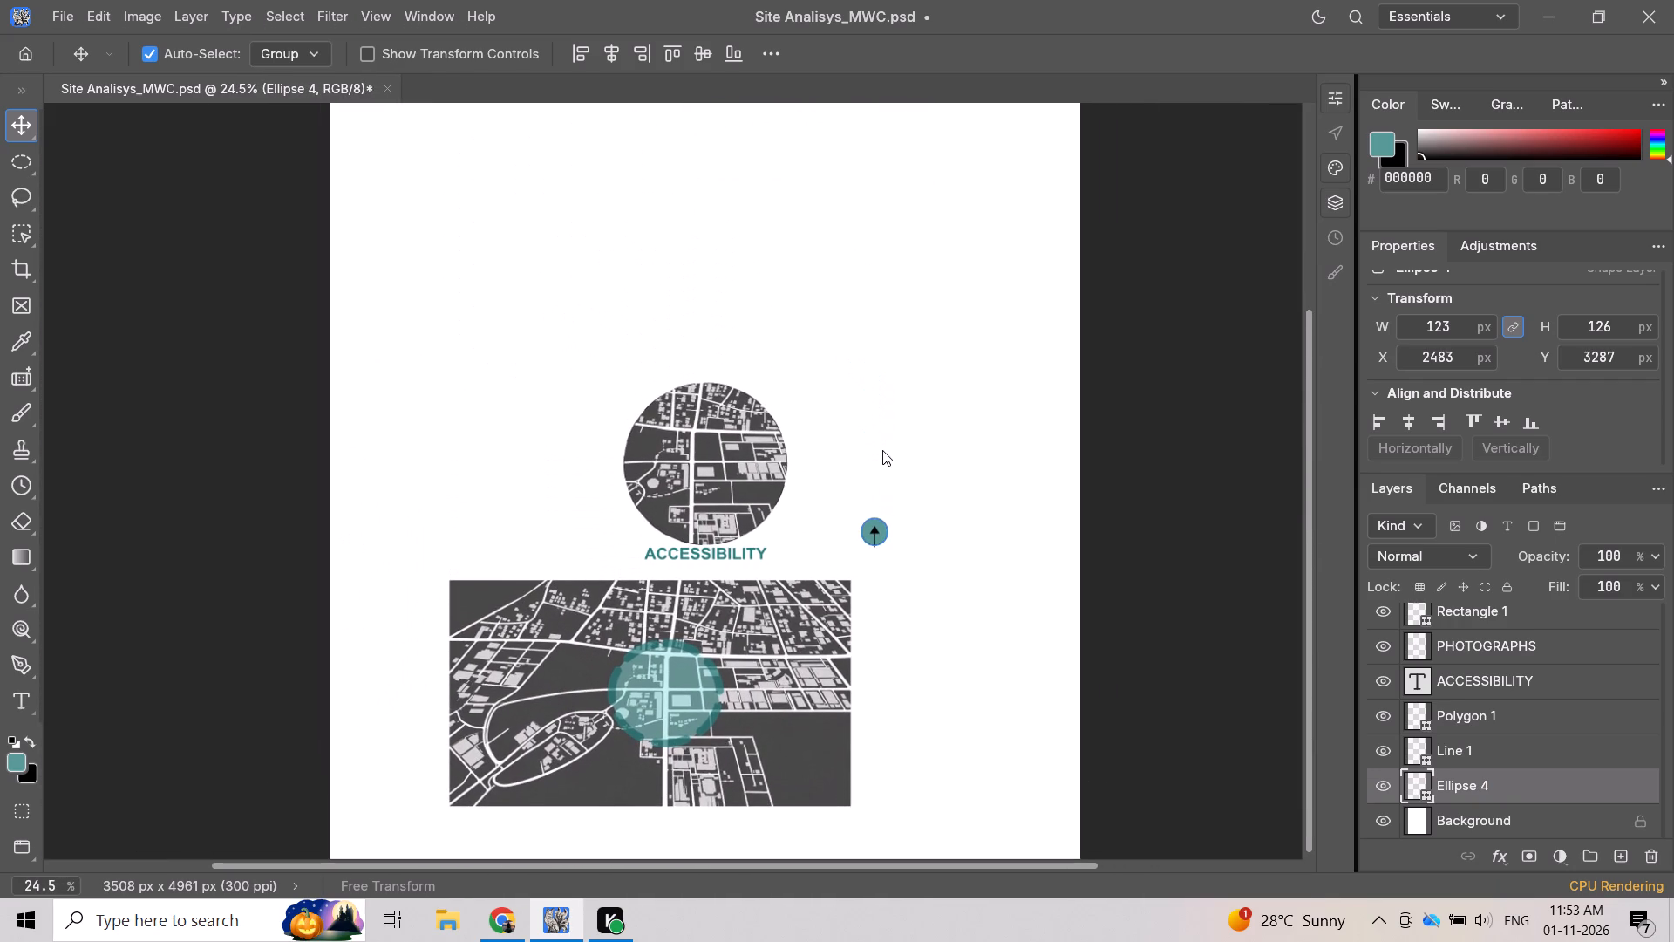
scroll(882, 450, "down", 2)
scroll(882, 450, "up", 2)
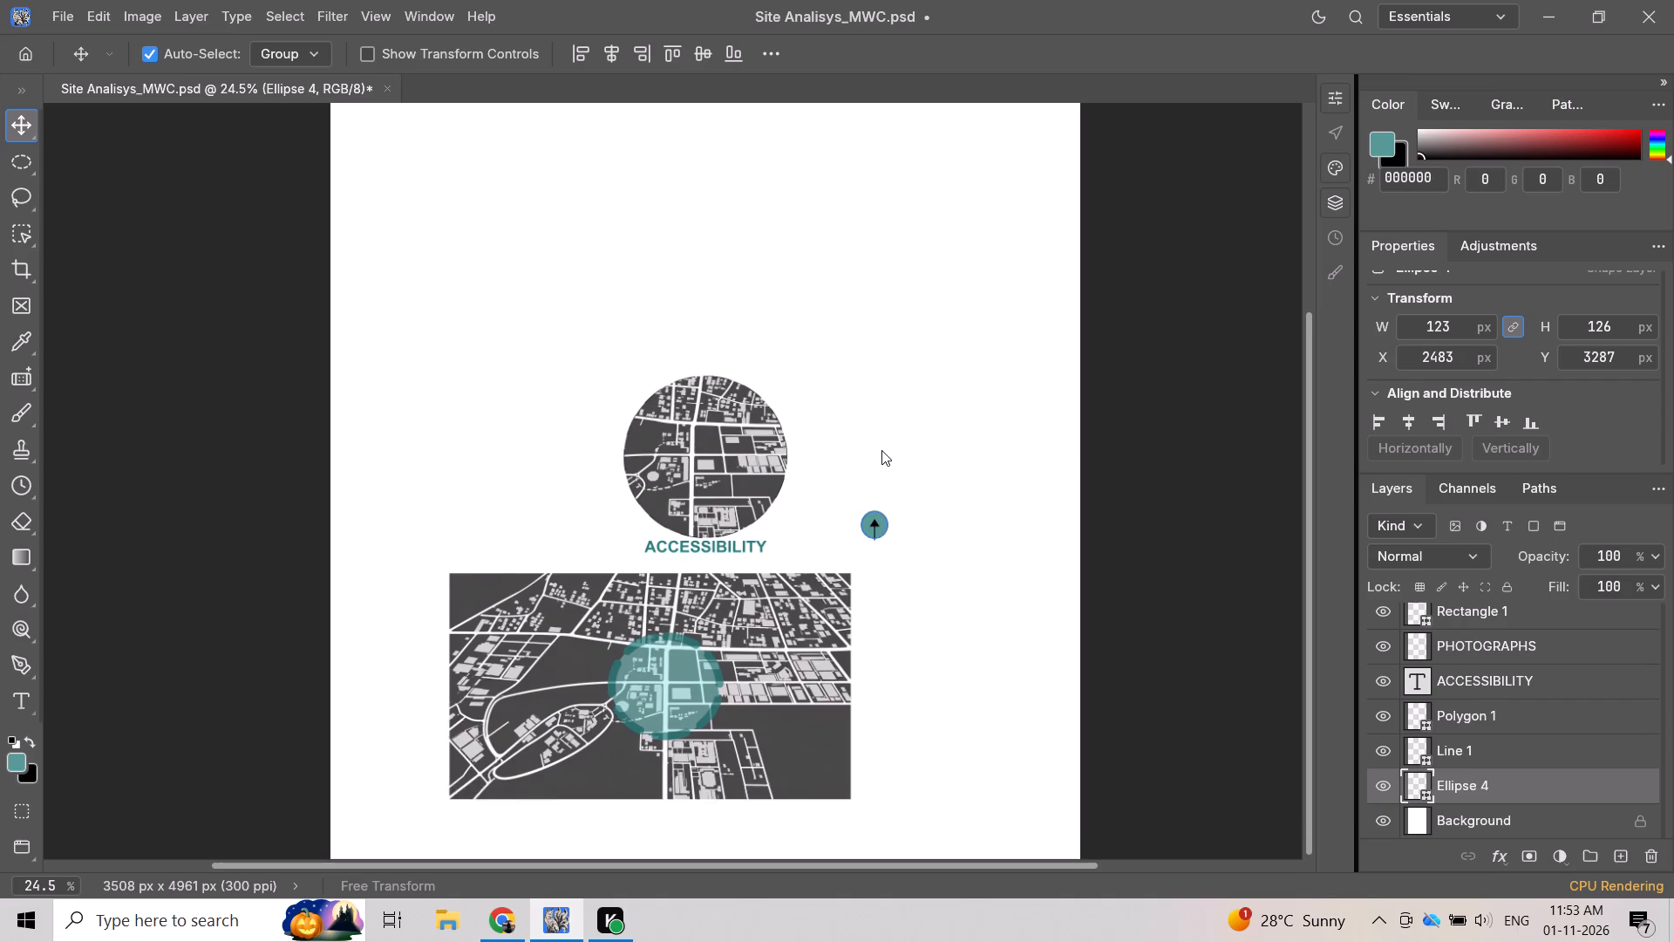
scroll(881, 450, "down", 3, "alt")
scroll(881, 450, "up", 2, "alt")
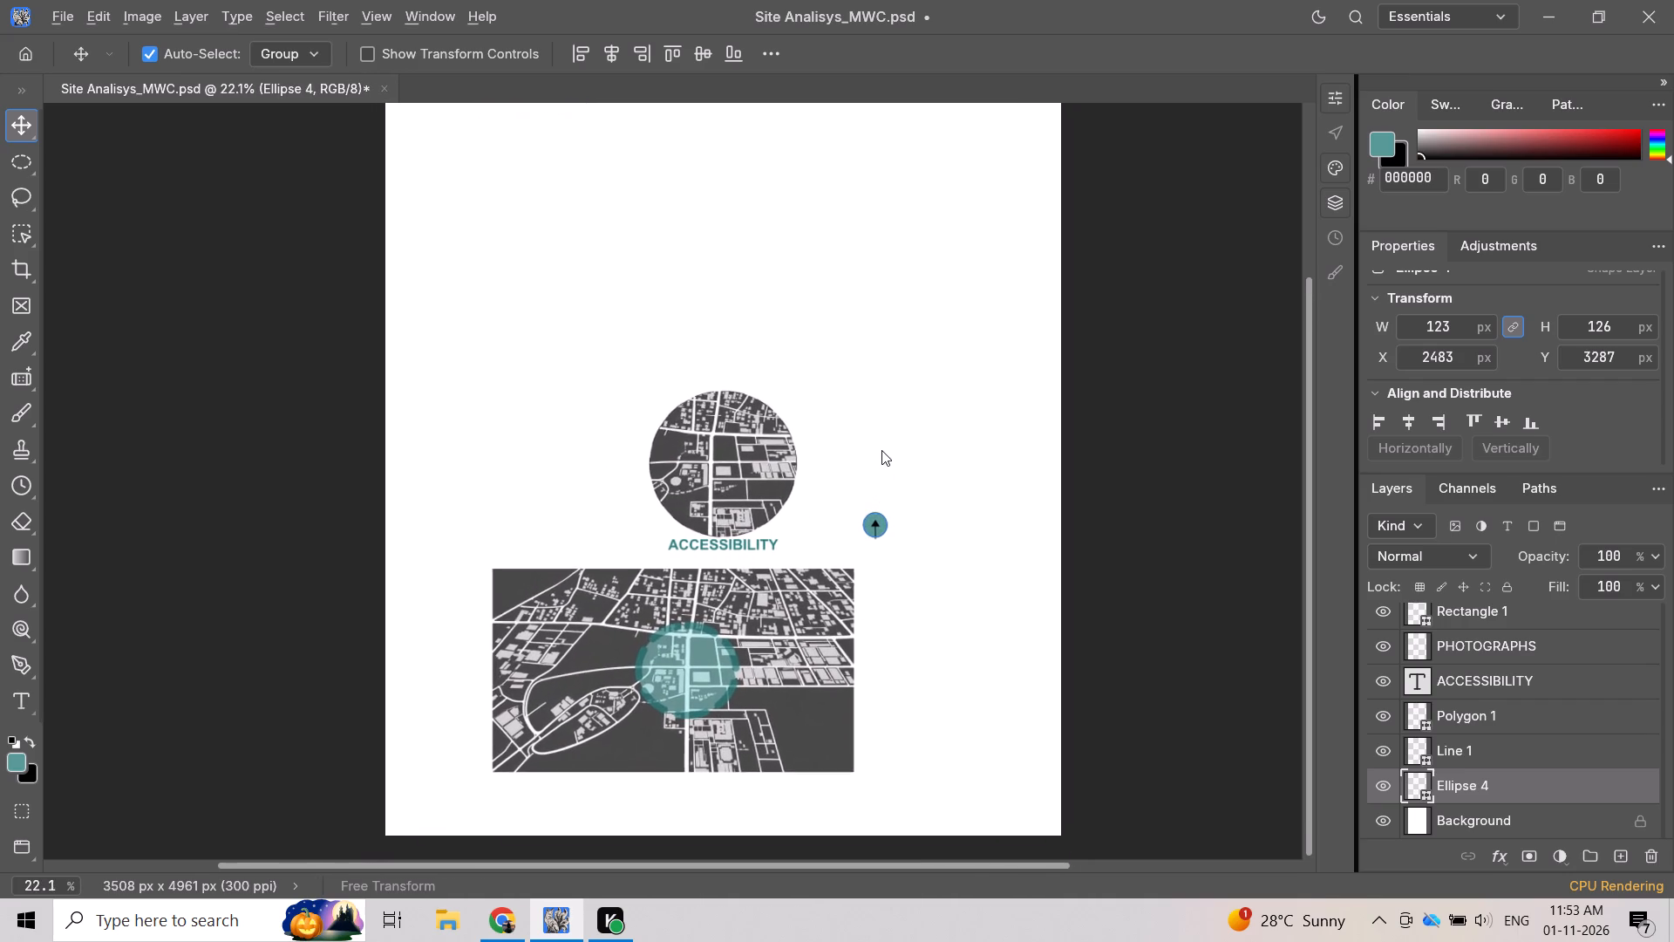
scroll(881, 450, "up", 2, "alt")
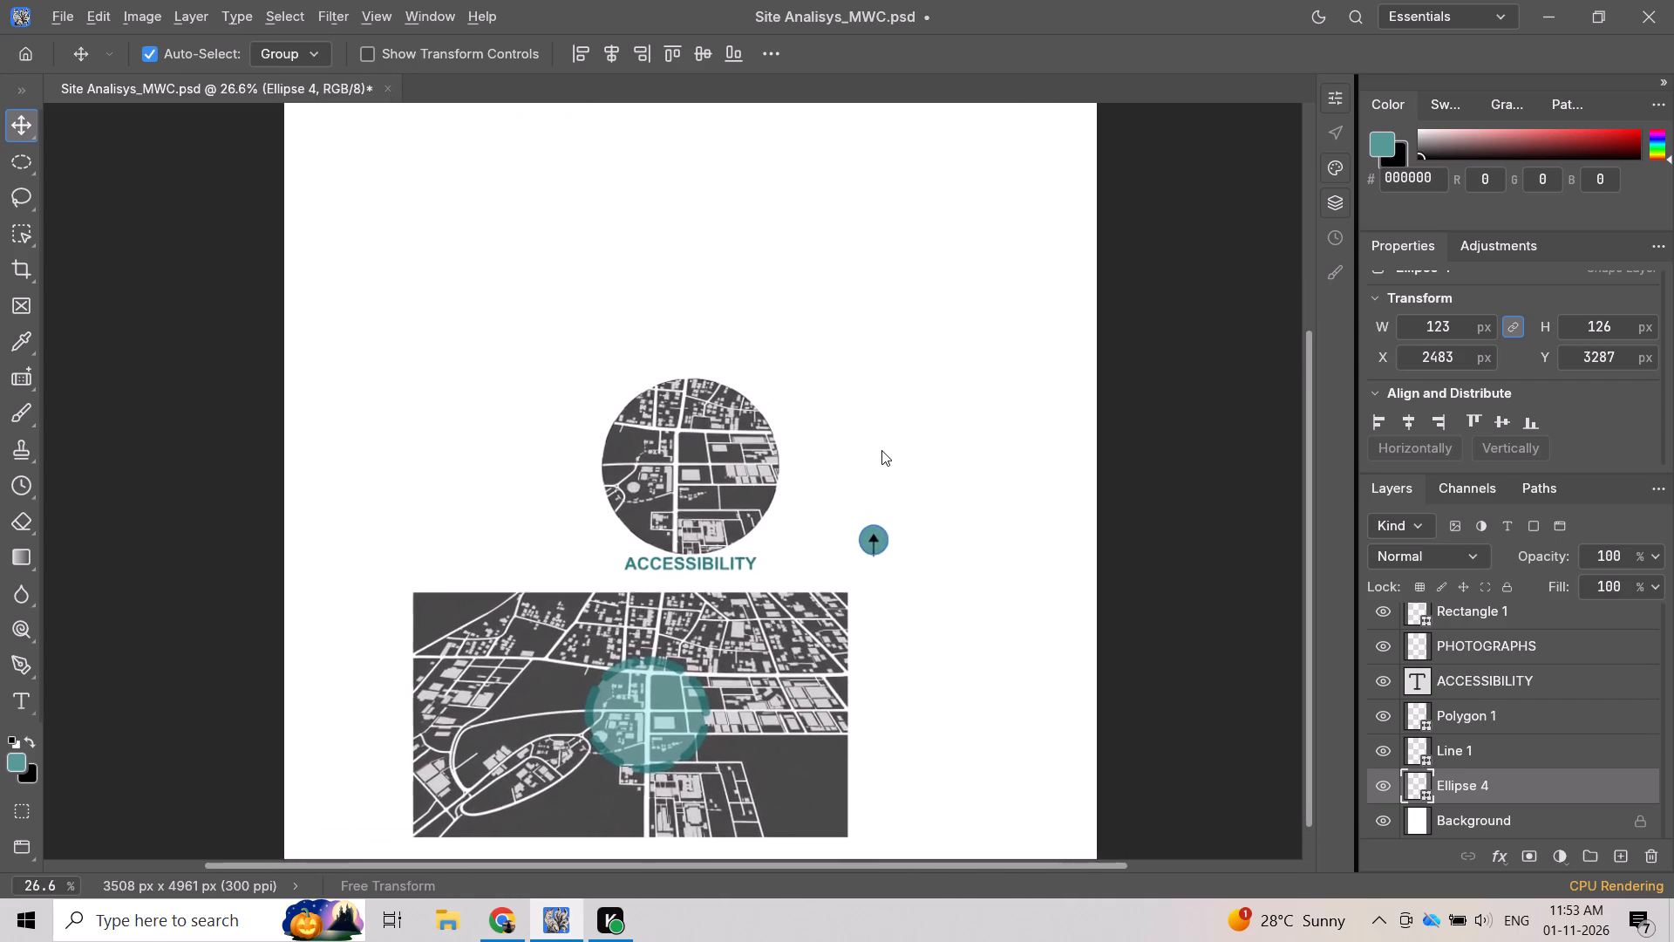
scroll(881, 450, "up", 6, "alt")
scroll(871, 502, "down", 3)
scroll(868, 503, "up", 4)
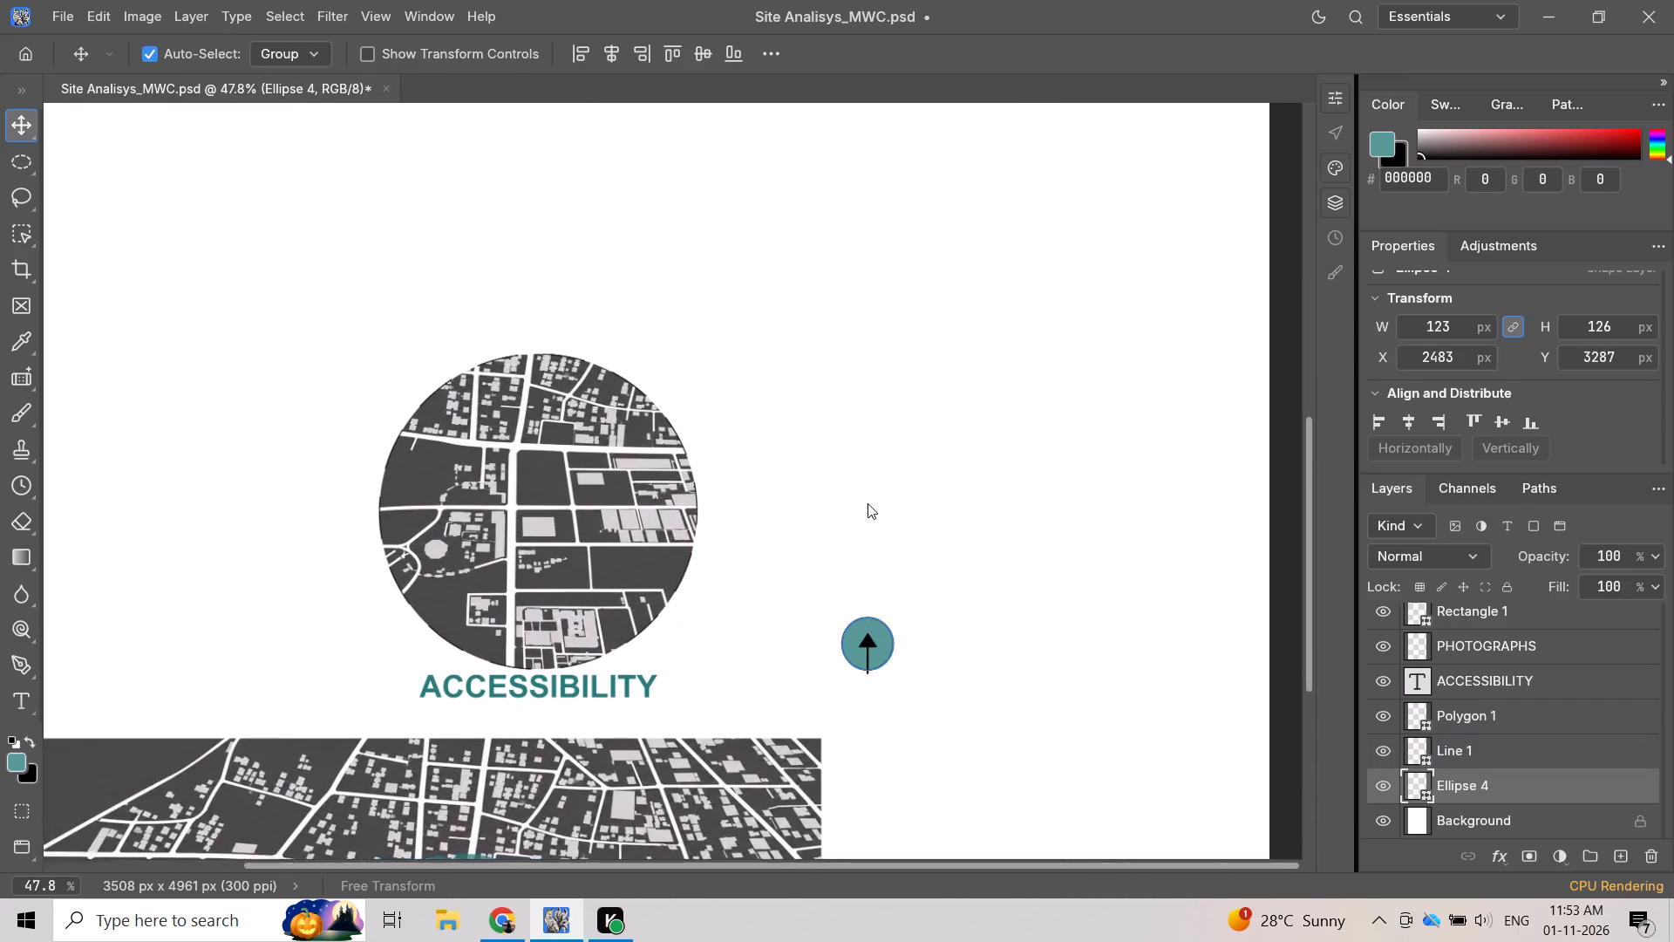
scroll(868, 503, "down", 6)
Change the fill of the triangular arrowhead inside the teal circle to solid white, hex FFFFFF.
scroll(866, 504, "up", 12, "alt")
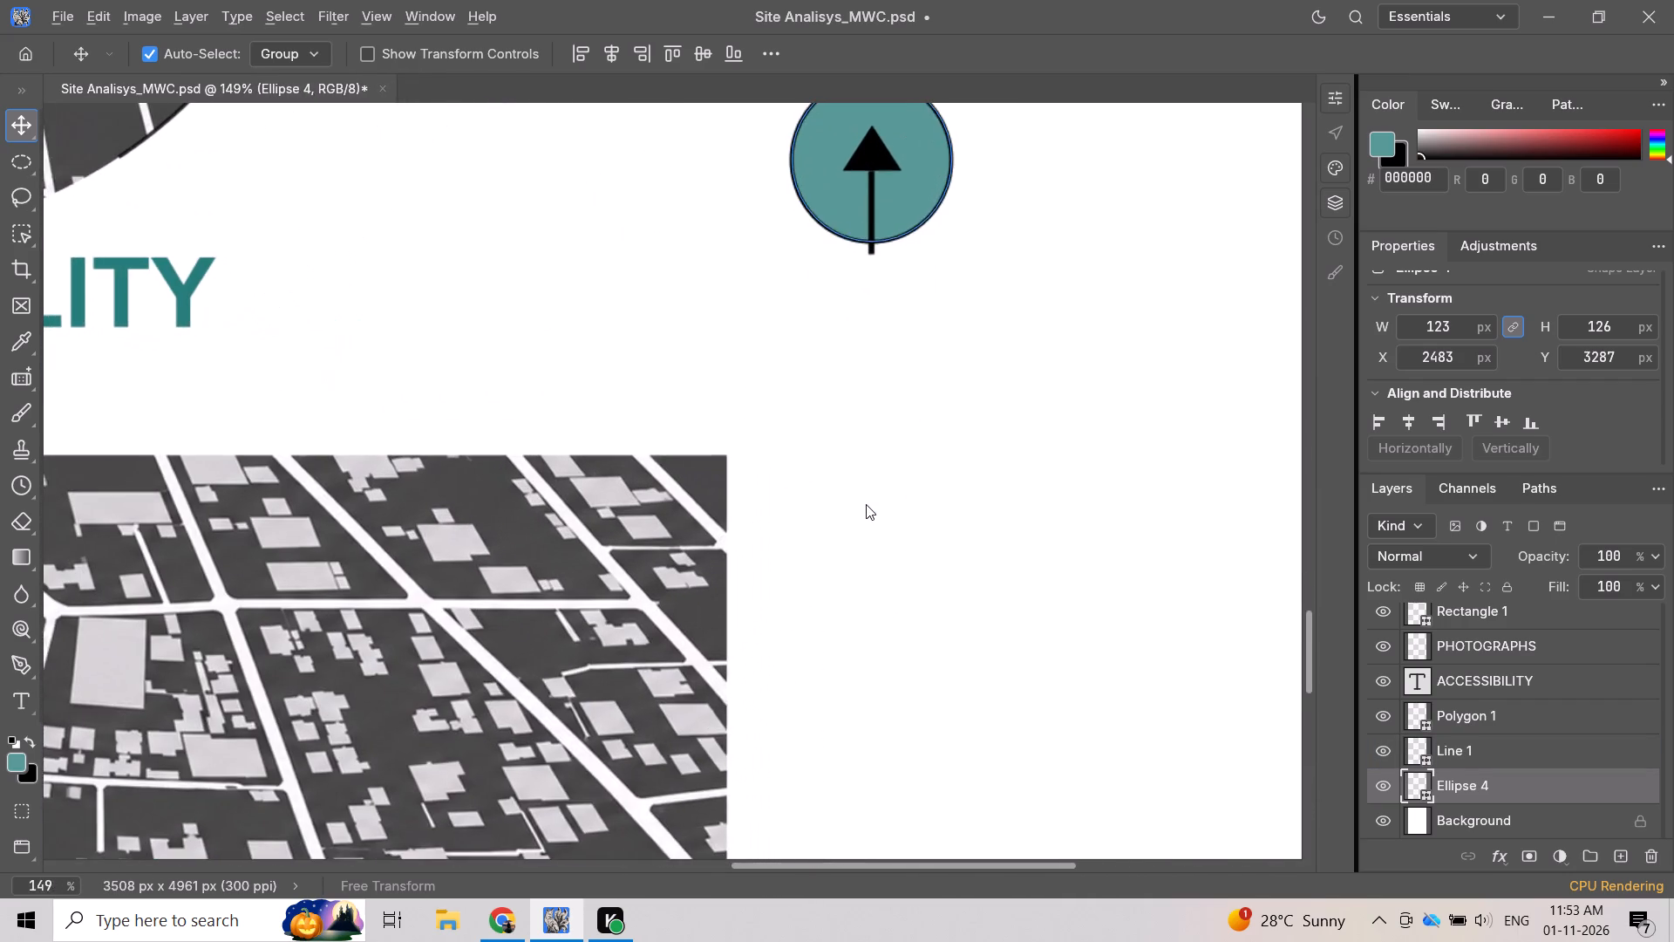
scroll(854, 470, "up", 5)
scroll(854, 470, "up", 3, "alt")
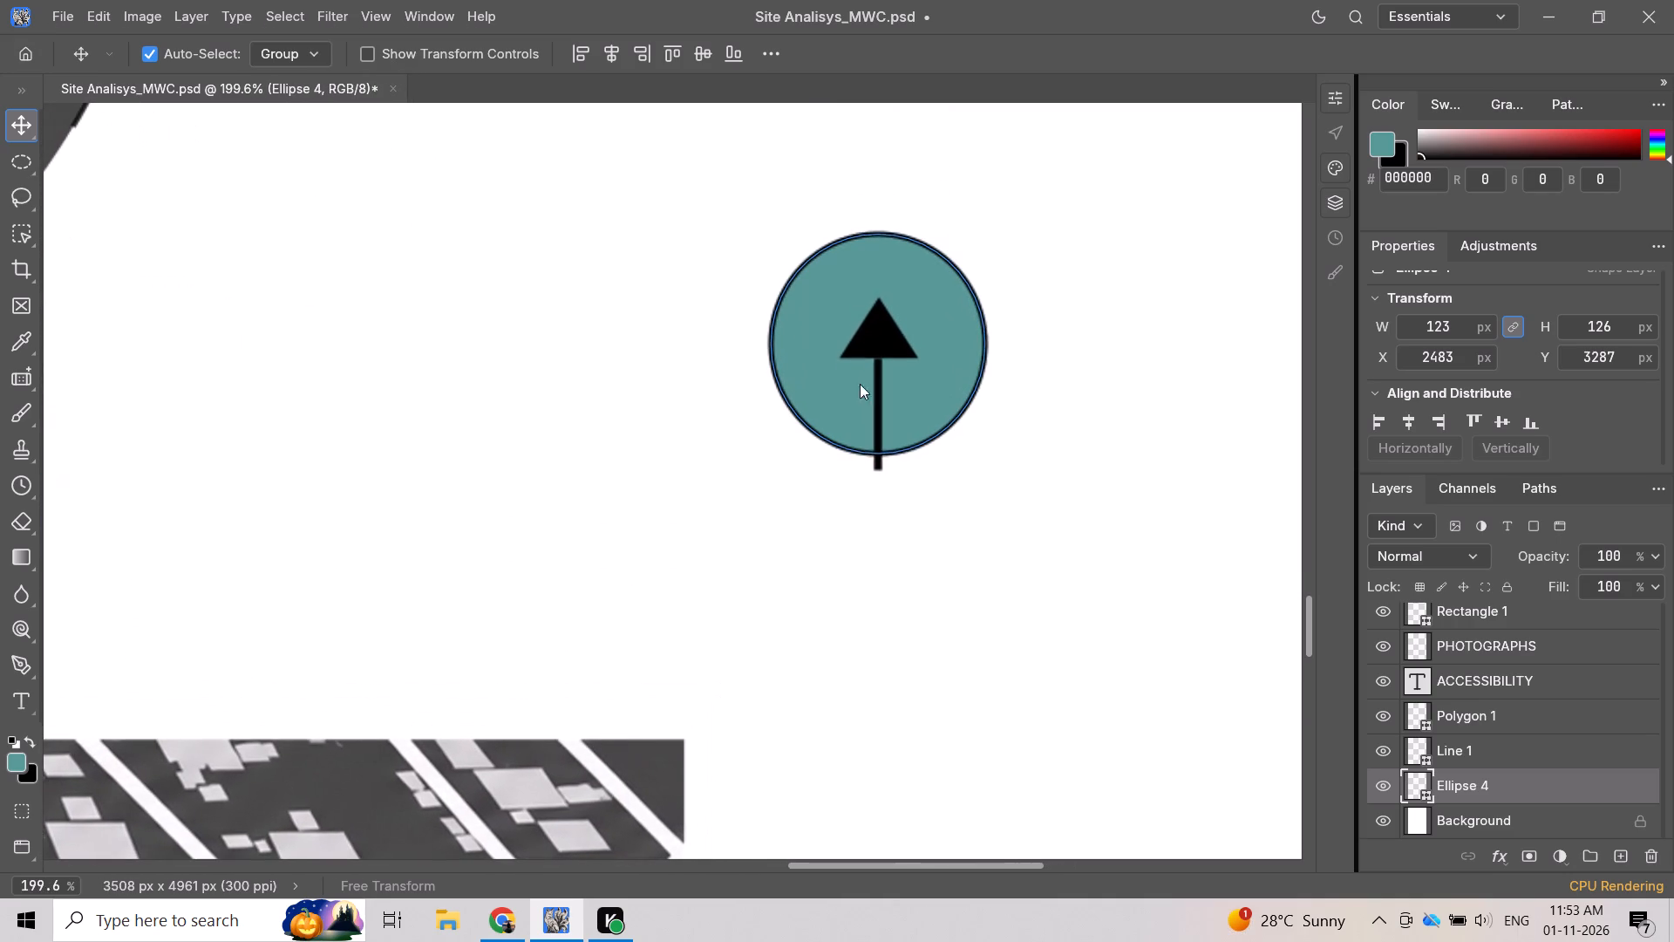
left_click(870, 329)
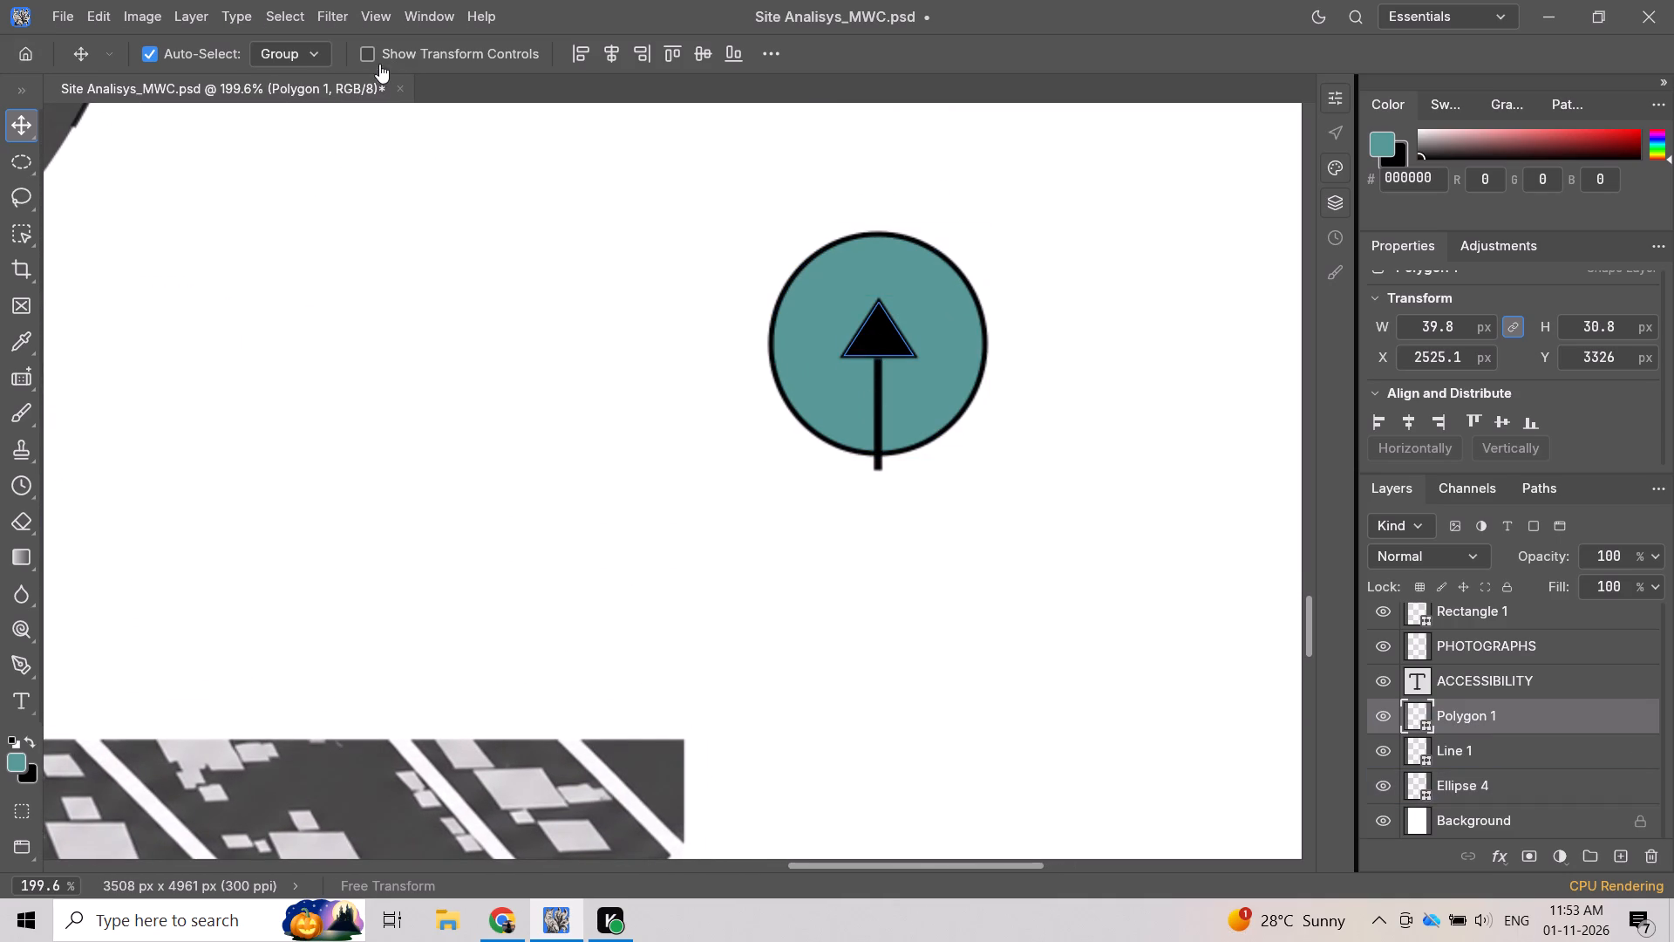
right_click(871, 335)
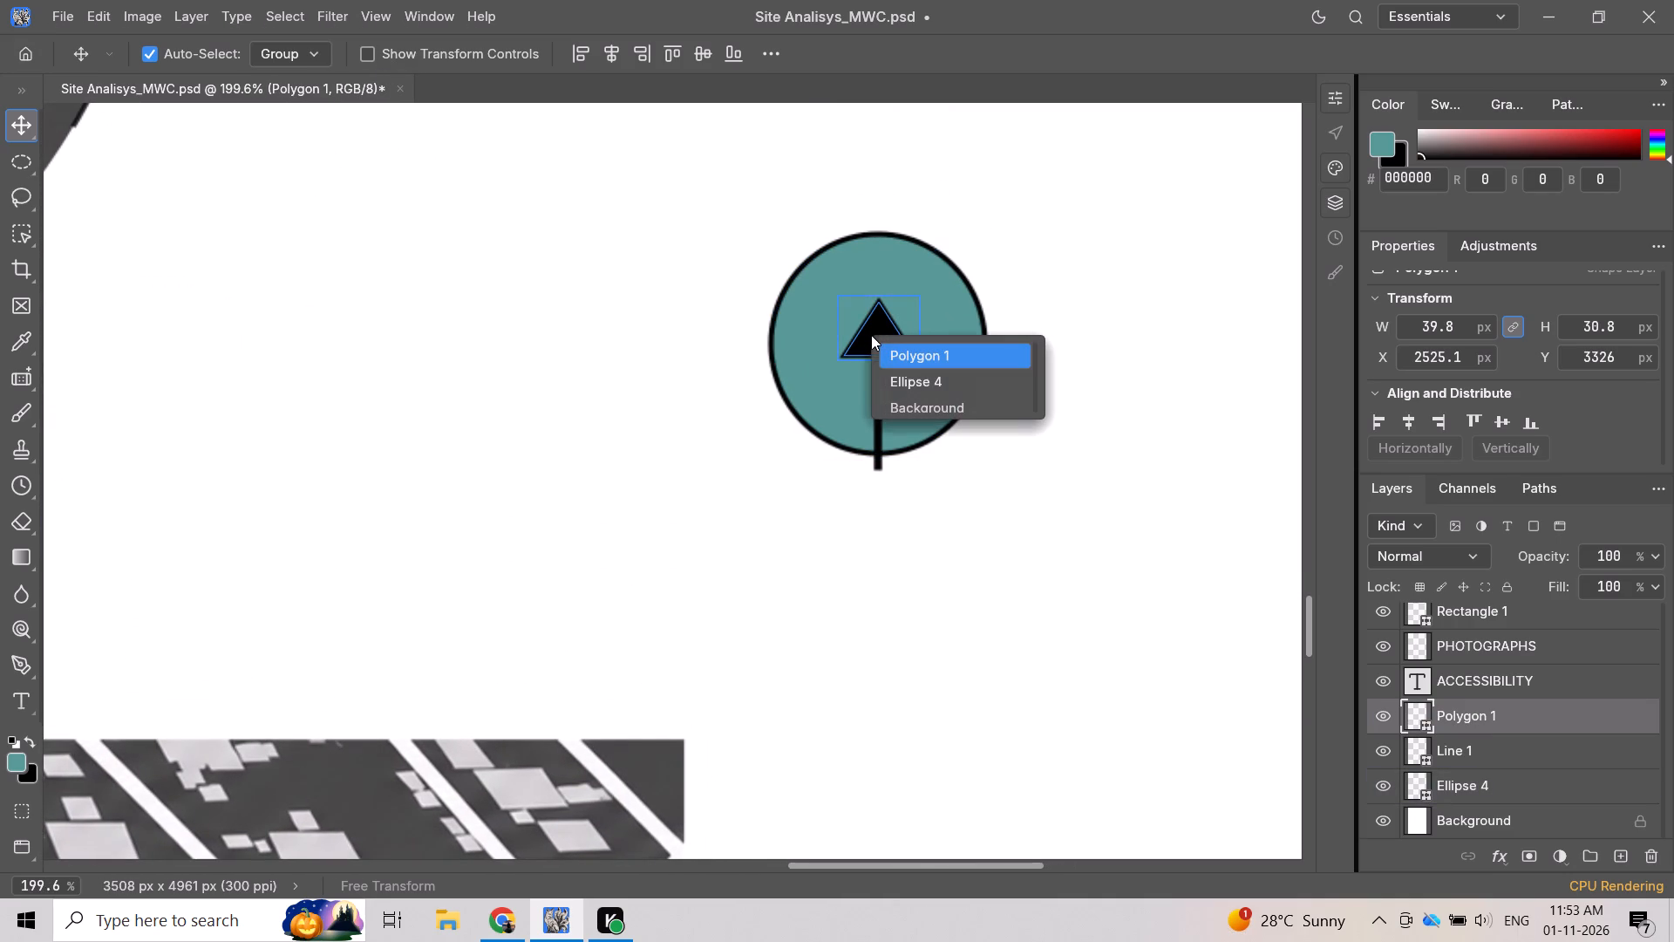
left_click(697, 393)
left_click(871, 336)
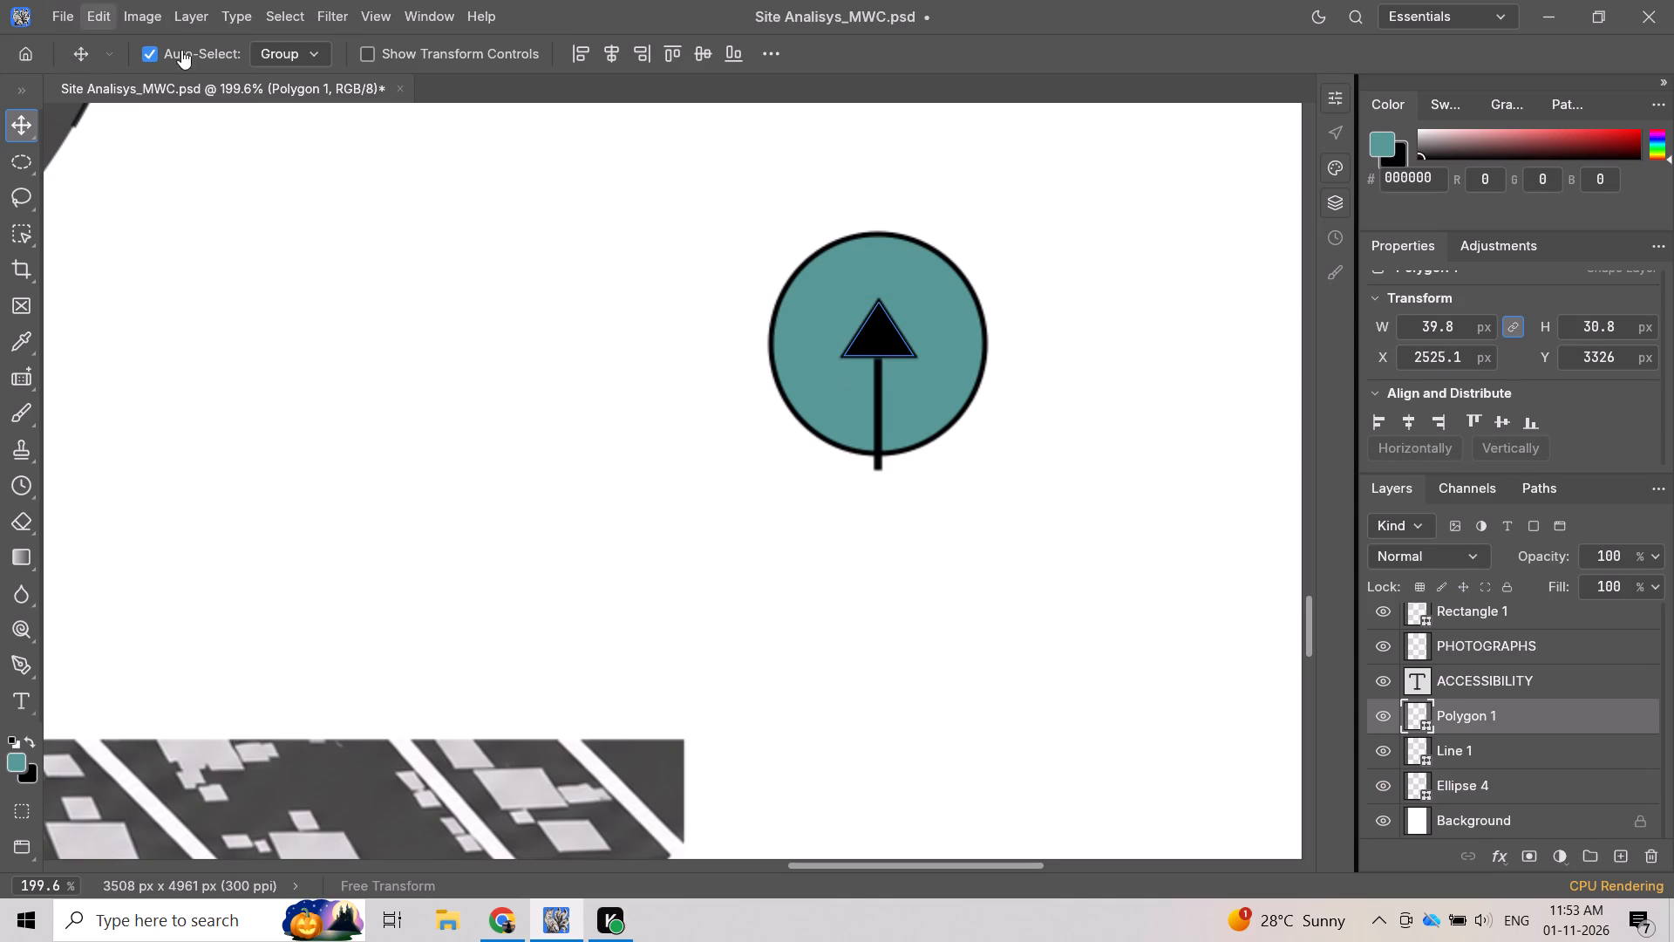
scroll(1559, 403, "down", 2)
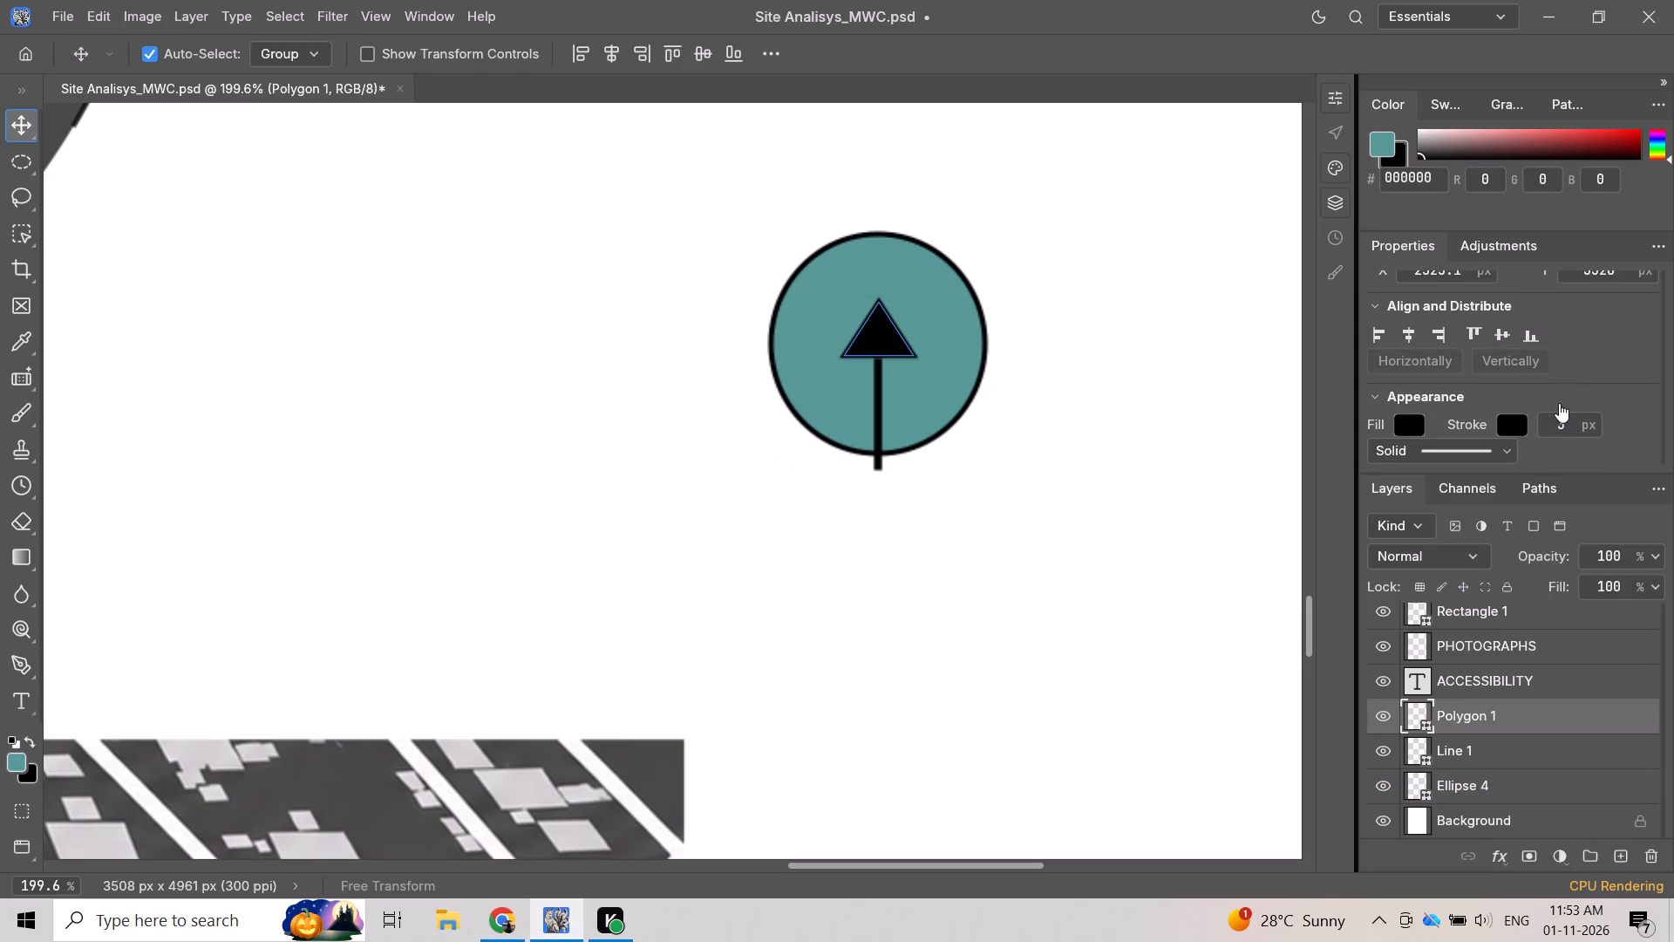
scroll(1559, 403, "down", 1)
scroll(1411, 364, "down", 1)
left_click(1403, 336)
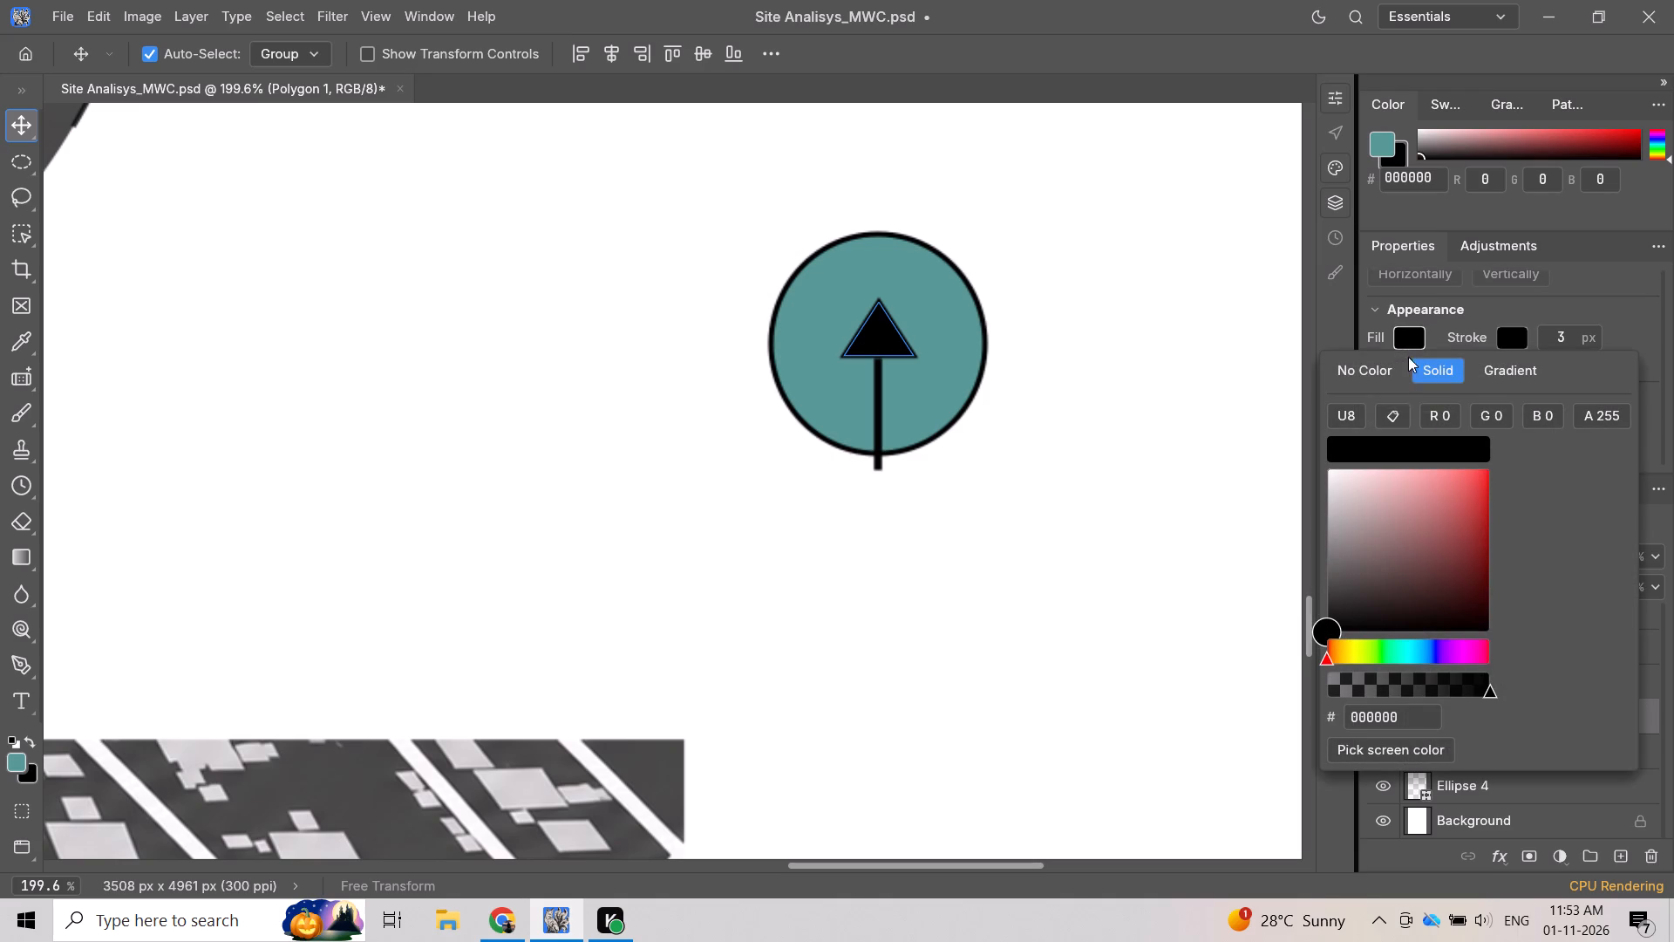
left_click_drag(1337, 624, 1337, 397)
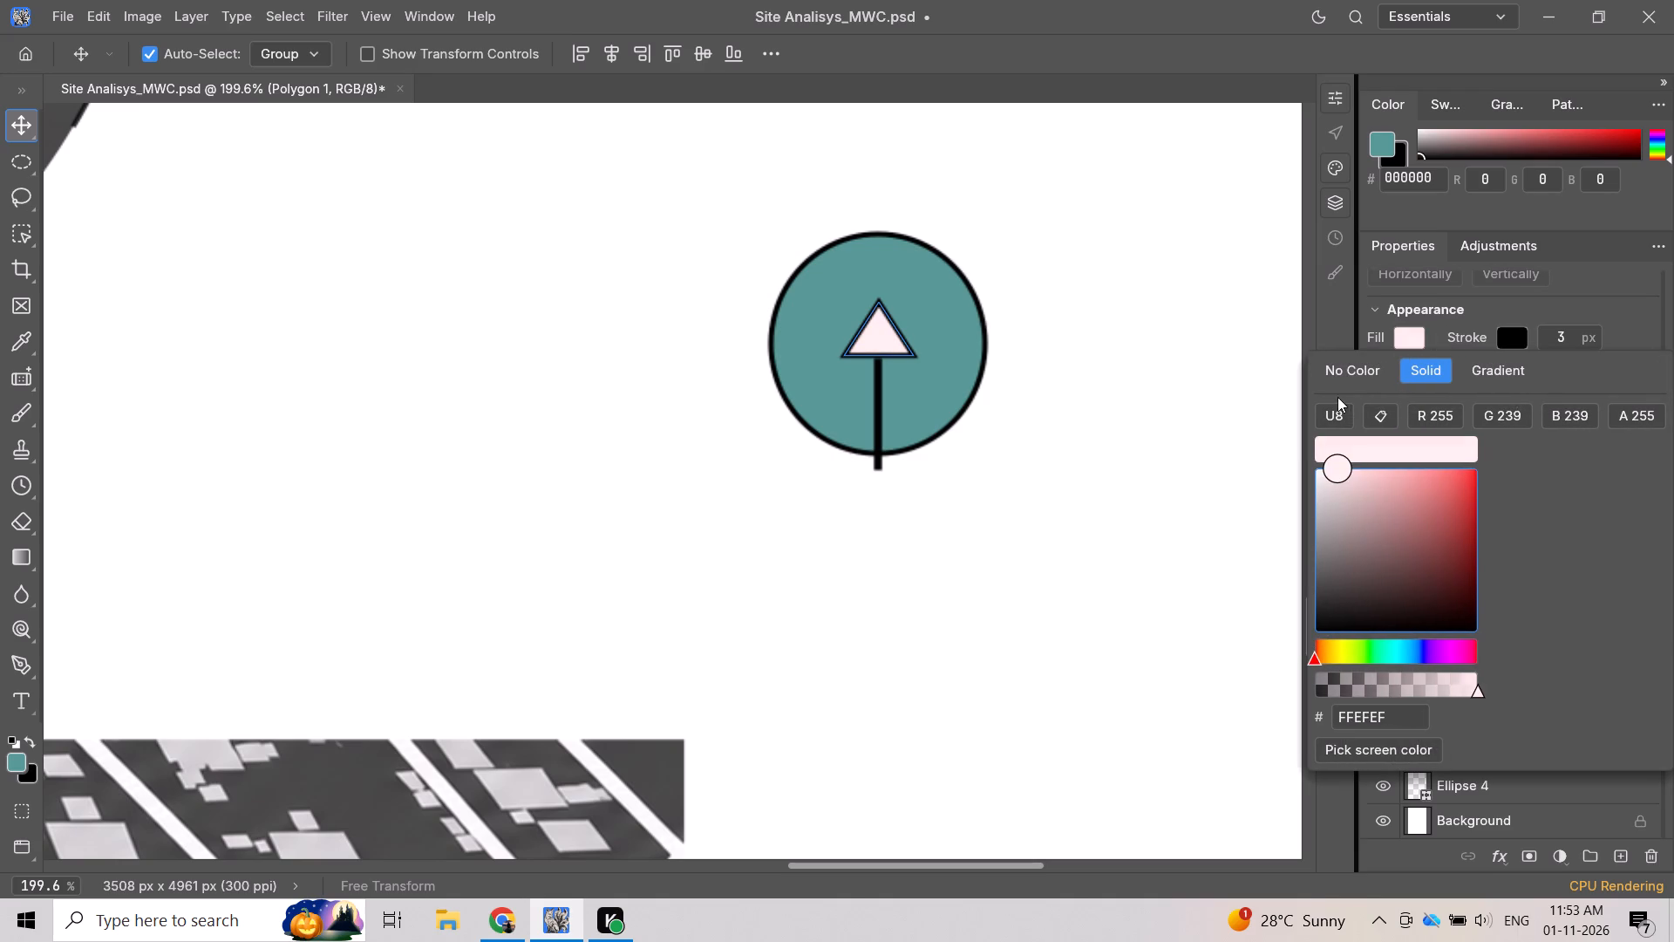
left_click_drag(1337, 397, 1302, 387)
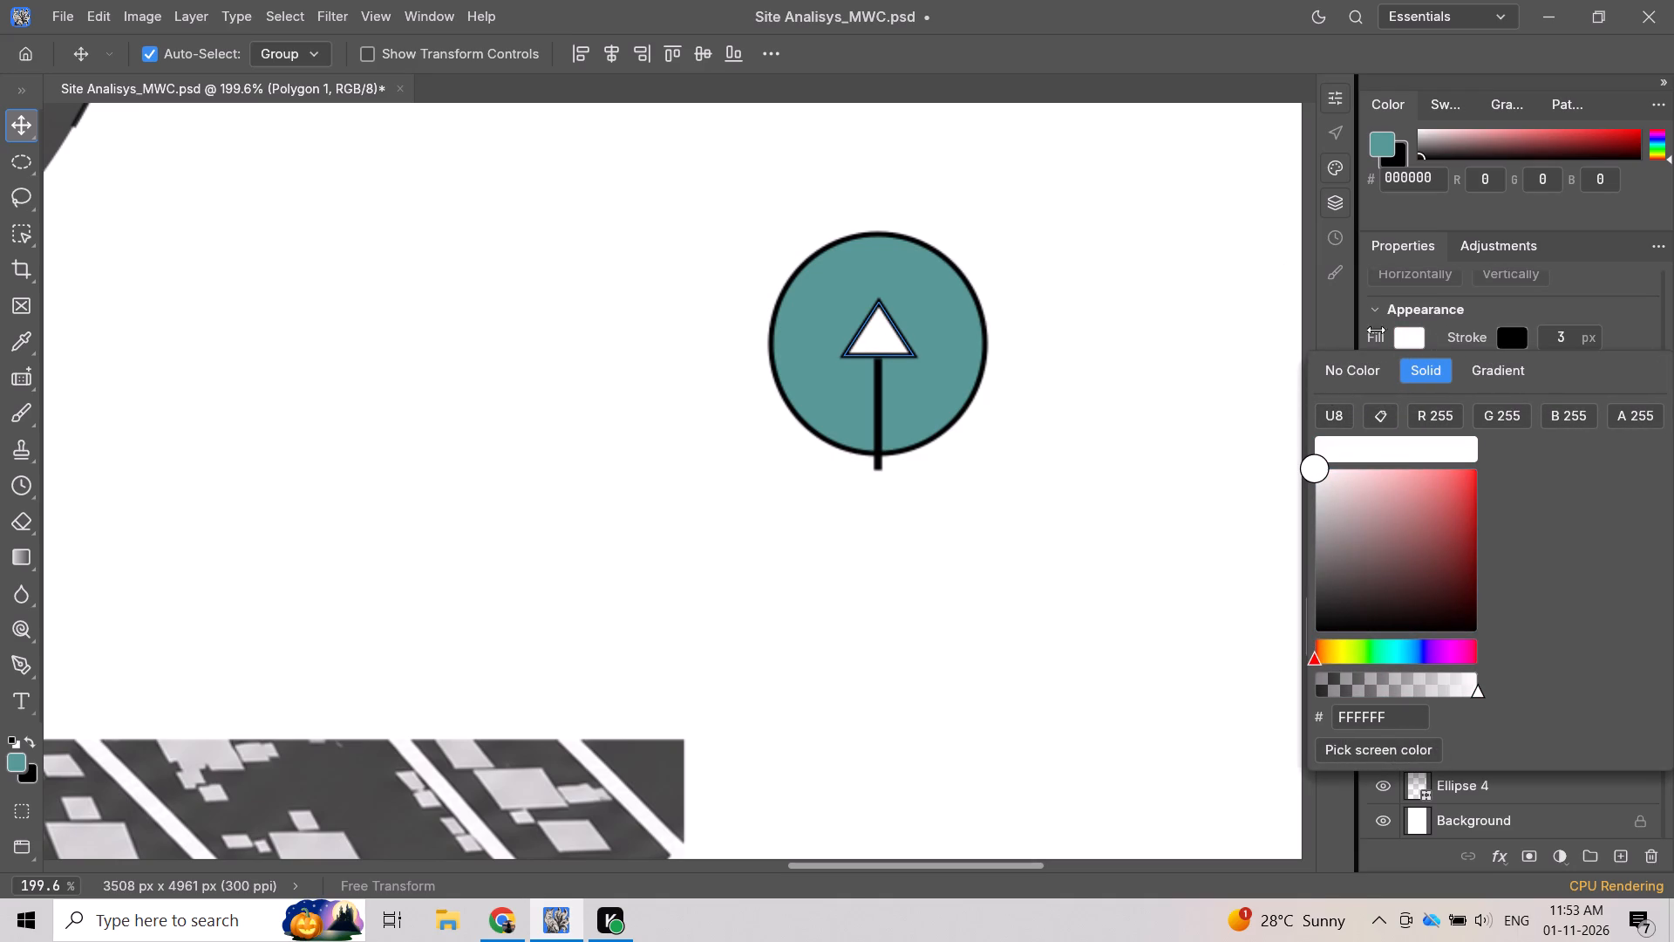
Change the arrowhead triangle's stroke to a solid near-white, hex FFFEFE.
left_click(1514, 341)
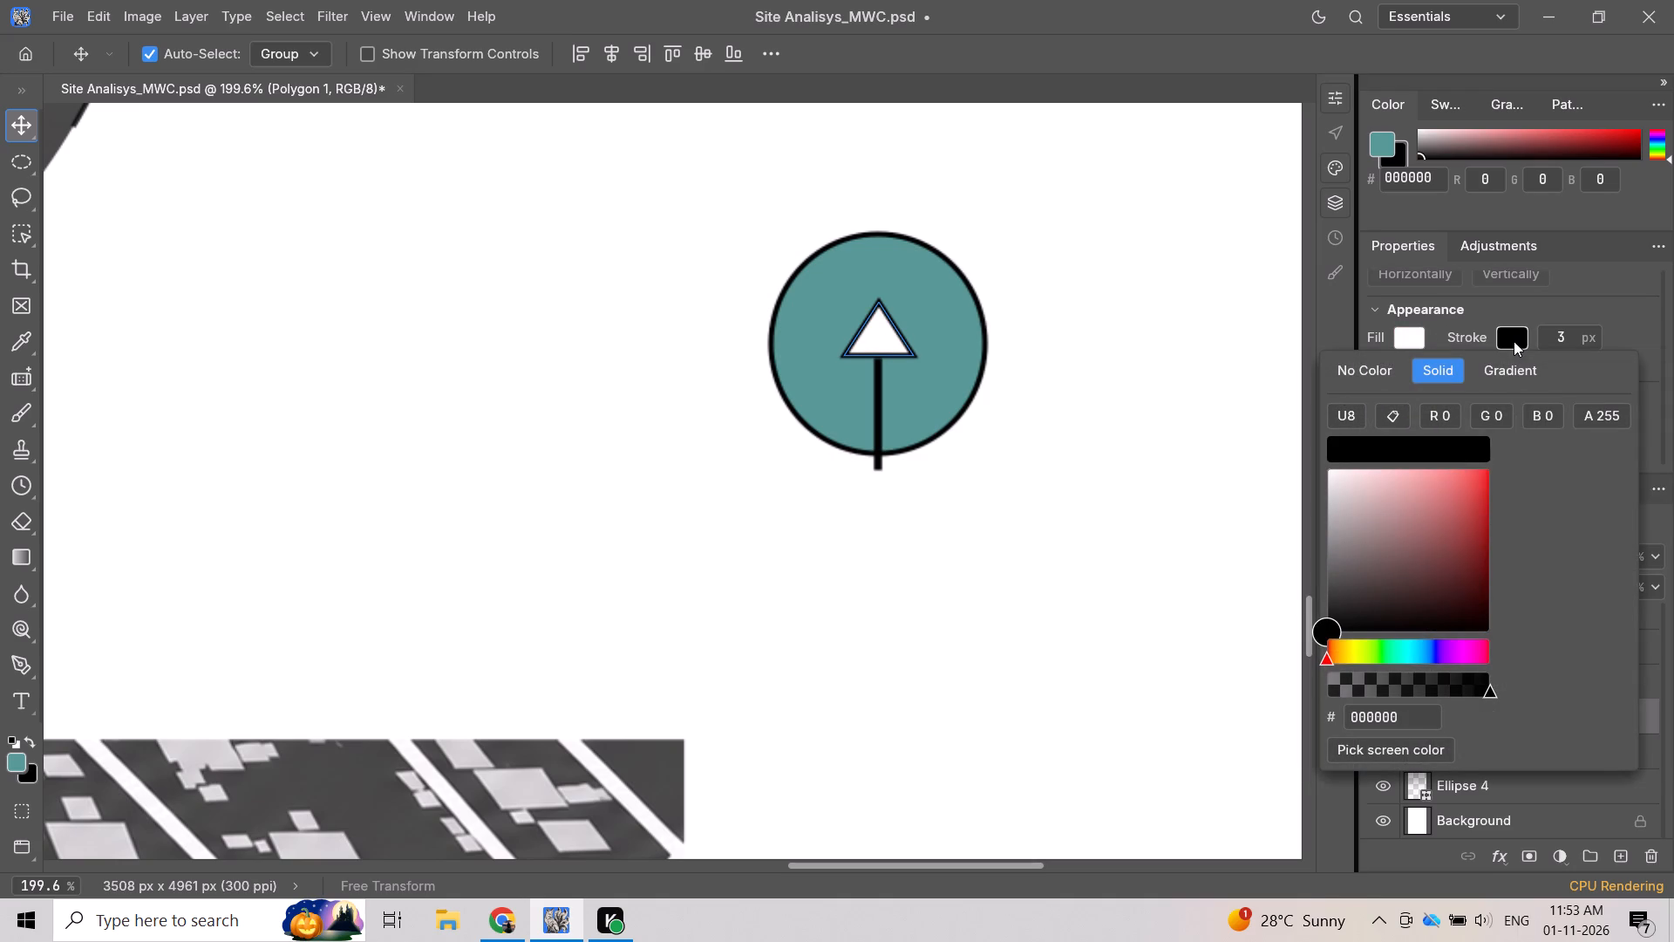
left_click_drag(1324, 628, 1338, 404)
left_click_drag(1334, 622, 1315, 417)
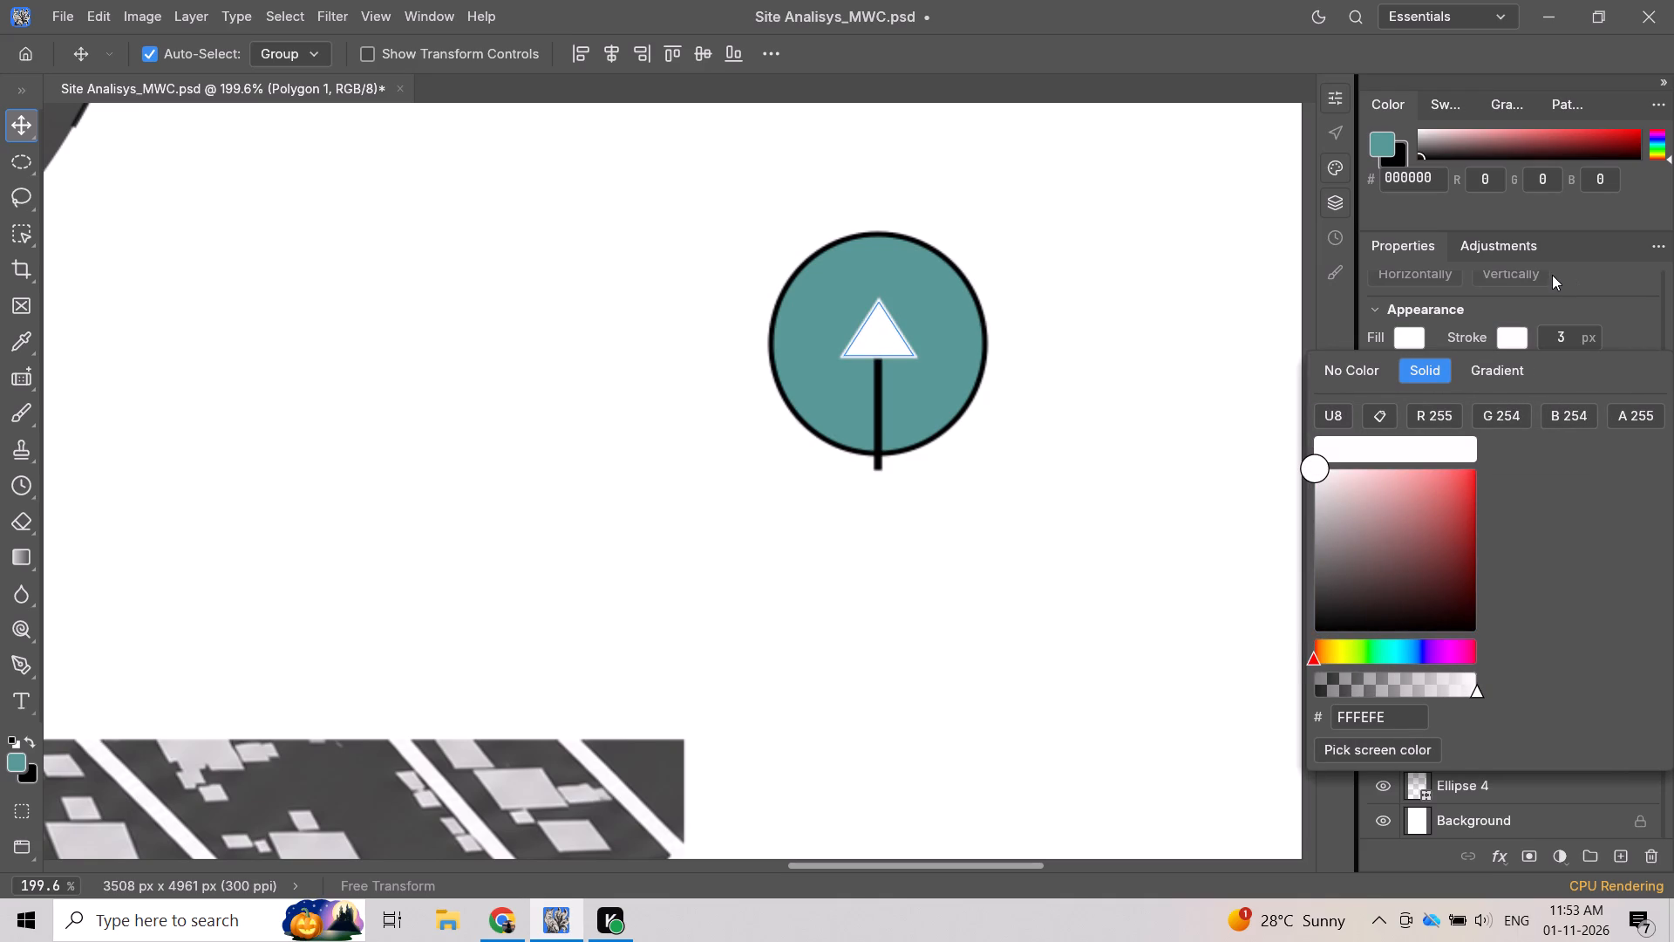
scroll(1552, 275, "down", 3)
scroll(1552, 275, "up", 2)
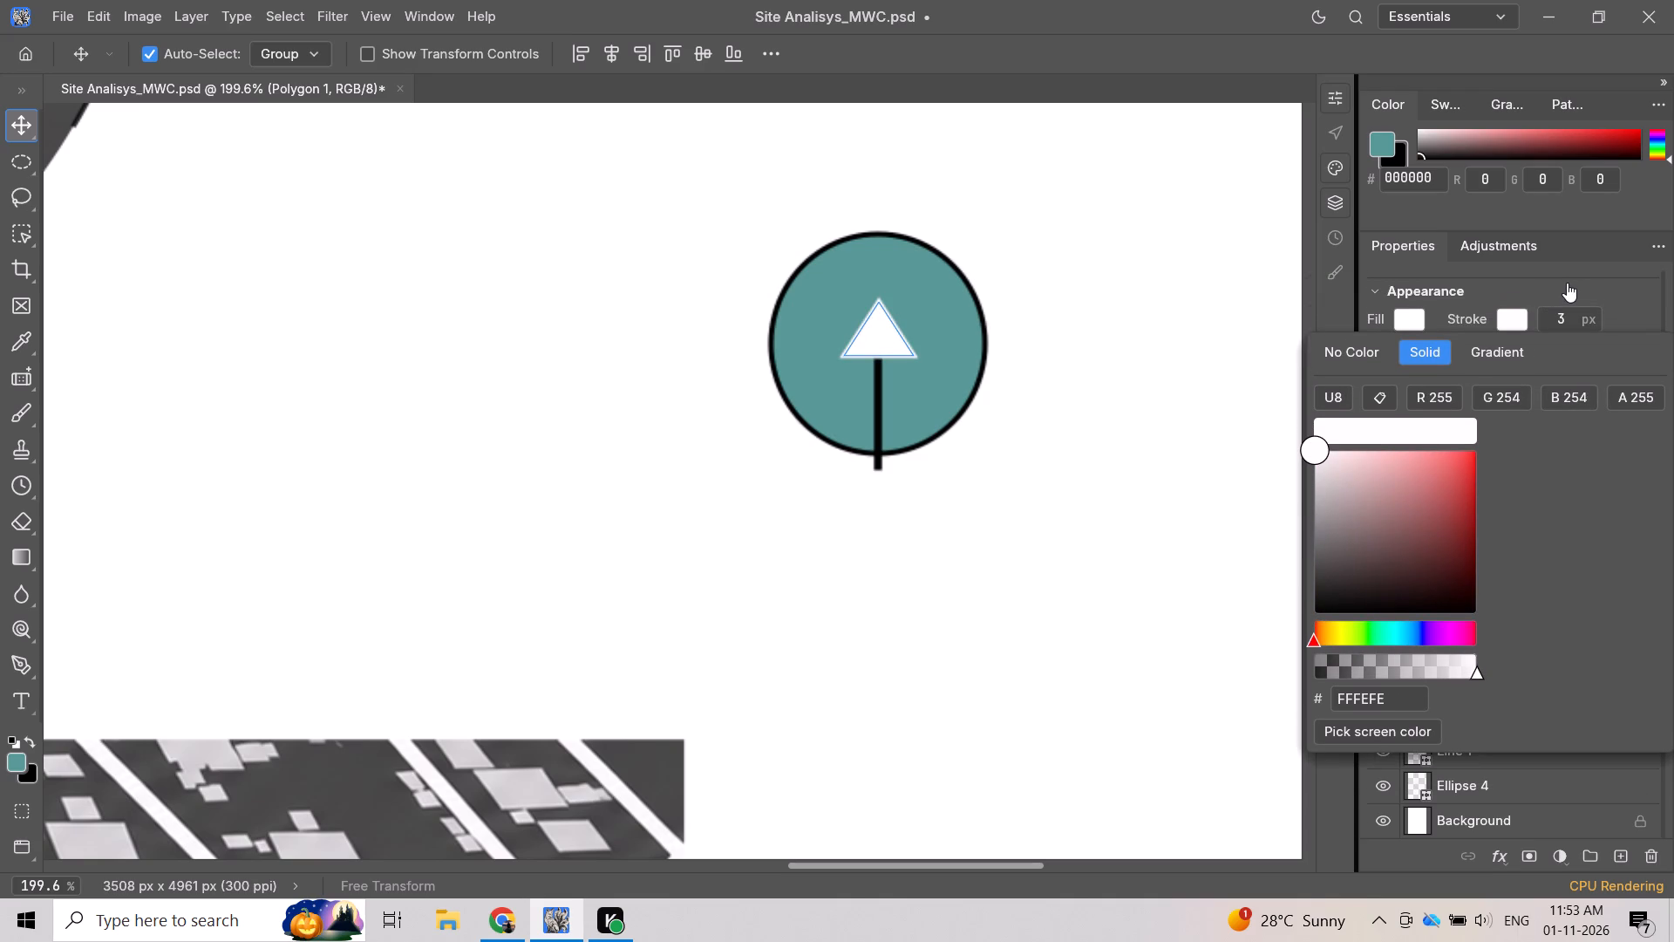
left_click(1567, 285)
Look through the arrowhead triangle's transform, alignment, shape and vector mask properties.
scroll(1514, 330, "up", 3)
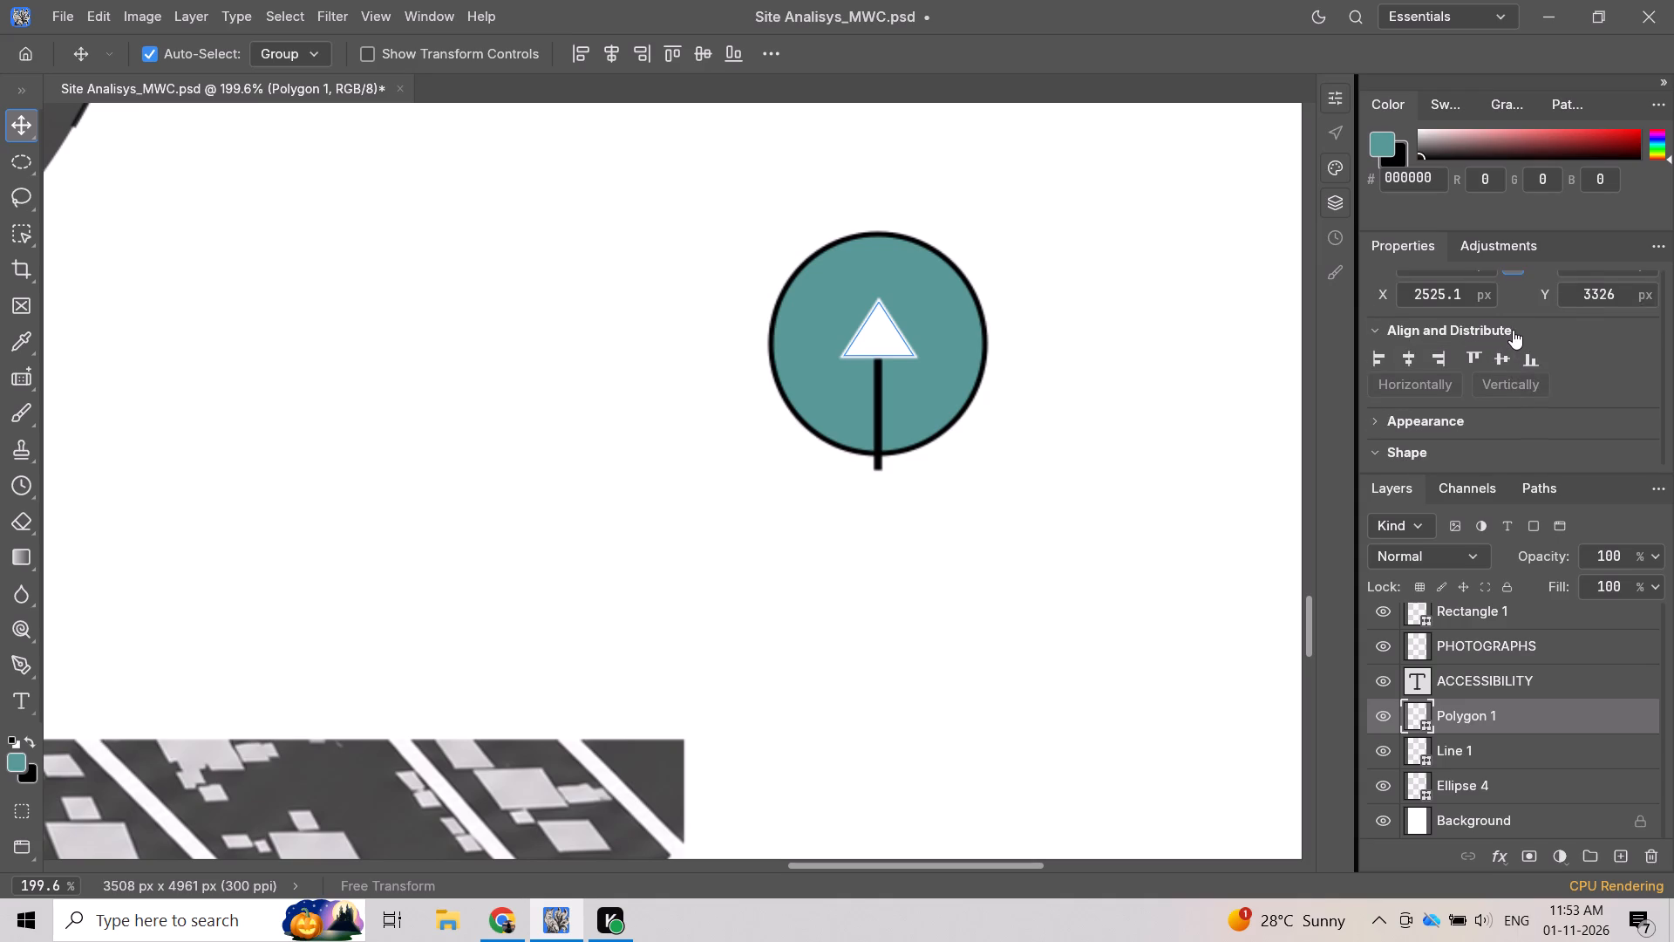
scroll(1513, 330, "up", 3)
scroll(1513, 330, "down", 4)
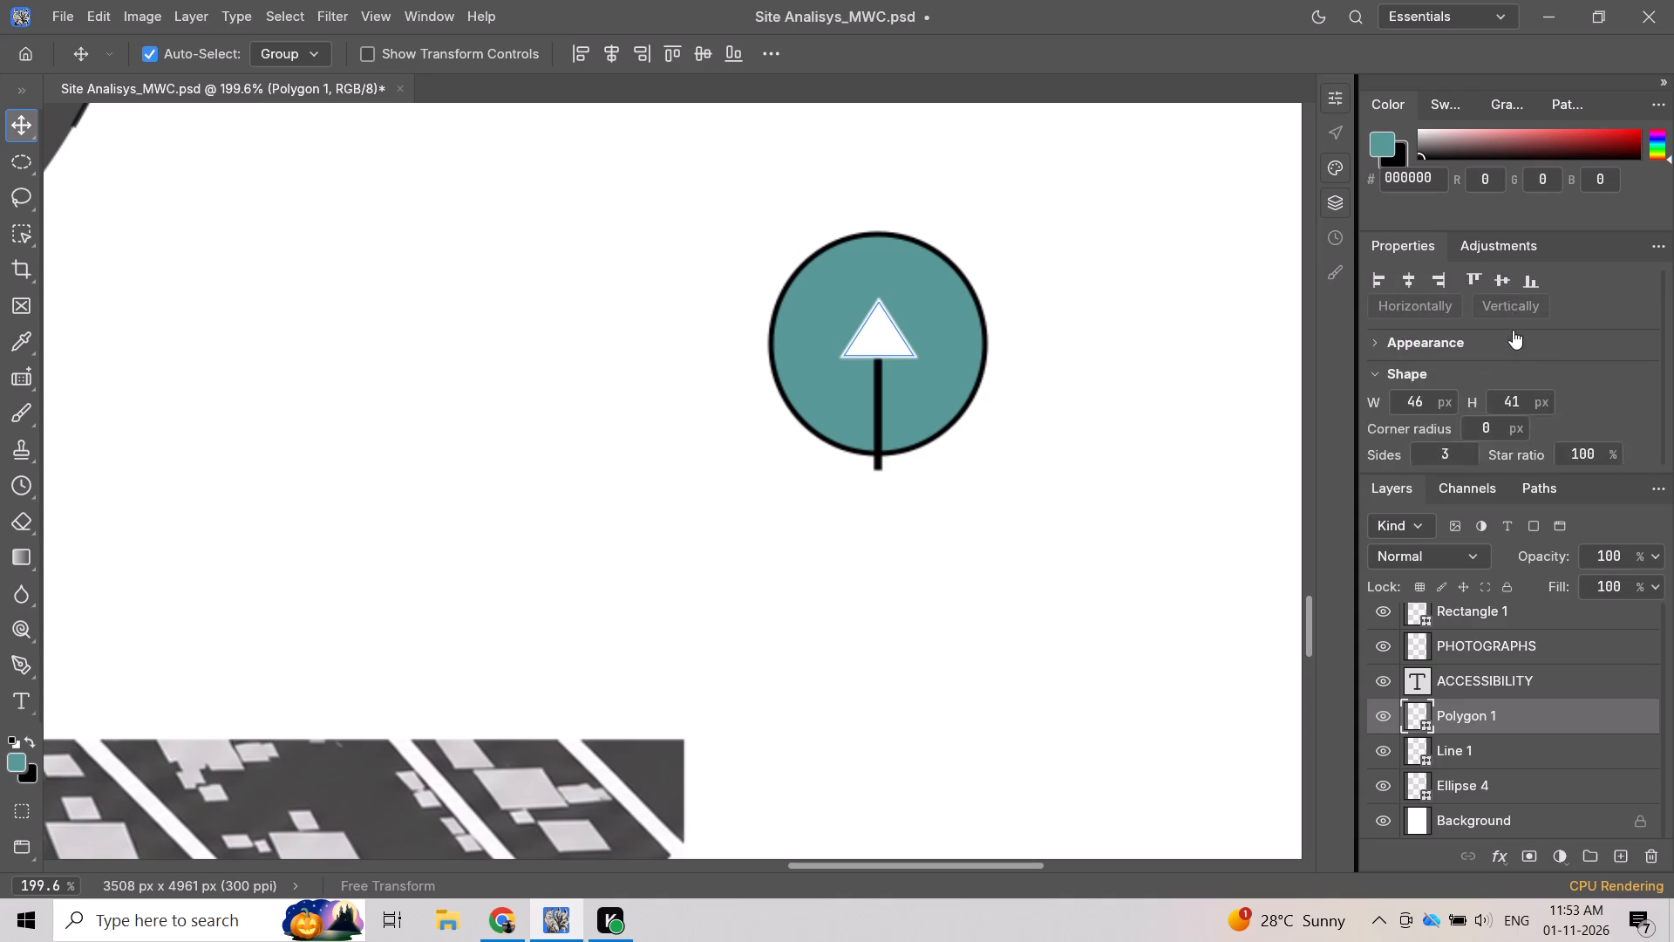
scroll(1513, 330, "down", 5)
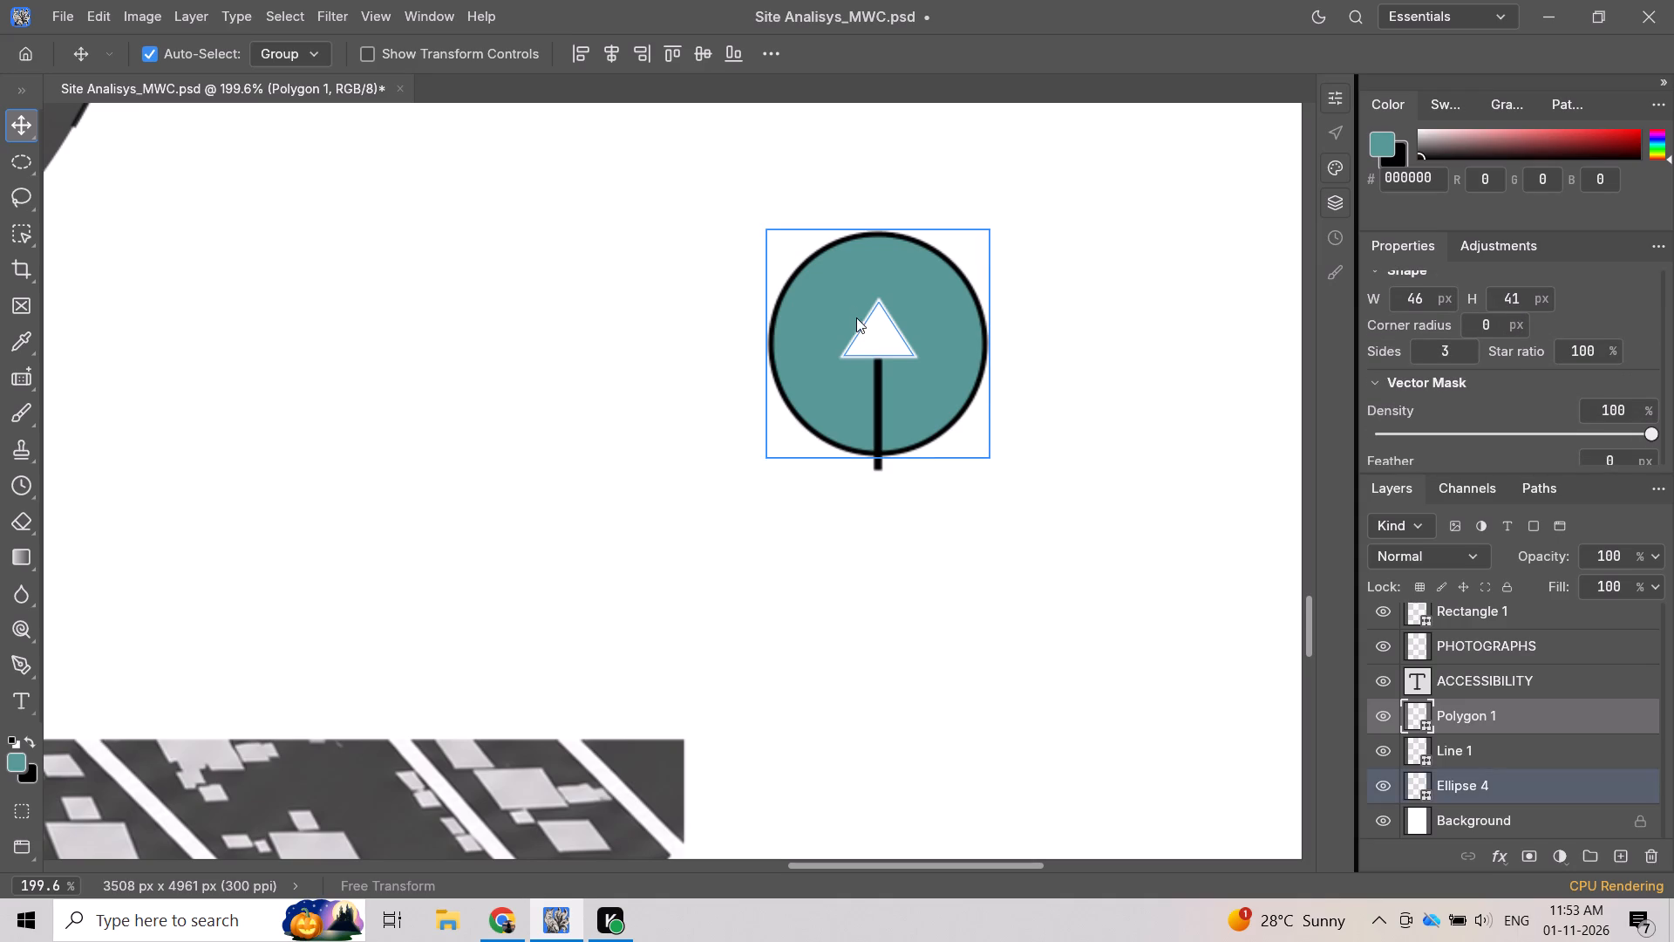
left_click(874, 331)
scroll(1441, 360, "down", 3)
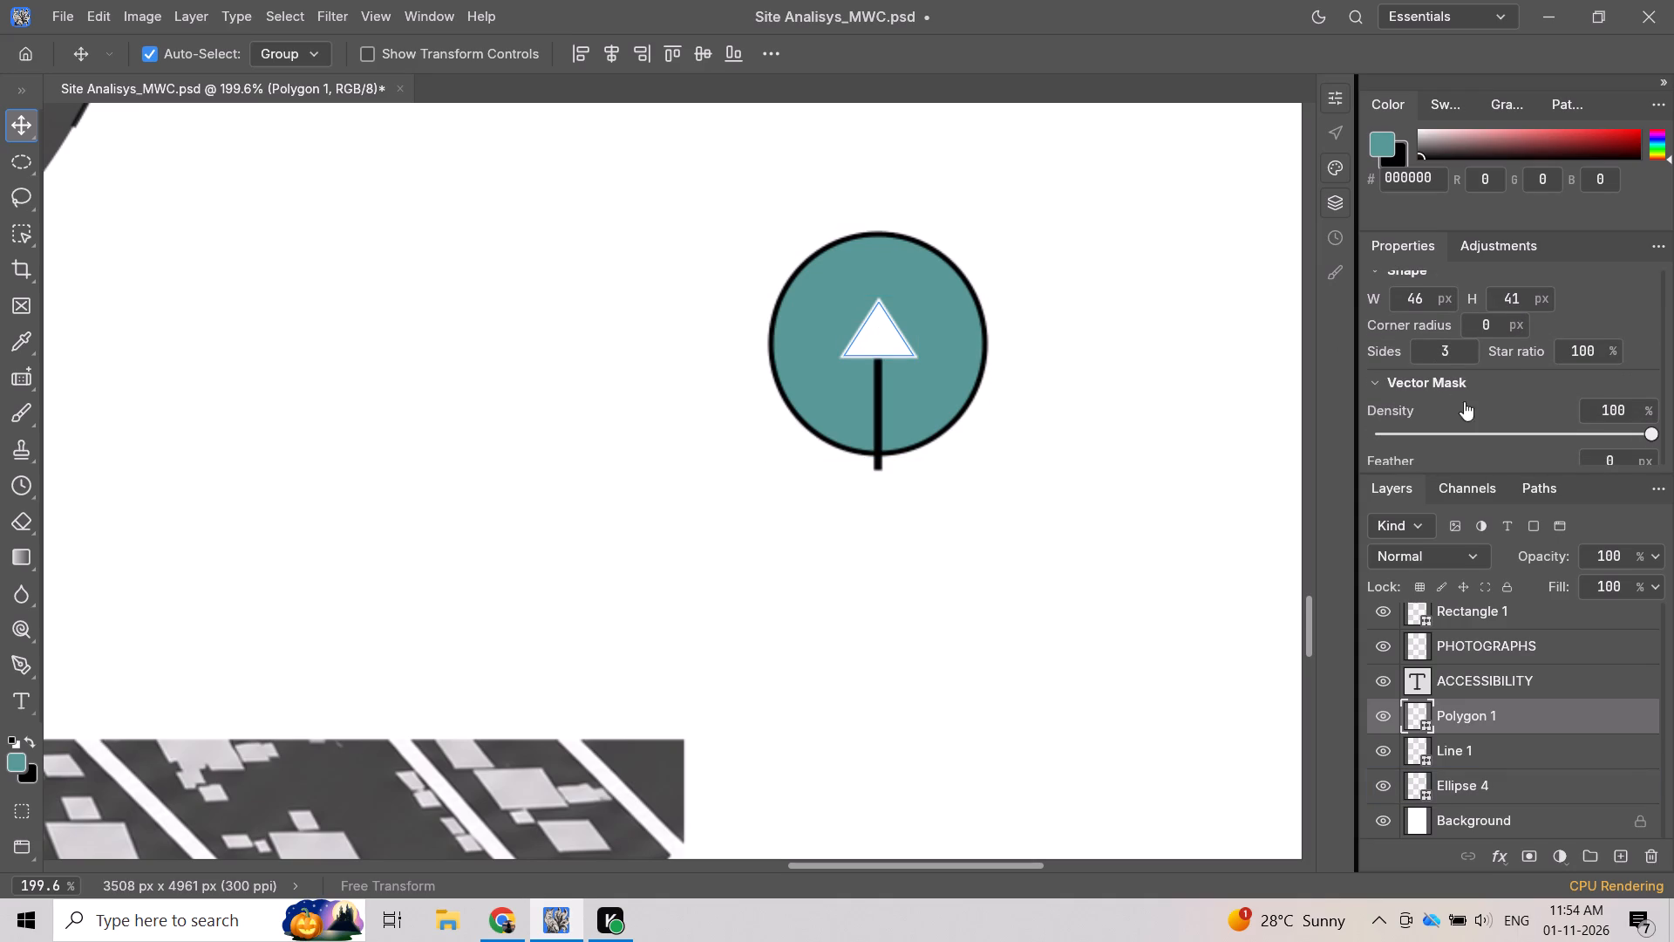
scroll(1466, 404, "down", 7)
scroll(1469, 374, "up", 6)
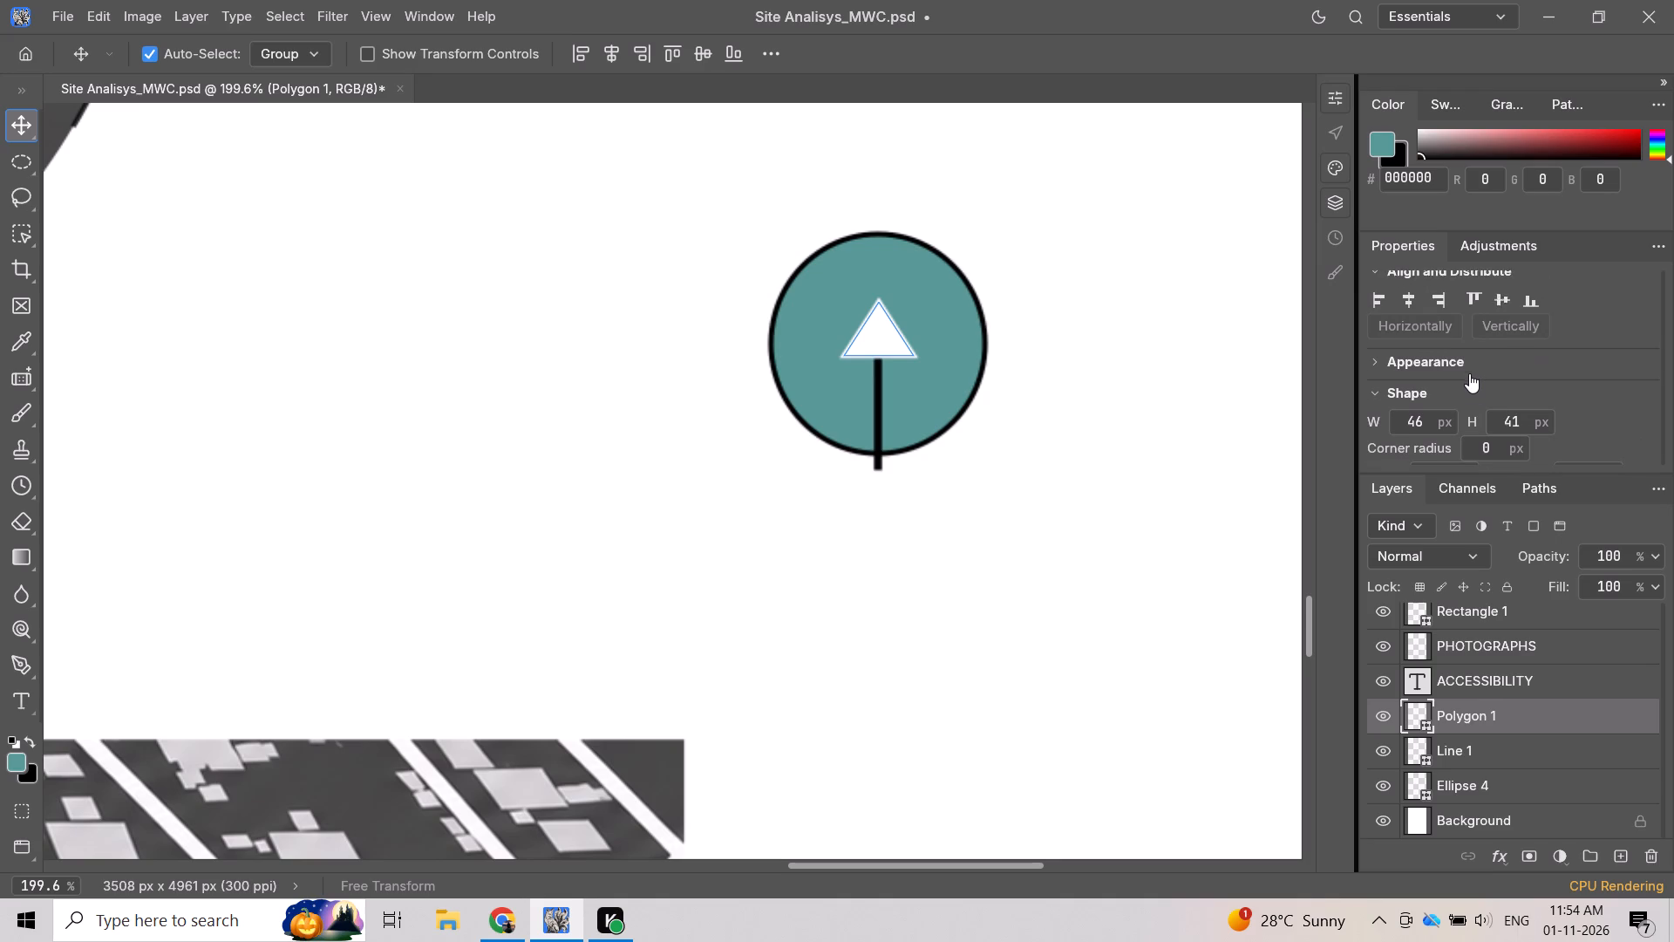
Reduce the arrowhead triangle's shape height to 38 px, keeping its shape width at 46 px.
scroll(1469, 373, "up", 6)
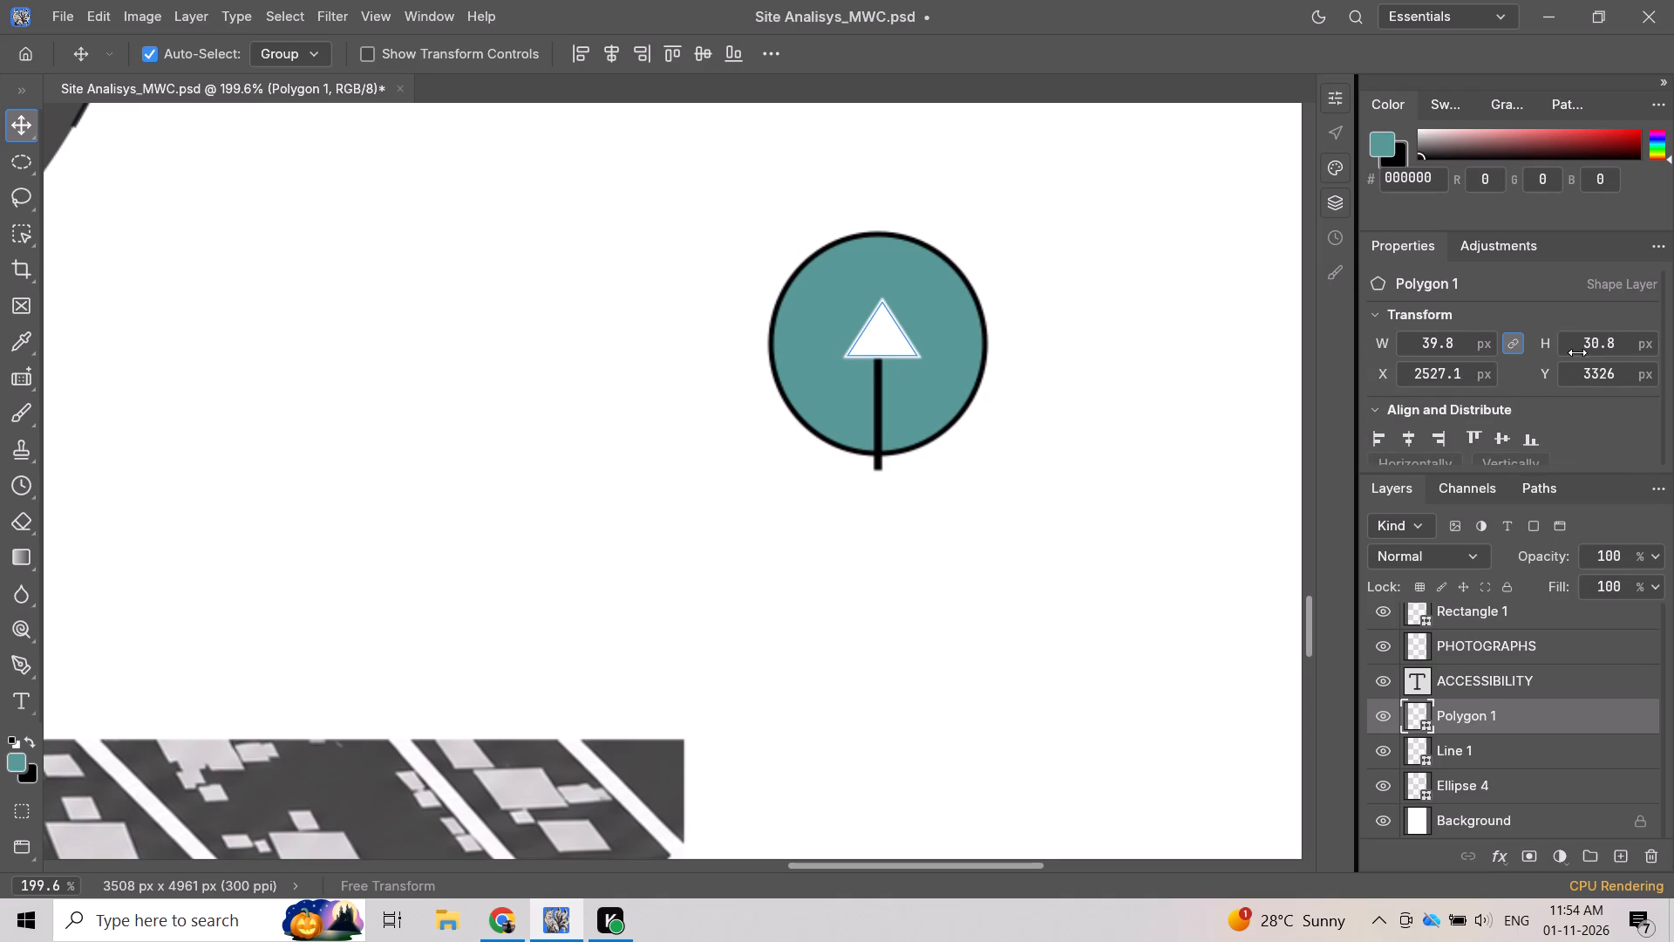
scroll(1548, 330, "up", 2)
scroll(1548, 297, "down", 1)
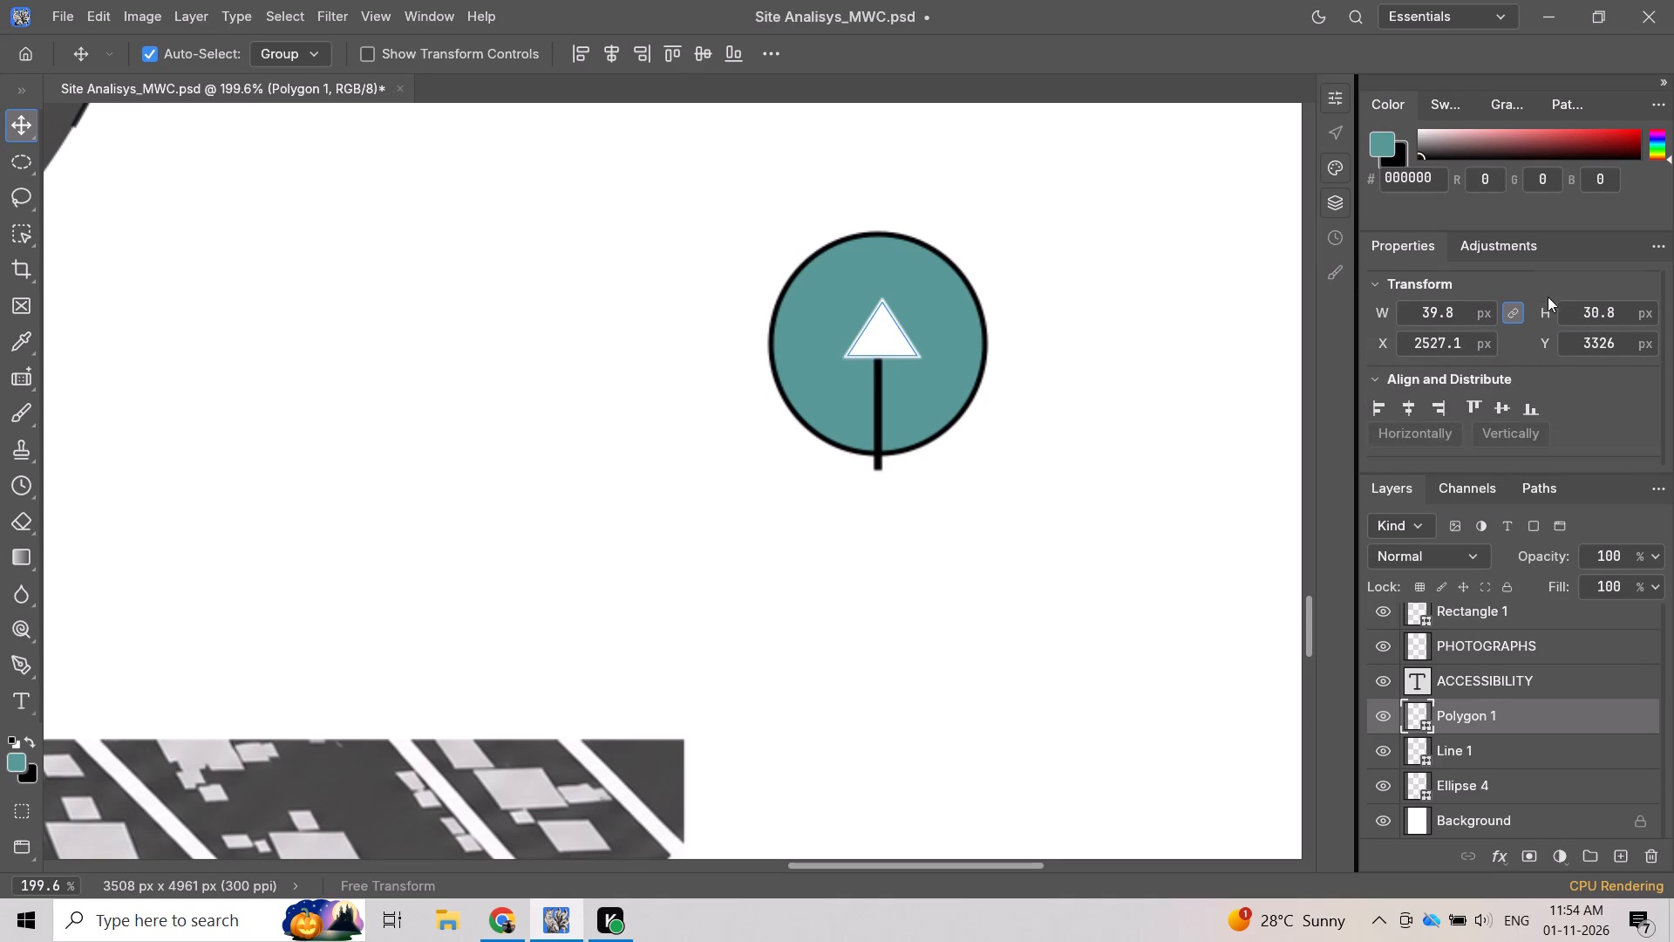
scroll(1548, 297, "down", 6)
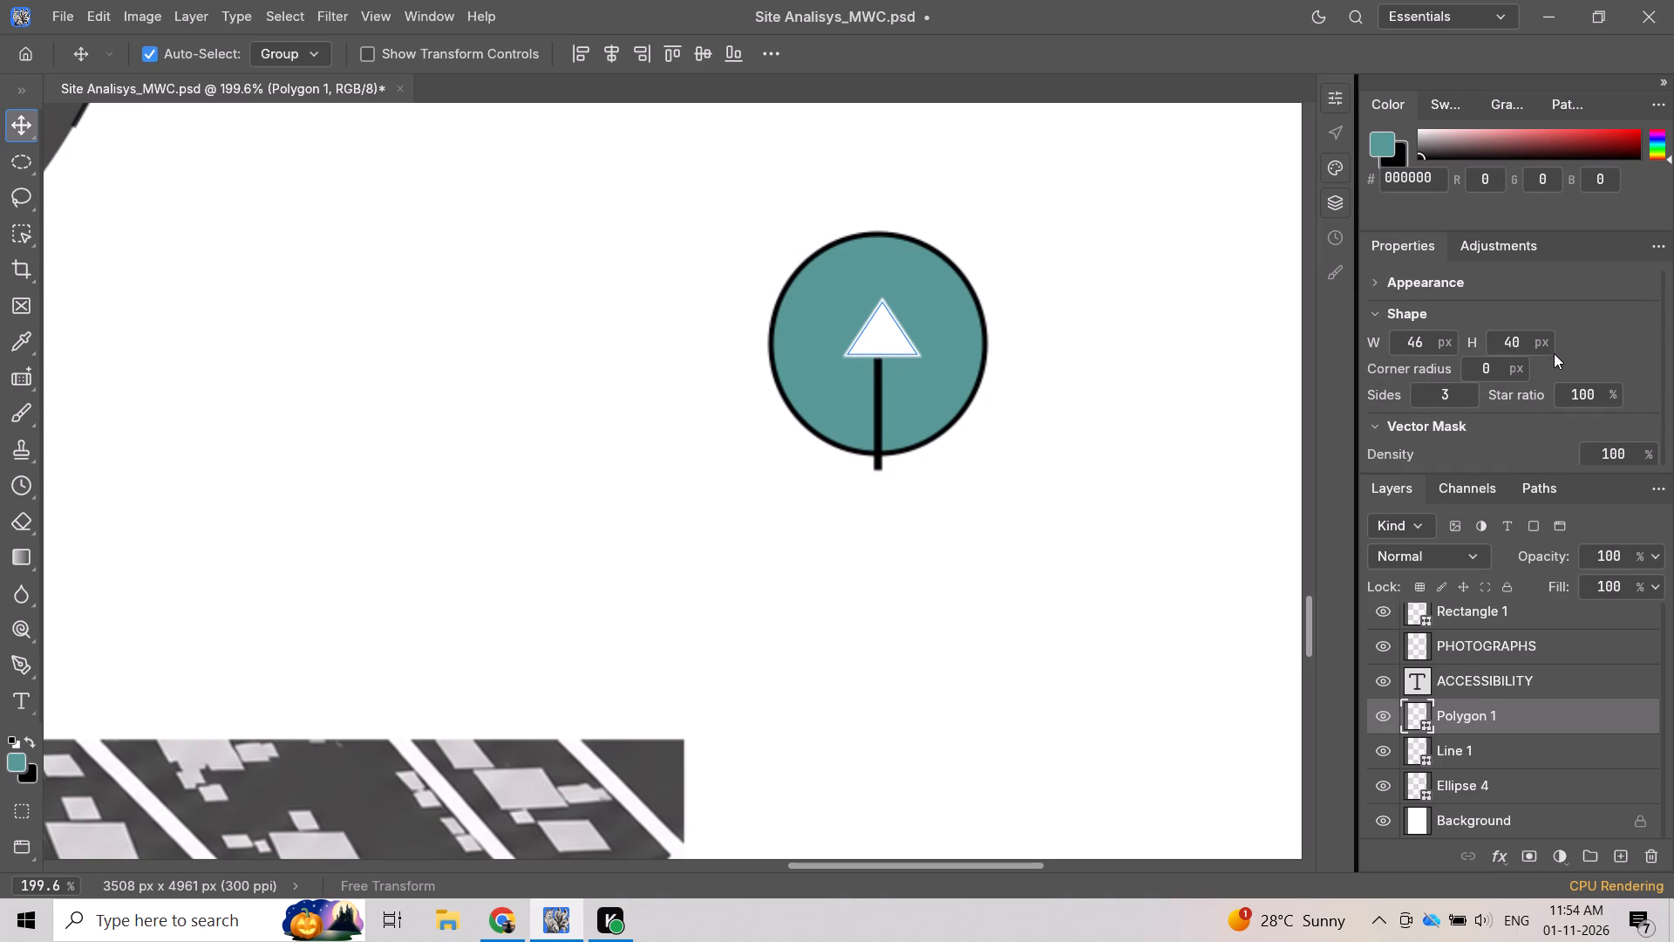
scroll(1554, 353, "down", 2)
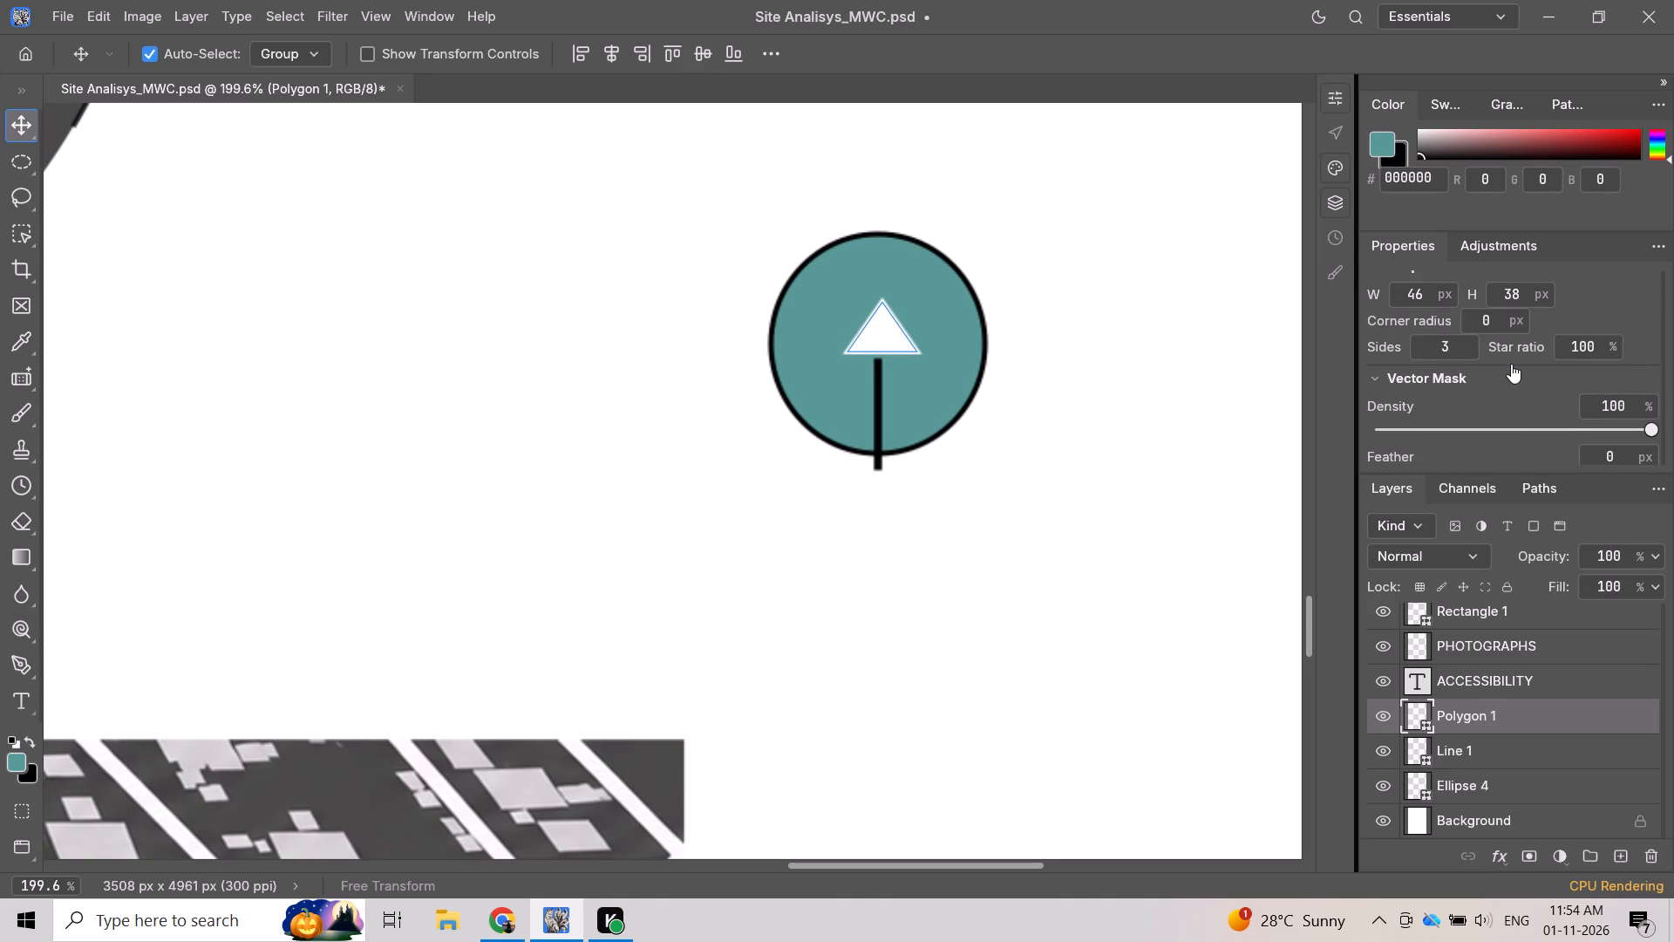
Round the arrowhead triangle's corners slightly with a corner radius of 1 px.
scroll(1511, 364, "down", 5)
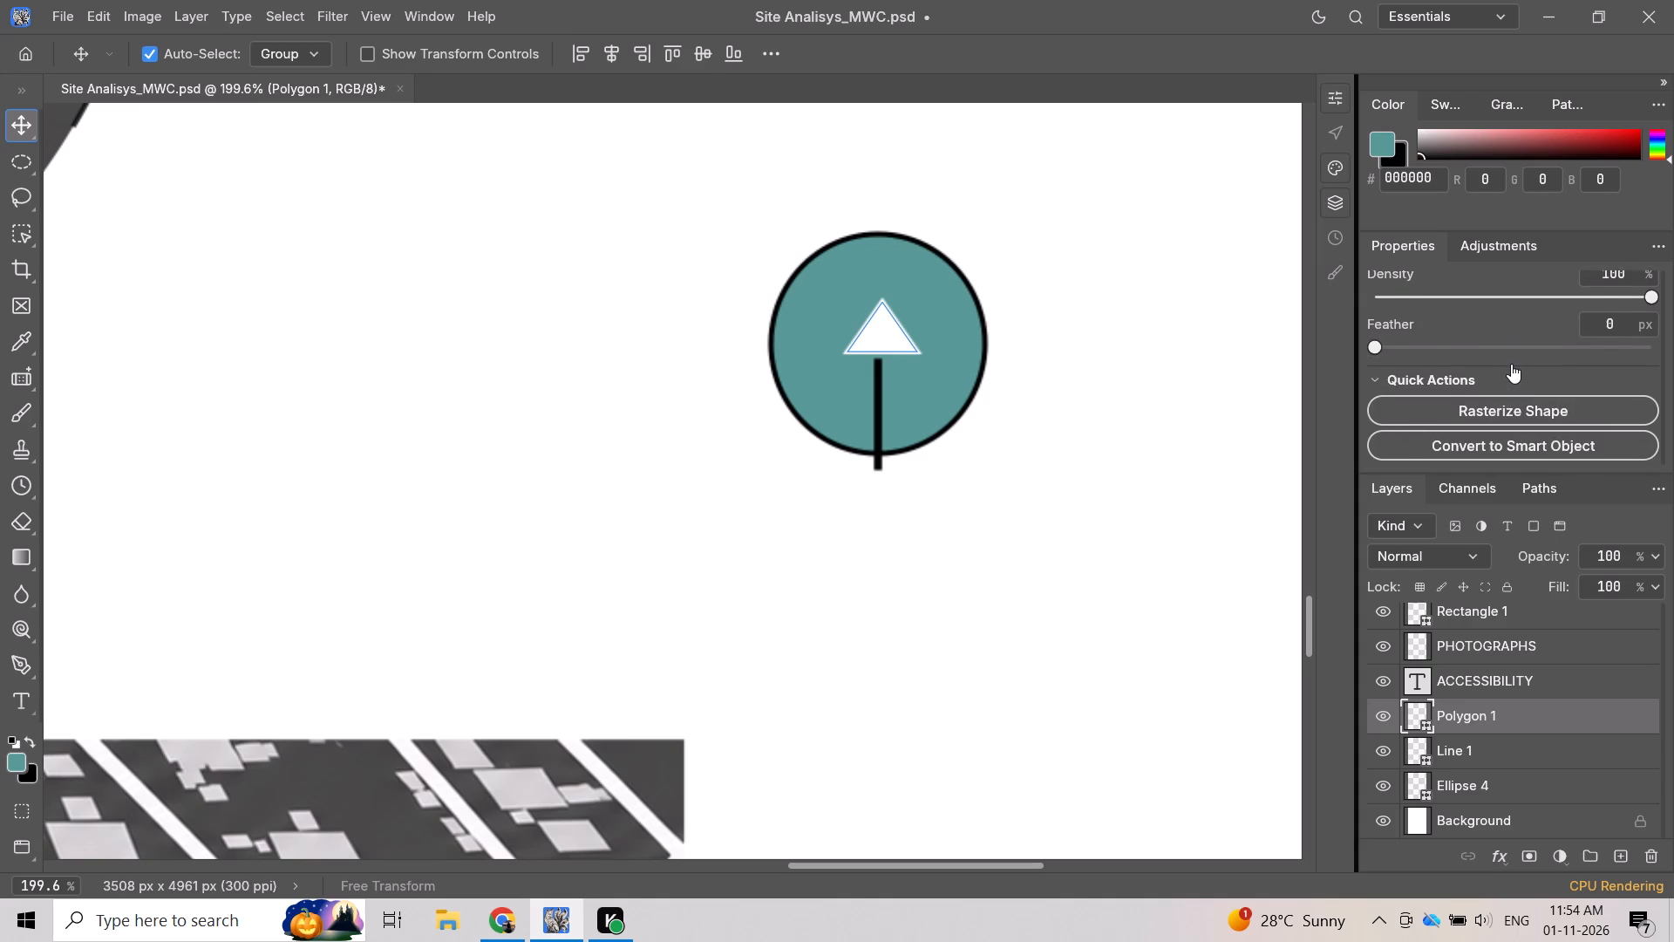
scroll(1511, 364, "down", 1)
scroll(1511, 364, "up", 9)
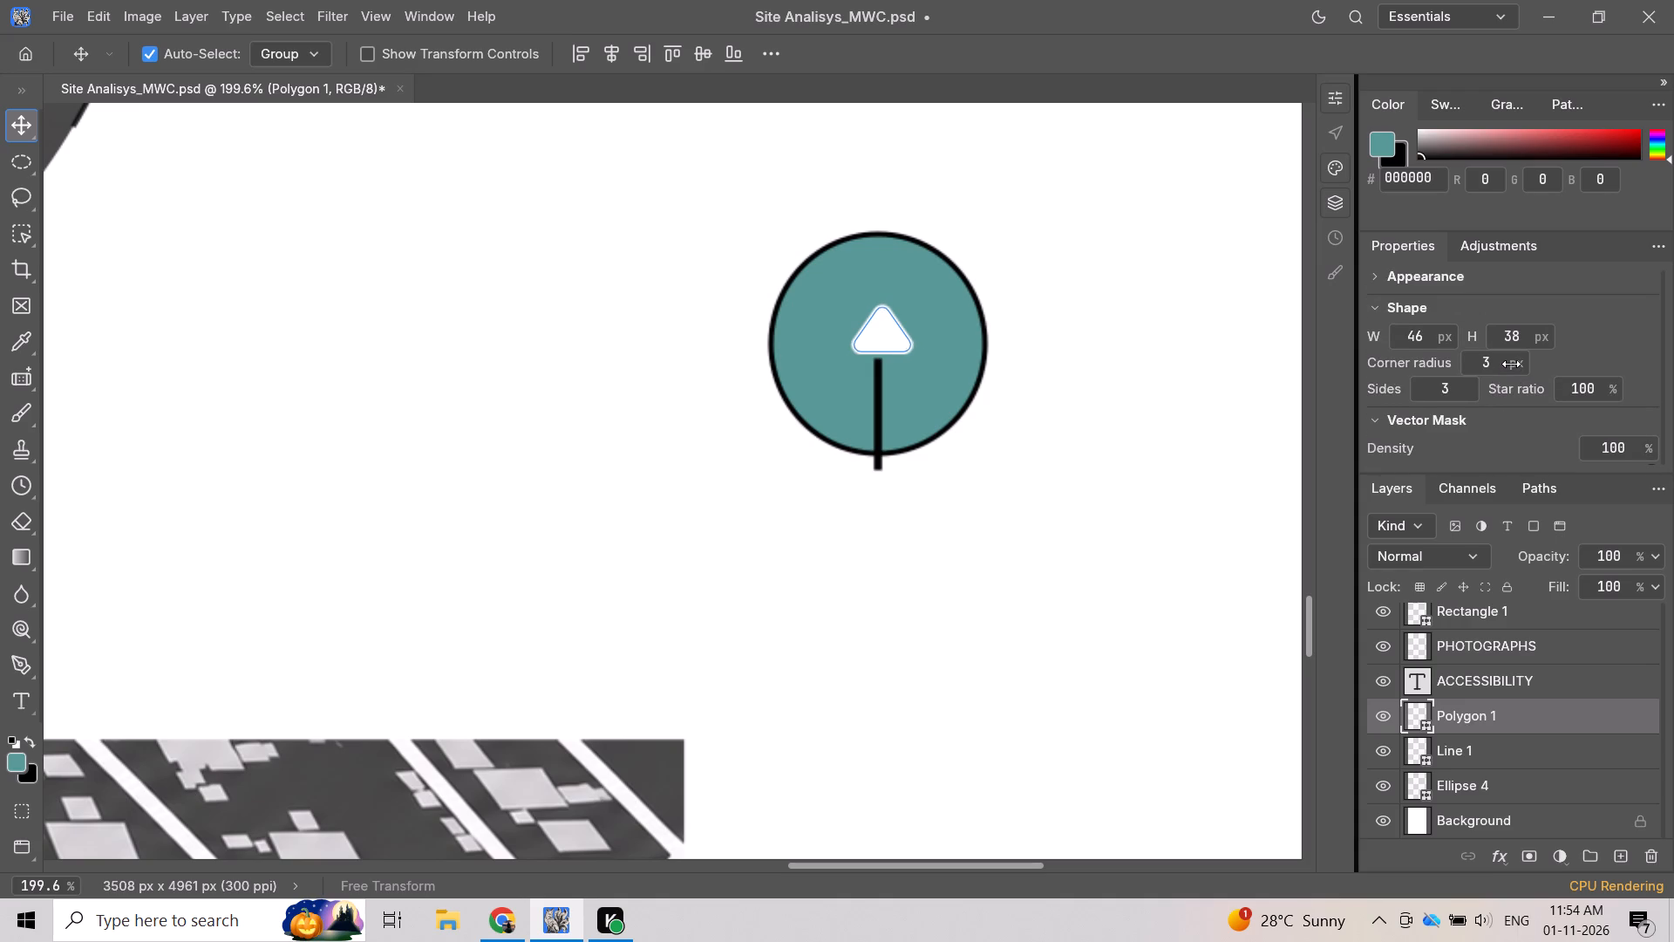
scroll(1511, 364, "up", 3)
scroll(1511, 364, "down", 16)
scroll(1511, 364, "up", 1)
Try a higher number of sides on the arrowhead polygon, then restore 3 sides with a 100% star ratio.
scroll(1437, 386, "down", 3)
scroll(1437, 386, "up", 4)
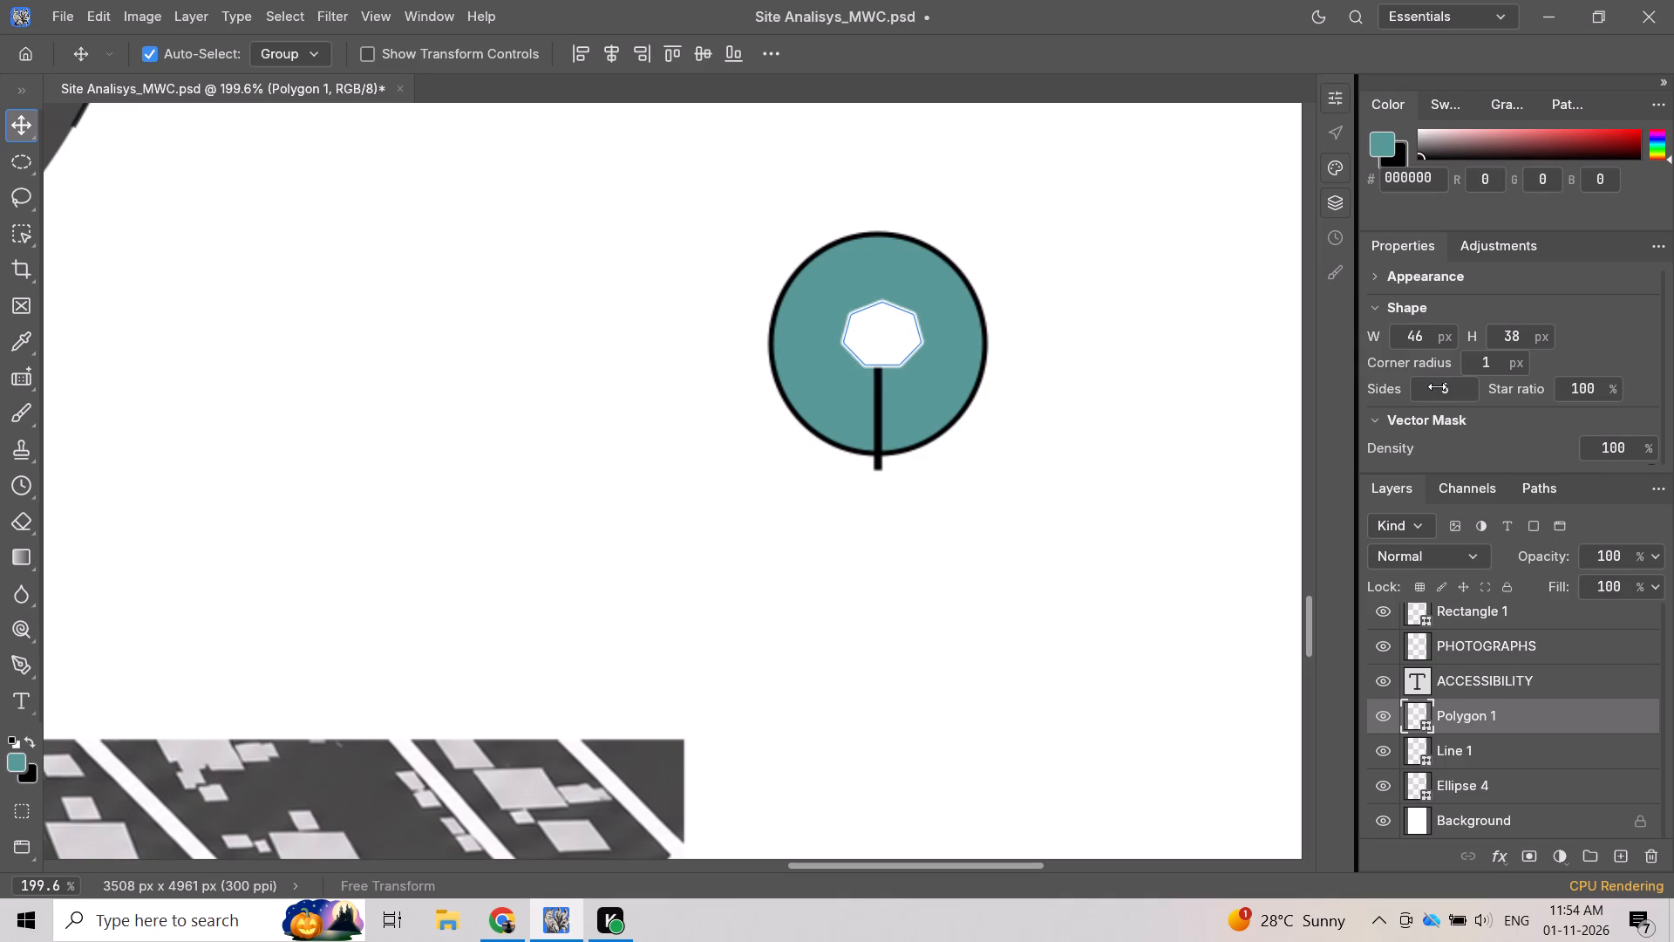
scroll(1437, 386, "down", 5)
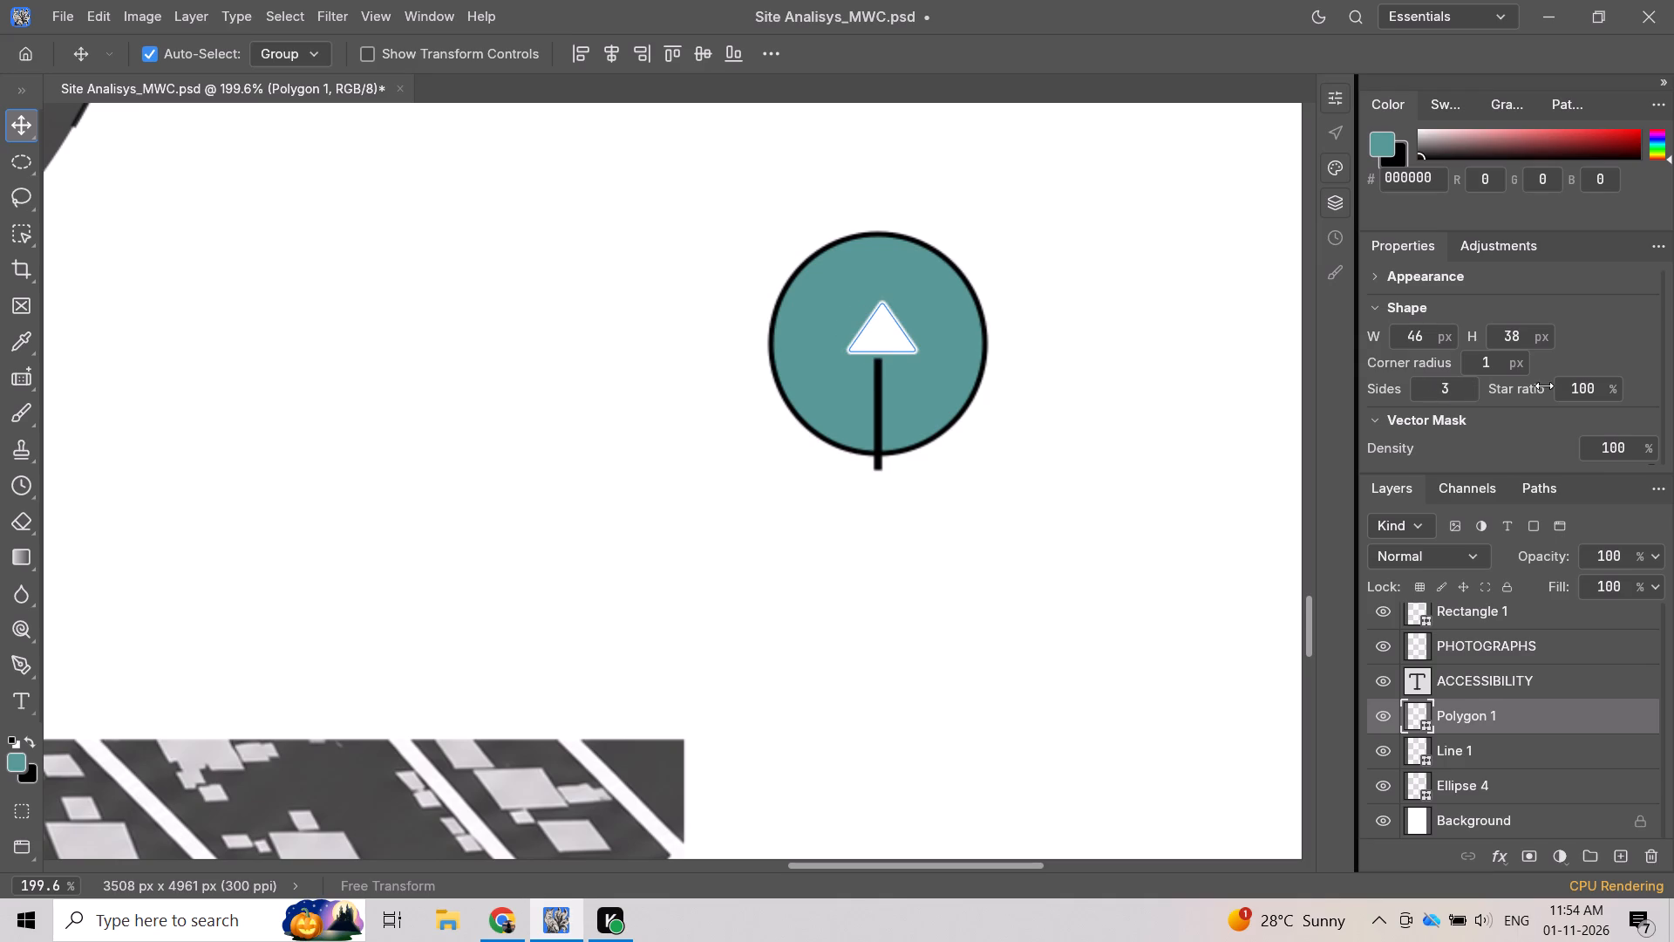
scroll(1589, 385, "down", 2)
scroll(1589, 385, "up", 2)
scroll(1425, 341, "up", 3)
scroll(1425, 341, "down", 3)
Scale the arrowhead proportionally to 40.1 by 29 px and place it at X 2525.7 px, Y 3327.6 px.
scroll(1496, 292, "up", 4)
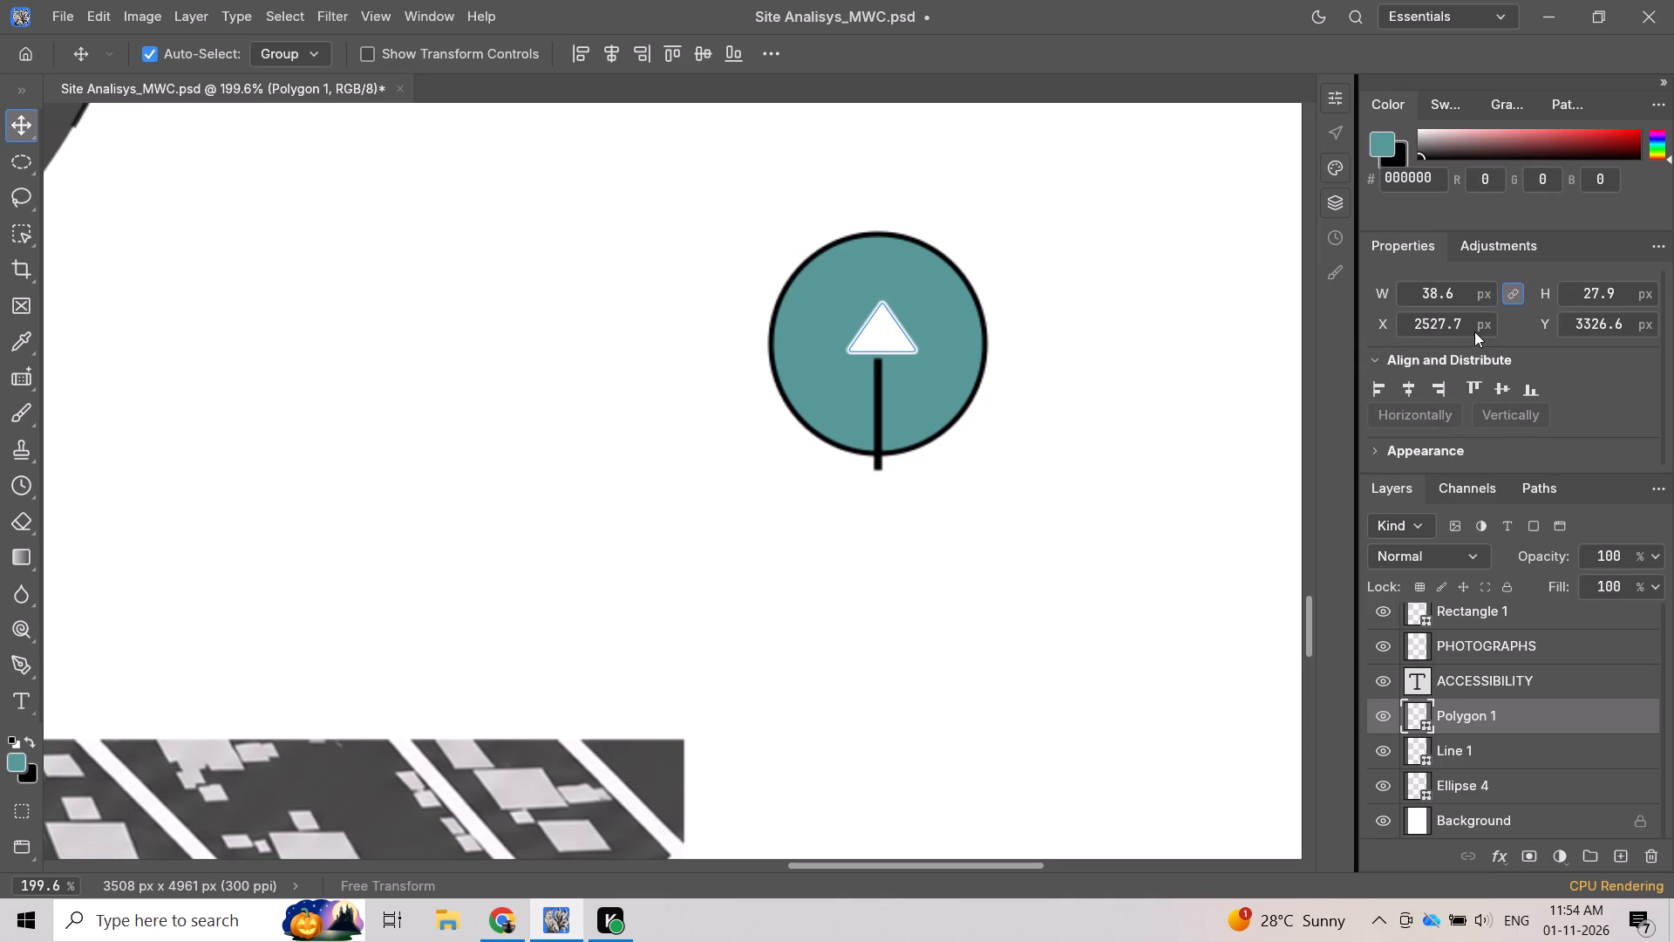
scroll(1440, 296, "down", 3)
scroll(1440, 296, "up", 3)
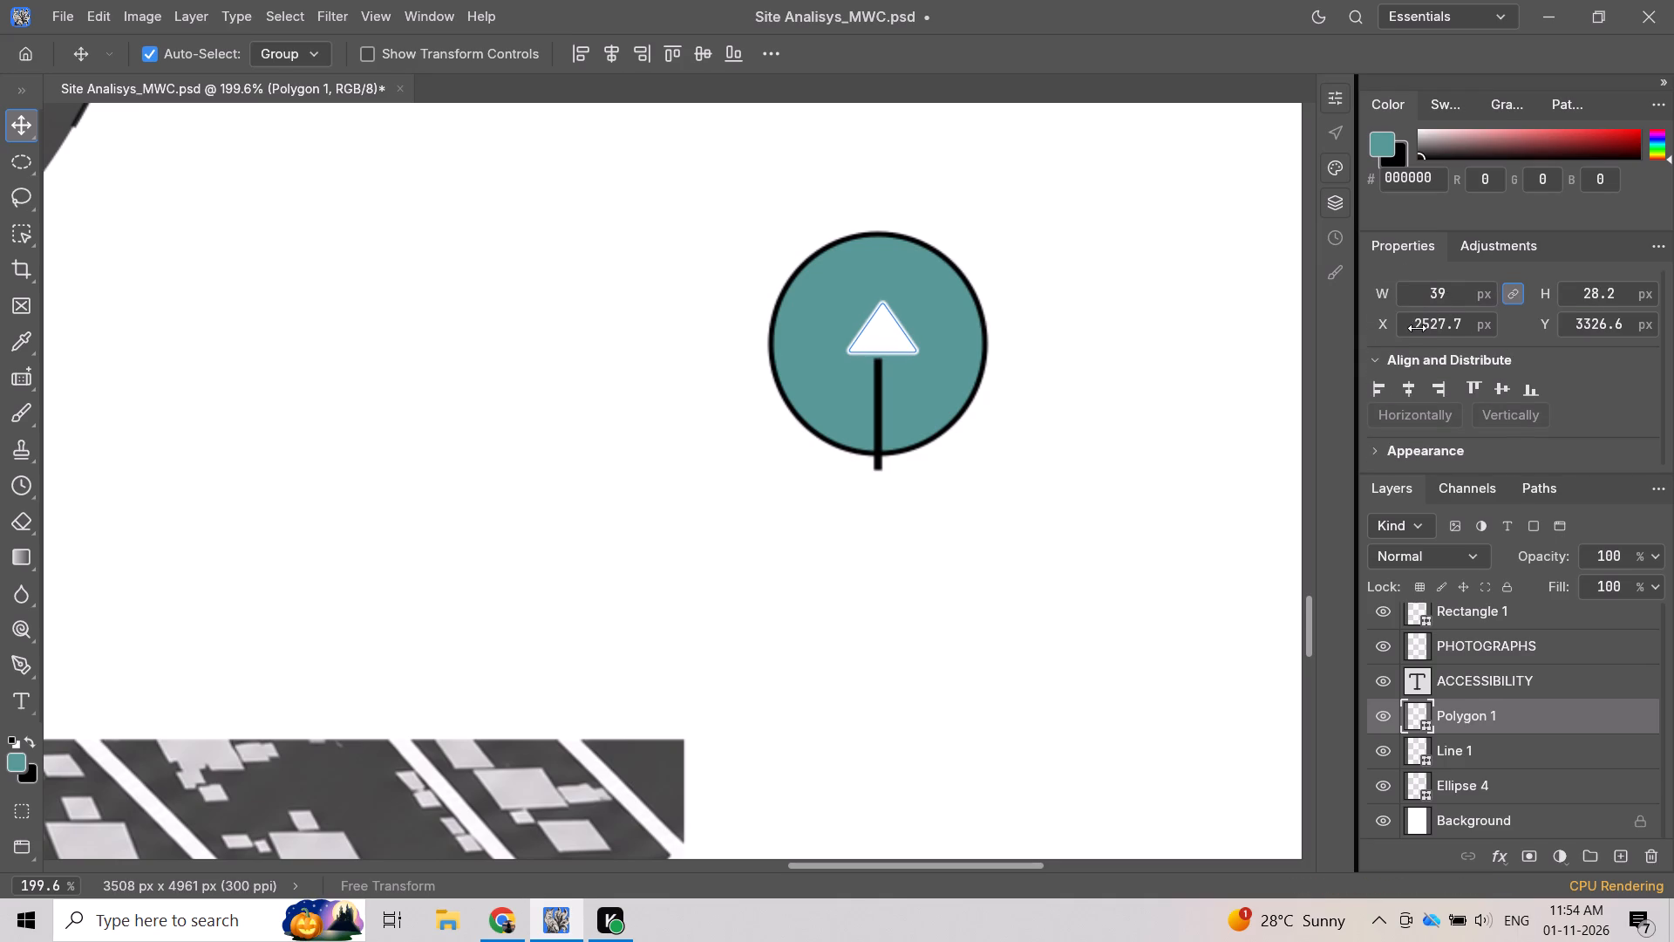
scroll(1415, 329, "down", 2)
scroll(1417, 329, "up", 1)
scroll(1417, 329, "down", 1)
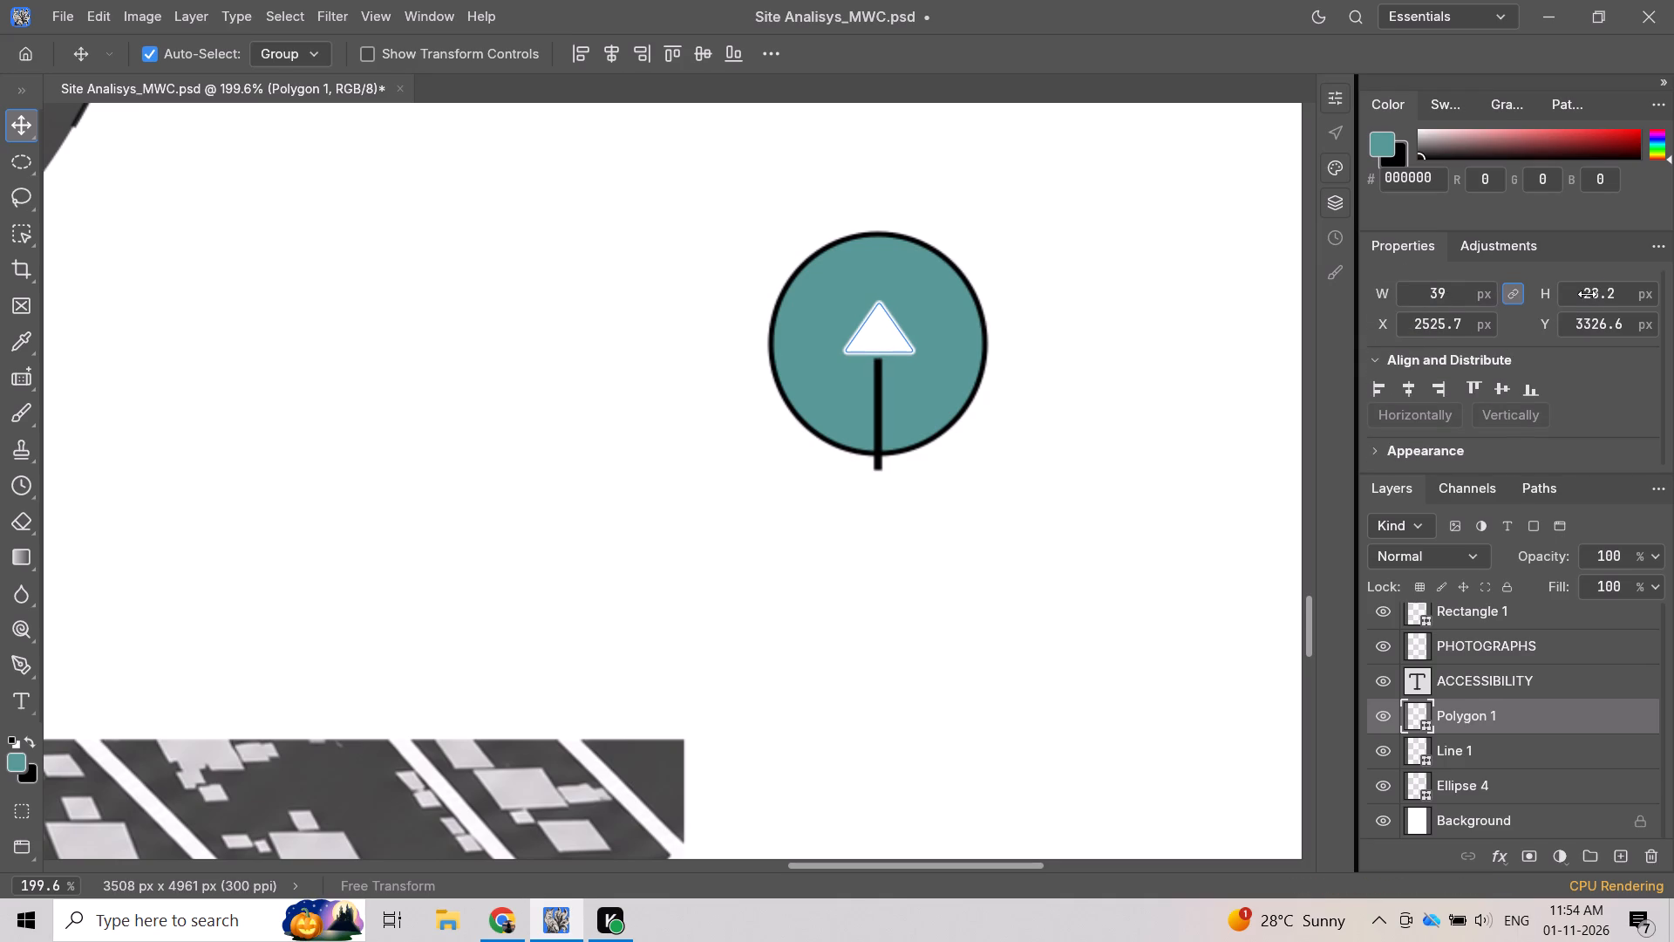
scroll(1600, 300, "up", 2)
scroll(1600, 300, "down", 1)
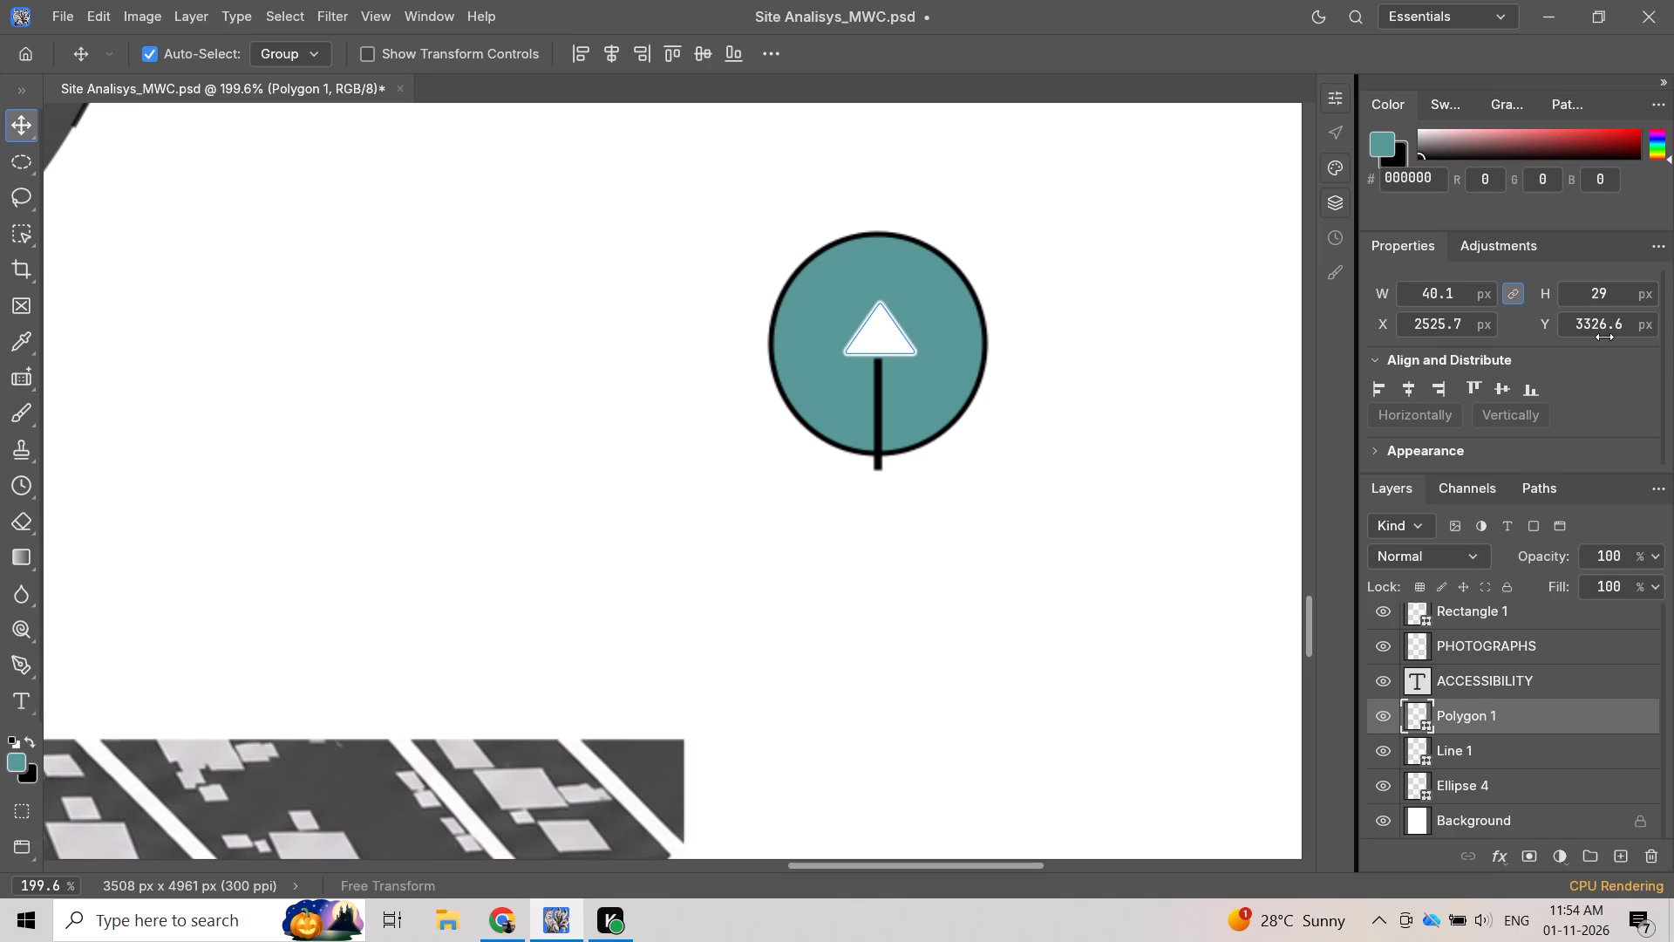
scroll(1603, 333, "up", 2)
scroll(1603, 333, "down", 2)
scroll(1603, 333, "up", 1)
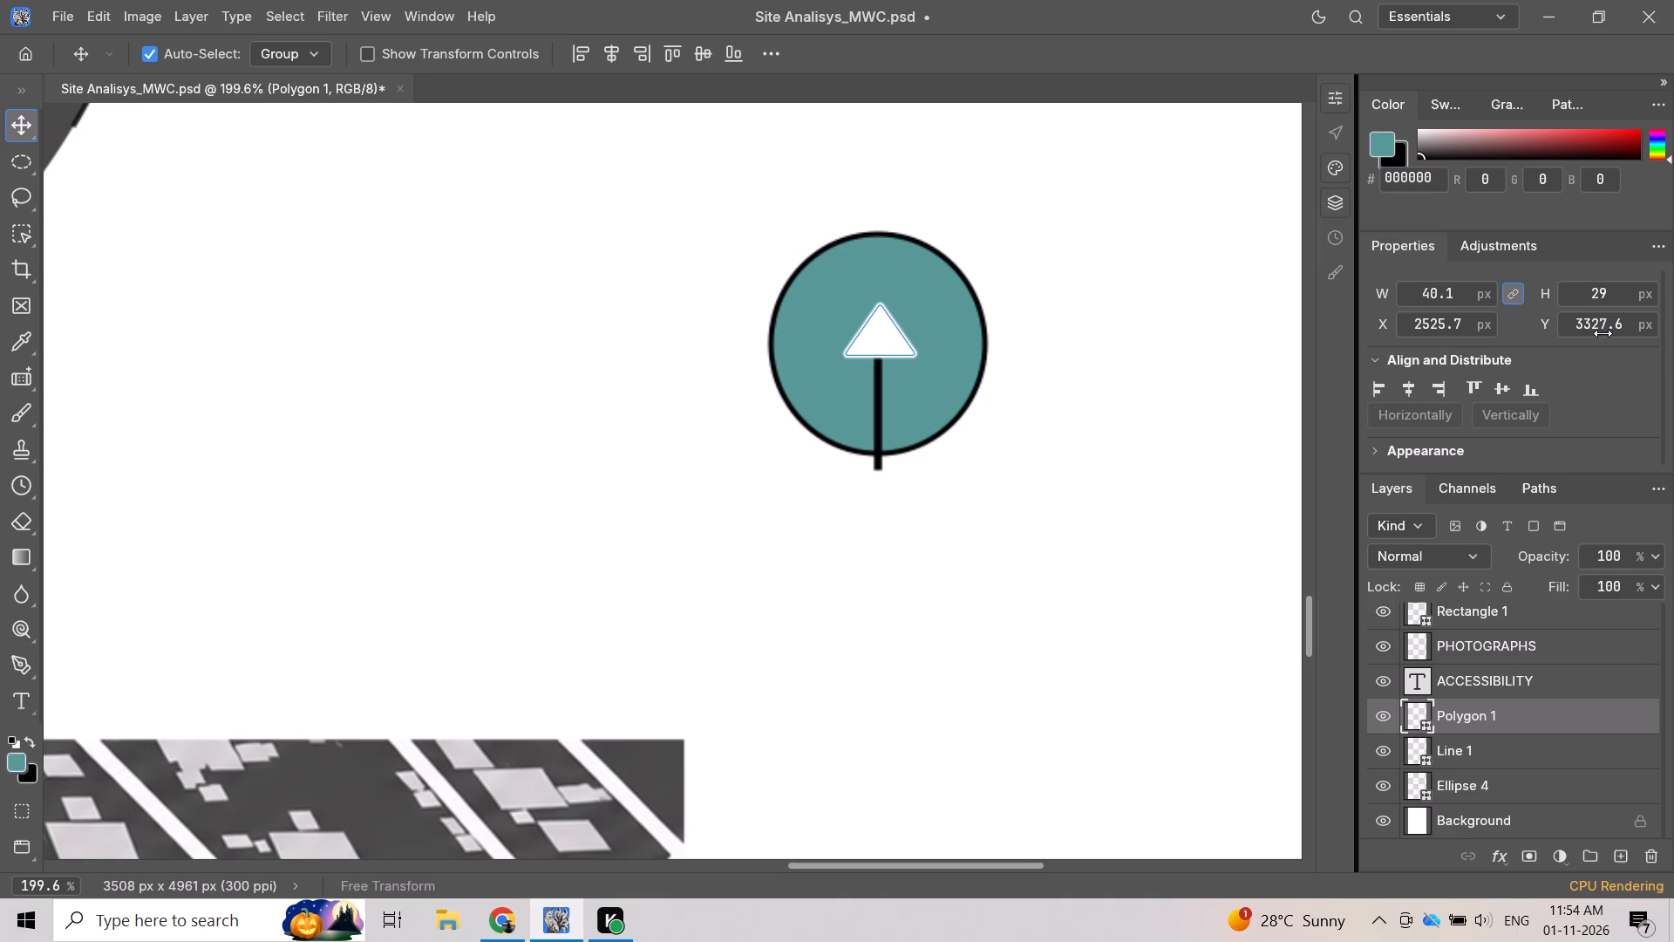
scroll(1593, 348, "up", 1)
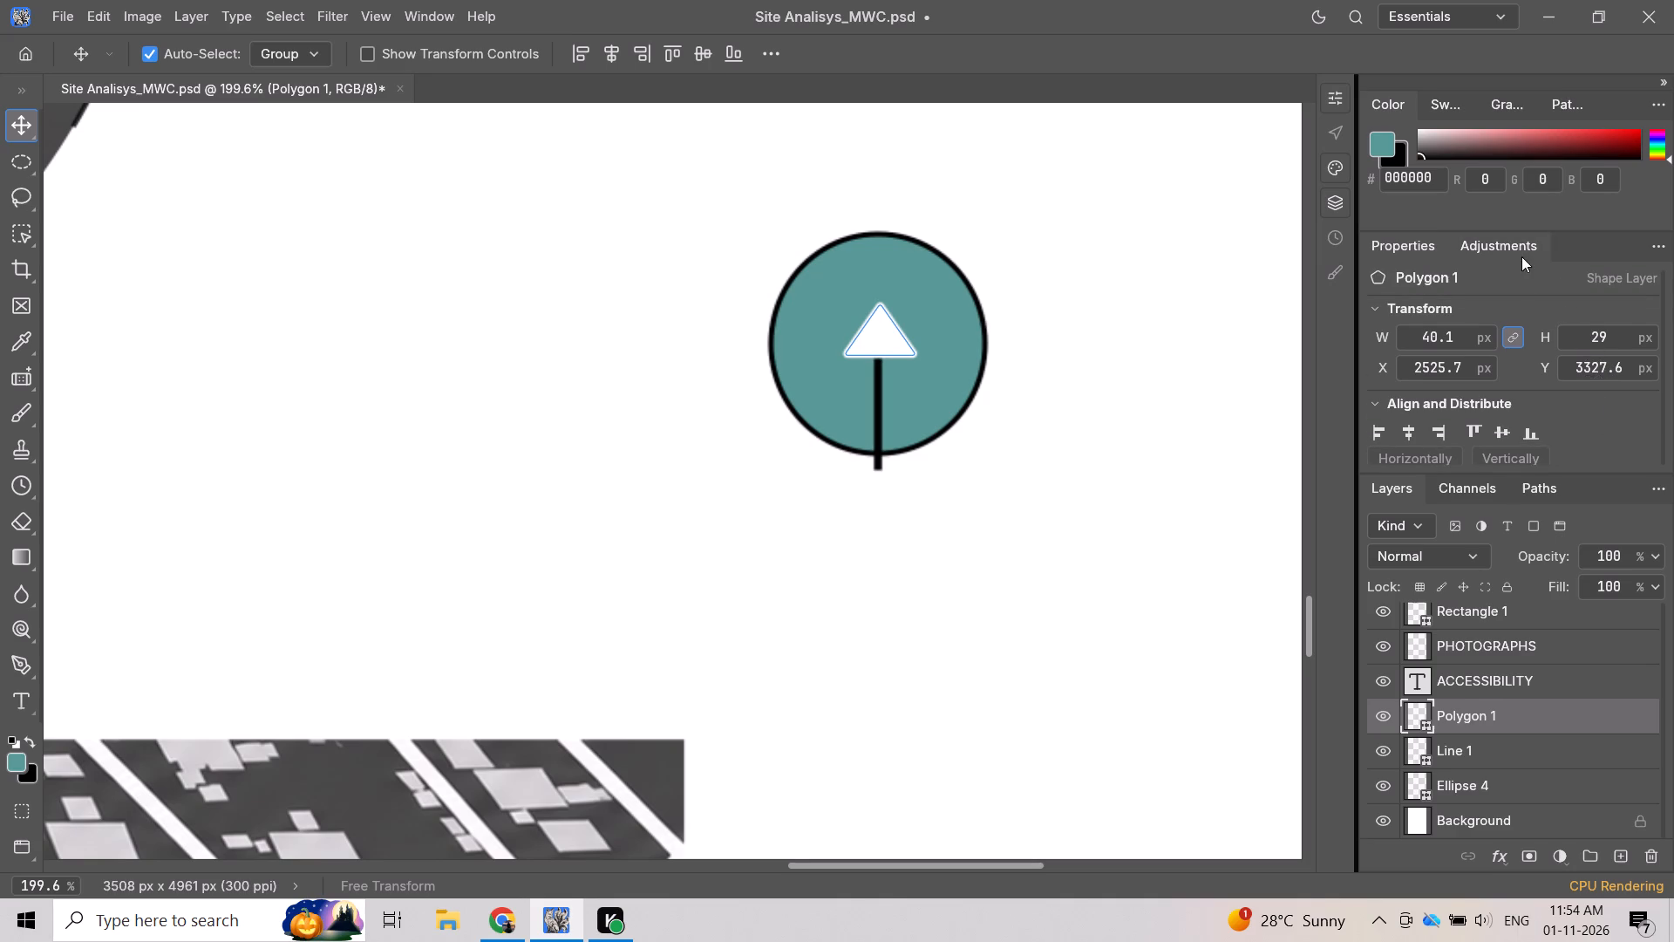
scroll(1522, 283, "up", 3)
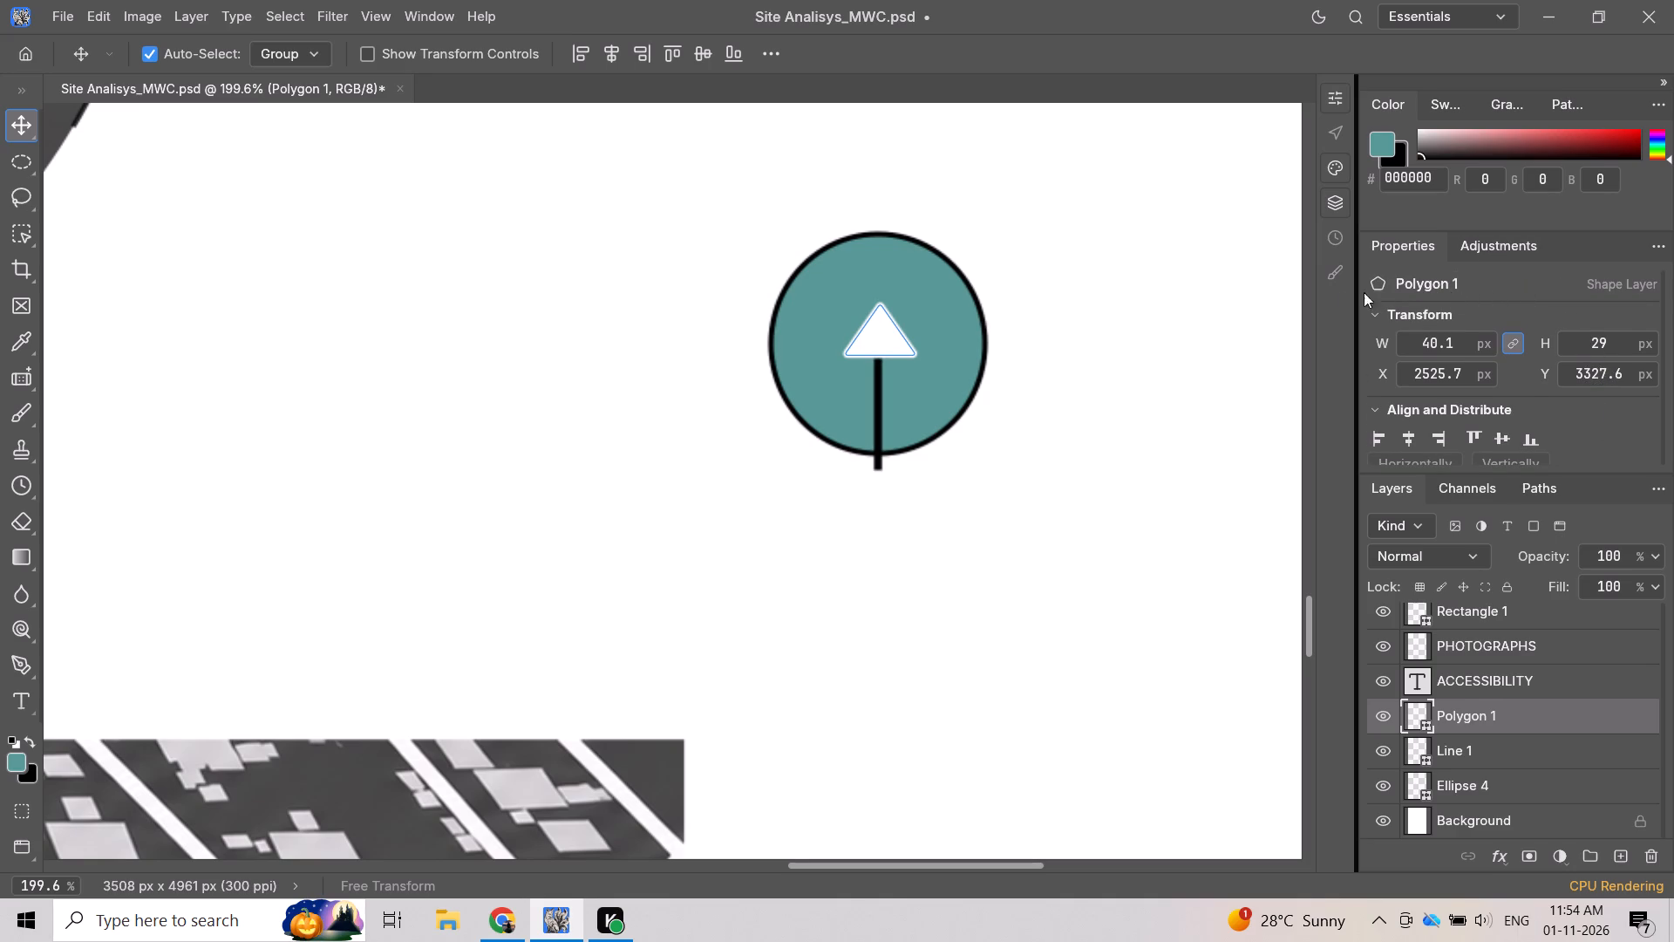
left_click(889, 336)
Change the stroke of the arrow's vertical shaft line to solid white, hex FFFFFF.
left_click(876, 410)
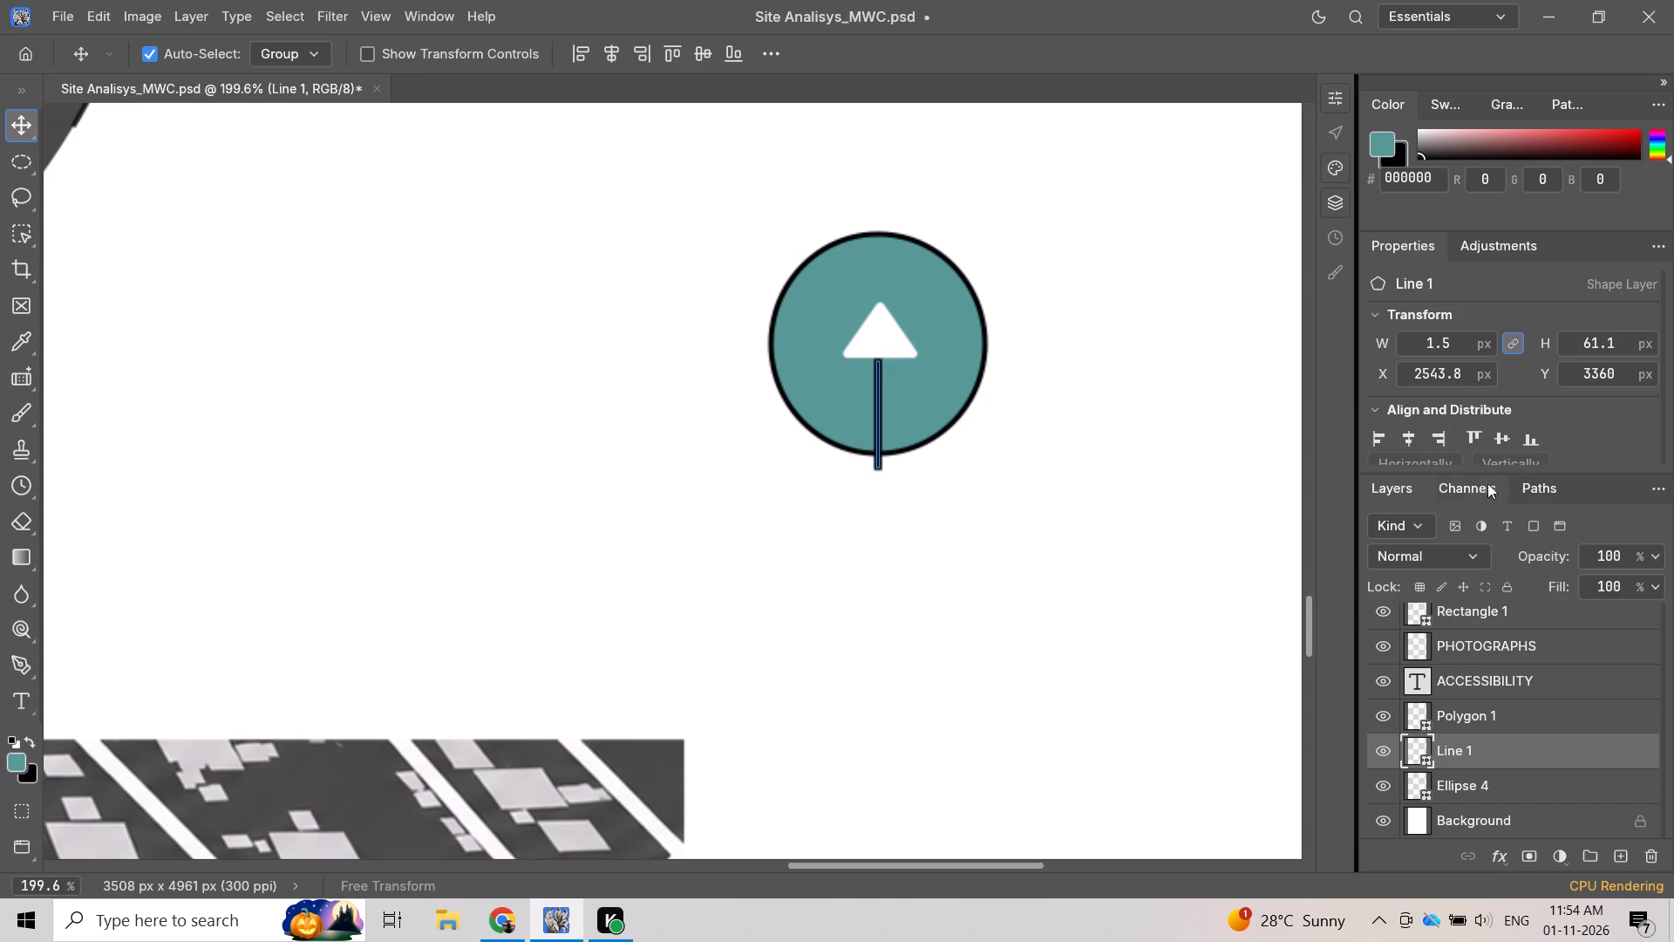
scroll(1503, 457, "down", 6)
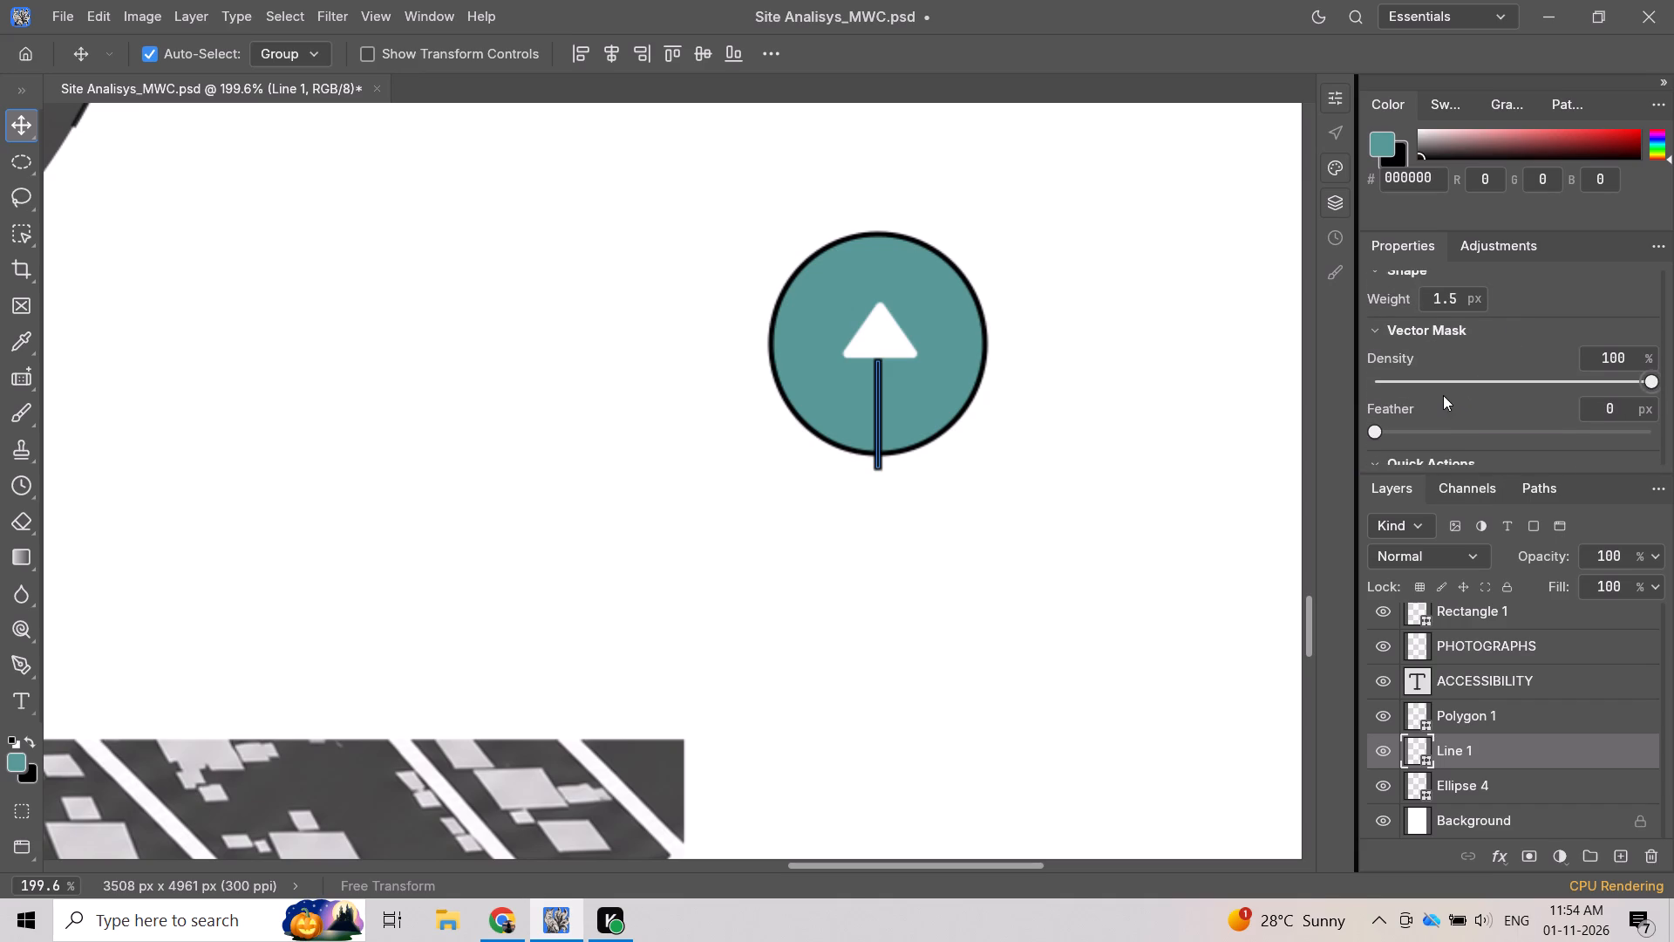
scroll(1443, 395, "down", 3)
scroll(1442, 394, "up", 7)
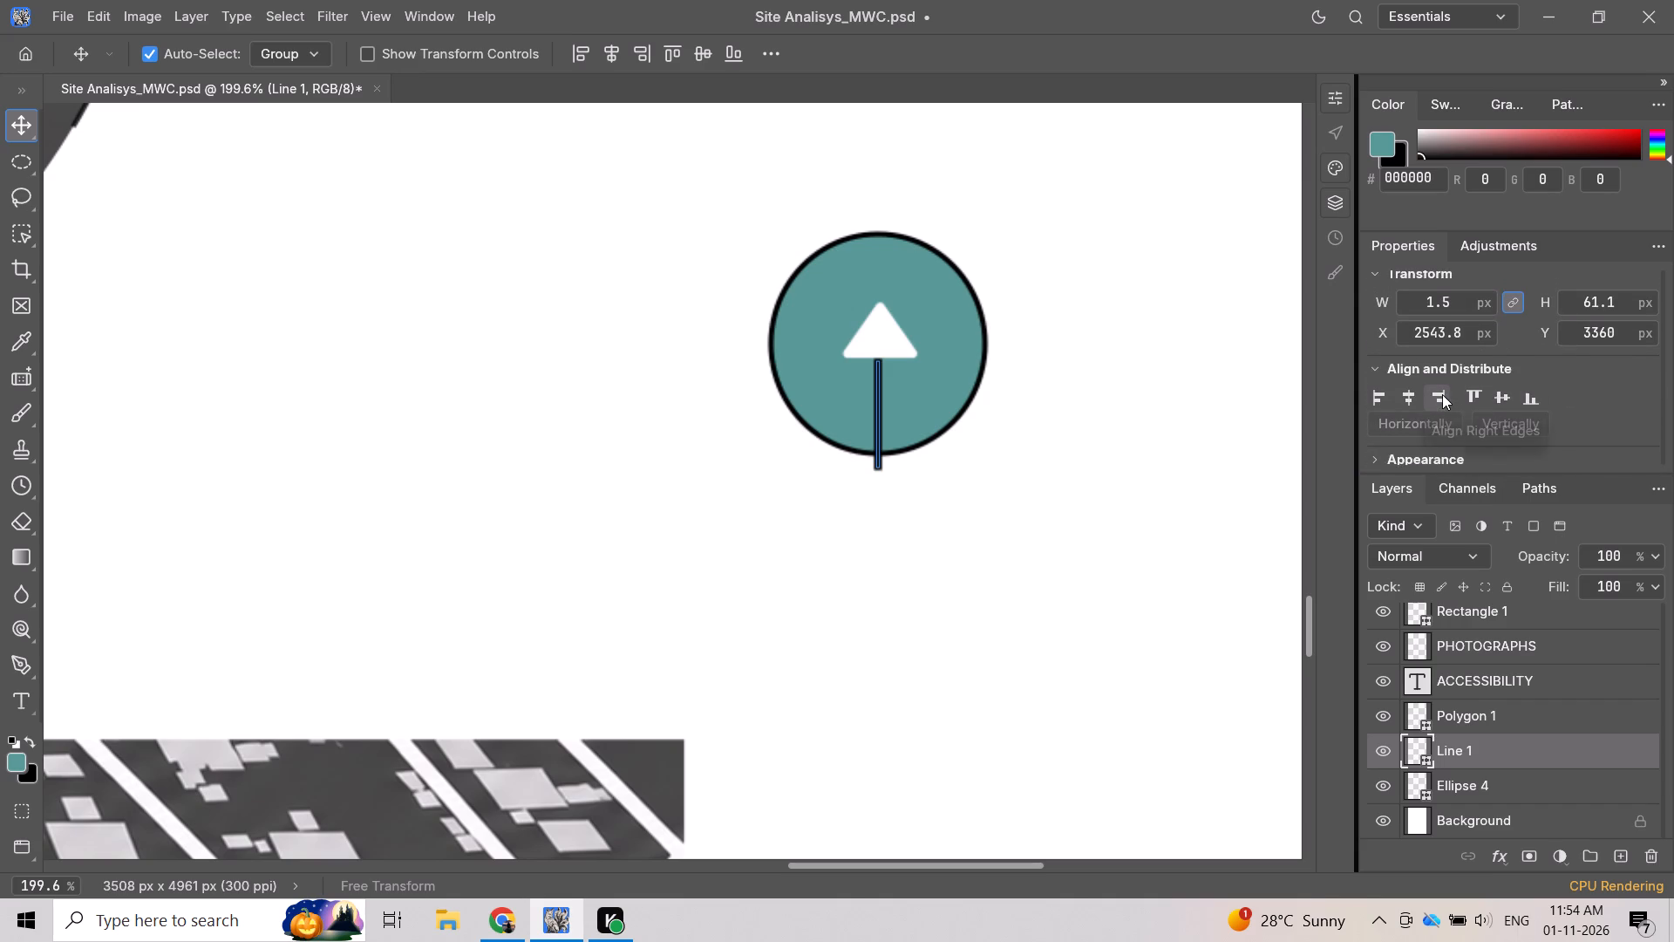
scroll(1441, 392, "up", 1)
scroll(1441, 392, "down", 2)
left_click(1388, 411)
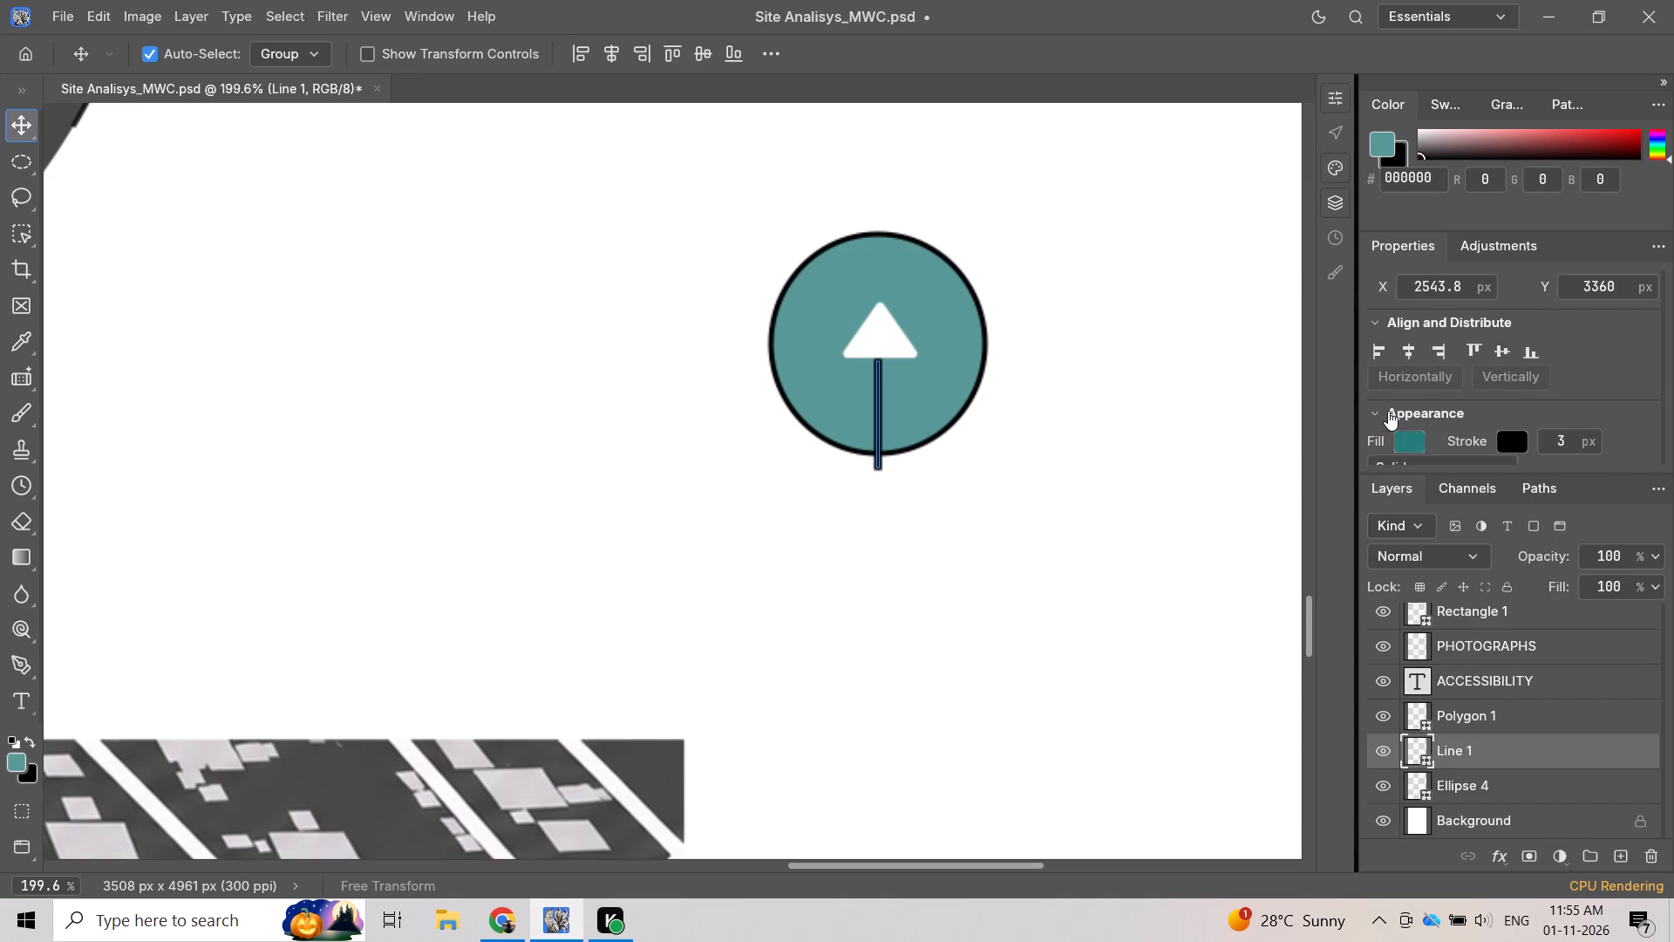
scroll(1404, 399, "down", 1)
left_click(1515, 390)
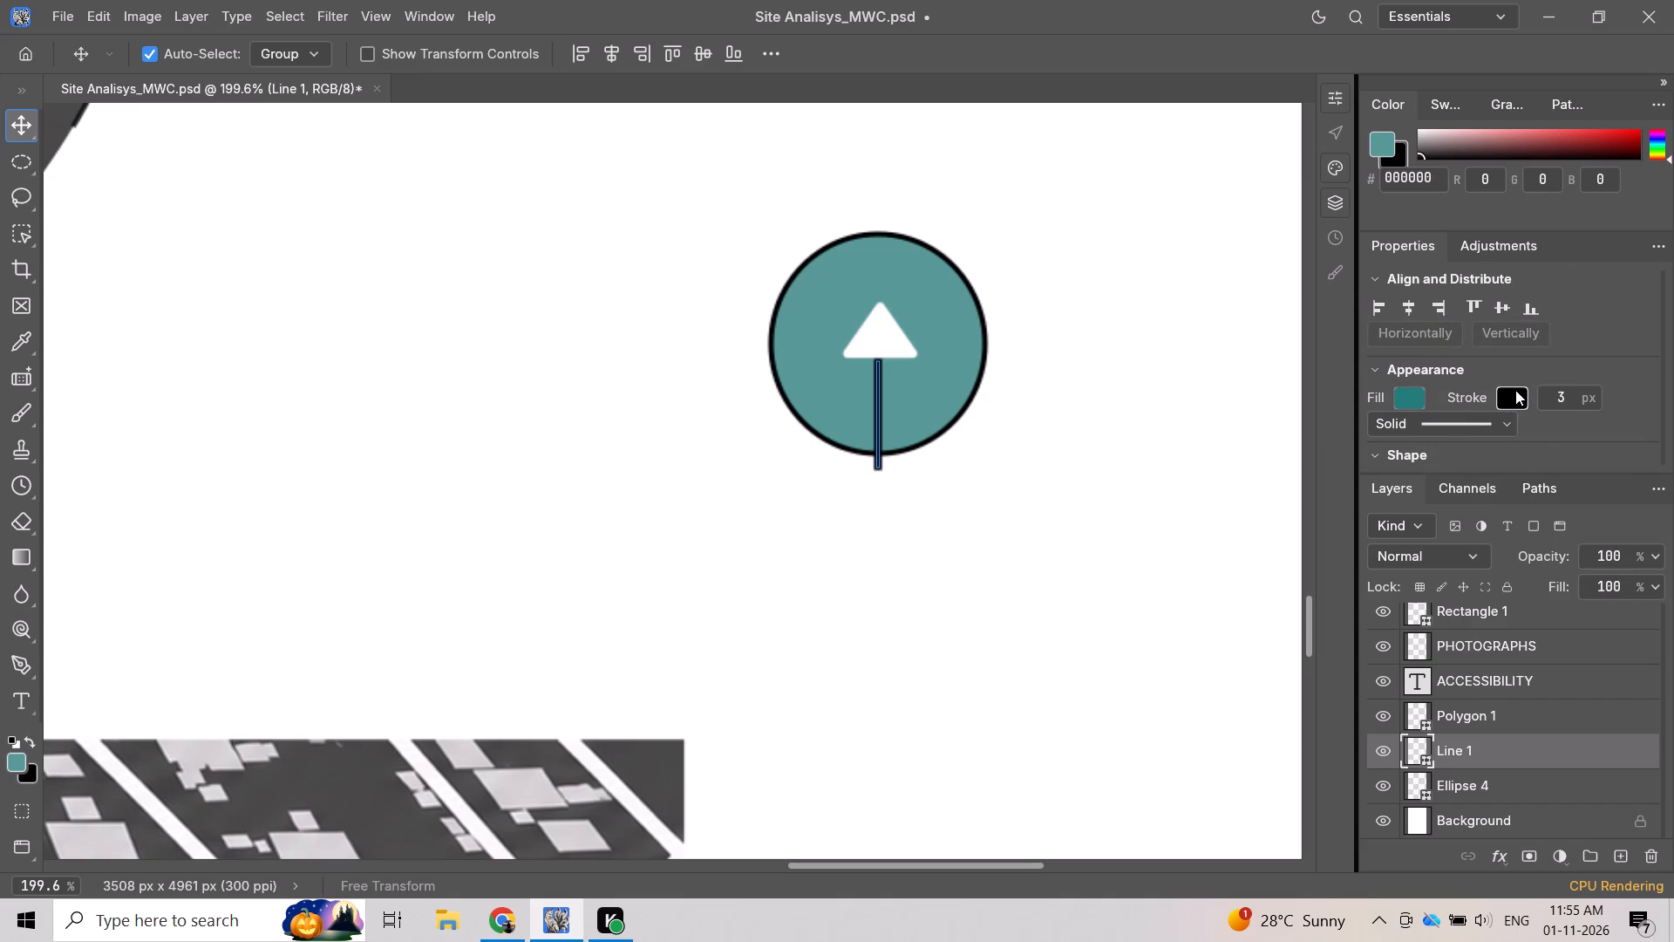
left_click_drag(1344, 537, 1305, 522)
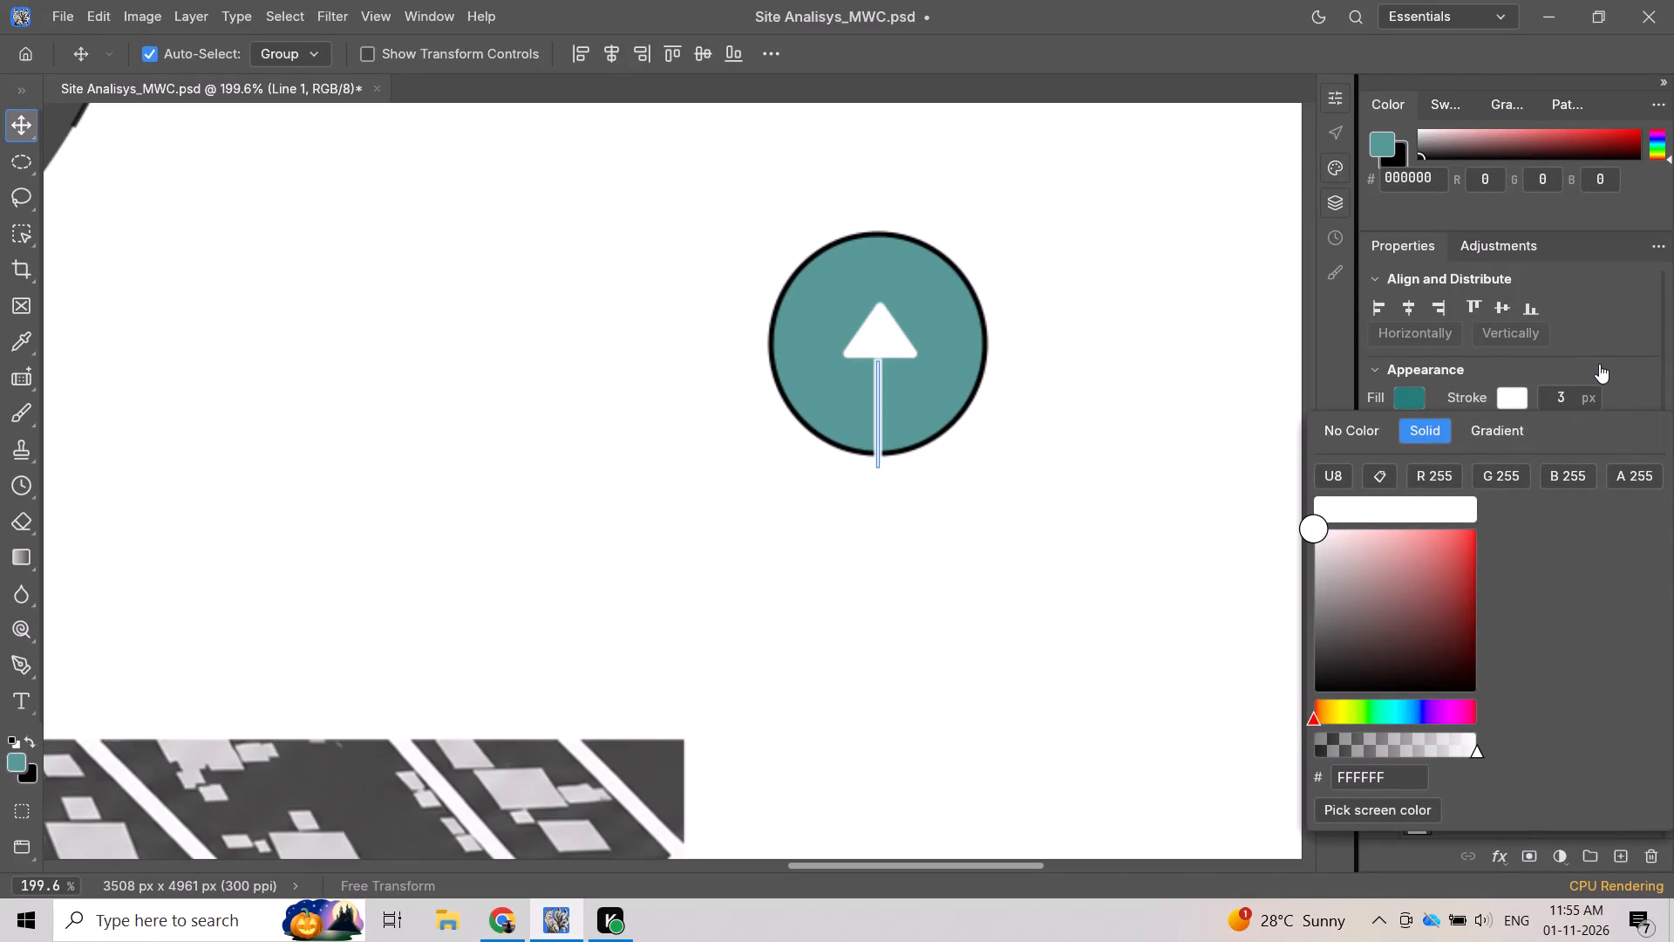
left_click(1601, 360)
Set the arrow shaft's stroke width to 4 px.
left_click(1381, 360)
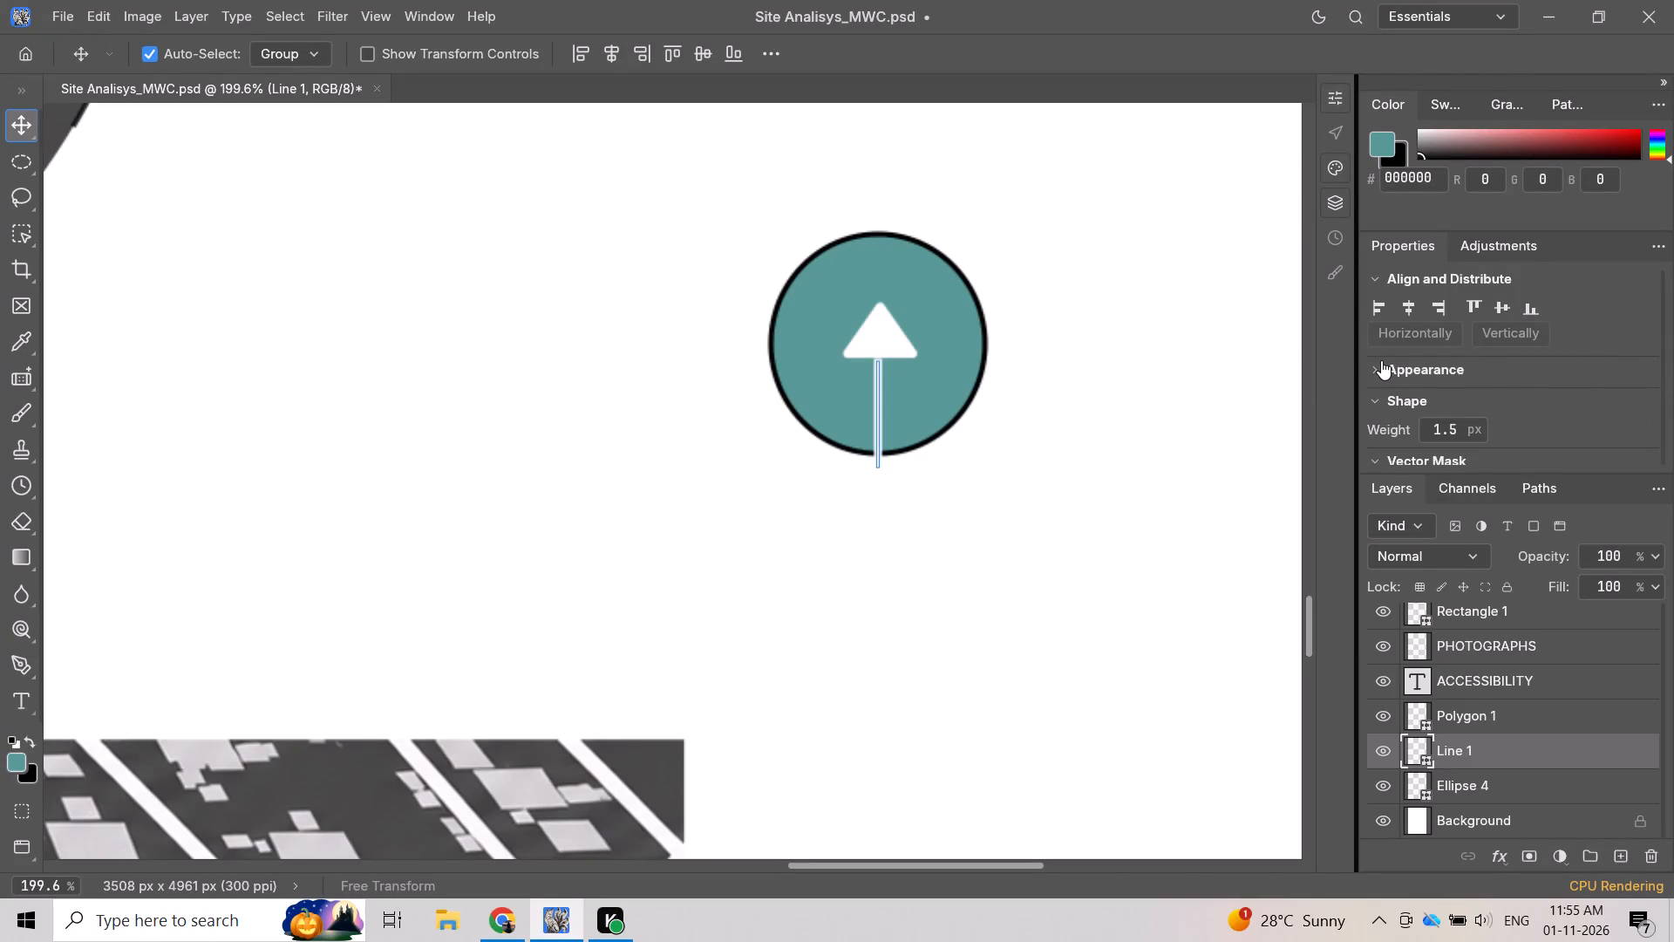
scroll(1572, 399, "down", 4)
scroll(1572, 399, "up", 4)
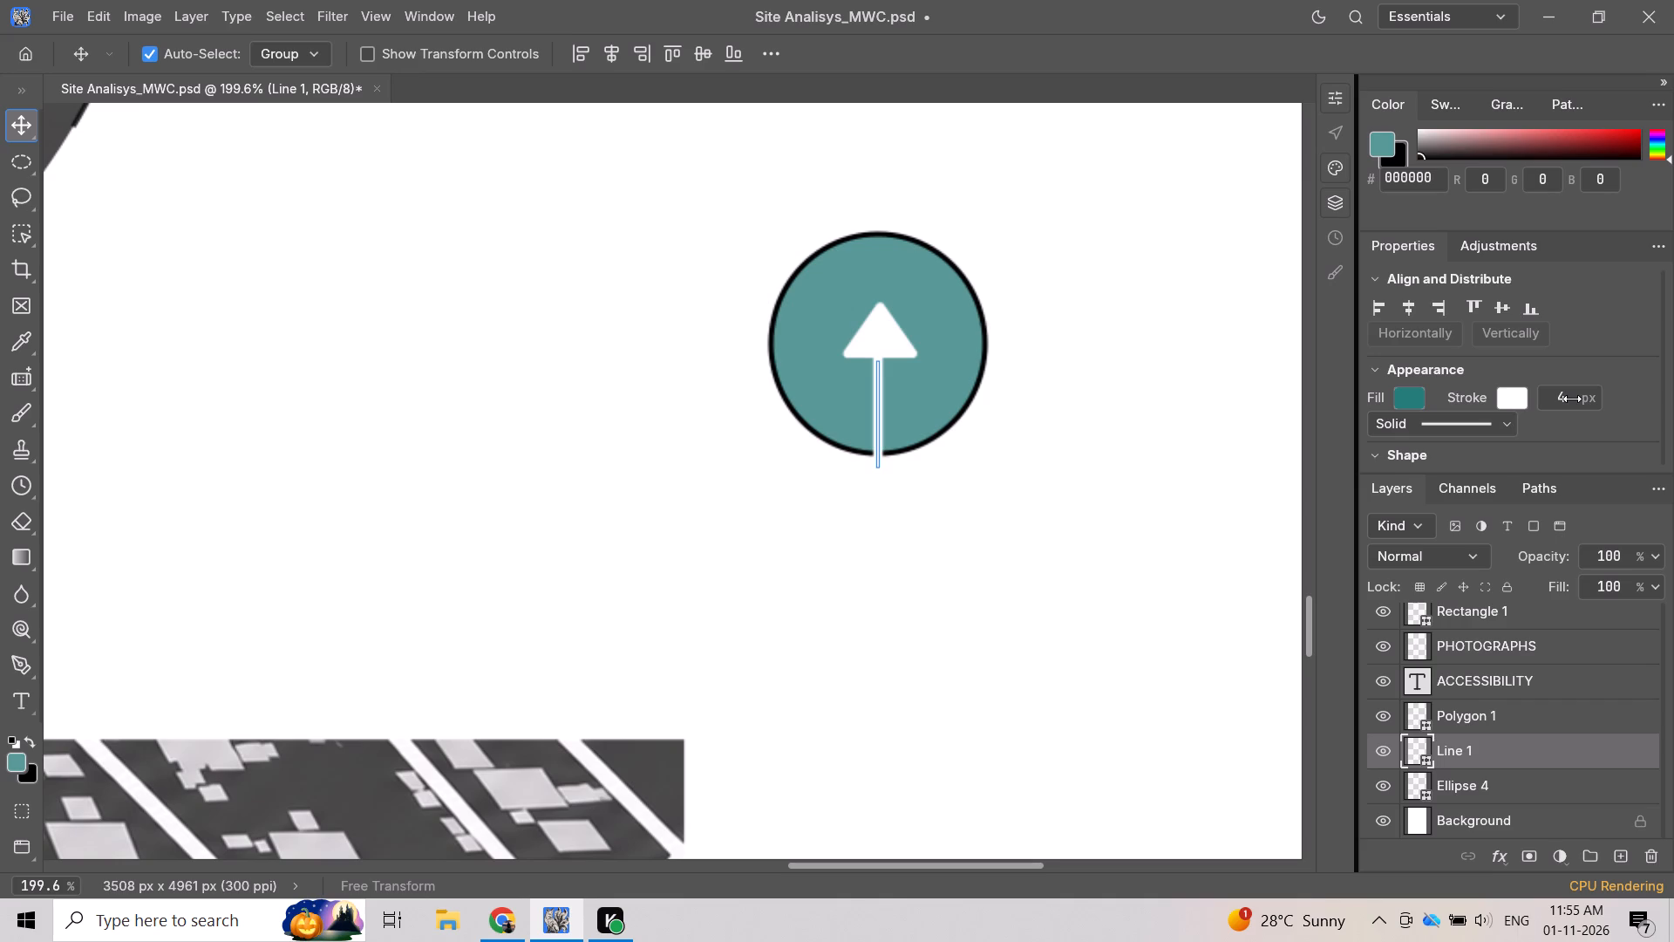
Increase the arrow shaft's line weight to 3 px.
scroll(1564, 370, "down", 2)
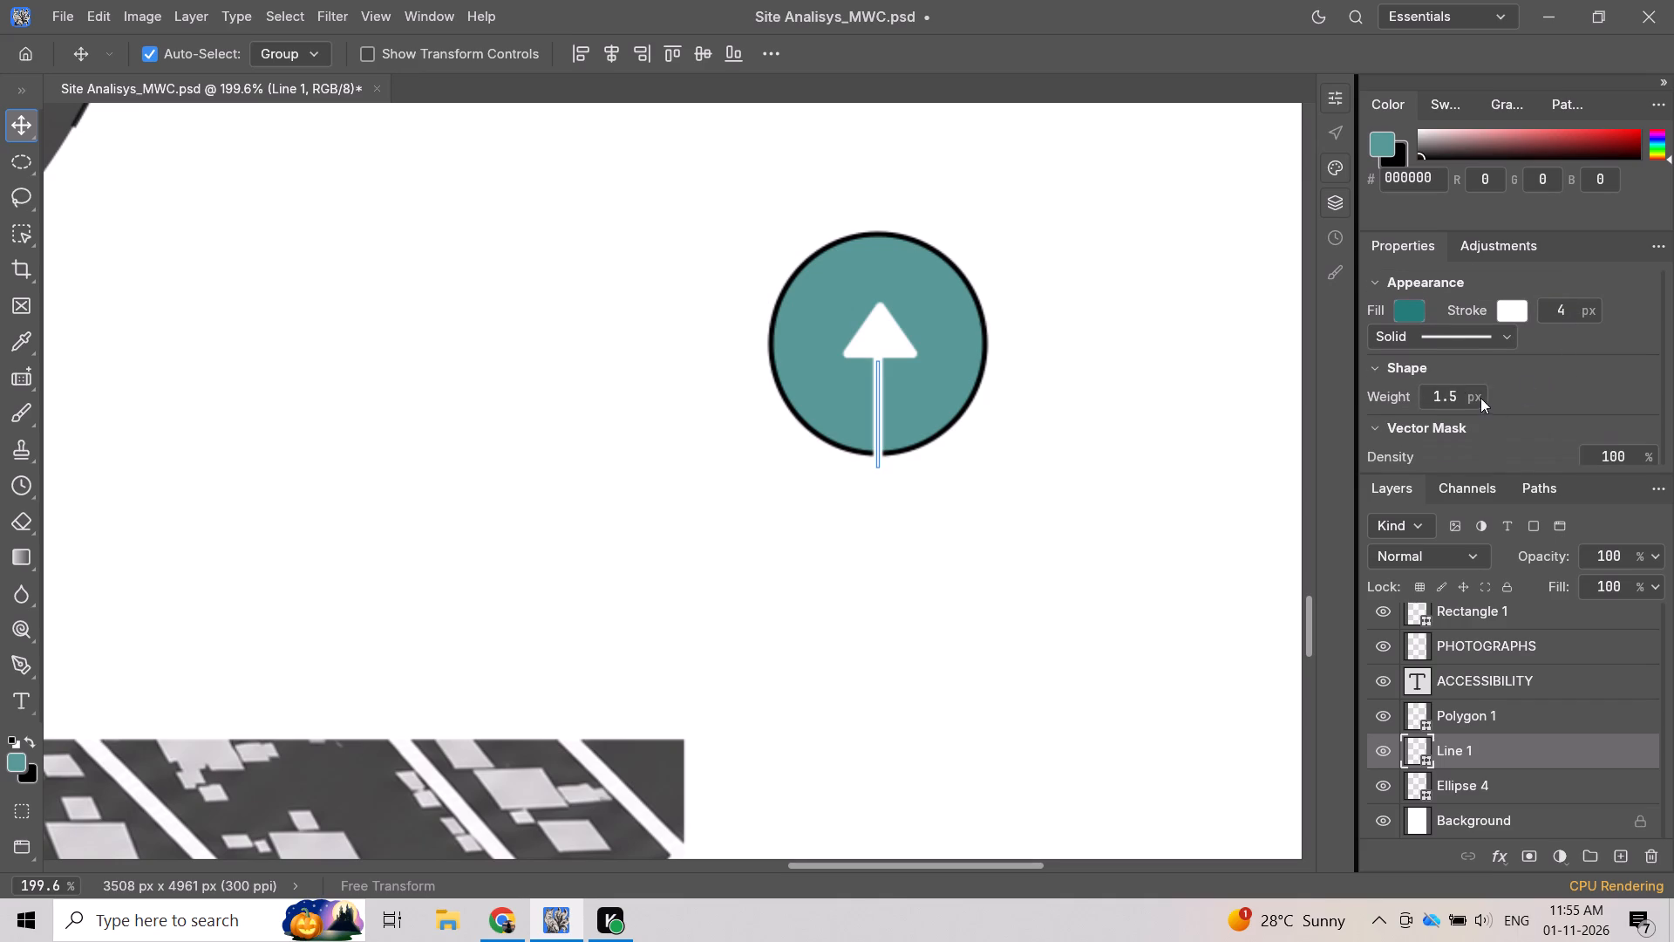
scroll(1441, 385, "down", 3)
scroll(1447, 400, "up", 2)
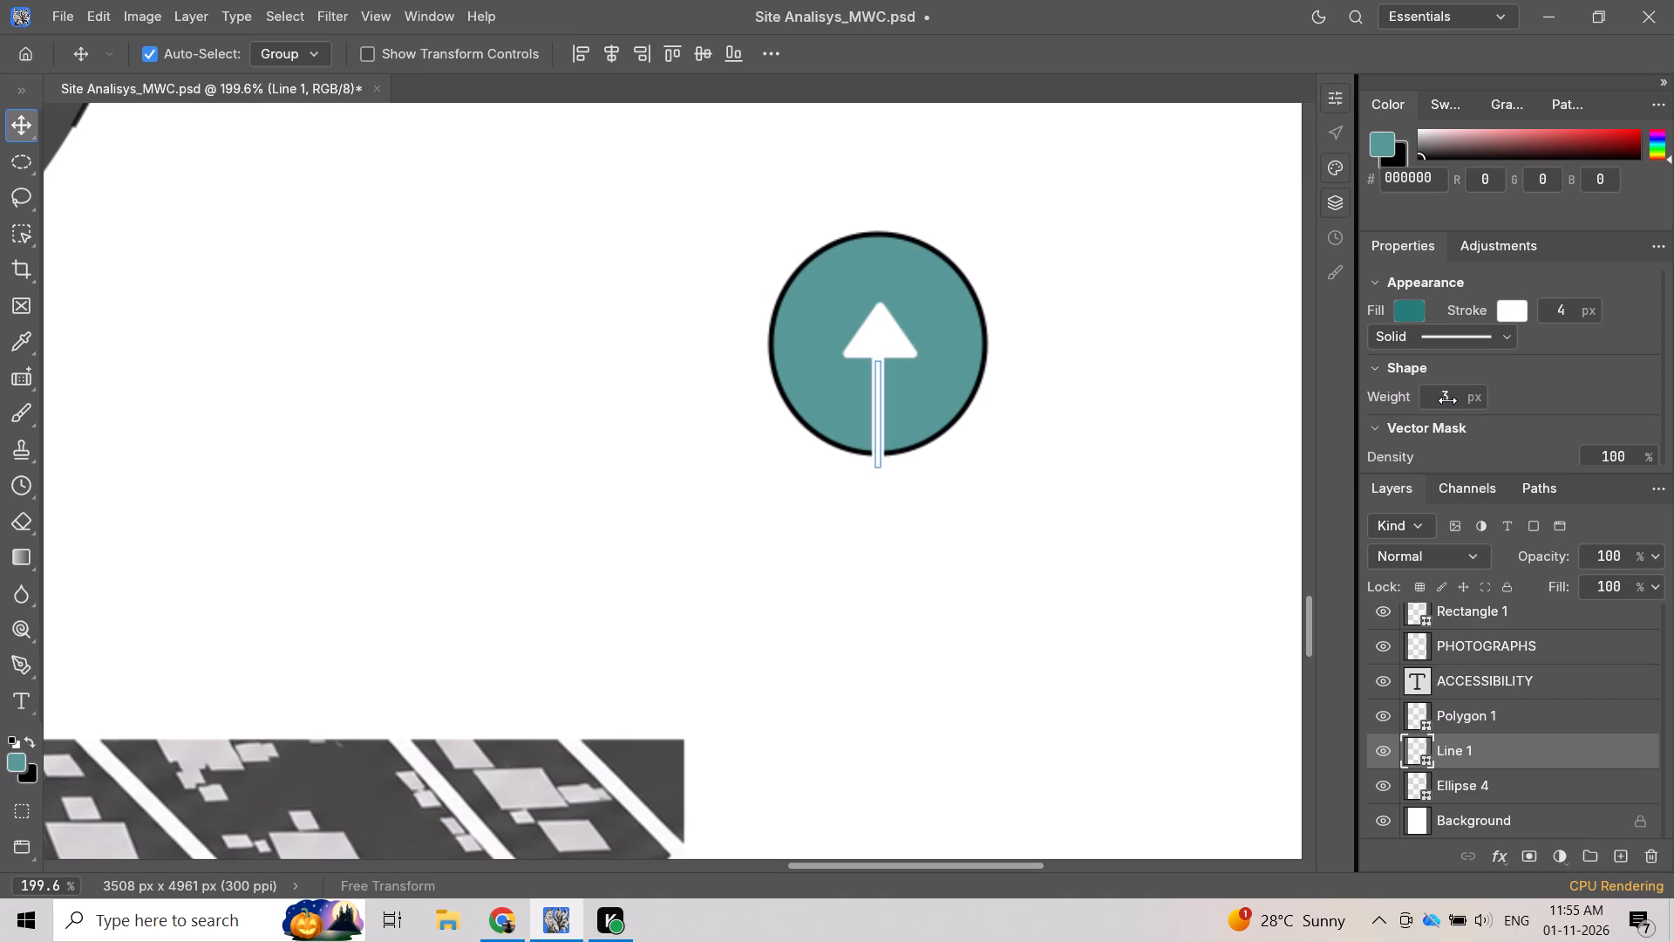
Increase the arrow shaft's line weight to 5 px.
scroll(1453, 391, "up", 2)
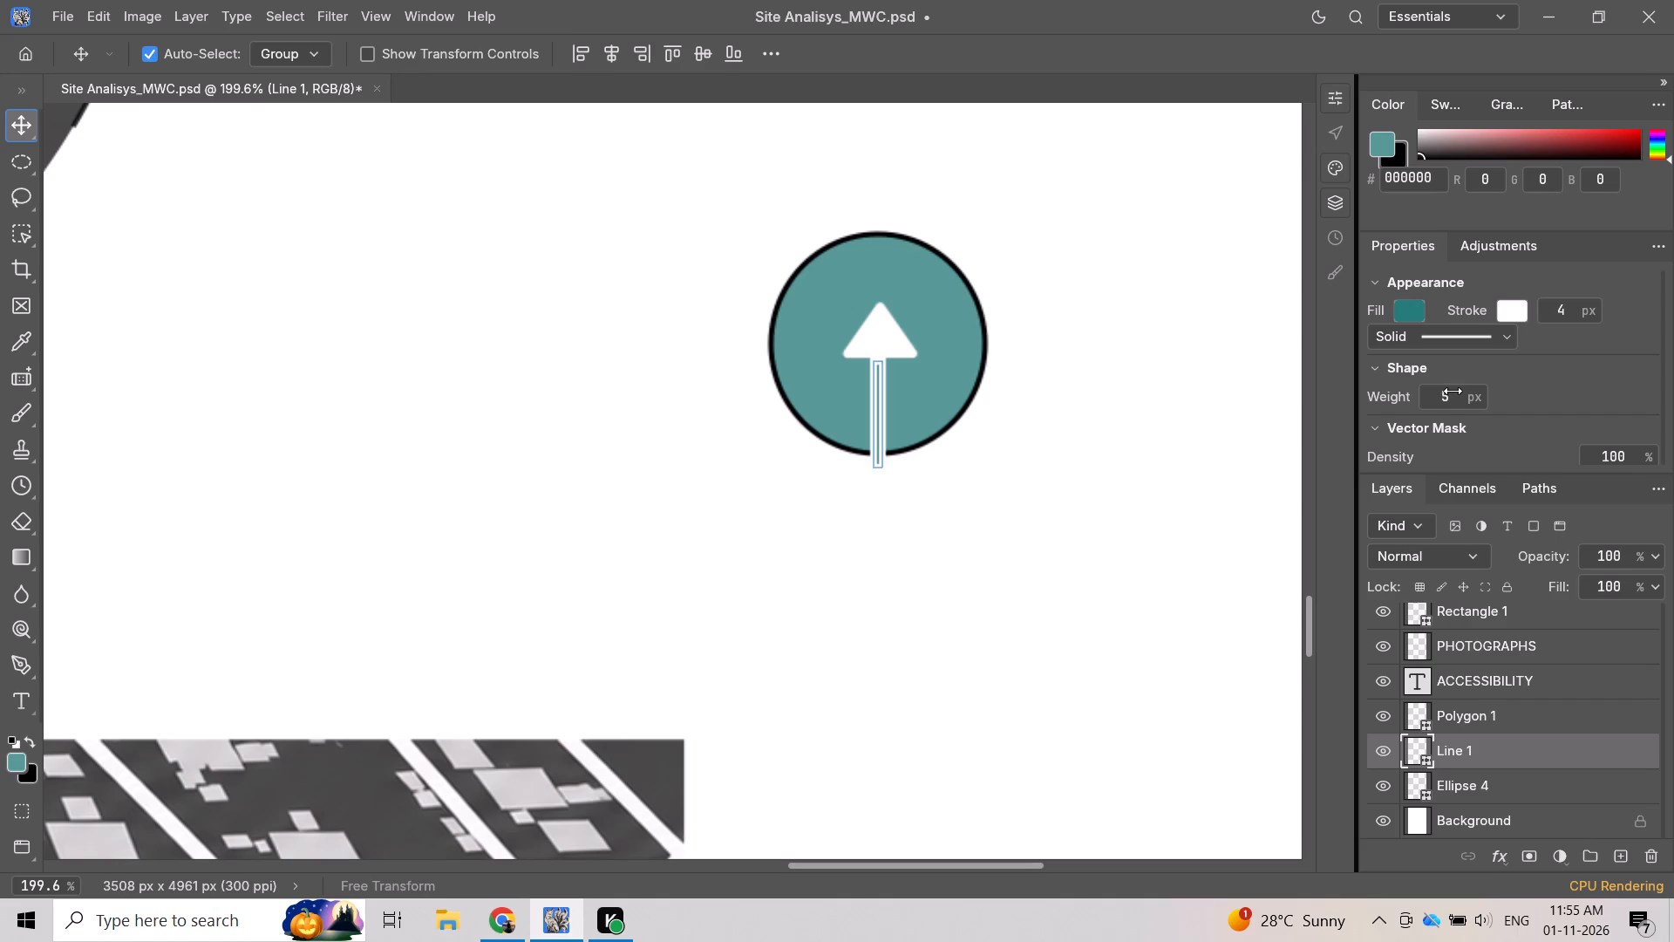
Scale the arrow shaft proportionally to 3.9 by 48 px and place it at X 2543 px, Y 3359 px.
scroll(1559, 386, "down", 1)
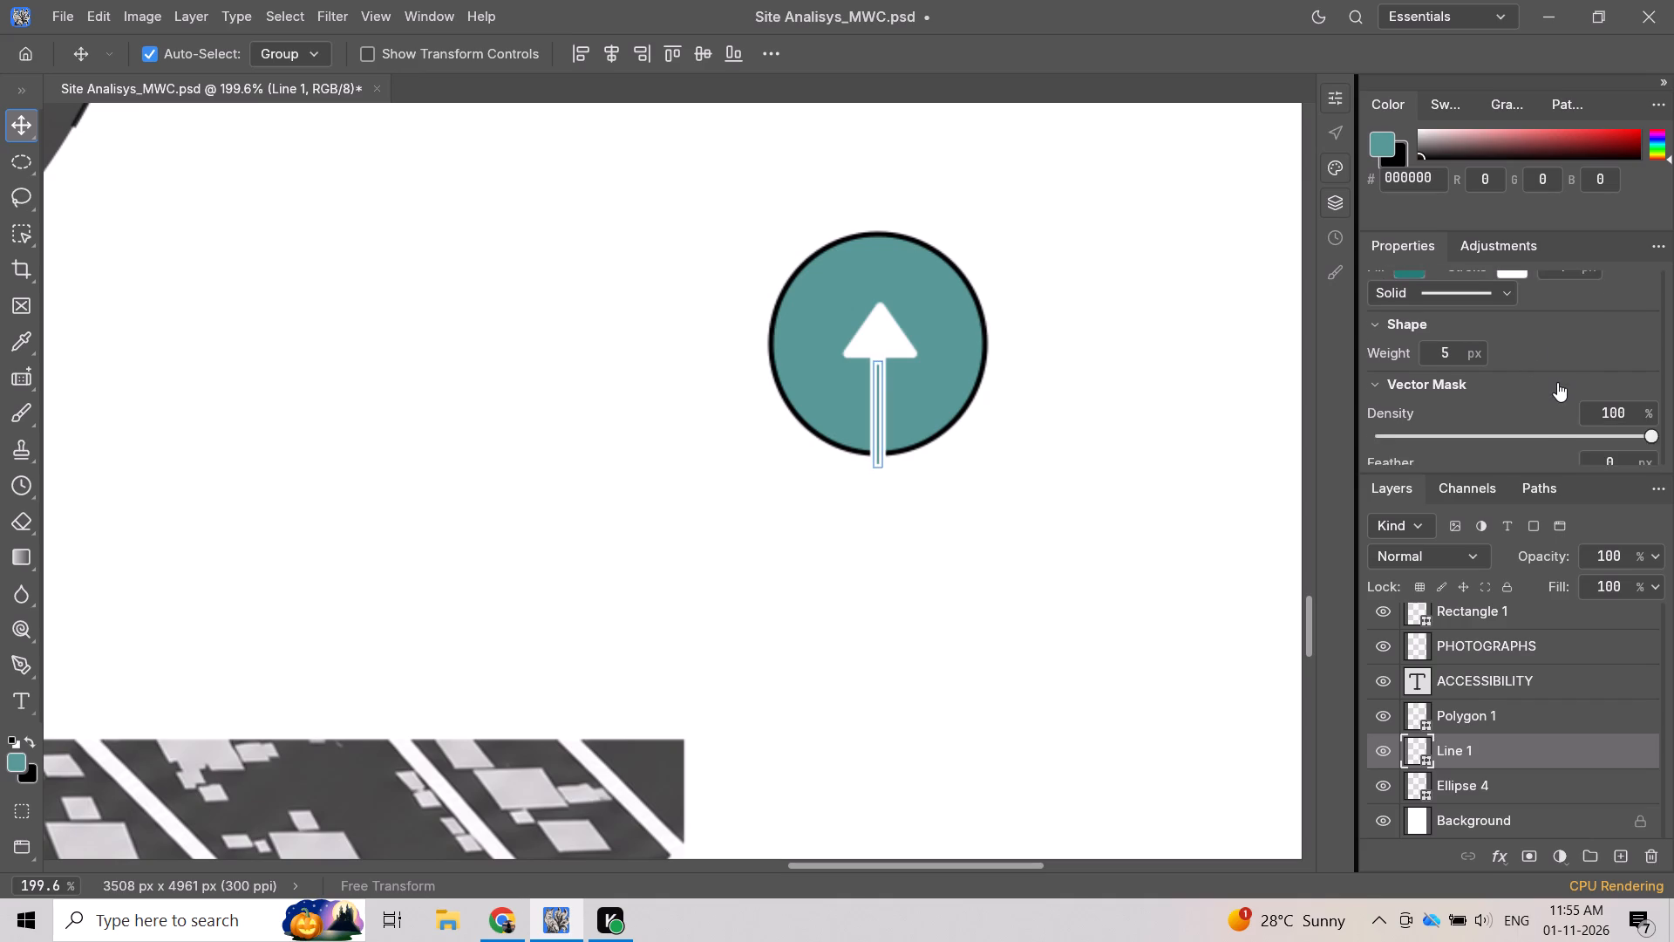
scroll(1557, 382, "up", 5)
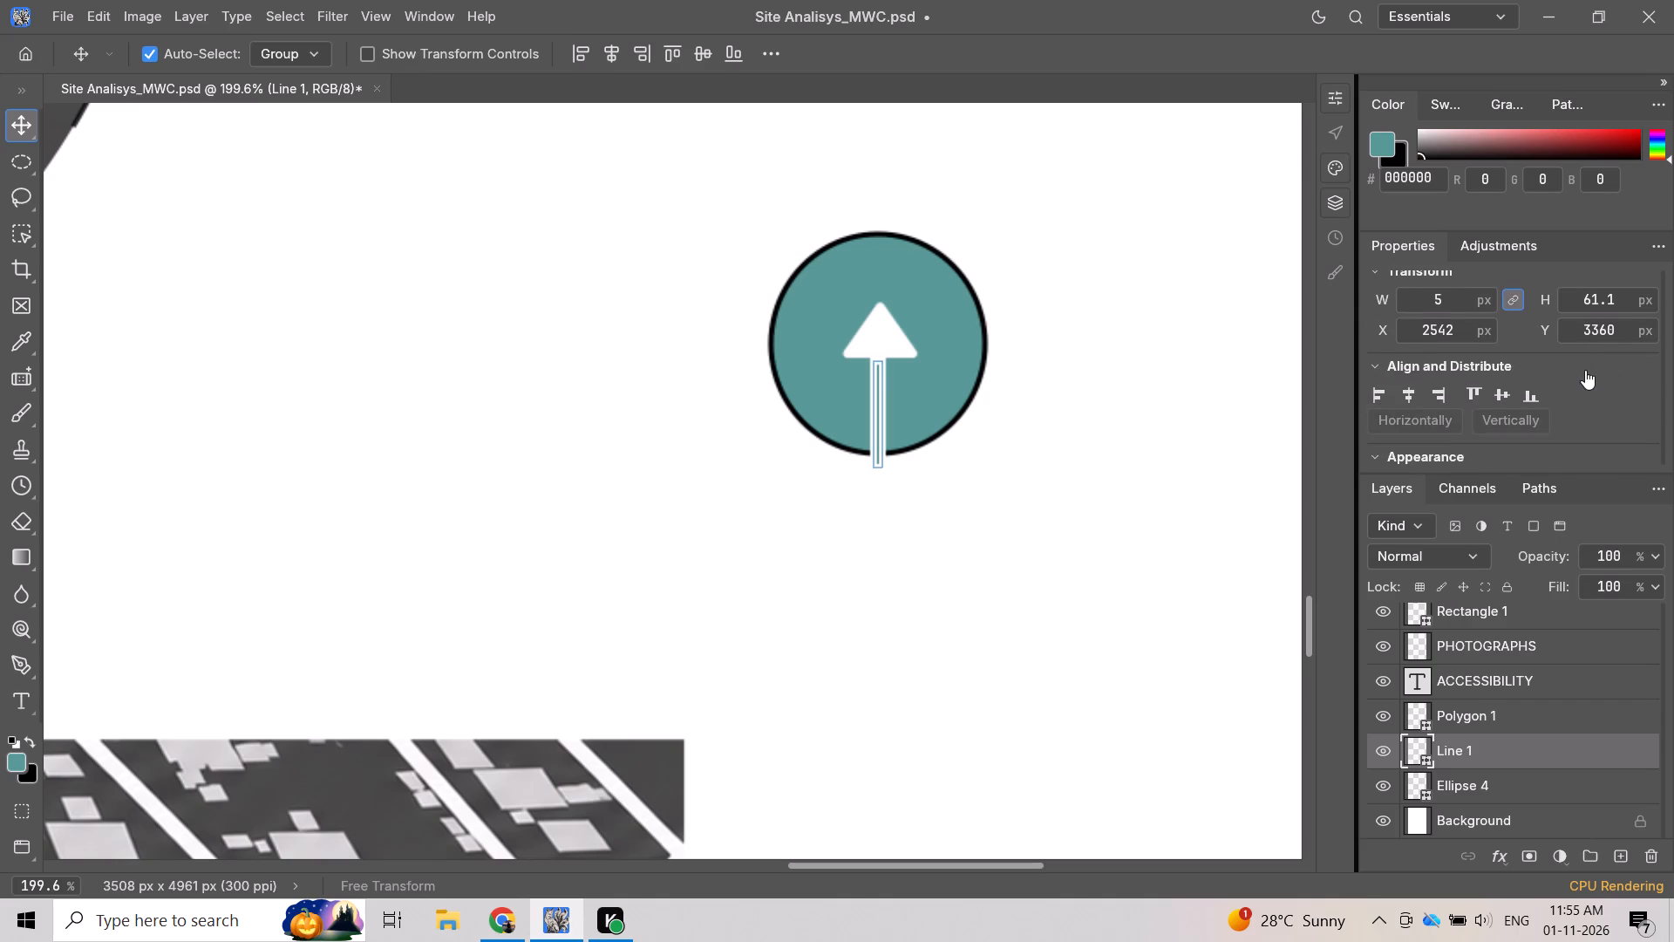
scroll(1585, 370, "up", 3)
scroll(1441, 348, "down", 2)
scroll(1441, 348, "up", 1)
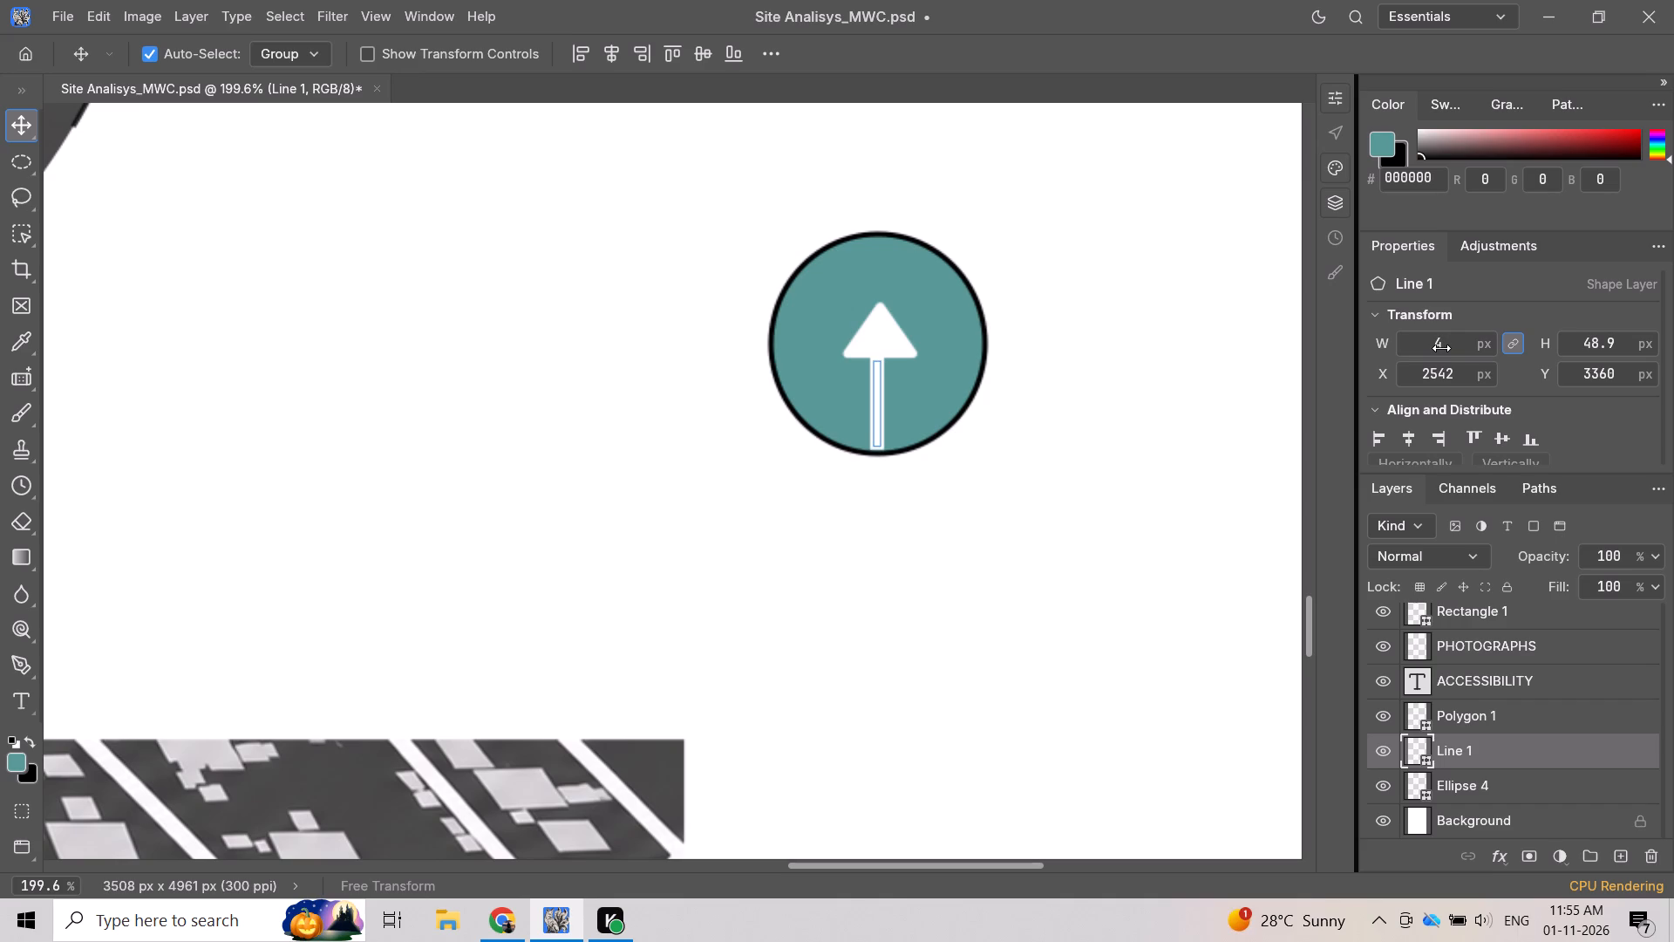
scroll(1439, 379, "up", 2)
scroll(1439, 379, "down", 1)
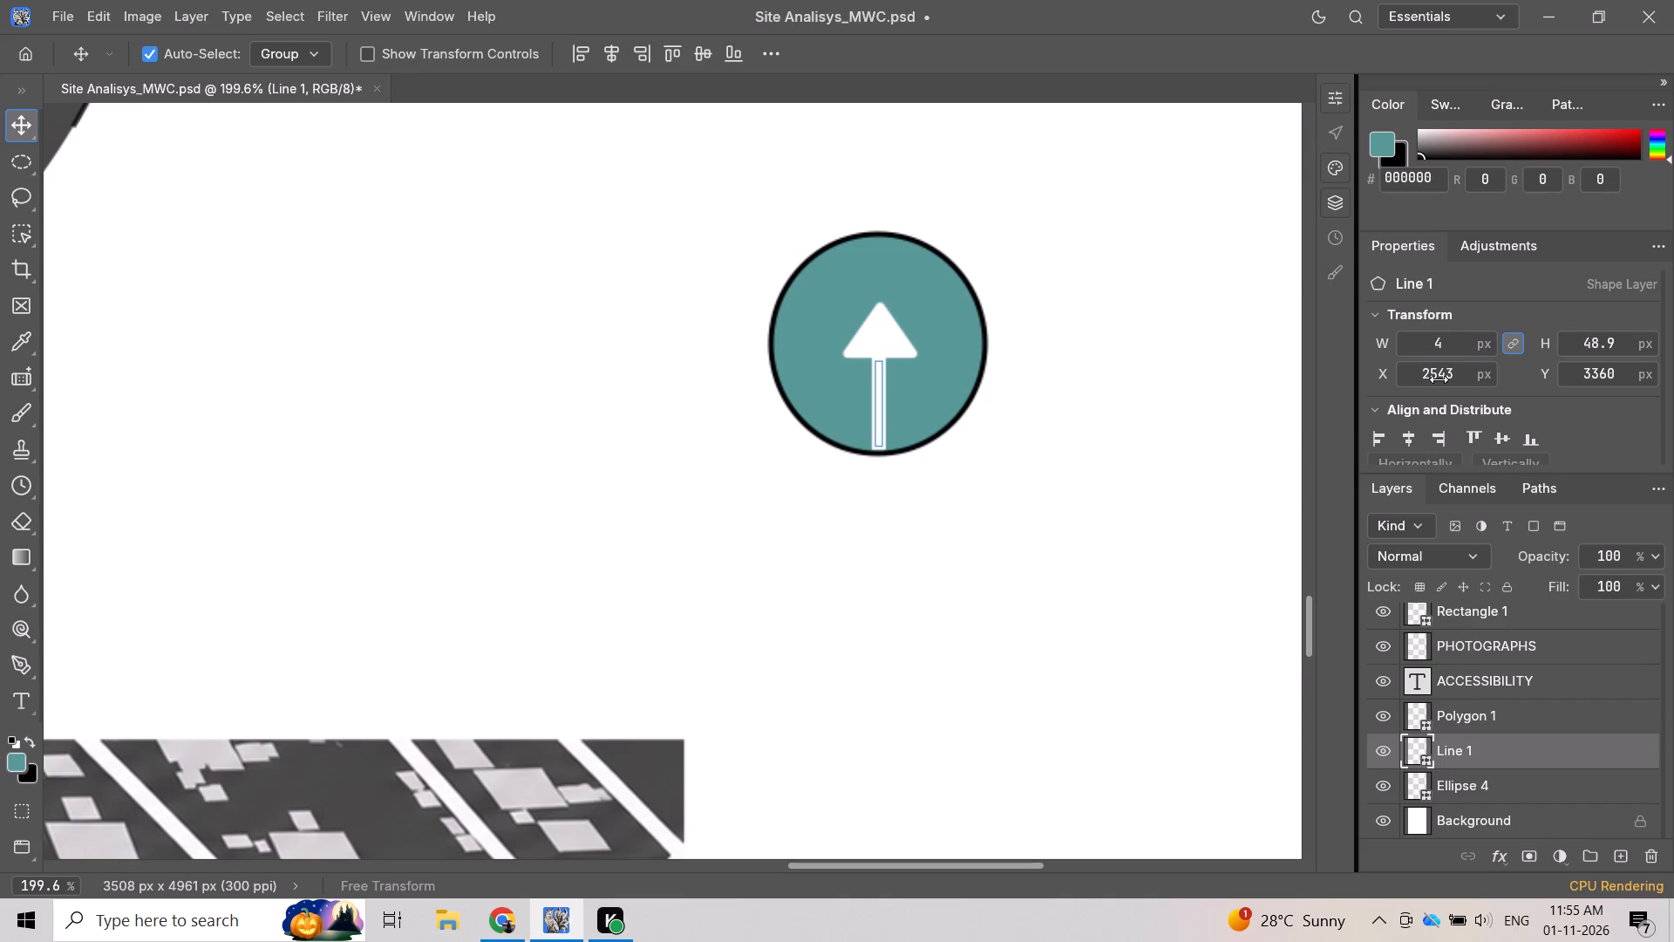
scroll(1596, 354, "down", 1)
scroll(1596, 354, "up", 1)
scroll(1596, 354, "down", 2)
scroll(1594, 380, "up", 1)
scroll(1594, 380, "down", 1)
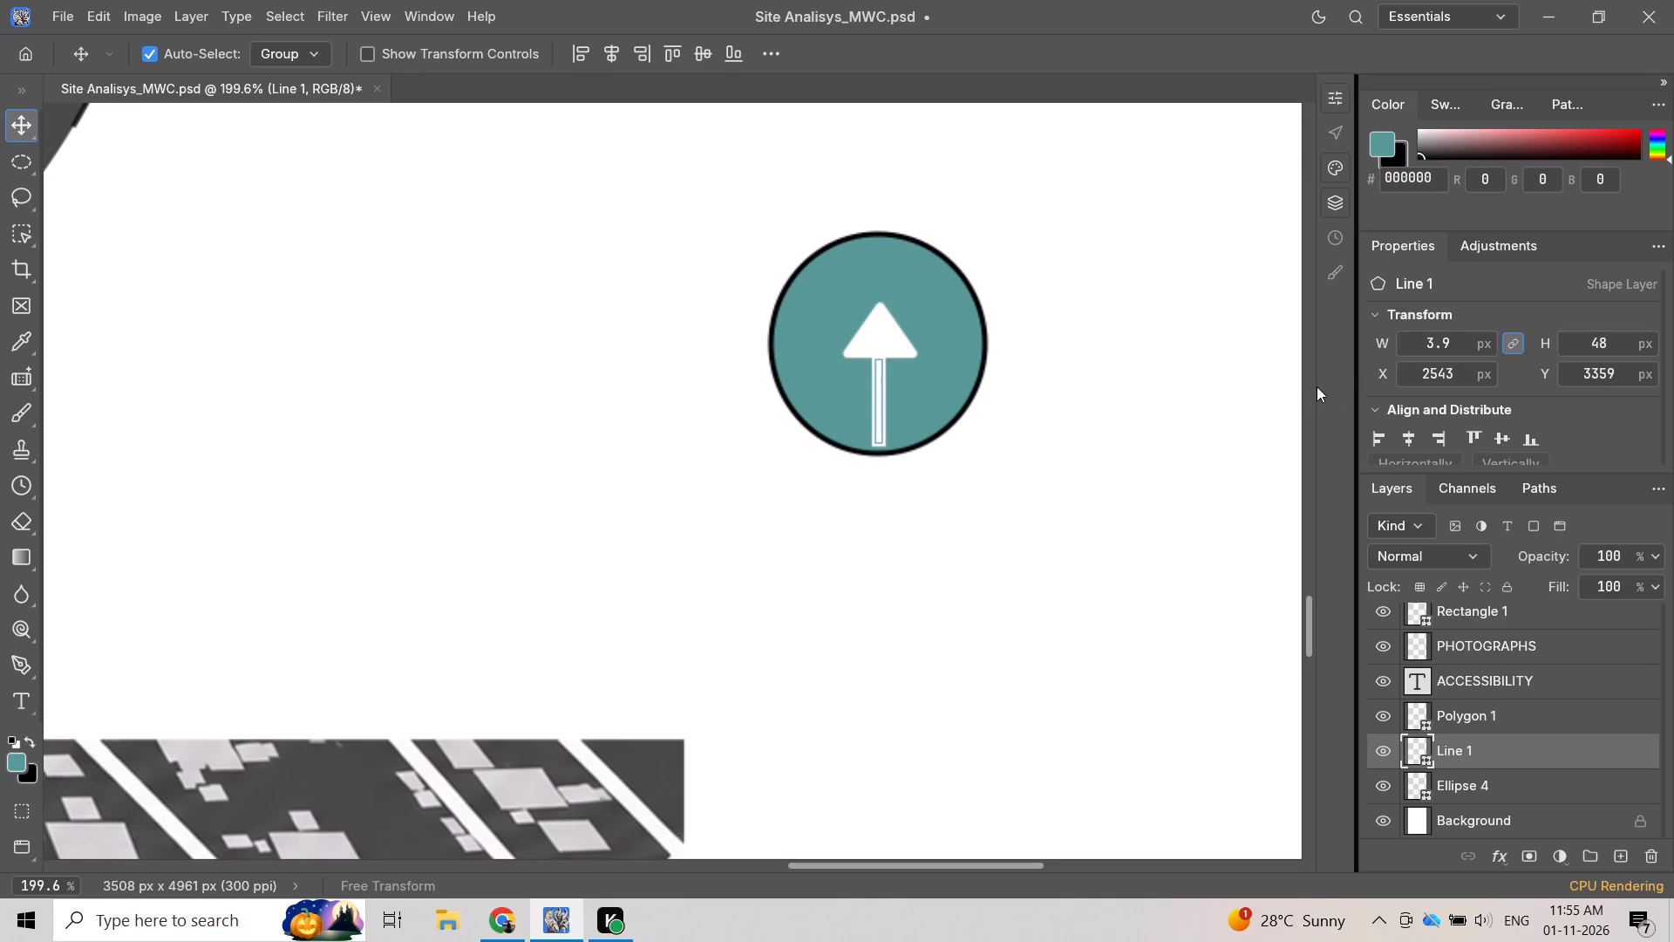
left_click(1296, 383)
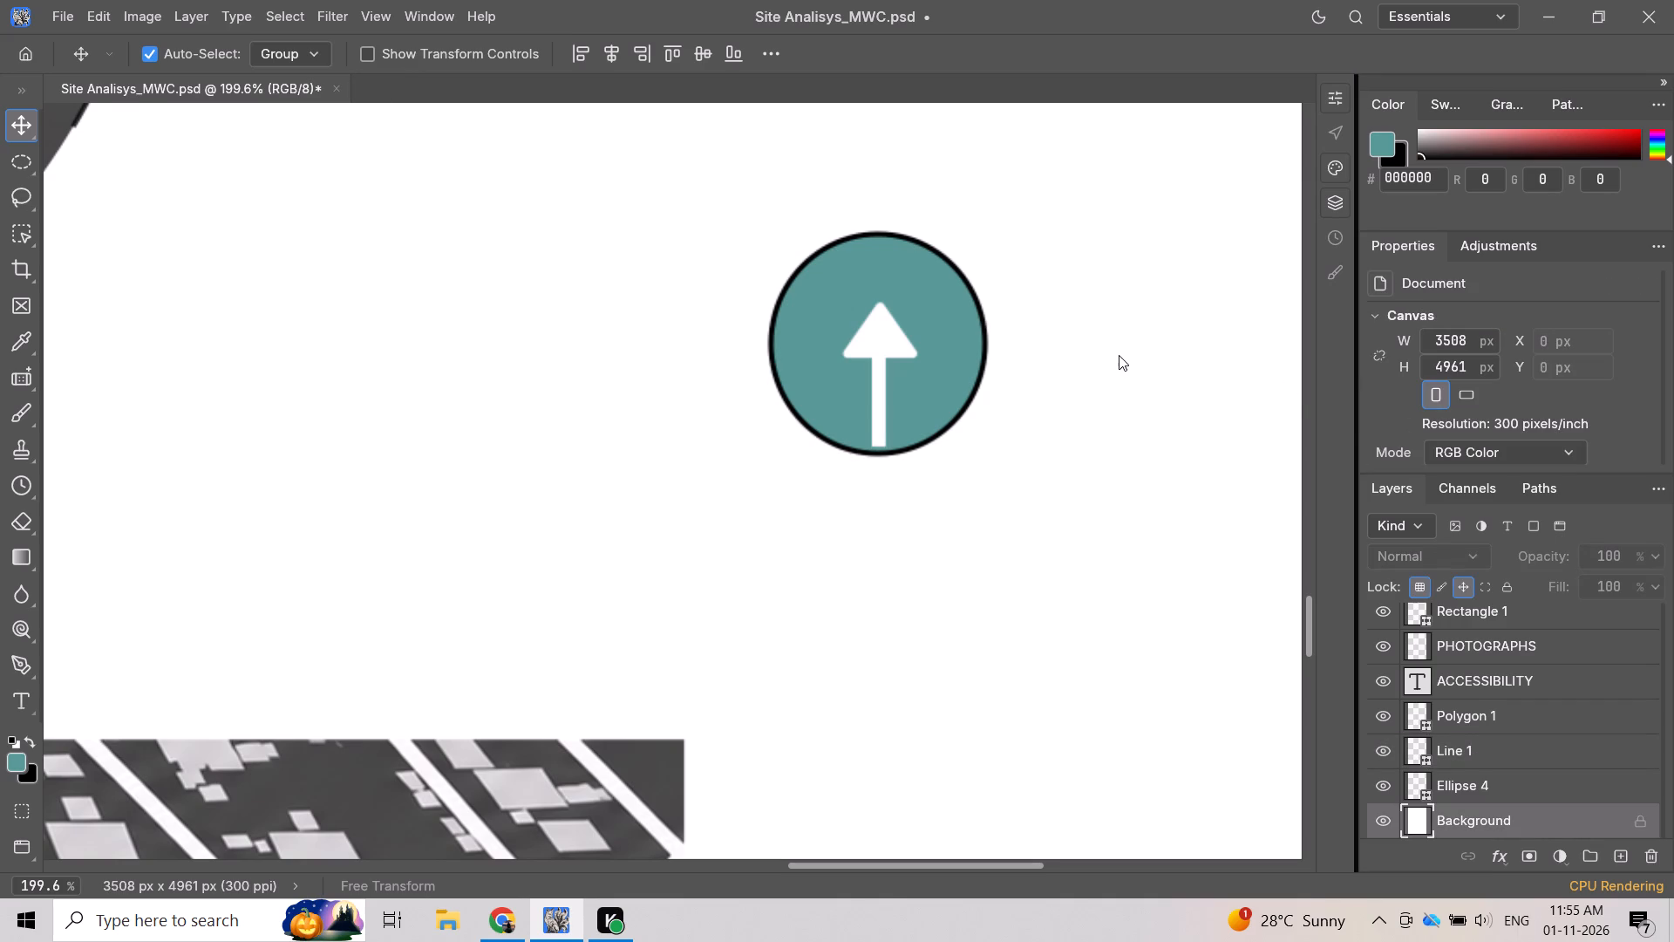
Change the stroke of the teal circle around the arrow to solid white.
scroll(1118, 353, "up", 3)
scroll(1120, 362, "down", 2)
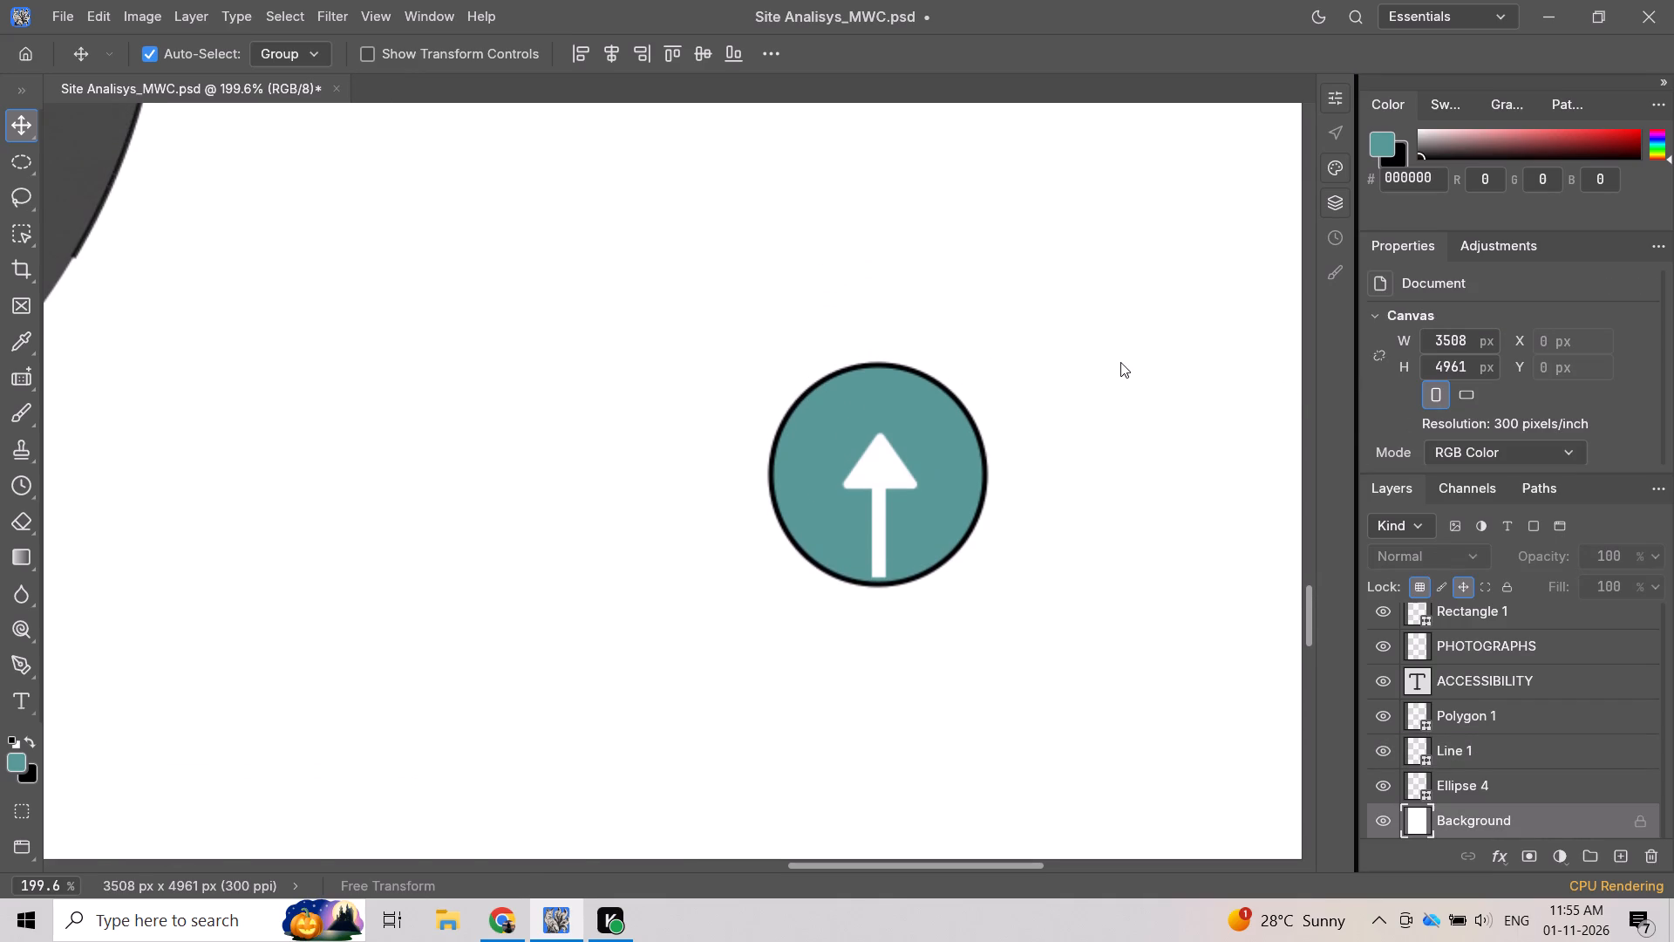
scroll(1120, 360, "down", 1)
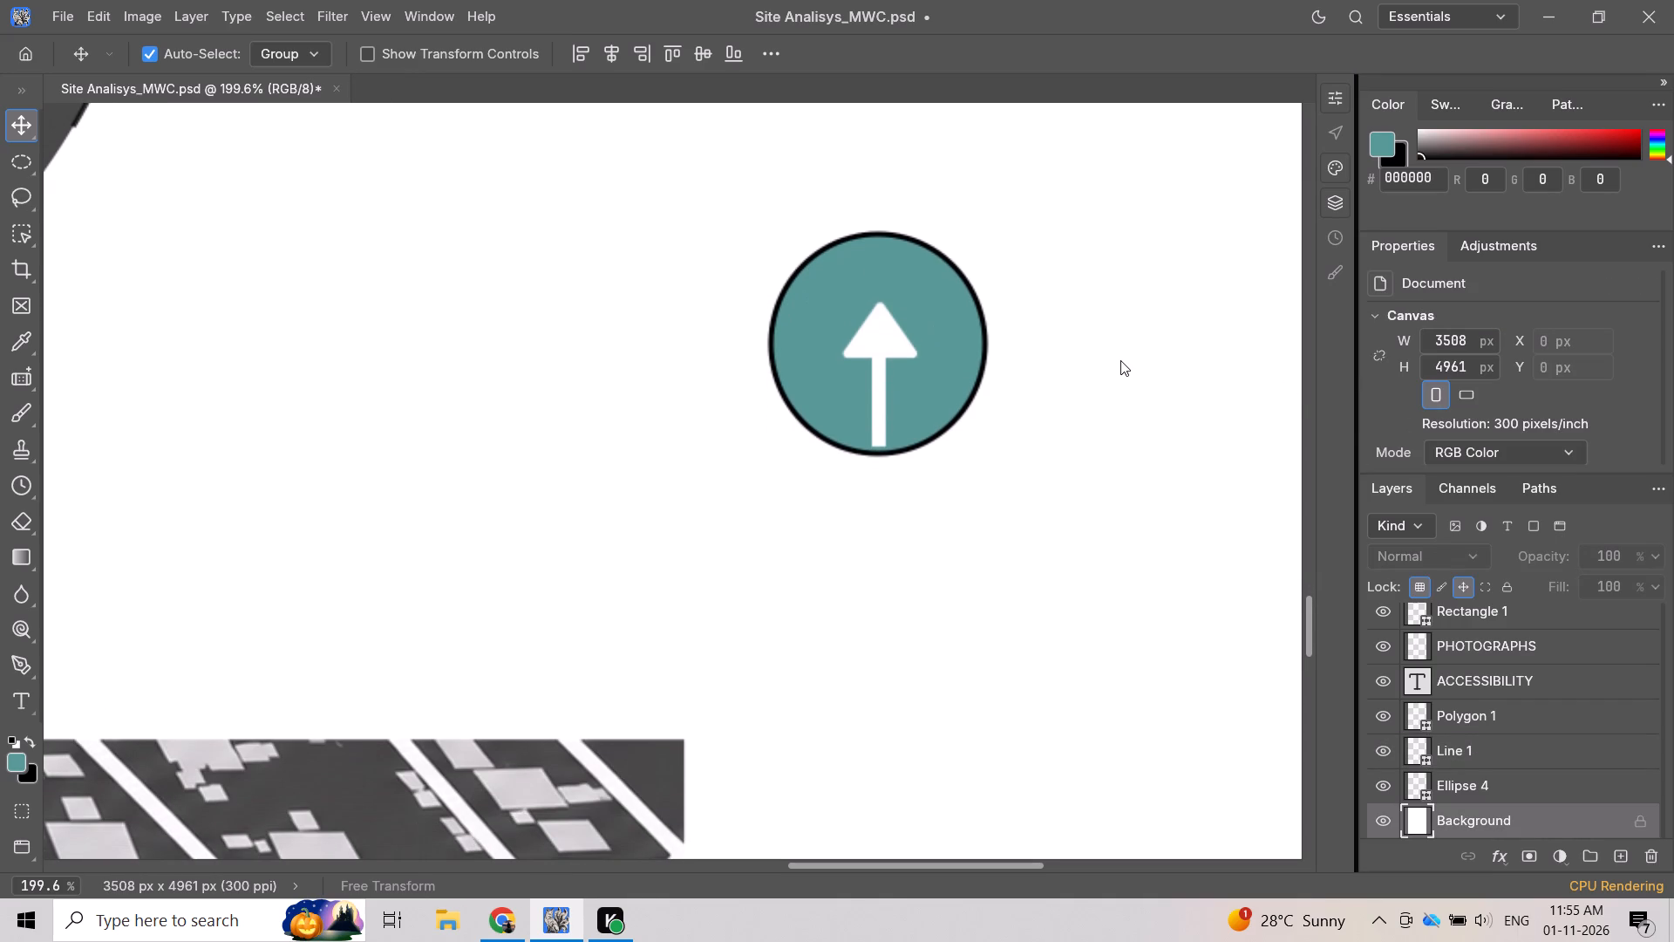
scroll(1120, 360, "down", 4, "alt")
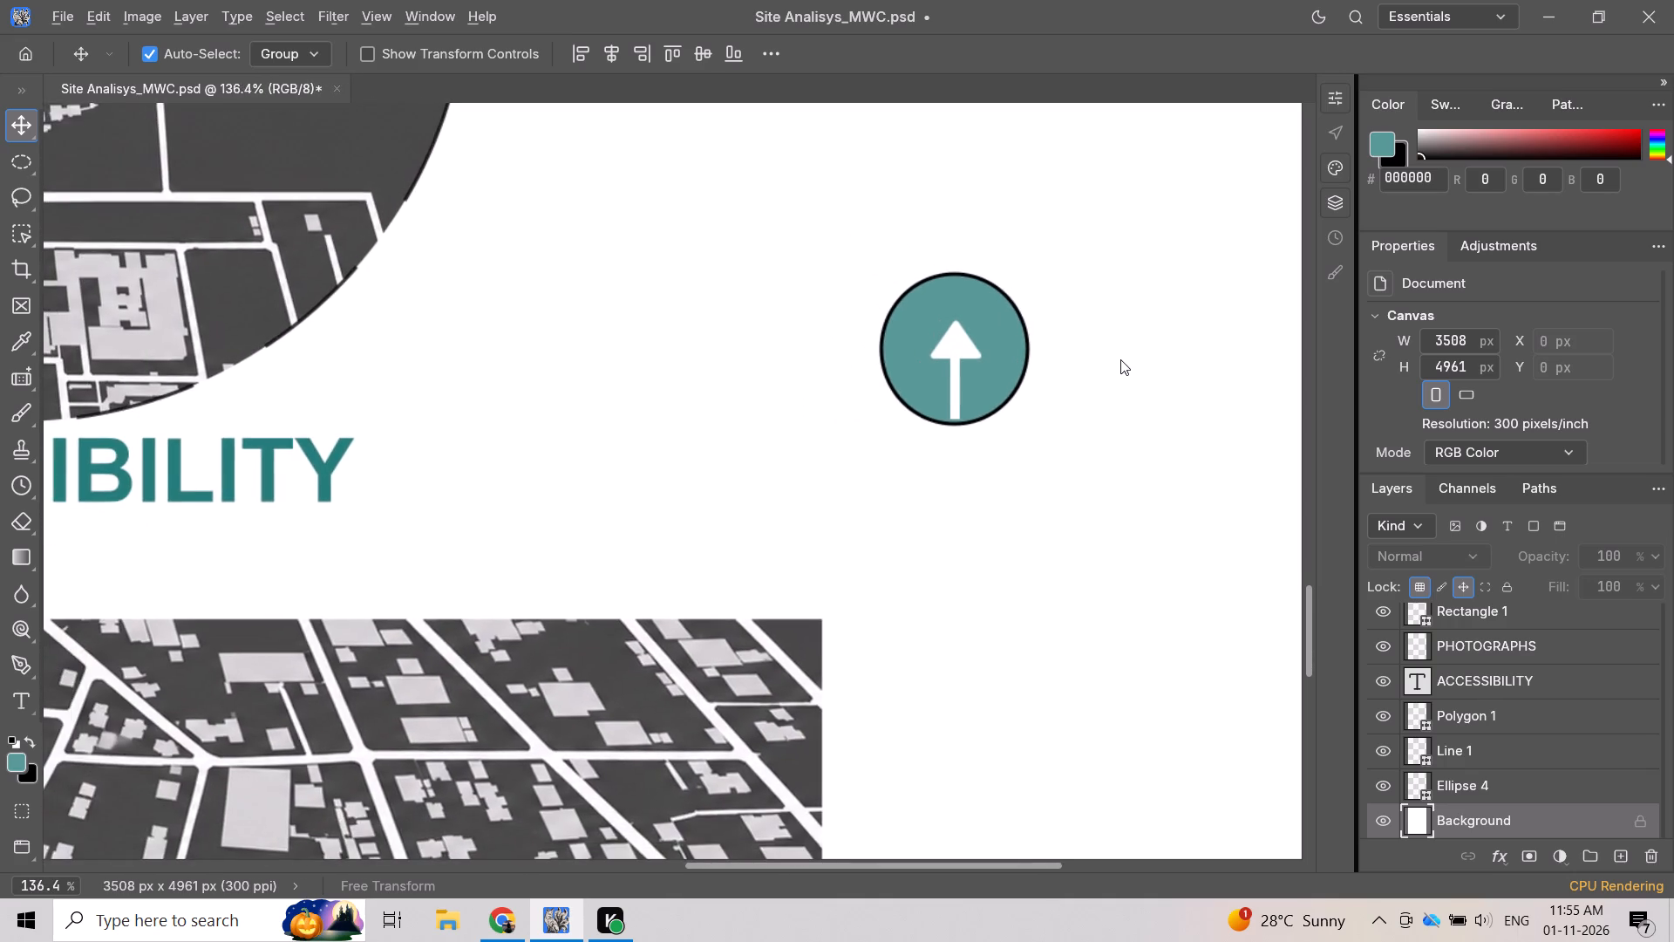
scroll(1120, 359, "up", 2, "alt")
left_click(997, 349)
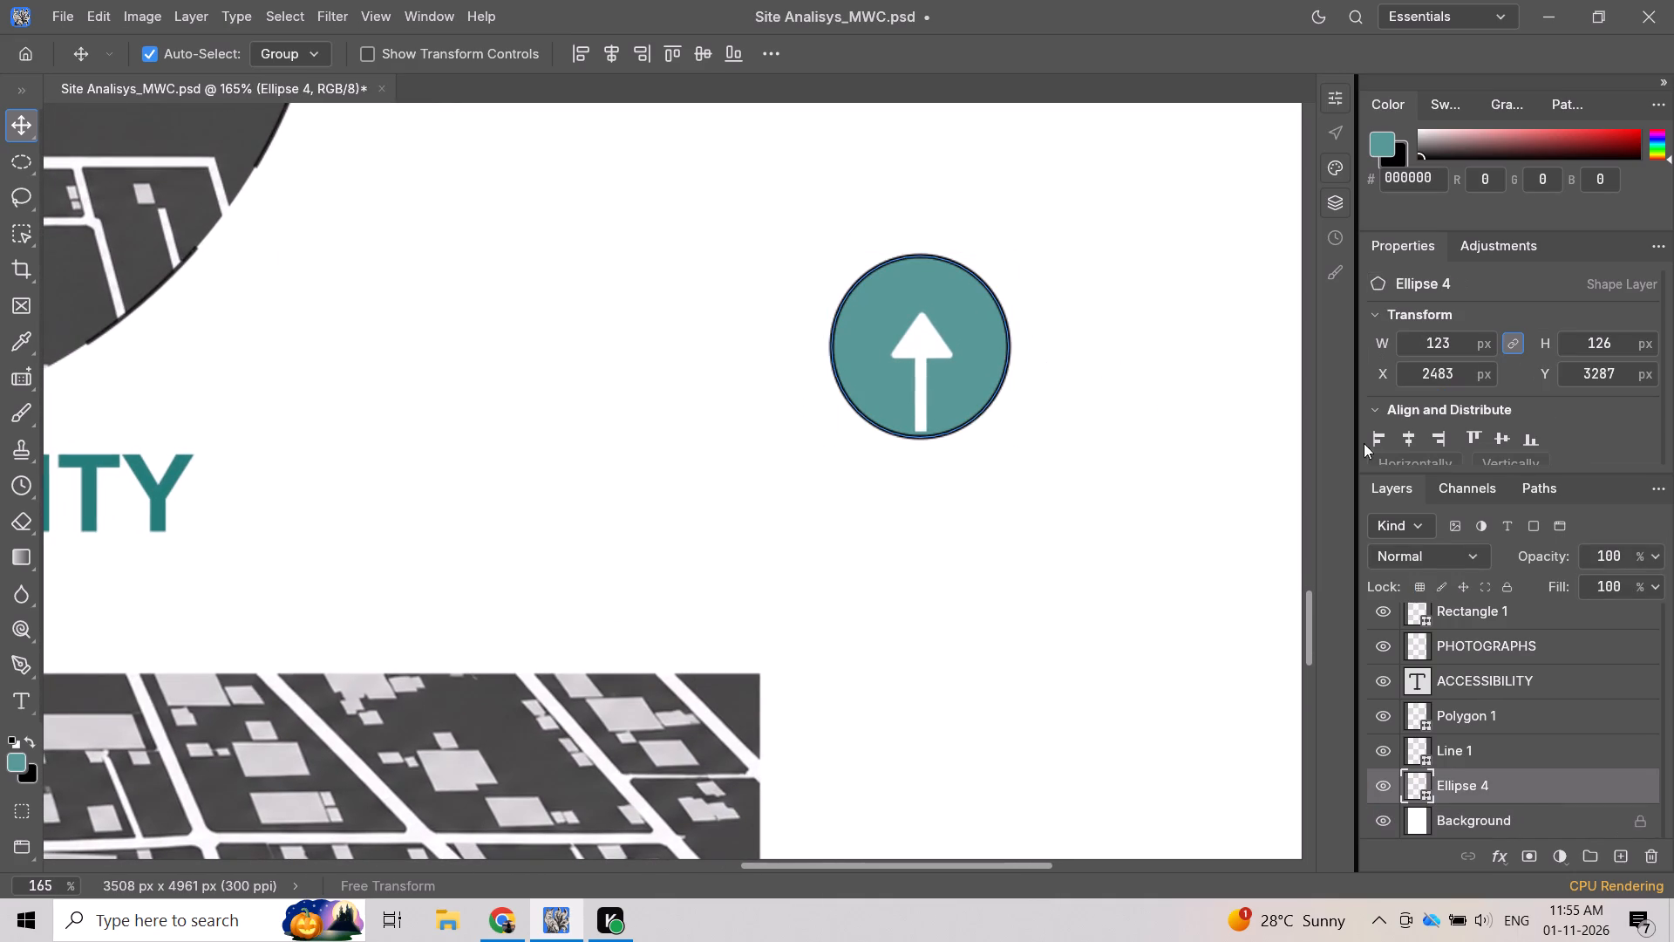
scroll(1520, 383, "down", 3)
left_click(1510, 392)
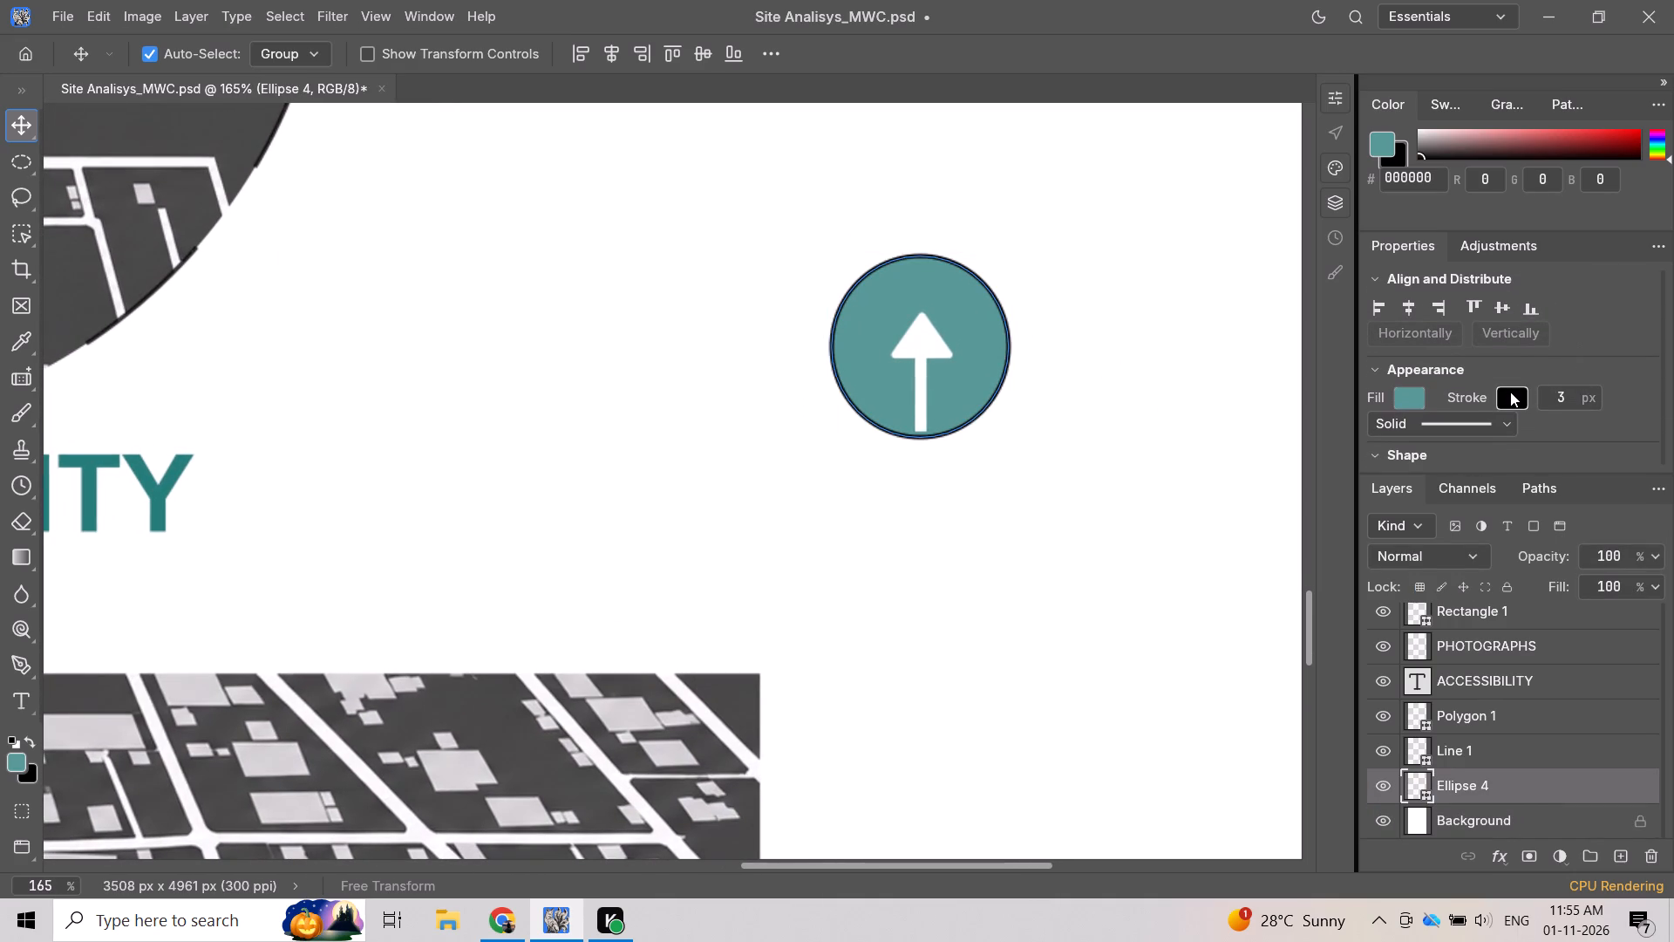
left_click_drag(1329, 680, 1357, 522)
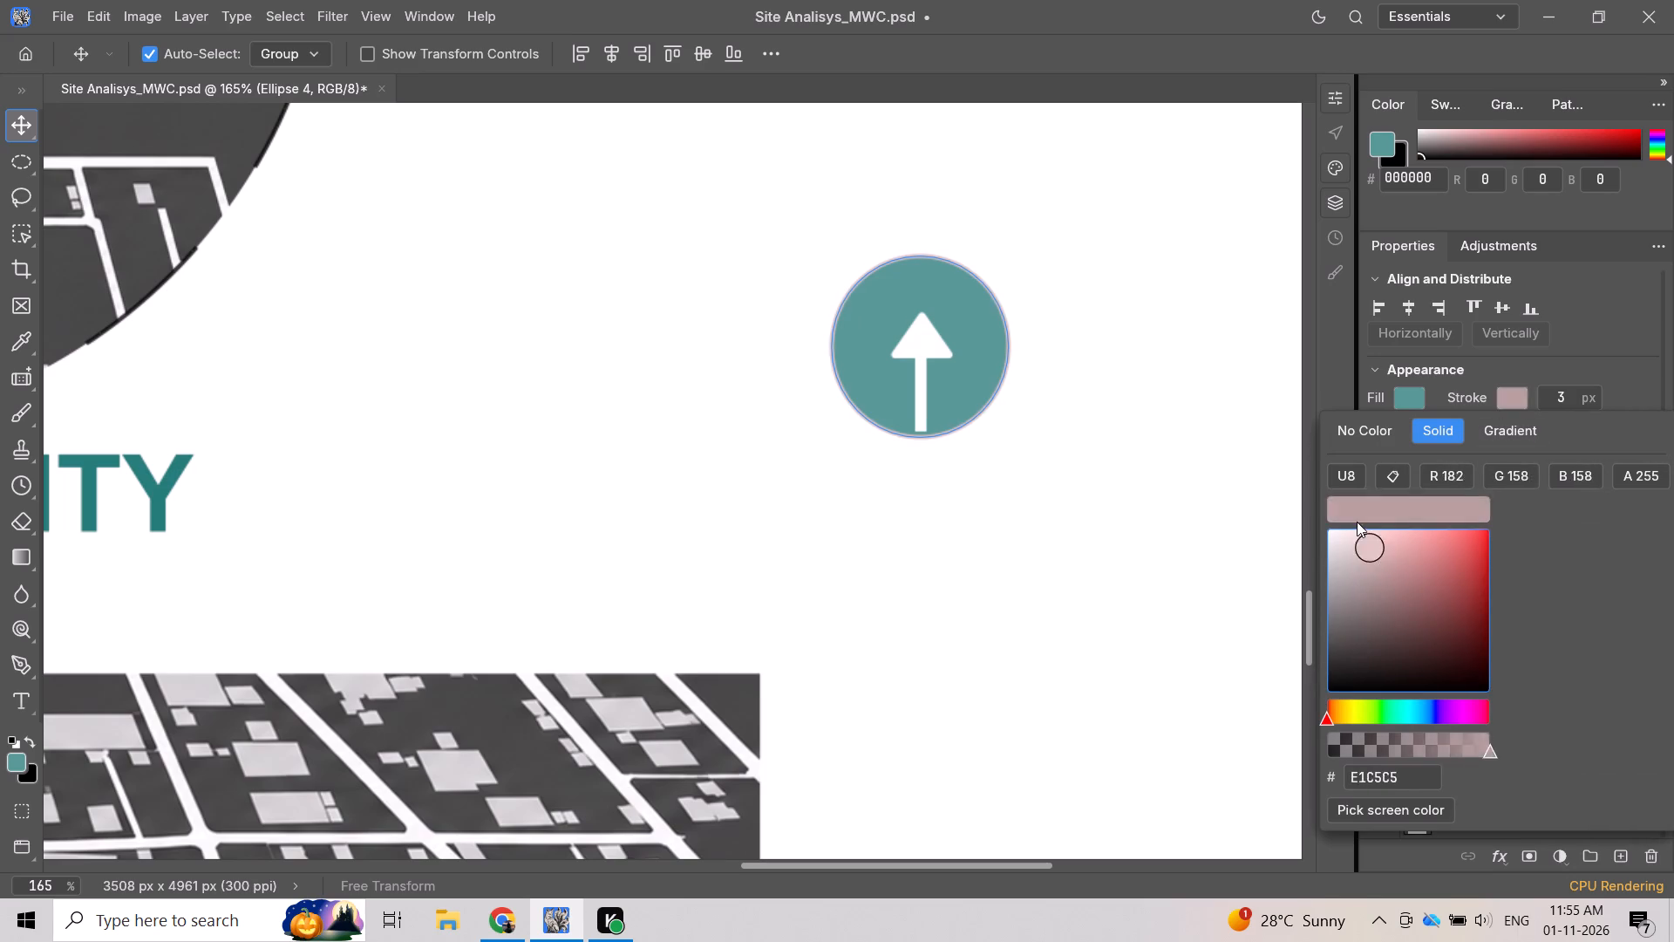
left_click_drag(1357, 522, 1318, 478)
left_click(1131, 340)
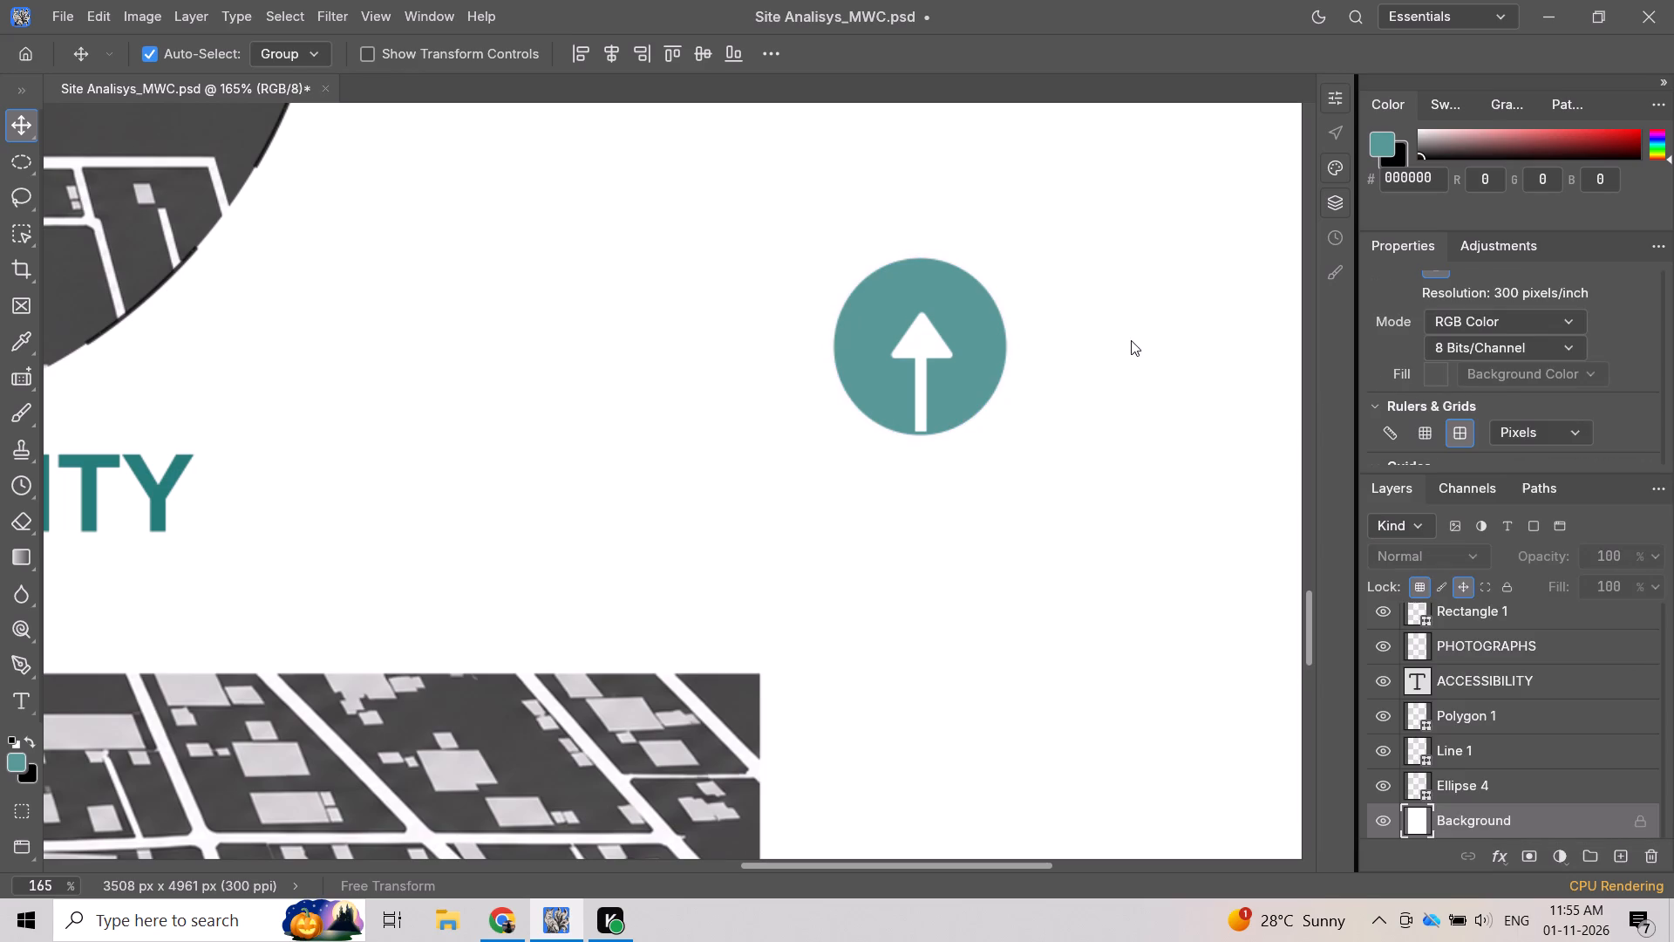
Set the Type tool's font size to 8 pt.
scroll(1042, 331, "up", 1)
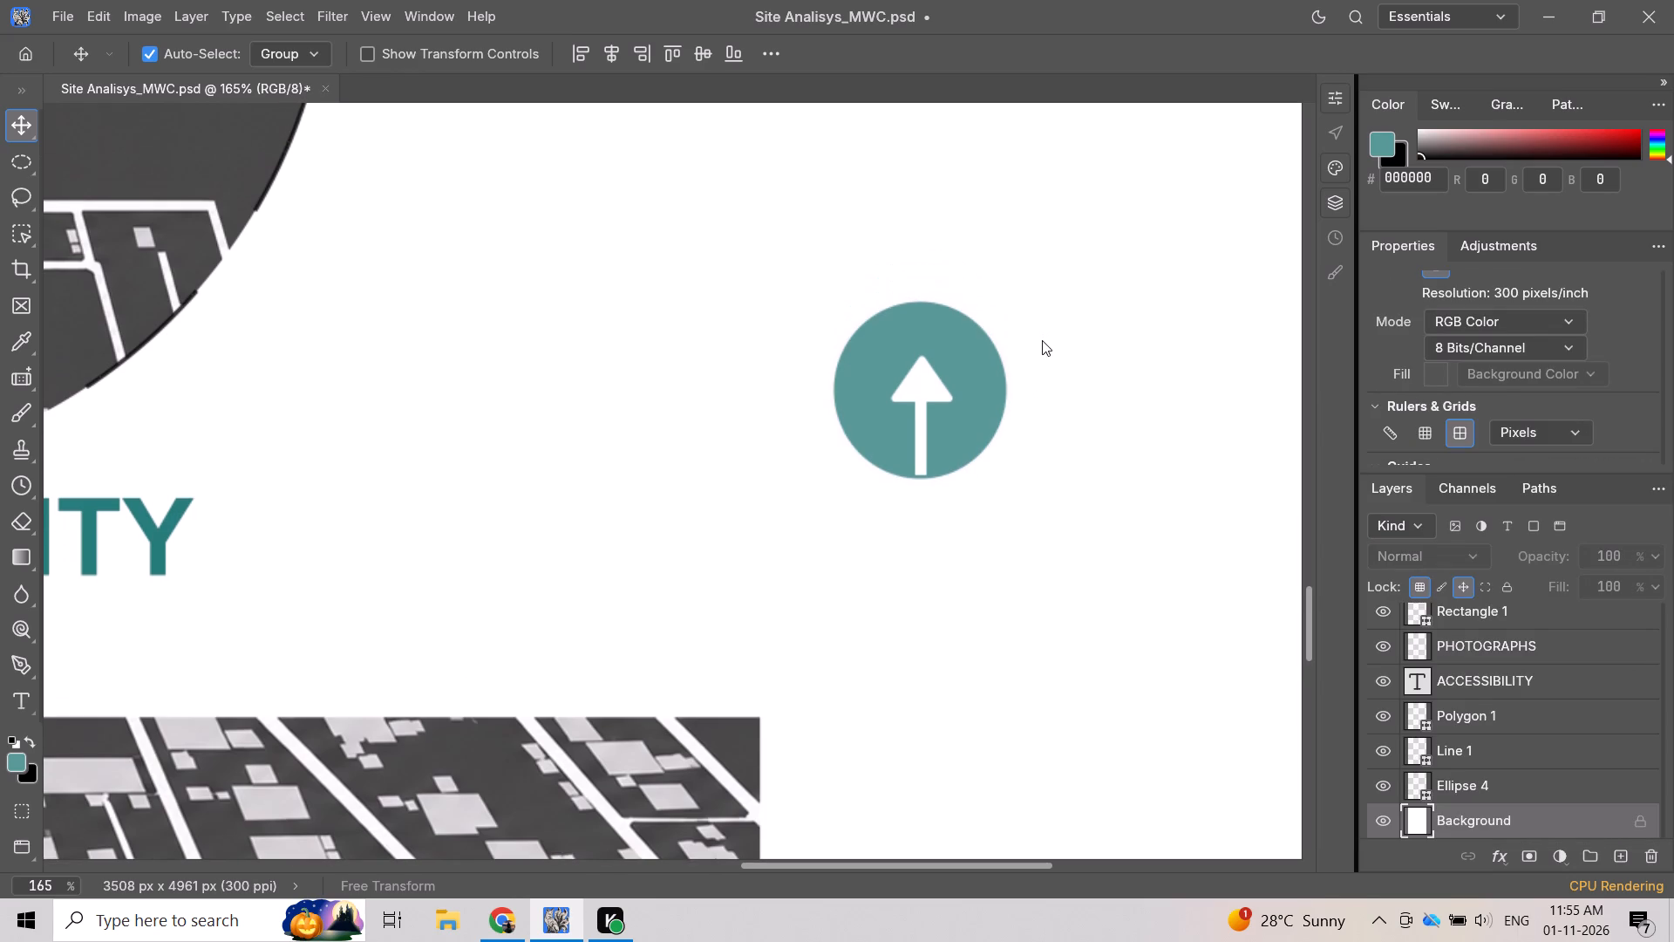
scroll(1042, 340, "up", 4, "alt")
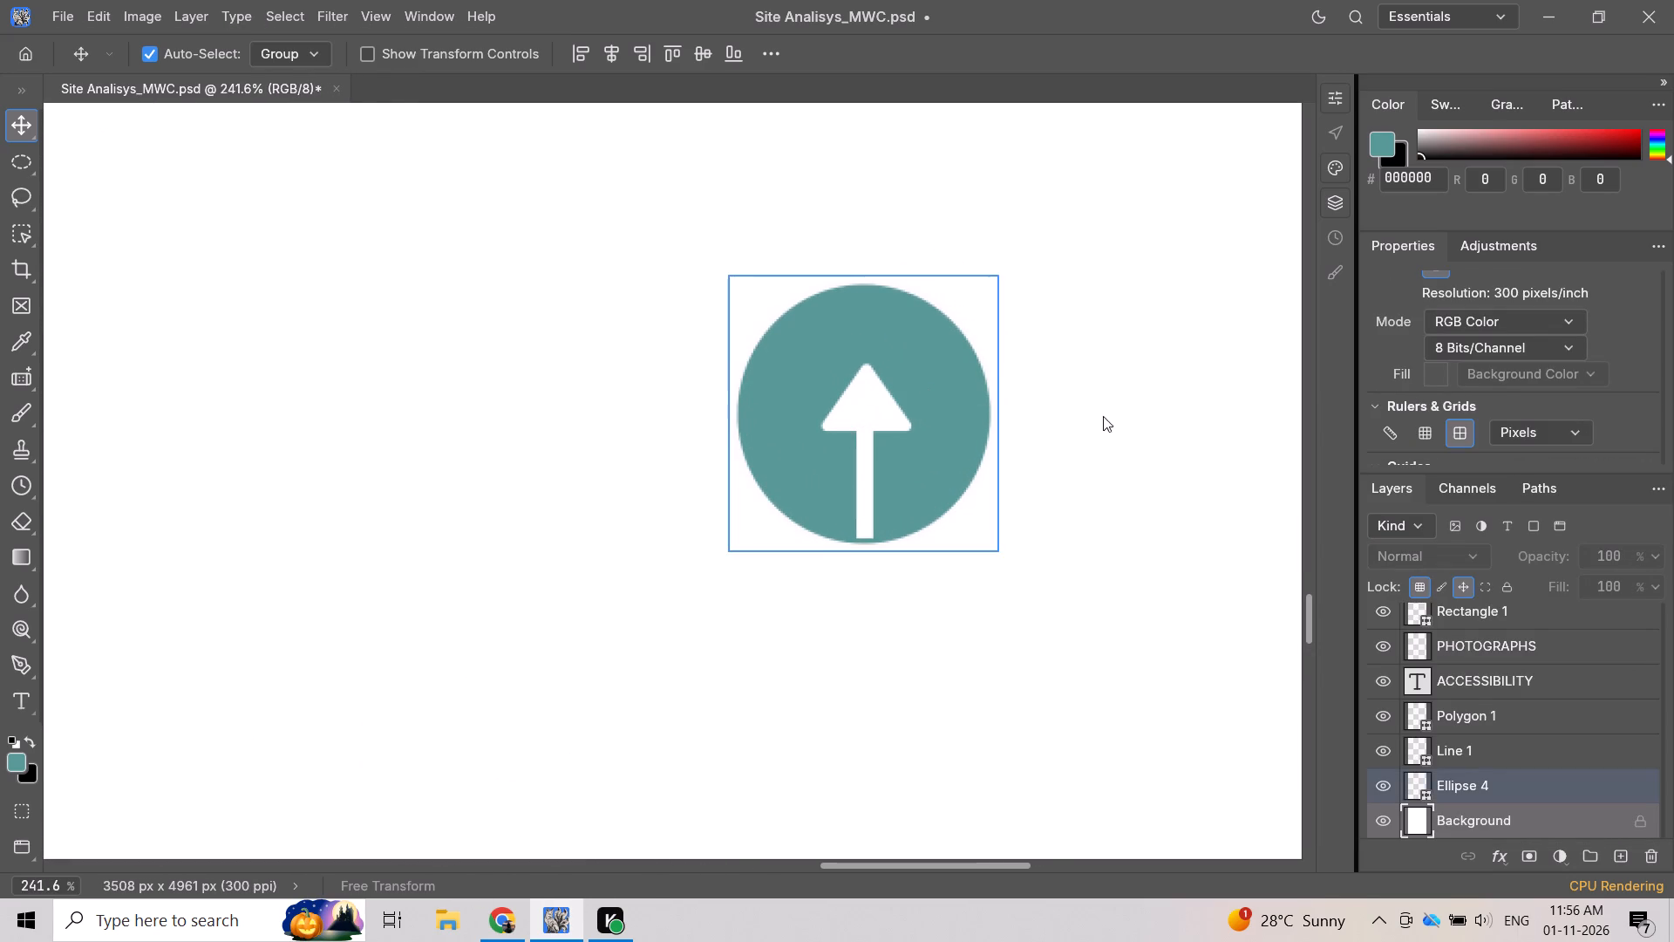
key("t")
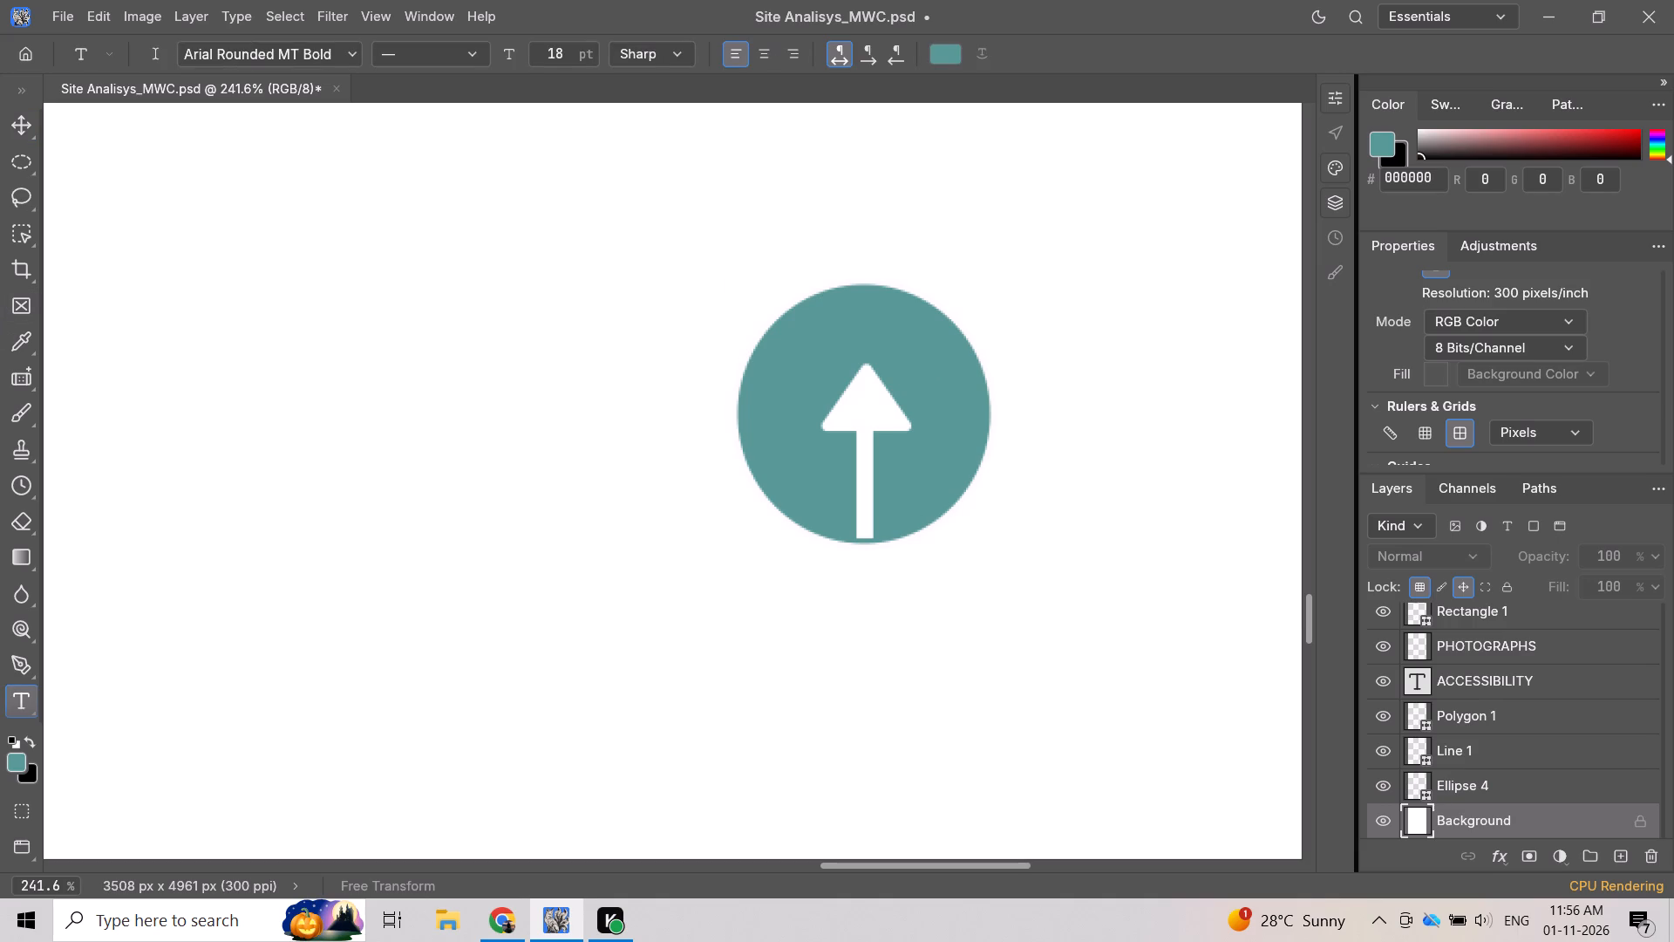
scroll(545, 52, "down", 11)
scroll(545, 52, "up", 1)
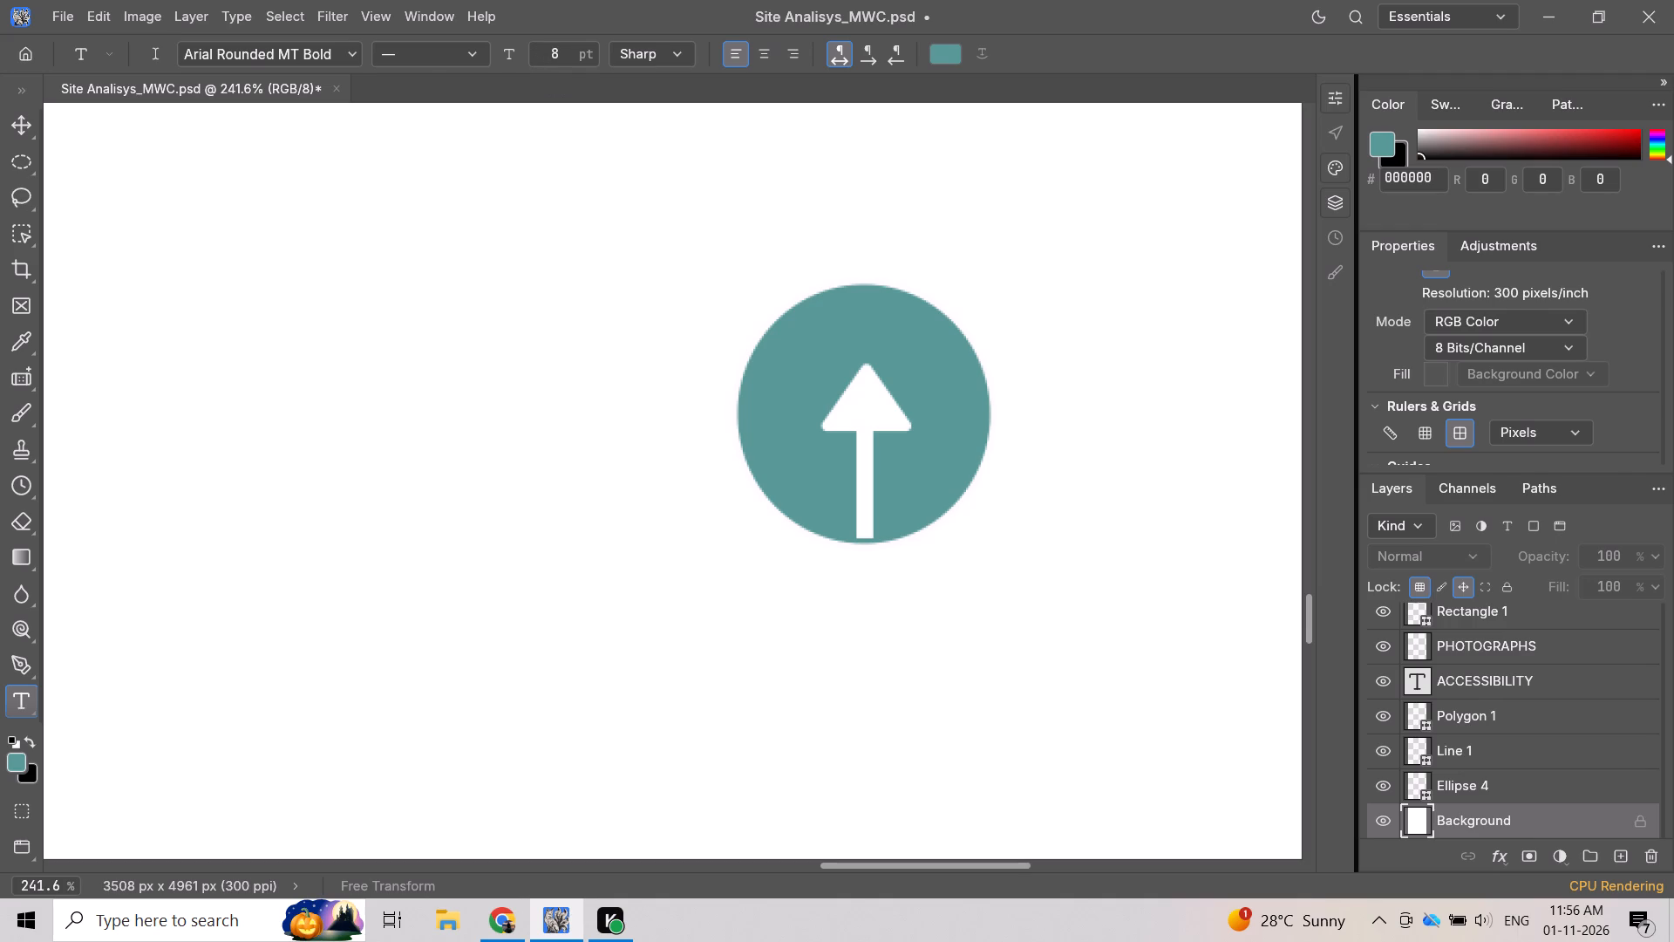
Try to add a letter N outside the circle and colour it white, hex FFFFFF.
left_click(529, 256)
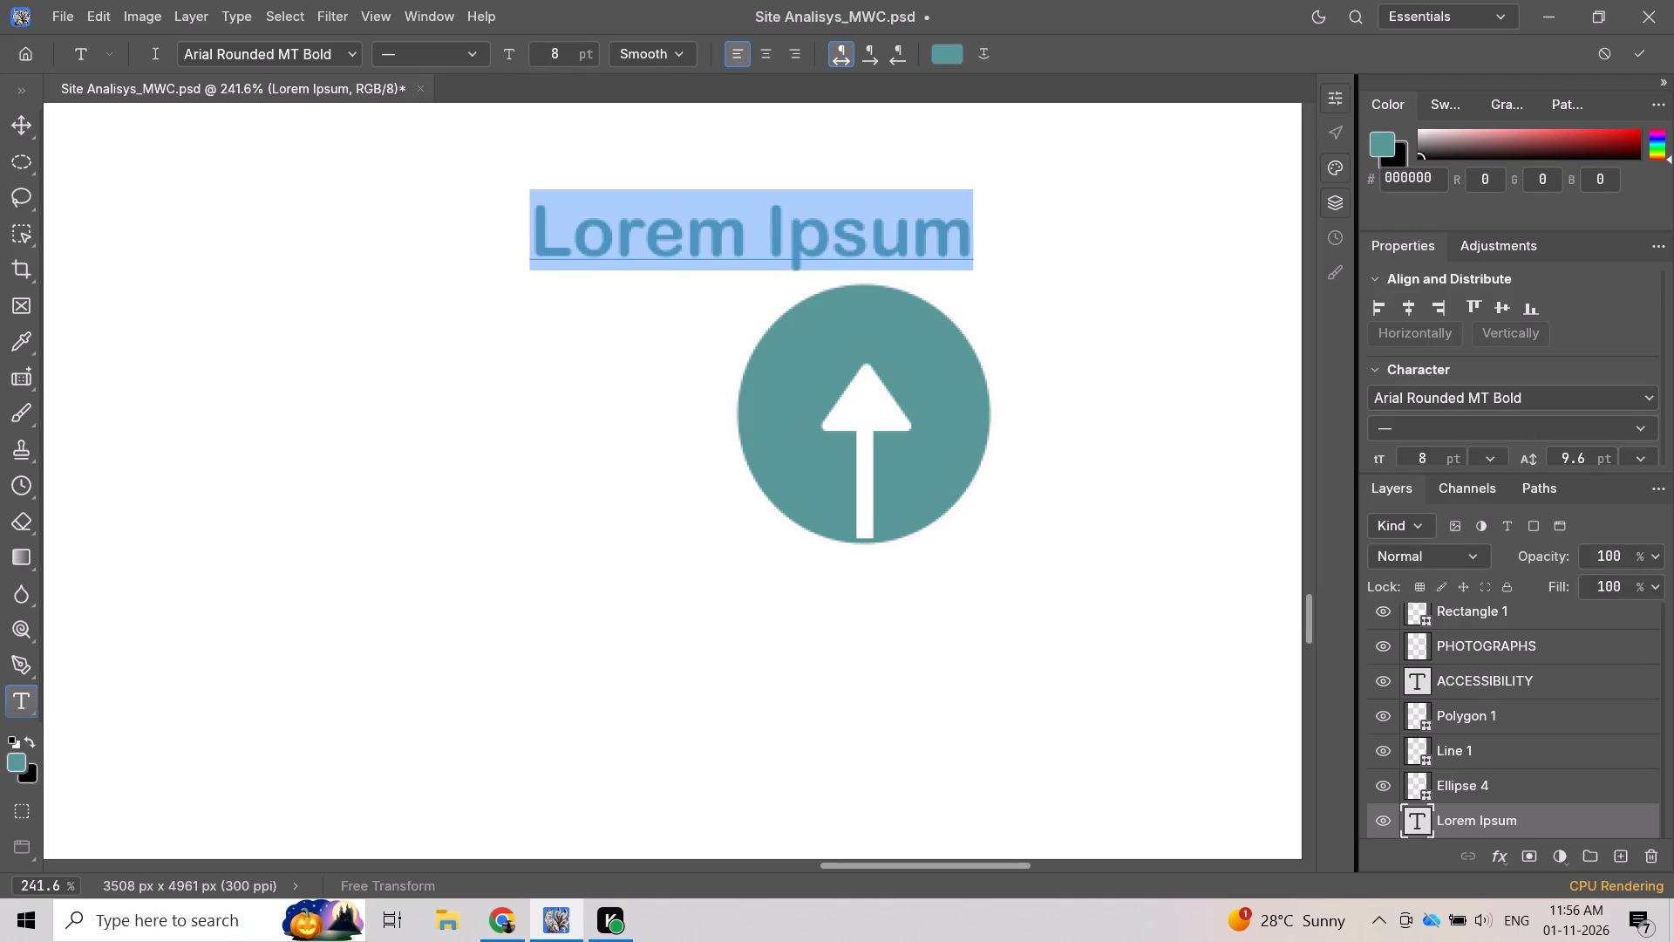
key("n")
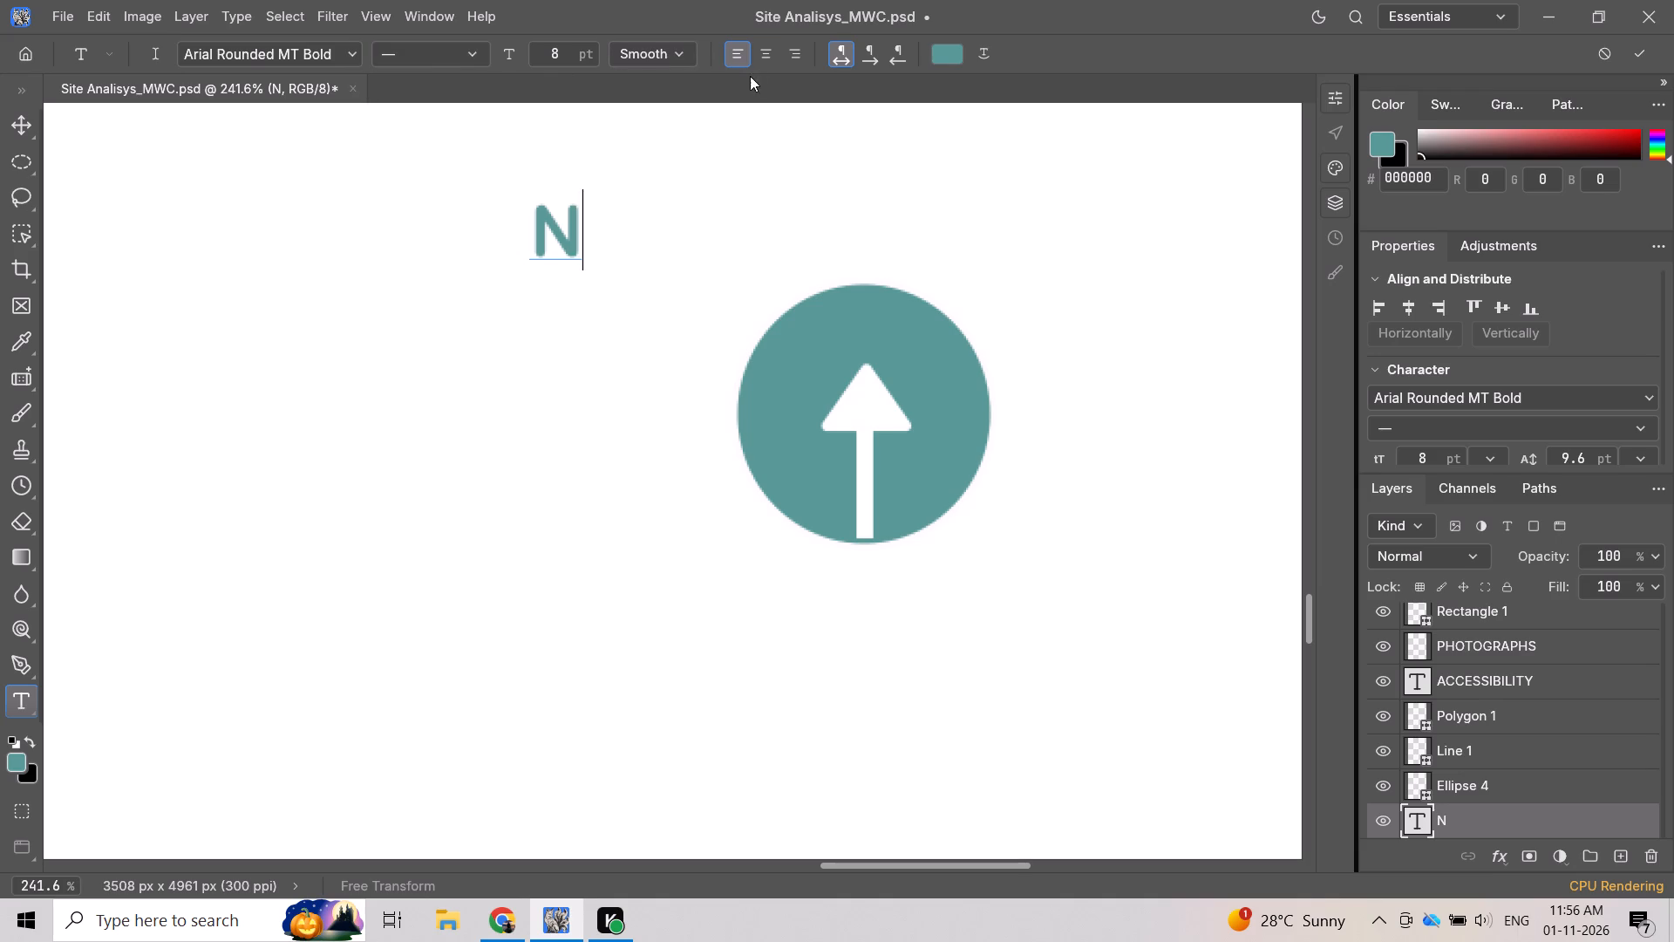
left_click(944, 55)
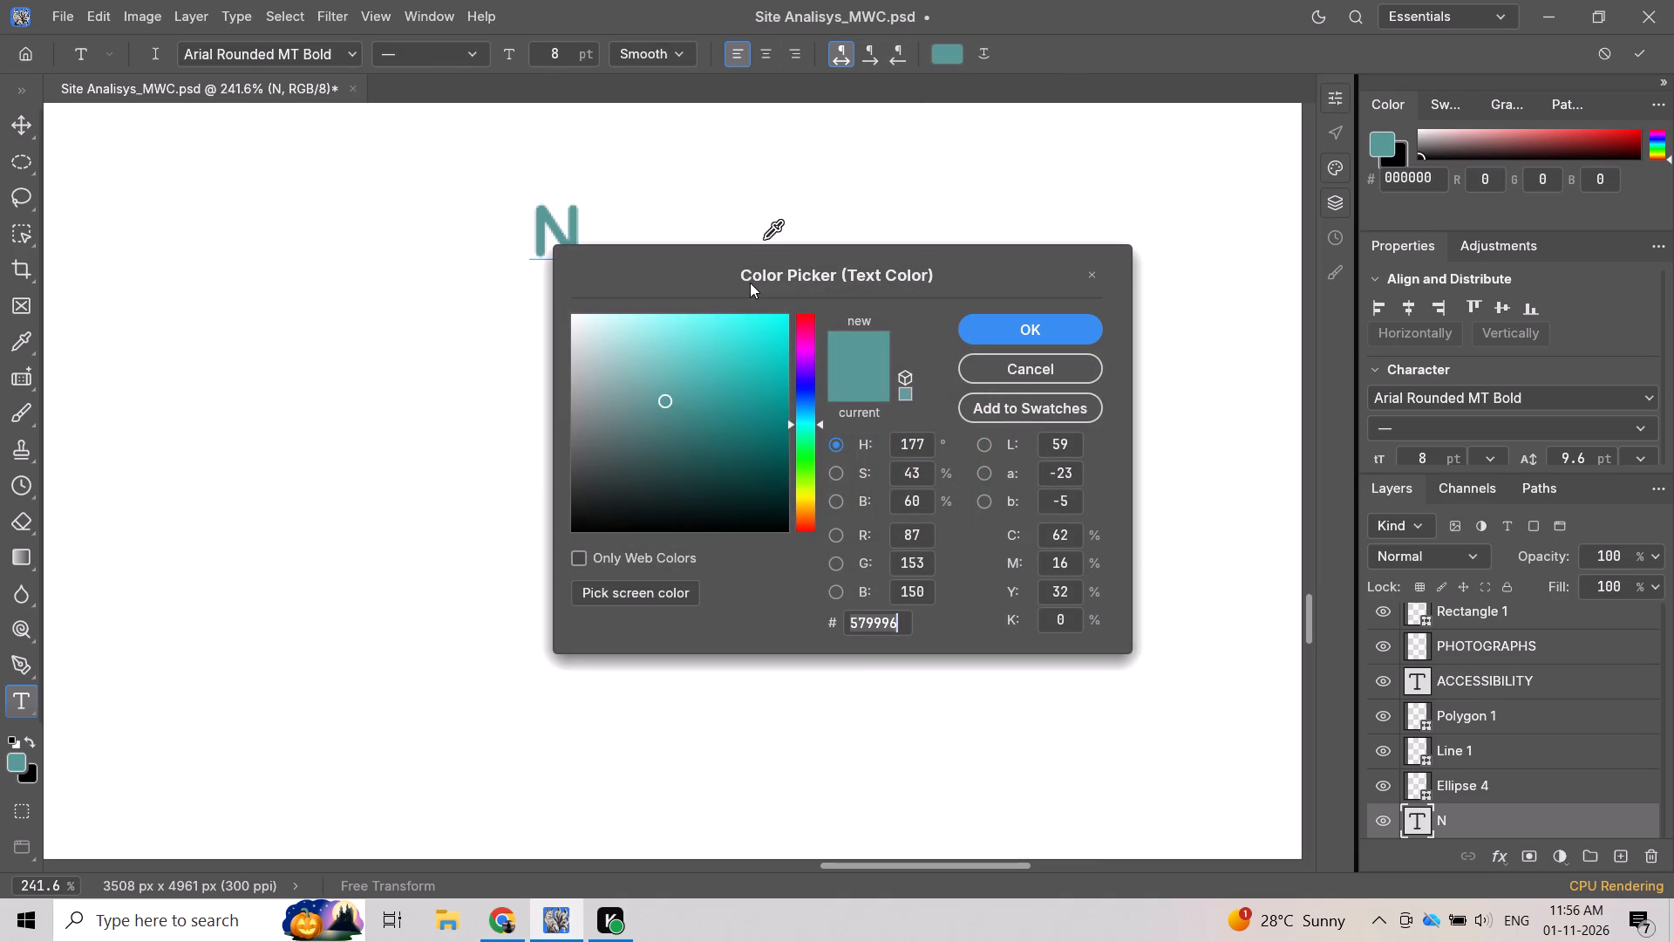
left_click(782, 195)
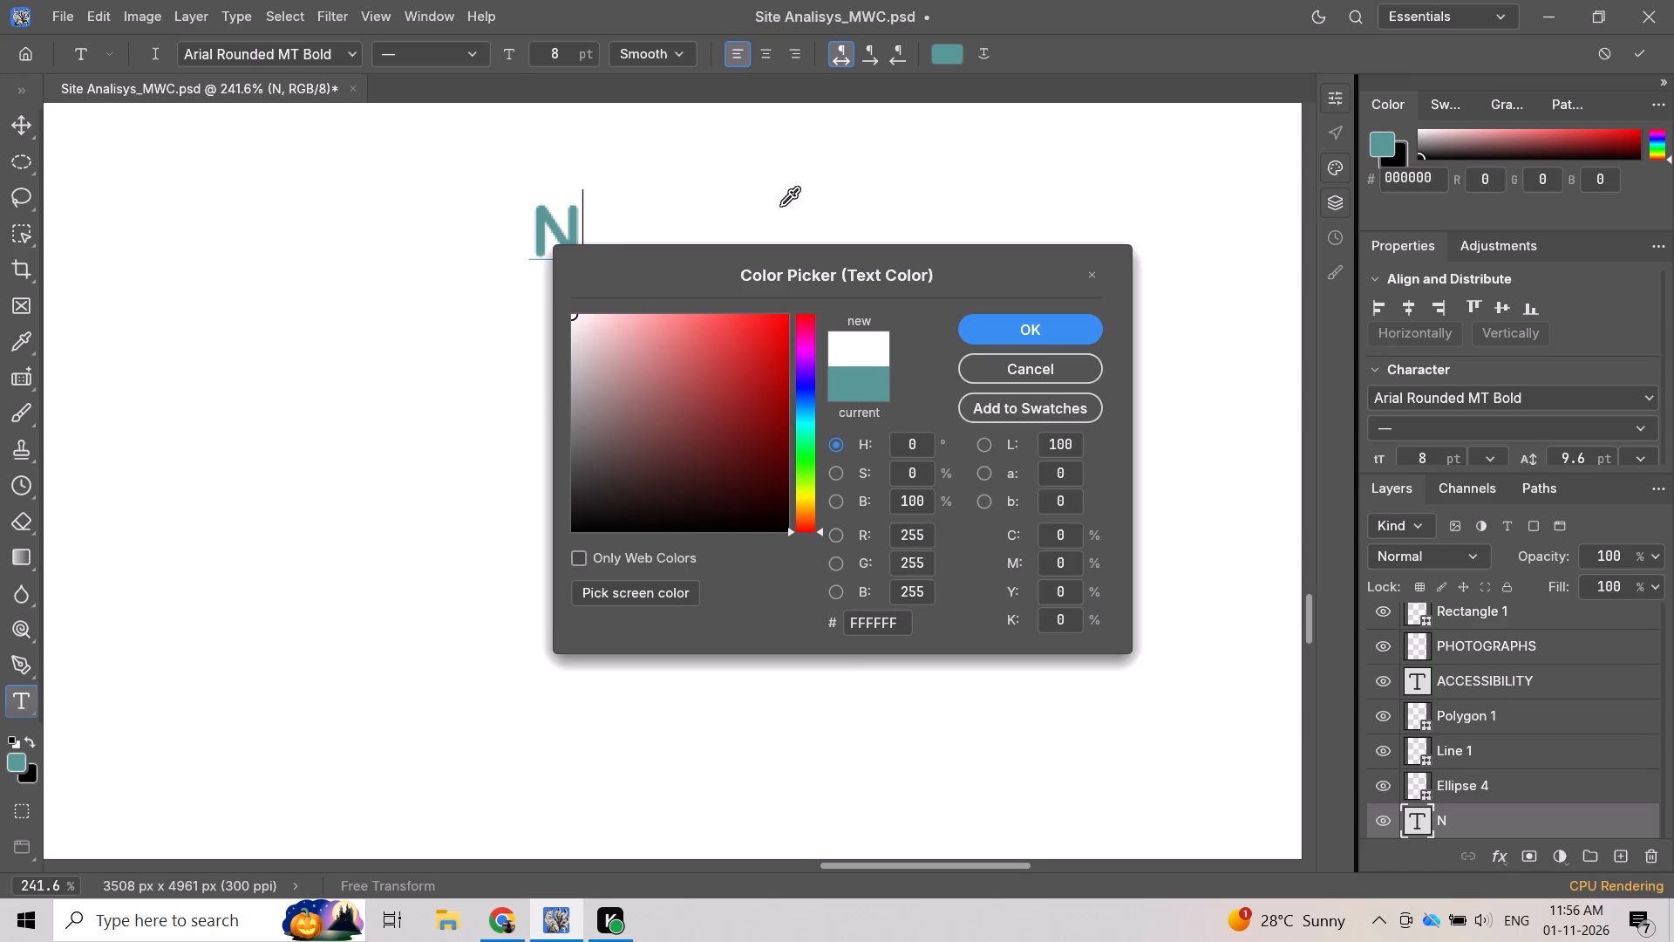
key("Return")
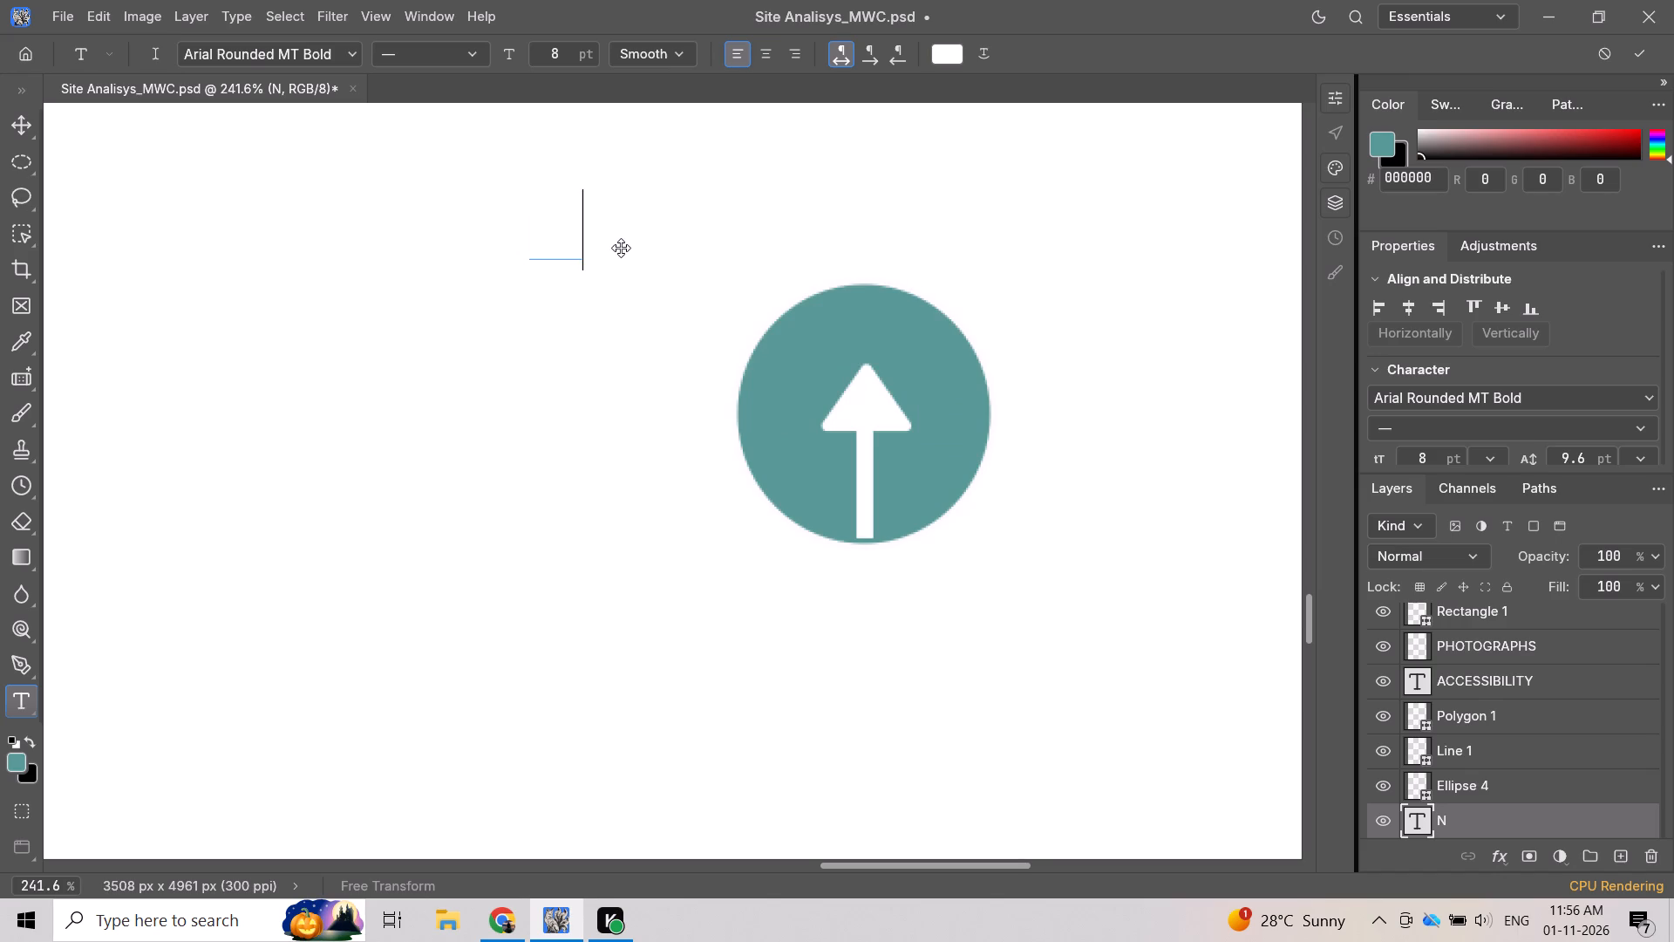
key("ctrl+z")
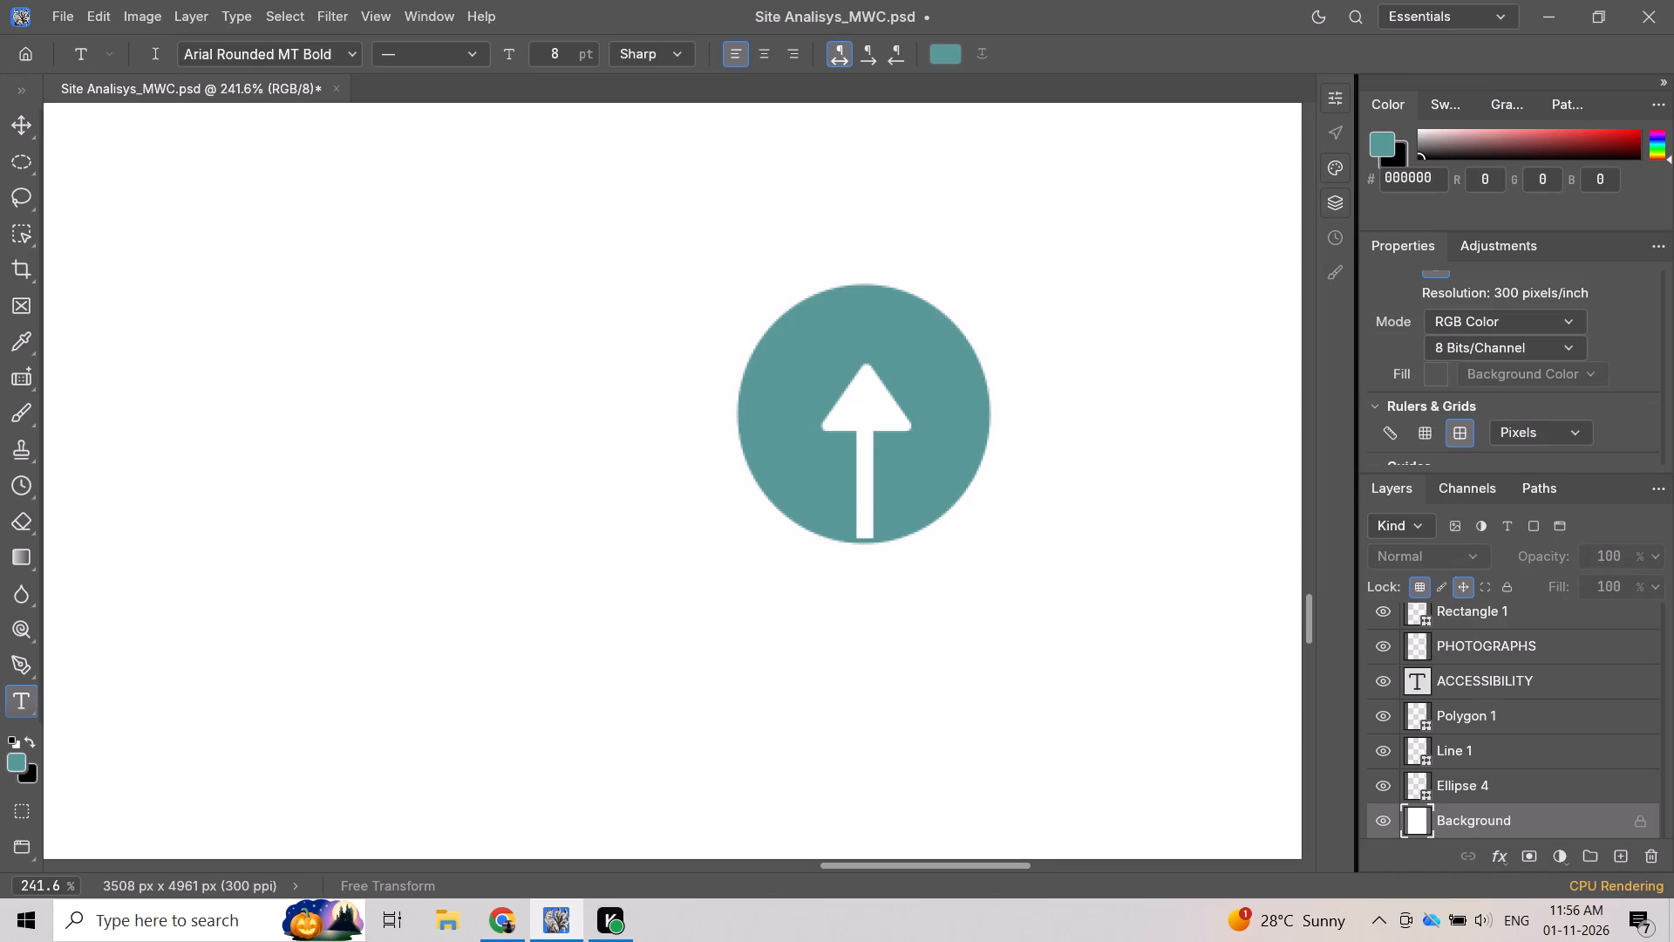
Add the letter N as 8 pt Arial Rounded MT Bold text and position it at the circle's upper-right edge.
left_click(627, 236)
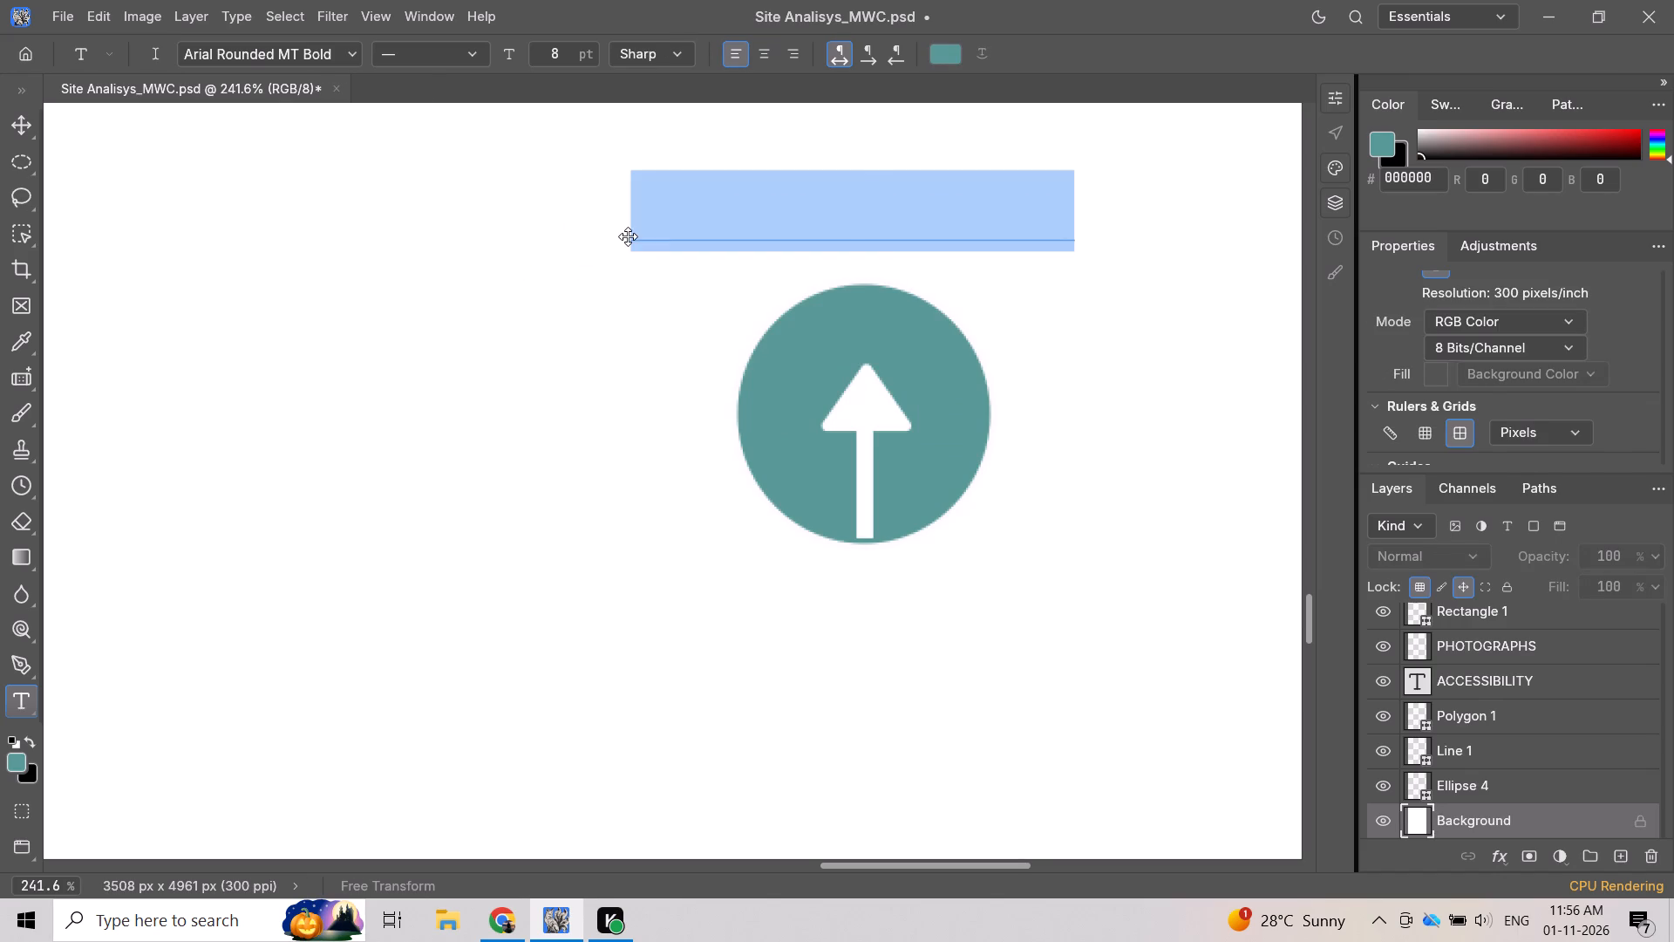
key("n")
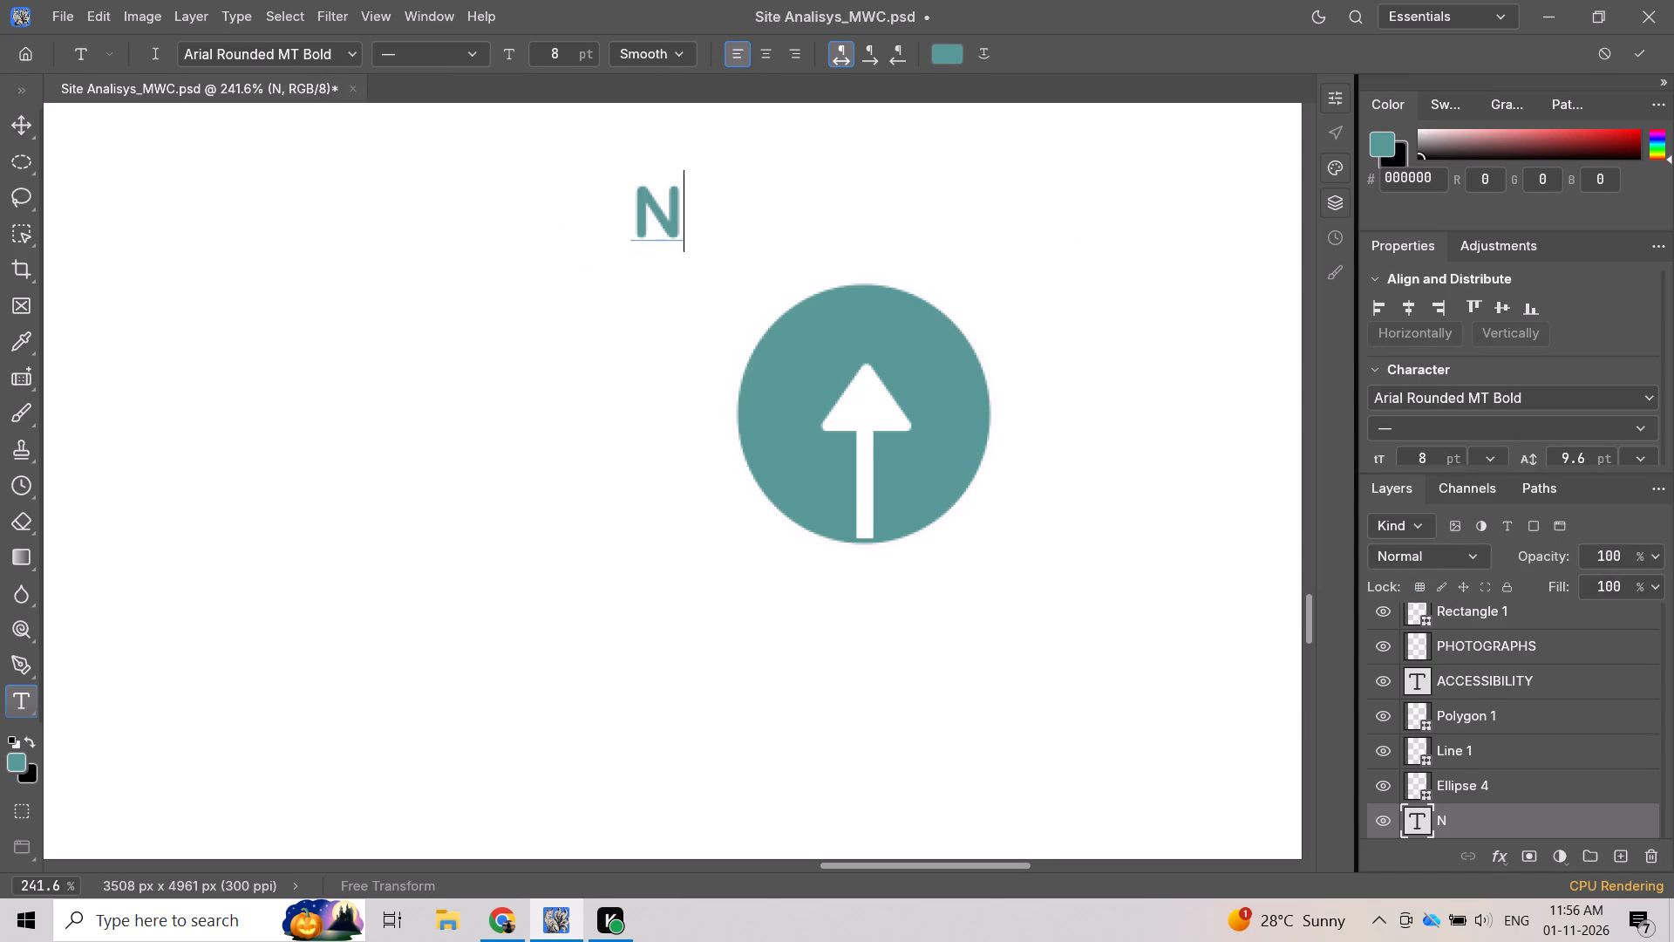
key("Return")
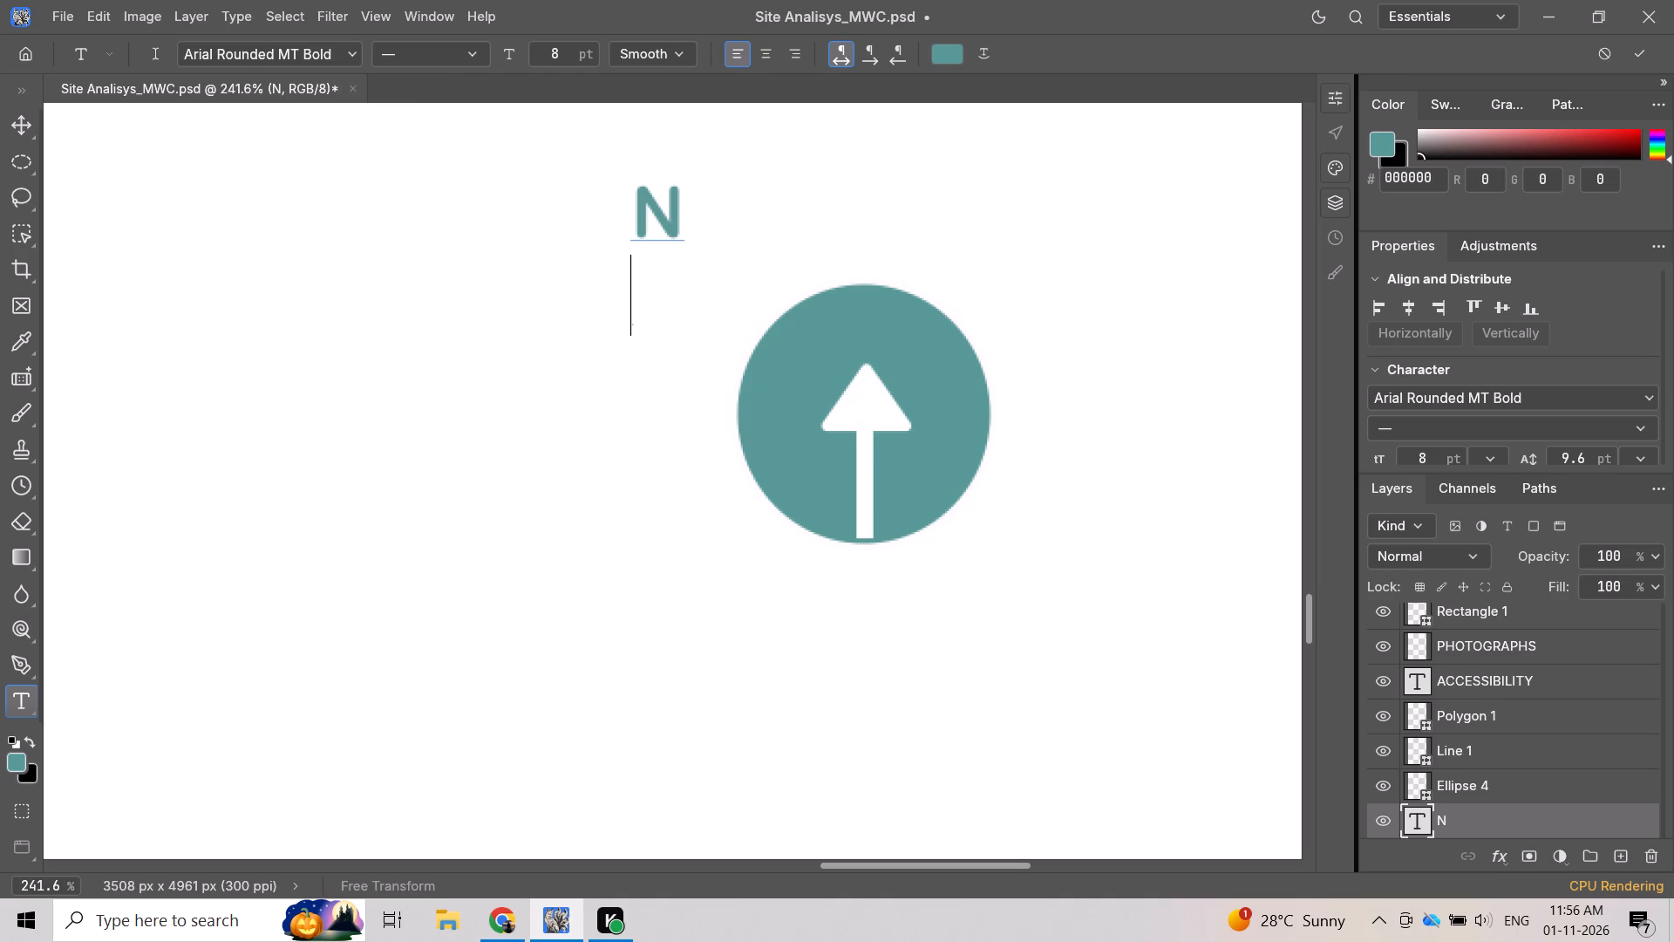
left_click(936, 188)
left_click(658, 224)
left_click_drag(708, 215, 886, 343)
left_click_drag(910, 288, 913, 281)
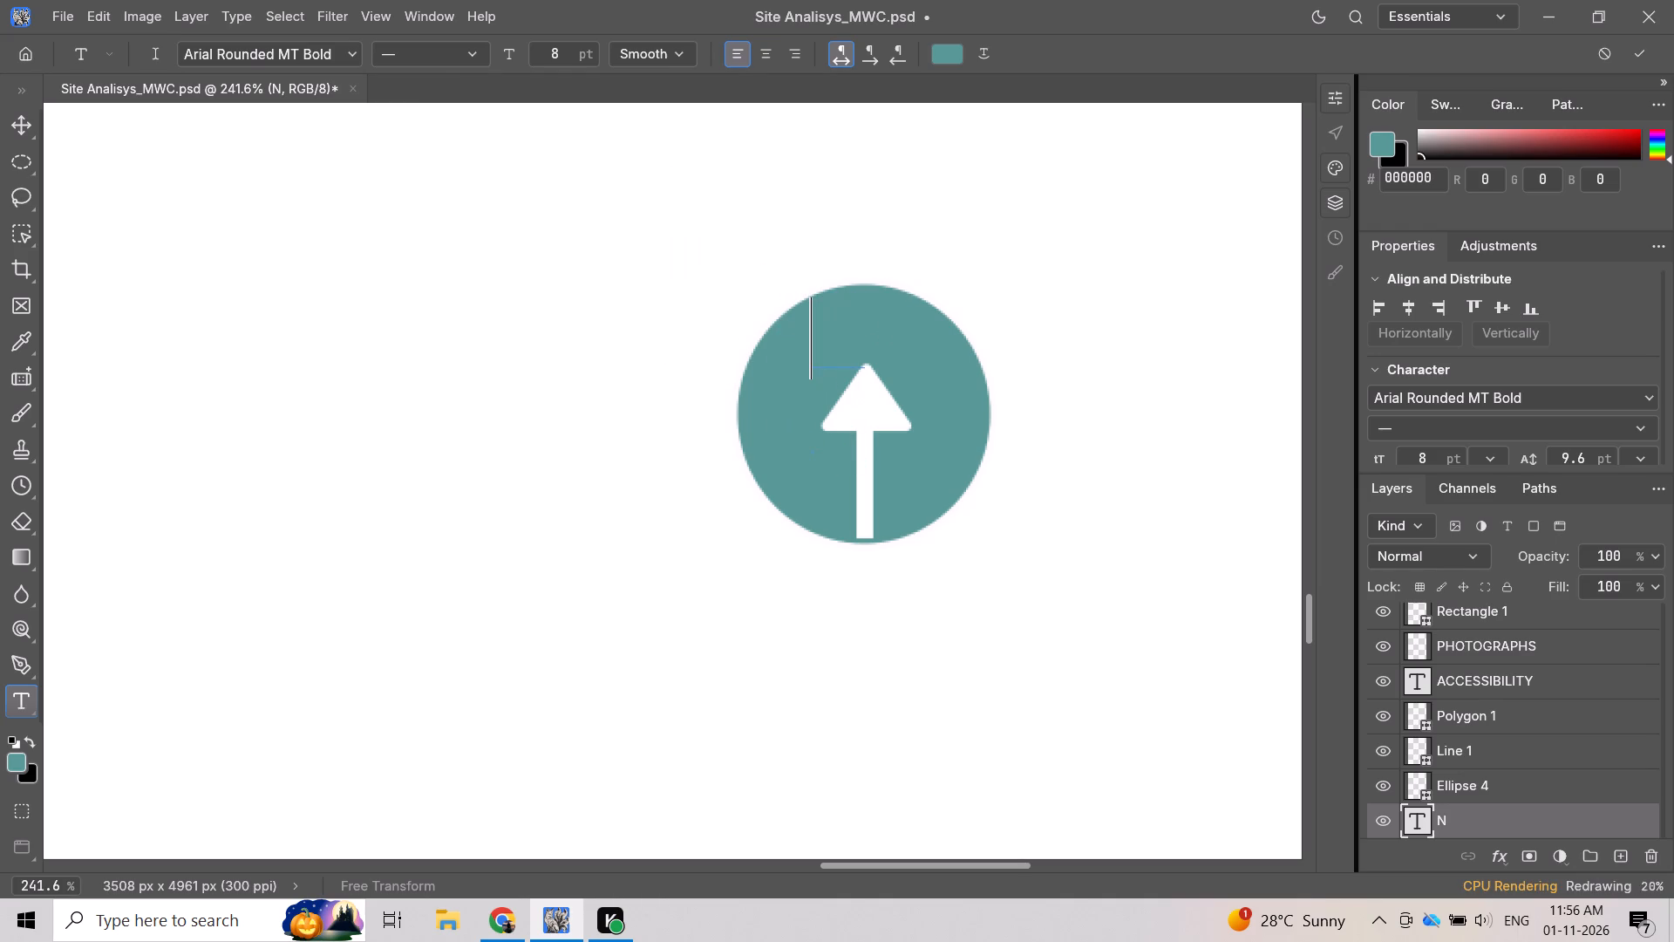
left_click_drag(913, 281, 671, 271)
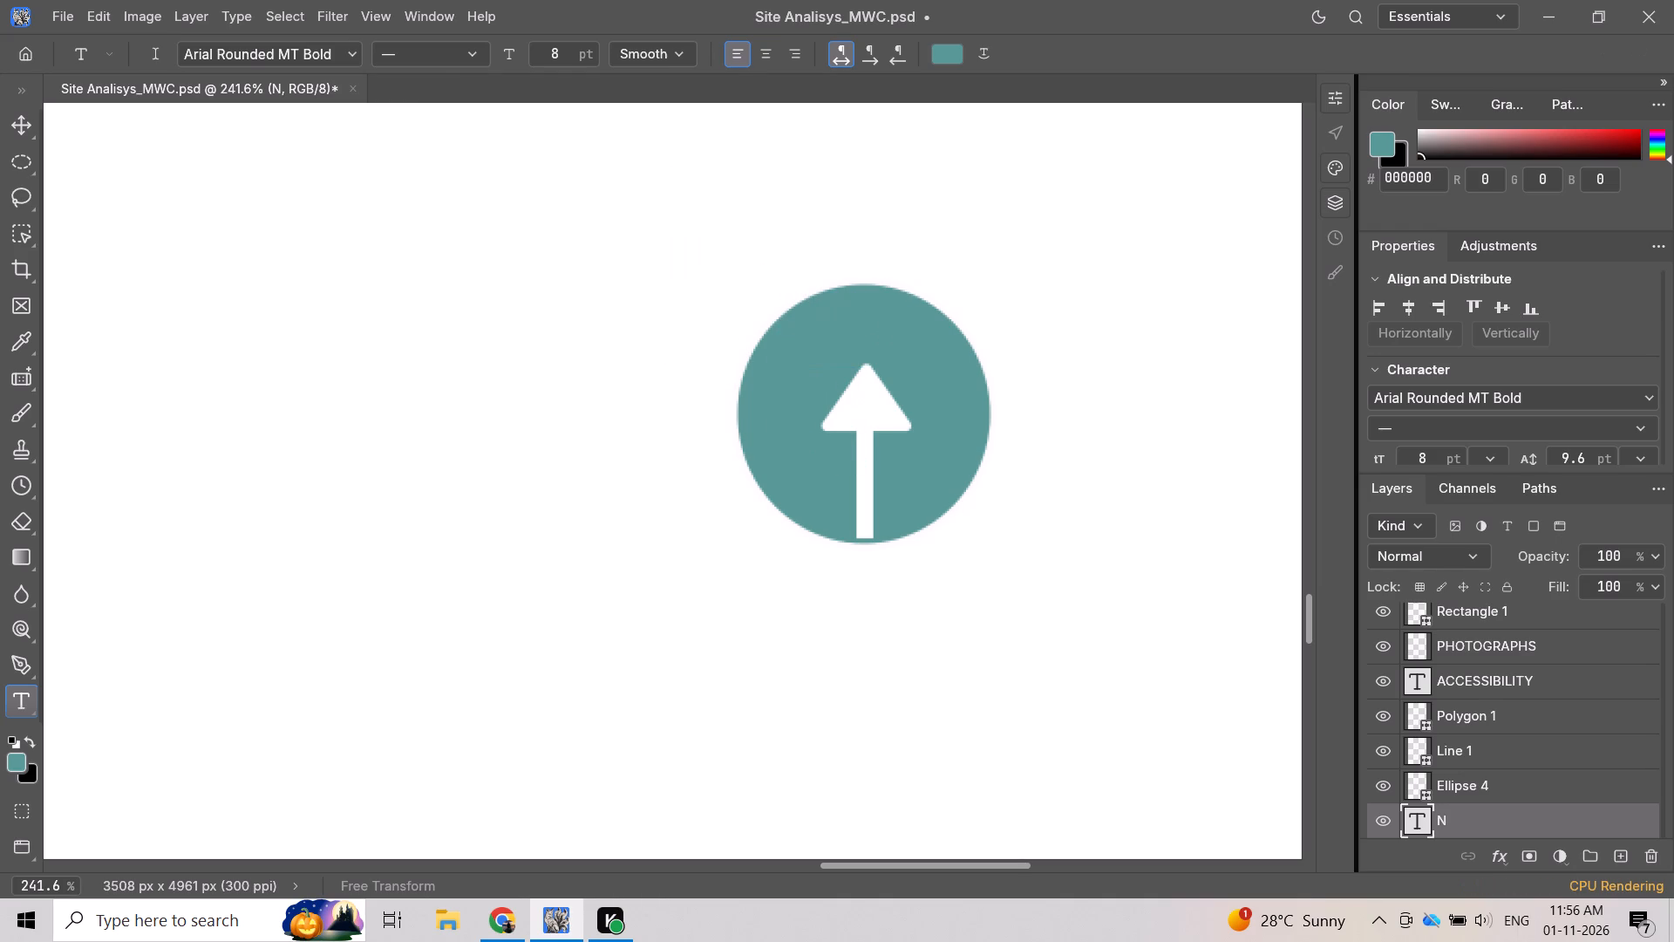
left_click(839, 322)
left_click_drag(868, 330, 1014, 279)
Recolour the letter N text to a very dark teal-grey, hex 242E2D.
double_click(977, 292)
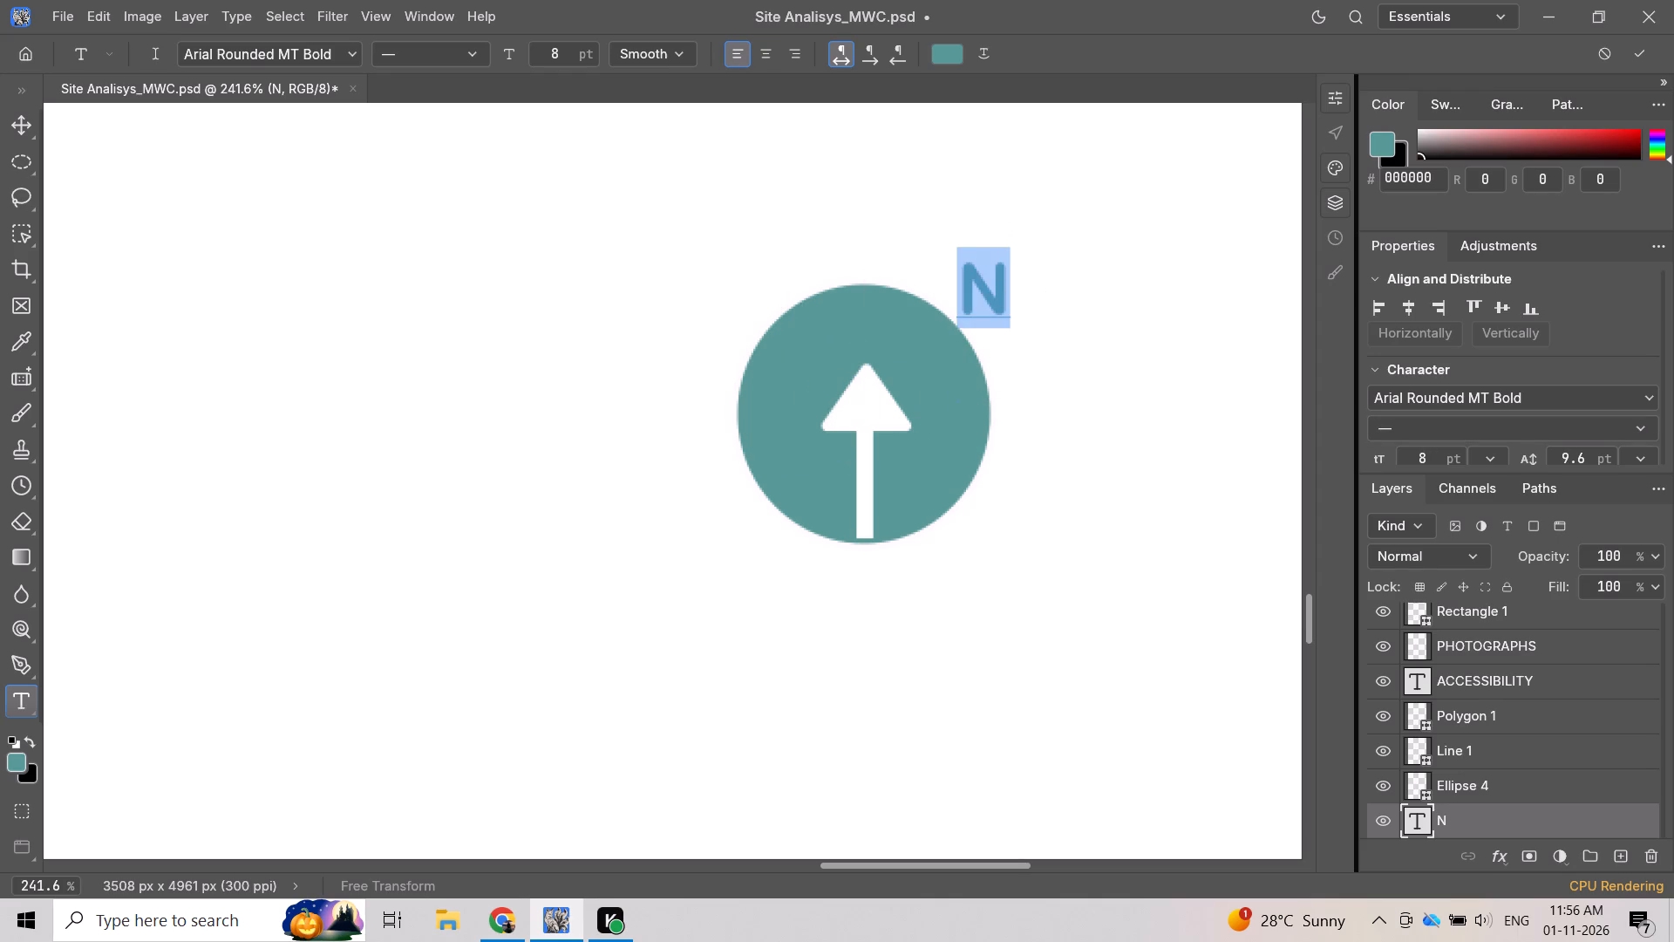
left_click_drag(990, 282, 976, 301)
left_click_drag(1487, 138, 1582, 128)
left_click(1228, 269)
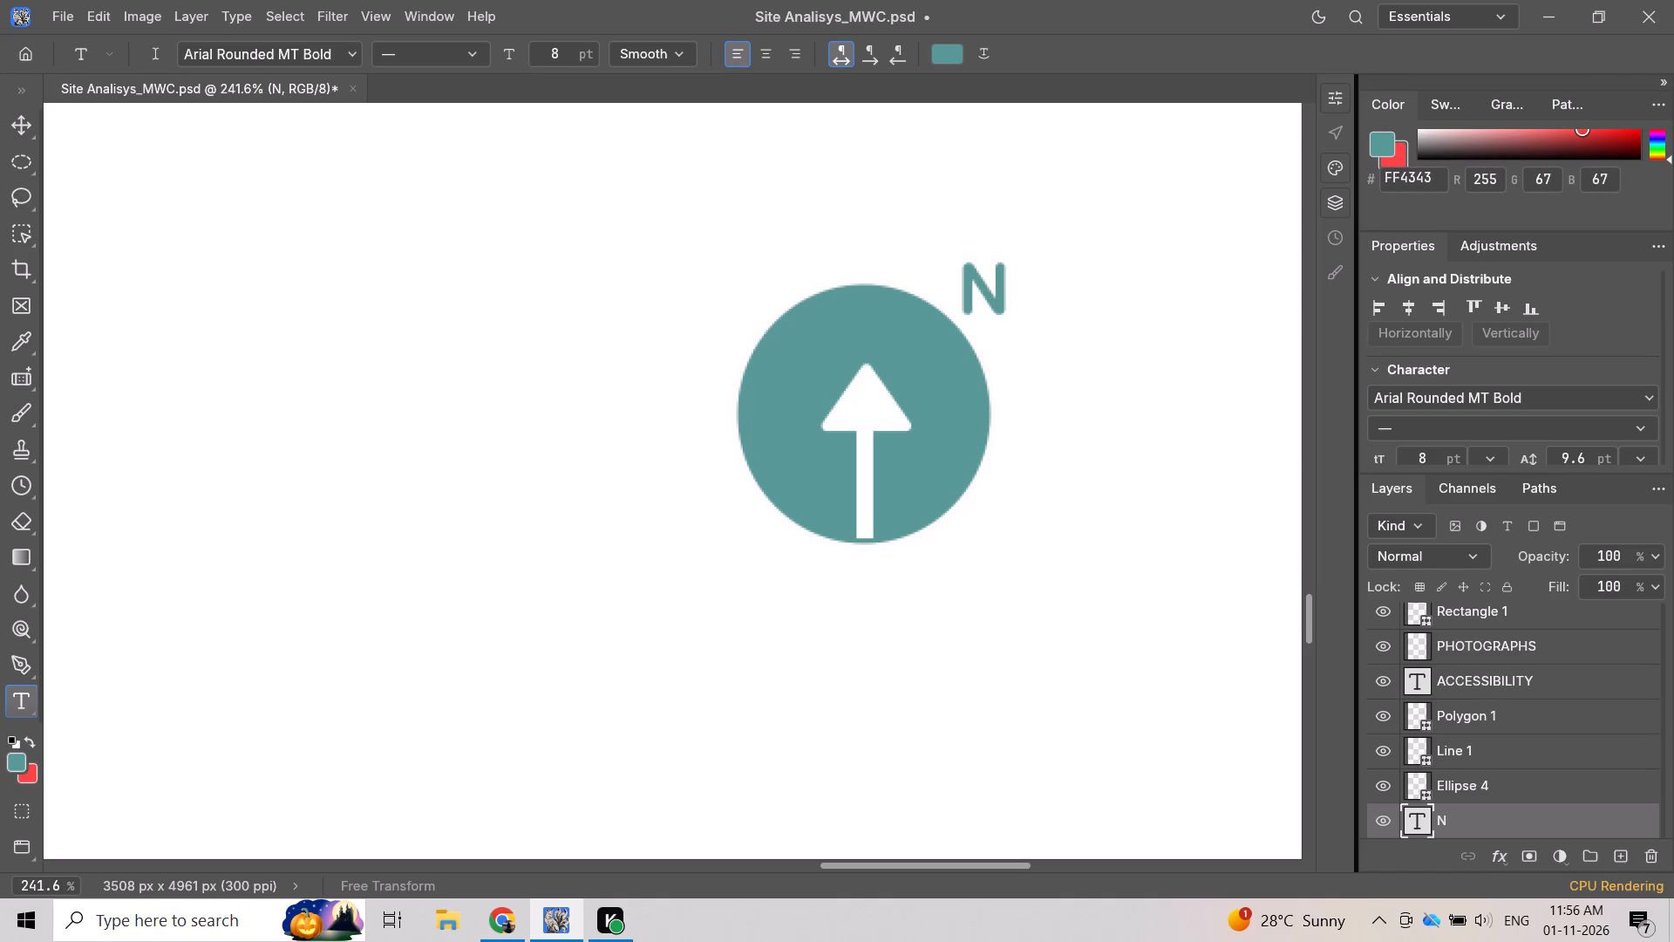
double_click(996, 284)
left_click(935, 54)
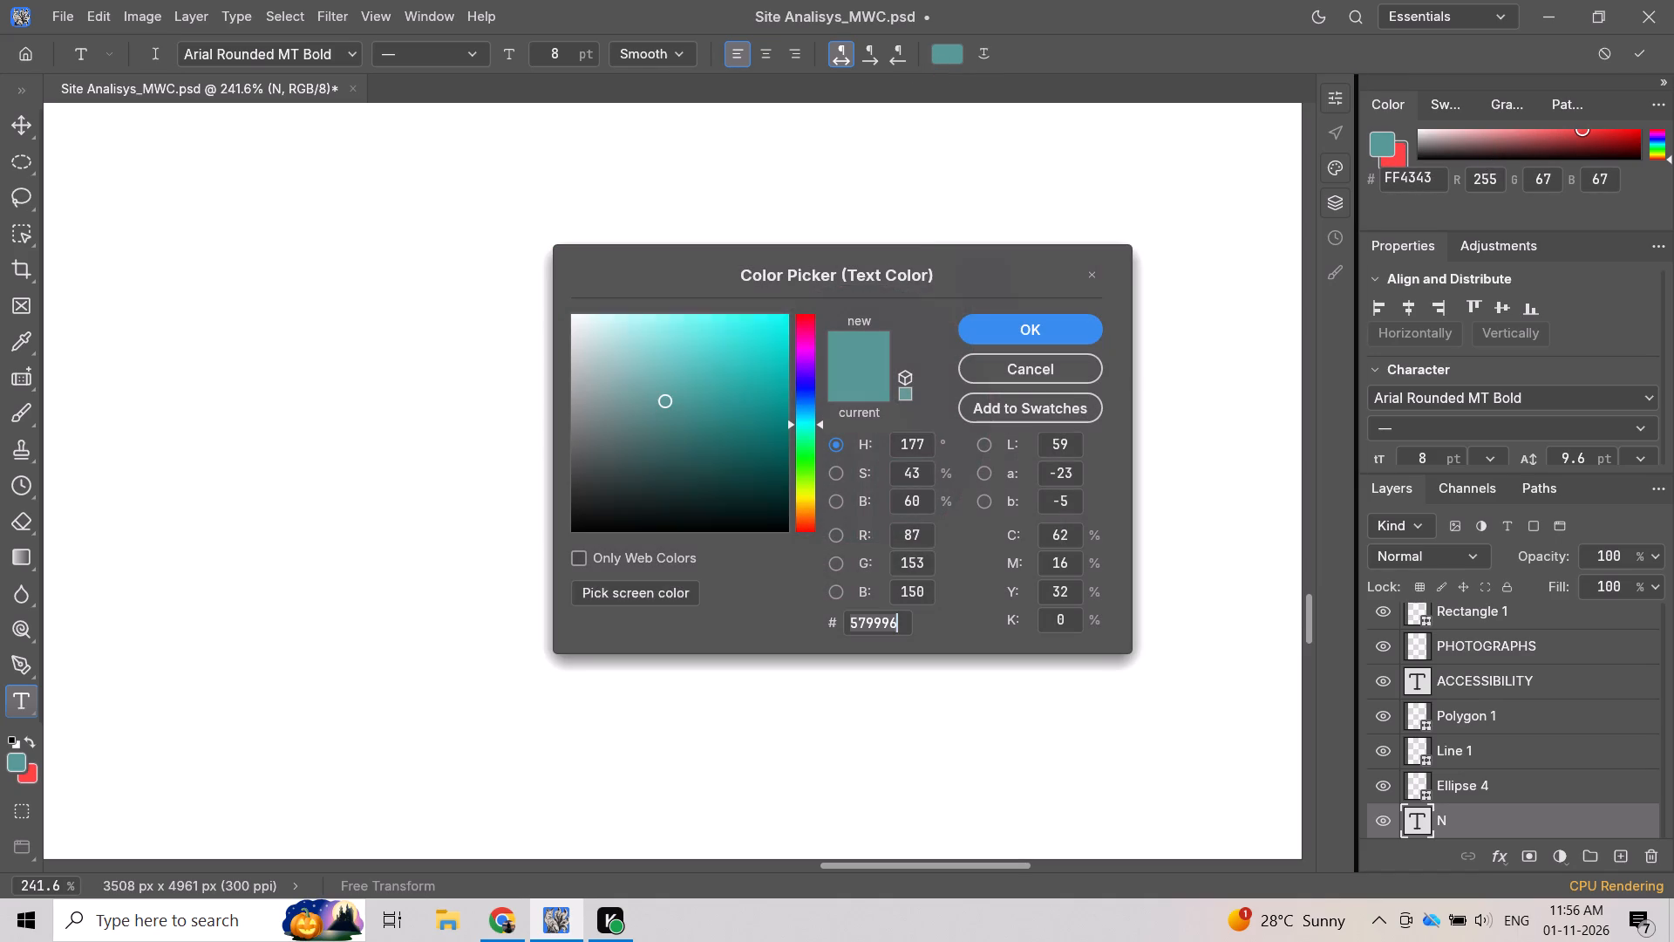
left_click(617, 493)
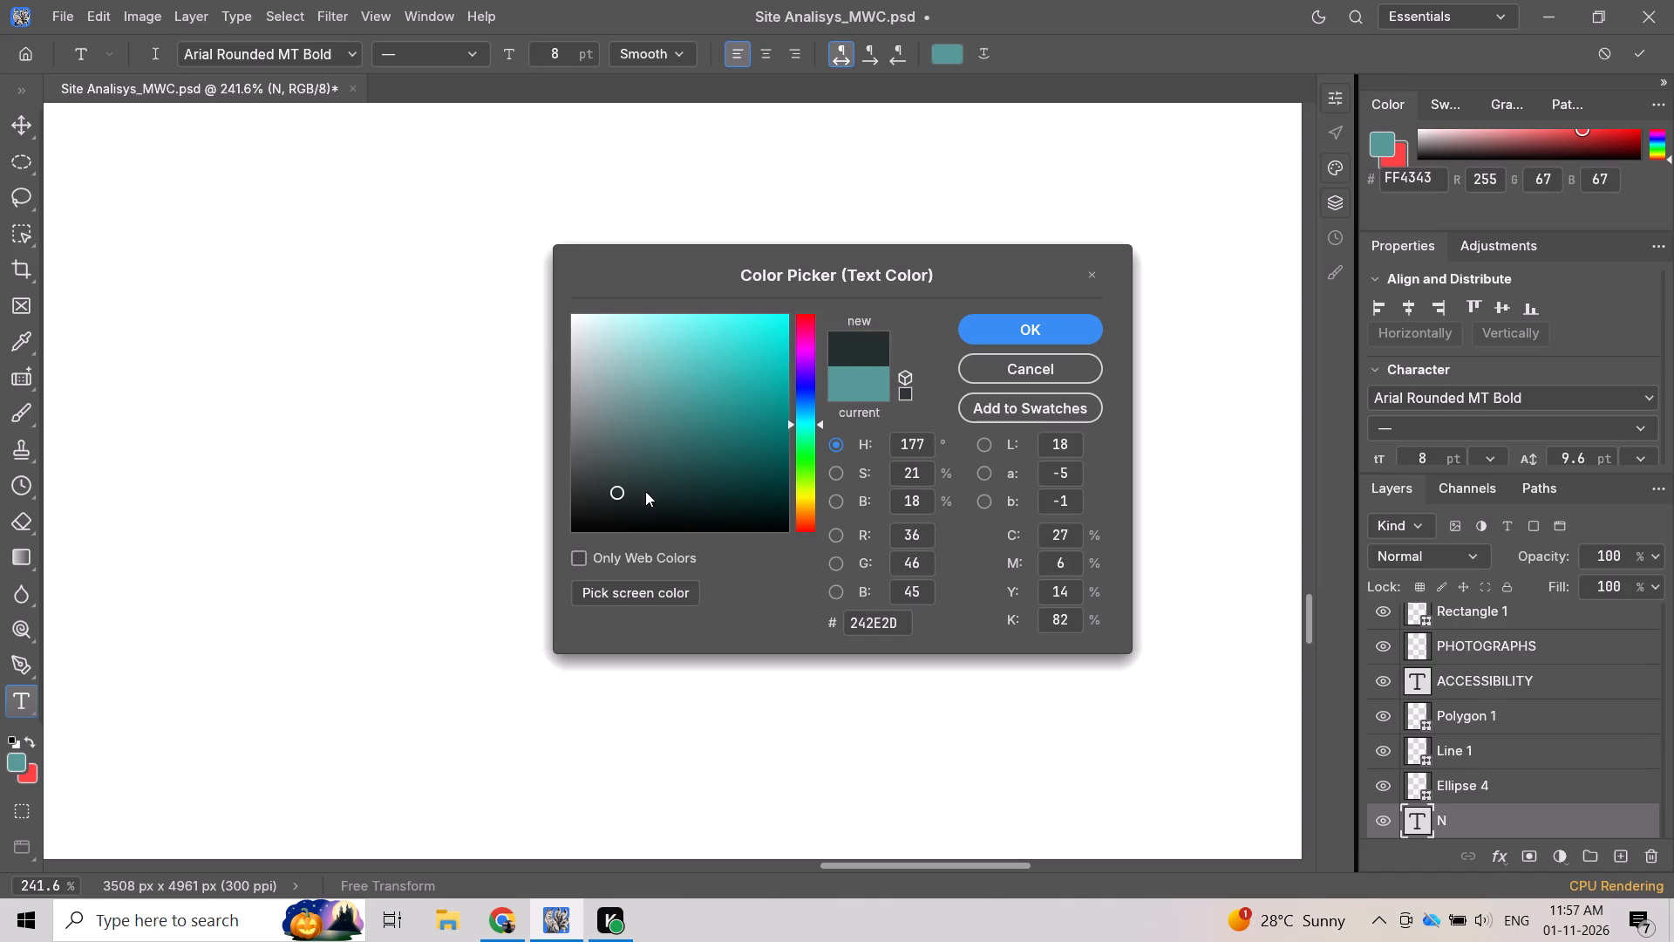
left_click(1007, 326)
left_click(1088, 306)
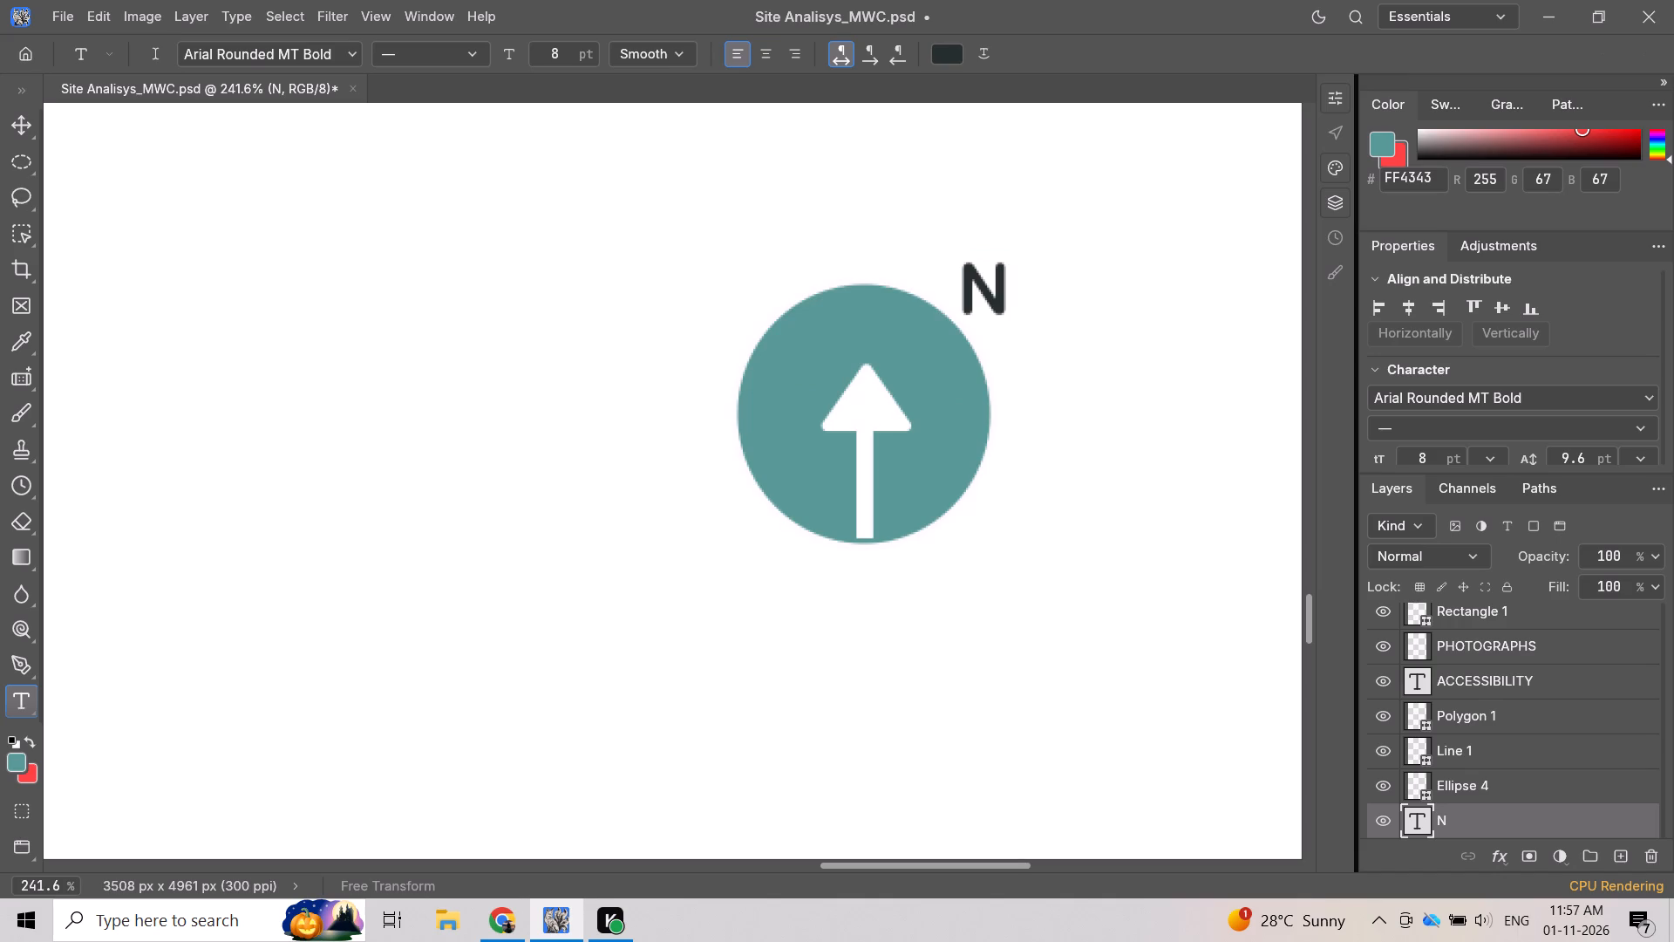
Move the letter N inside the teal circle, centred directly above the arrowhead.
left_click(990, 289)
left_click_drag(990, 289, 981, 286)
left_click_drag(989, 296, 977, 289)
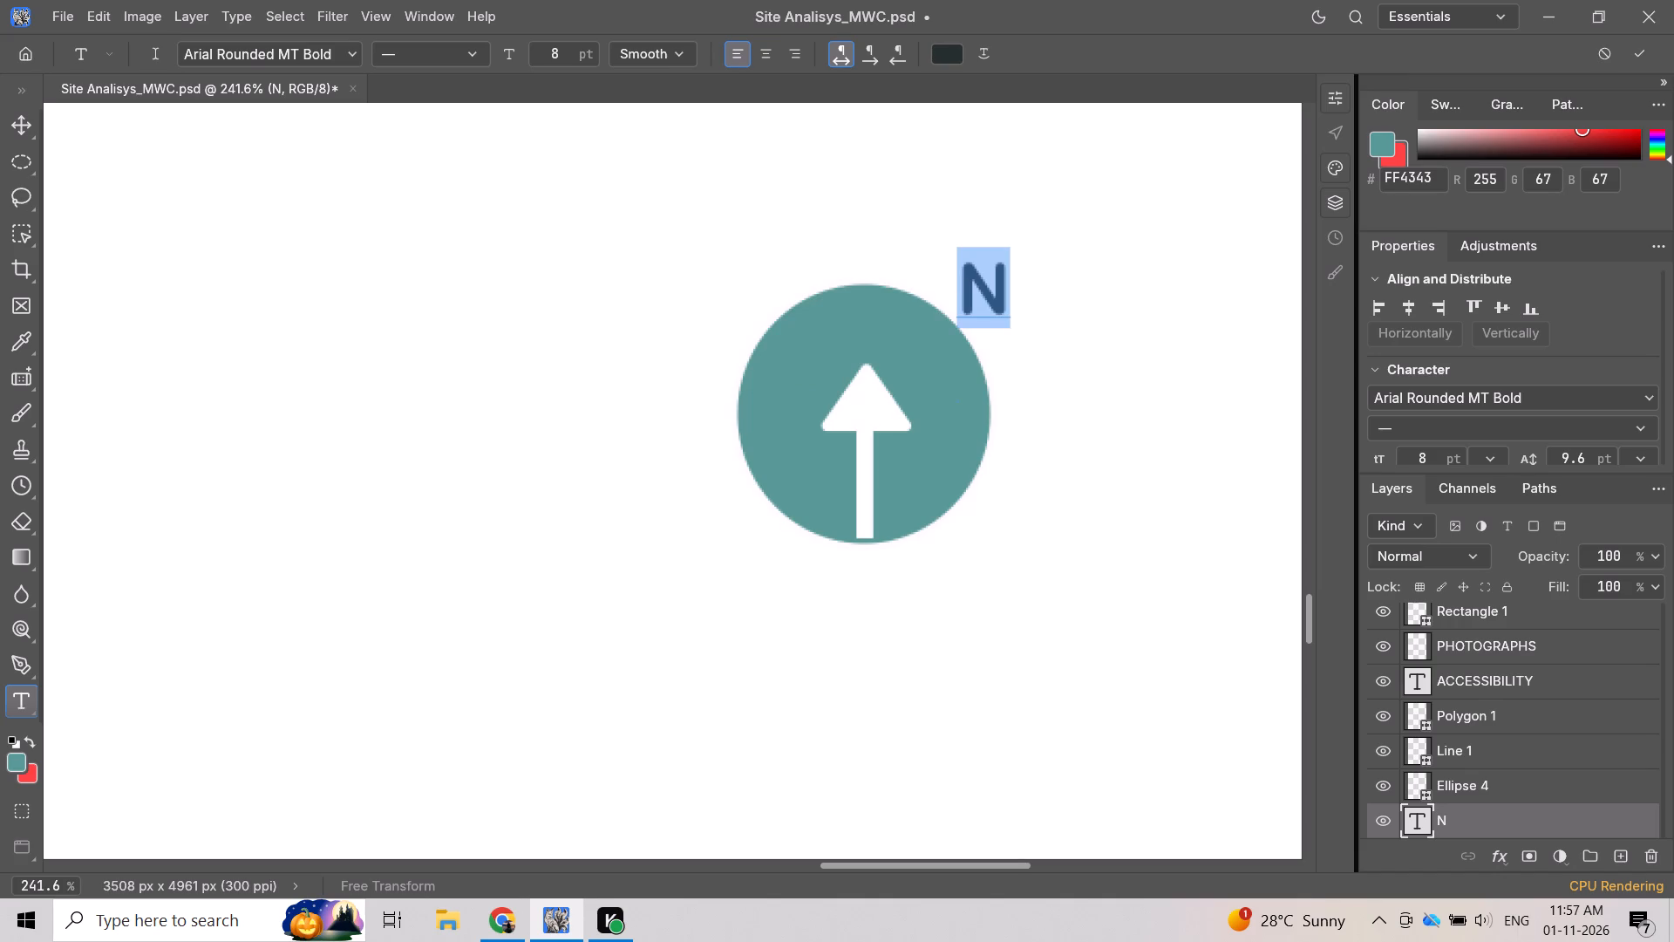
left_click_drag(977, 289, 929, 281)
left_click_drag(980, 285, 1029, 270)
left_click_drag(1029, 270, 1035, 283)
left_click(1081, 291)
triple_click(987, 291)
left_click_drag(987, 290, 862, 307)
left_click(1145, 290)
left_click(1008, 291)
left_click_drag(1022, 302, 940, 281)
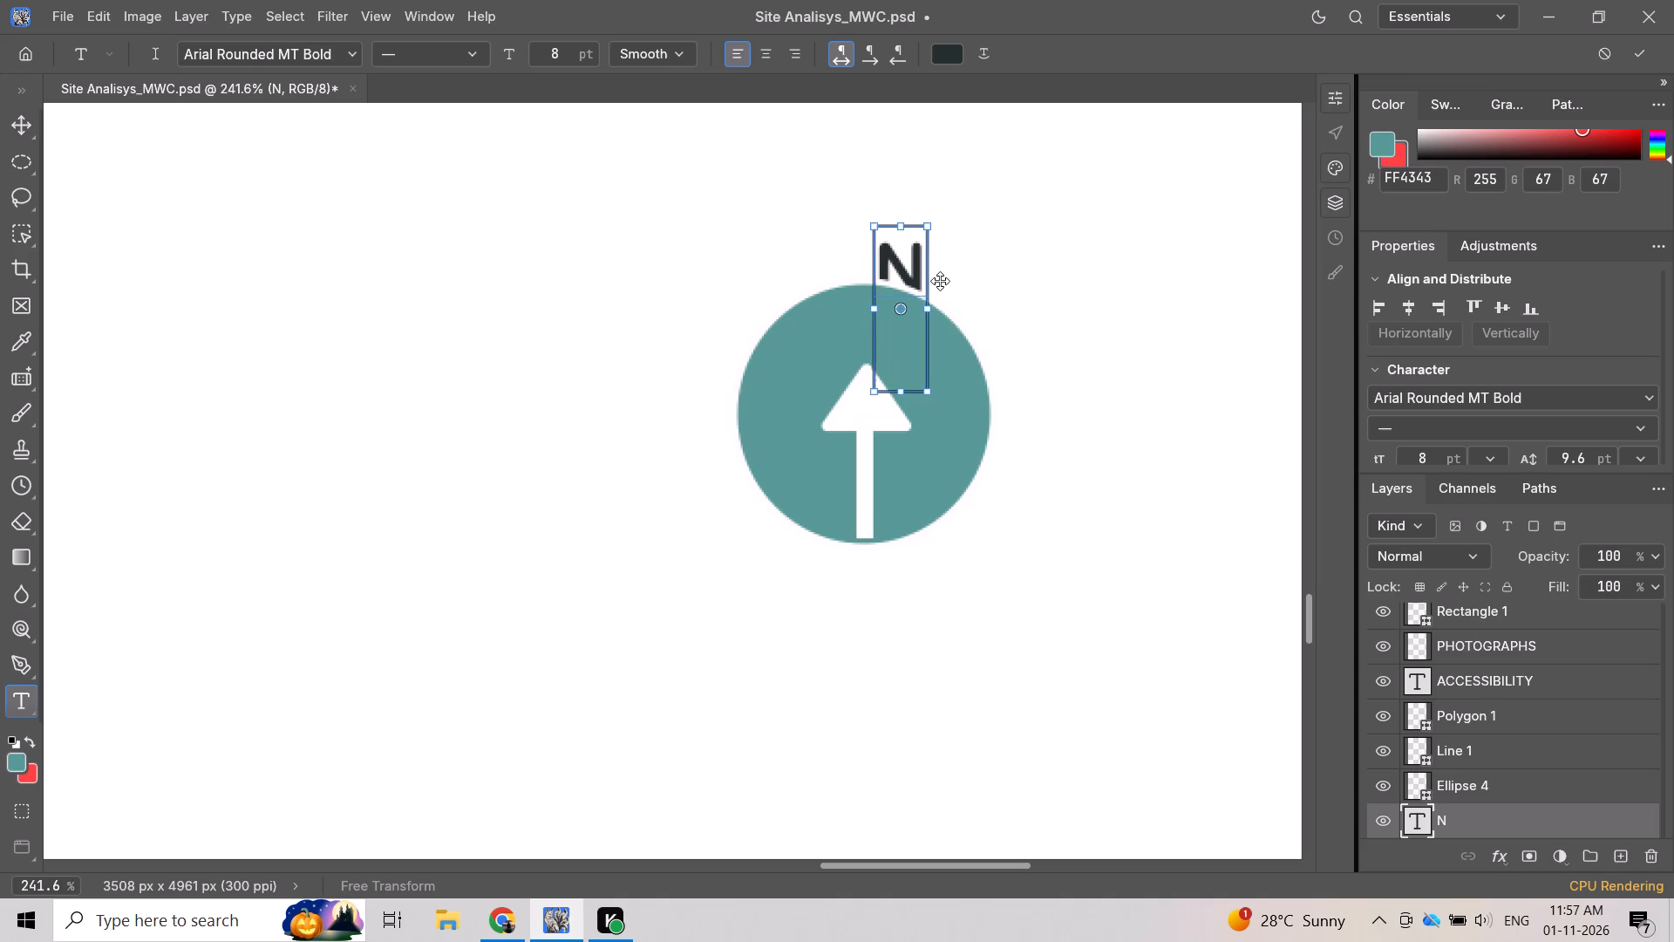
left_click_drag(940, 281, 1037, 327)
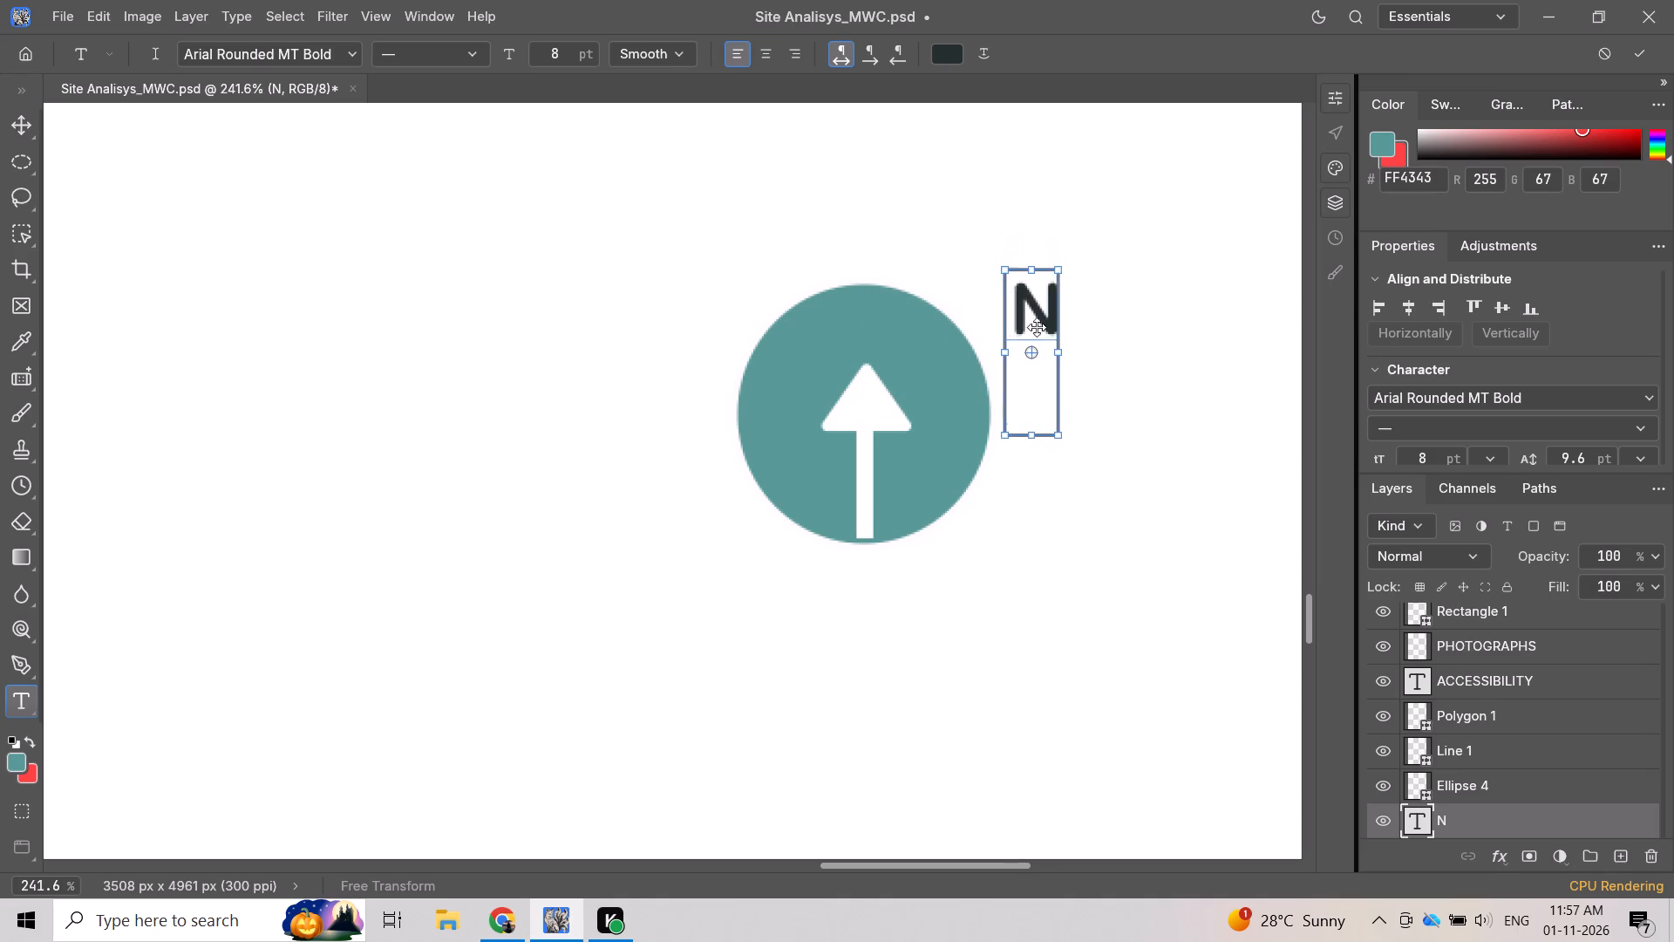
left_click_drag(1037, 327, 912, 337)
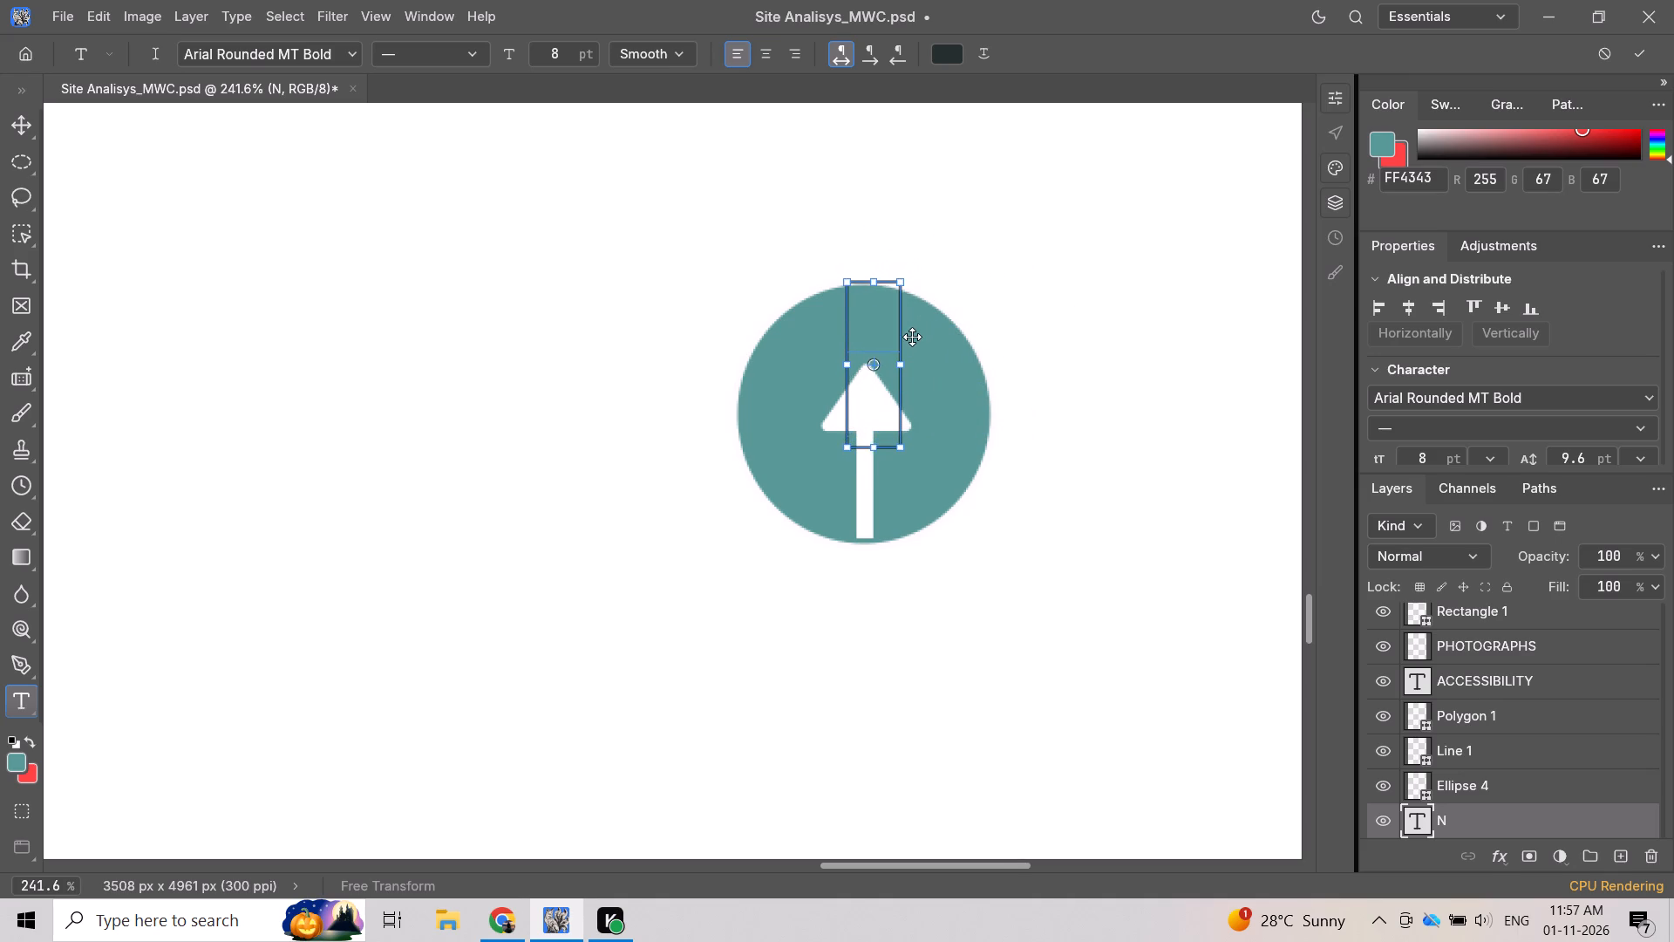
left_click_drag(912, 337, 906, 339)
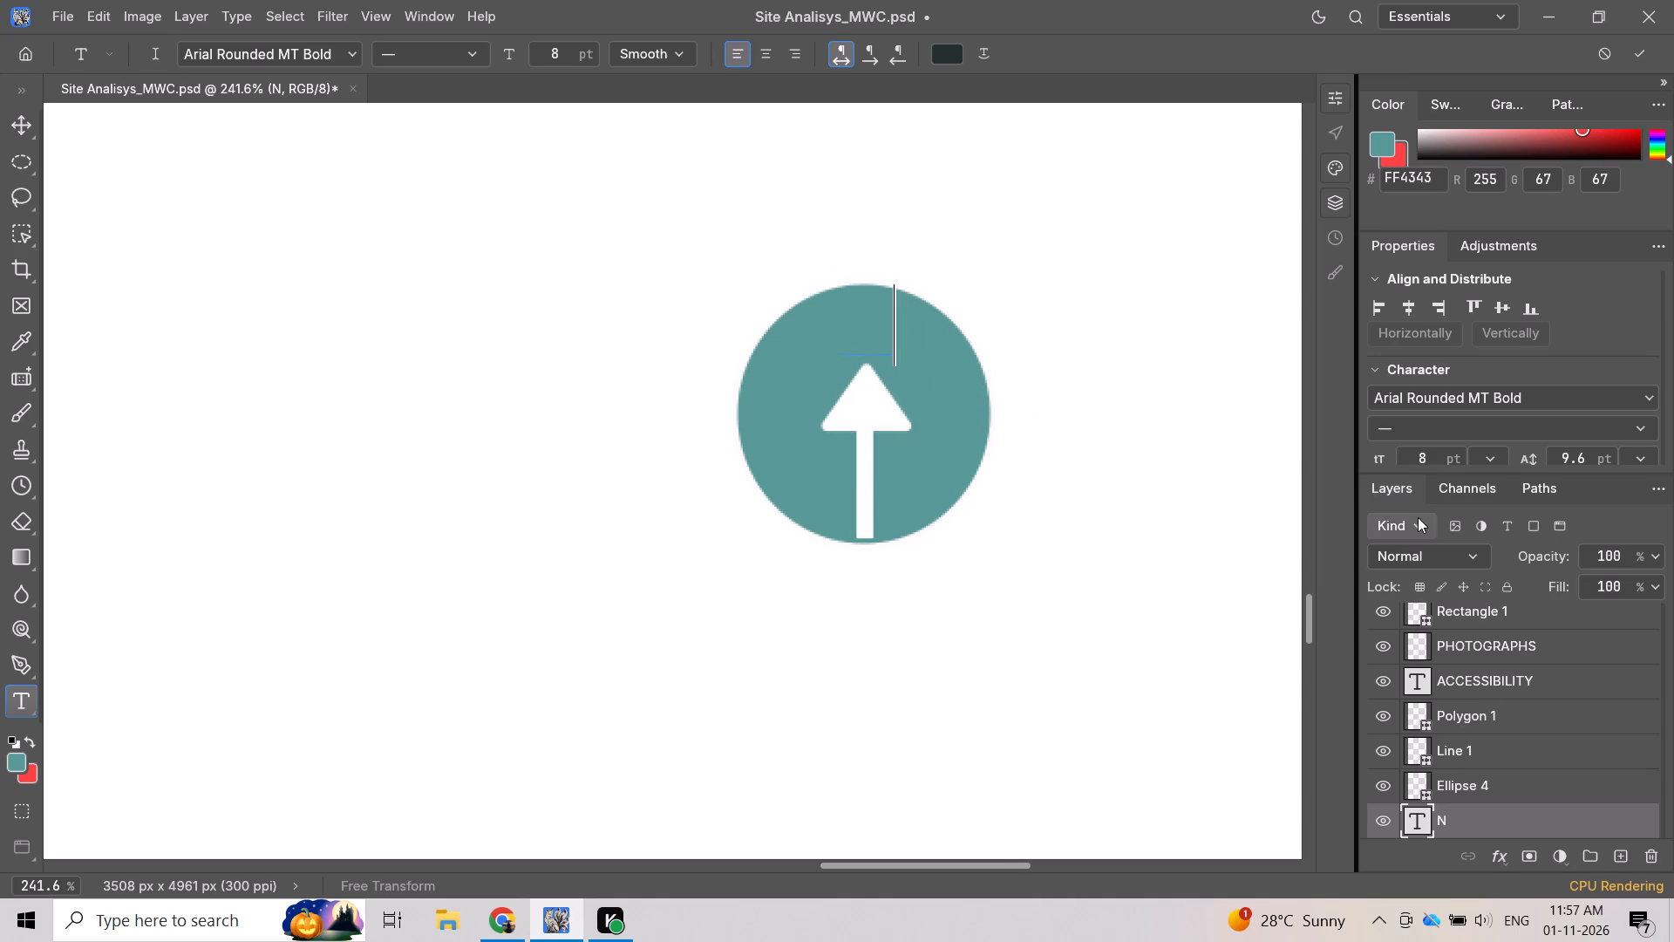
Reorder the N text layer so it sits directly above the Ellipse 4 layer.
scroll(1419, 518, "down", 3)
scroll(1453, 626, "down", 4)
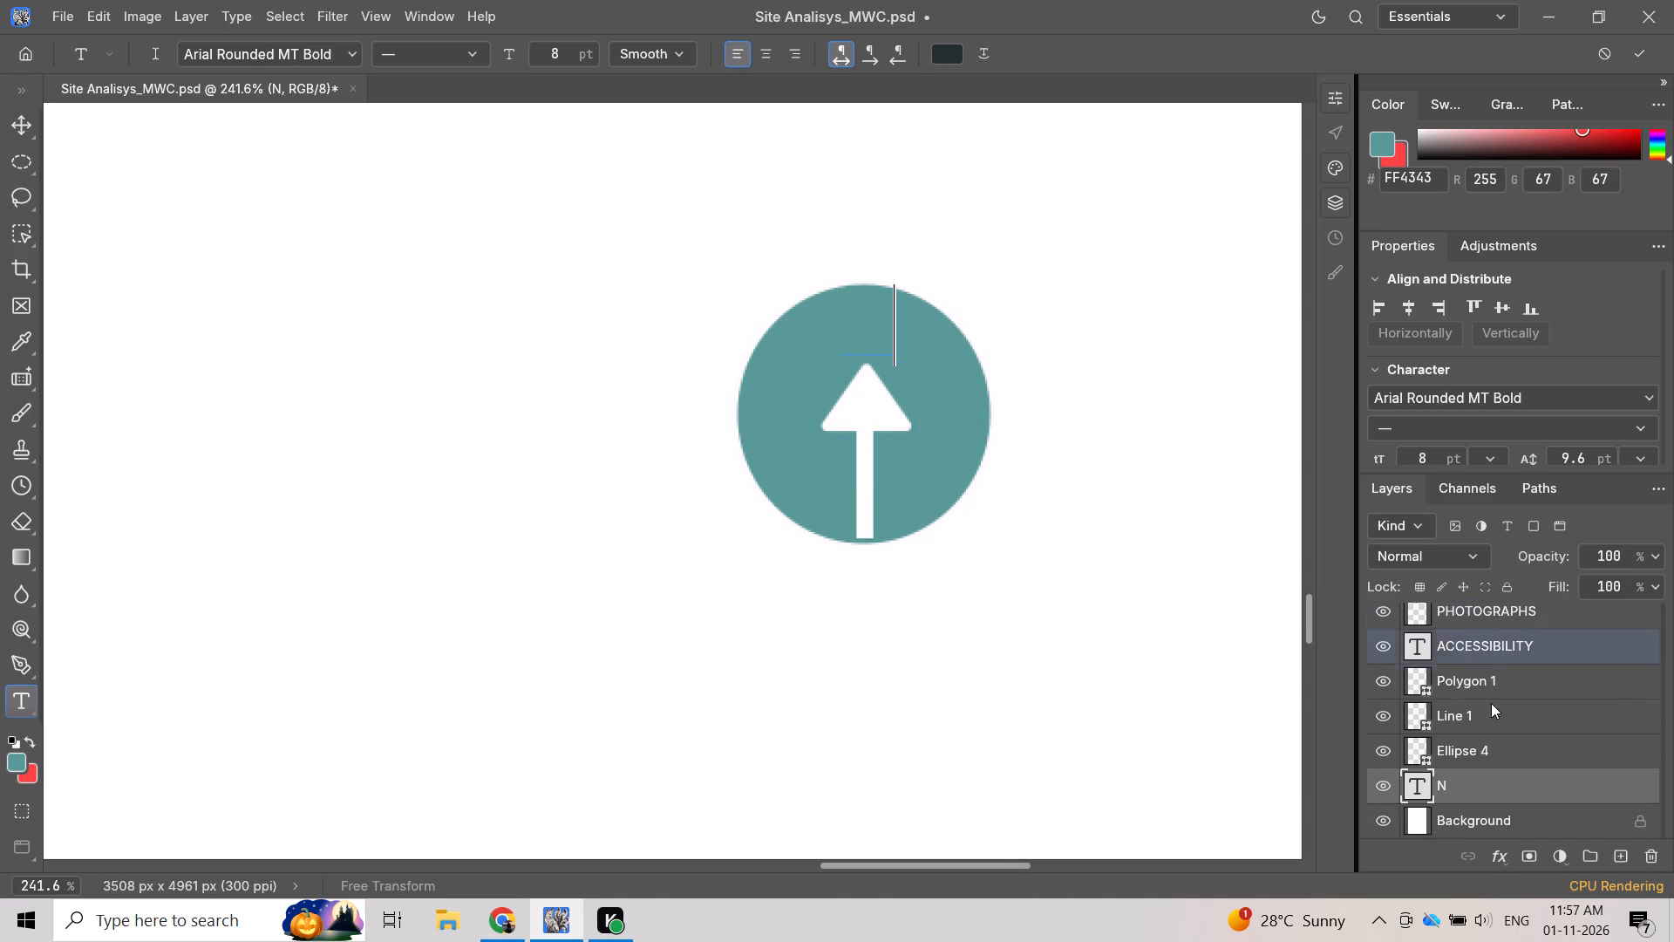
left_click_drag(1474, 782, 1472, 722)
left_click(1152, 431)
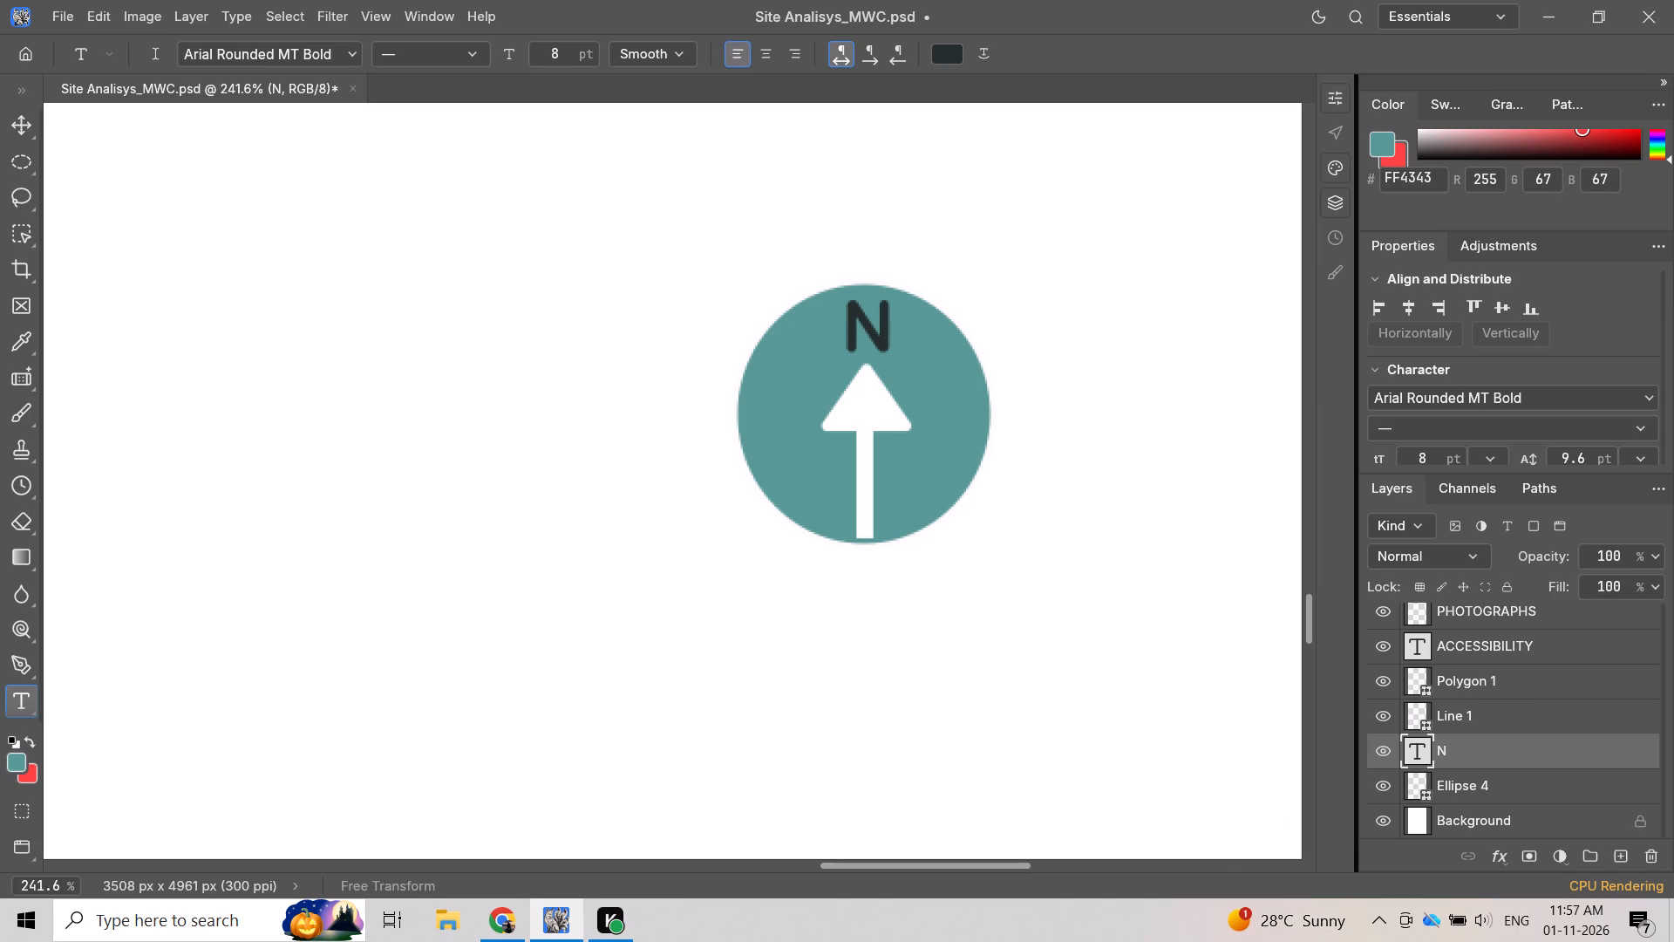
Change the text colour of the letter N to white, hex FFFFFF.
left_click(866, 328)
double_click(866, 328)
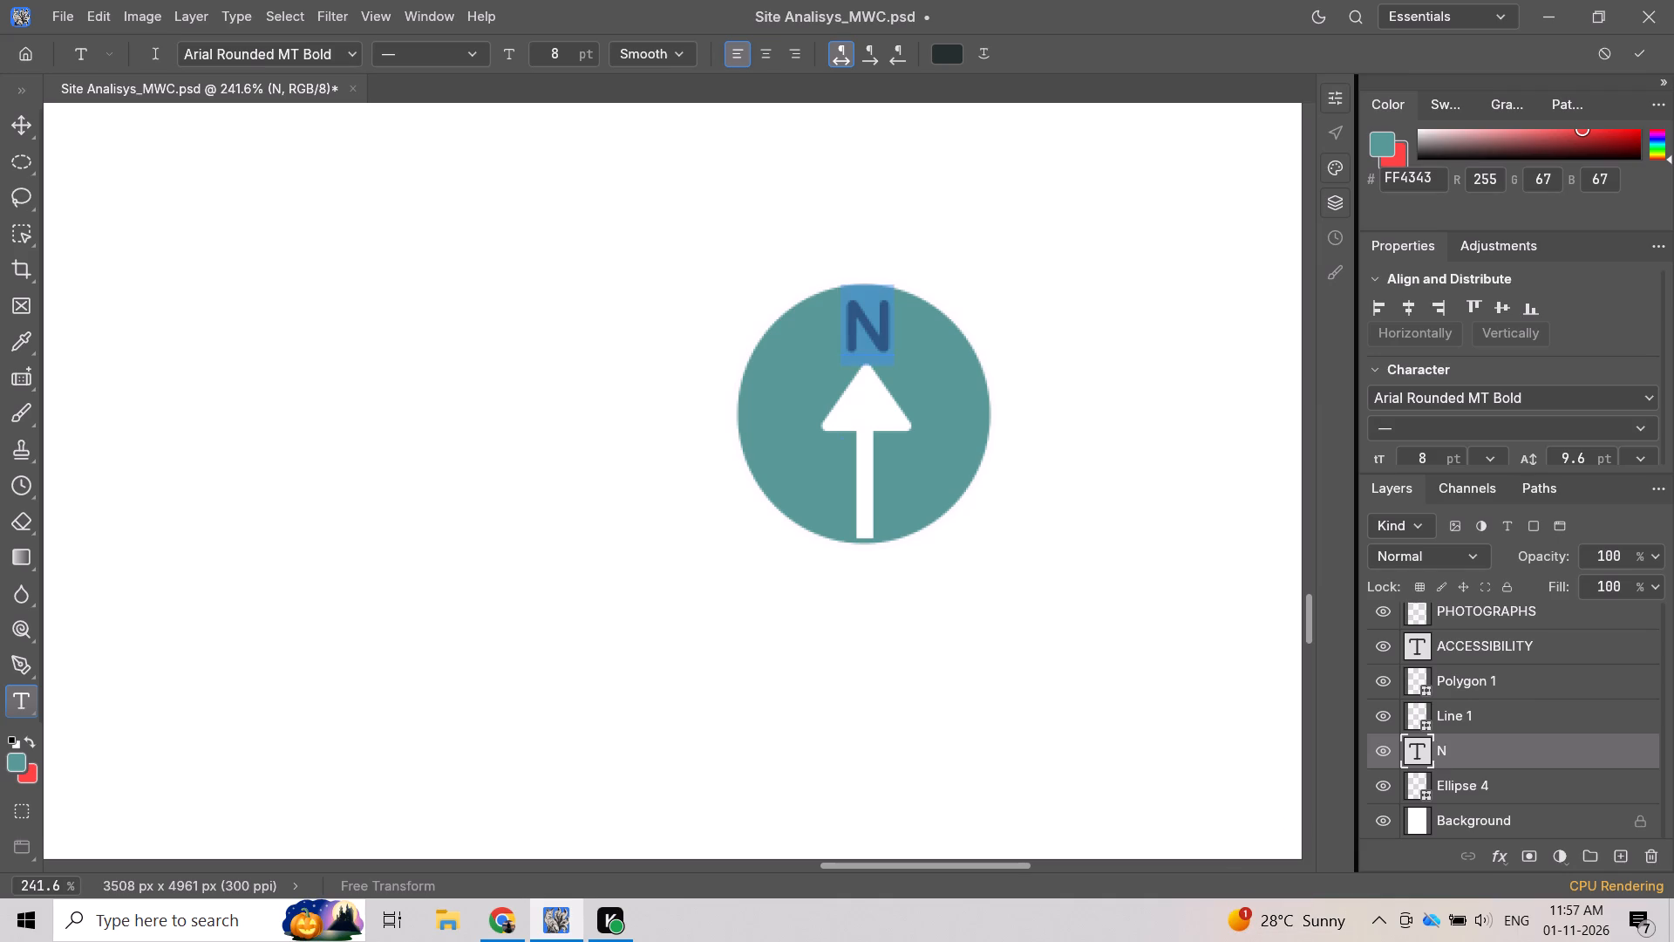
left_click(943, 56)
left_click_drag(616, 488, 616, 485)
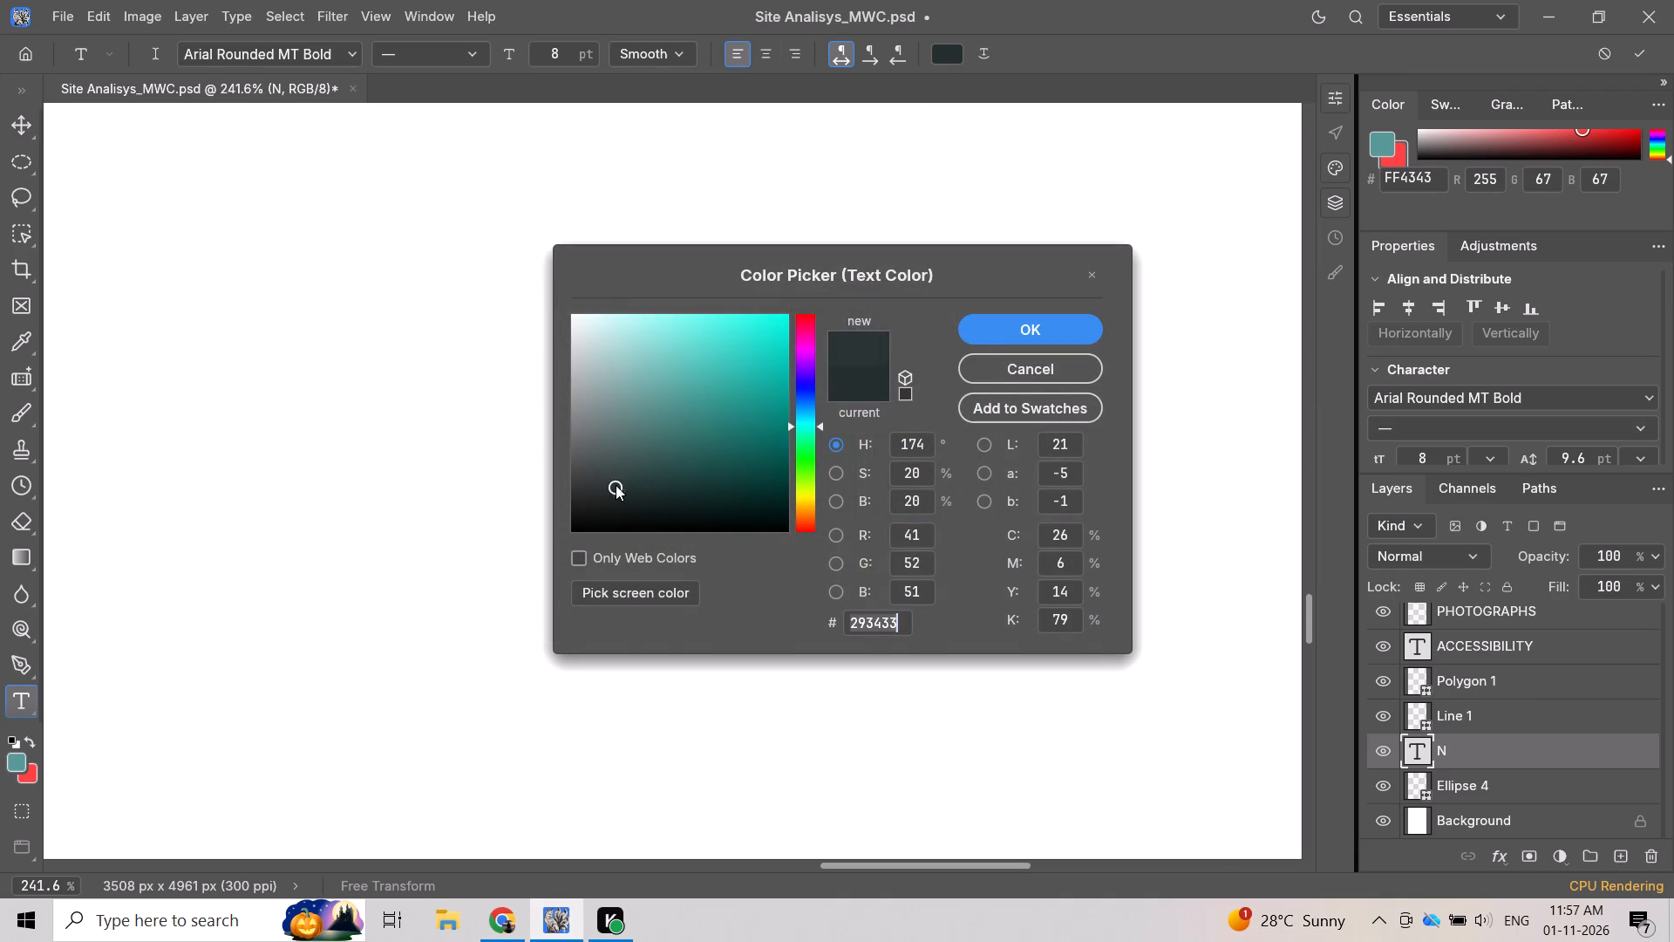
left_click_drag(616, 485, 551, 283)
left_click(1095, 203)
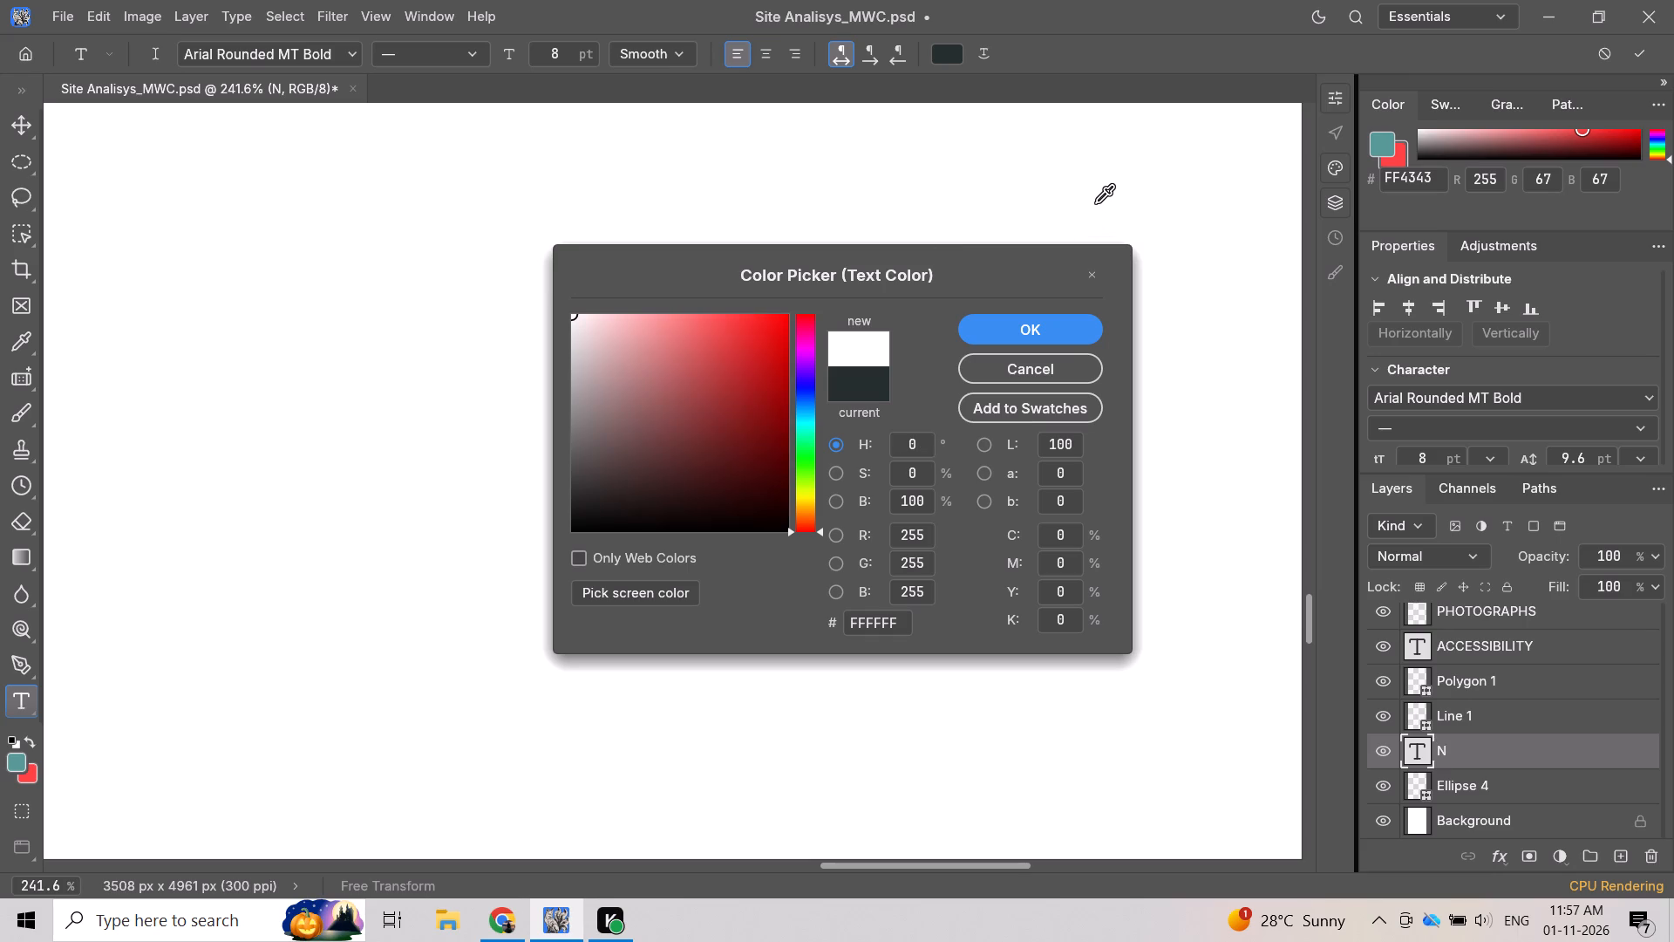
left_click(1057, 331)
left_click(1038, 315)
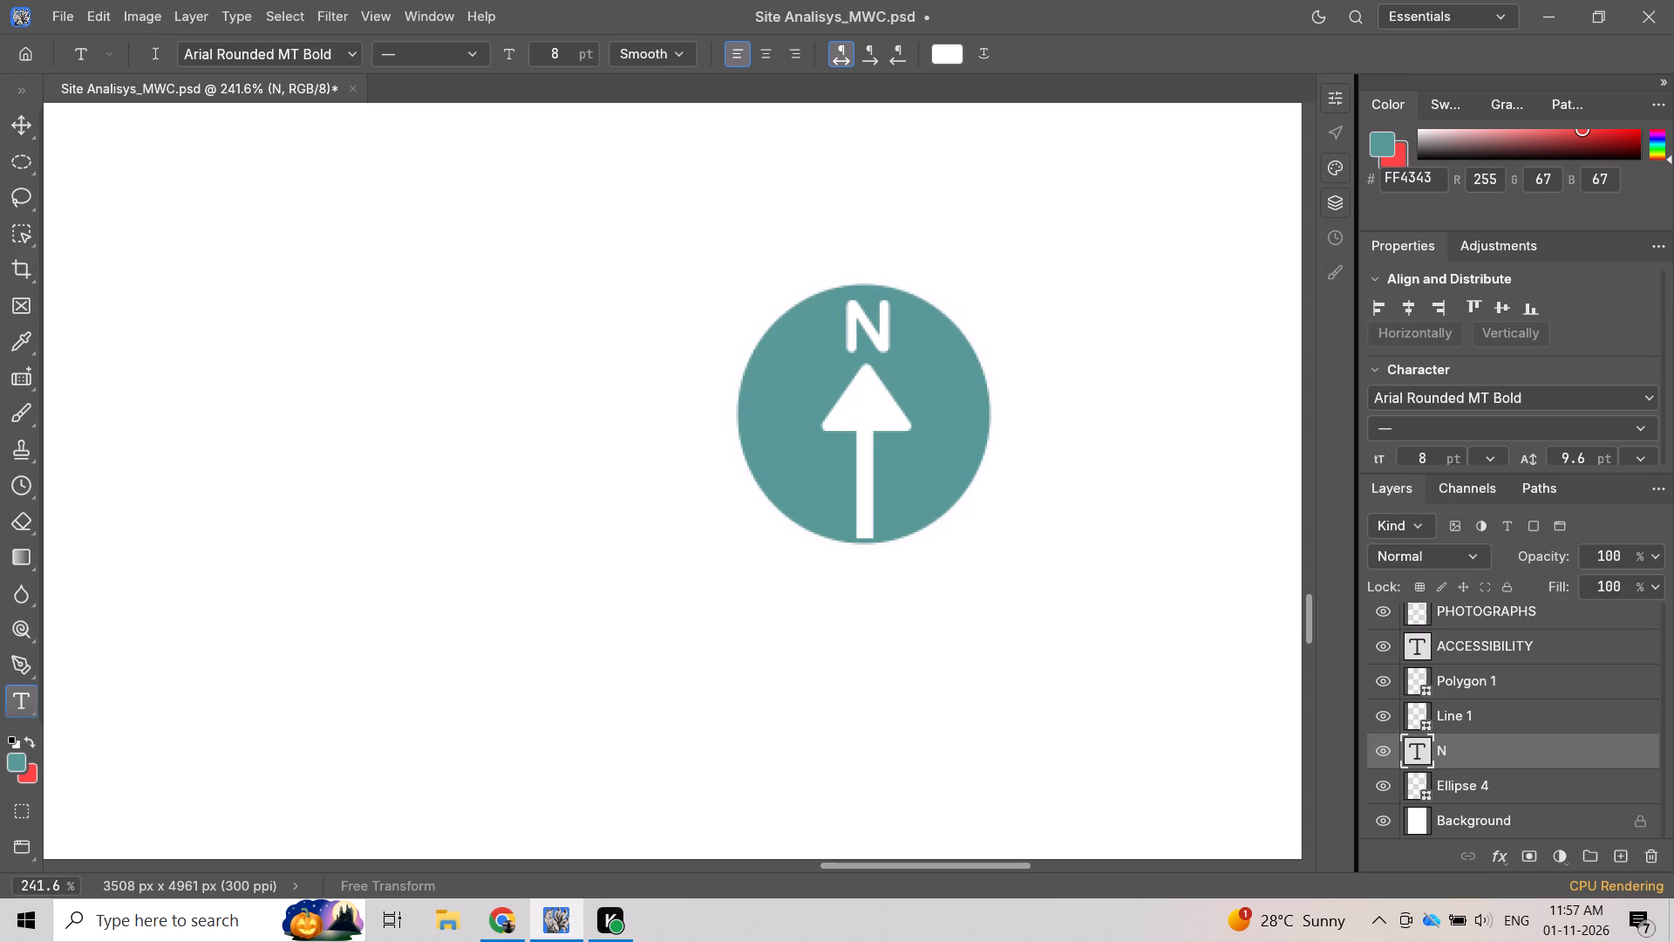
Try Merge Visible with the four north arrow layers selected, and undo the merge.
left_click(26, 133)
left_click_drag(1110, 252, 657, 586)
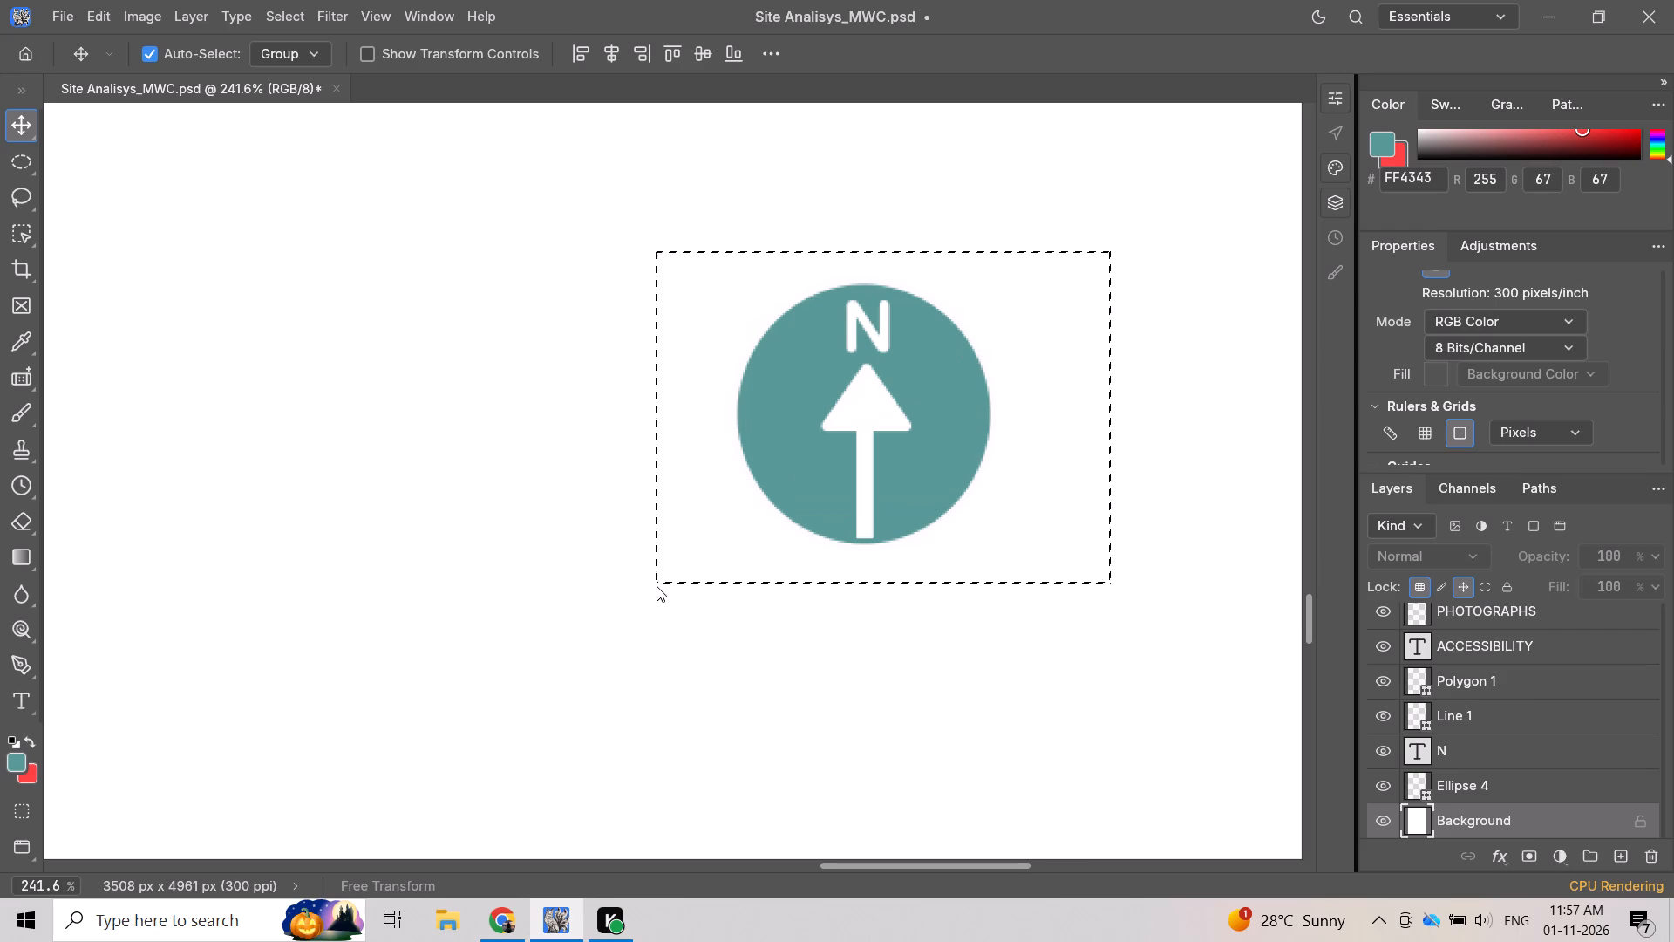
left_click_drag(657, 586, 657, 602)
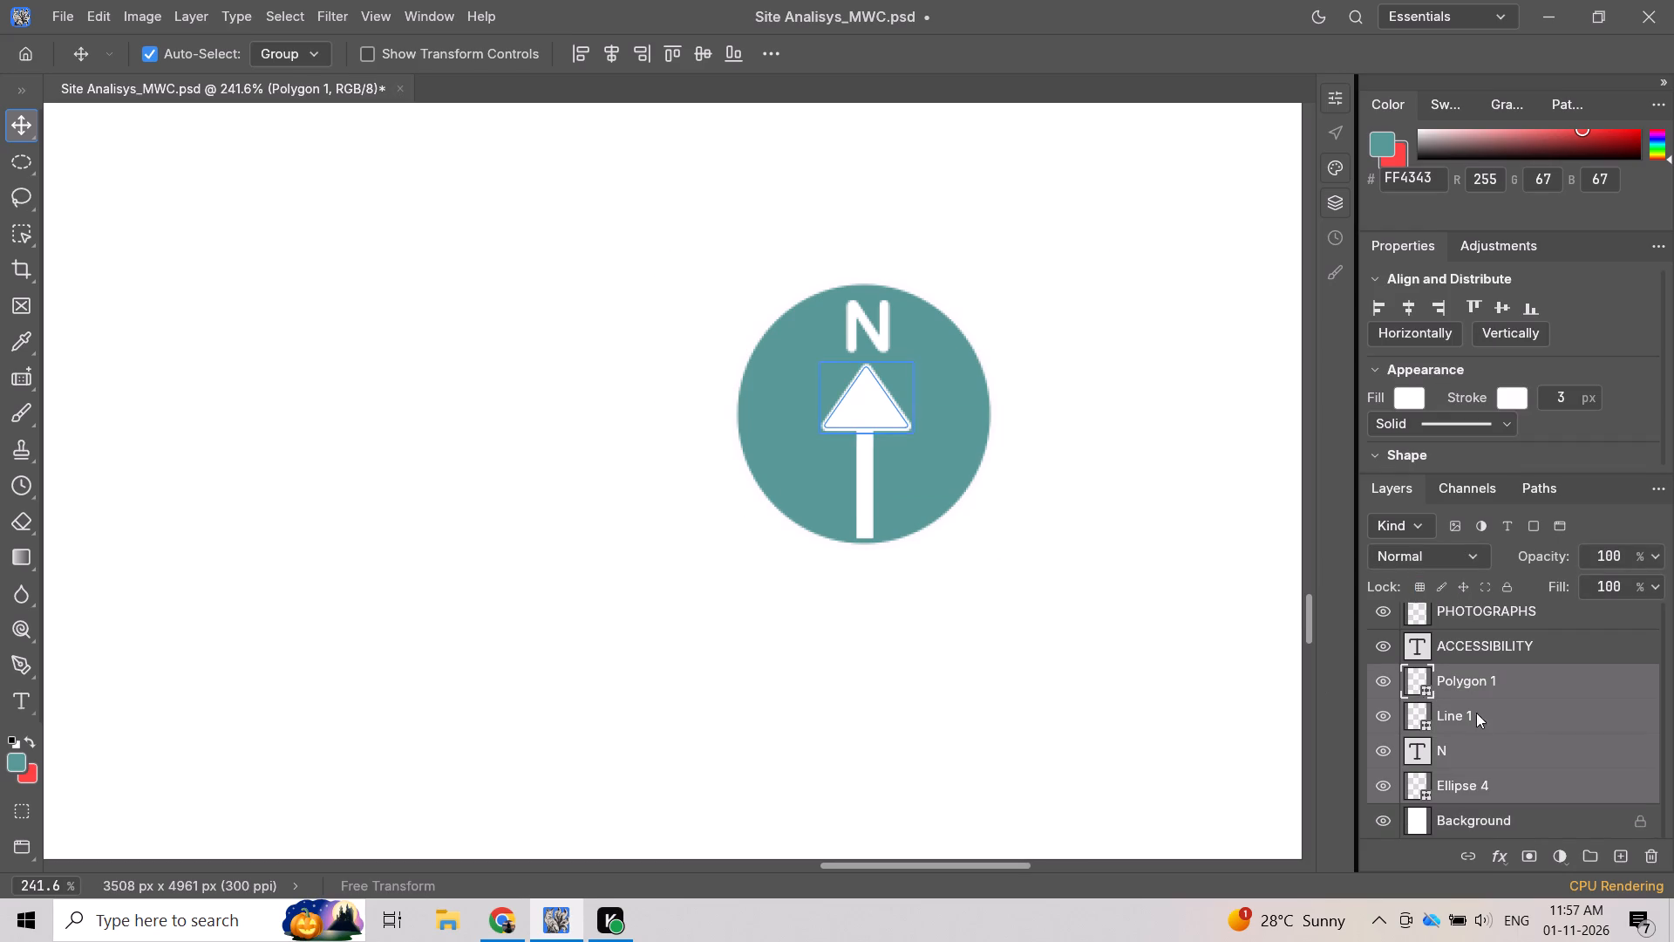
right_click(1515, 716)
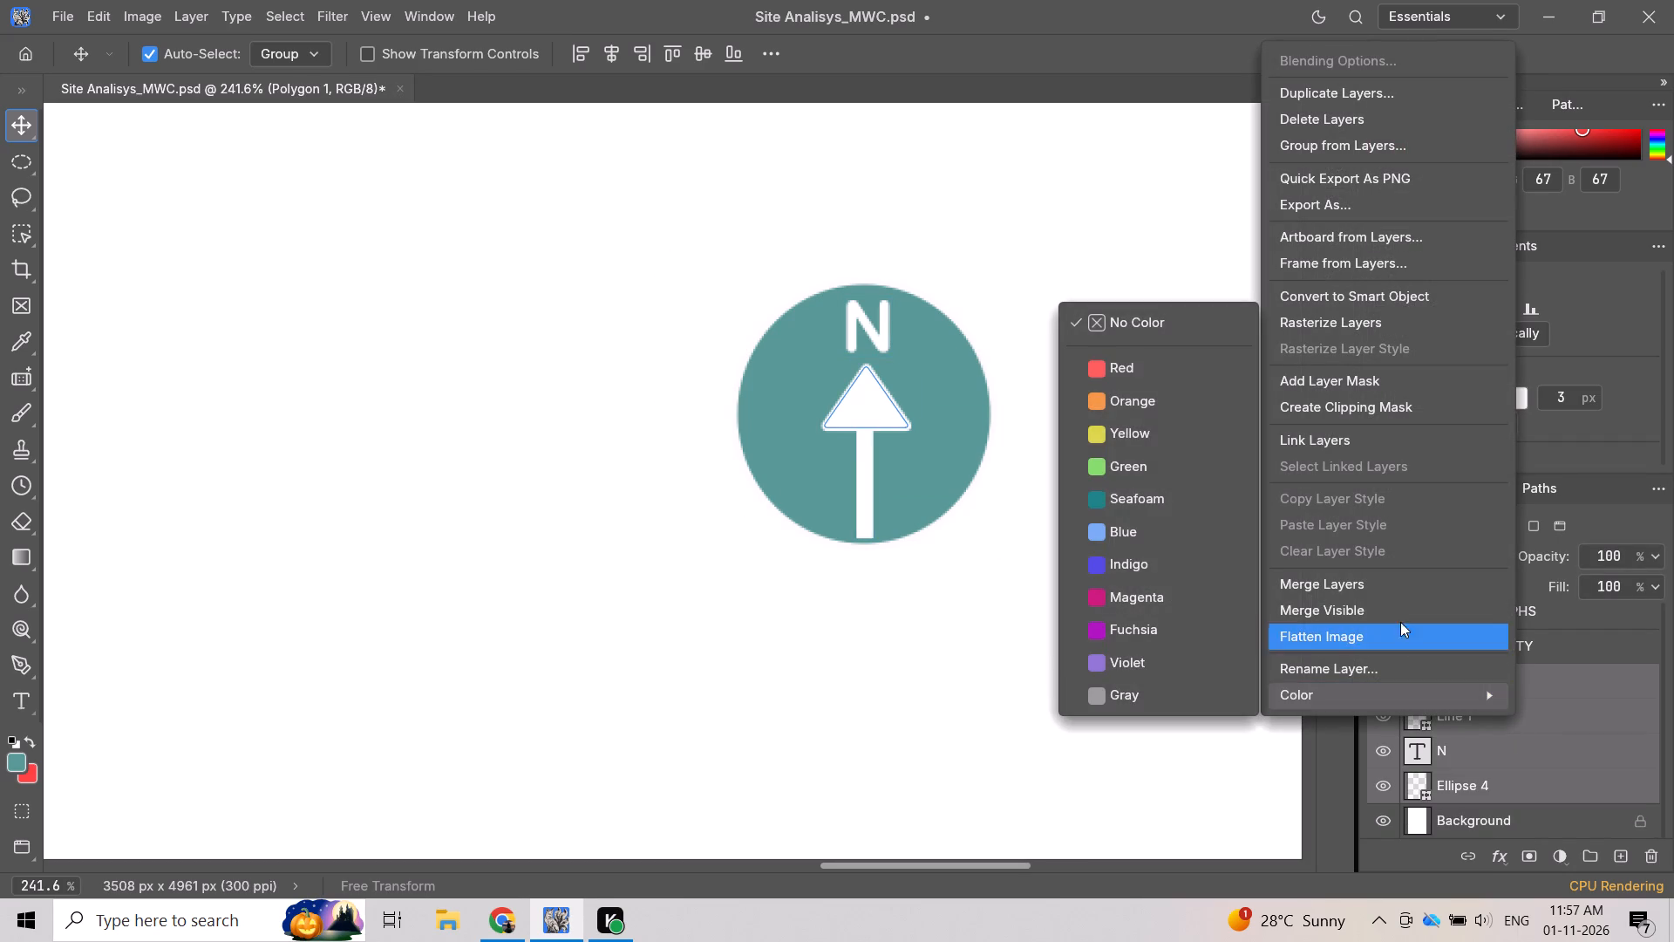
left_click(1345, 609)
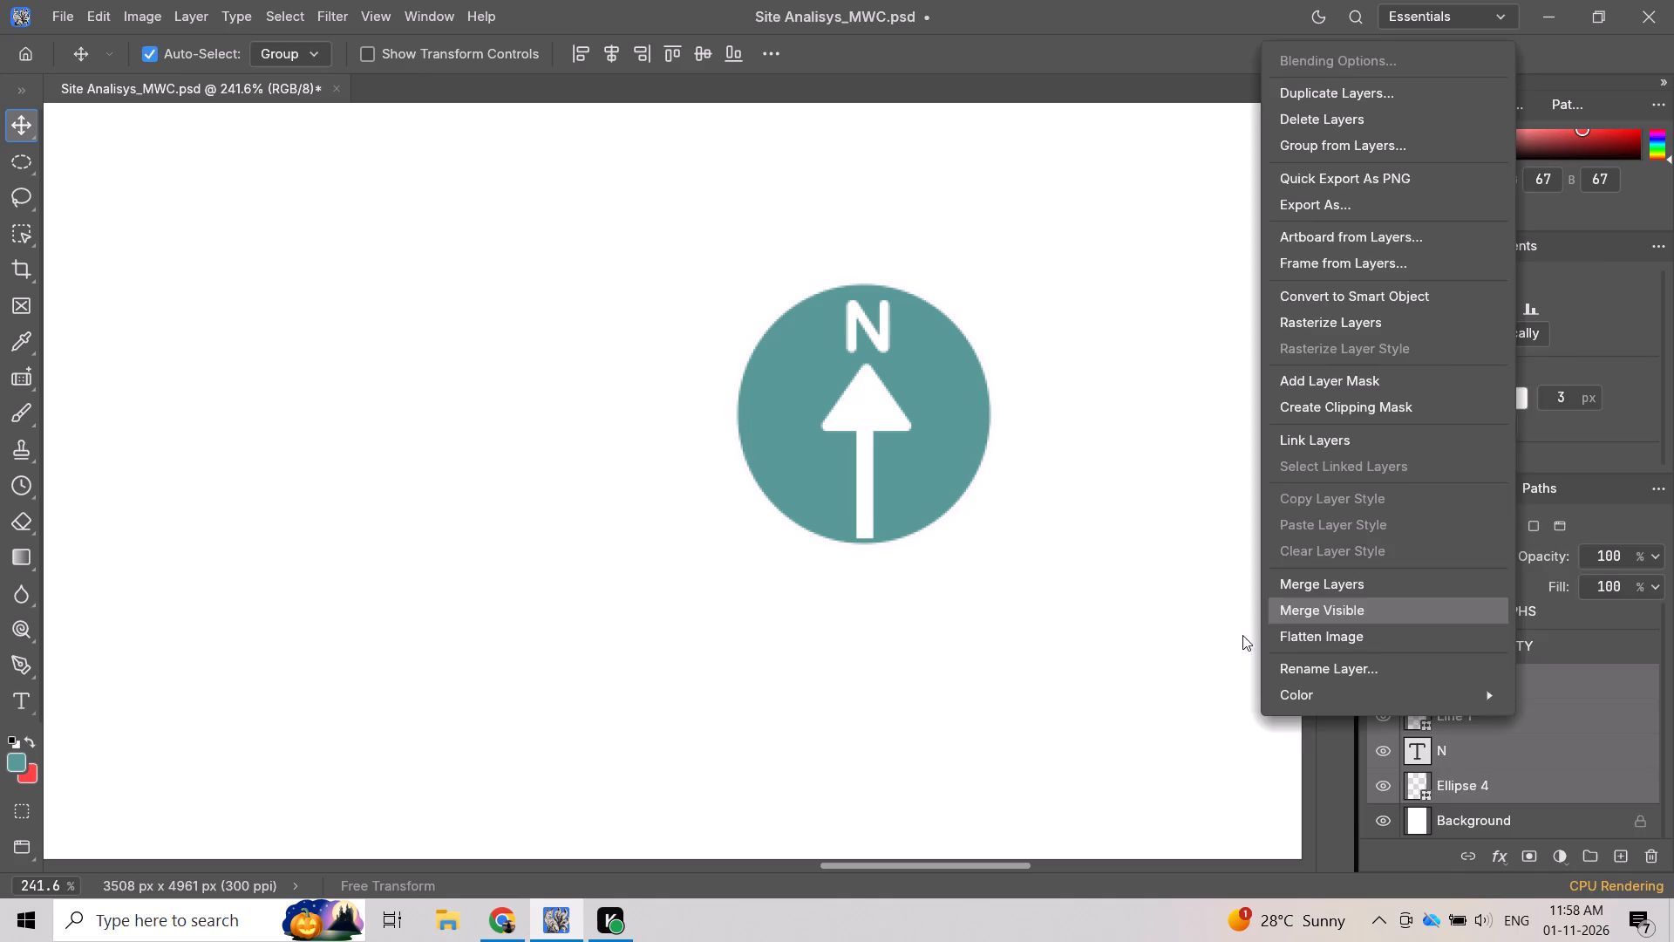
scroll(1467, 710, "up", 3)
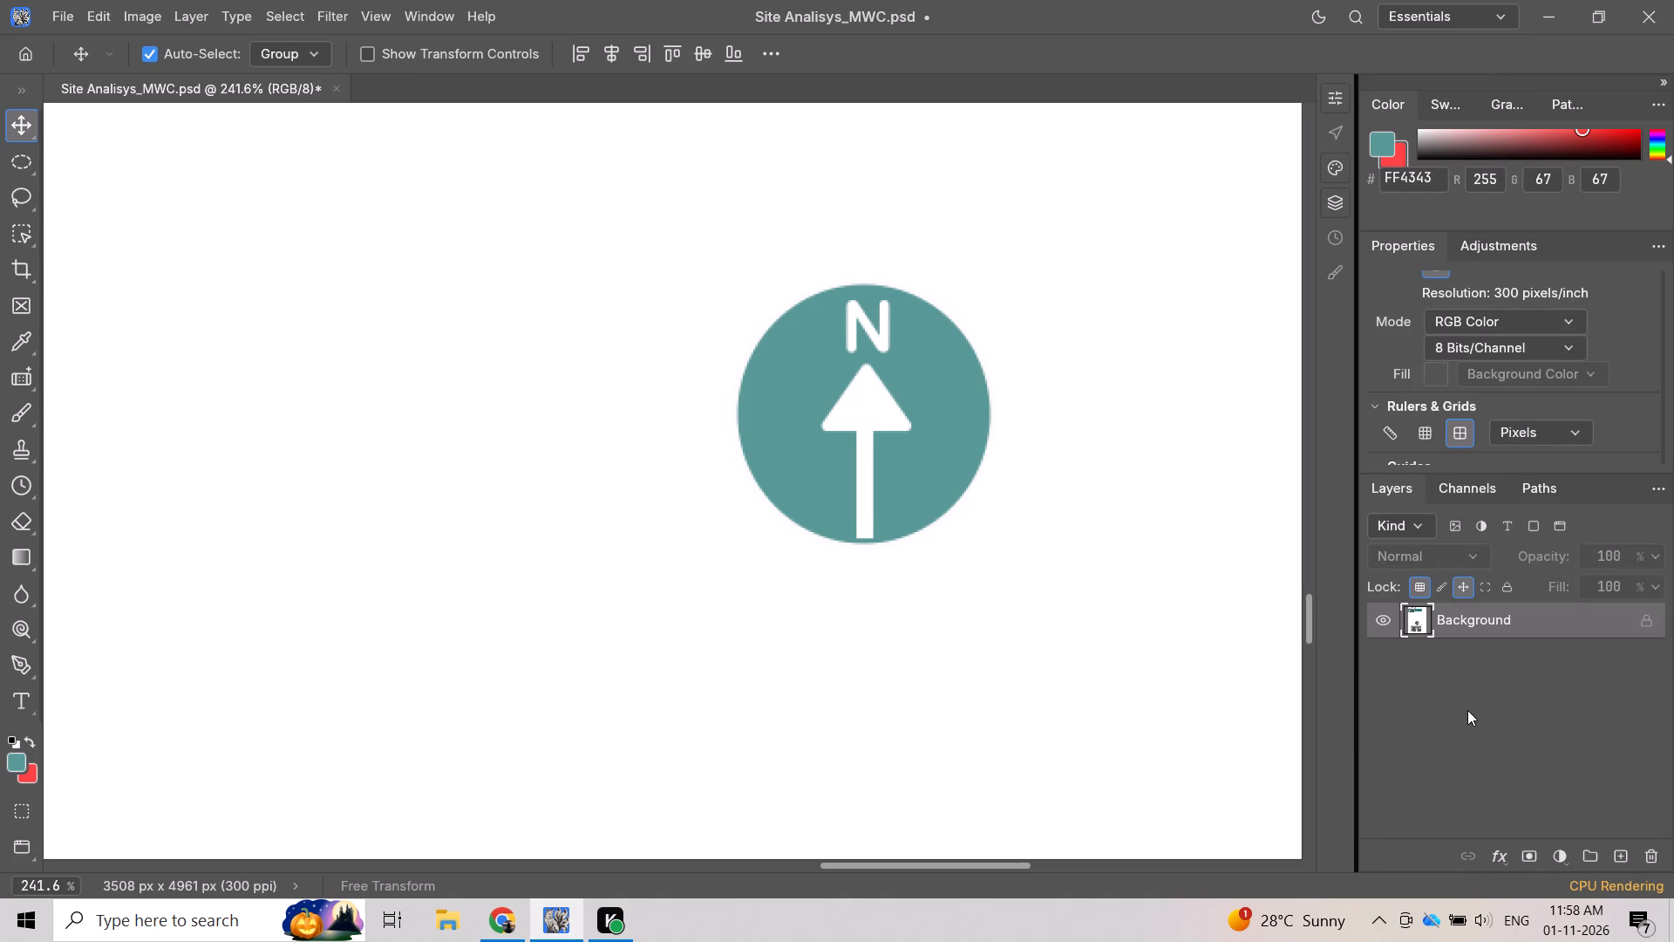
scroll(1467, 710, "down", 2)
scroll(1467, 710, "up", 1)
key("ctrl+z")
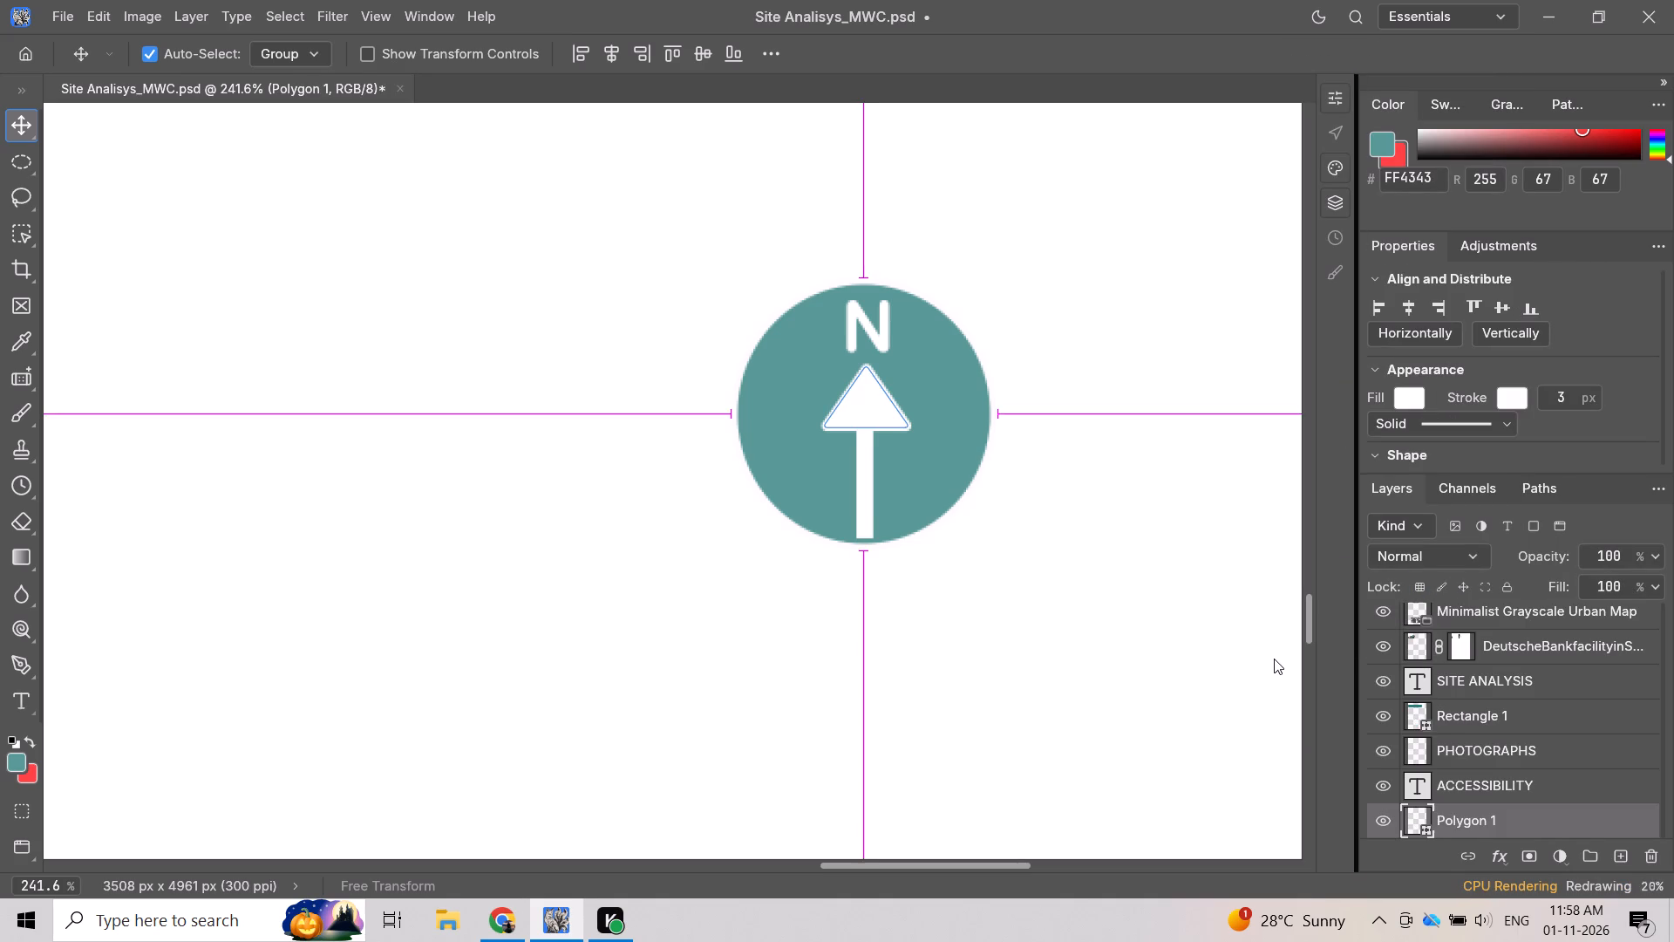
Merge only the Polygon 1, Line 1, N and Ellipse 4 layers into one layer.
left_click_drag(1125, 208, 669, 604)
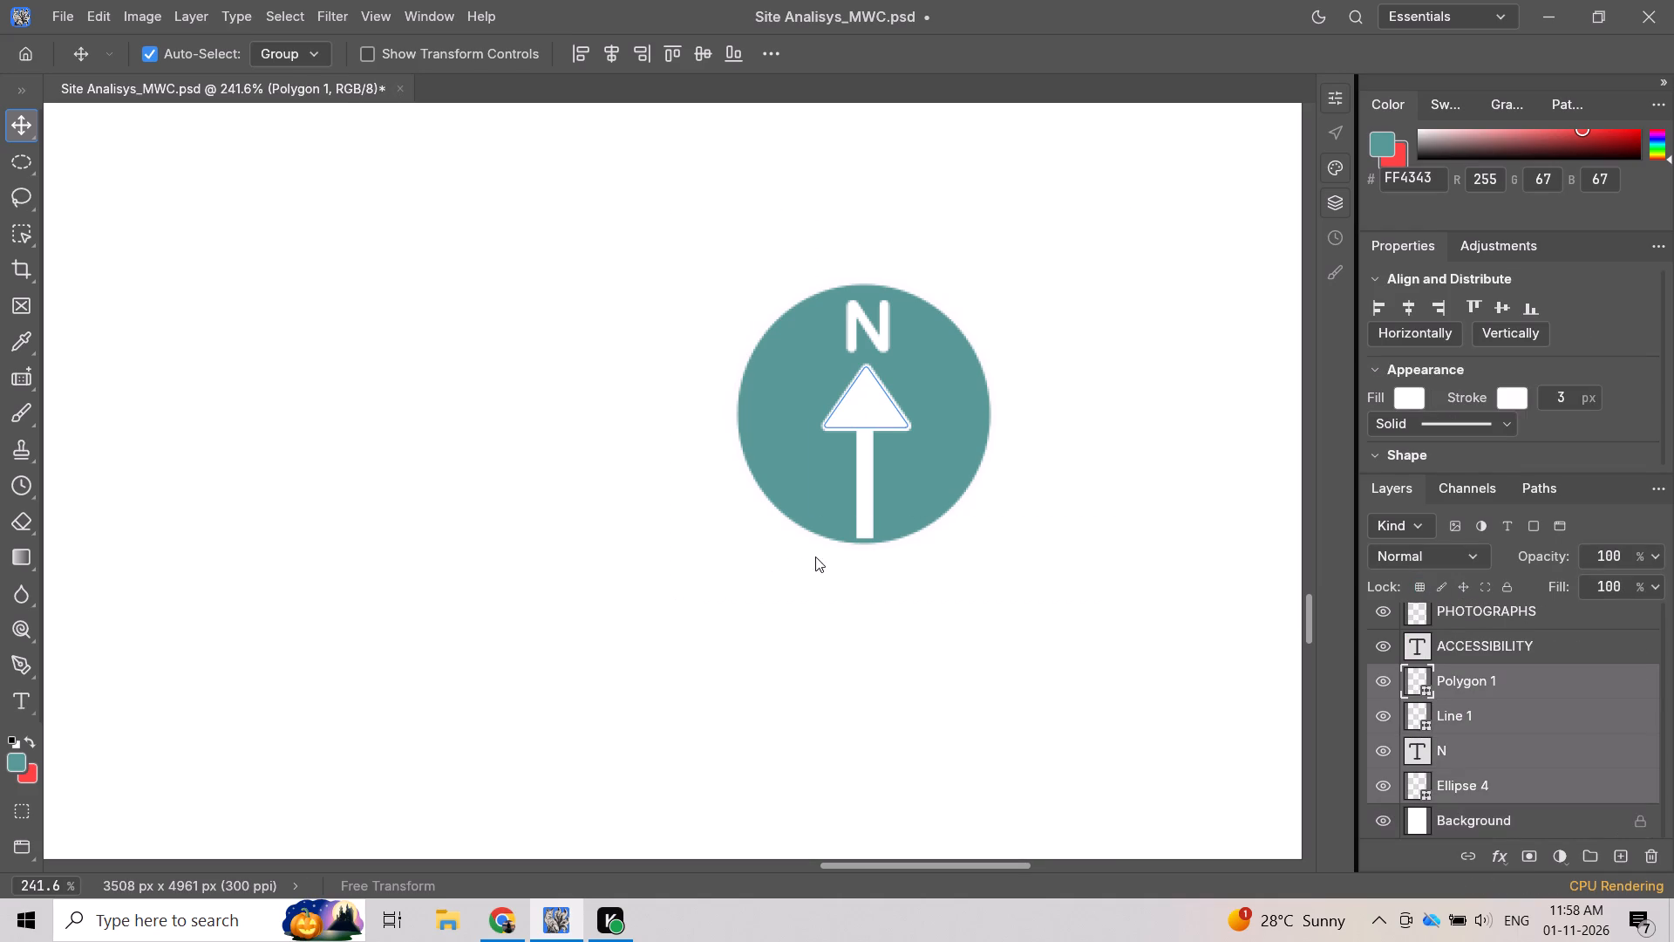
right_click(1522, 738)
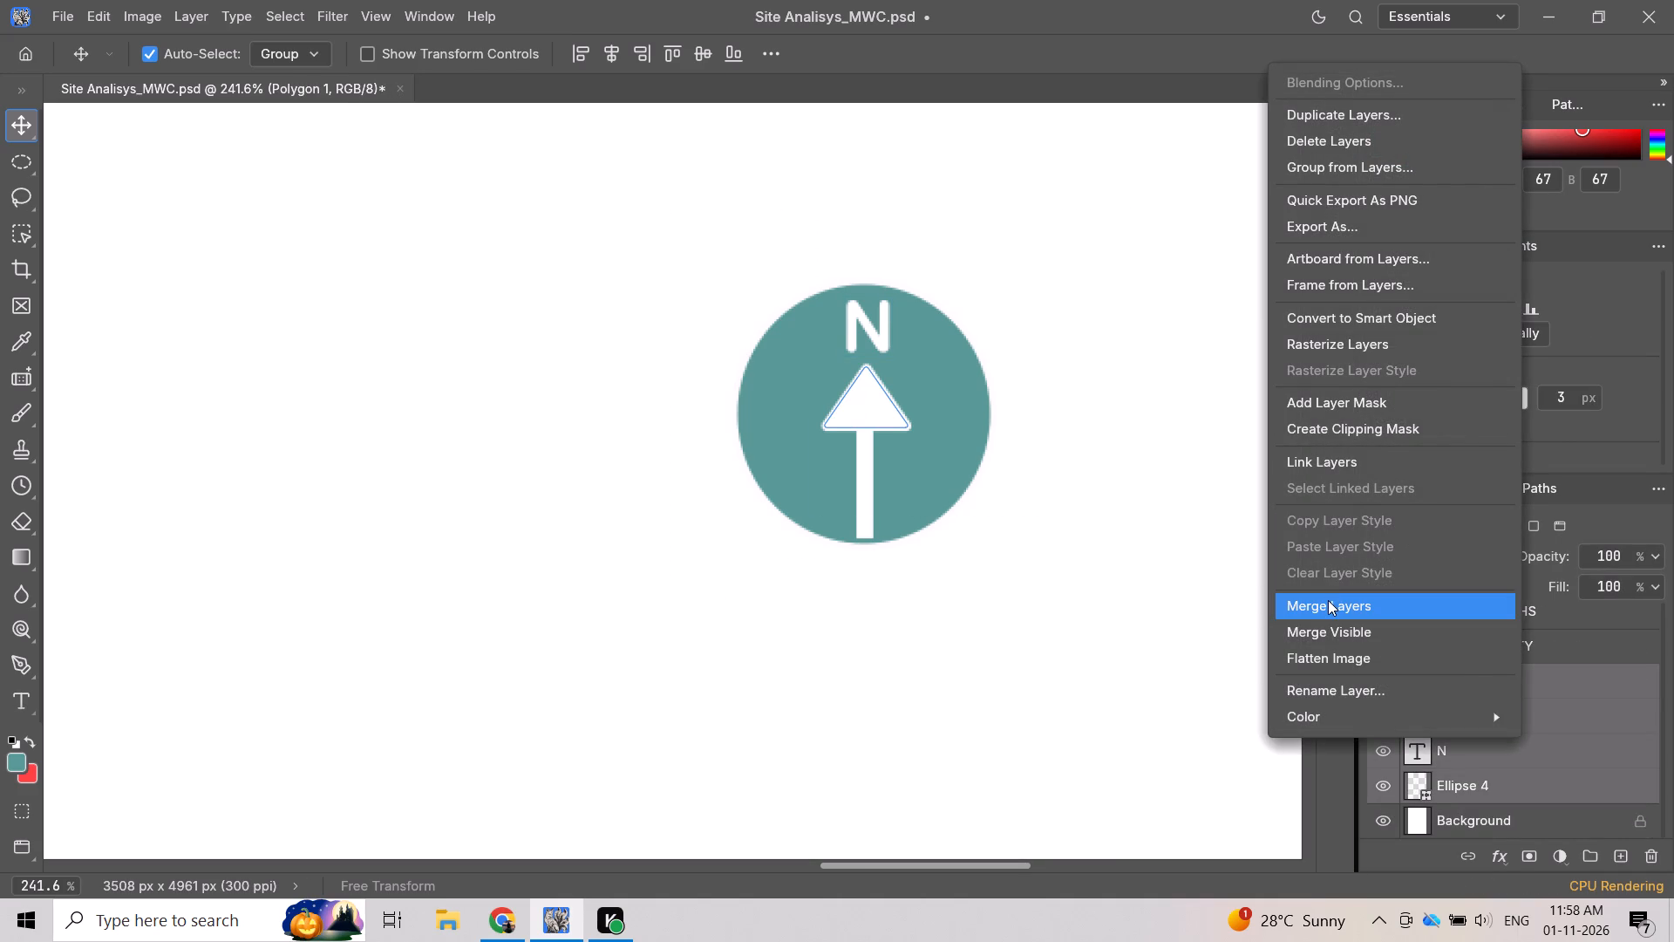
left_click(1328, 600)
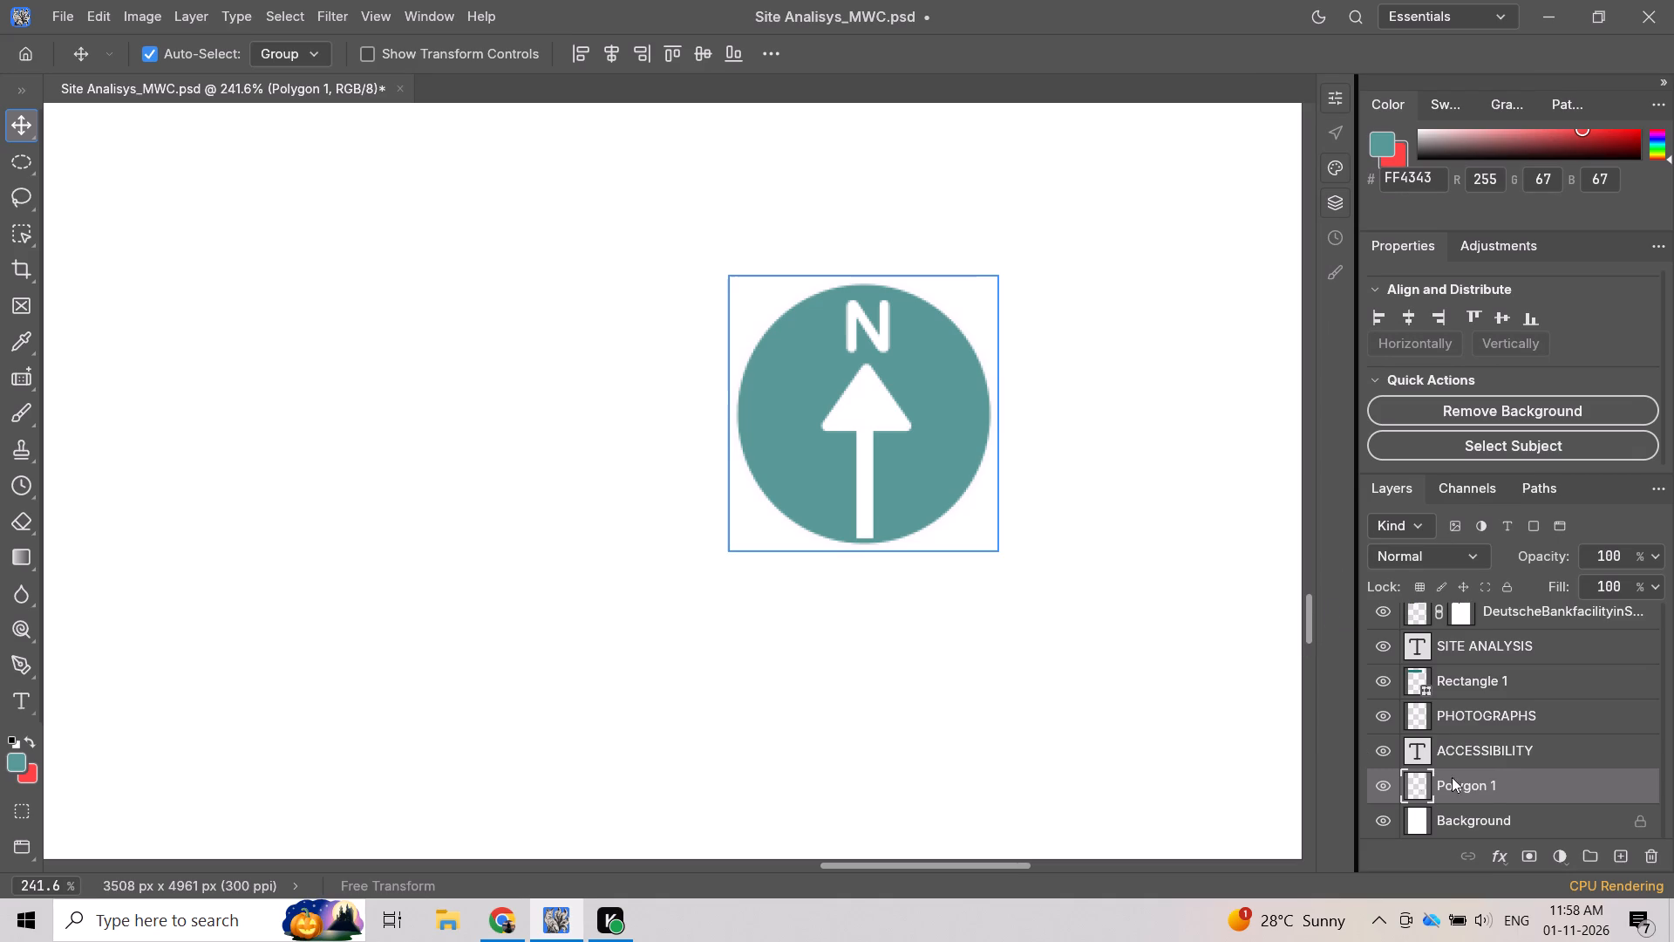
Rename the merged north arrow layer as NORTH SIGN.
double_click(1489, 785)
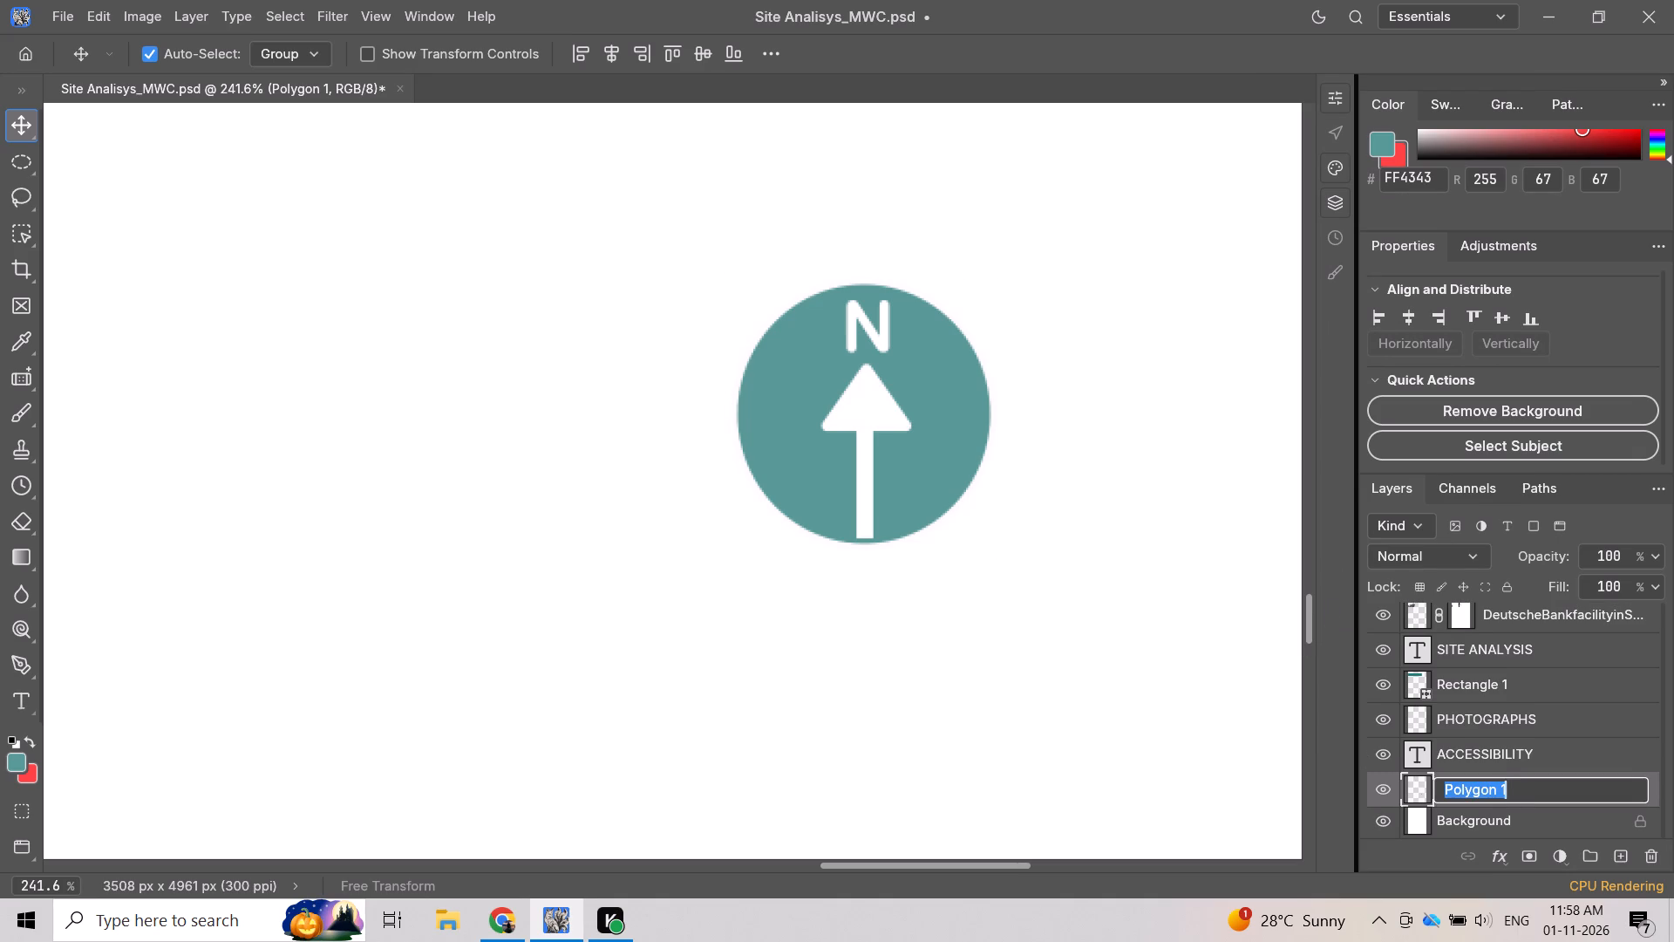
type("NO")
type("RTH SIGN")
left_click(1249, 669)
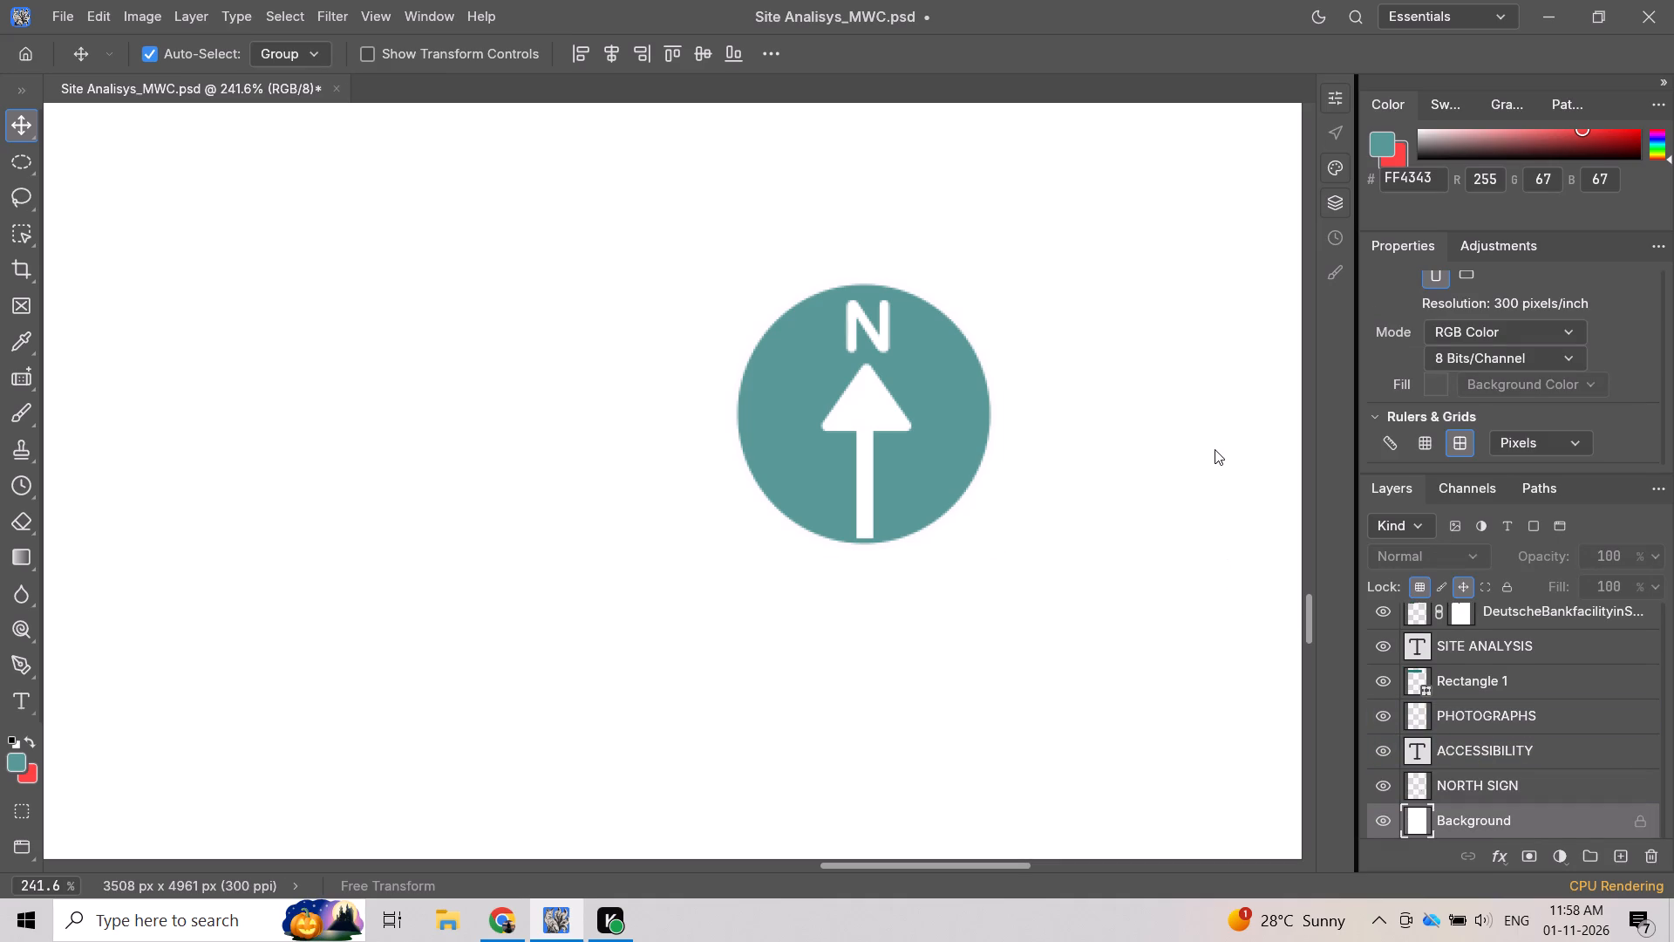
Review the north sign's size and placement beside the circular map and the ACCESSIBILITY section on the sheet.
scroll(1215, 449, "down", 14, "alt")
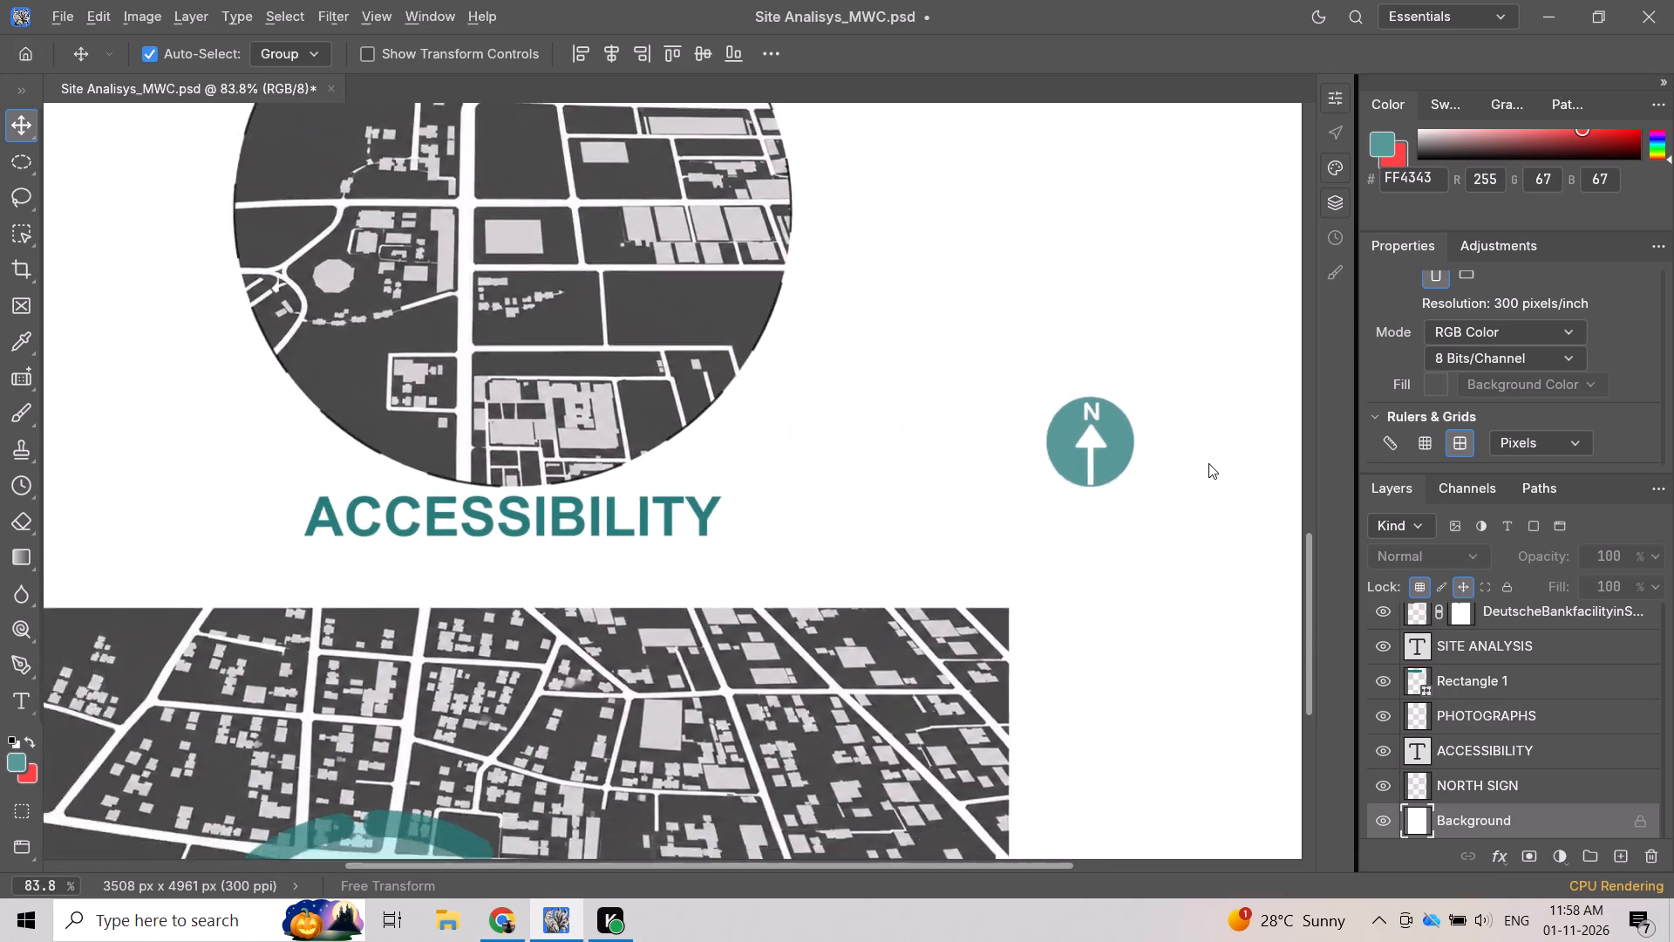
scroll(1208, 463, "down", 9, "alt")
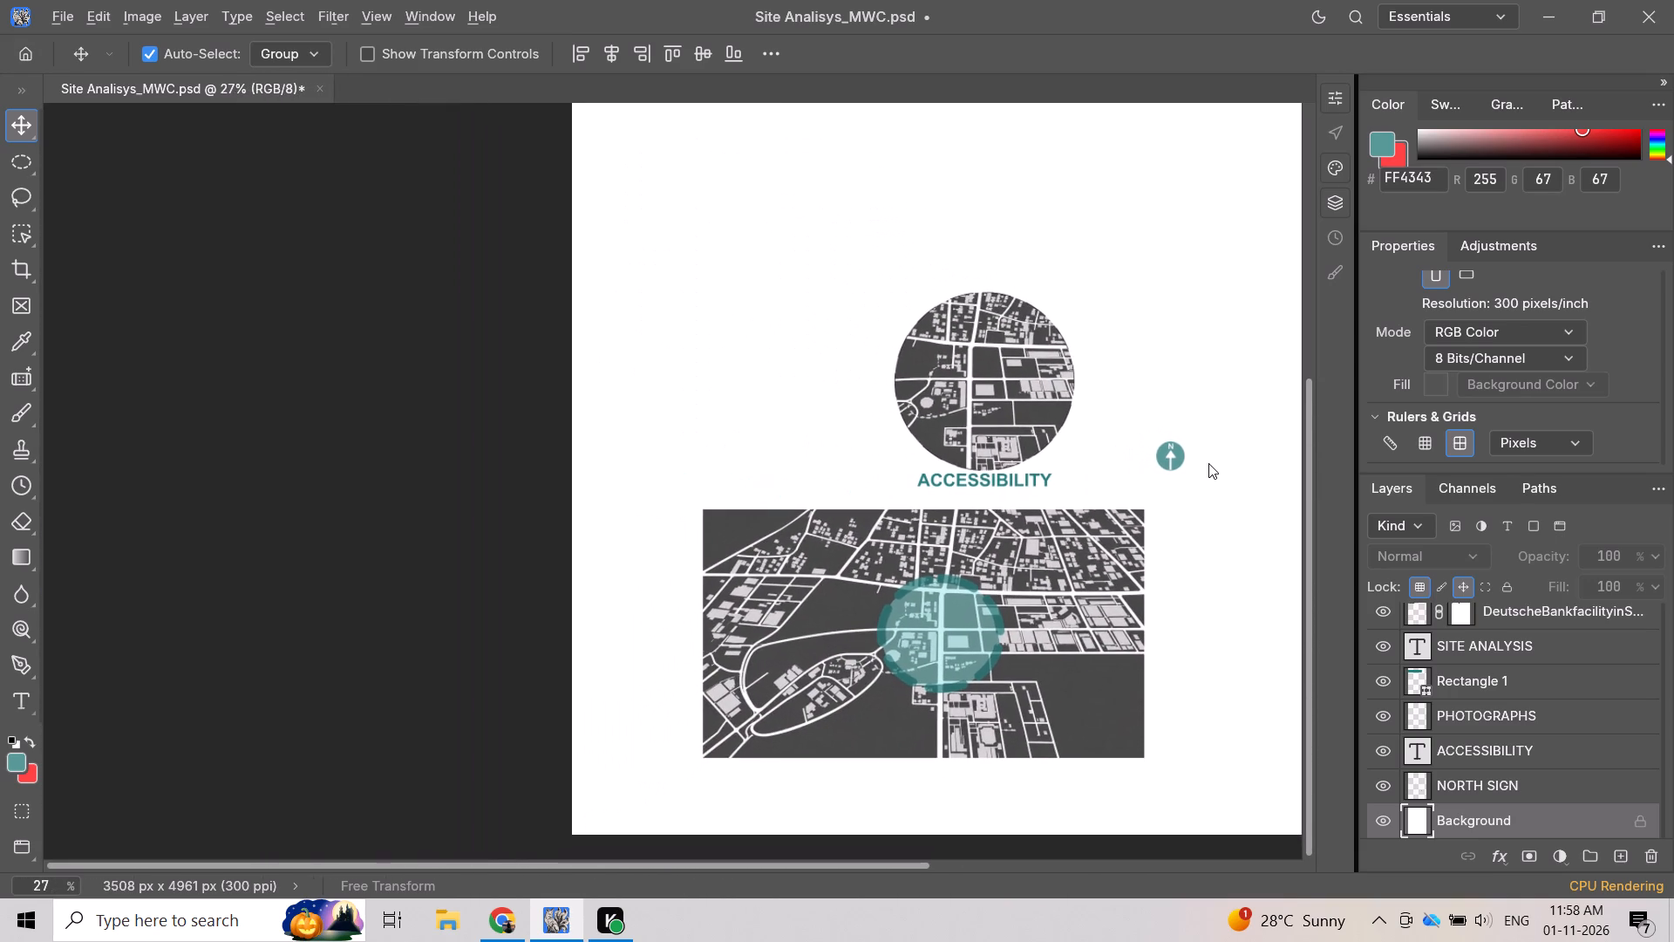
scroll(1208, 463, "down", 1, "alt")
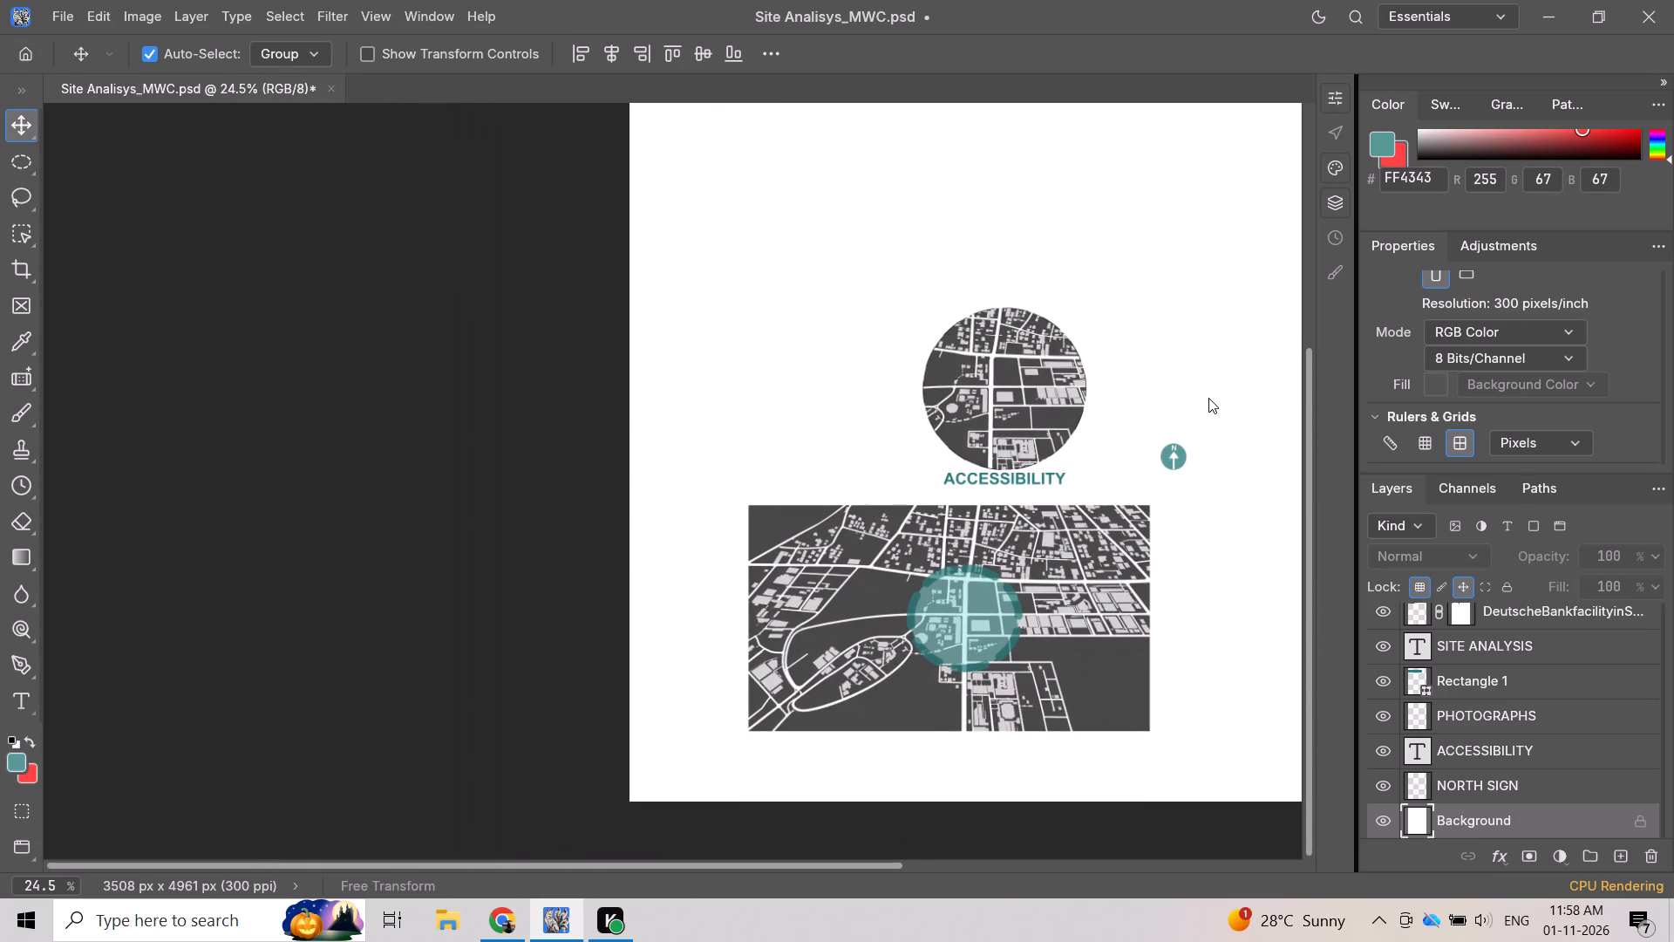
scroll(1208, 398, "up", 2, "shift")
scroll(1209, 398, "down", 6, "shift")
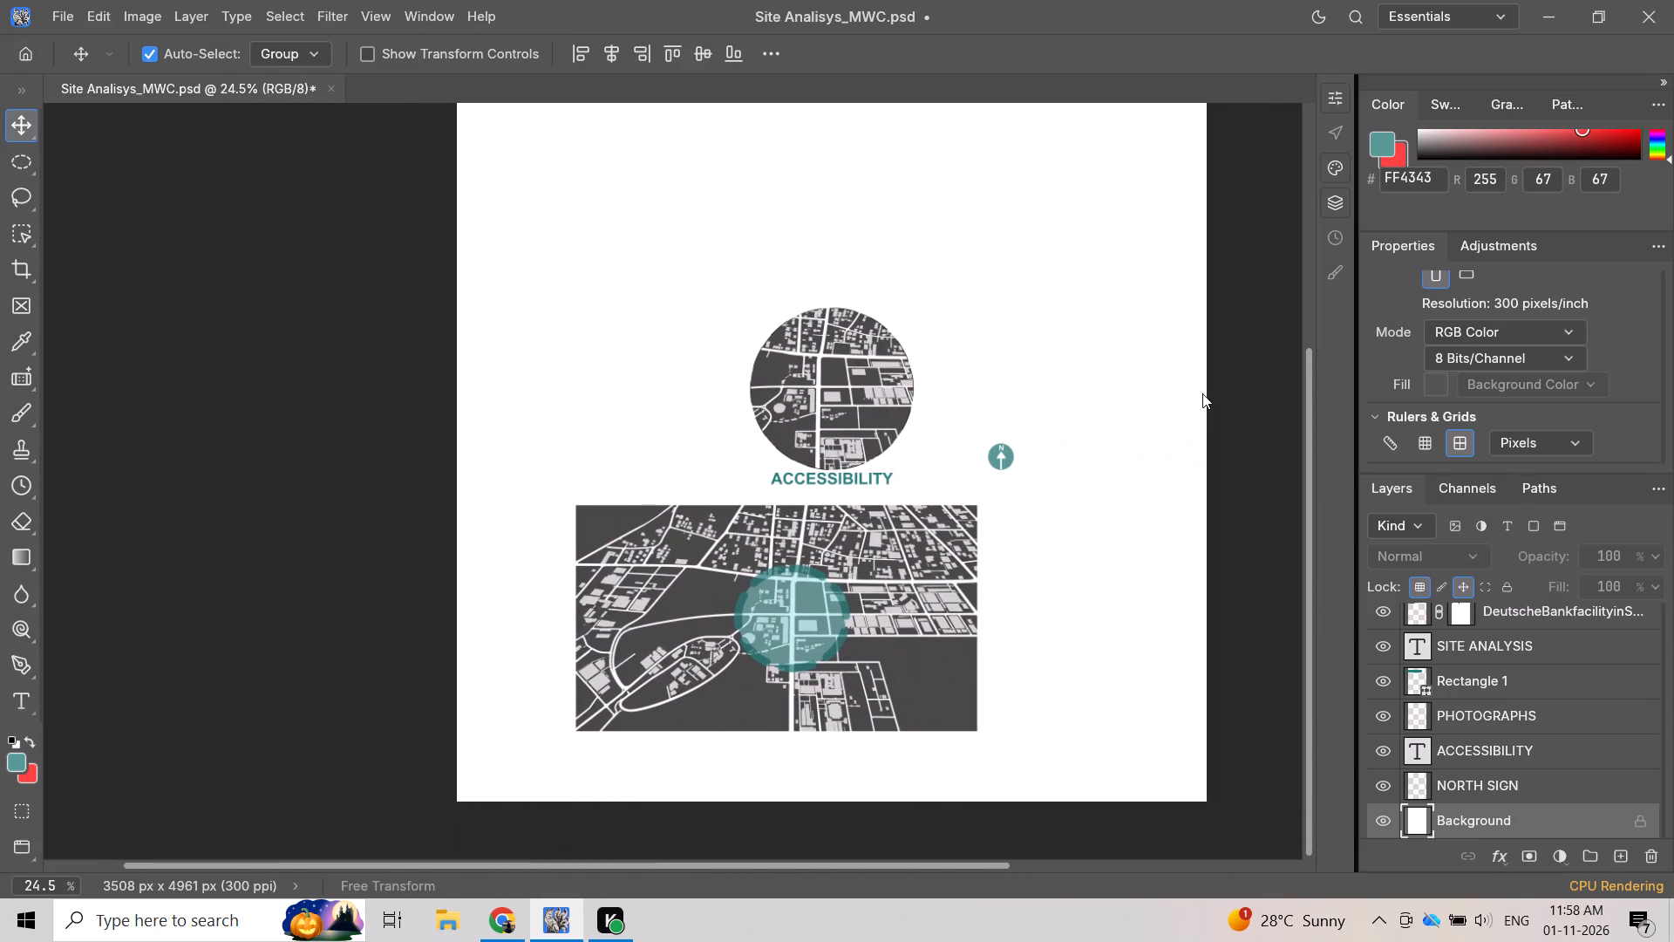
scroll(1188, 382, "up", 2, "alt")
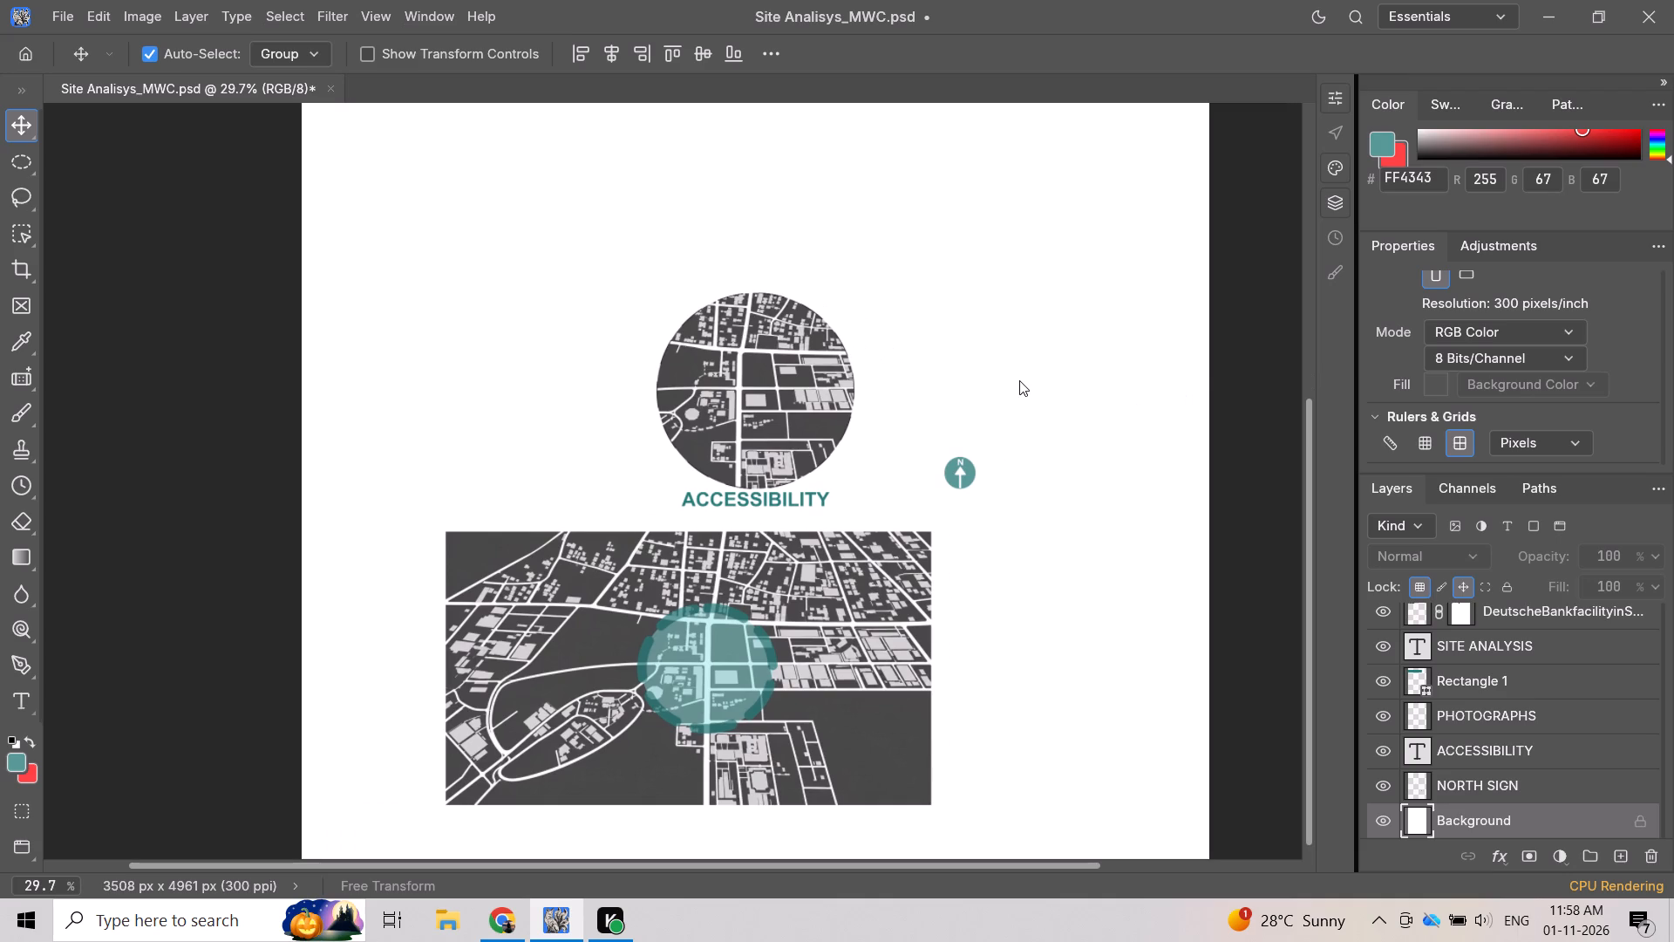
scroll(1019, 380, "up", 1, "shift")
scroll(1019, 379, "up", 2)
scroll(1019, 379, "down", 3)
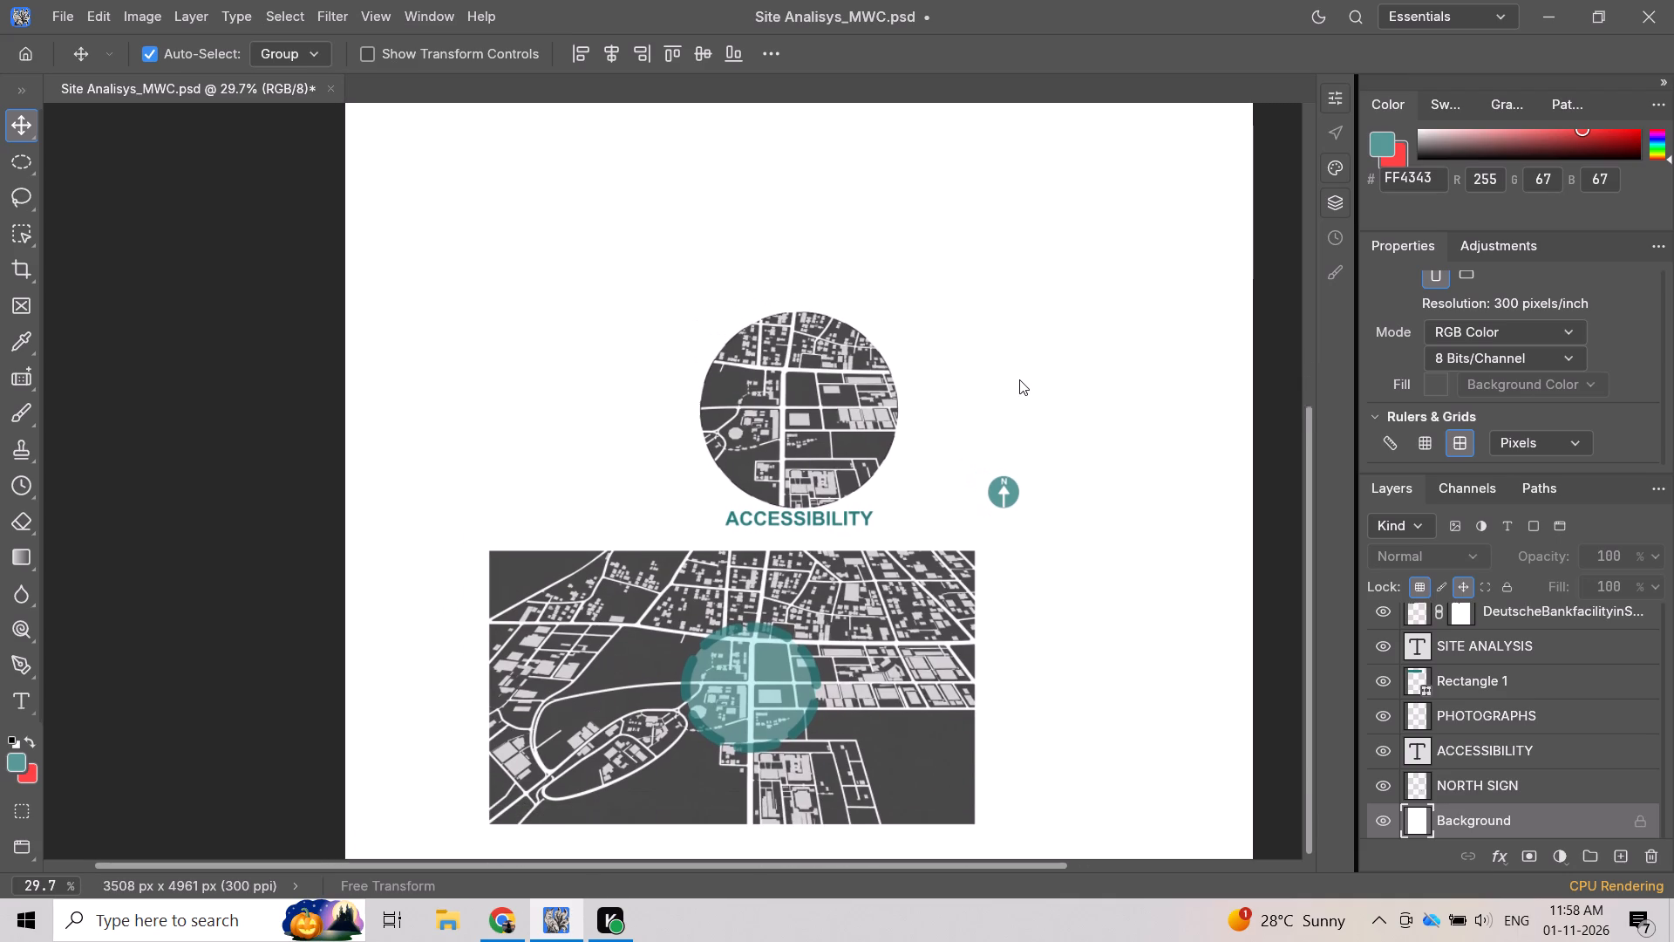
scroll(1019, 379, "up", 6, "alt")
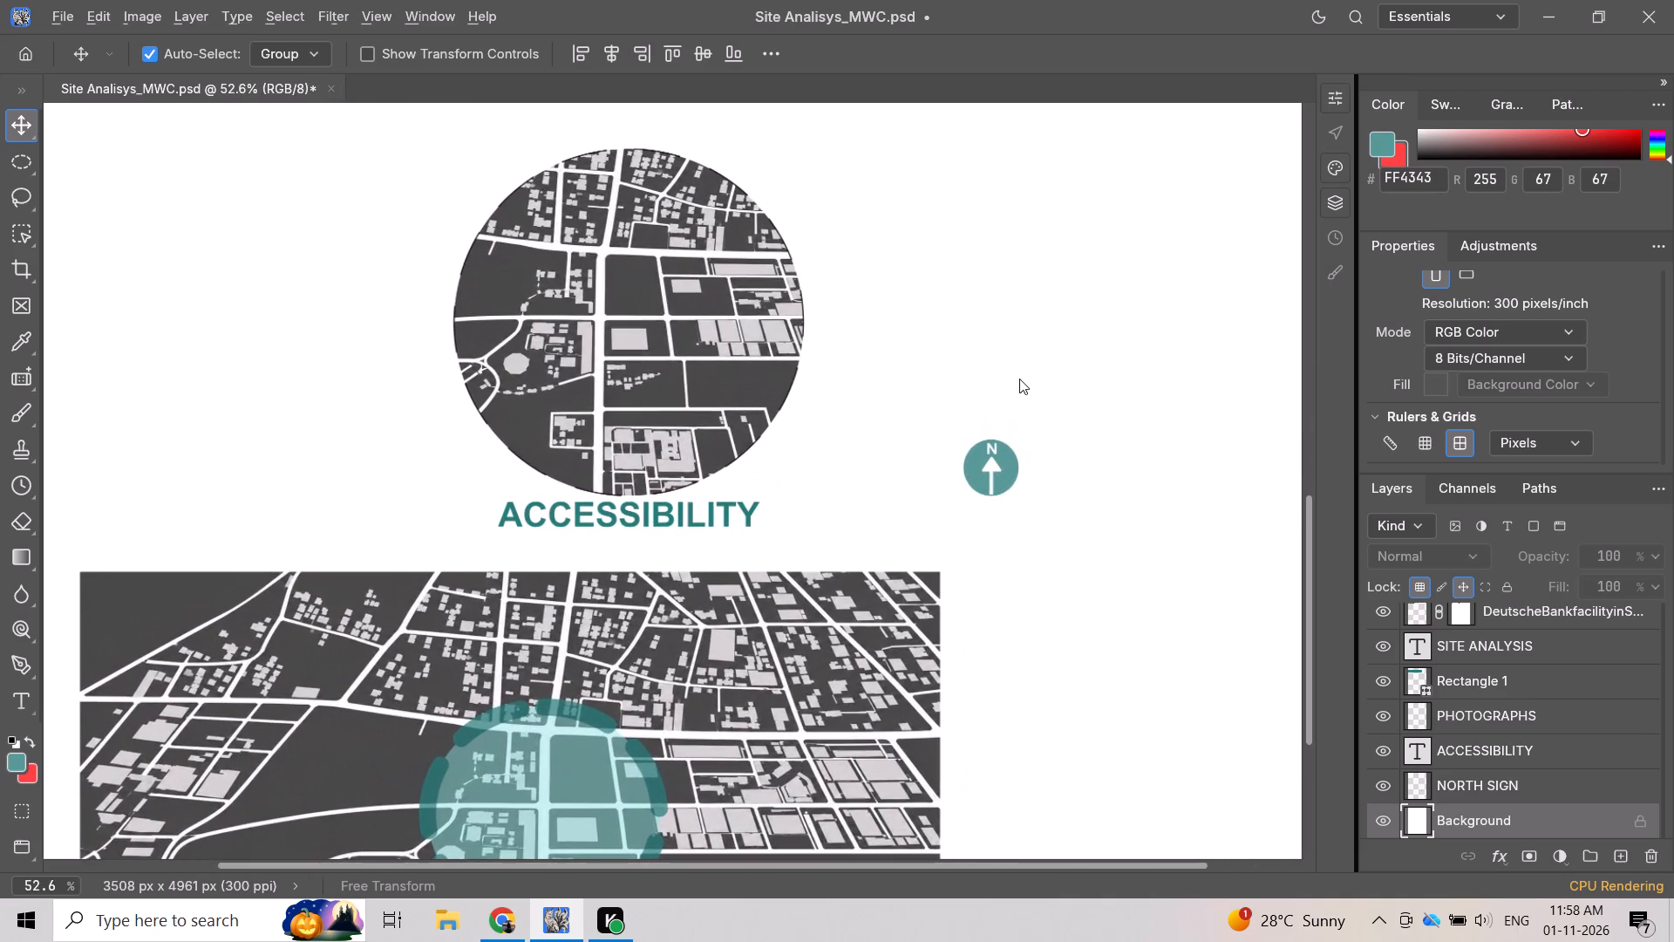
scroll(1019, 379, "up", 2, "alt")
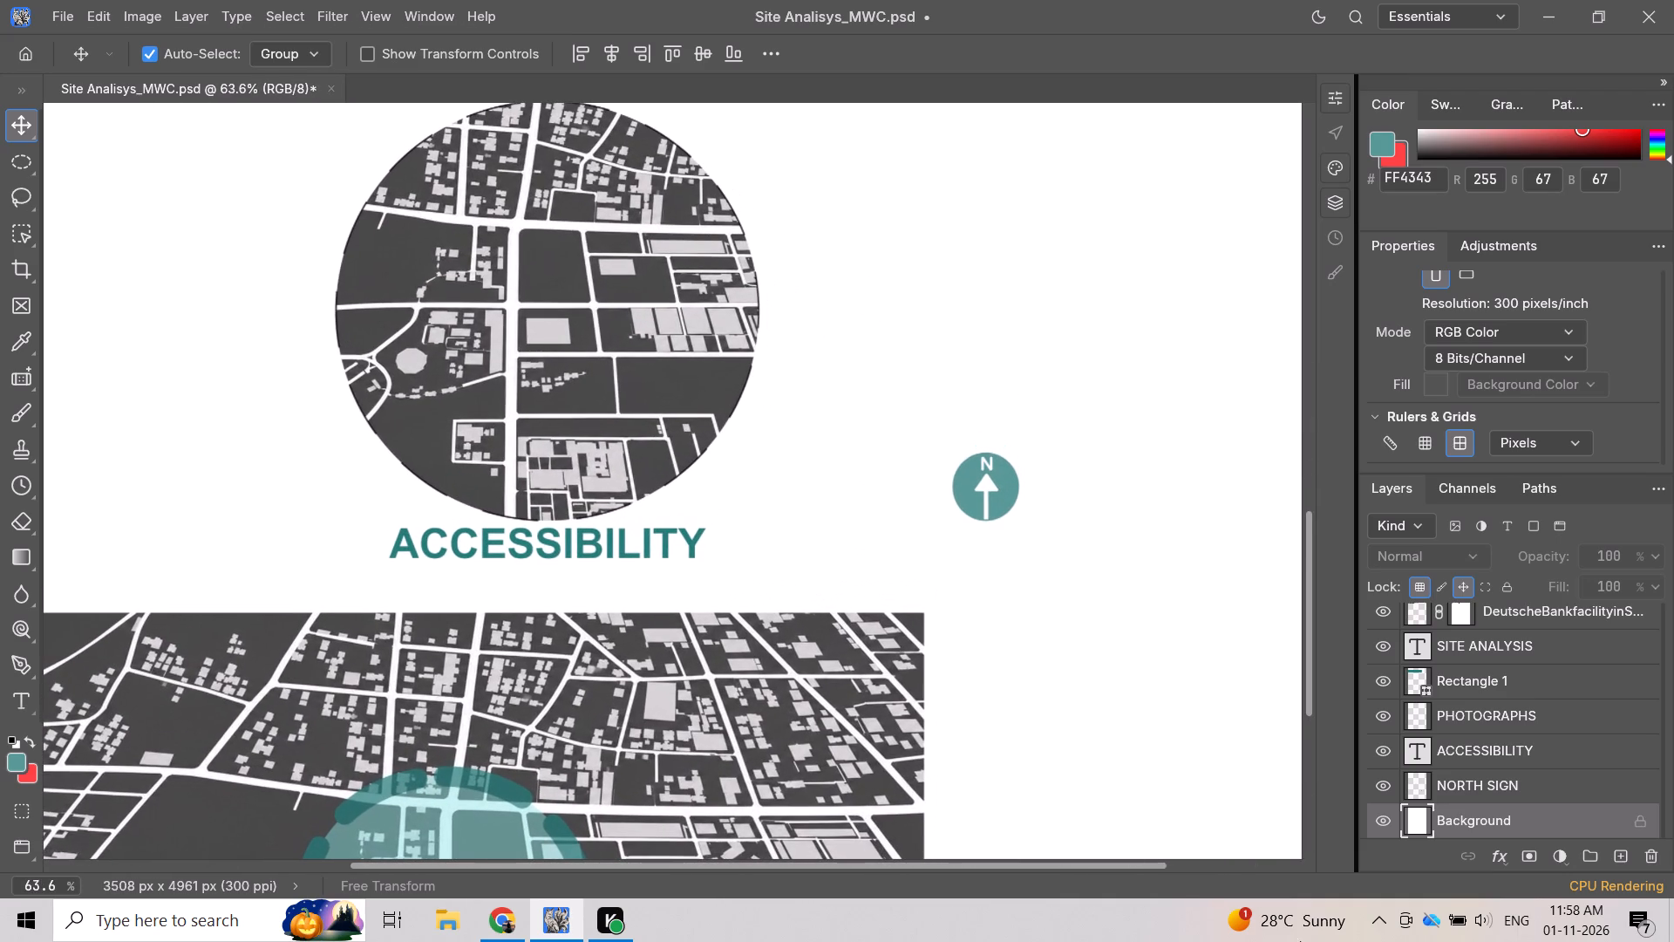
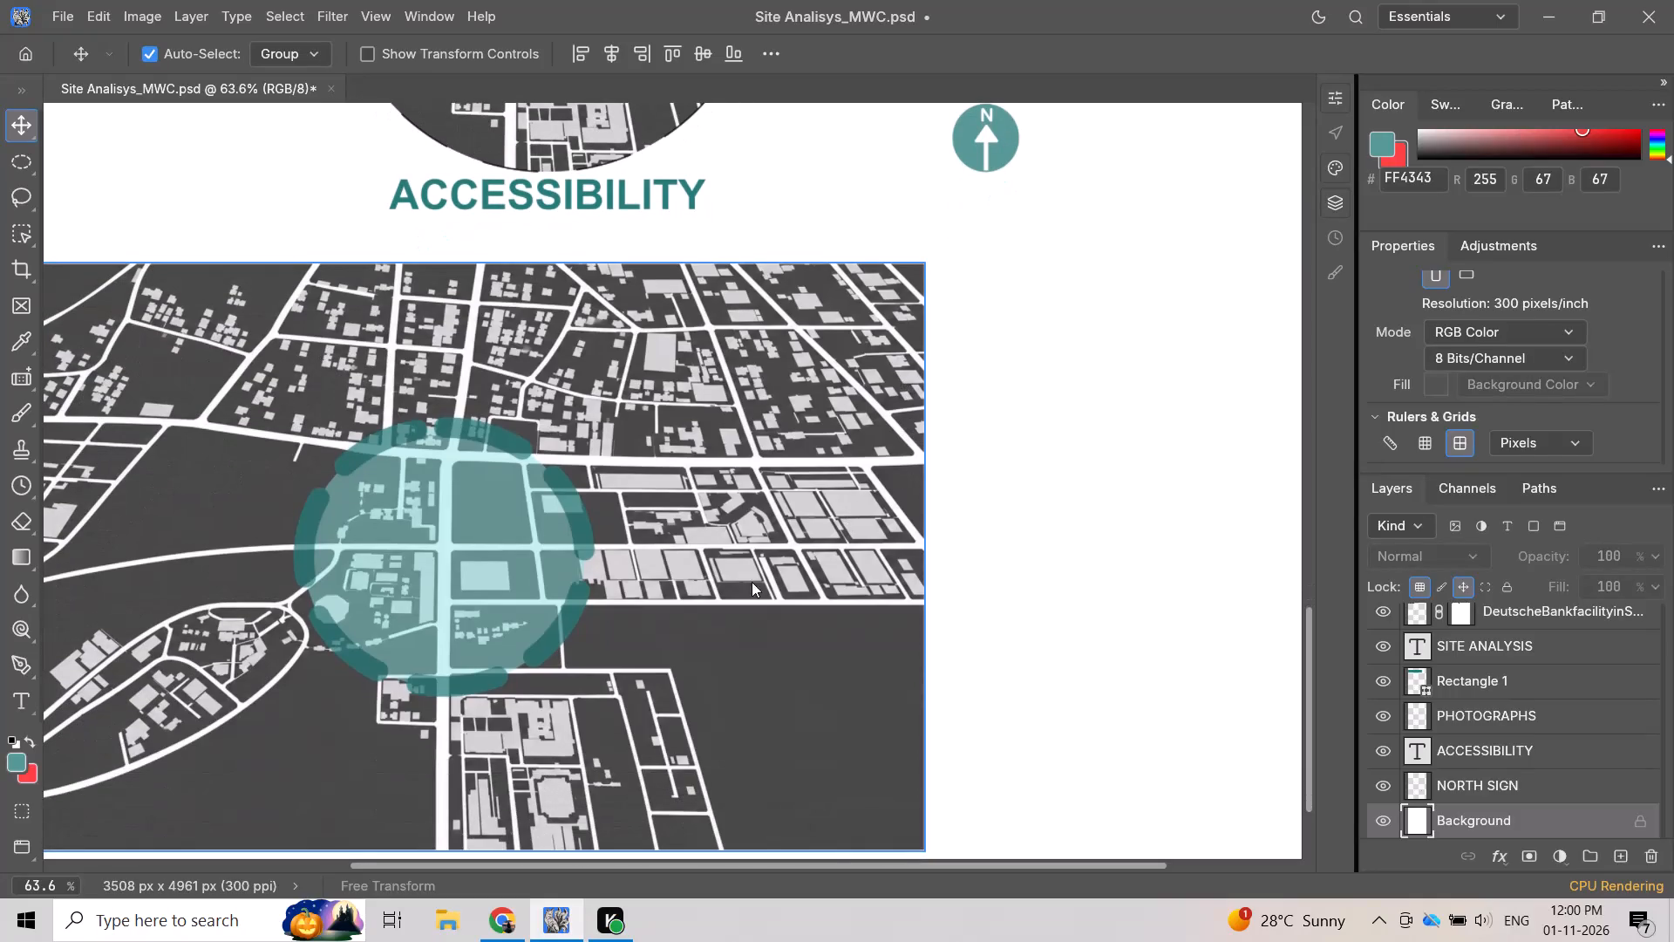
Examine the site analysis sheet from the title banner to the maps around the ACCESSIBILITY heading.
scroll(752, 545, "up", 4)
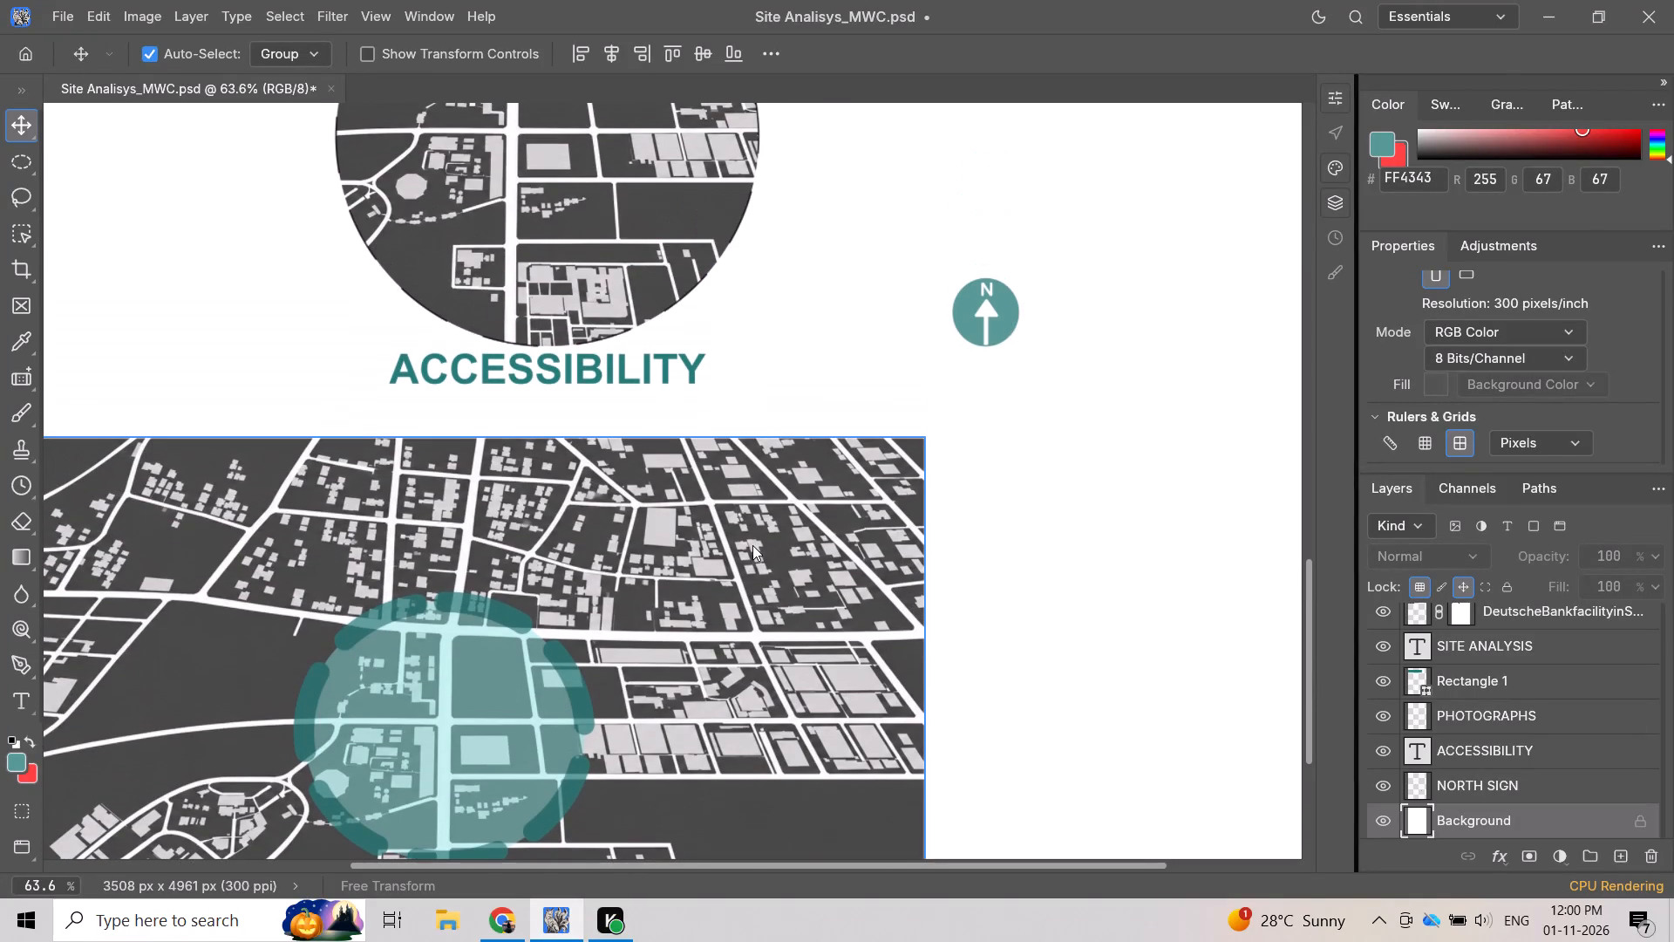
scroll(752, 545, "up", 1, "alt")
scroll(752, 547, "down", 11, "alt")
scroll(758, 490, "up", 3)
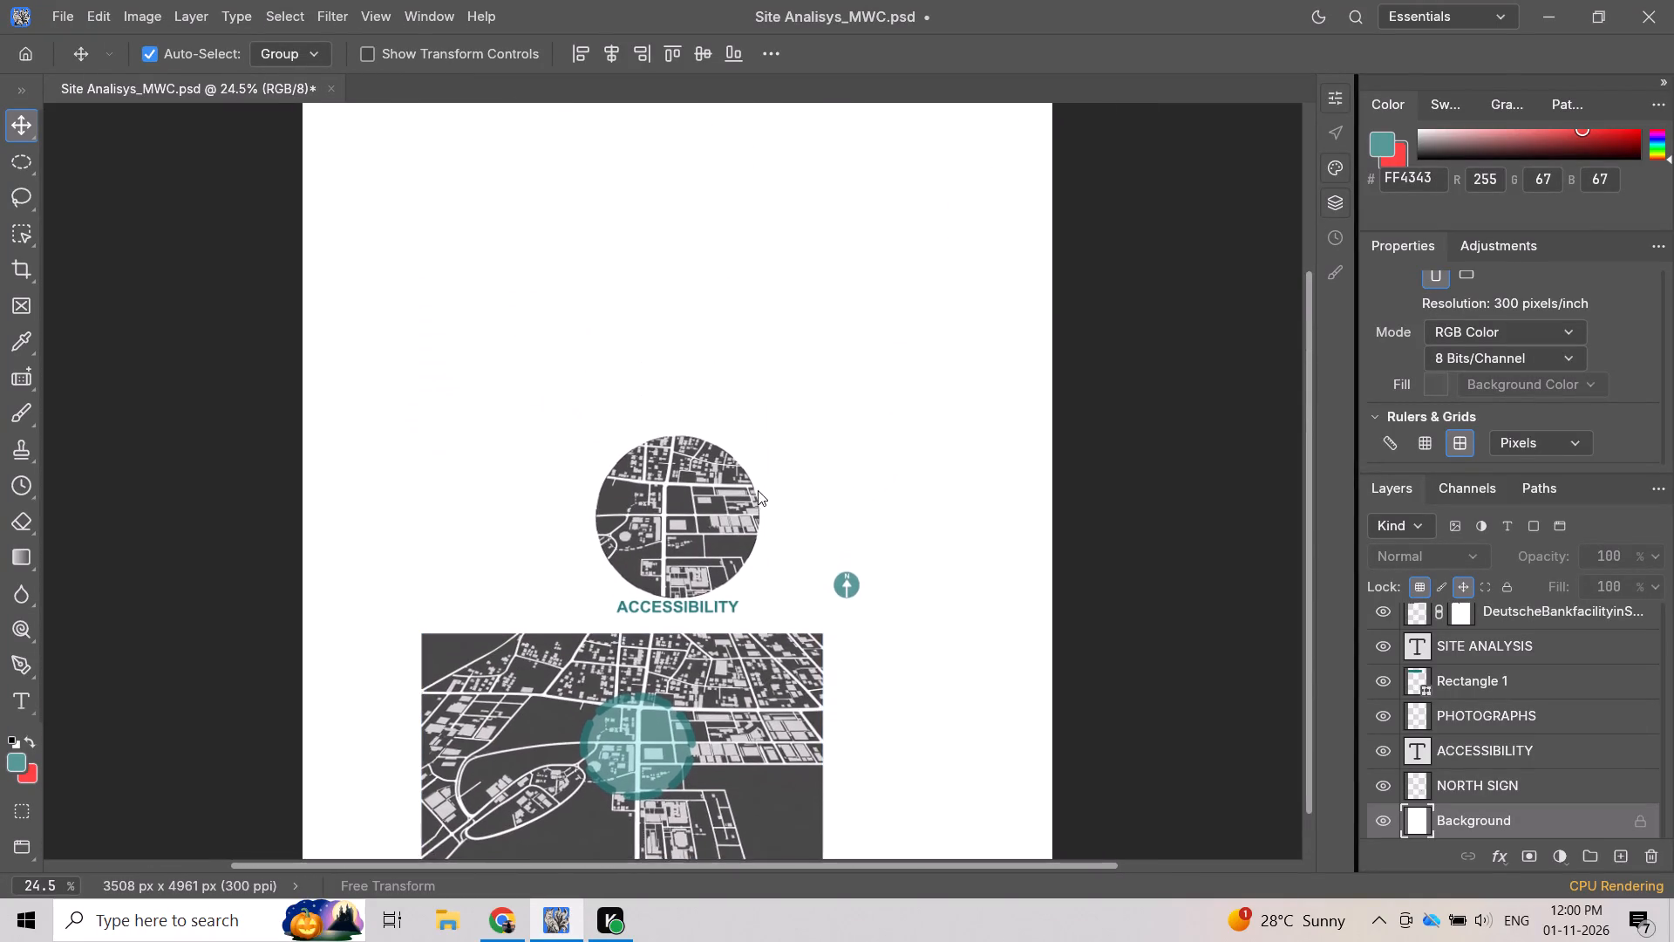
scroll(758, 490, "up", 7)
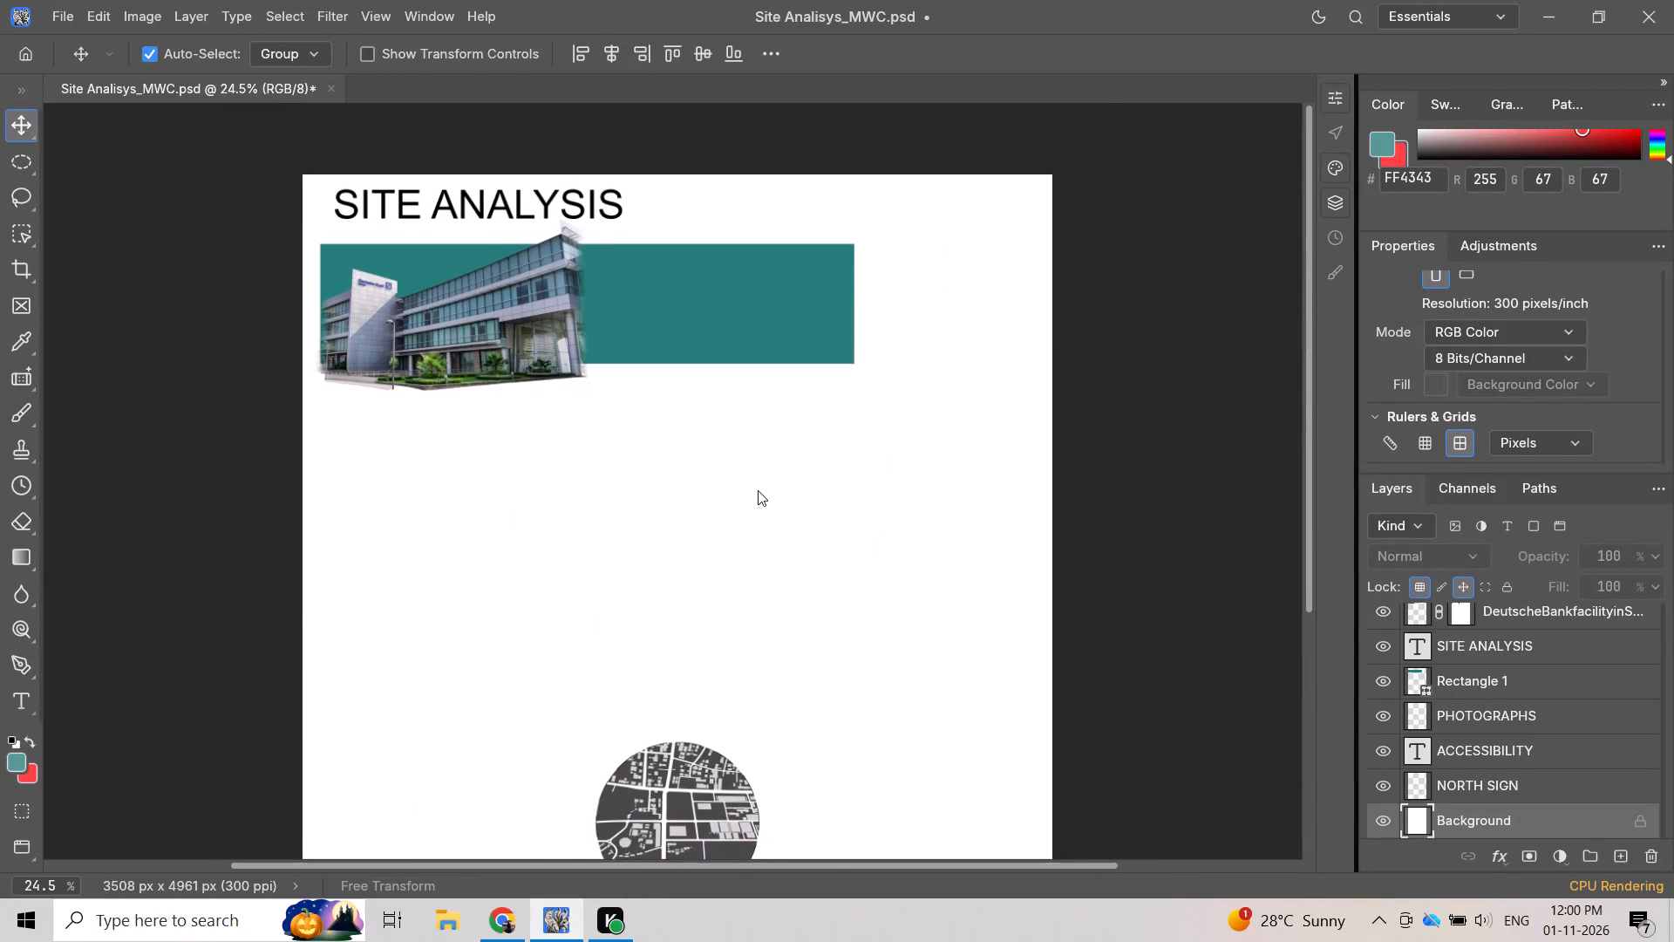
scroll(758, 490, "down", 2)
scroll(758, 490, "up", 1)
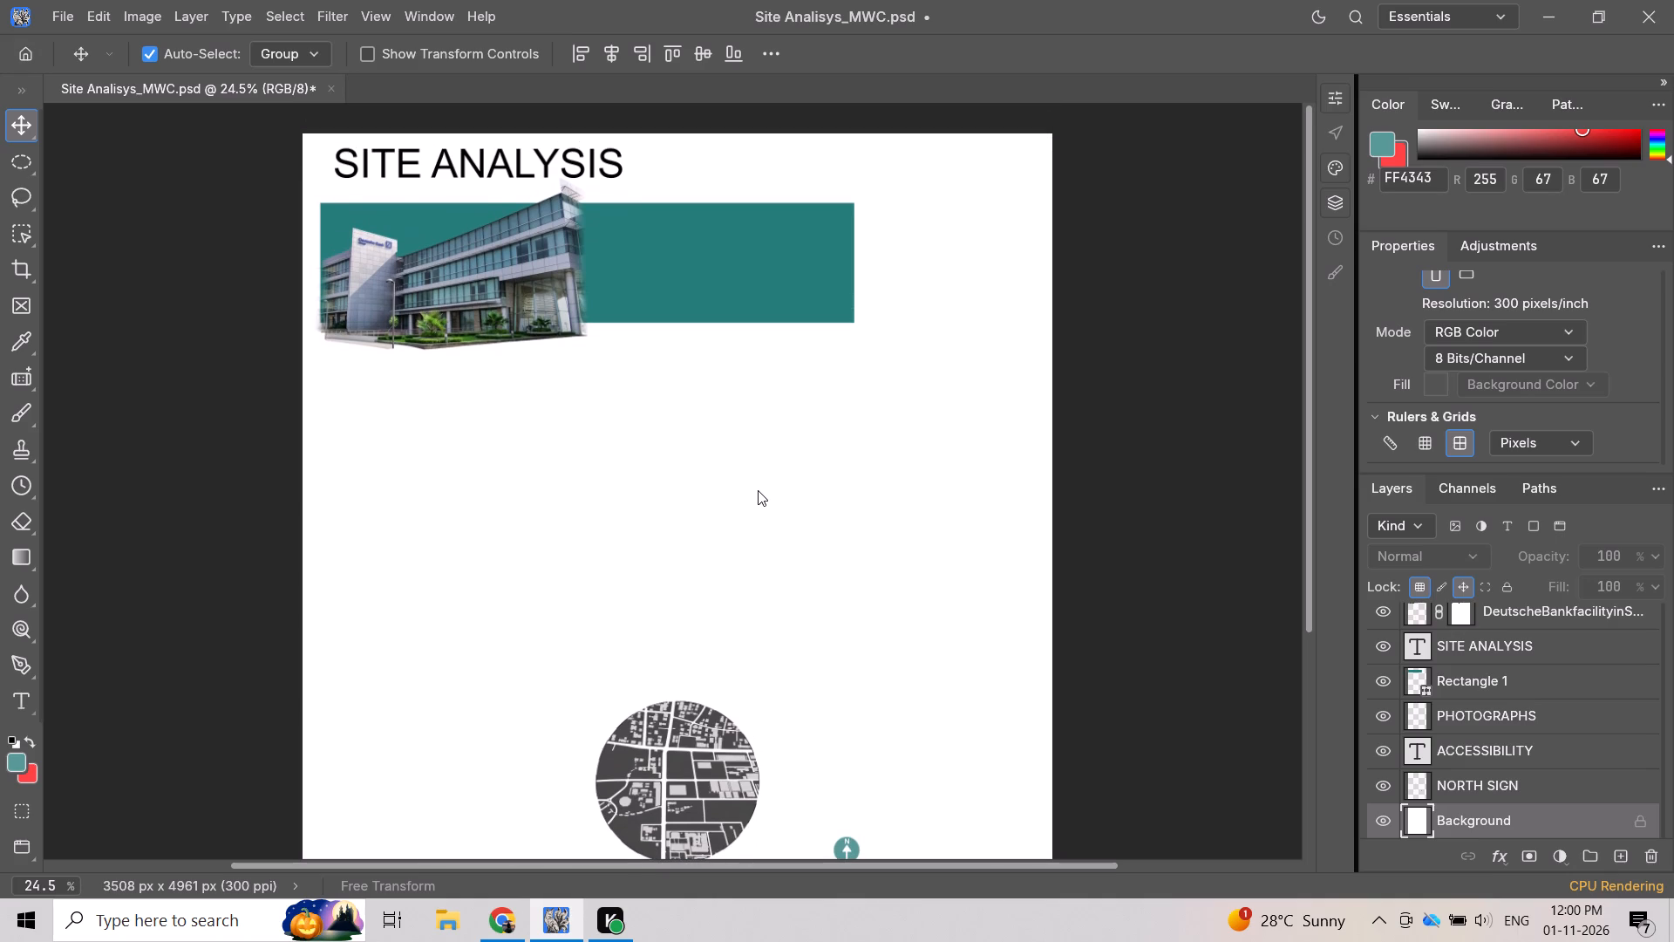
scroll(758, 490, "down", 7)
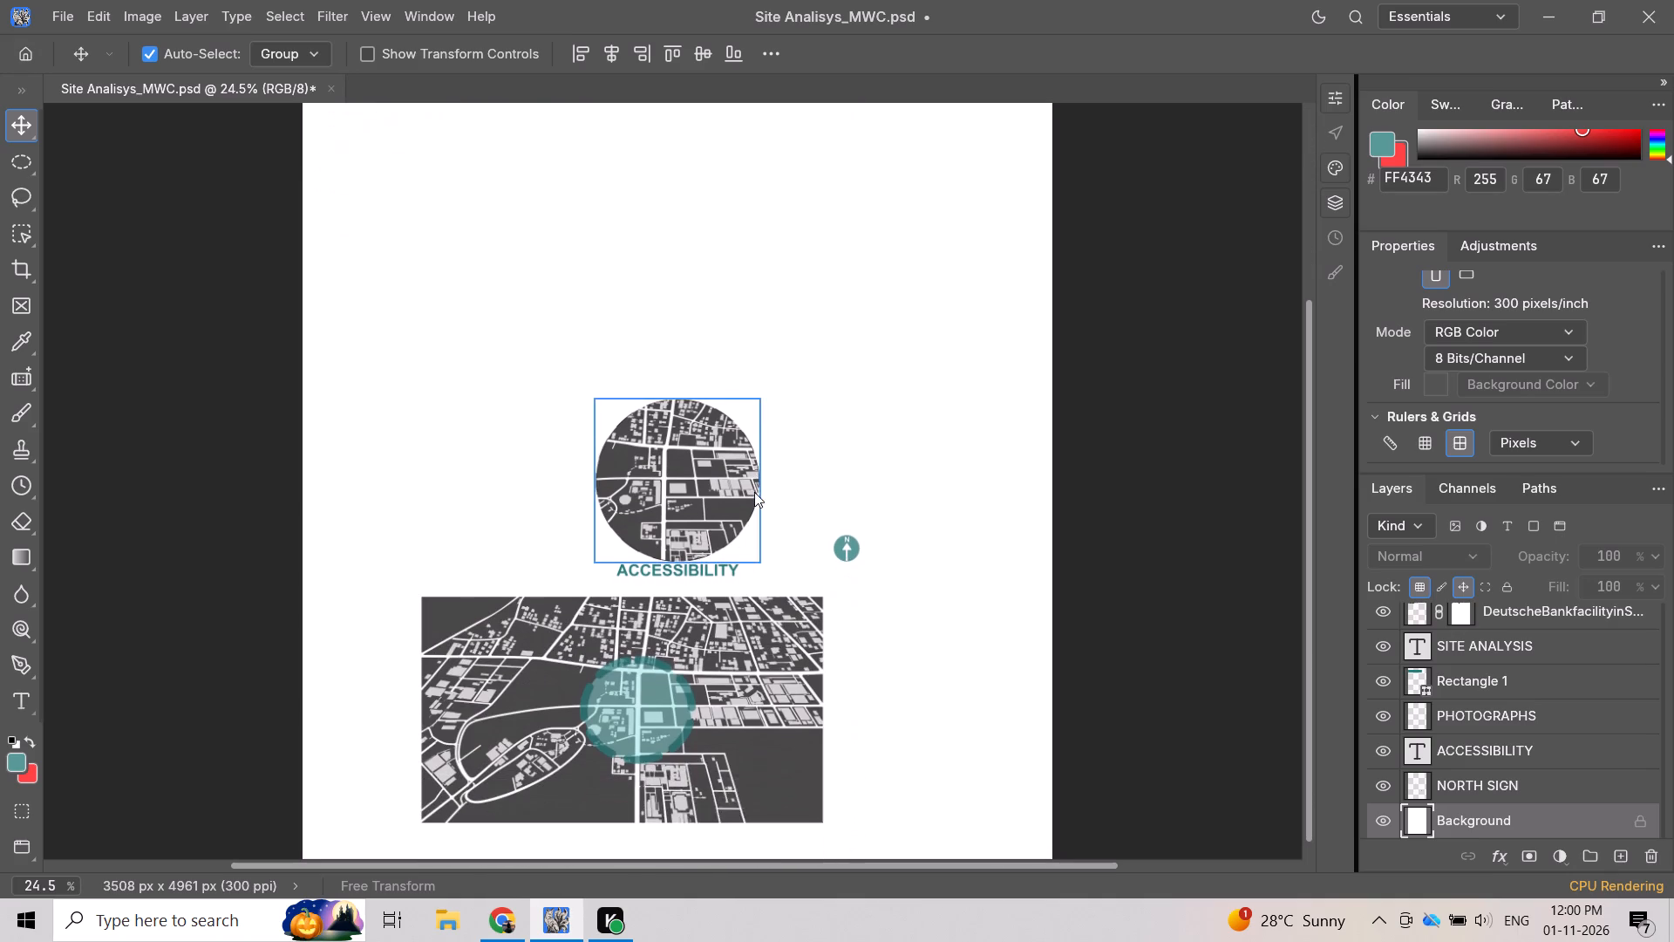
scroll(792, 497, "down", 2)
scroll(790, 503, "up", 2, "alt")
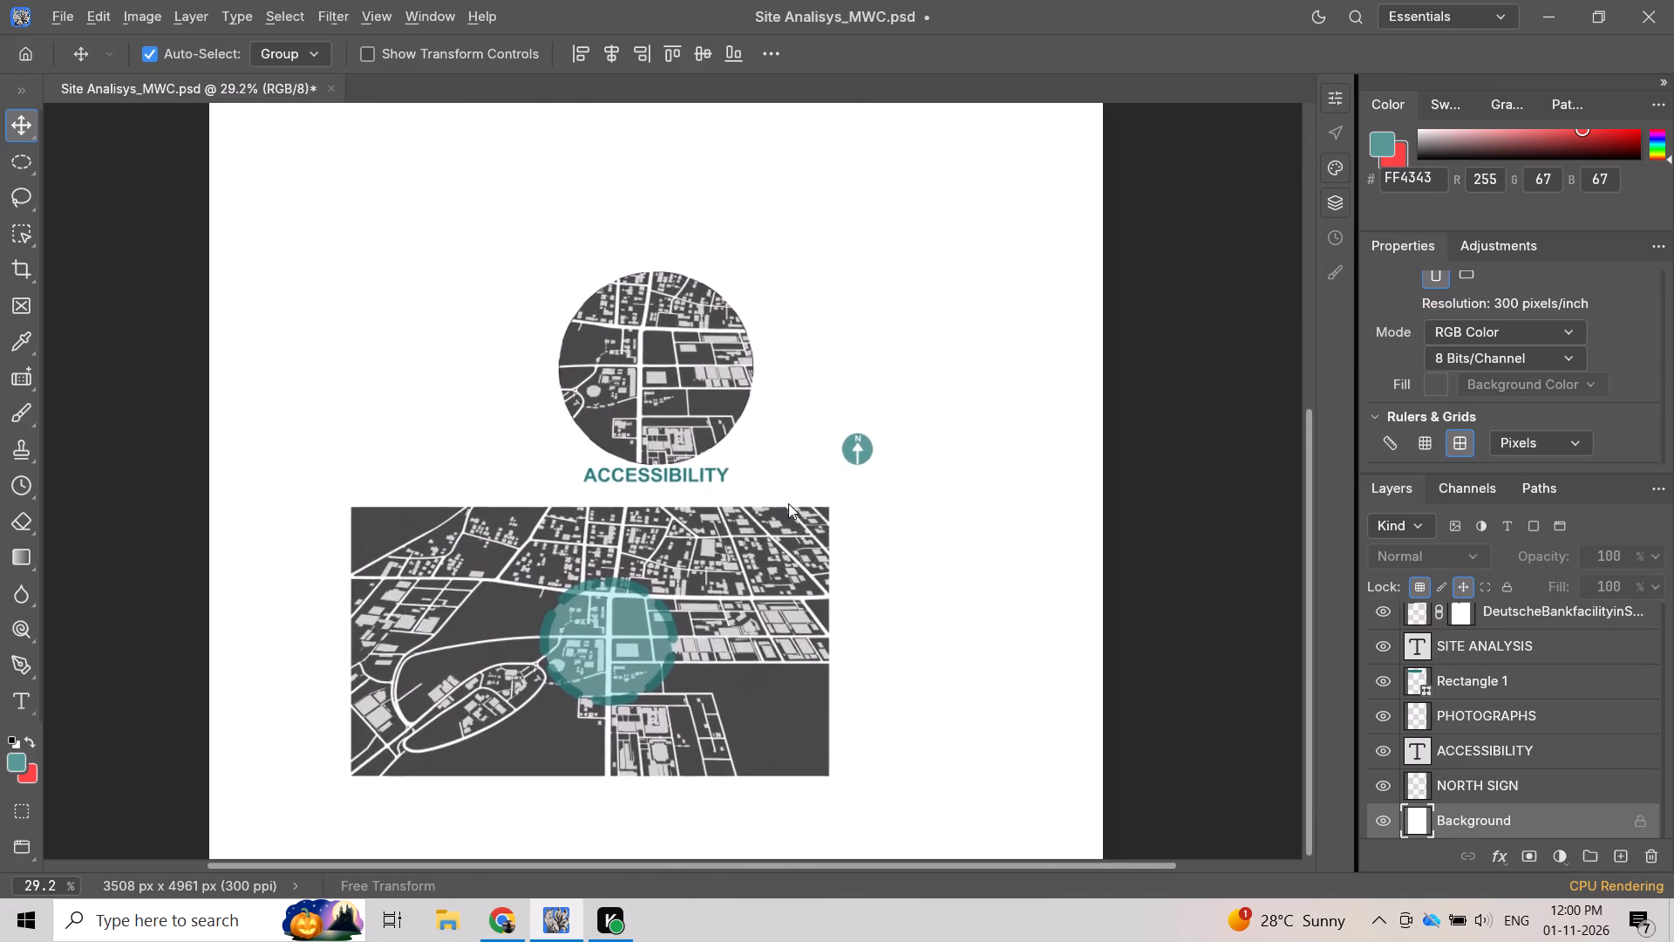
scroll(788, 503, "up", 3, "alt")
scroll(786, 461, "up", 2)
scroll(786, 461, "down", 3)
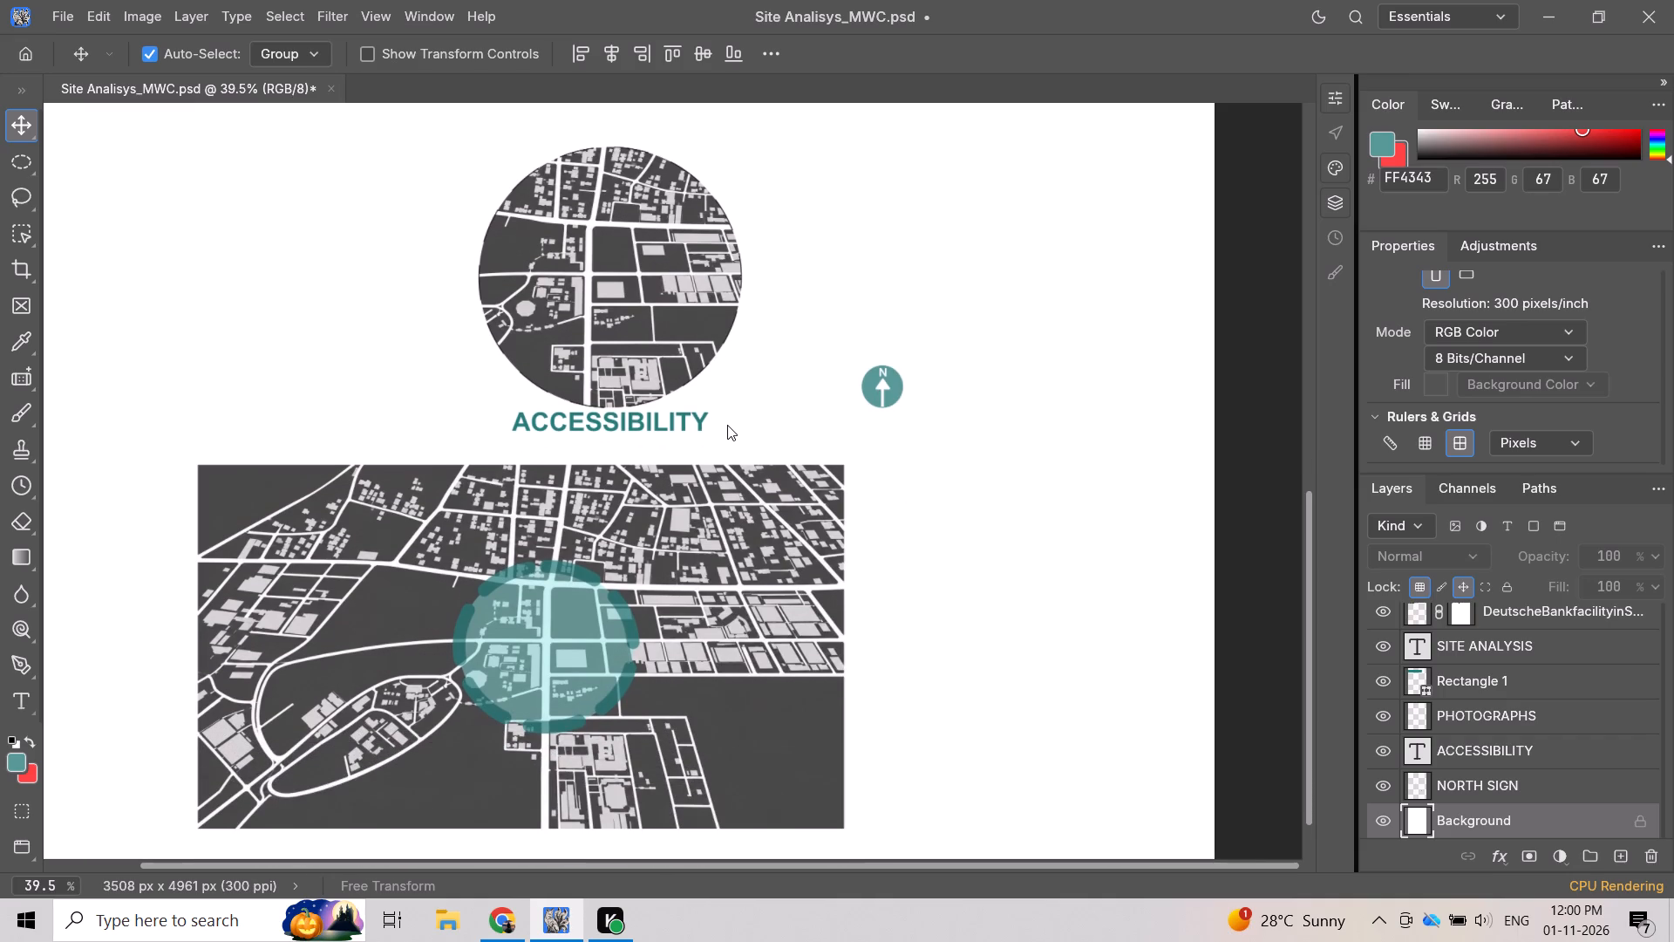
scroll(814, 419, "down", 2)
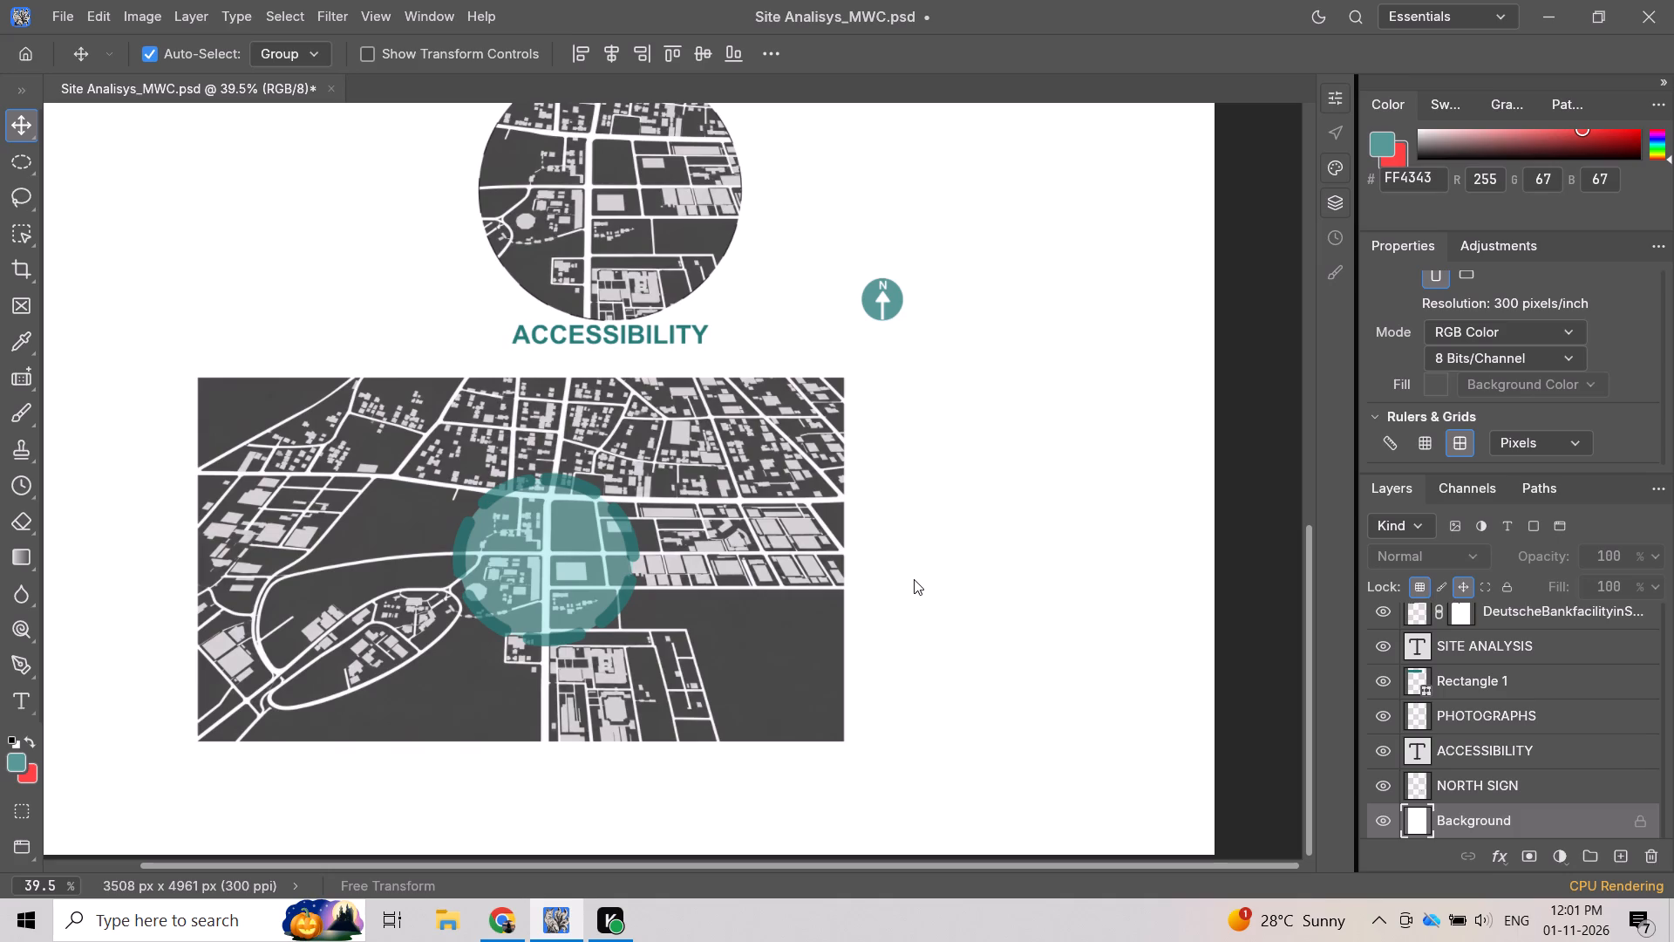
Activate the shape tool and set its stroke colour to black, 000000.
key("u")
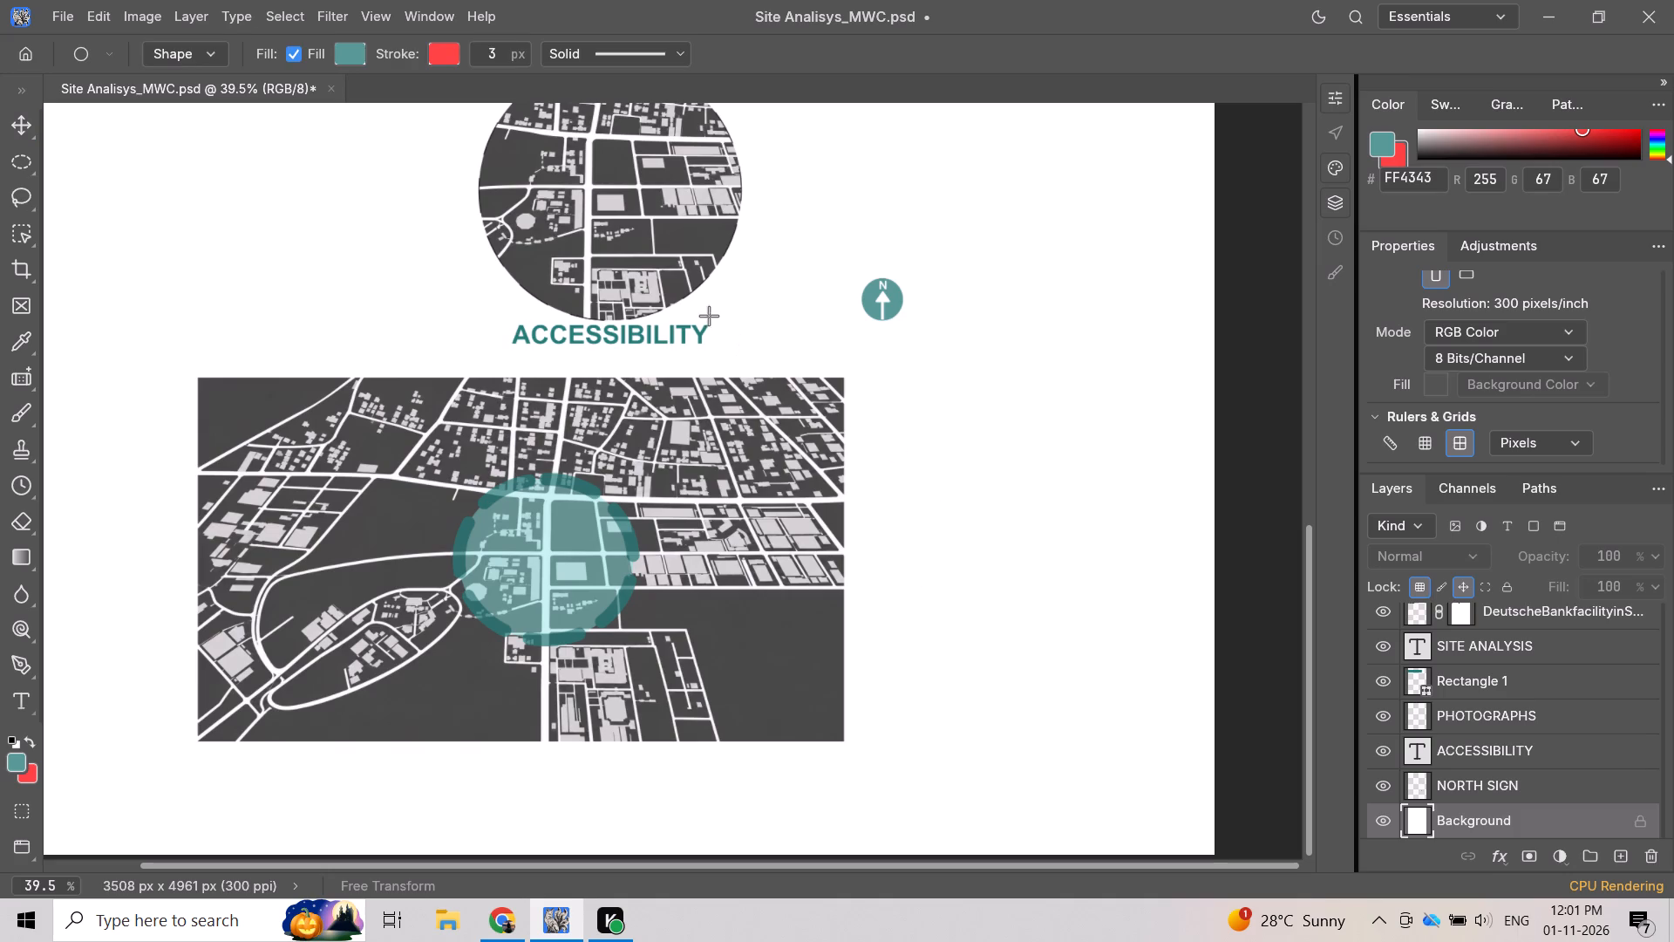
scroll(625, 303, "up", 2)
scroll(572, 366, "up", 2)
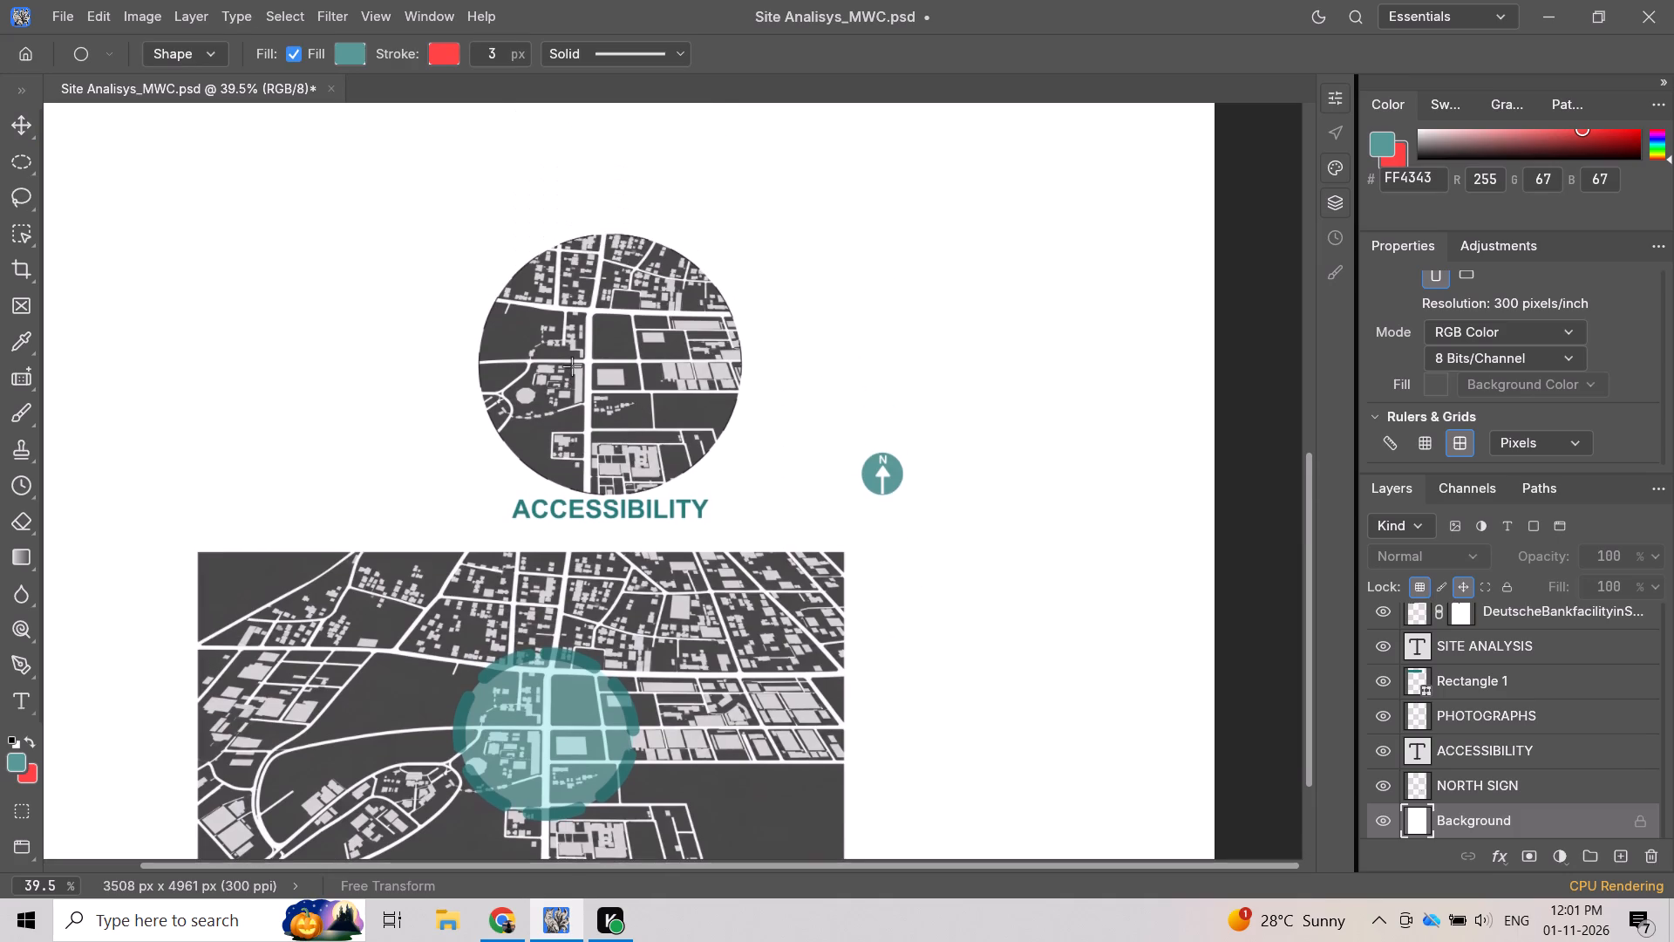
scroll(572, 366, "down", 5)
scroll(588, 672, "down", 1)
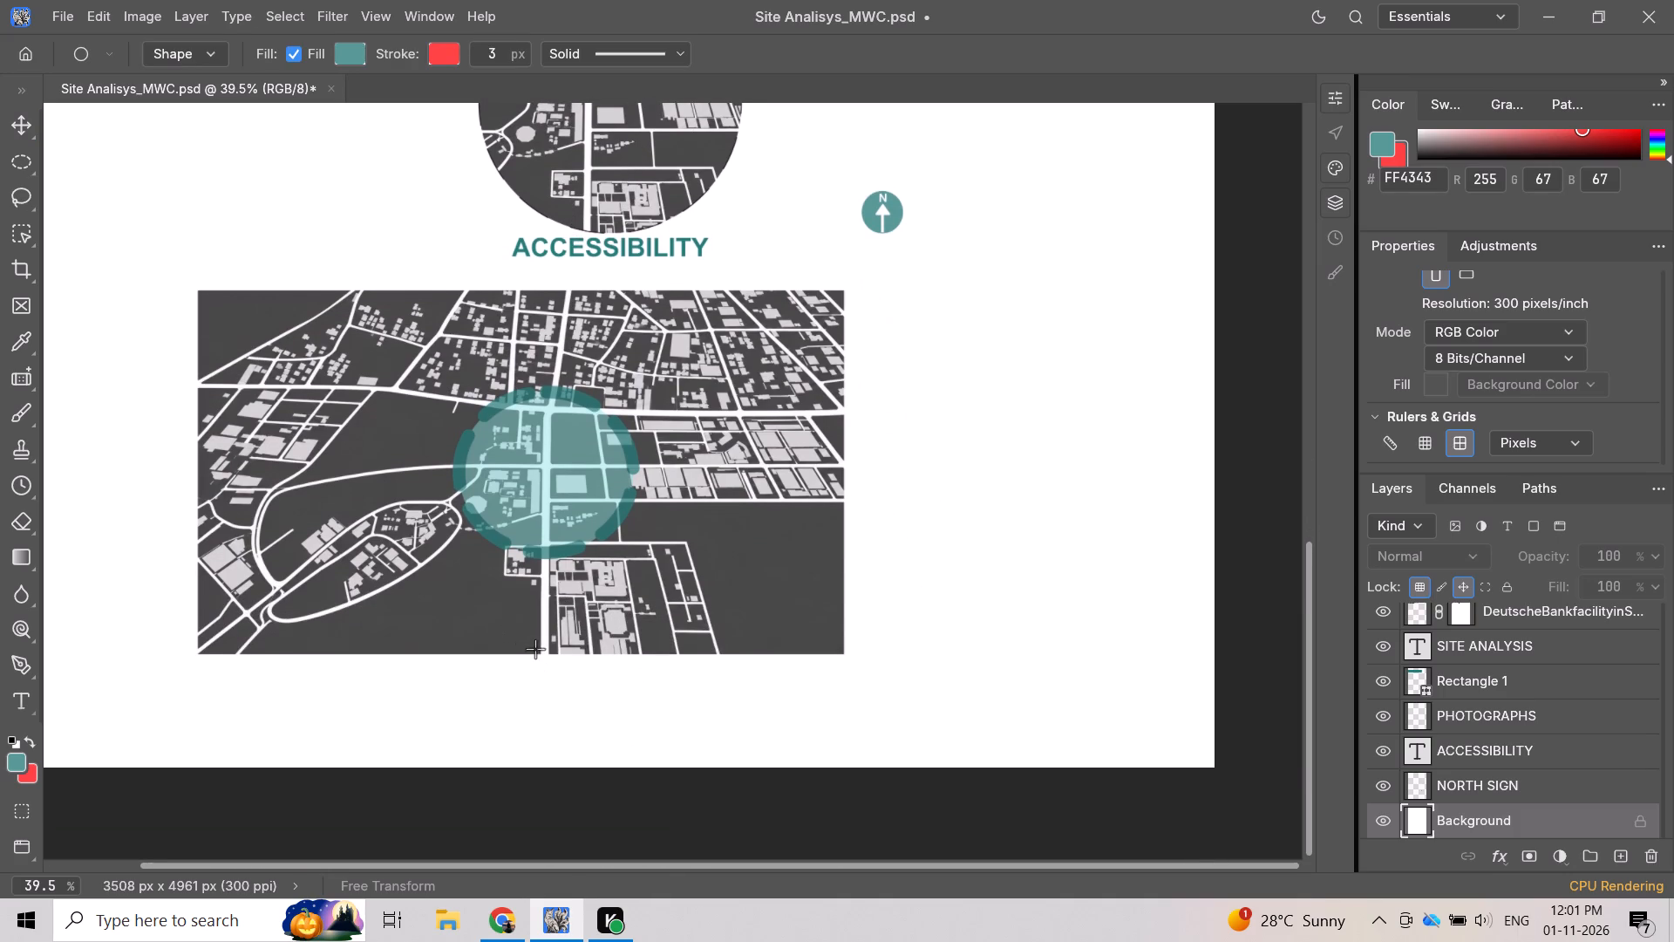
scroll(528, 616, "up", 4, "alt")
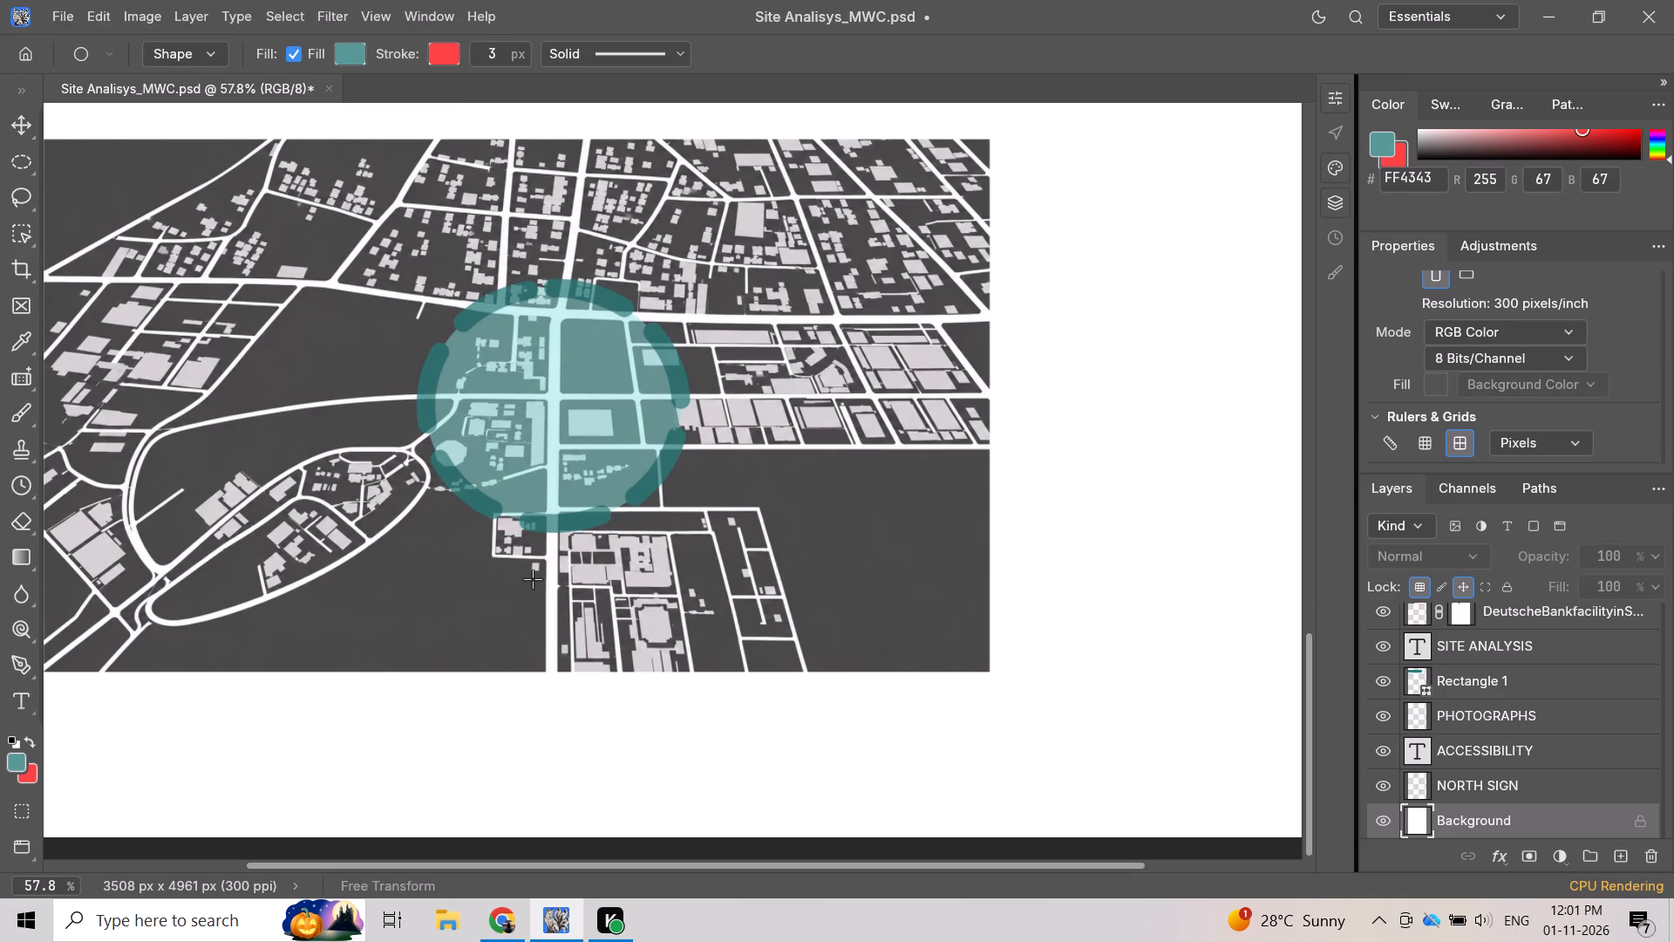
scroll(534, 567, "up", 2, "shift")
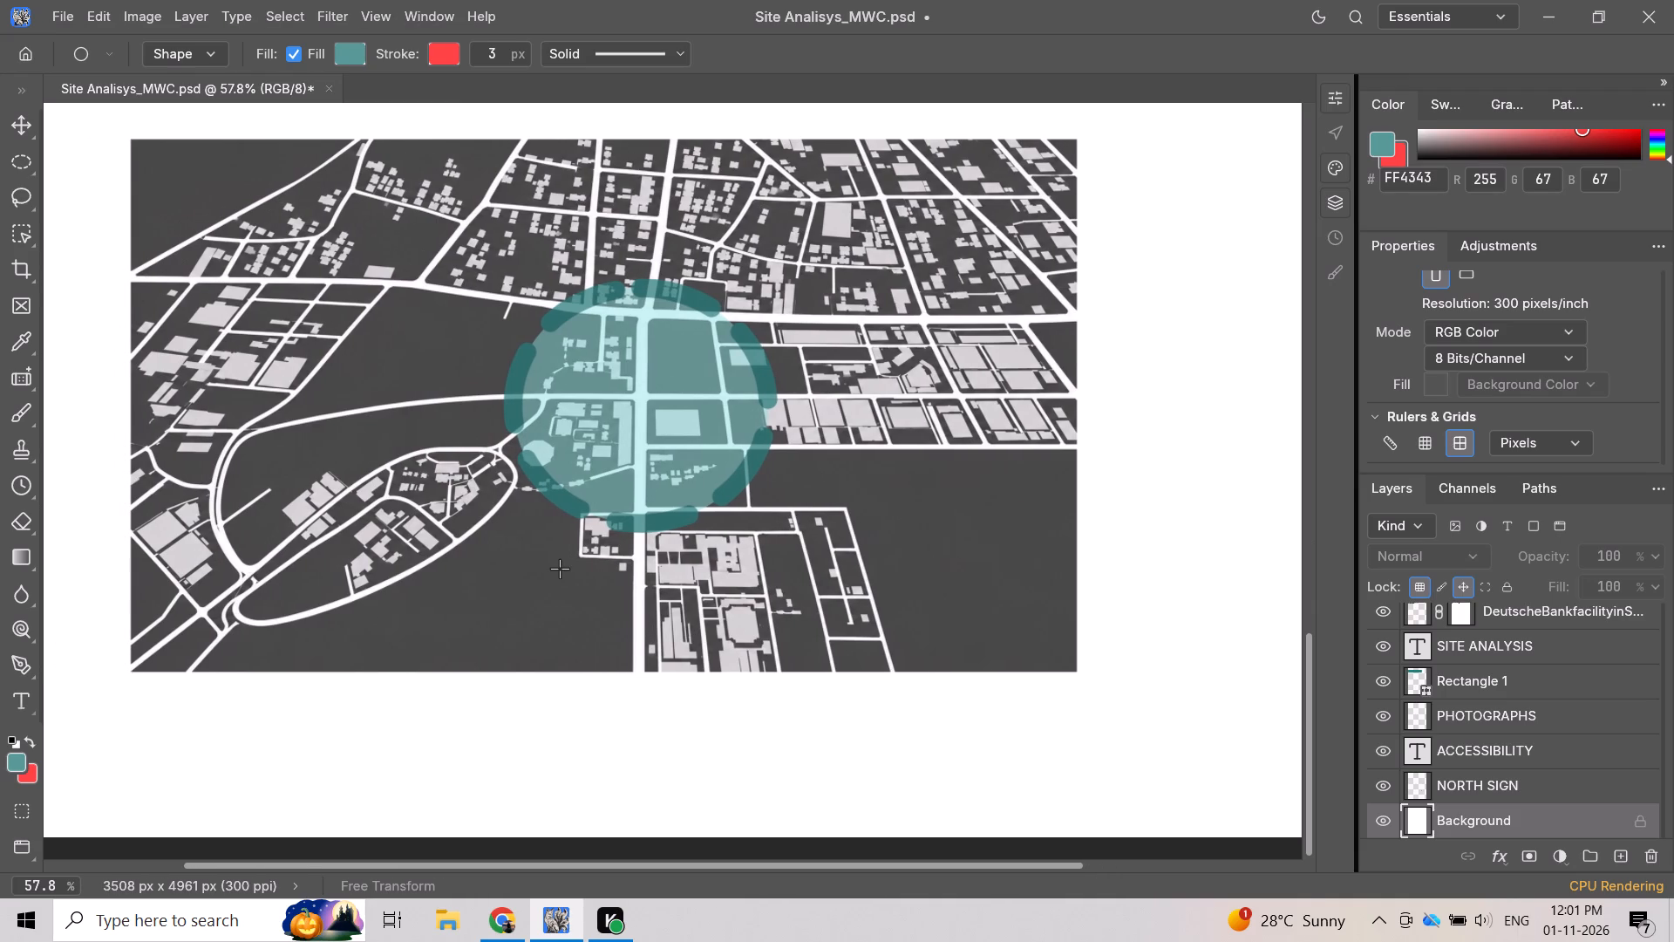
scroll(570, 567, "up", 2, "alt")
scroll(573, 553, "up", 1)
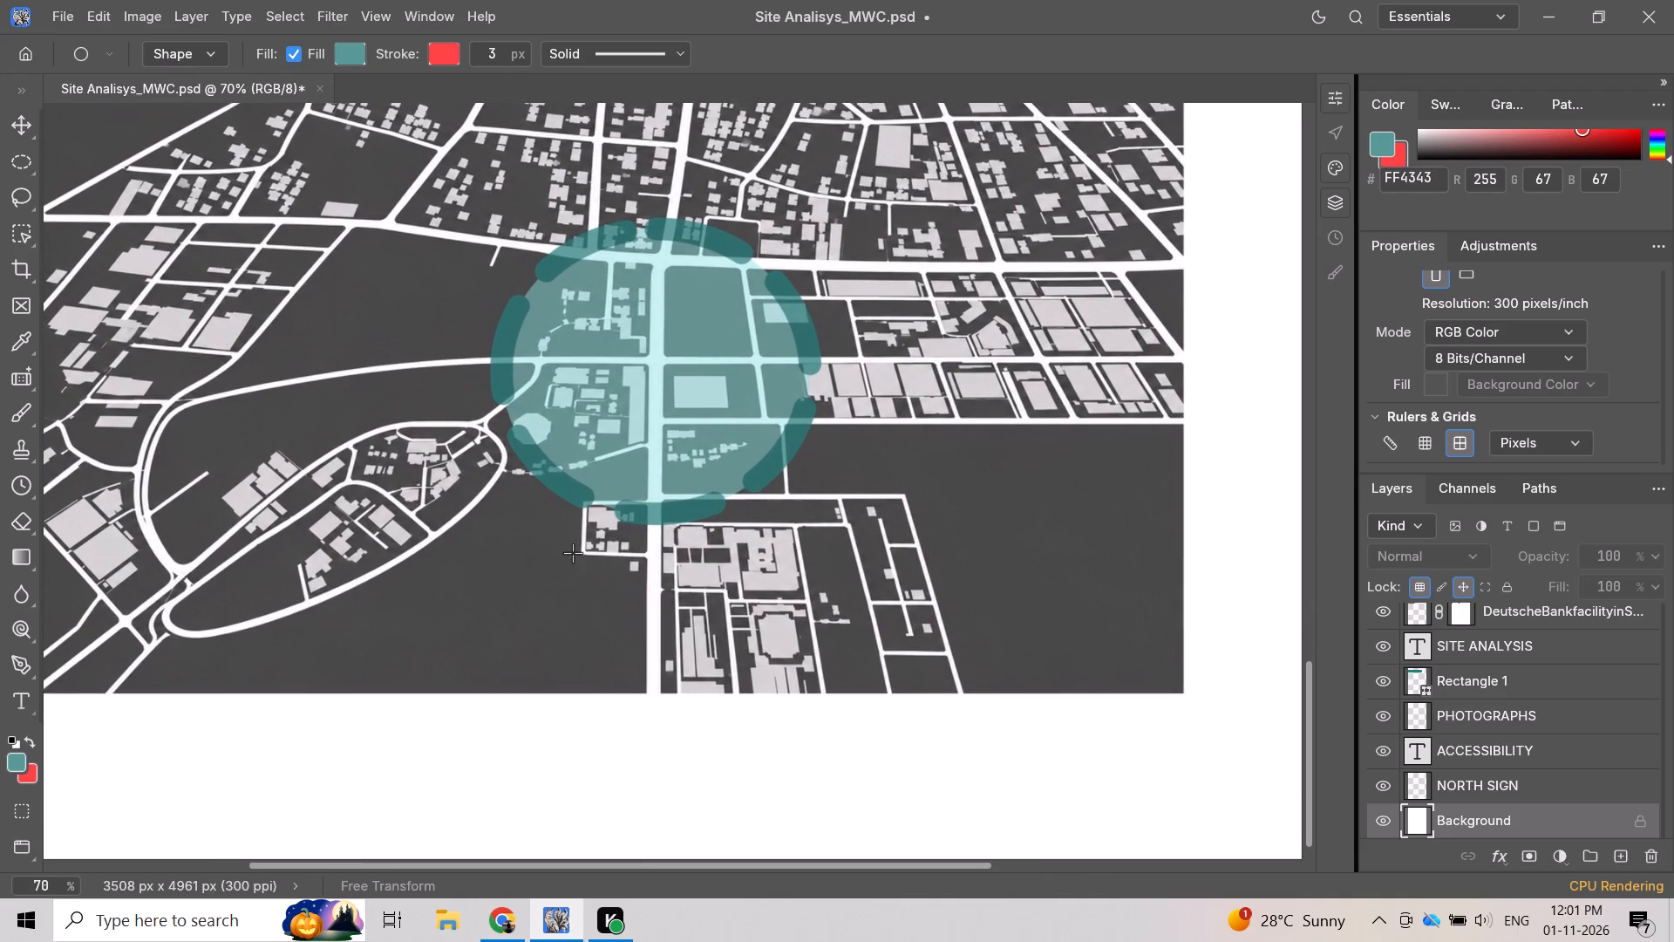
scroll(573, 553, "up", 1)
scroll(573, 553, "down", 1, "shift")
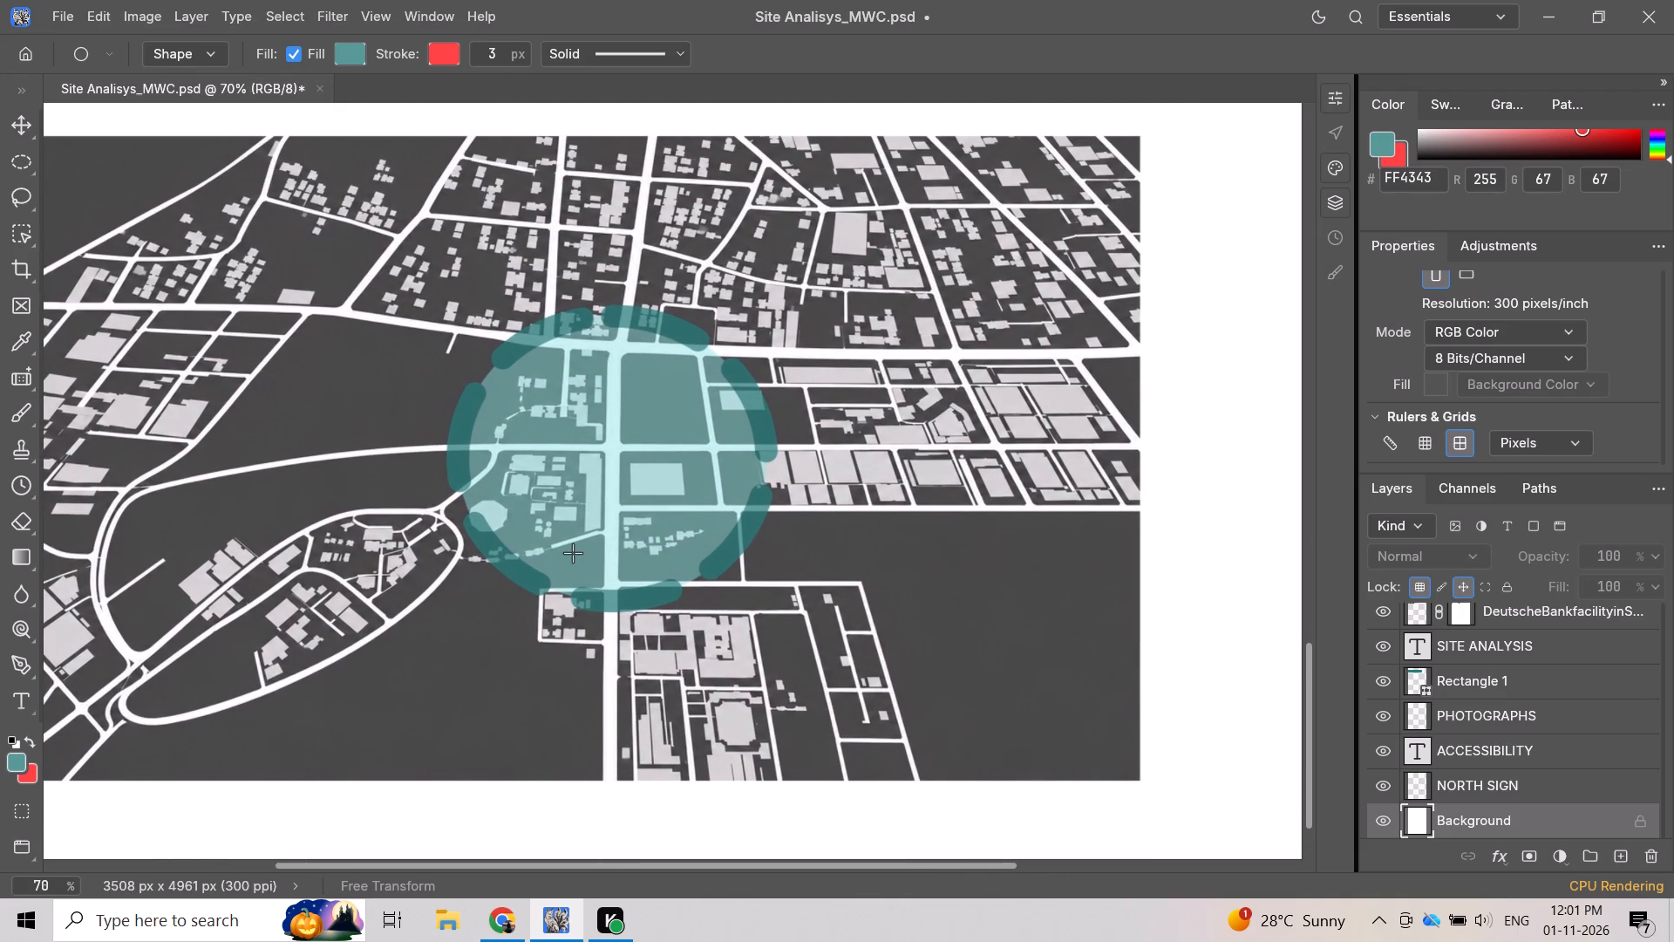
scroll(573, 553, "up", 2, "shift")
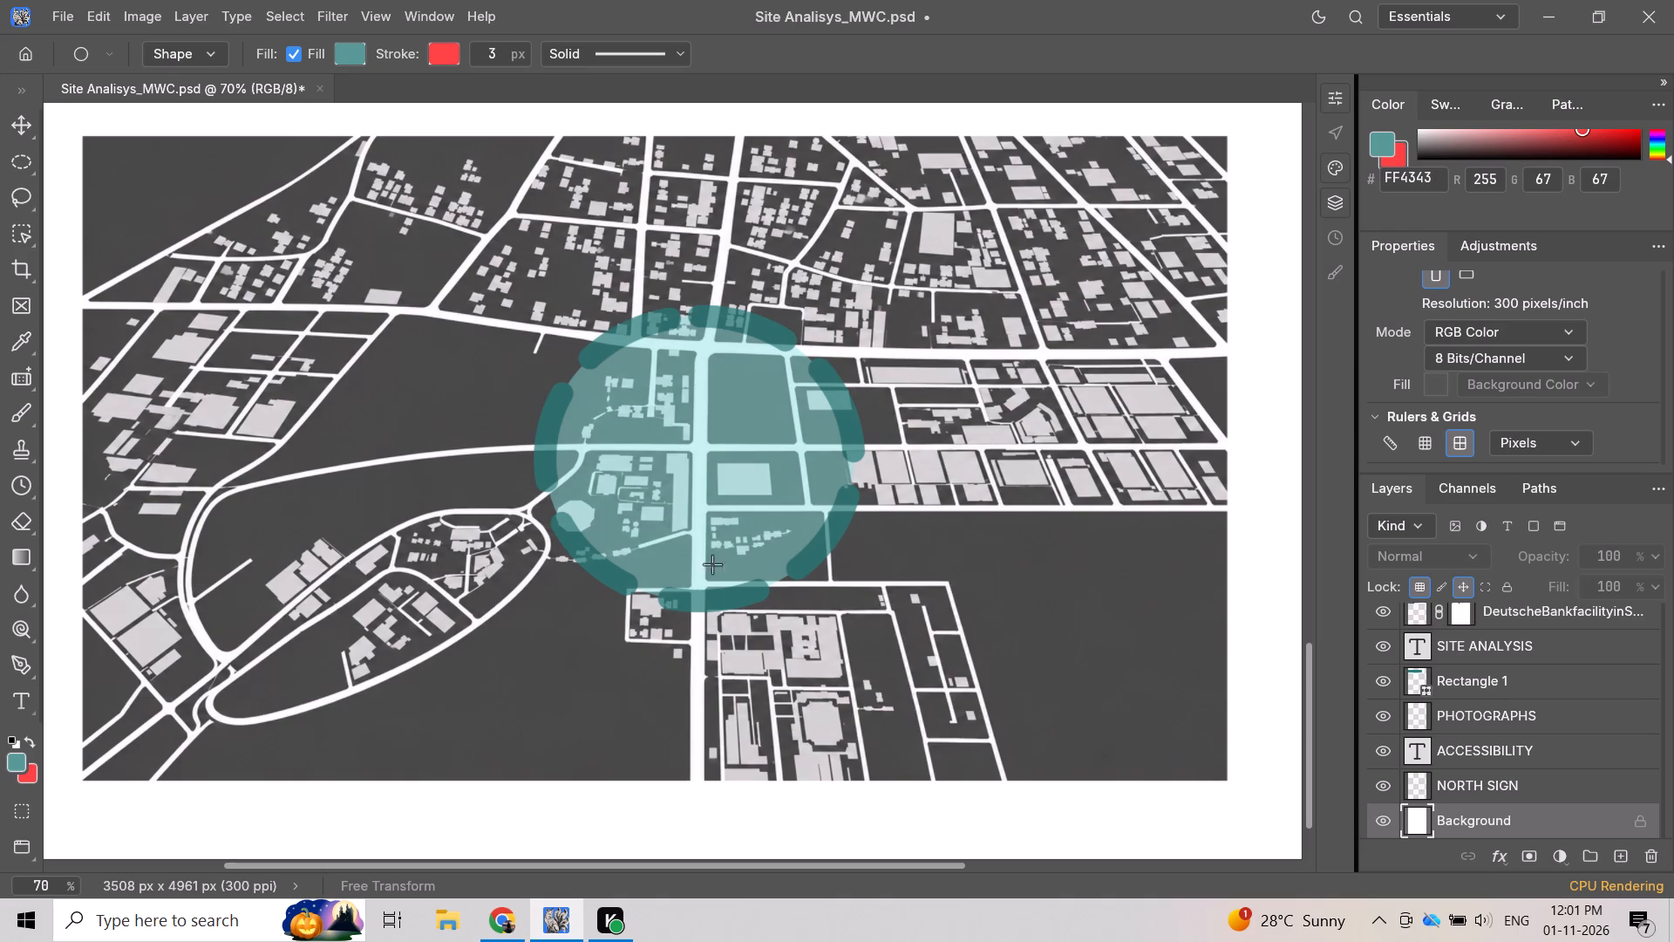
left_click(451, 55)
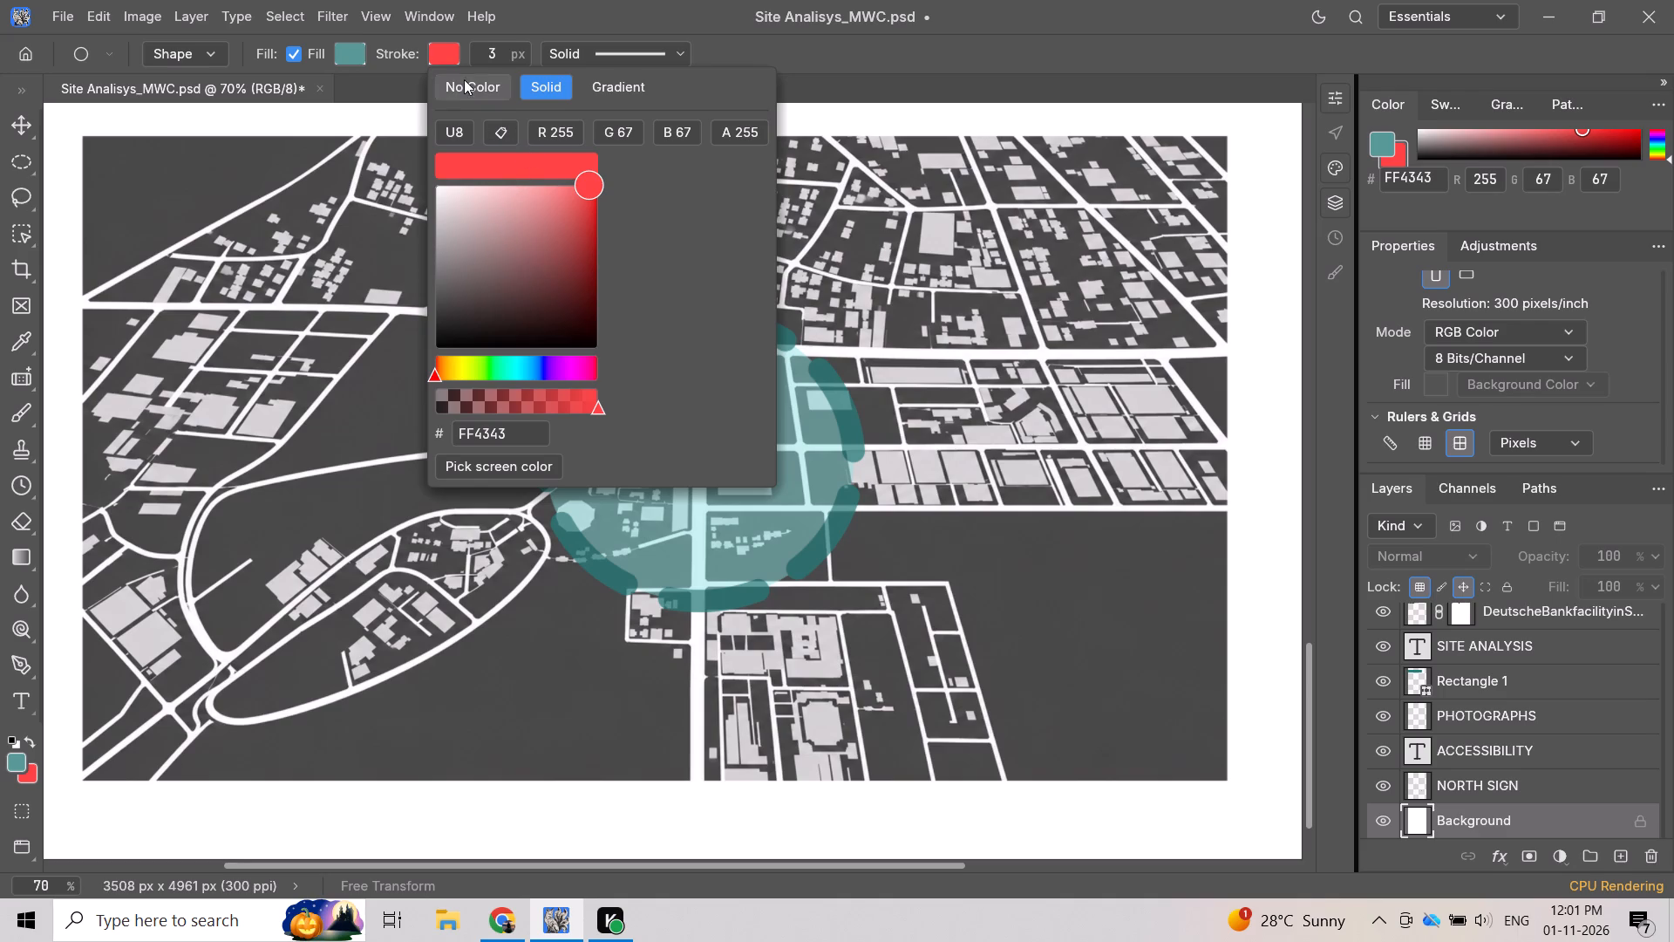
left_click(488, 371)
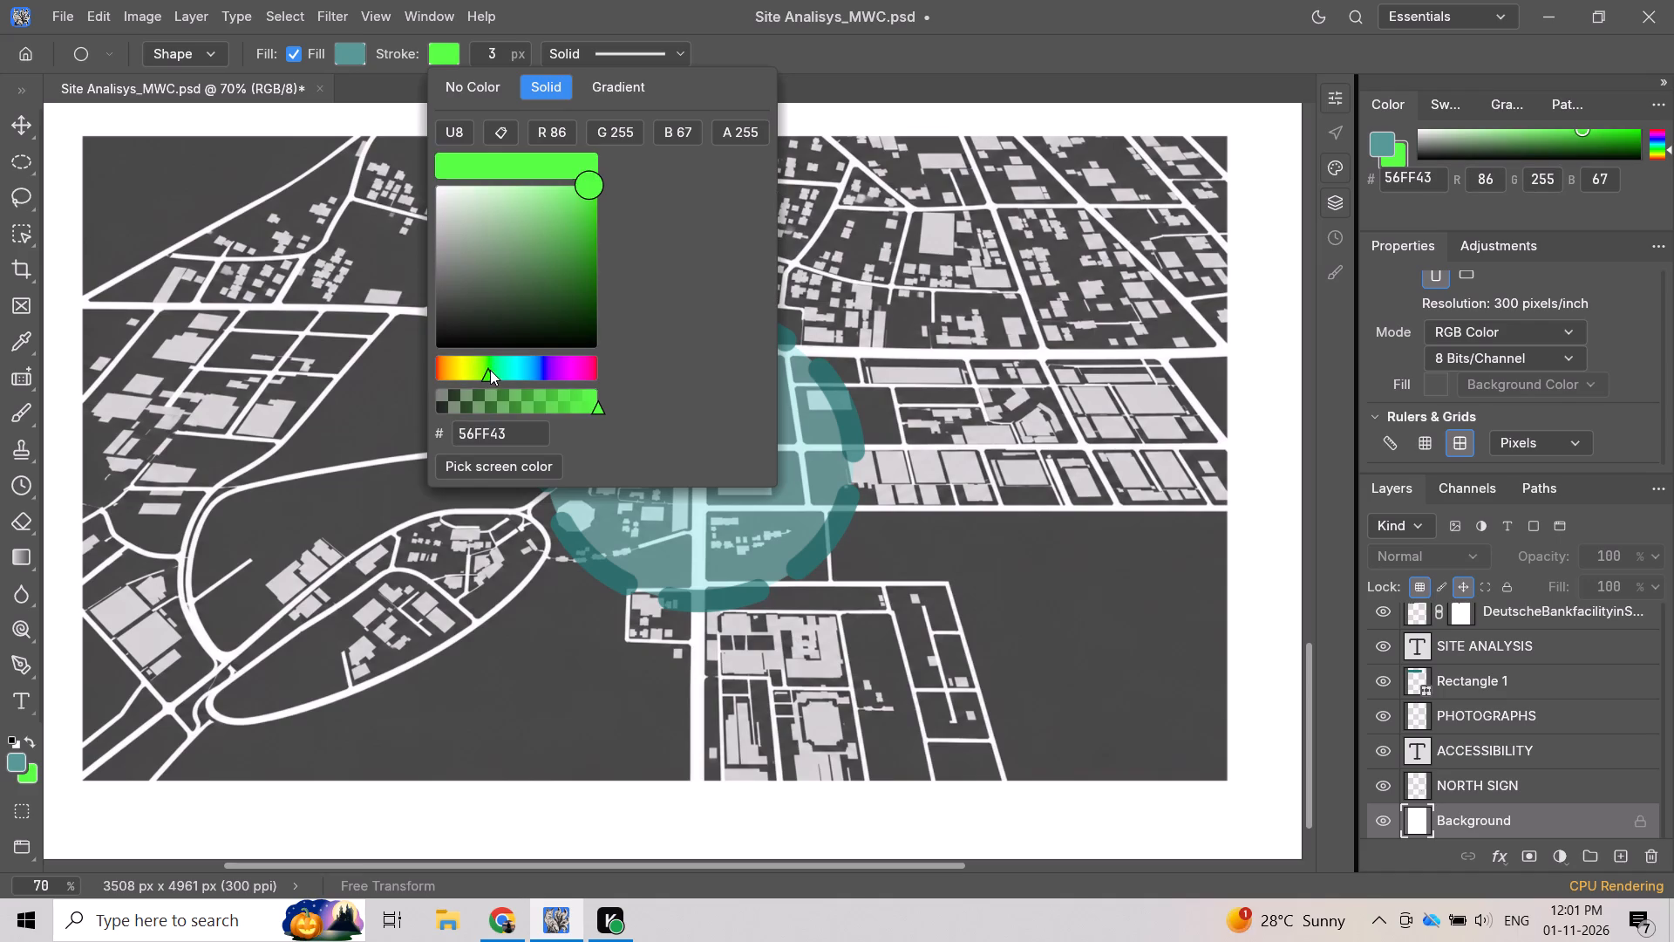
left_click(494, 368)
left_click(504, 367)
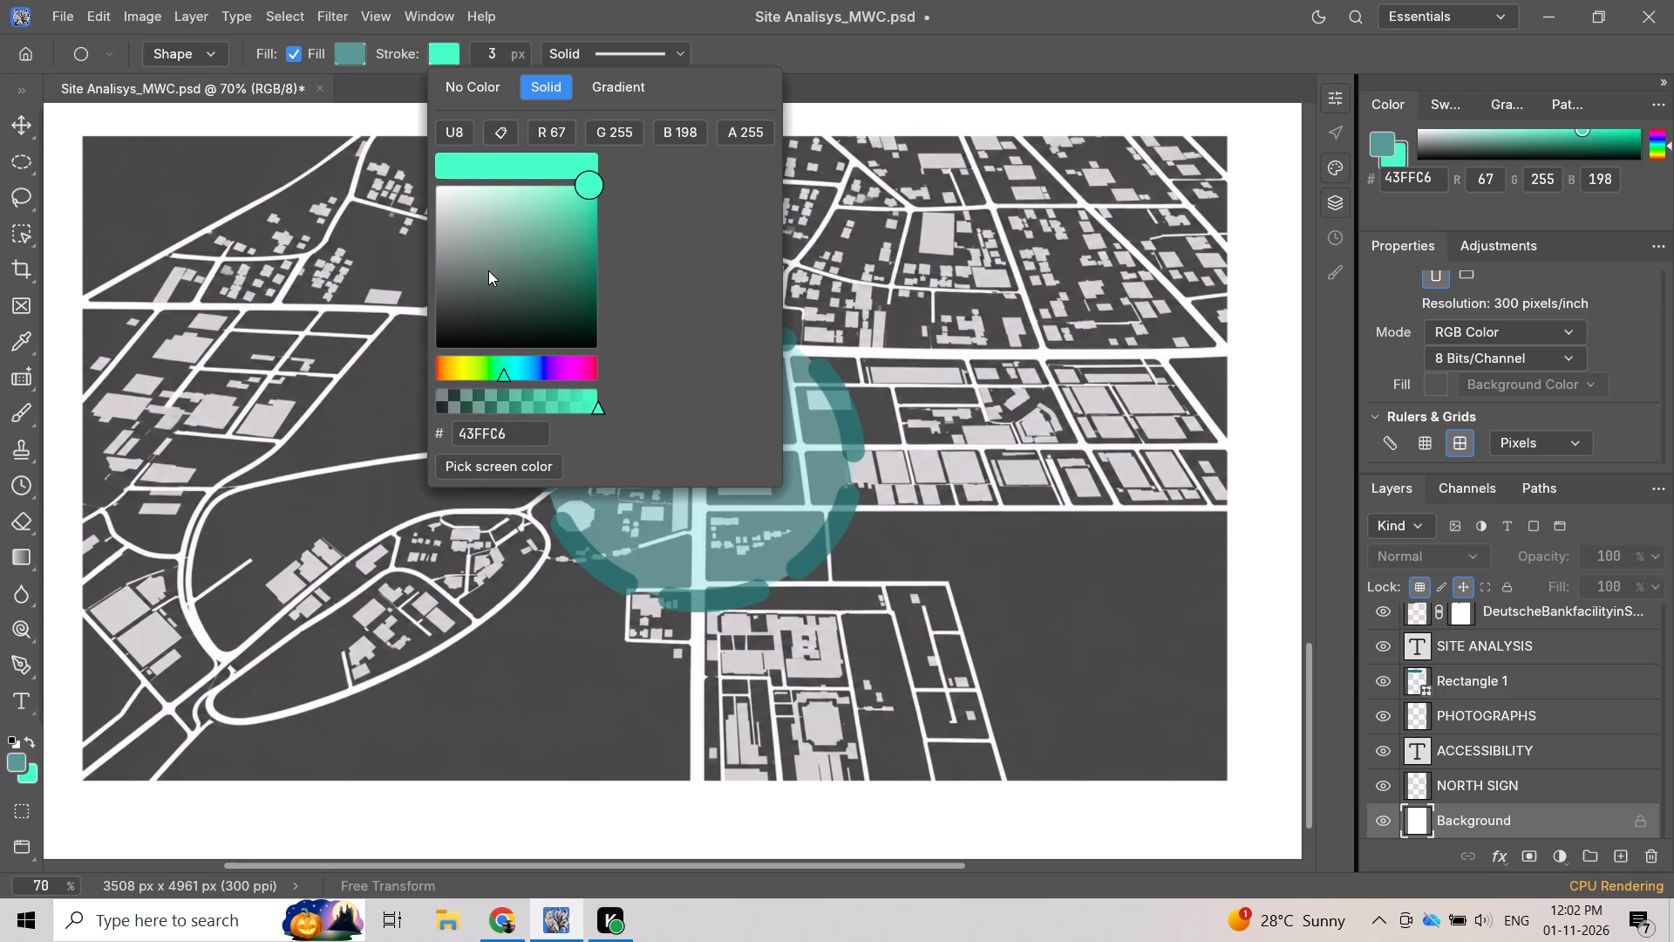
left_click_drag(488, 270, 418, 375)
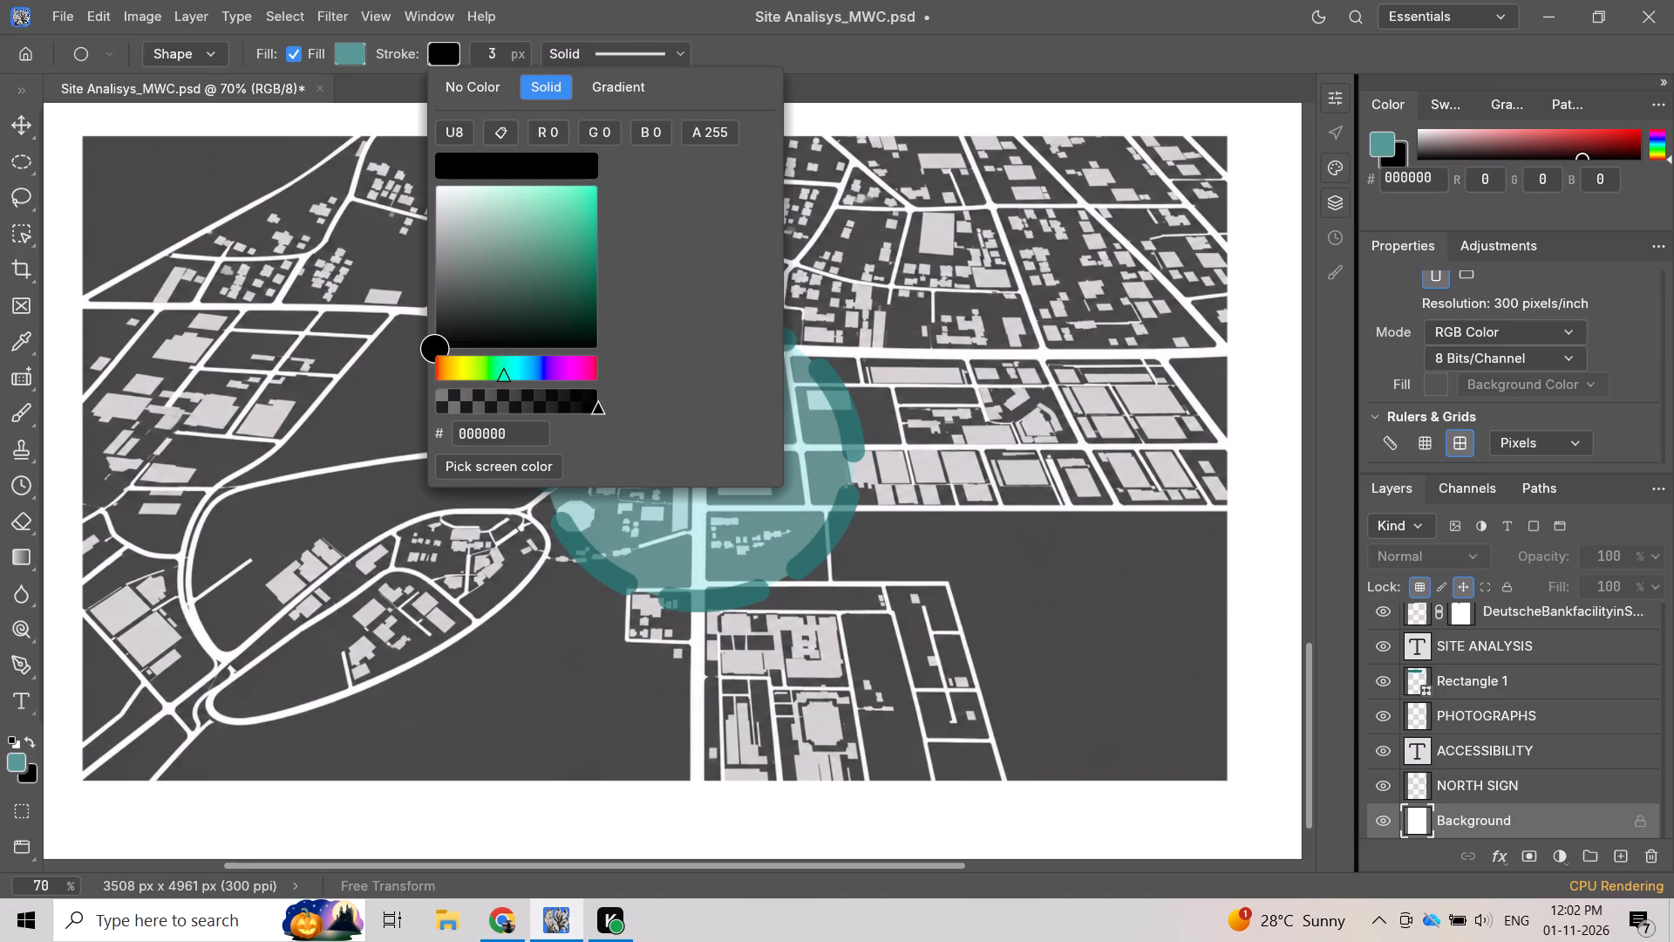
Set the shape fill to solid black, 000000.
left_click(347, 52)
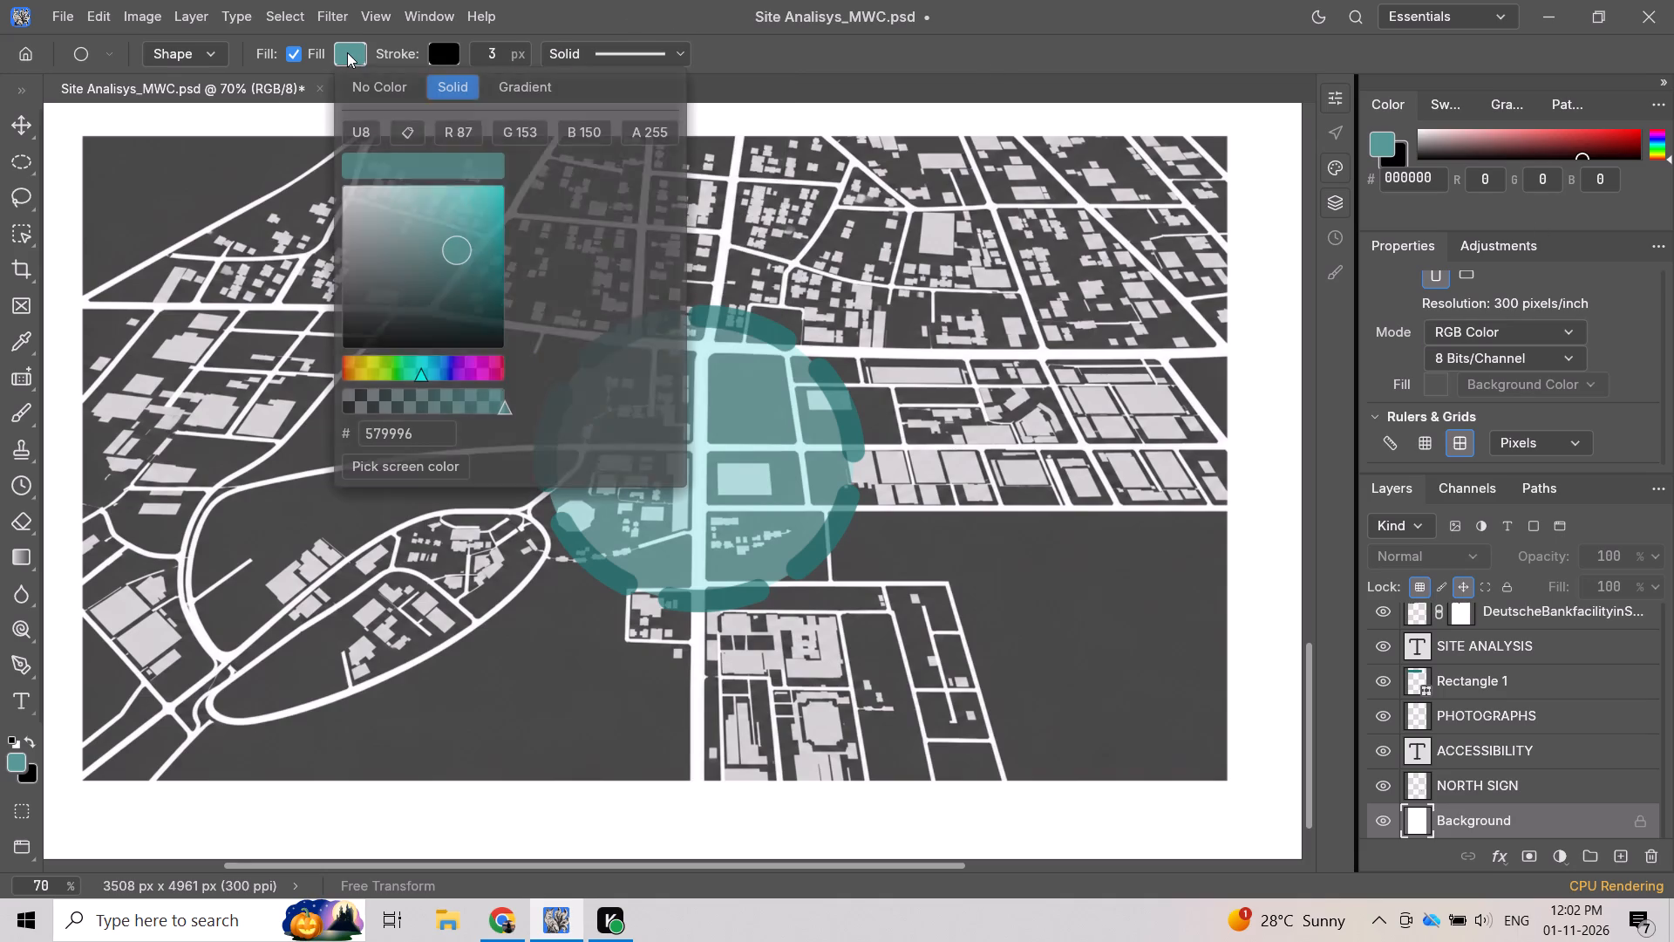
left_click_drag(452, 246, 345, 391)
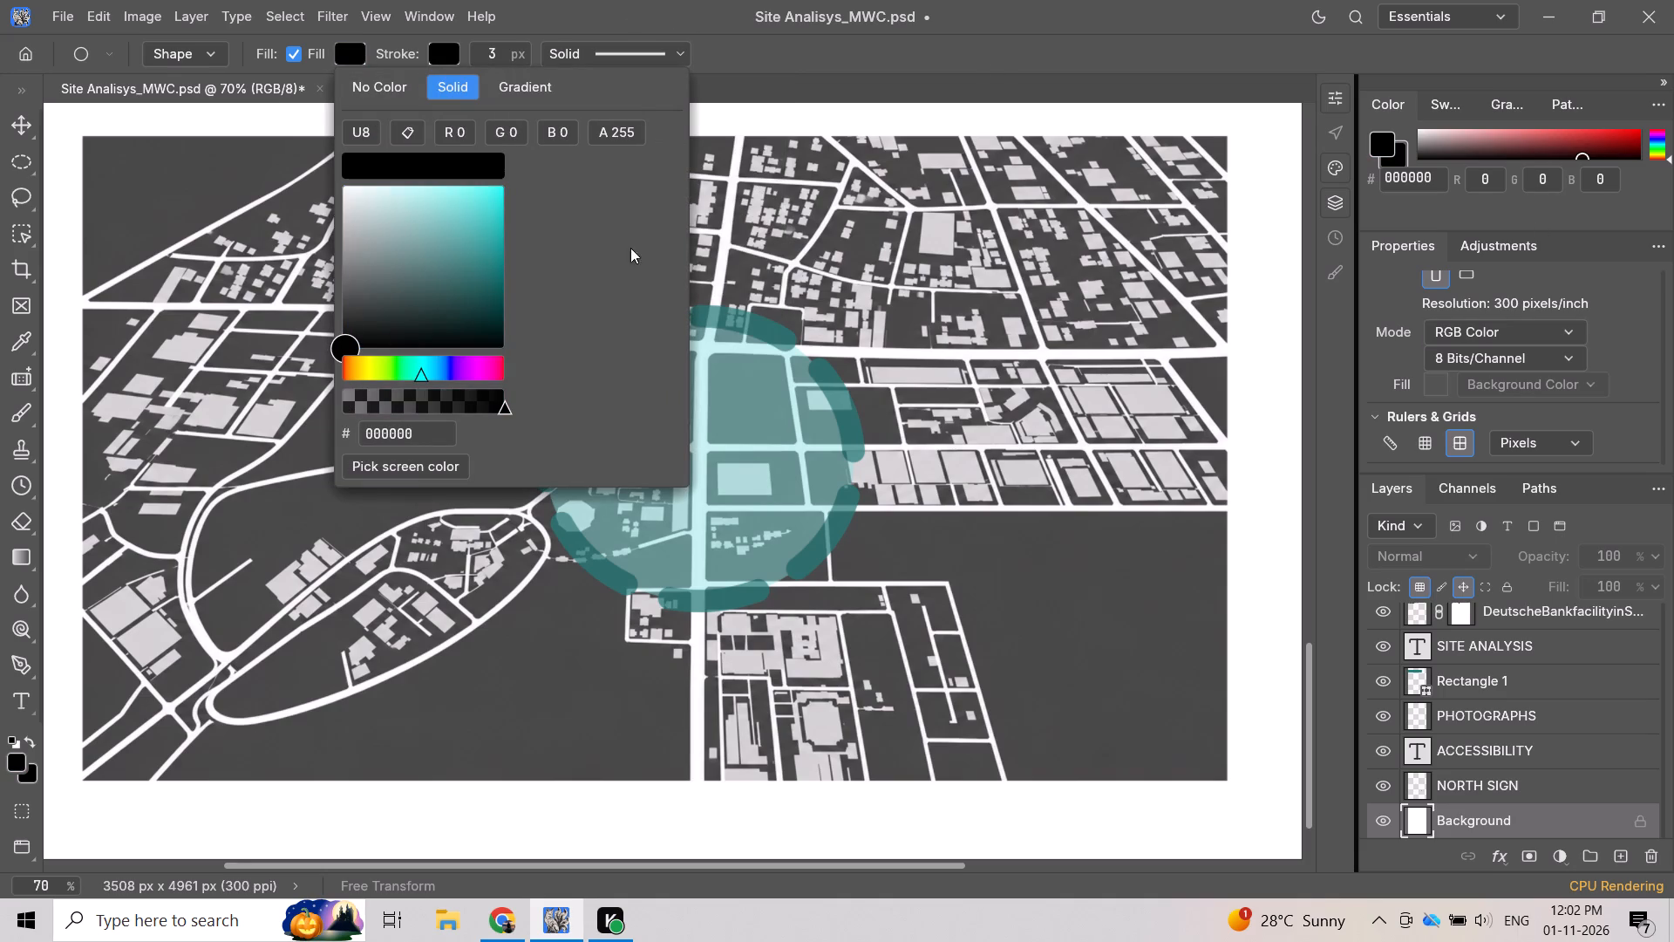
left_click(785, 121)
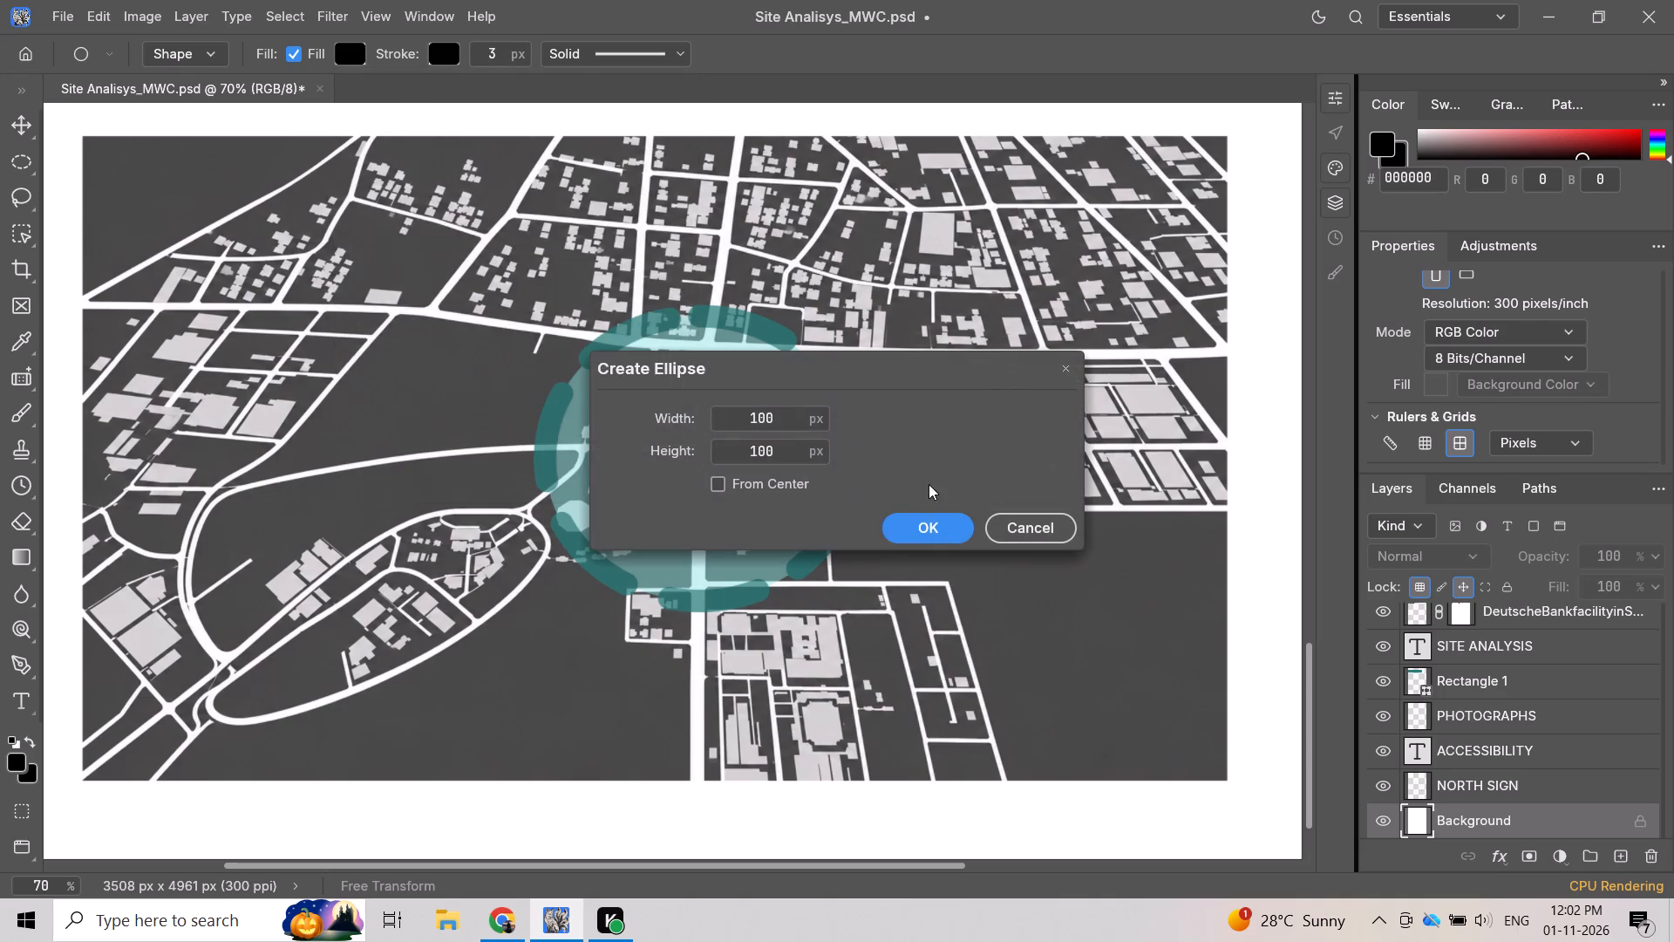
left_click(1006, 525)
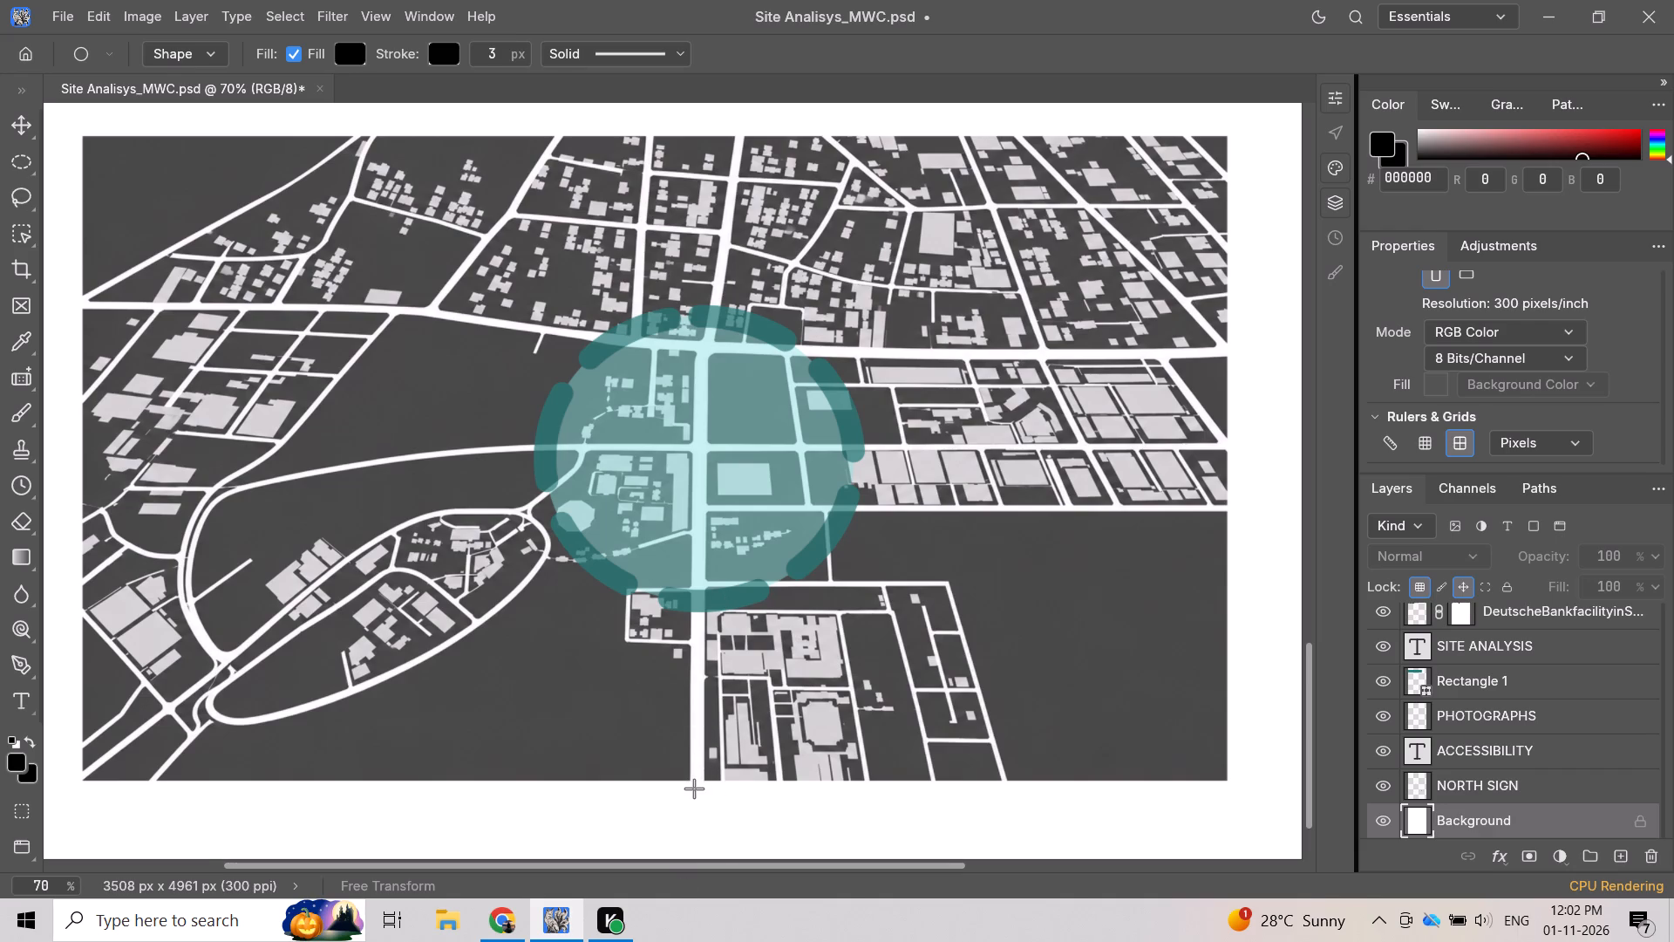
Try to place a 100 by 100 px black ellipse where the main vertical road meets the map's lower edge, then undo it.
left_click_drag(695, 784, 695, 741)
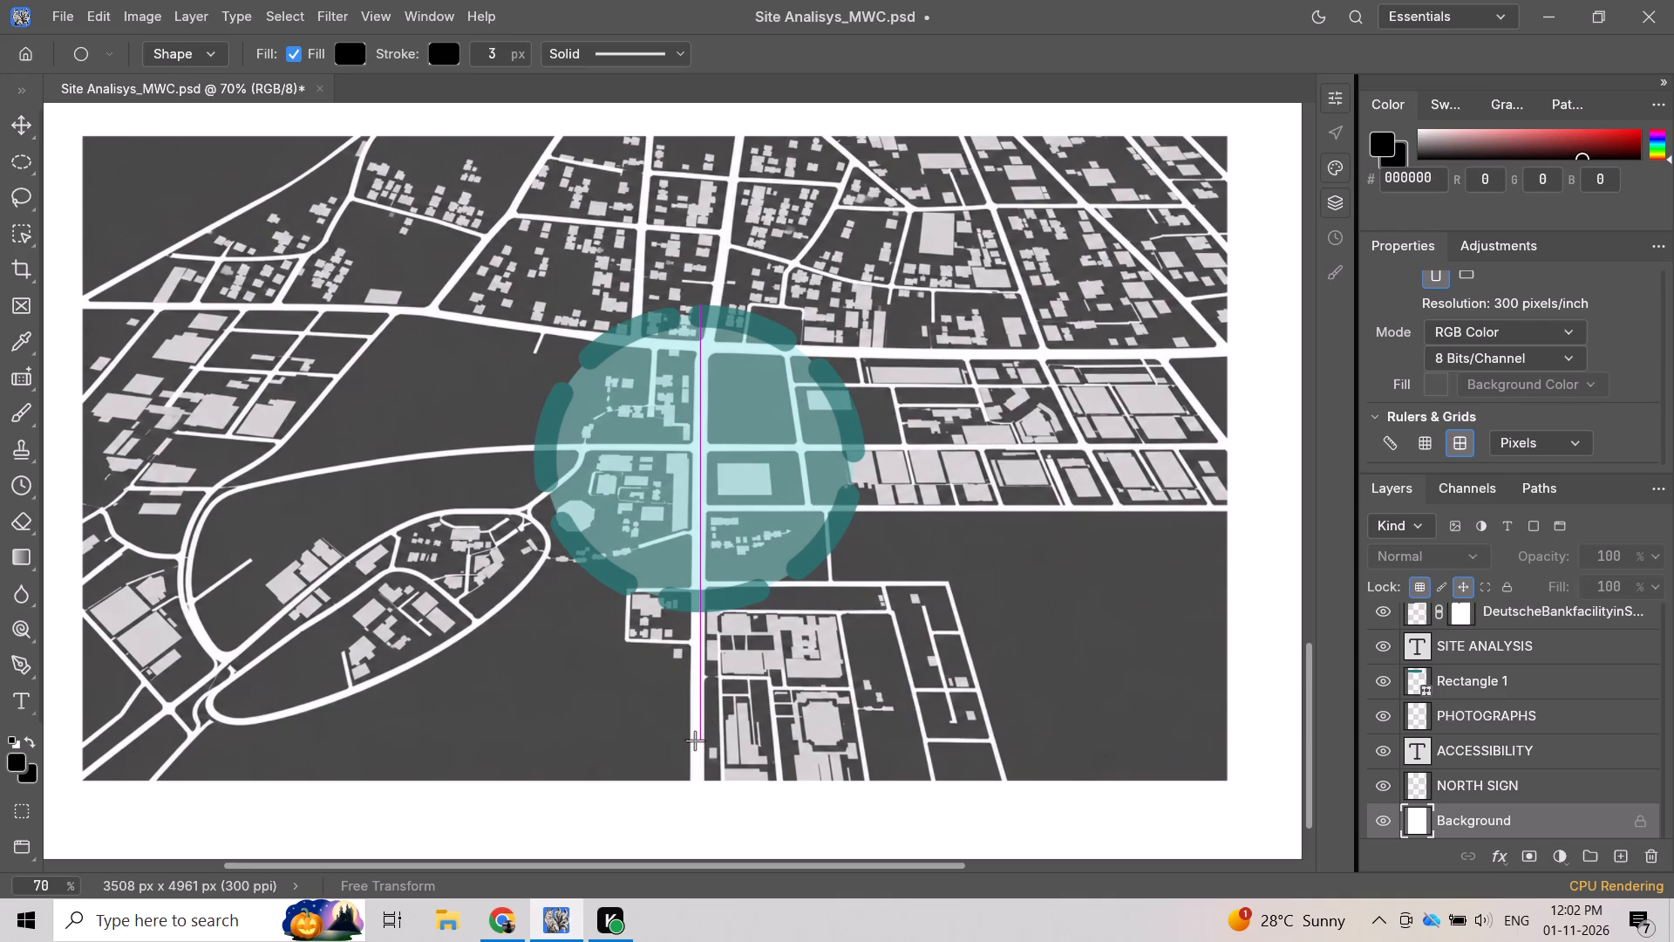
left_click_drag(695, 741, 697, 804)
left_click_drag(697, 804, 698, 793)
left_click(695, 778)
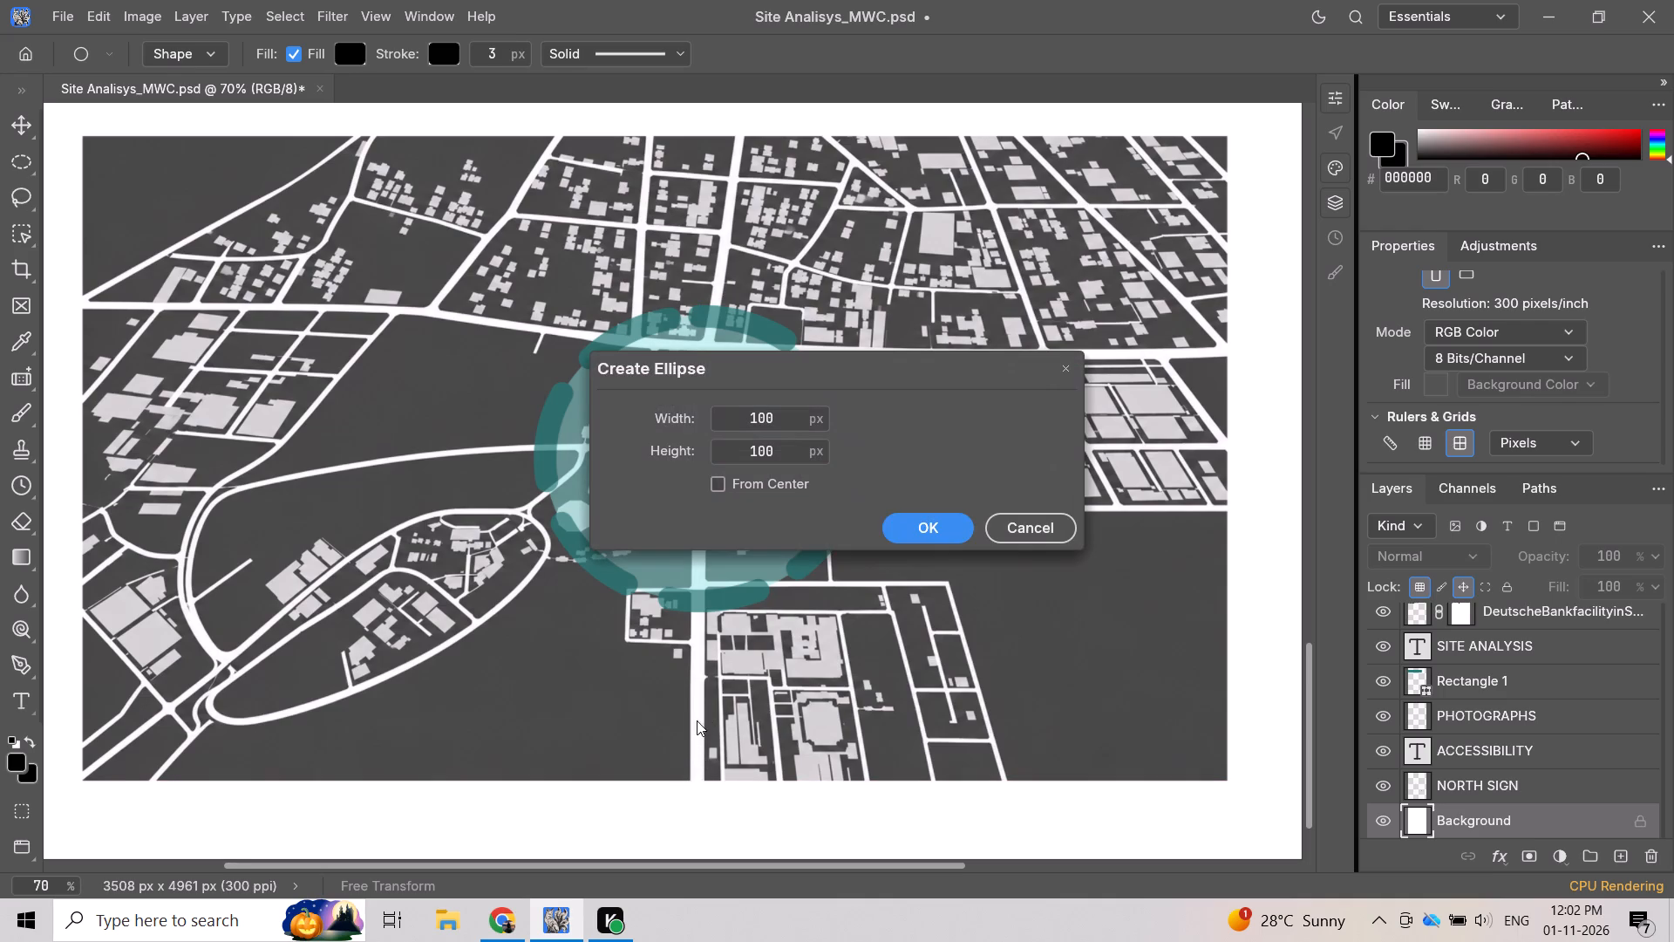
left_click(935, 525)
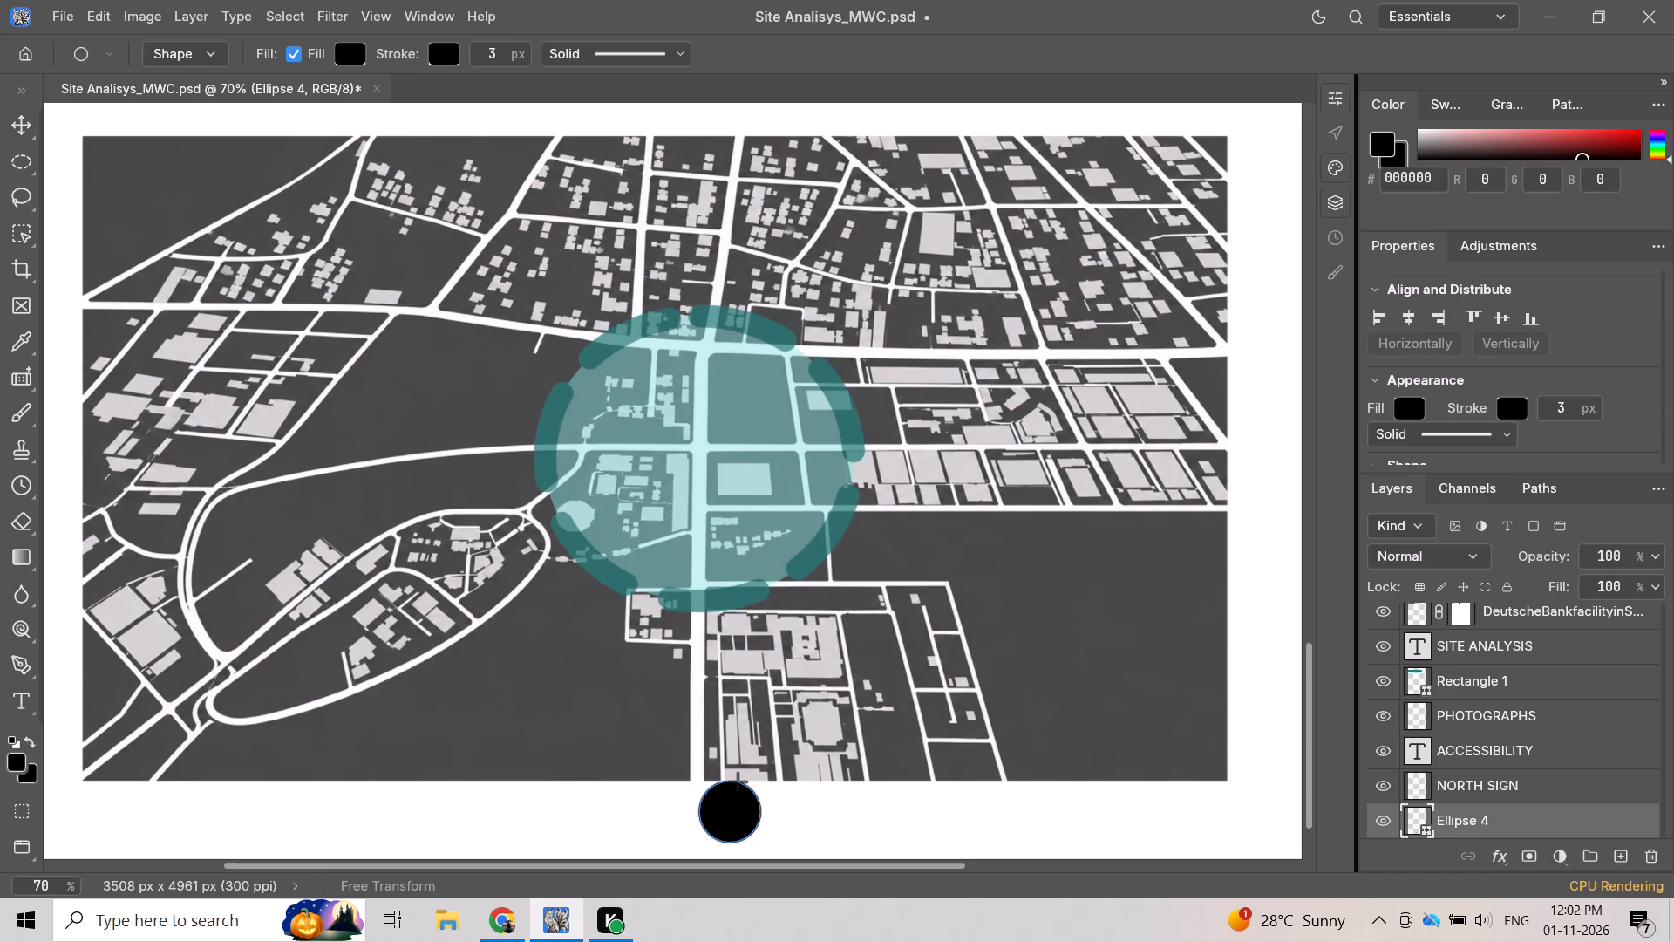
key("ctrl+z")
Draw a black 3 px line with the Line tool along the main vertical road, starting just above the accessibility map's upper edge.
scroll(27, 489, "down", 1)
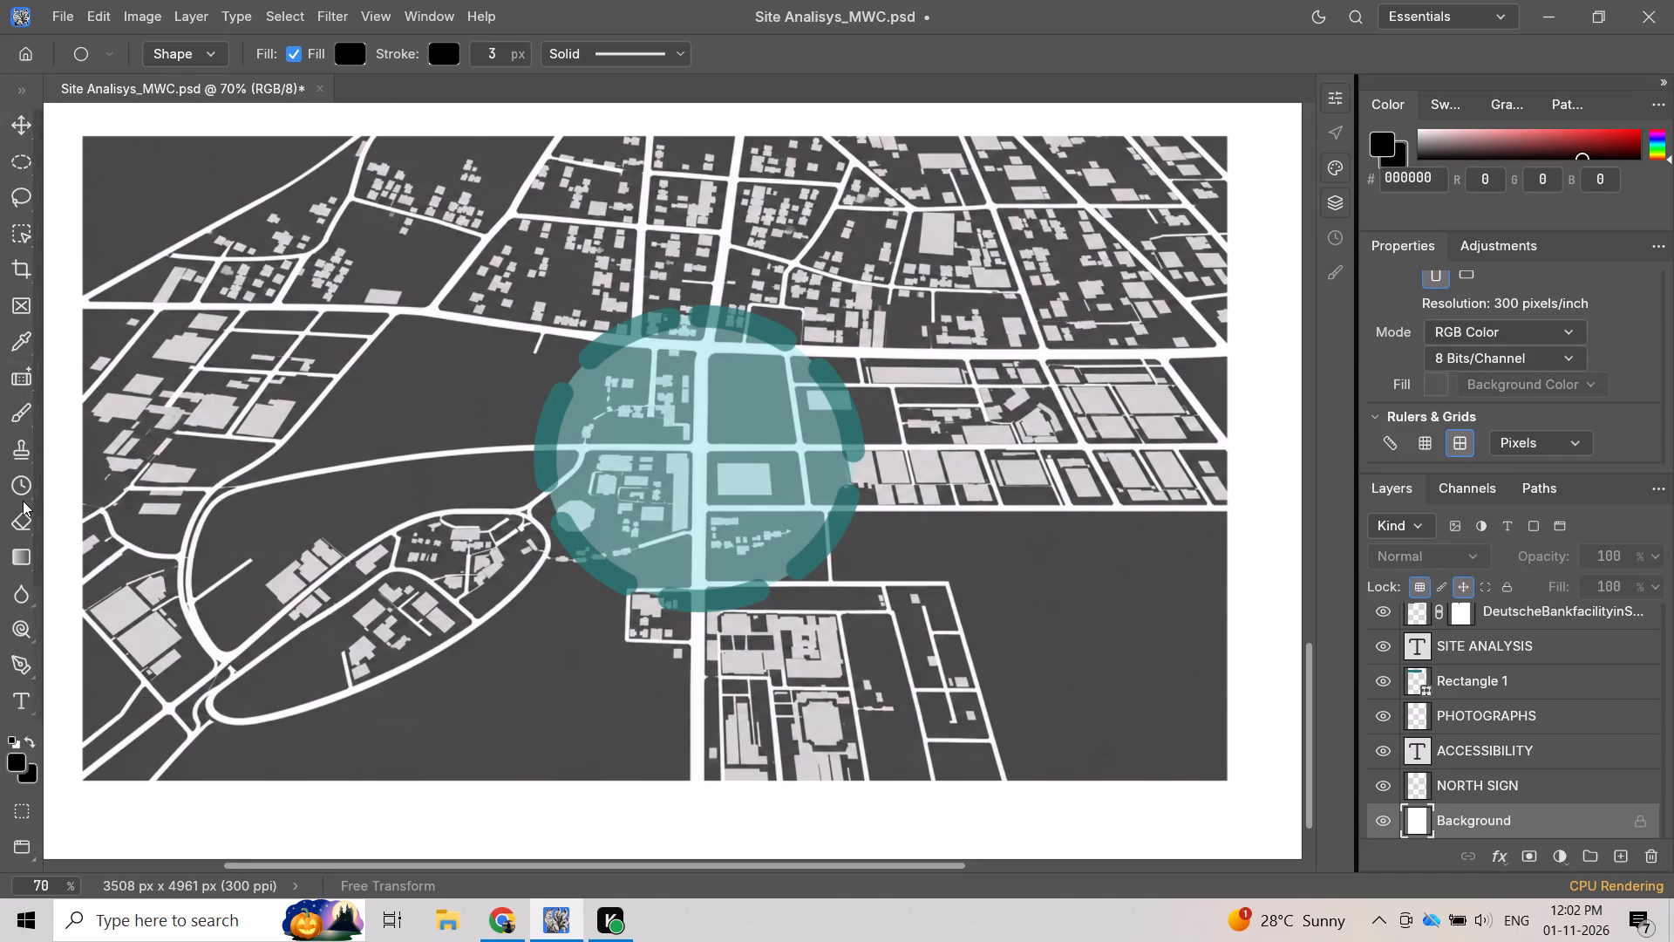
scroll(23, 501, "down", 3)
scroll(40, 657, "down", 4)
right_click(18, 598)
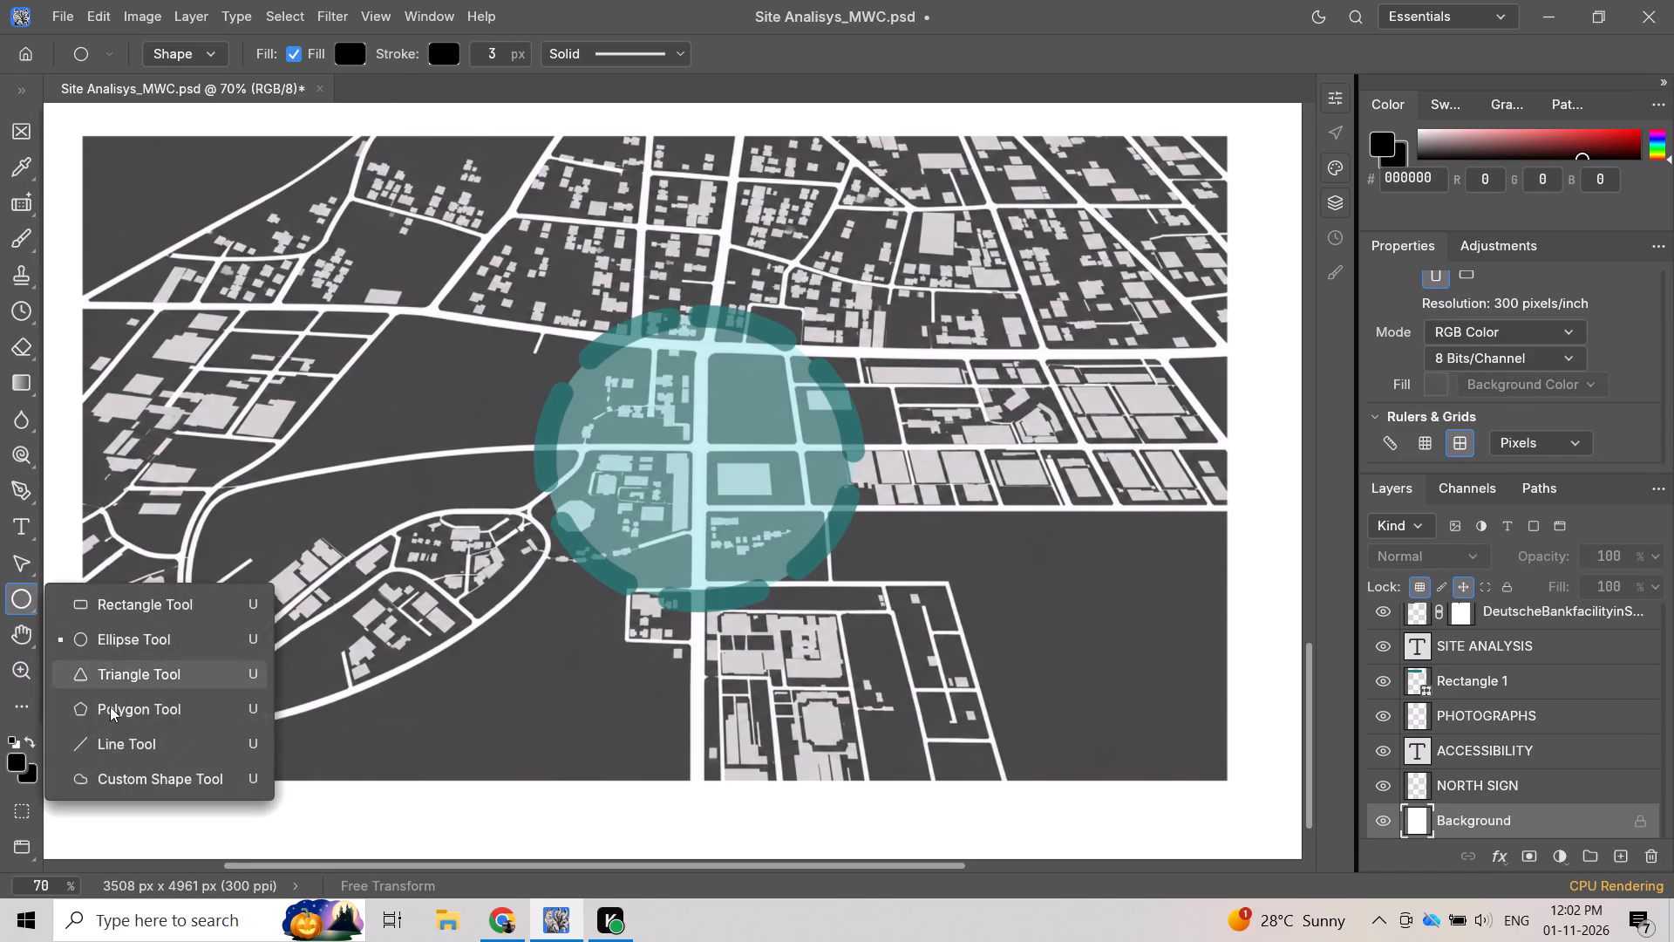
left_click(99, 741)
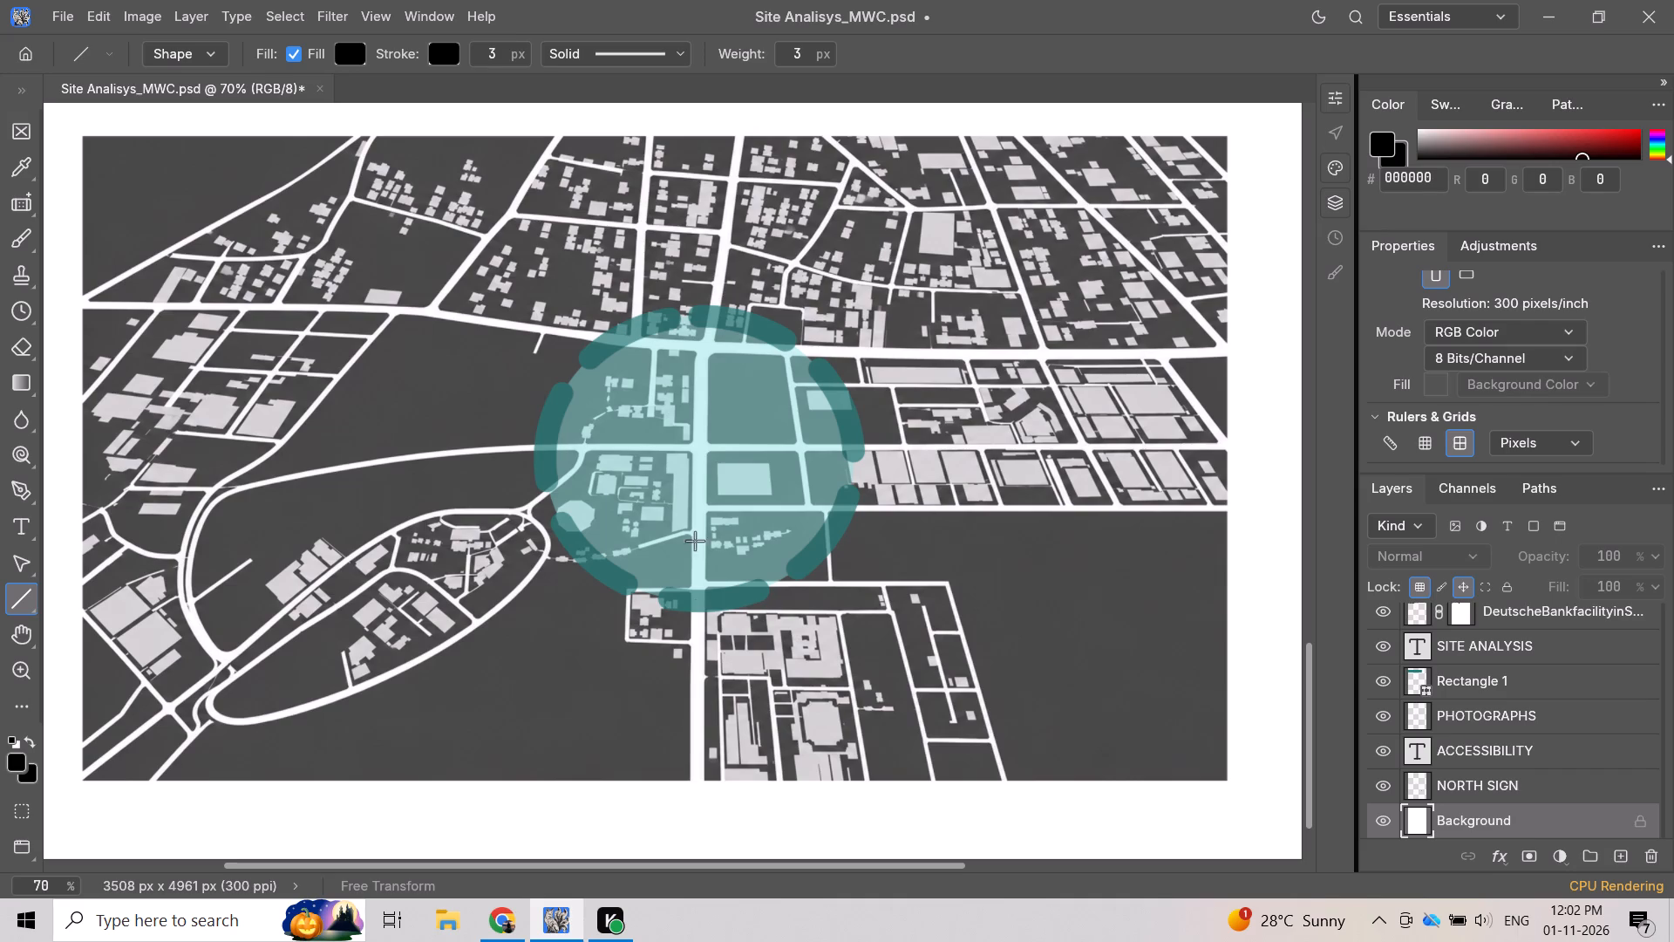
left_click(741, 118)
scroll(707, 202, "up", 1)
left_click_drag(746, 164, 738, 197)
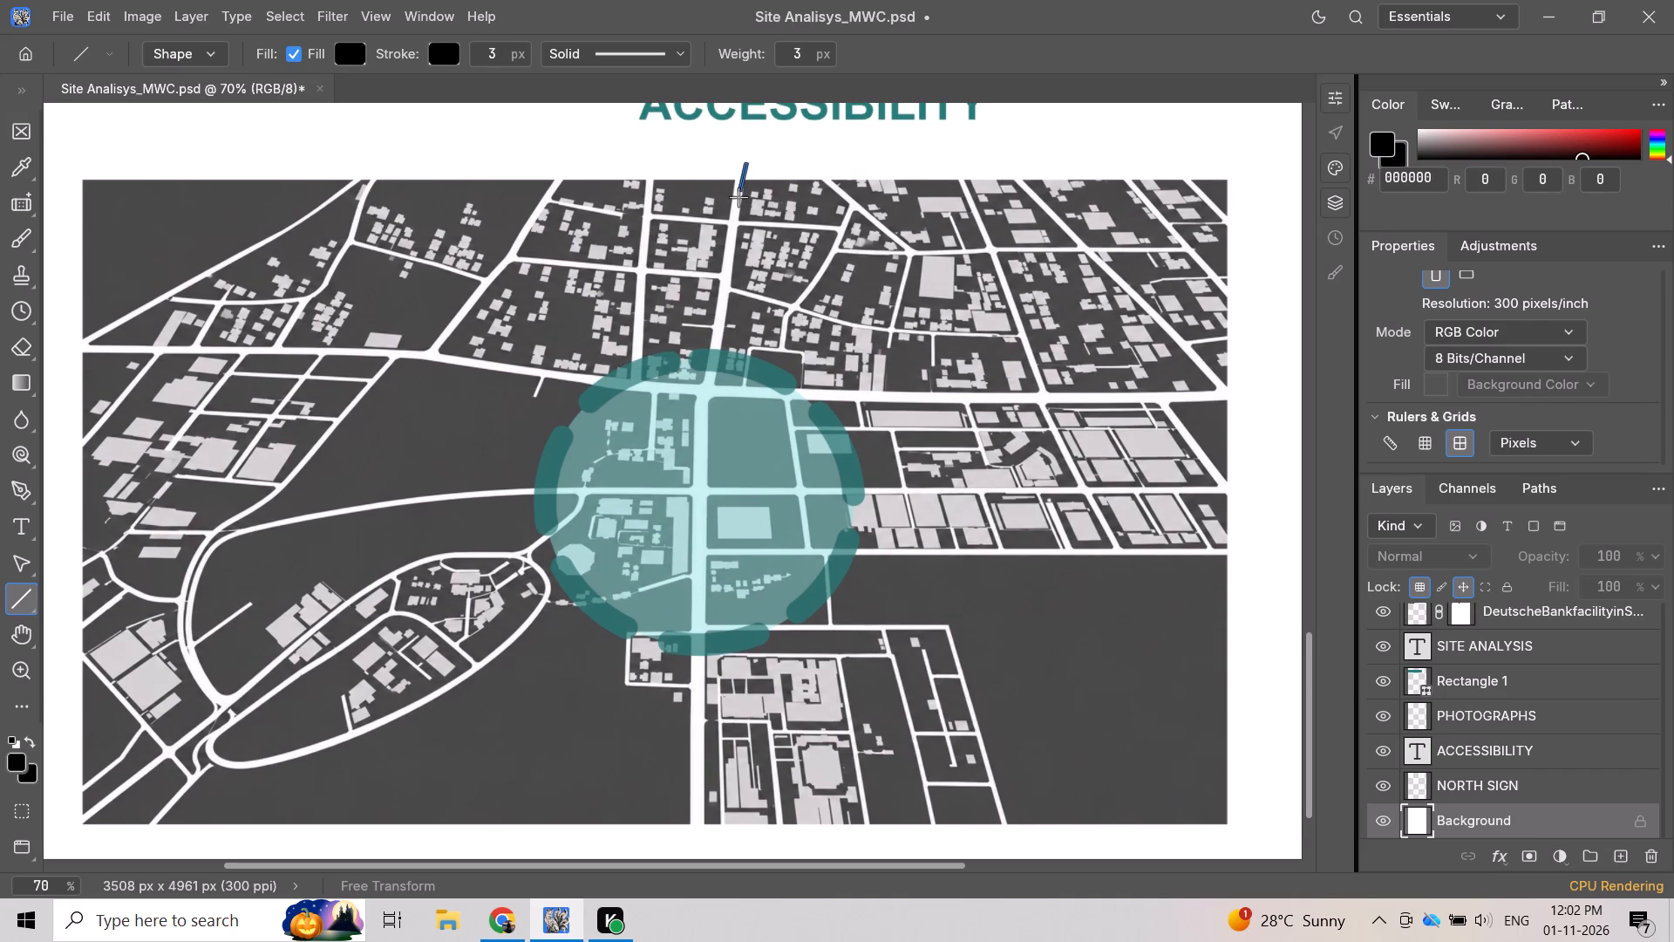
left_click_drag(738, 197, 727, 256)
left_click_drag(727, 256, 728, 257)
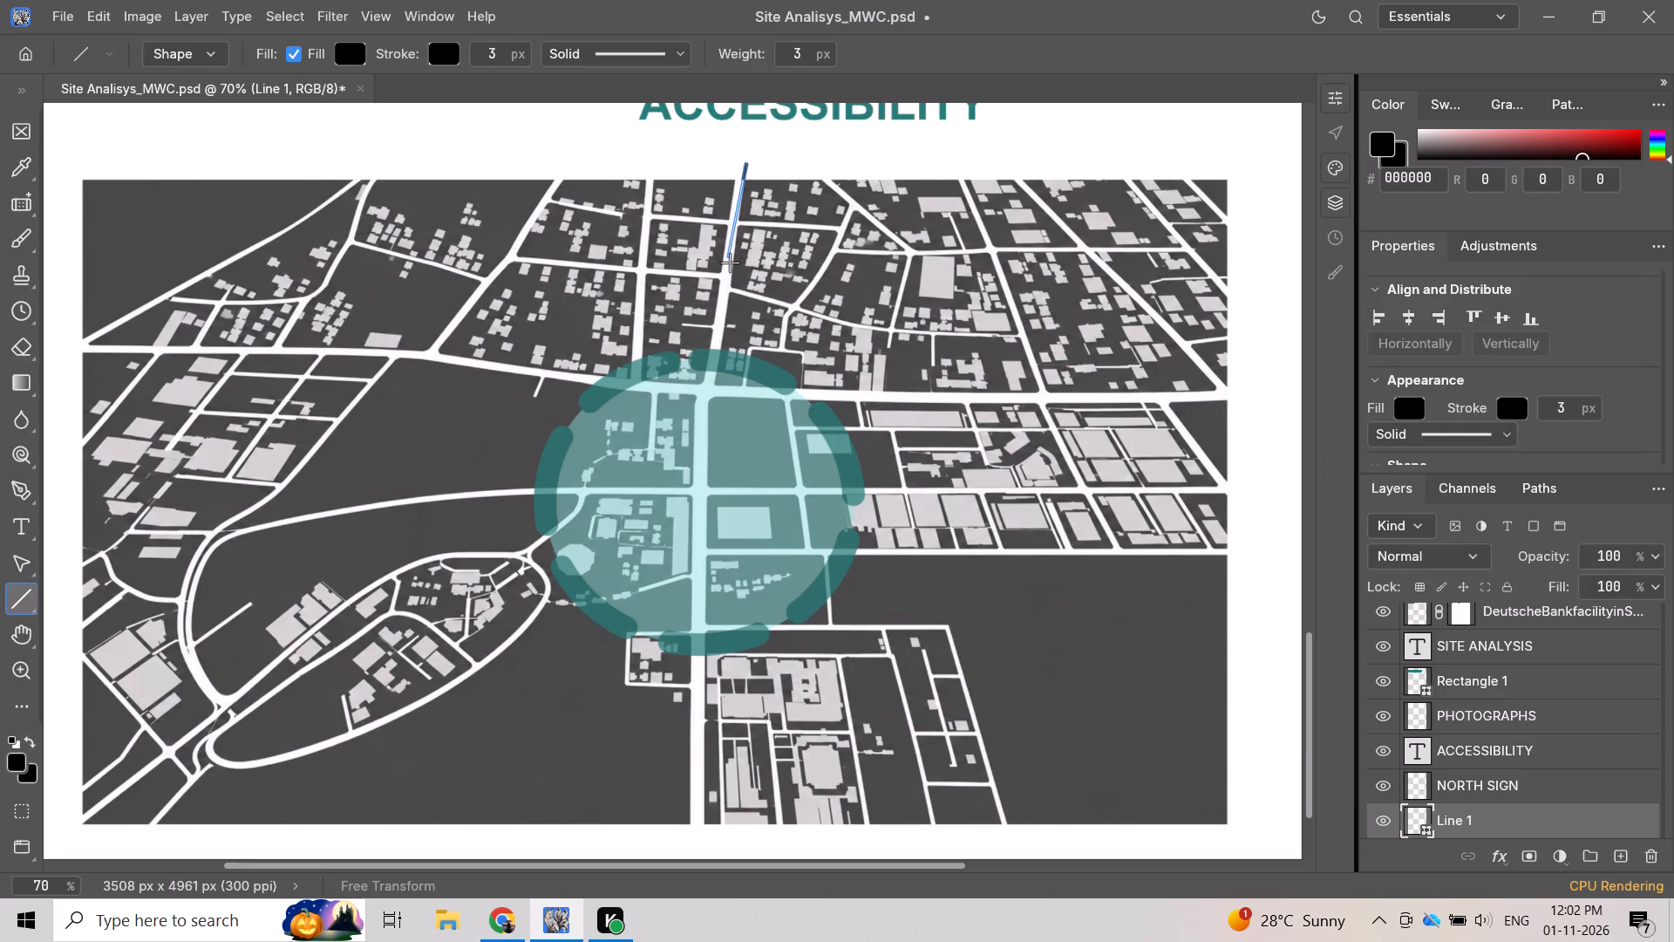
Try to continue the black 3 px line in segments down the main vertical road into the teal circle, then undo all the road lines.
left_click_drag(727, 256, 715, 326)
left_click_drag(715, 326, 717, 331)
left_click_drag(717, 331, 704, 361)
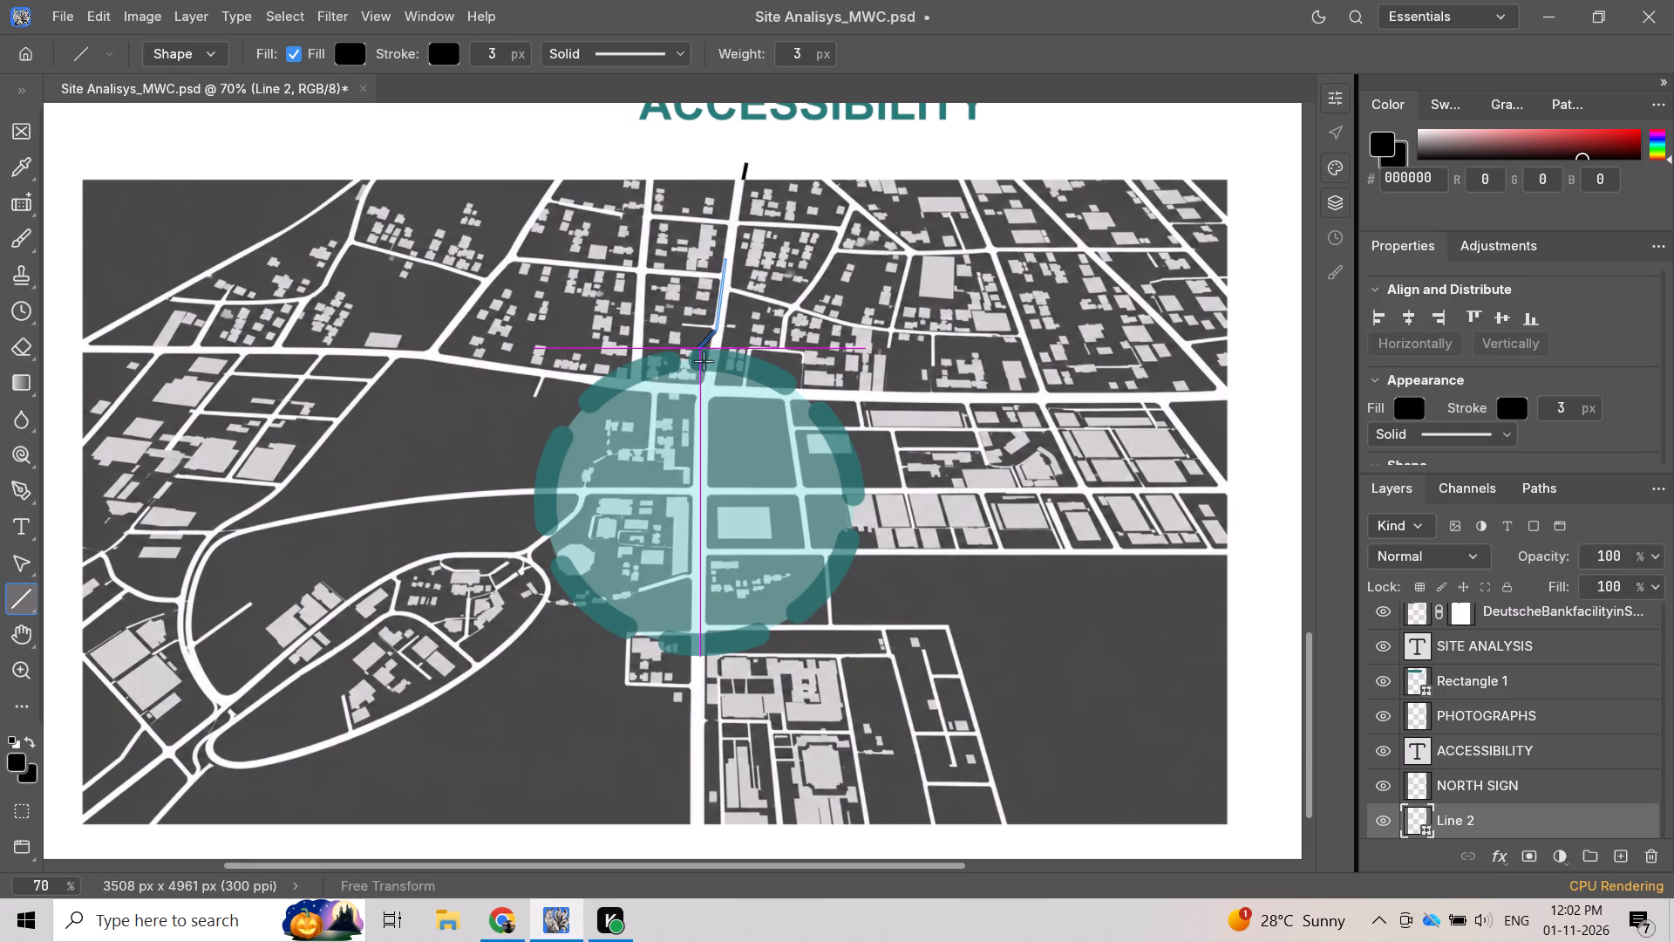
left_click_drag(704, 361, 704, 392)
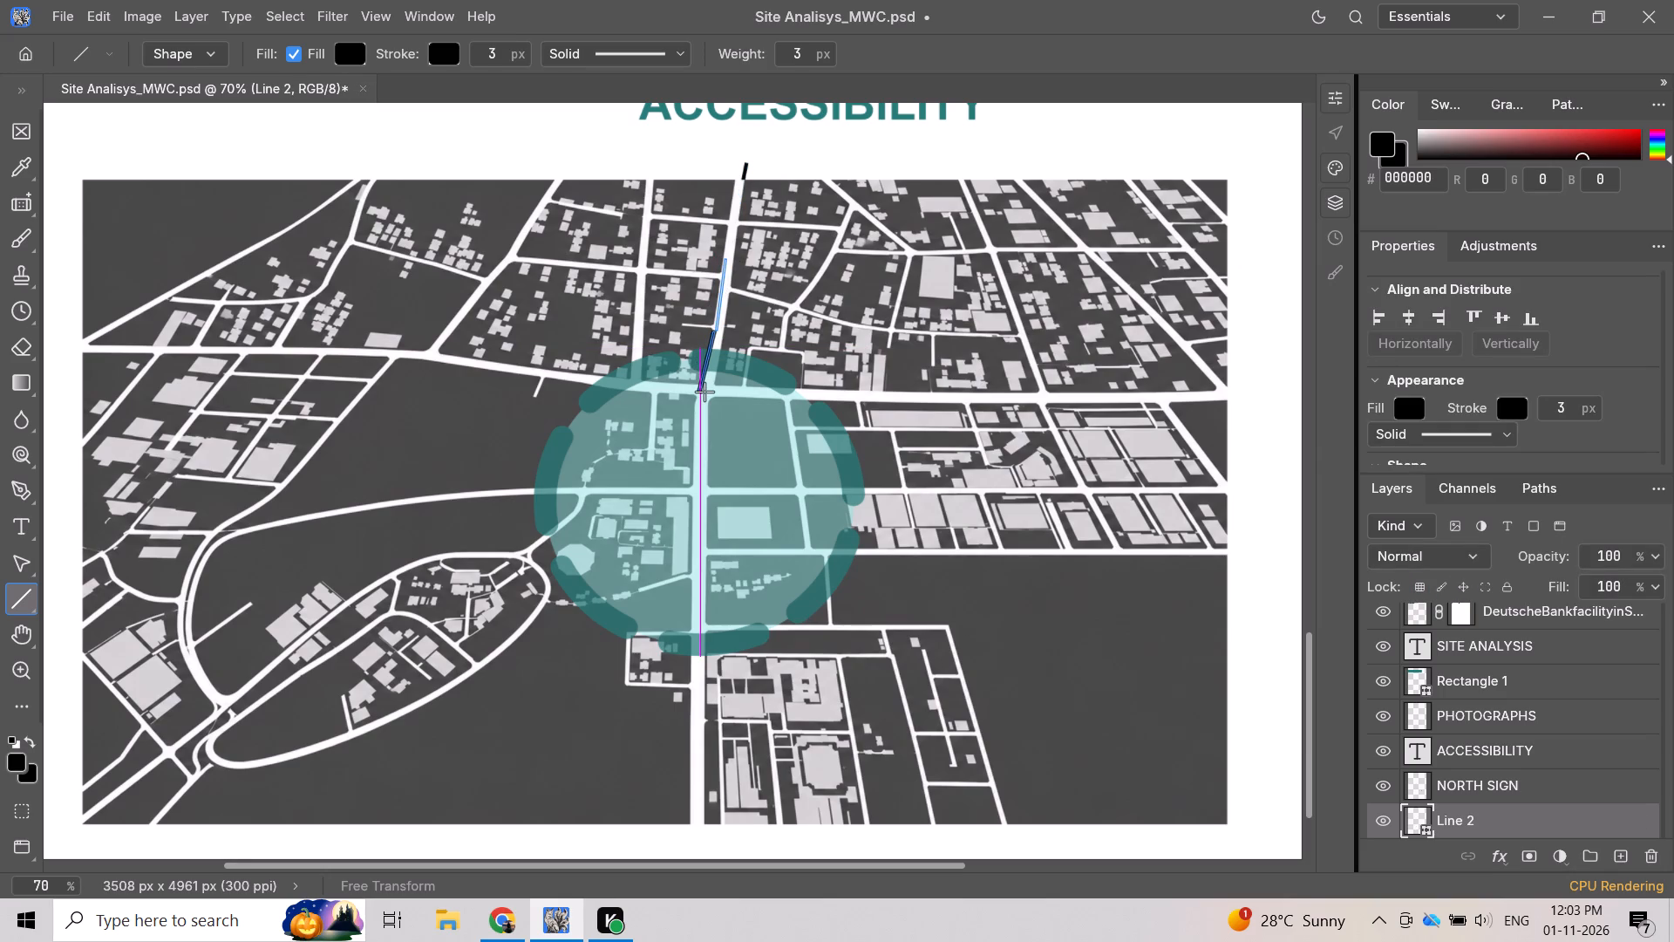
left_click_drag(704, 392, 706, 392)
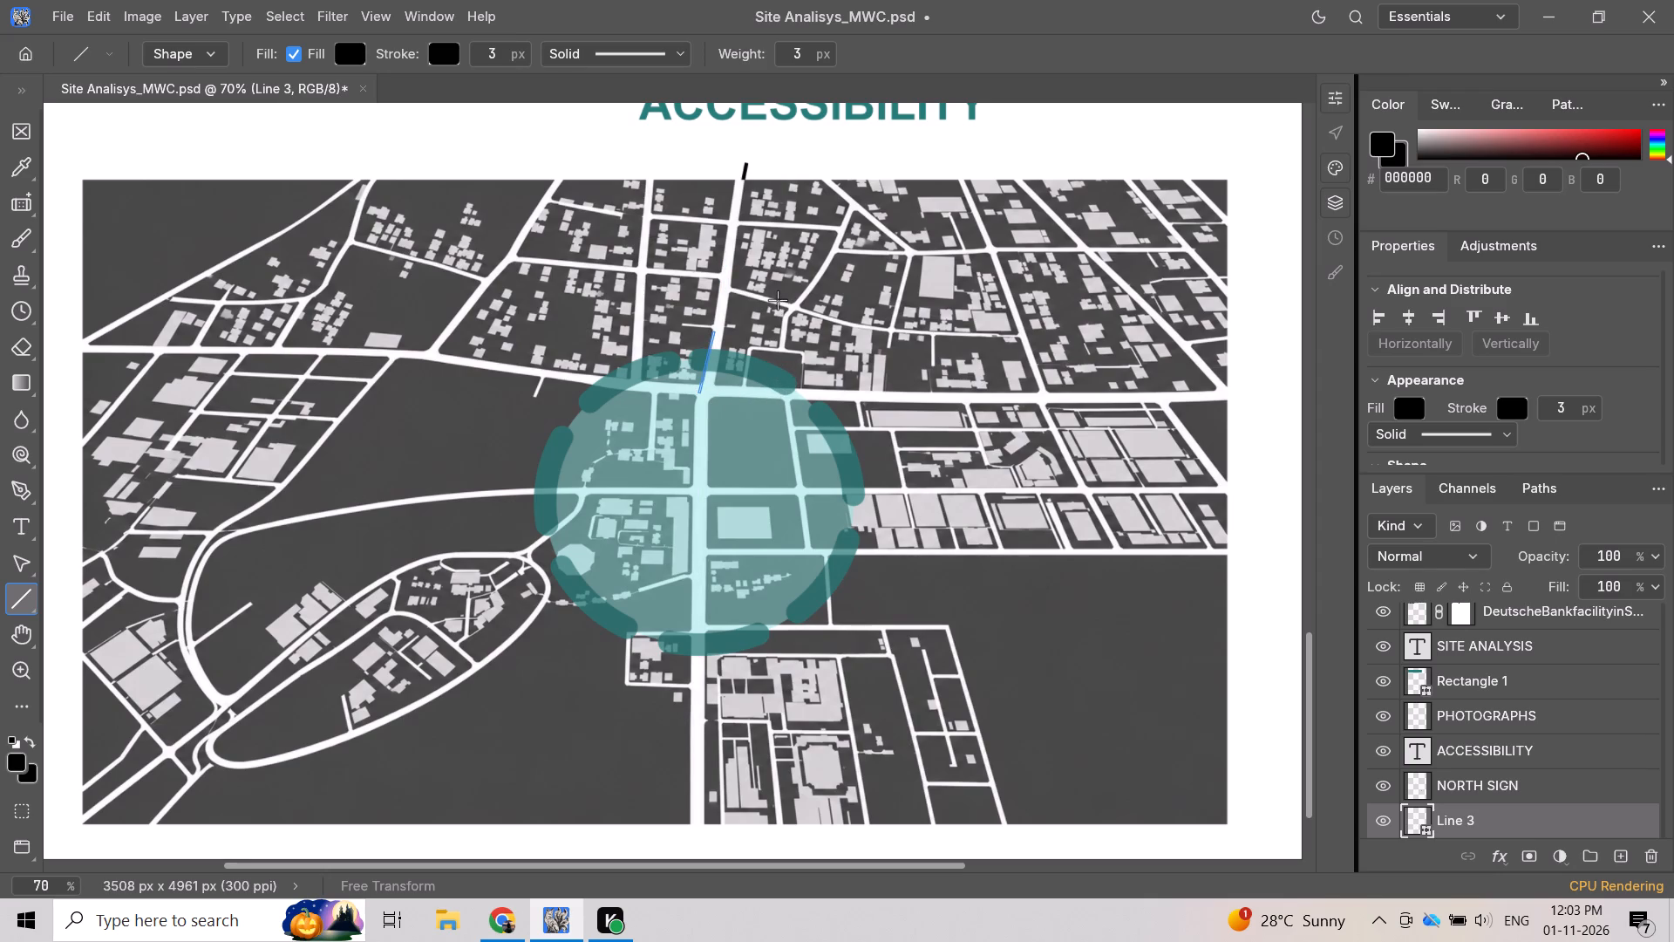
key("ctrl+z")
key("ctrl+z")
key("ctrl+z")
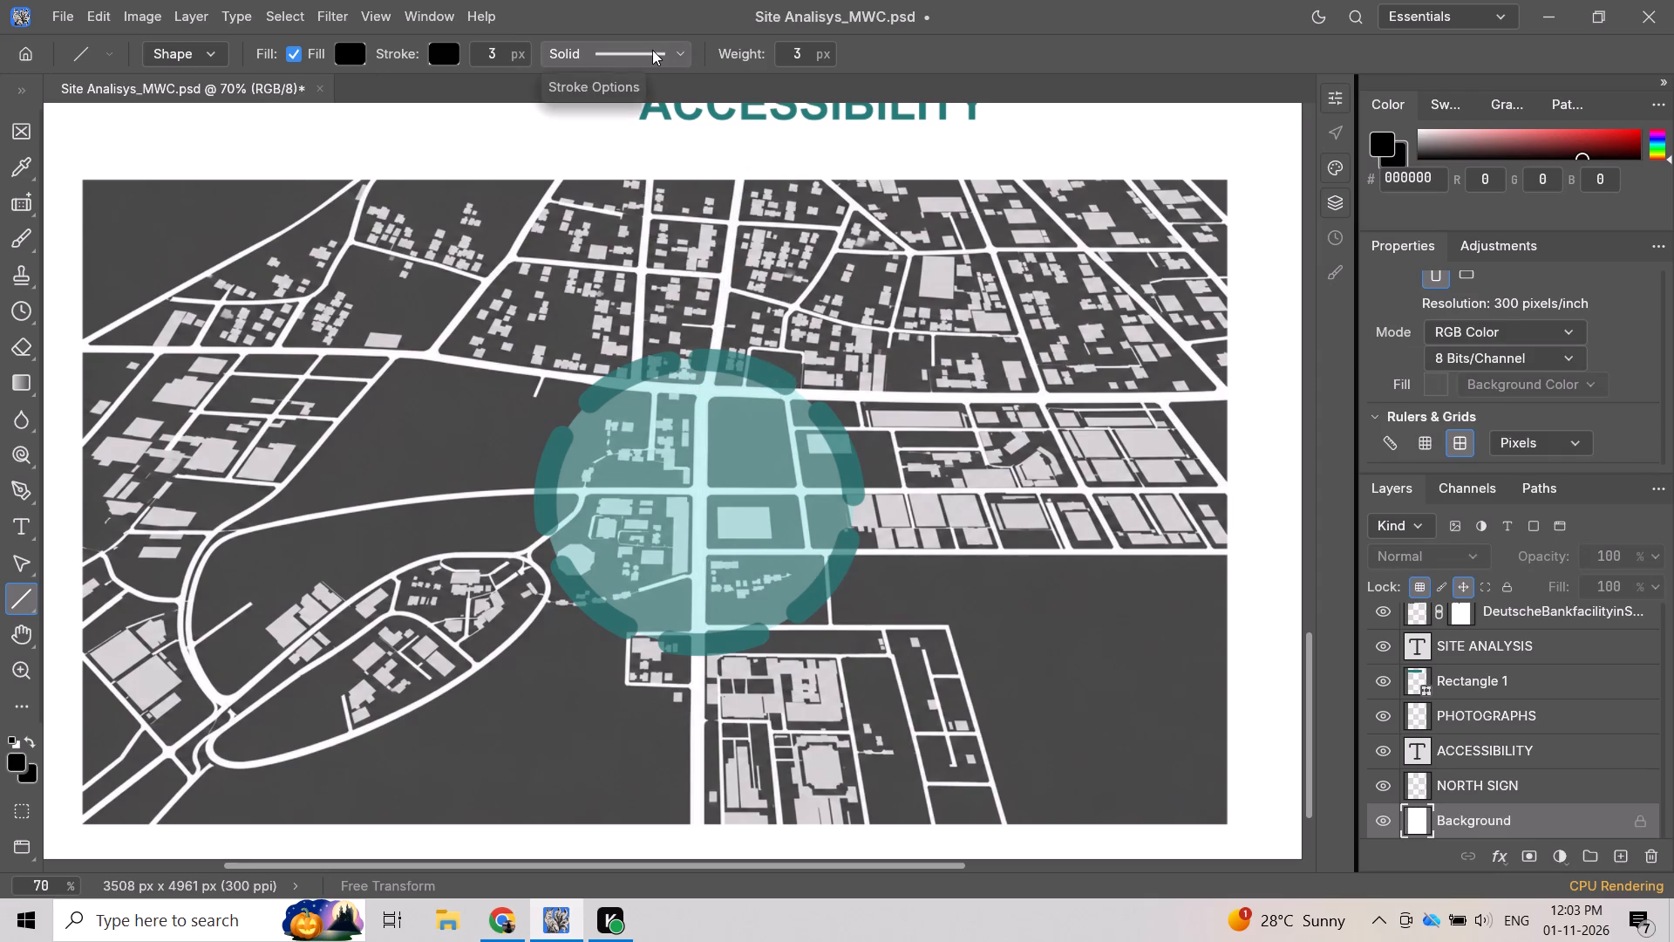
Set the Line tool to a dashed stroke and 5 px weight, and draw a slightly sloping line above the map's upper-right part.
left_click(684, 54)
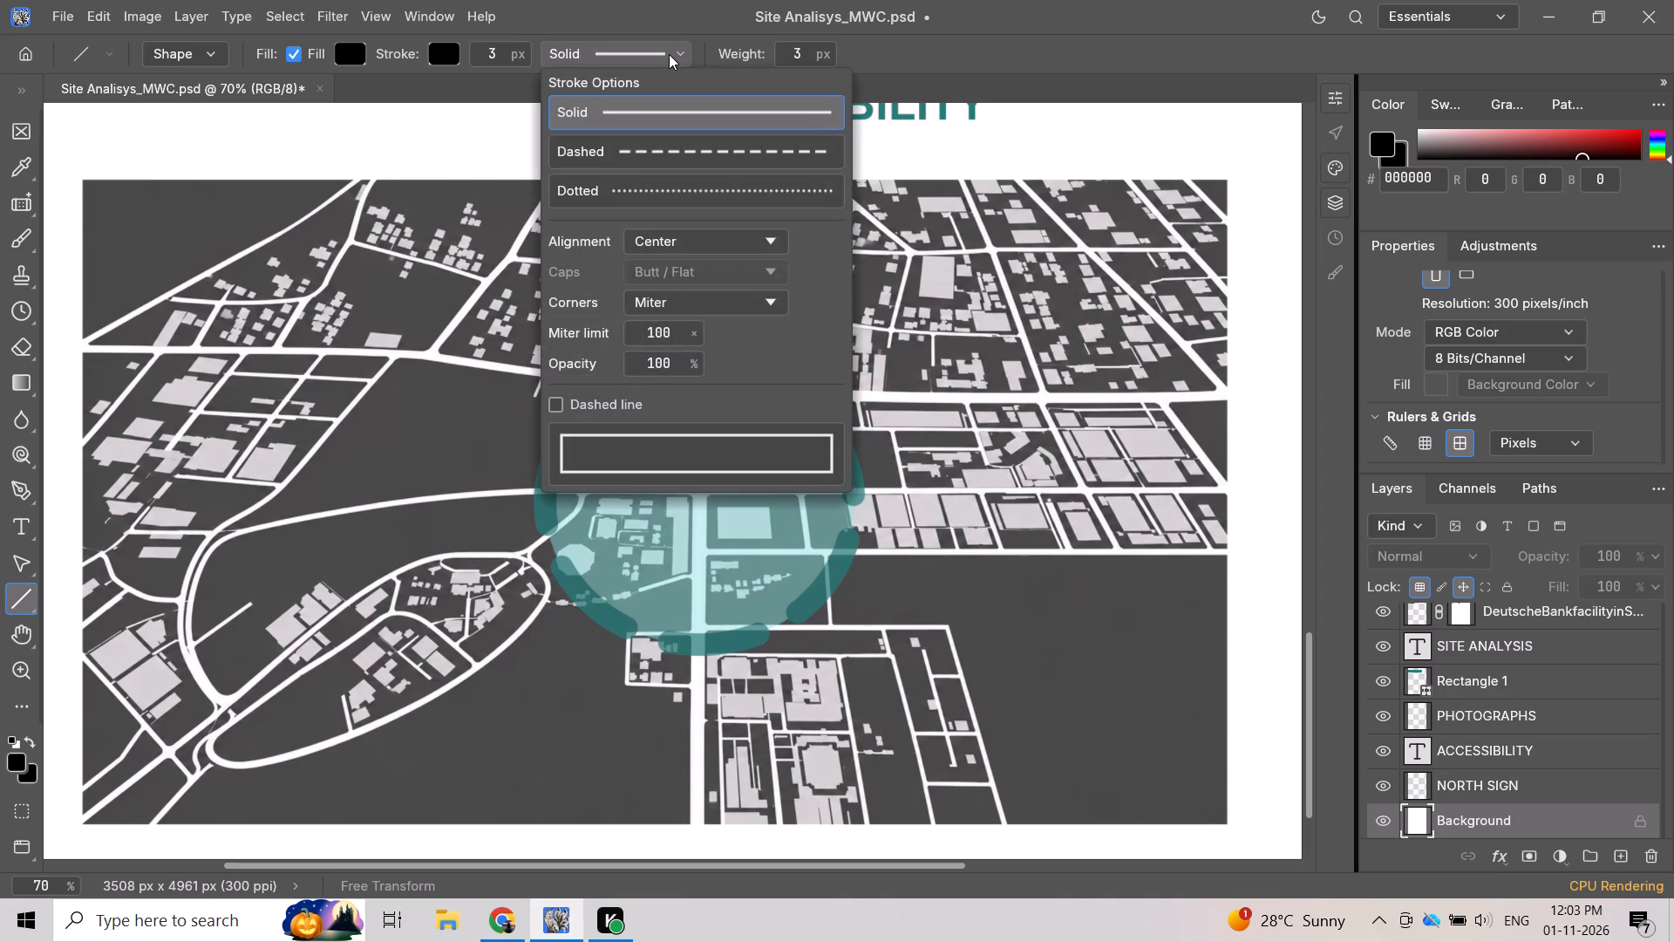
left_click(687, 146)
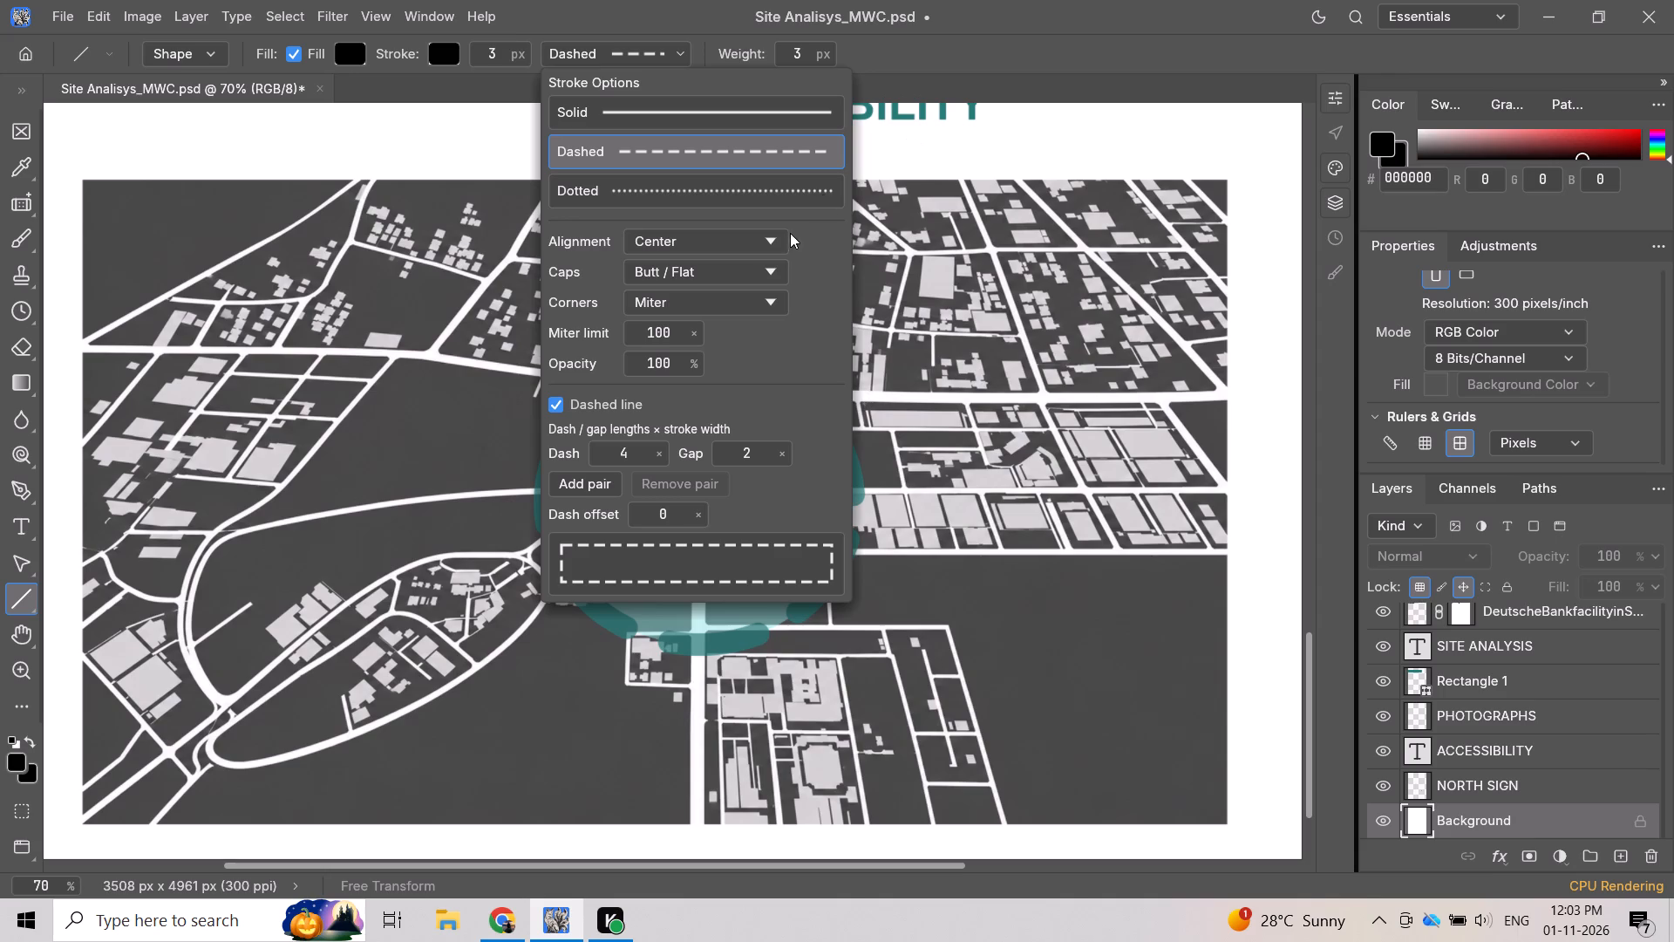
left_click(935, 166)
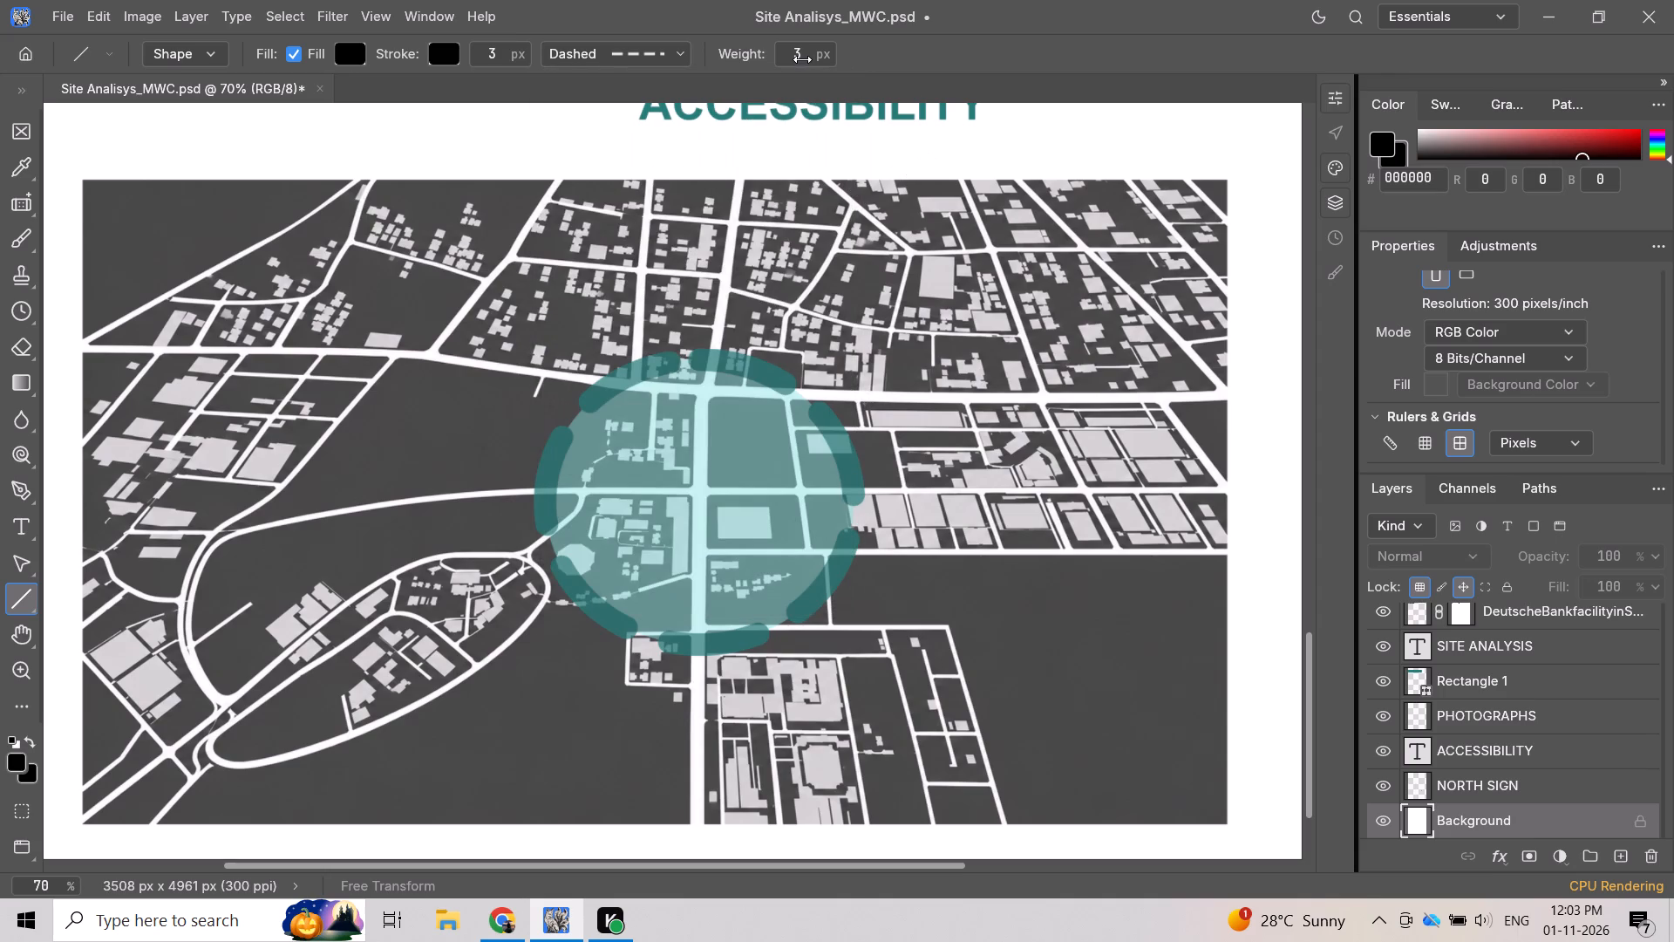
scroll(796, 55, "up", 2)
left_click_drag(999, 146, 1151, 151)
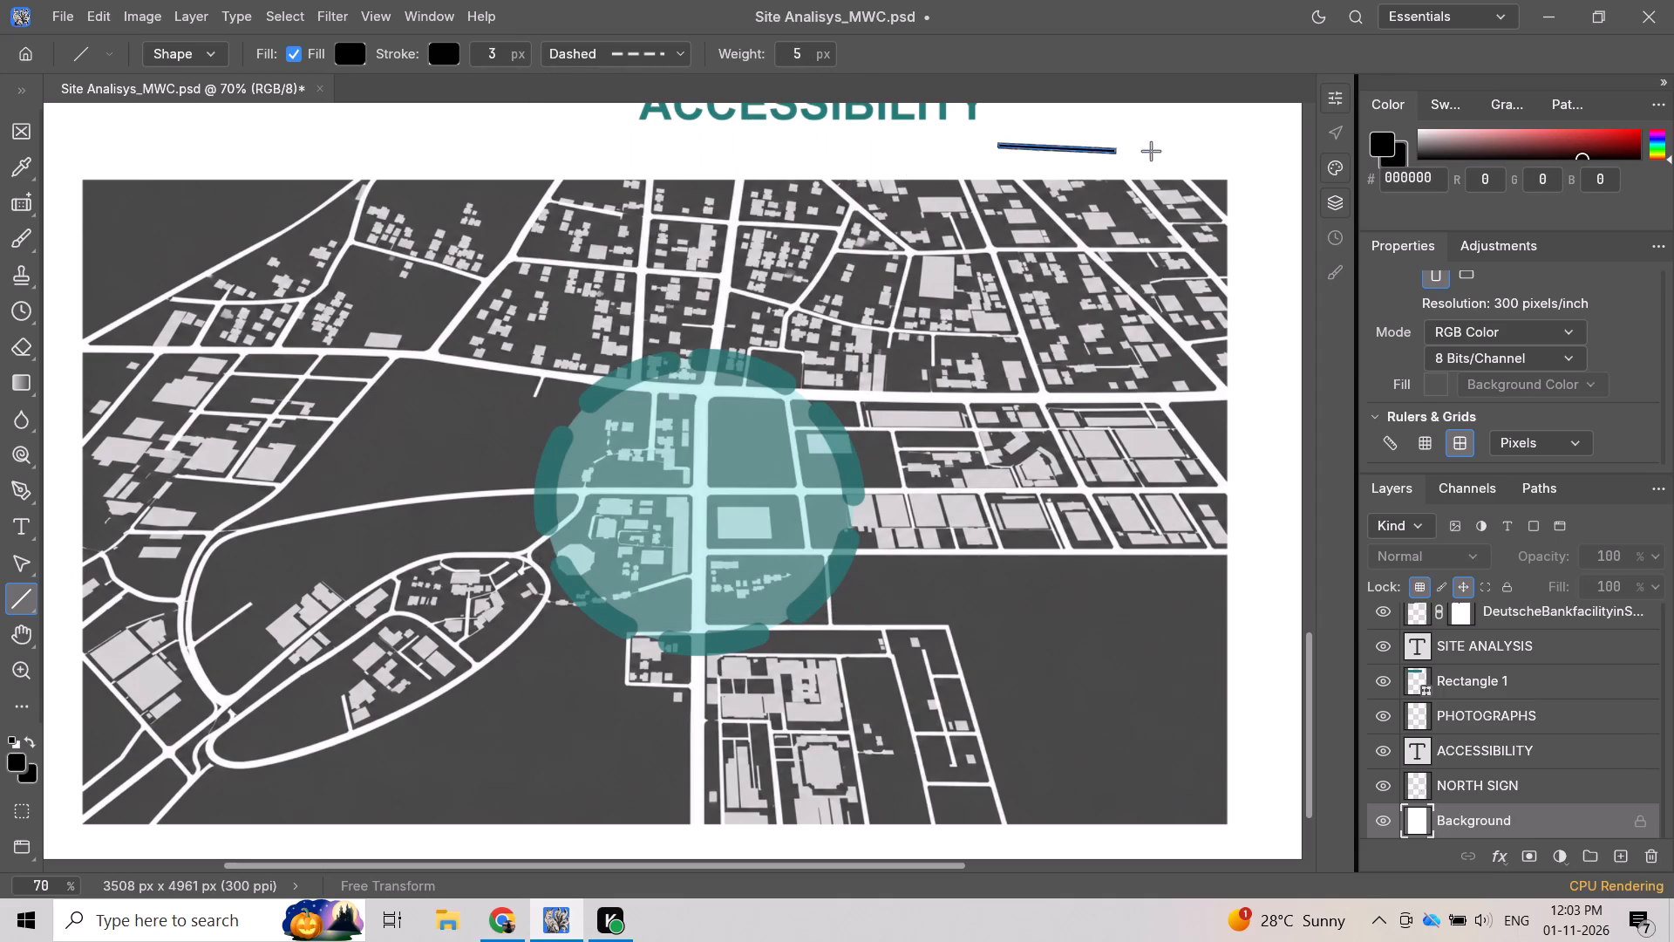
left_click_drag(1151, 151, 1163, 134)
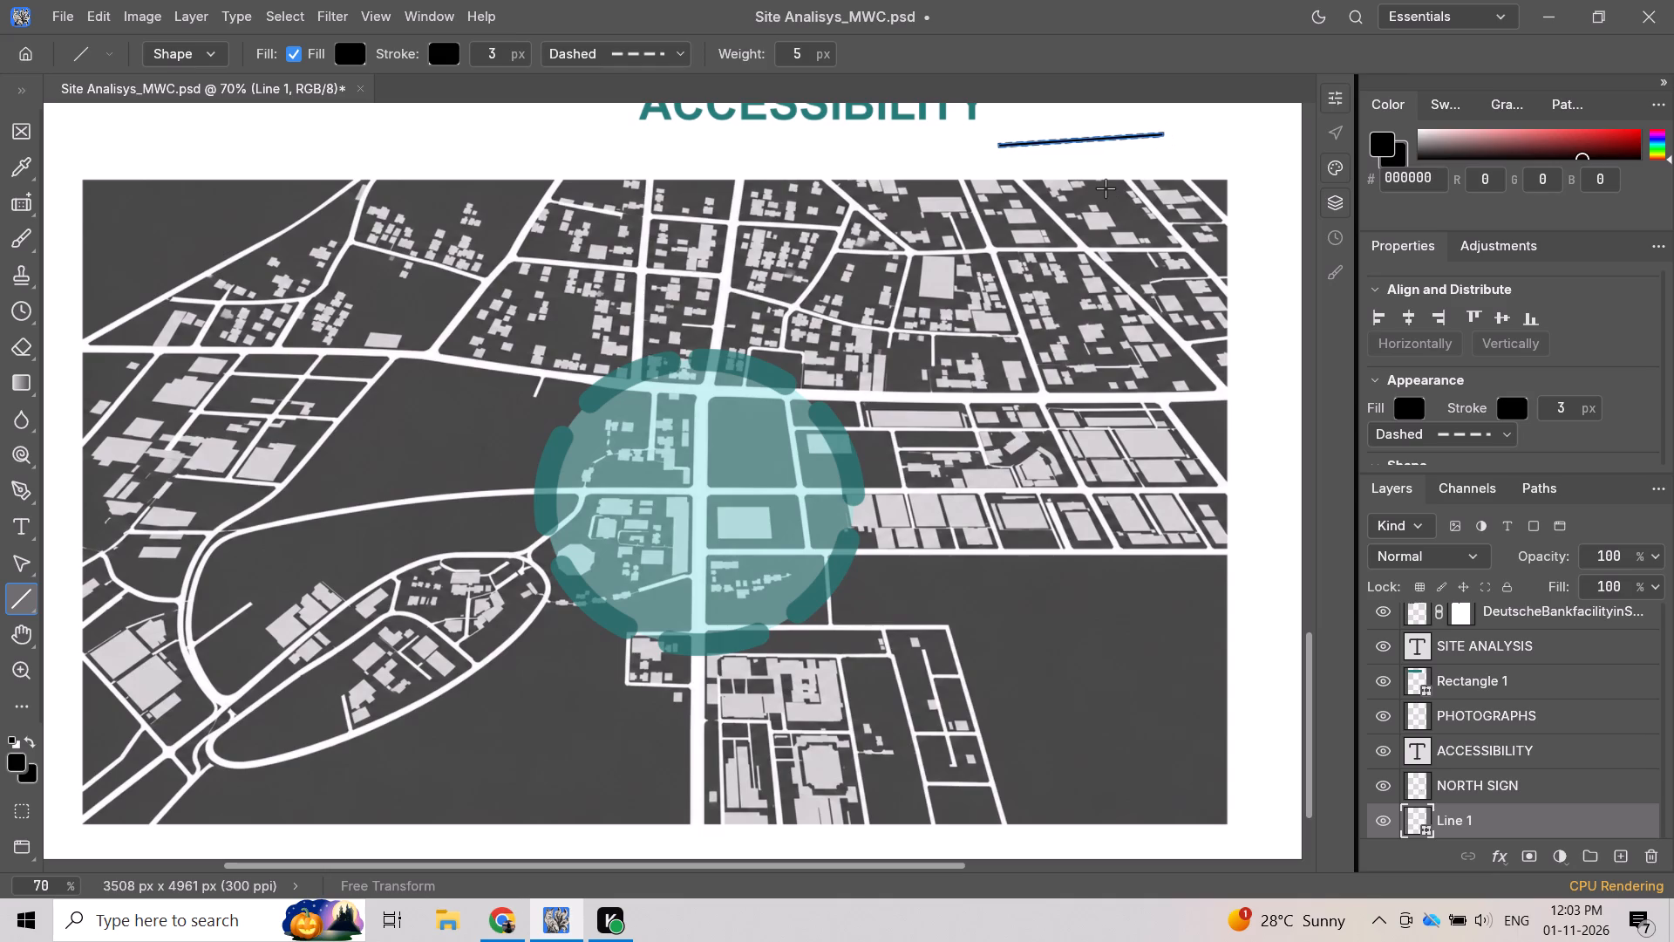
left_click(1162, 148)
Set the dashed line's stroke width to 7 px and draw a second, horizontal dashed line above the map's upper-left part.
scroll(501, 59, "up", 4)
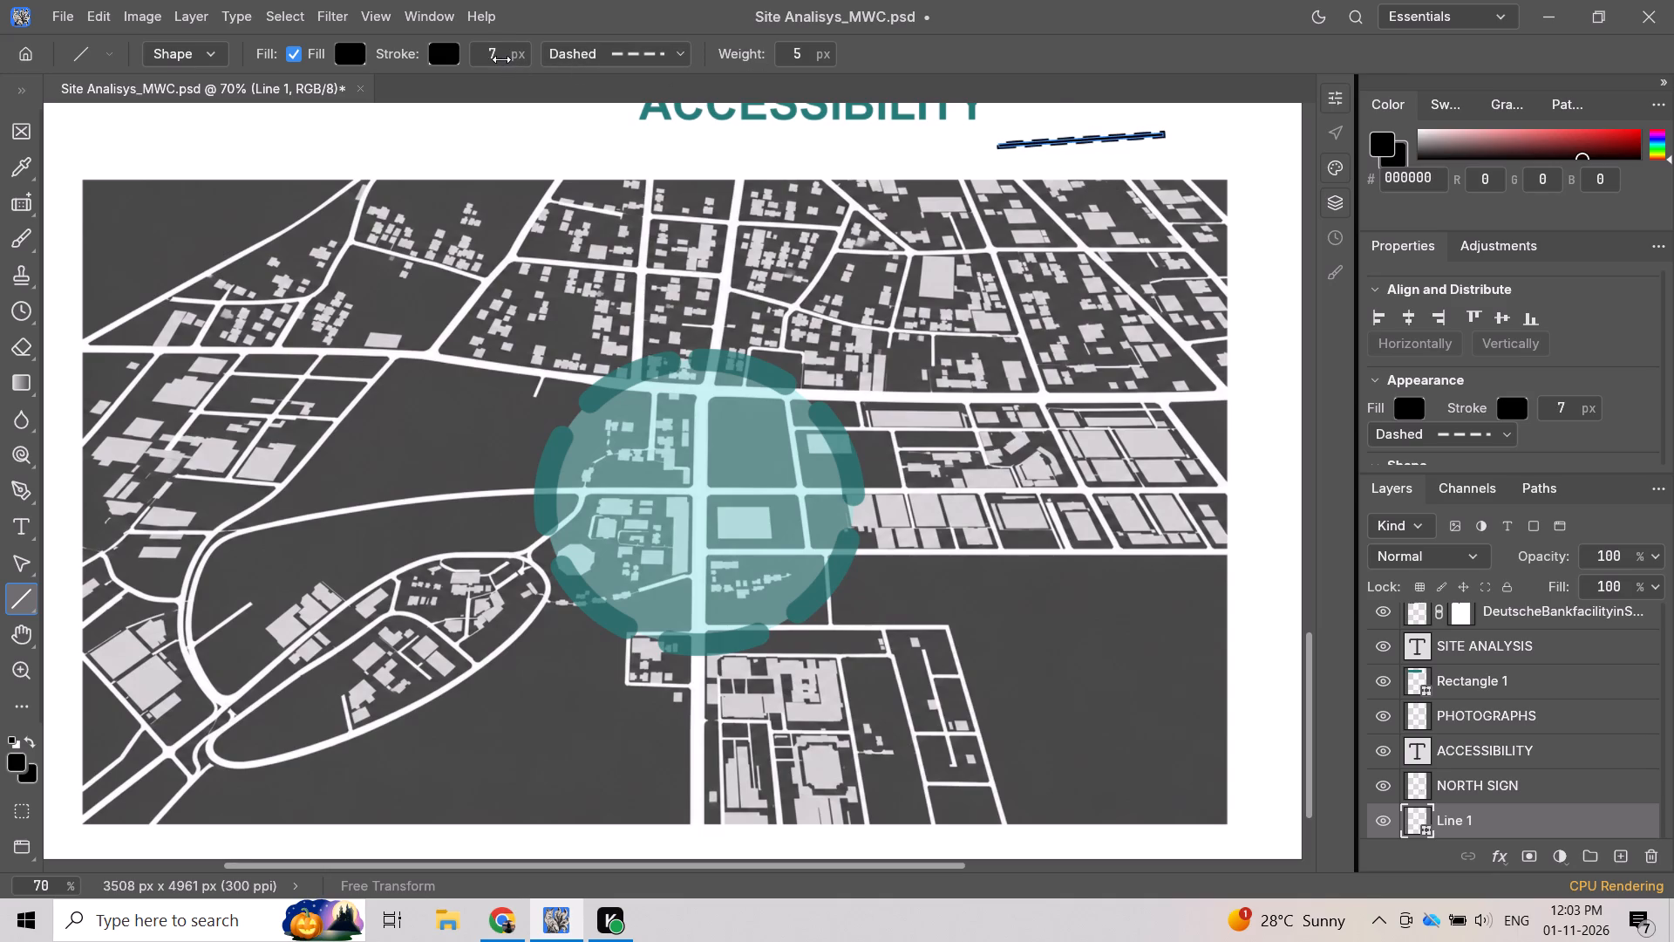
left_click_drag(244, 136, 251, 137)
left_click_drag(251, 137, 519, 142)
left_click(458, 166)
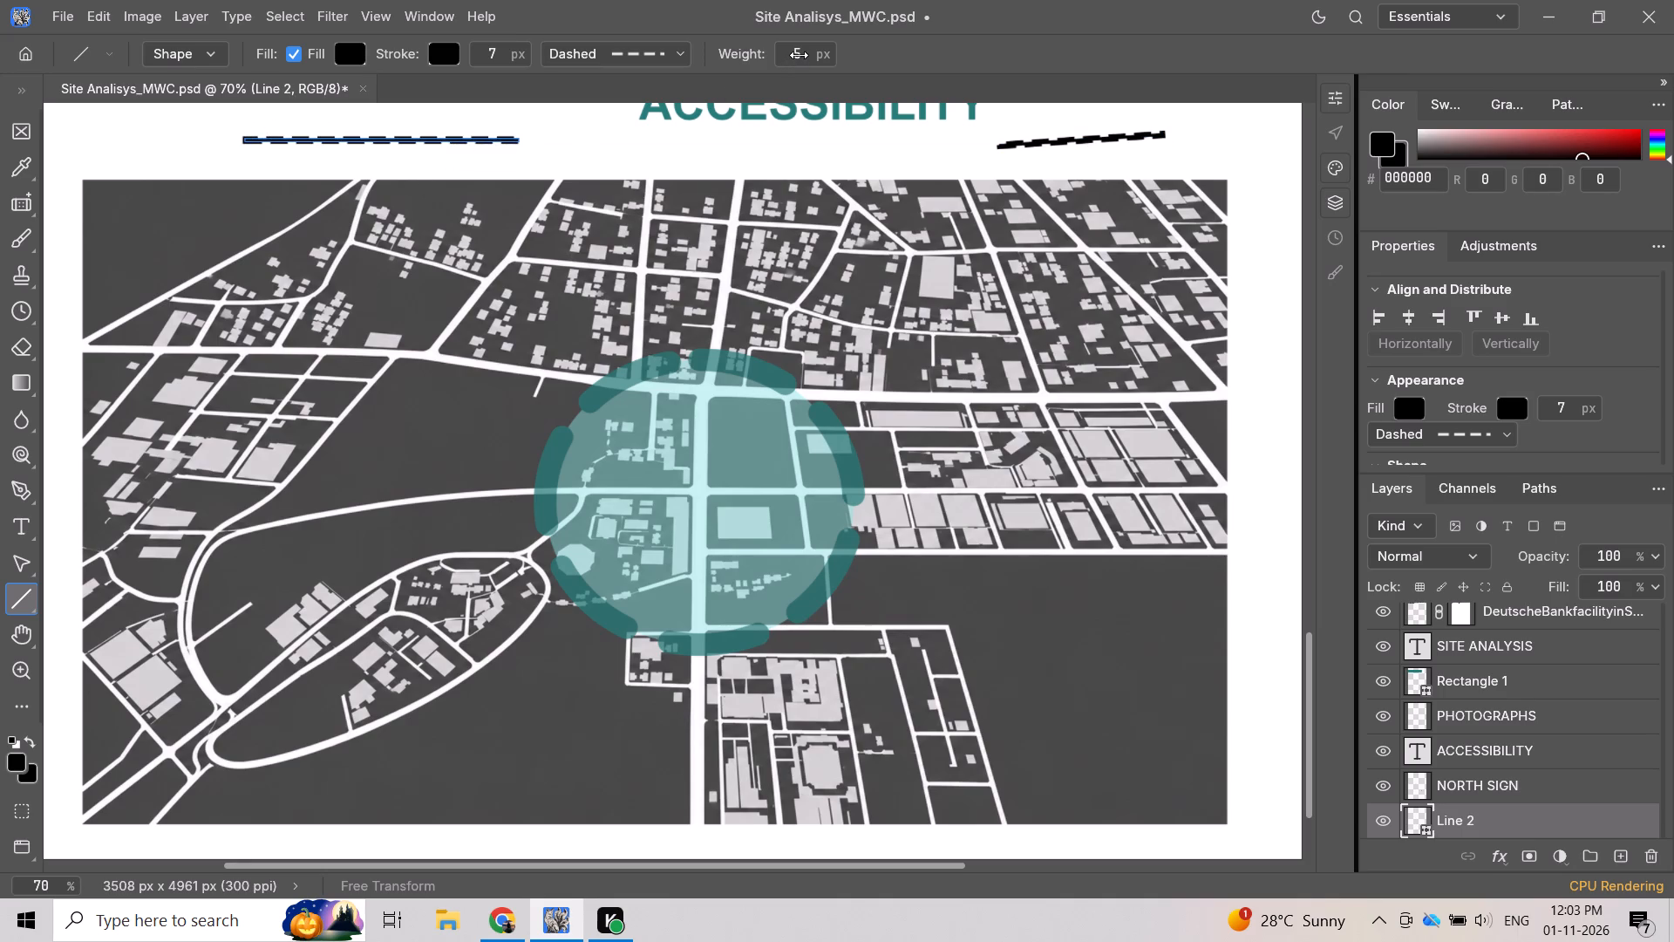
Set the line weight to 1 px and draw two short dashed lines side by side between the ACCESSIBILITY title and the map.
scroll(799, 55, "down", 5)
left_click_drag(591, 157, 686, 149)
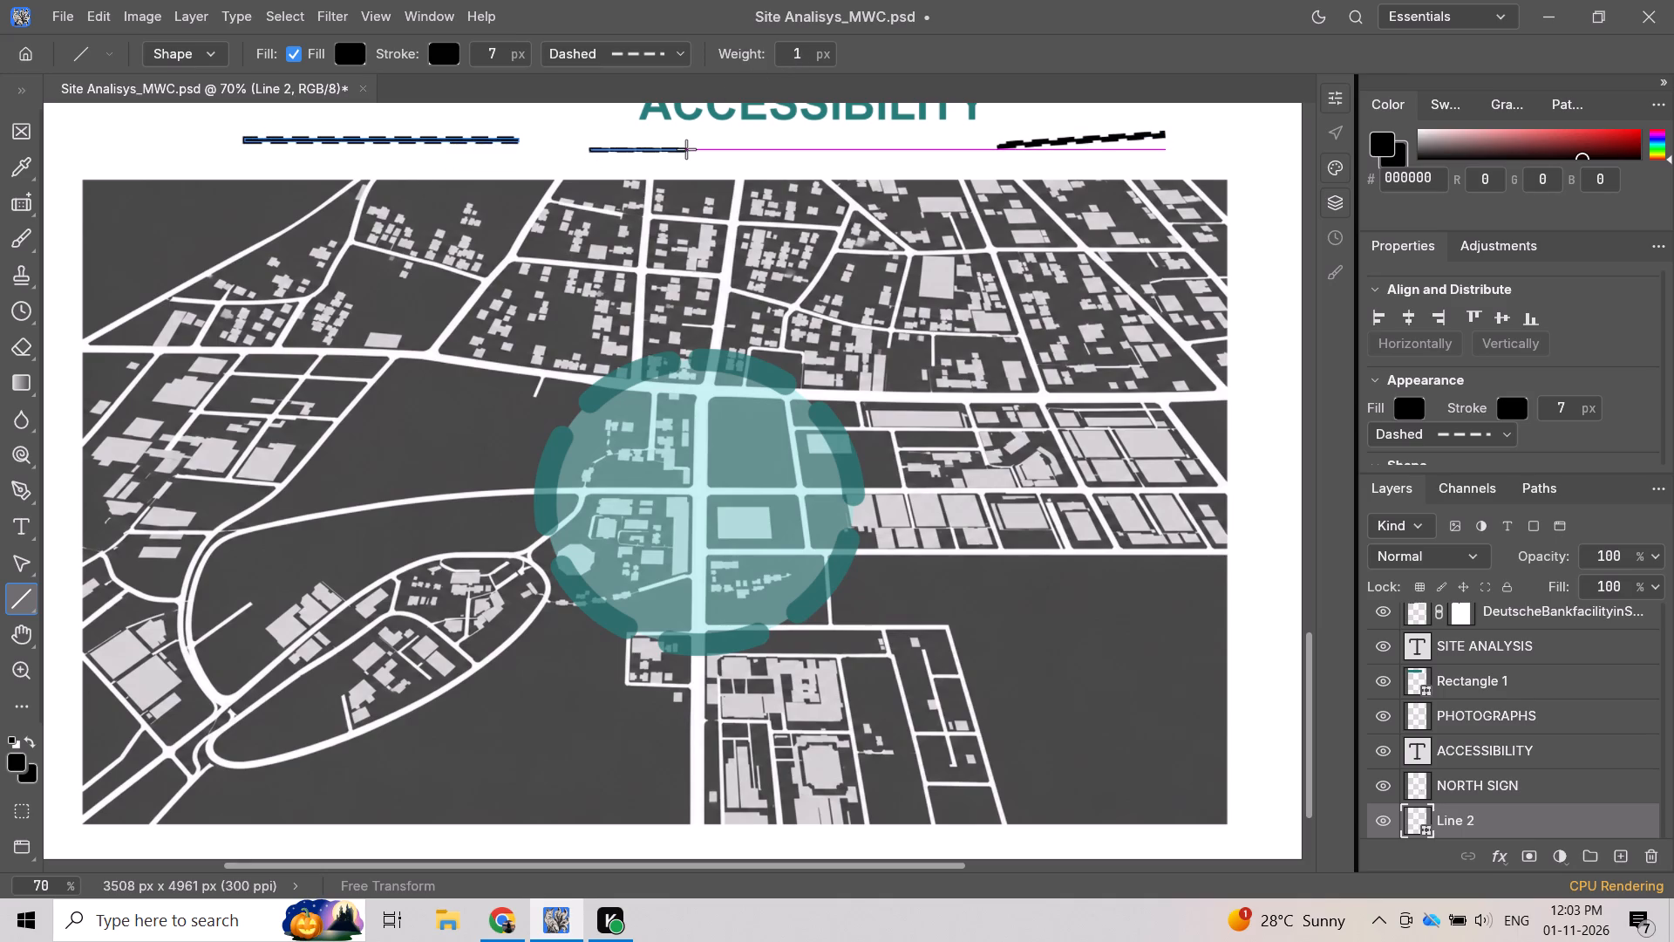
left_click_drag(686, 149, 719, 142)
left_click_drag(738, 158, 776, 158)
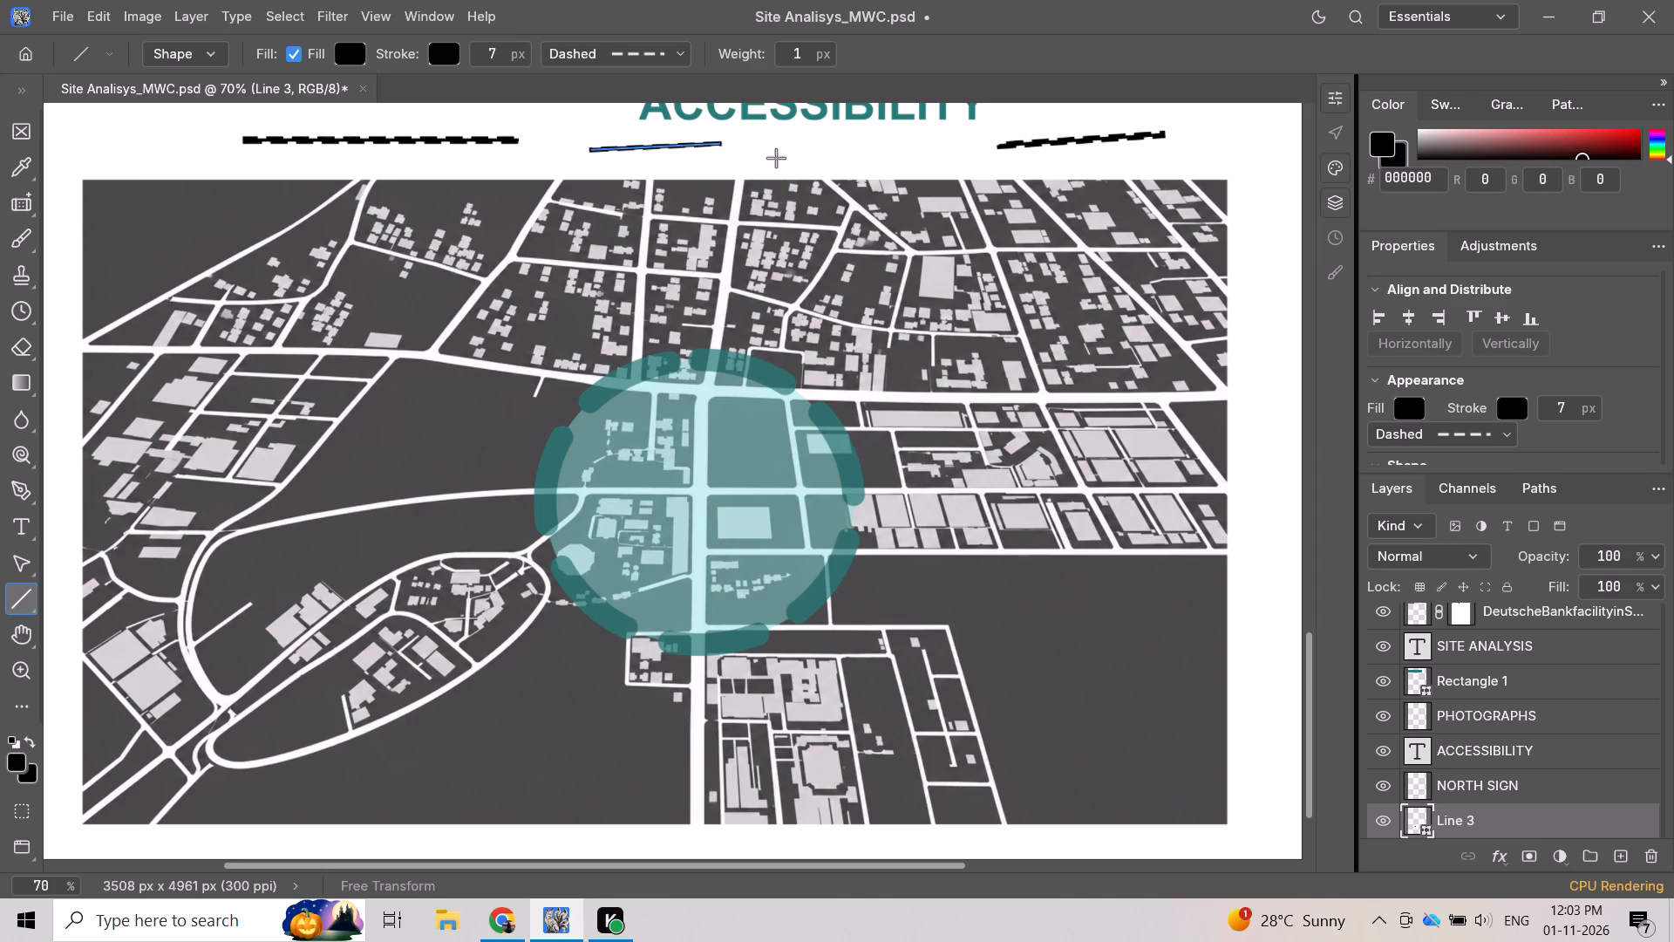
left_click_drag(776, 158, 889, 158)
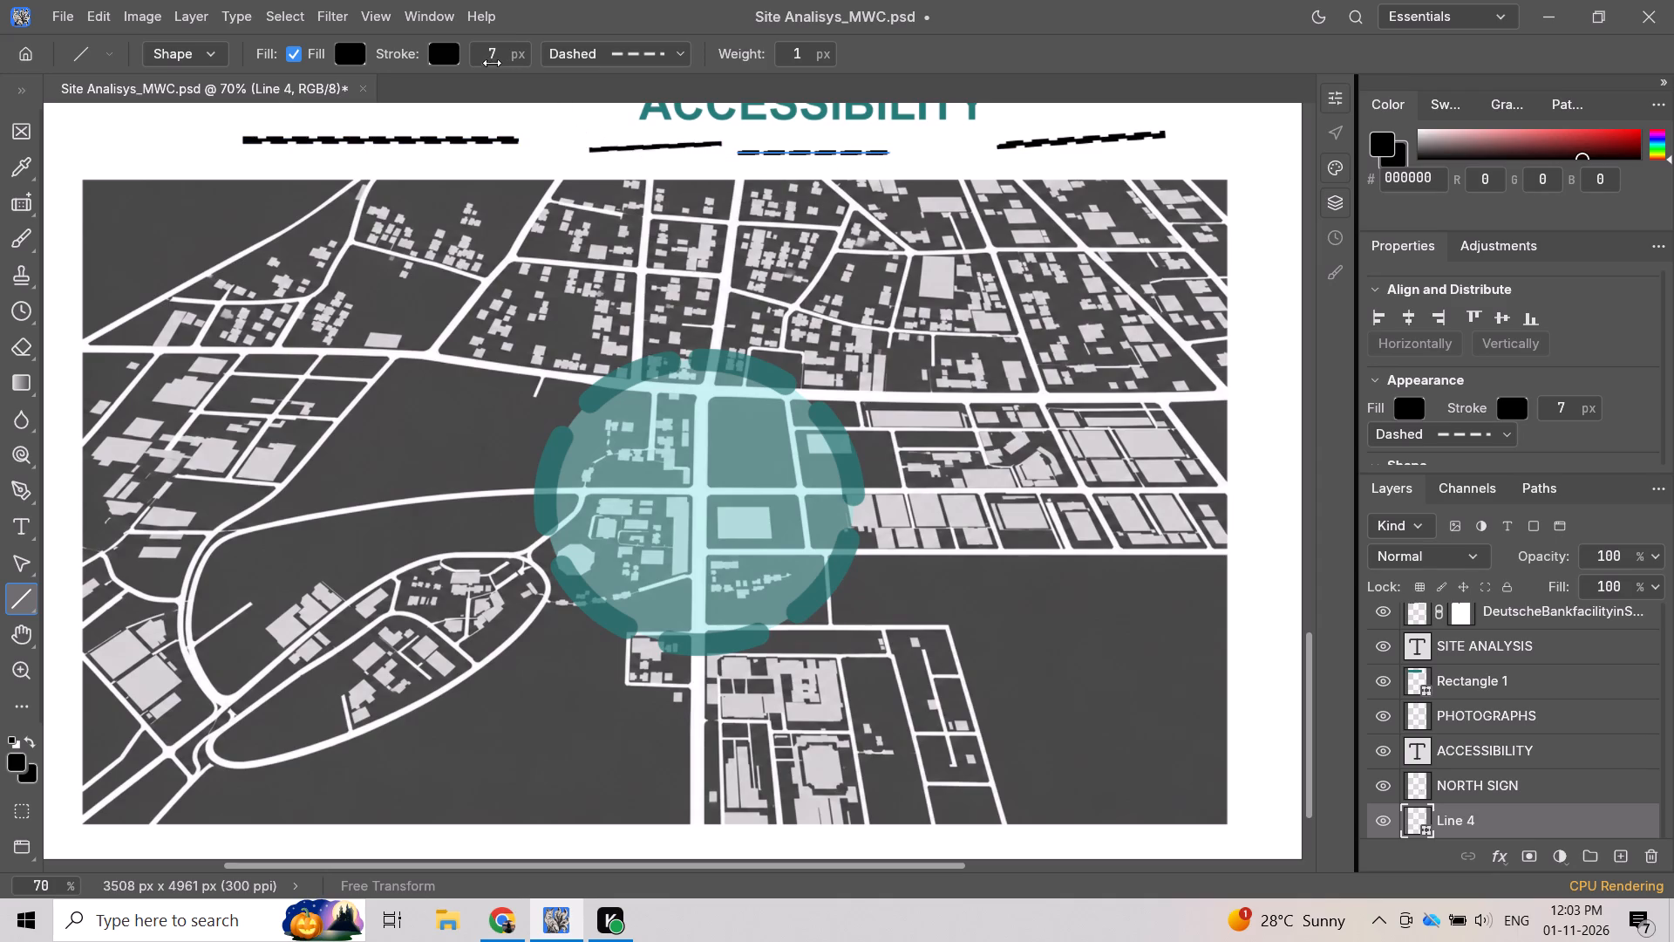
Set the newest line's stroke width to 0 px and draw another 1 px line just above the long dashed line.
scroll(502, 57, "down", 7)
scroll(502, 57, "up", 3)
scroll(502, 57, "down", 4)
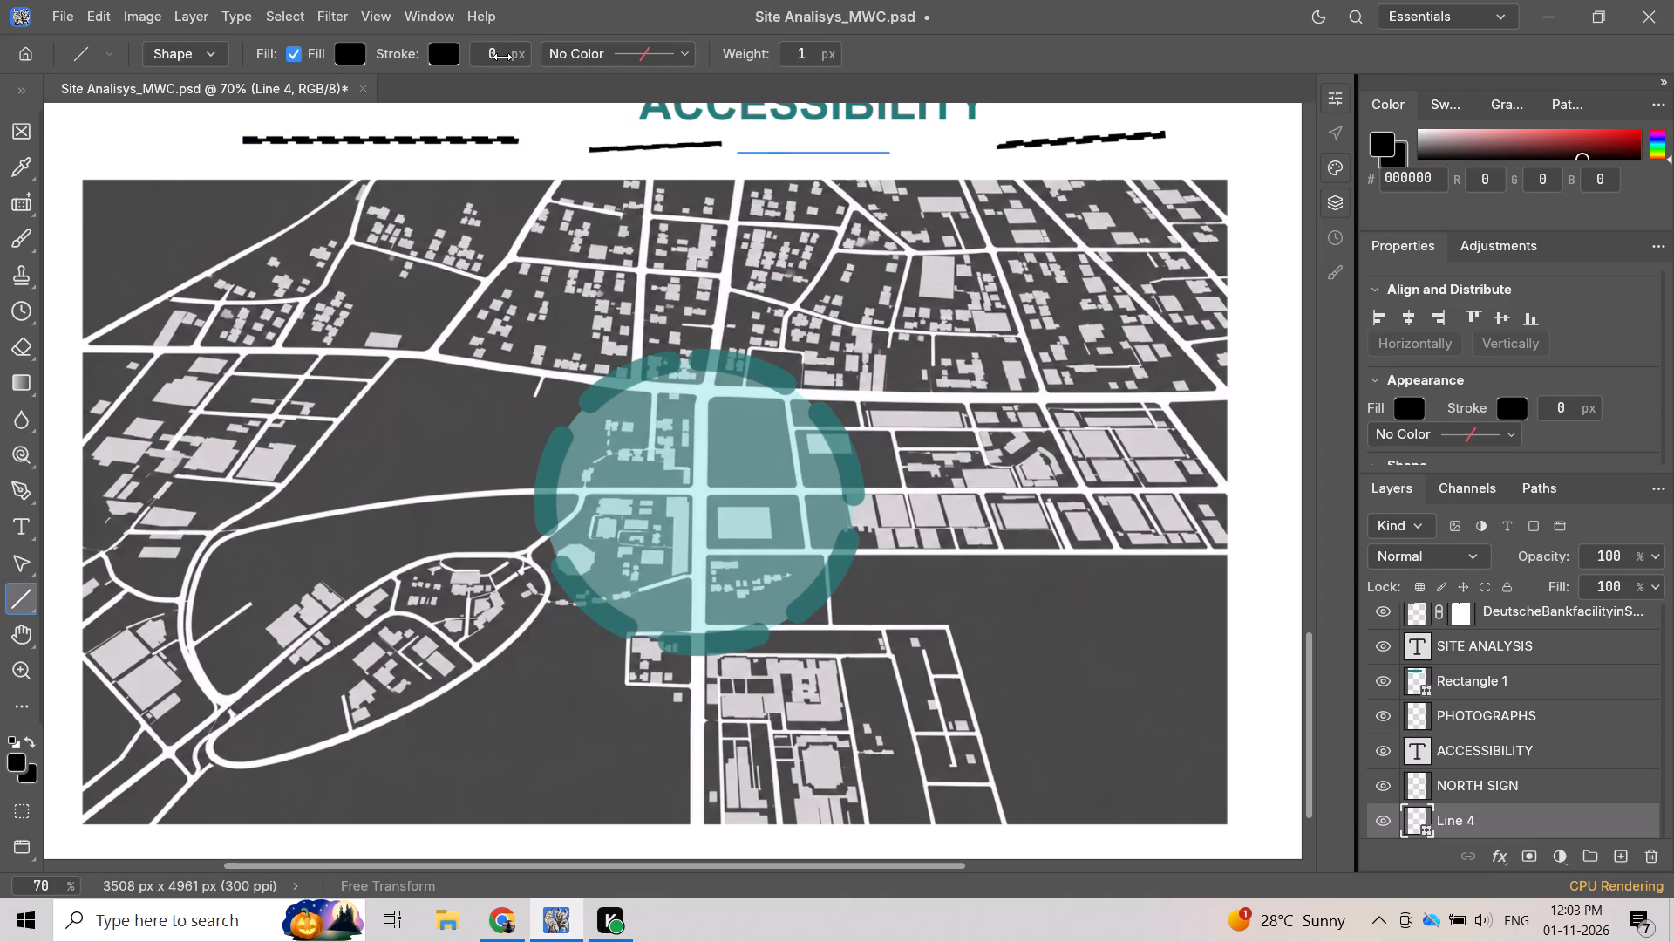
scroll(502, 57, "down", 1)
left_click_drag(342, 123, 448, 123)
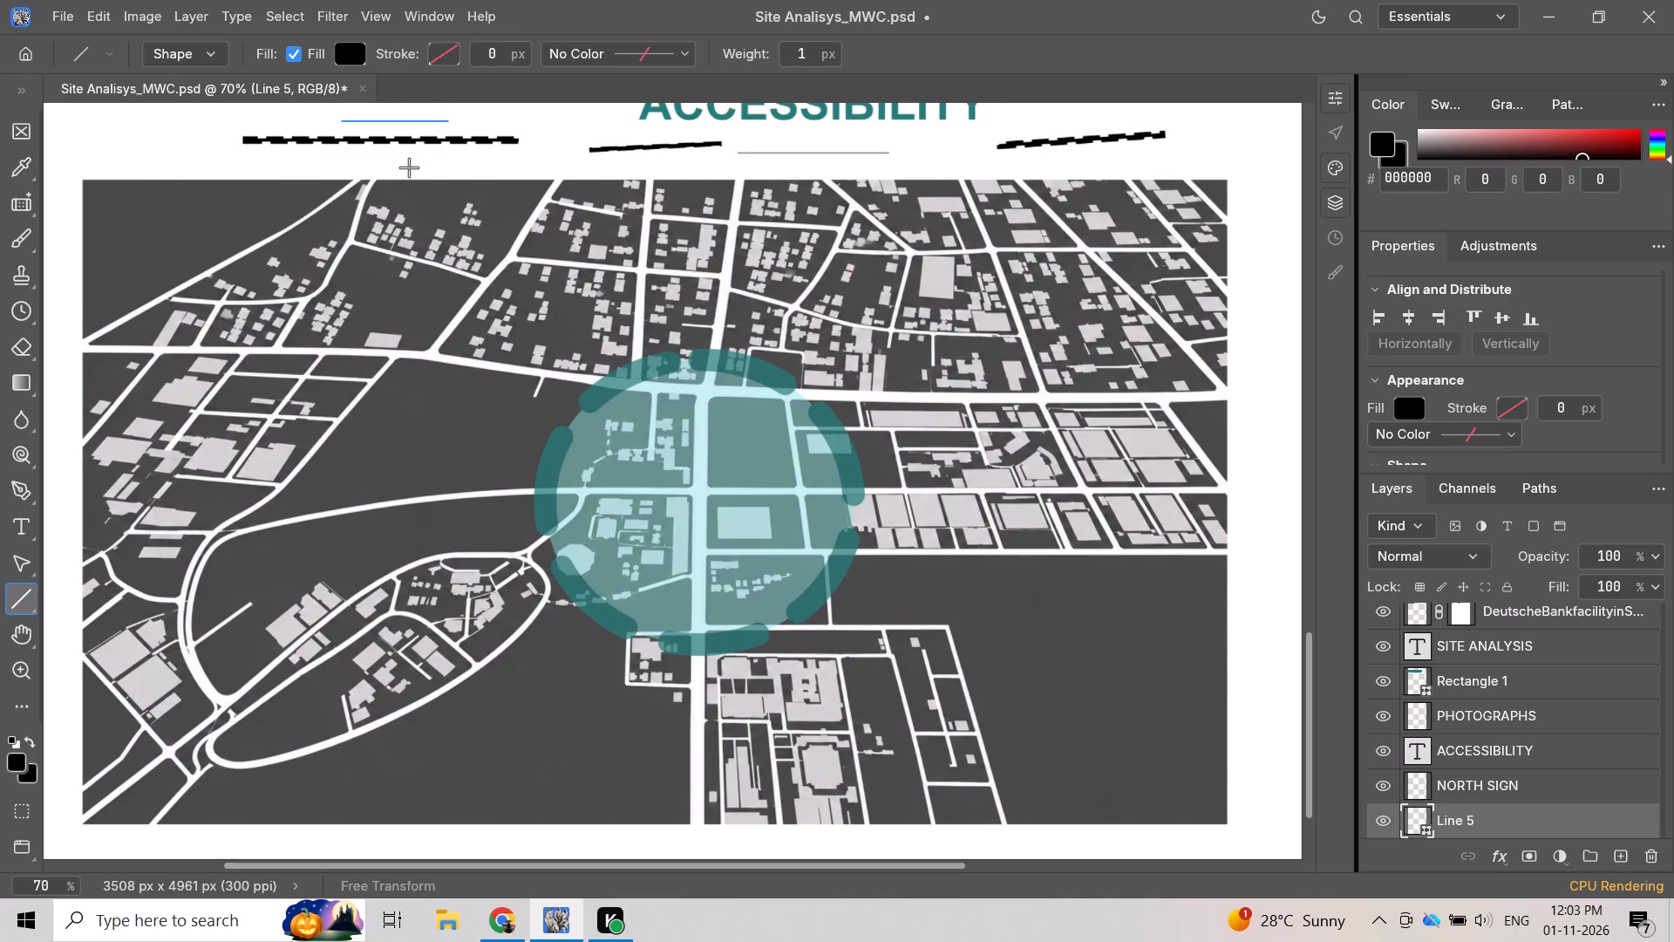
Give the newest line a dashed 3 px stroke and draw a short slanted line just before the ACCESSIBILITY title.
left_click(673, 55)
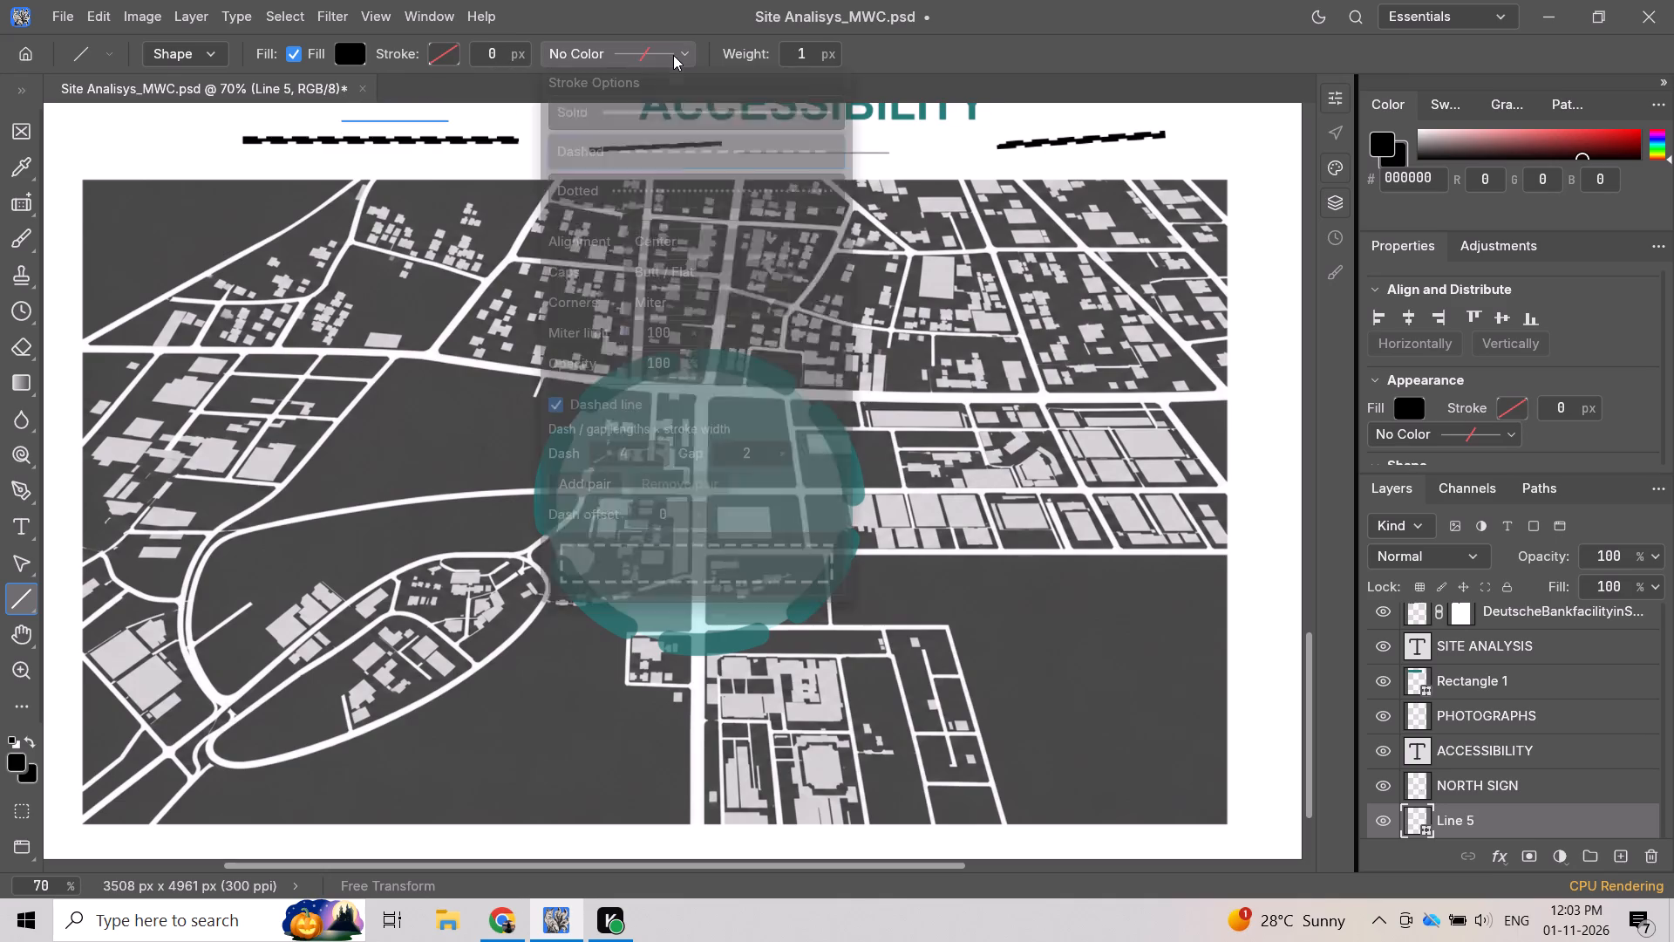
left_click(657, 149)
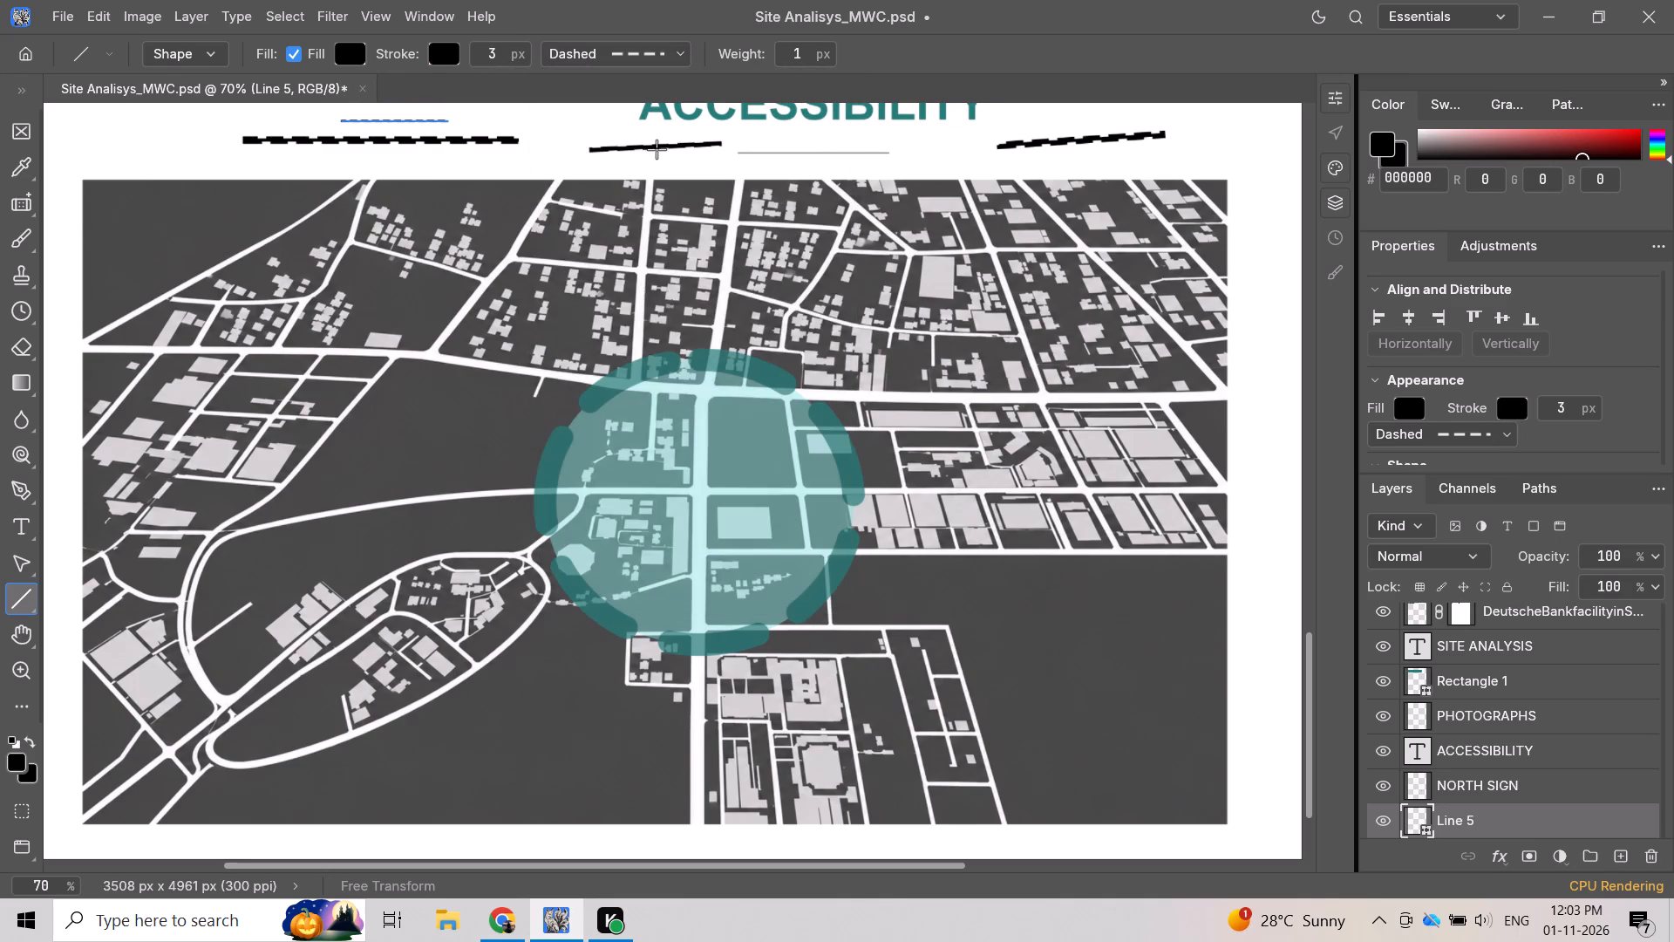
left_click_drag(553, 135, 616, 123)
Change the short slanted line's stroke style to dotted and draw a sloping dotted line above the map's upper-left corner.
left_click(671, 47)
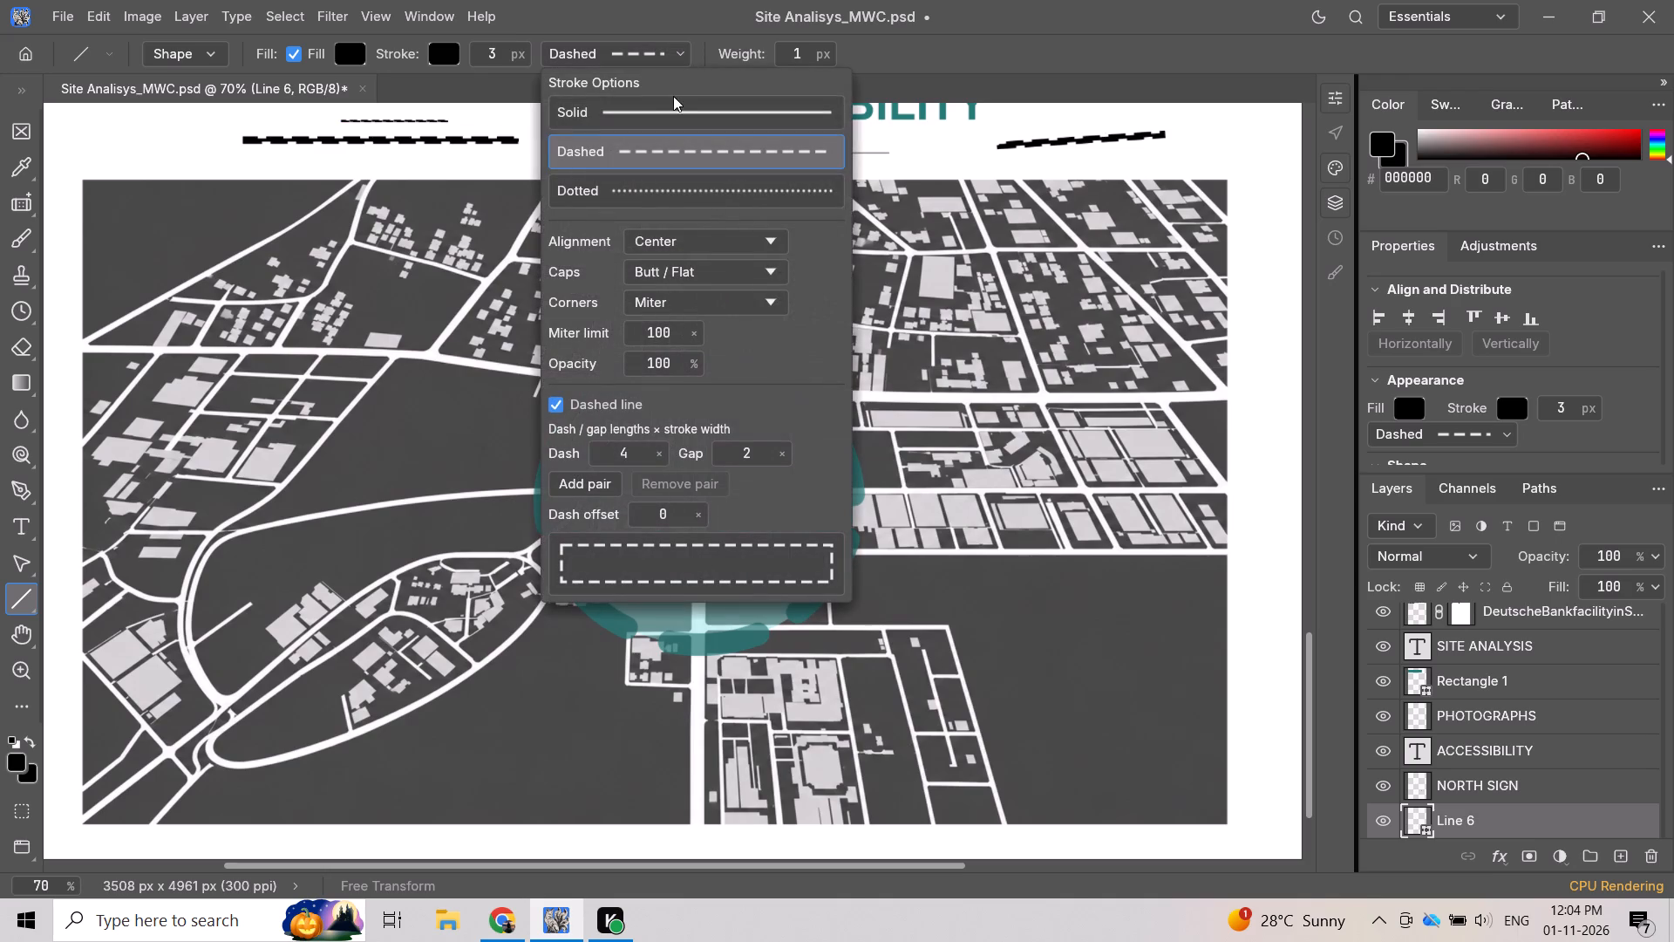
left_click(685, 186)
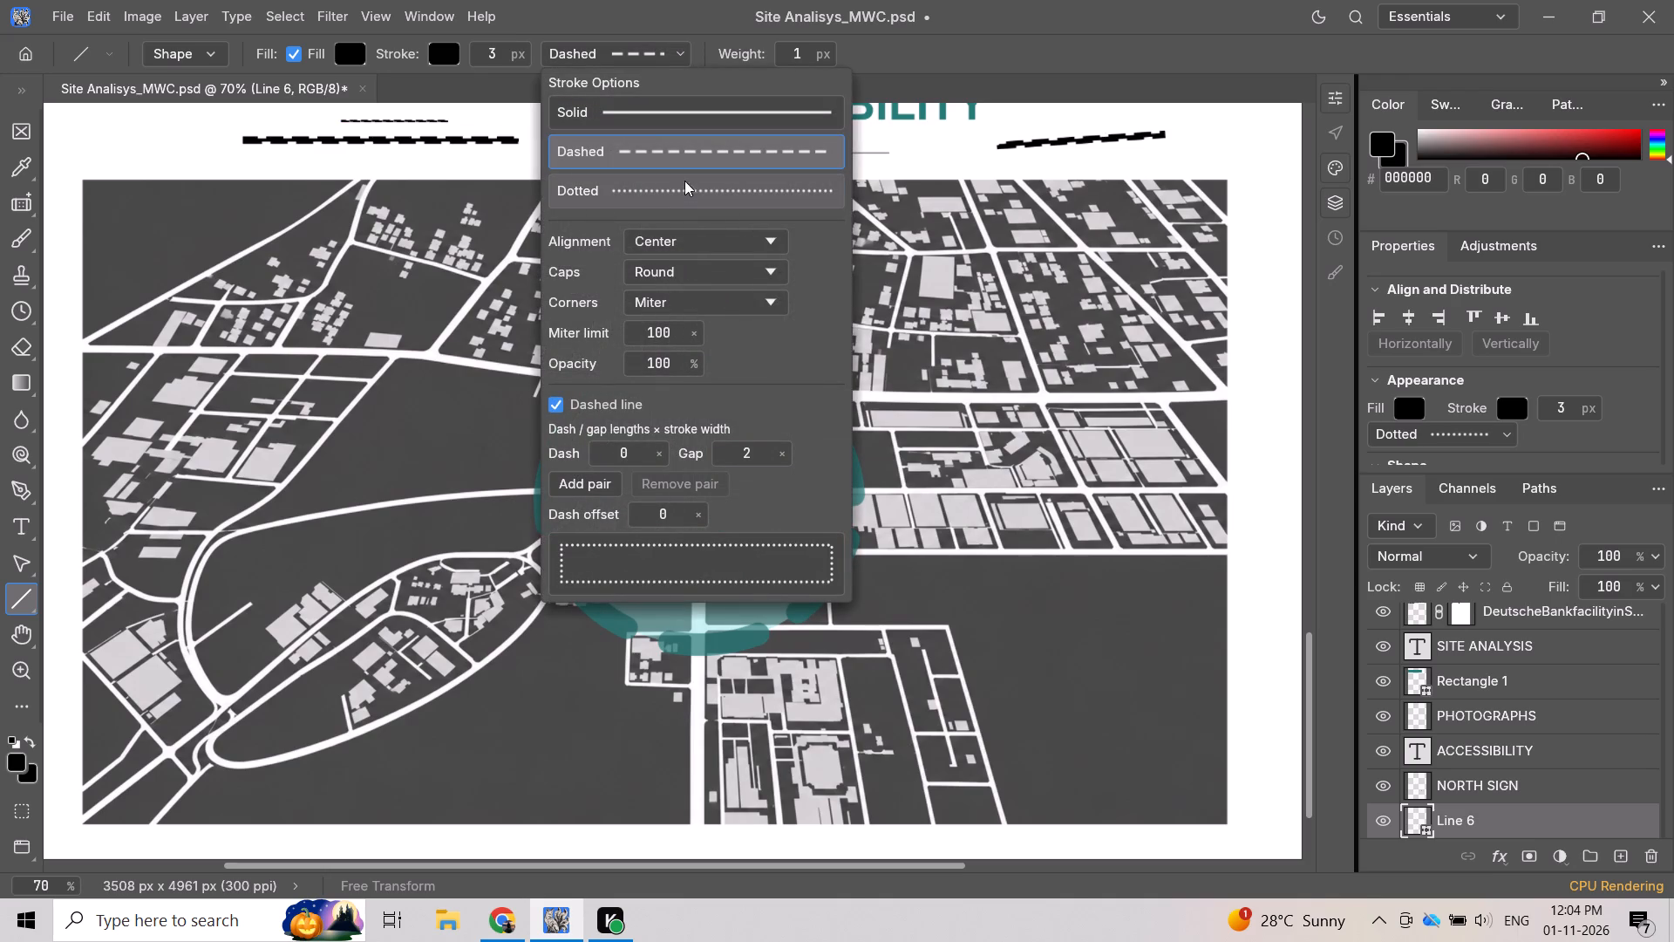
left_click_drag(104, 154, 262, 152)
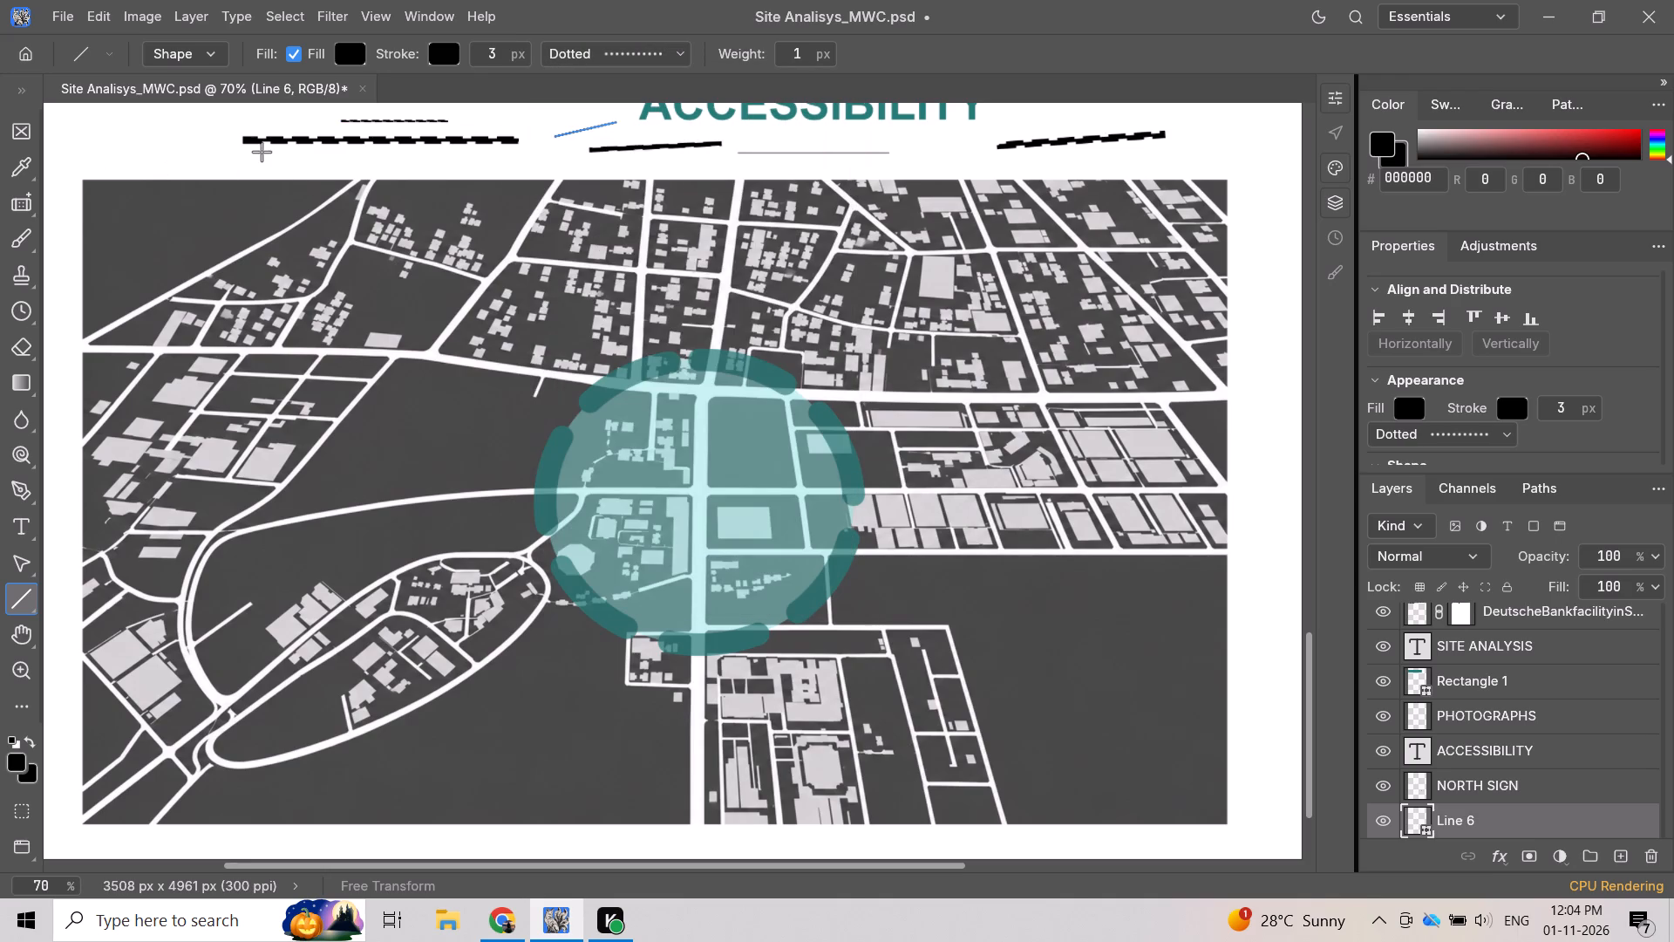
left_click_drag(262, 152, 263, 154)
left_click_drag(163, 156, 267, 171)
left_click_drag(267, 171, 286, 171)
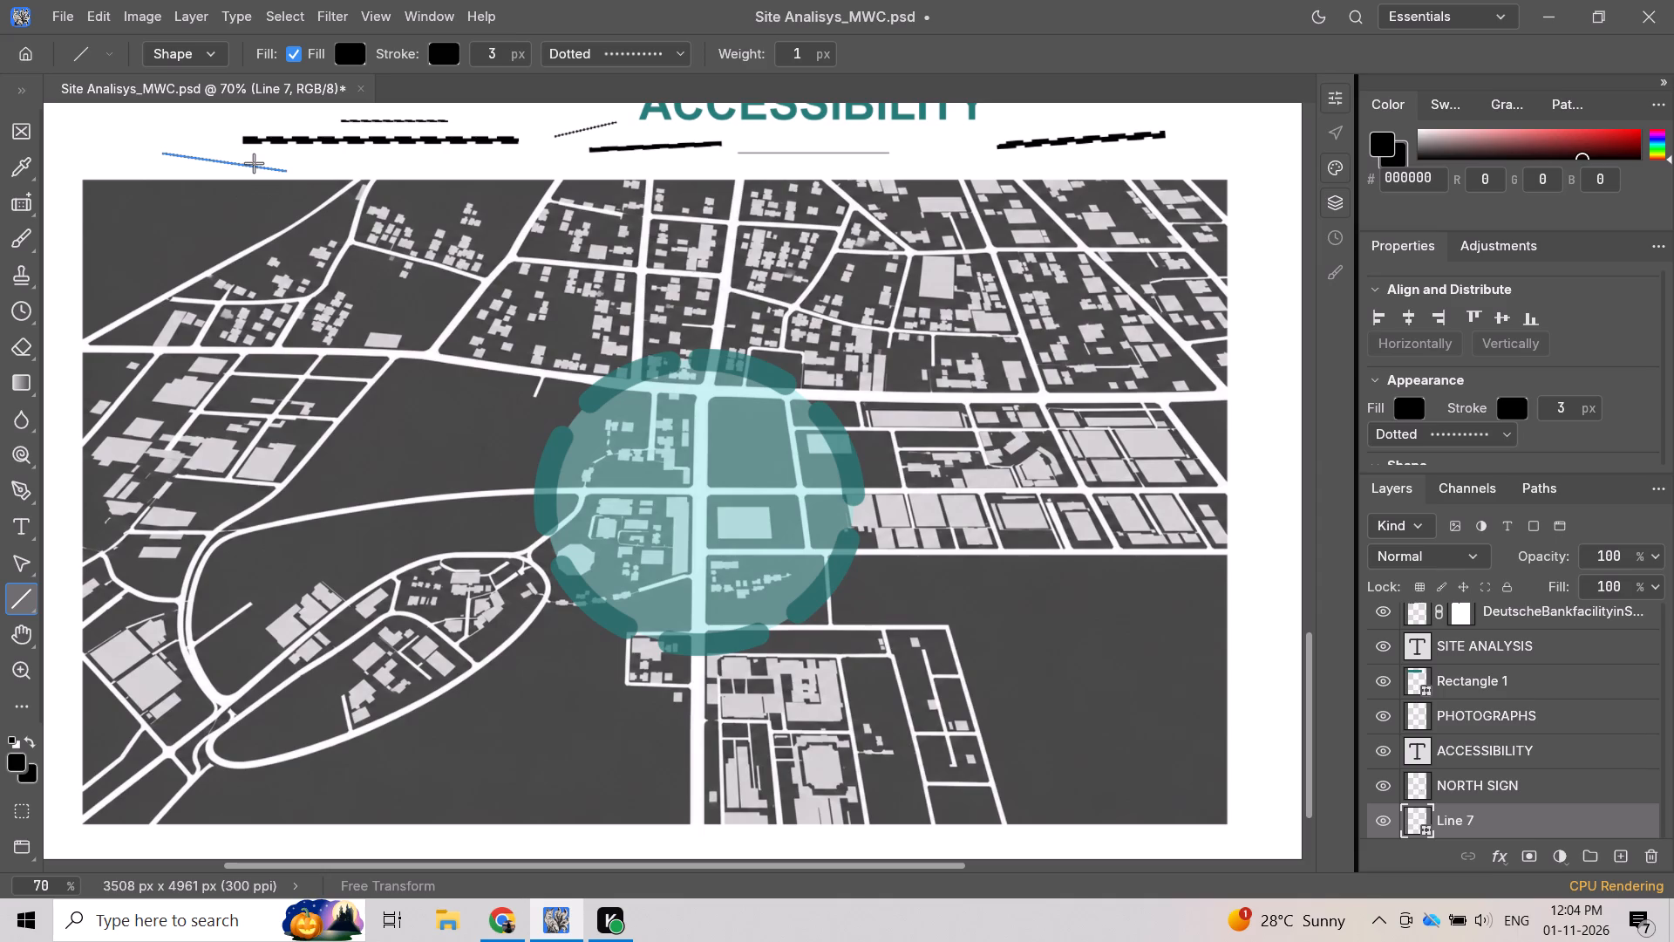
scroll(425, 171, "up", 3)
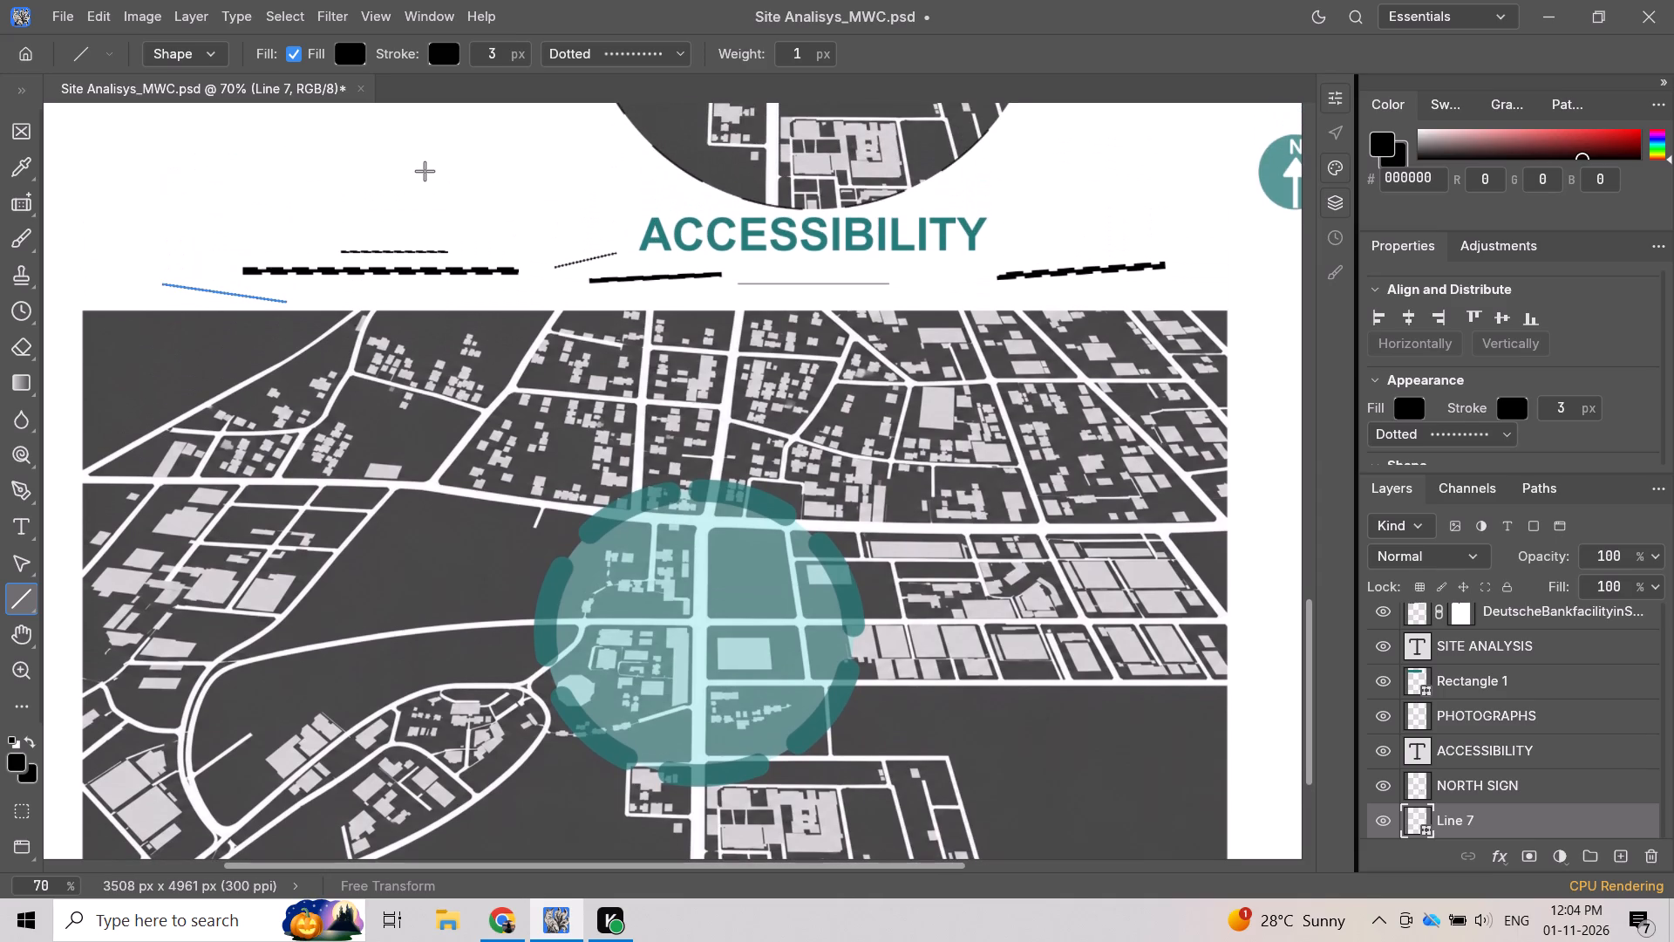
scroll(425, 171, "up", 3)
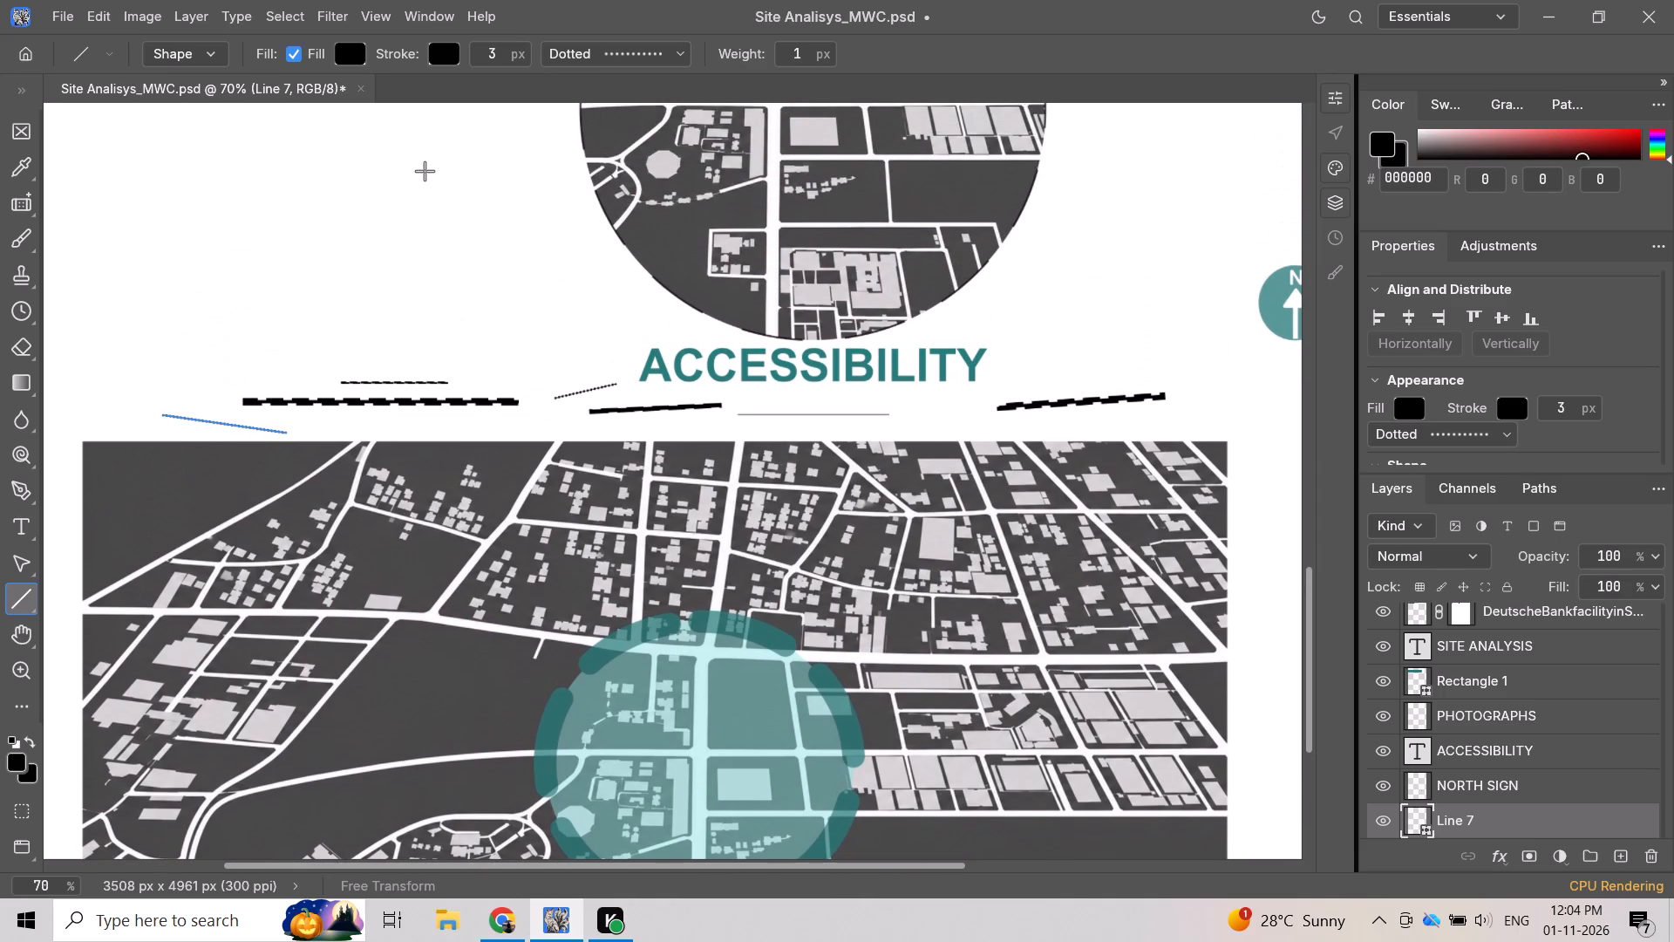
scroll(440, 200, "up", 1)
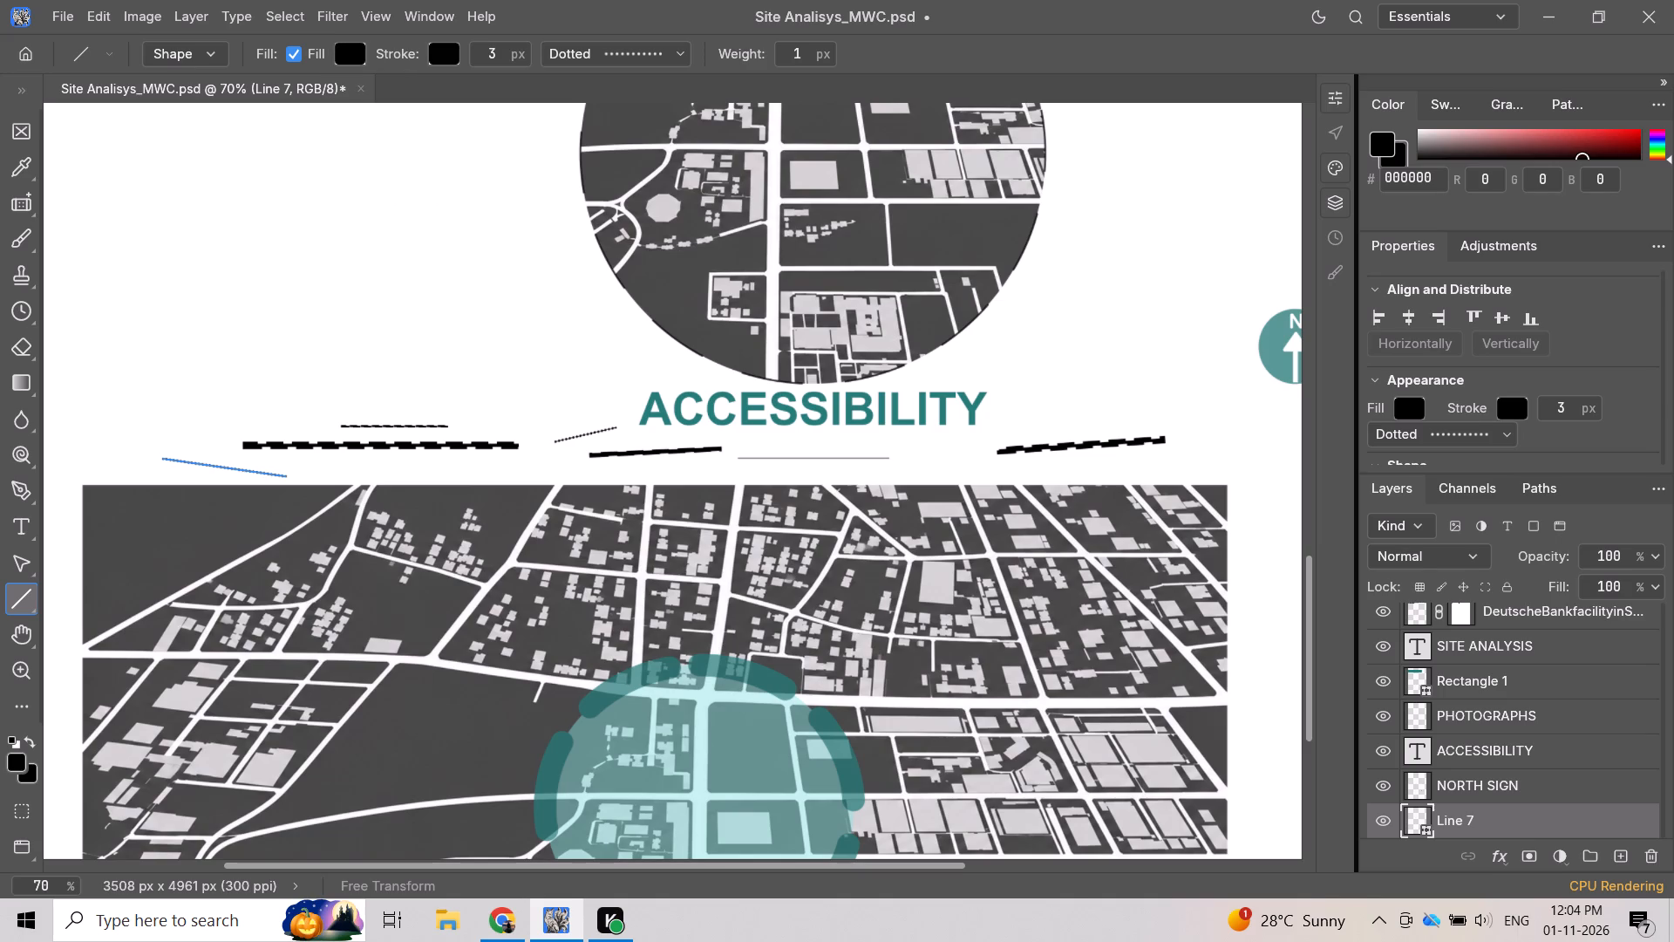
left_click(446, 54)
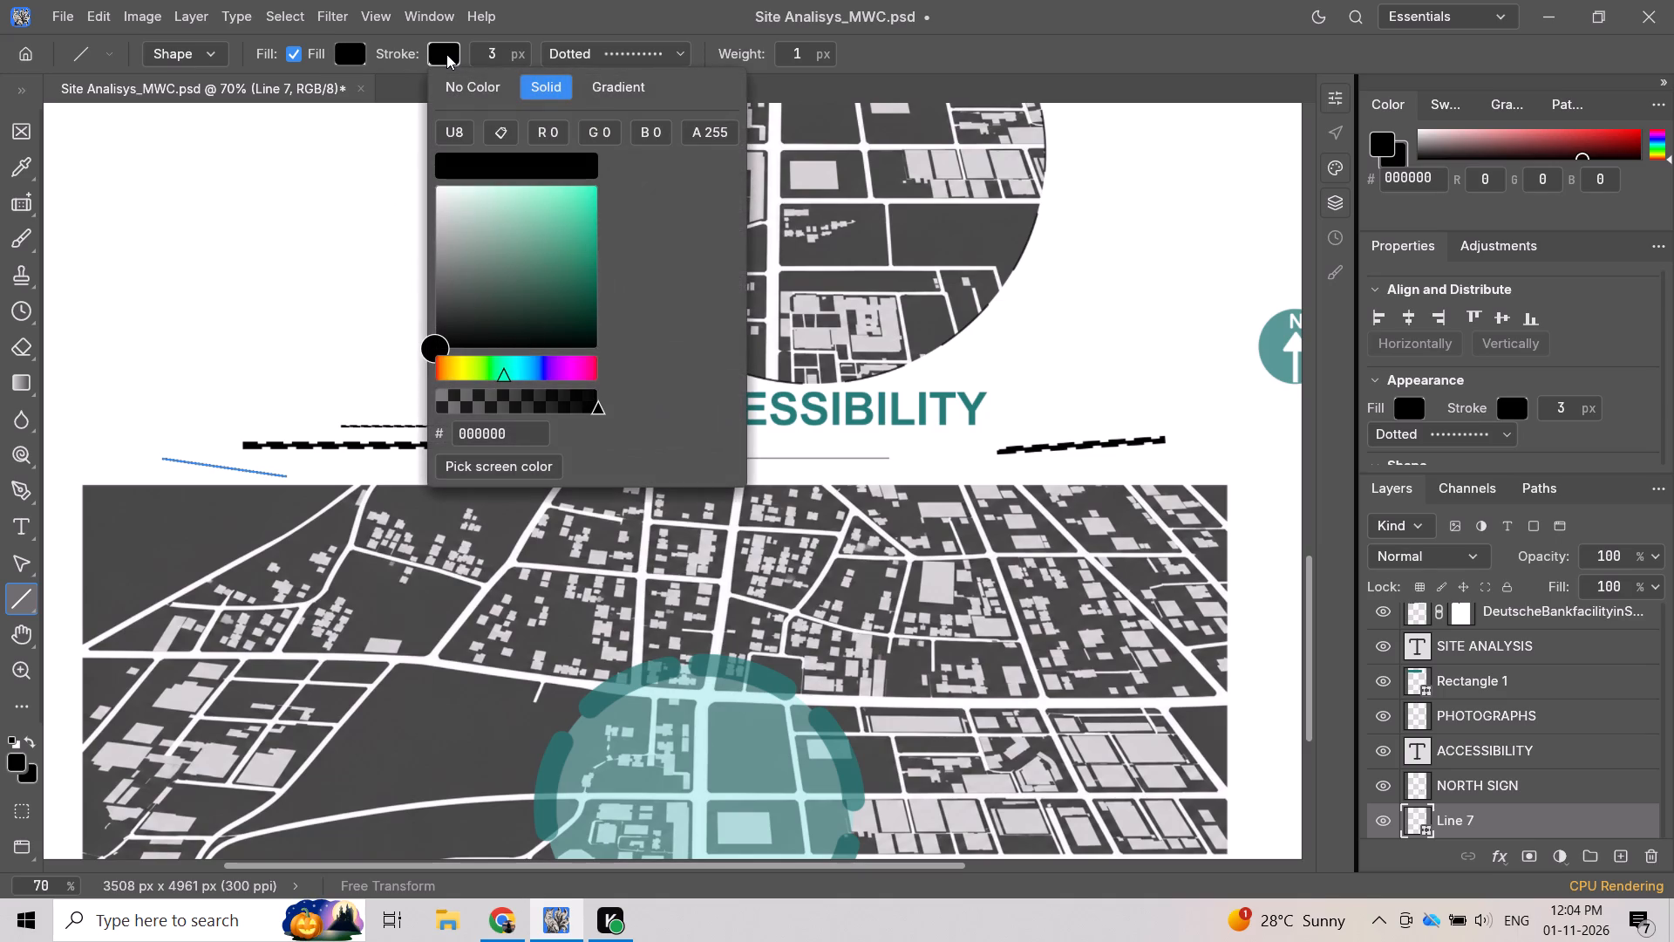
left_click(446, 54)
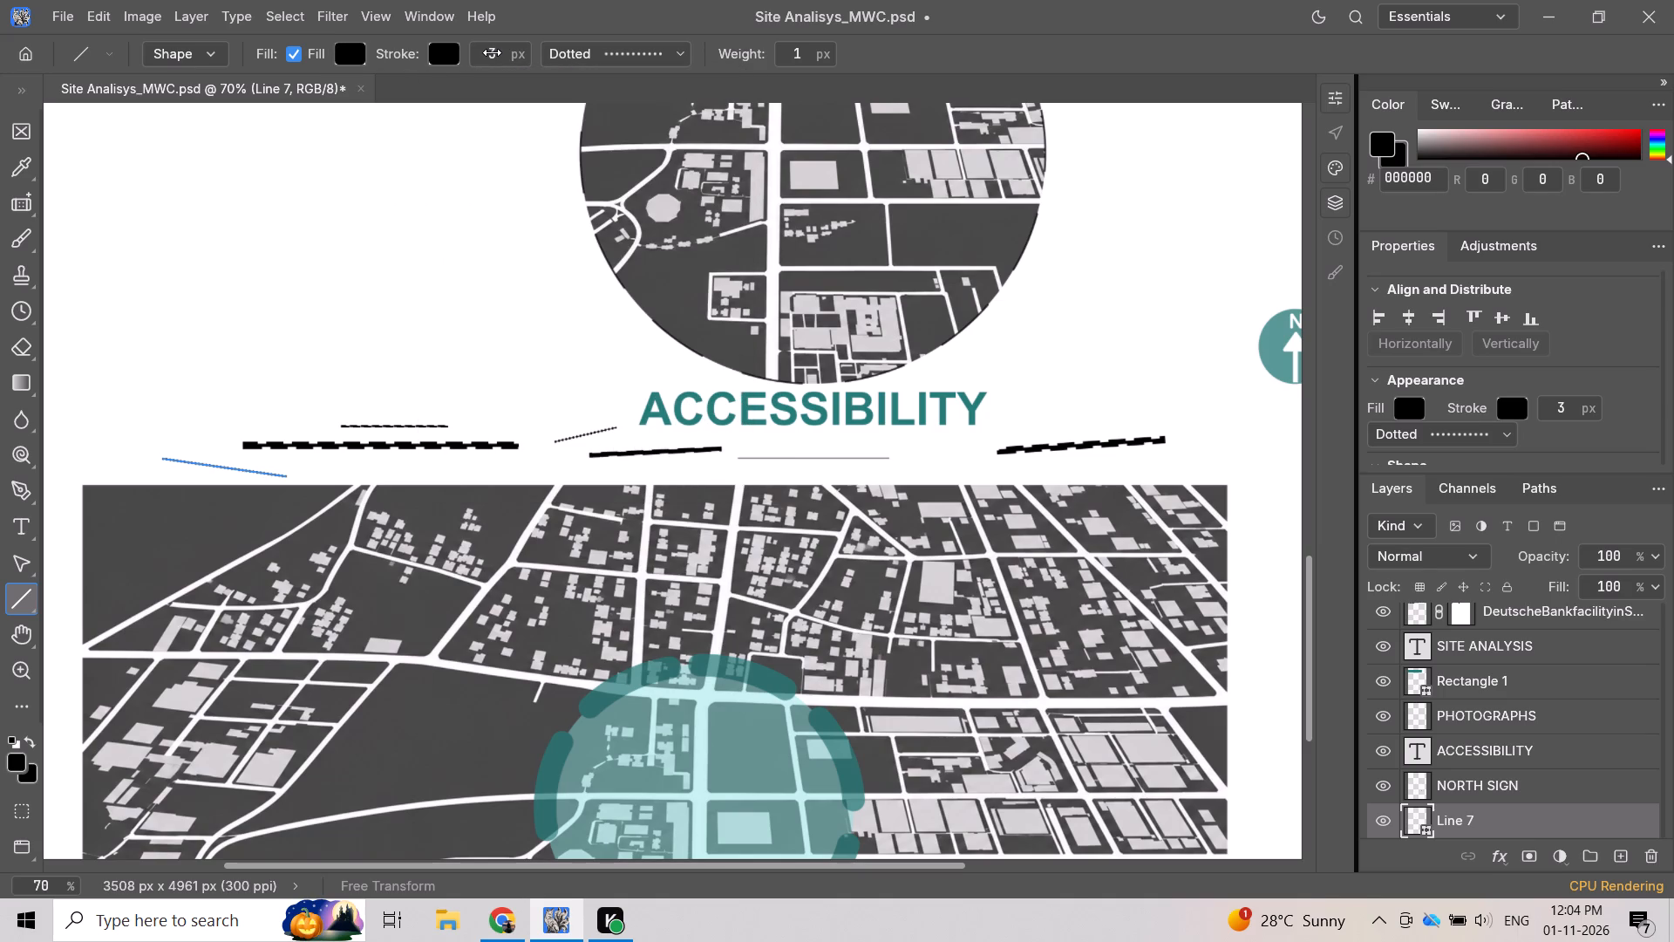
Set the sloping dotted line's stroke width to 17 px and change its stroke style to dashed.
scroll(492, 52, "up", 13)
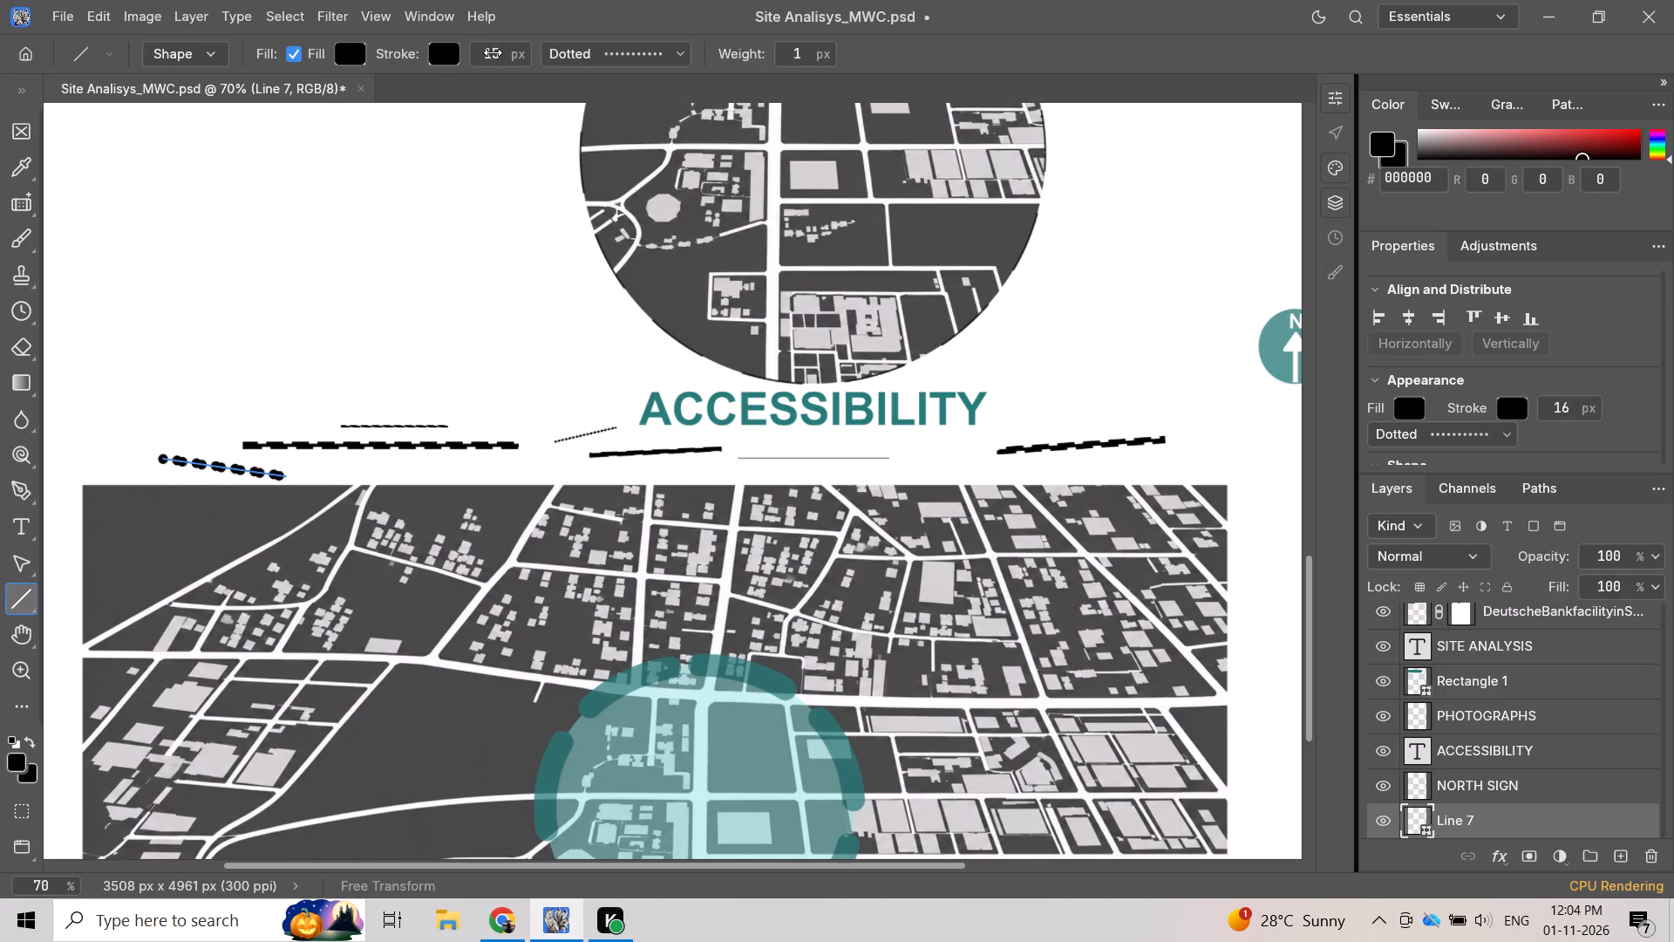
scroll(493, 52, "up", 2)
scroll(493, 52, "down", 2)
scroll(494, 57, "up", 1)
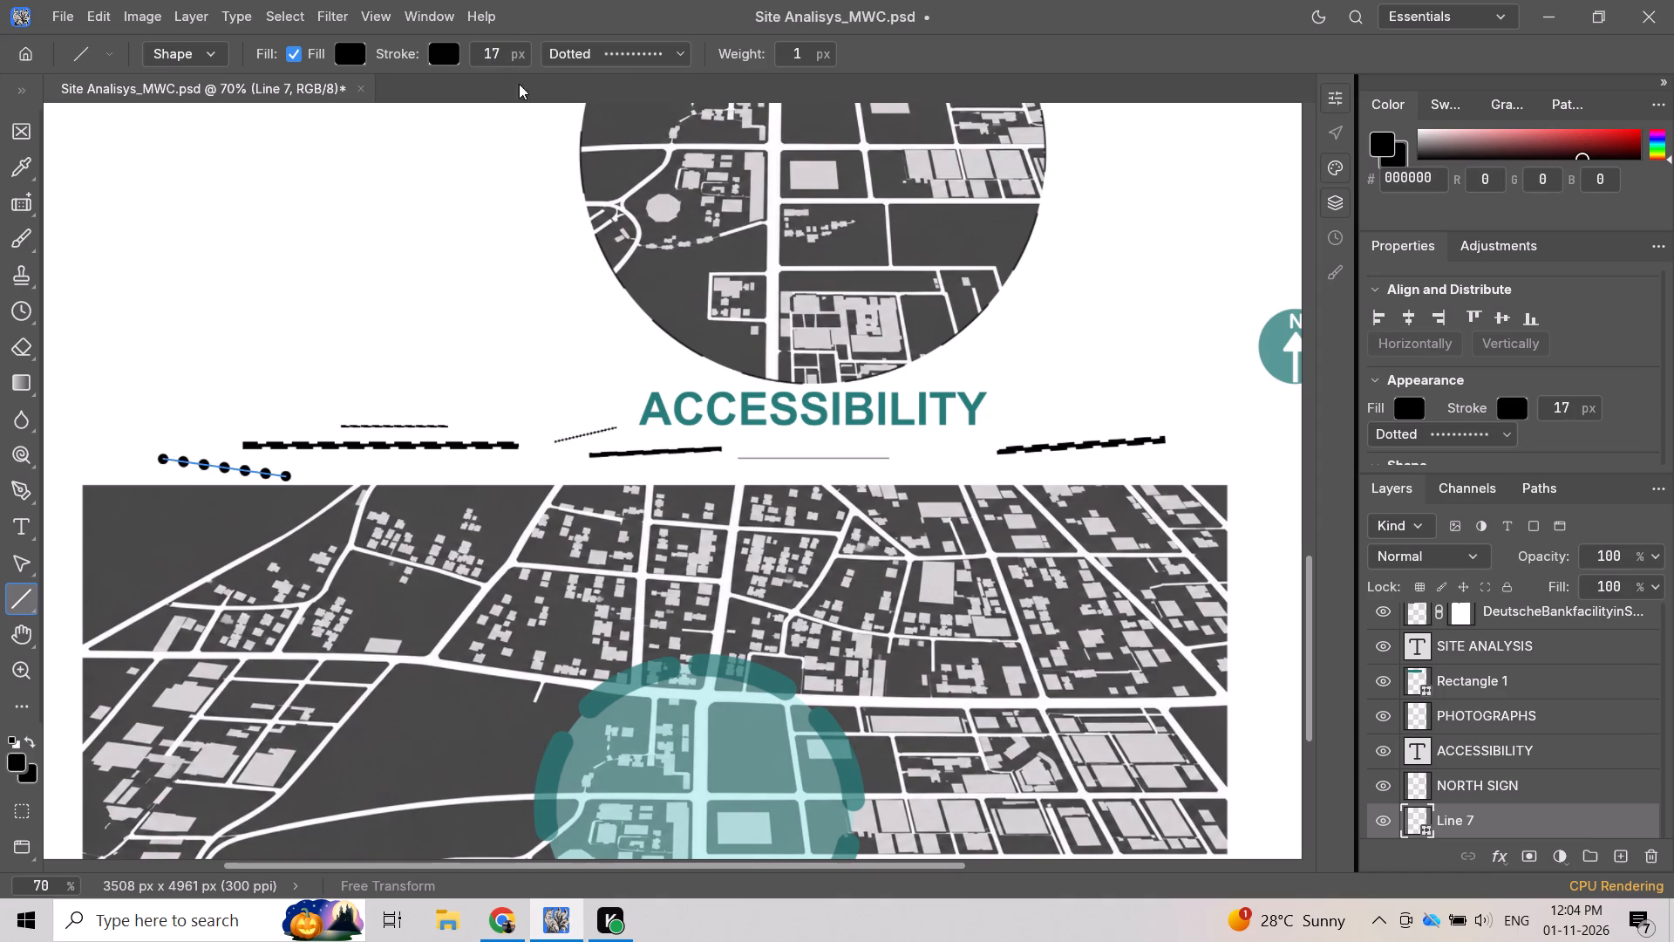
left_click(614, 51)
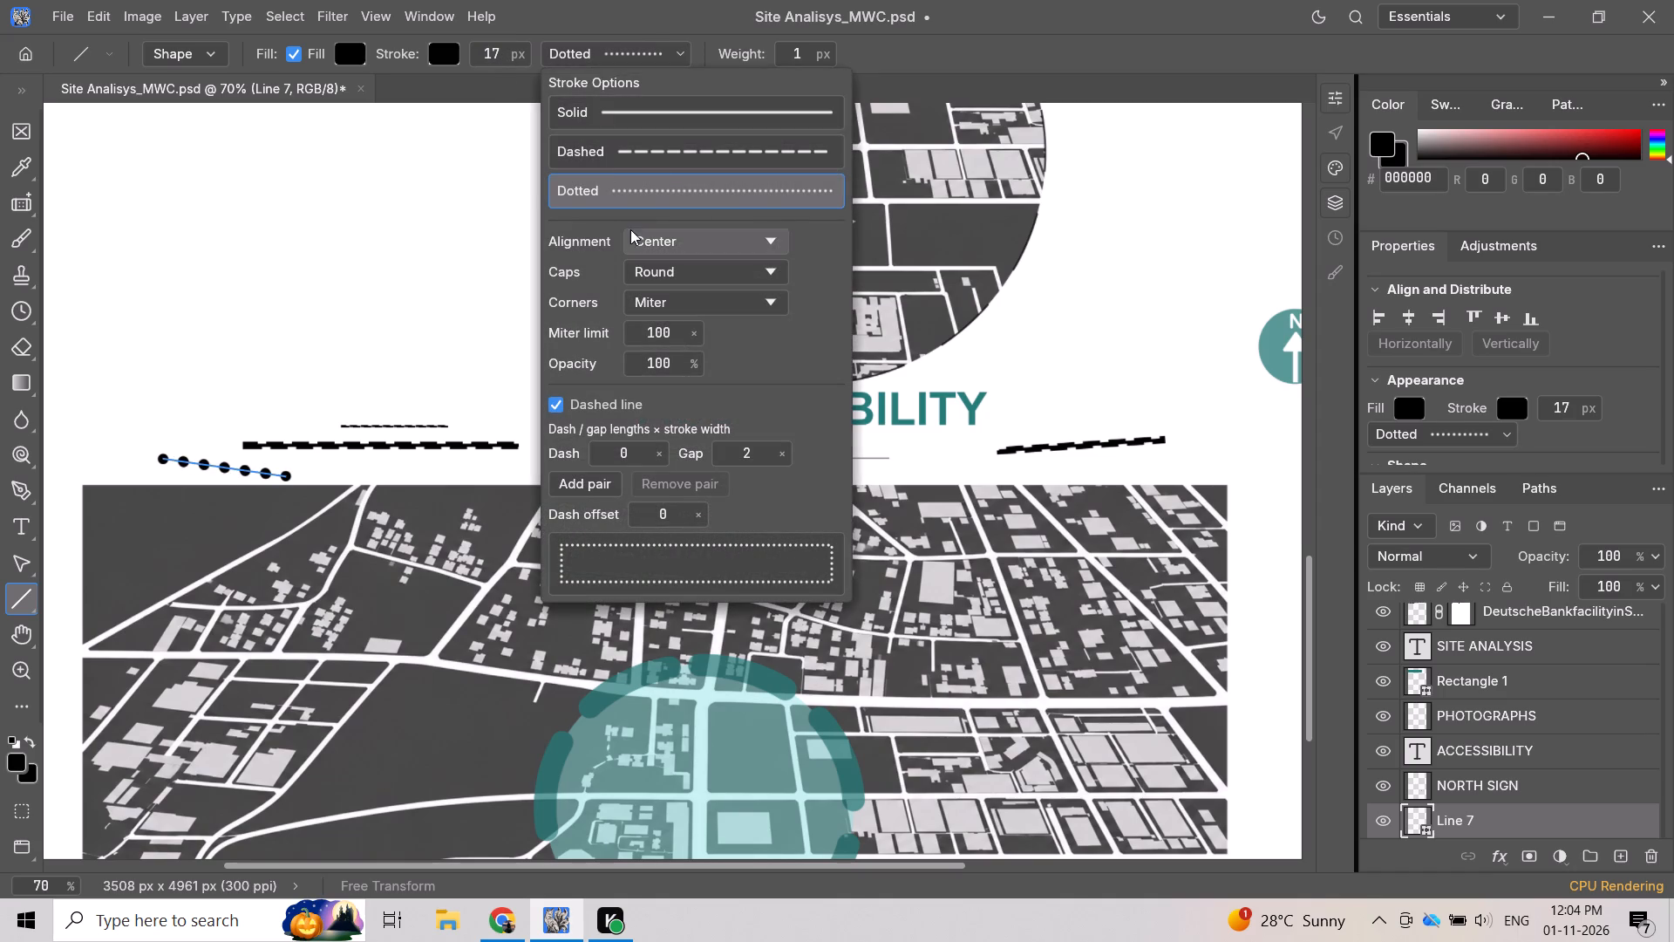
left_click(657, 141)
left_click(412, 233)
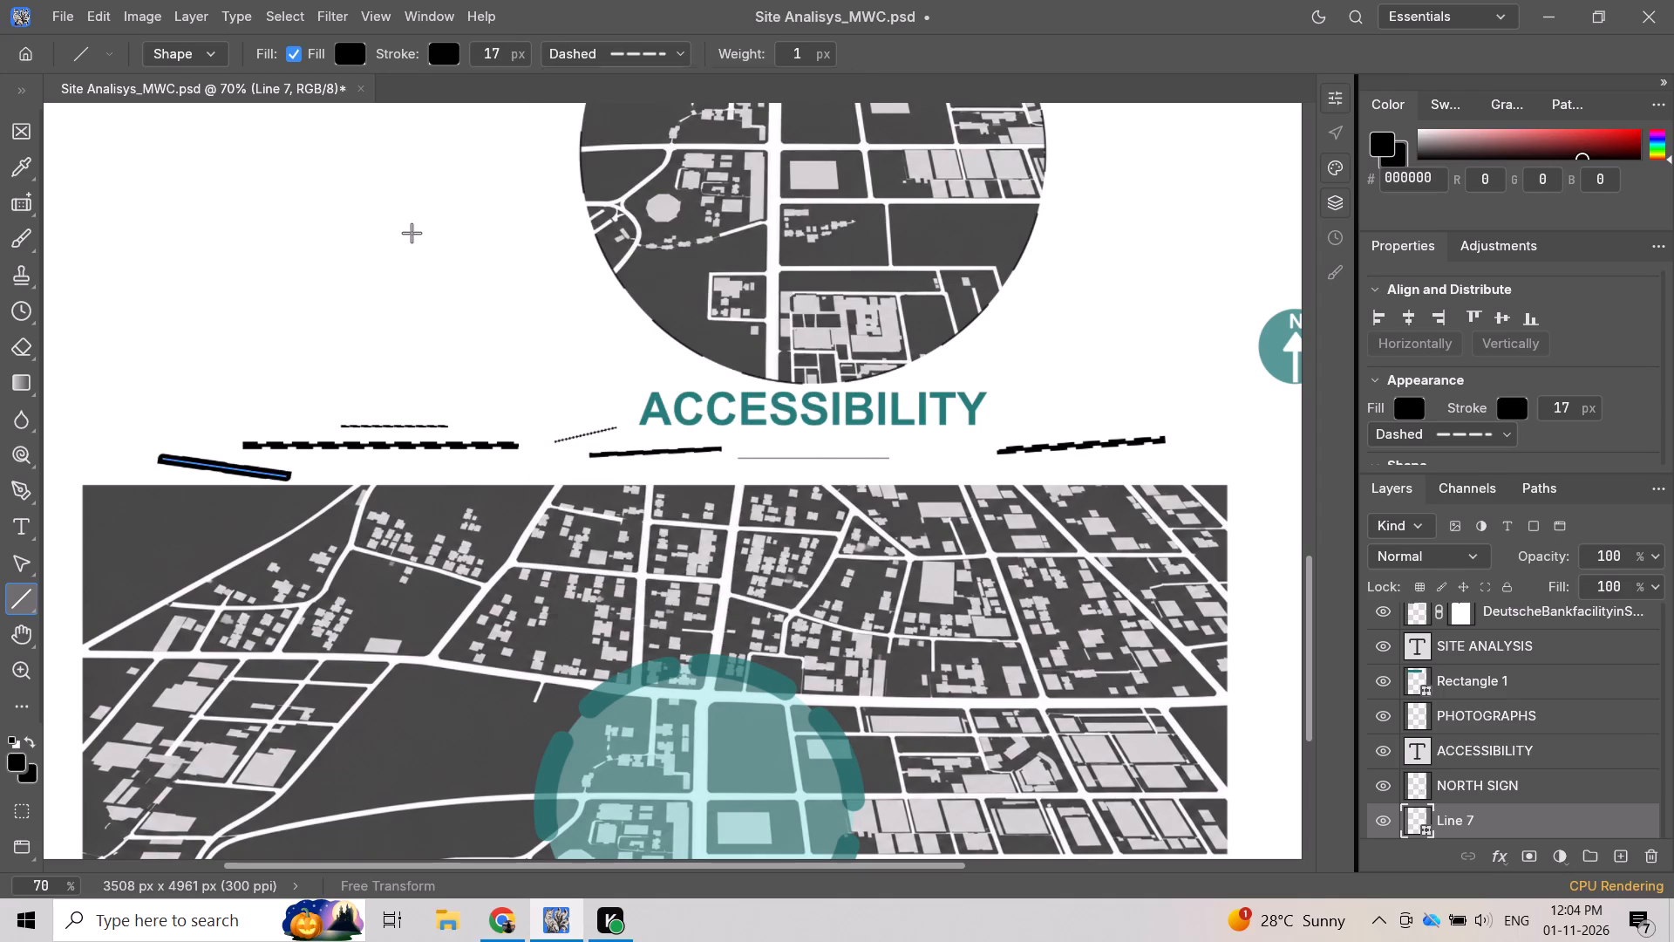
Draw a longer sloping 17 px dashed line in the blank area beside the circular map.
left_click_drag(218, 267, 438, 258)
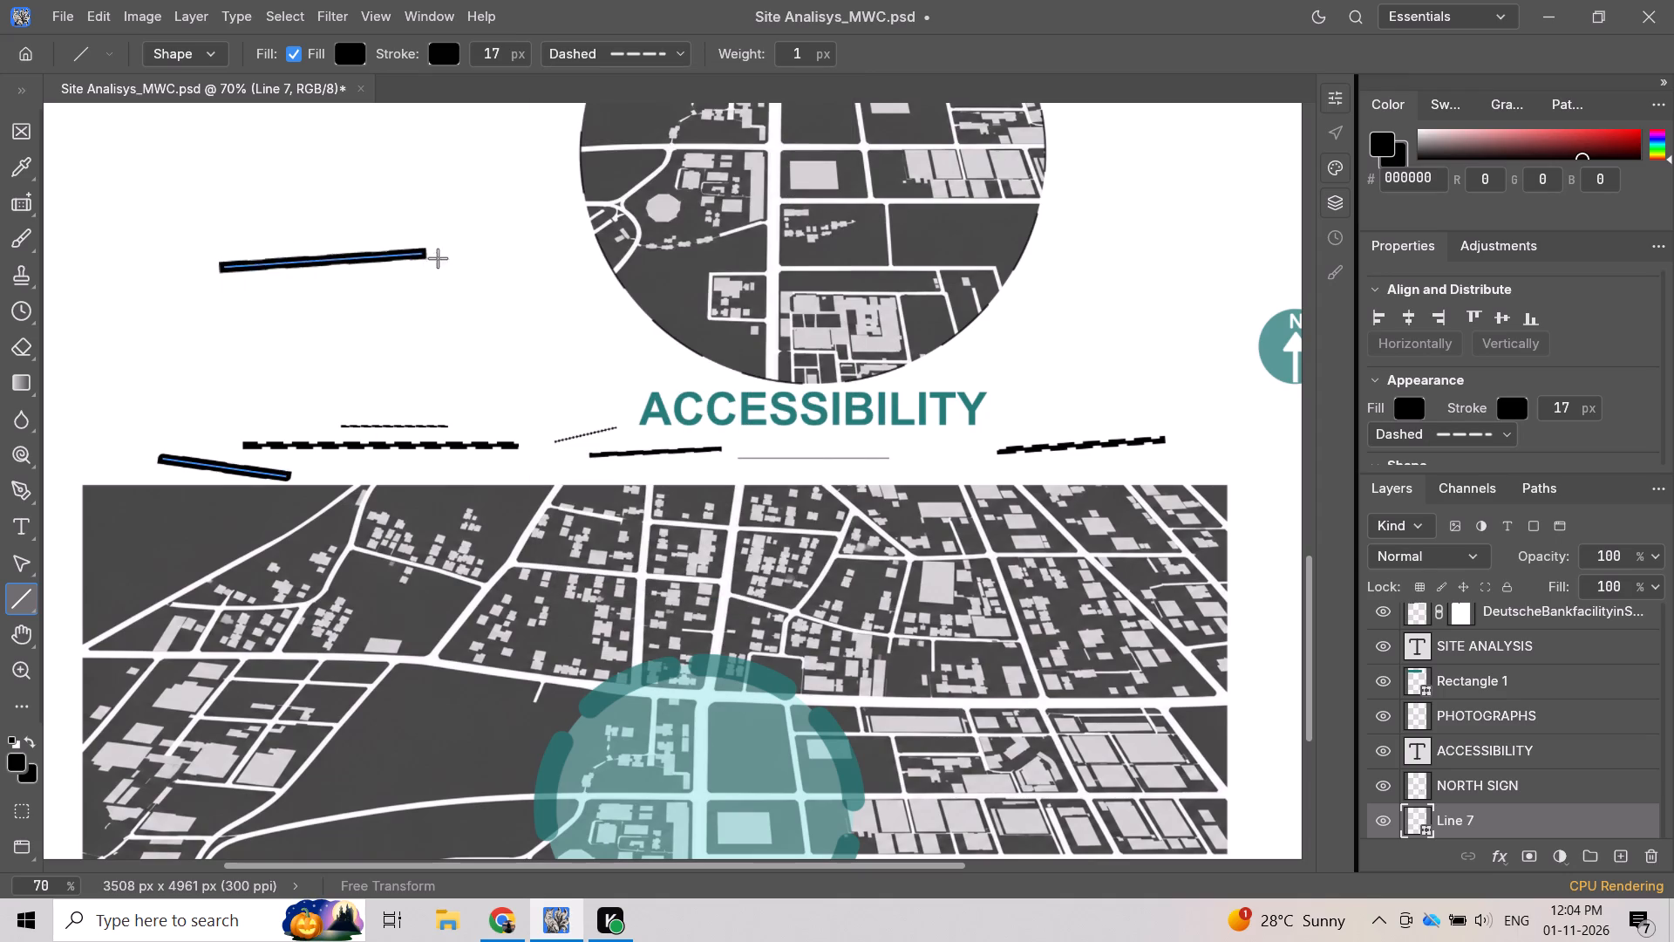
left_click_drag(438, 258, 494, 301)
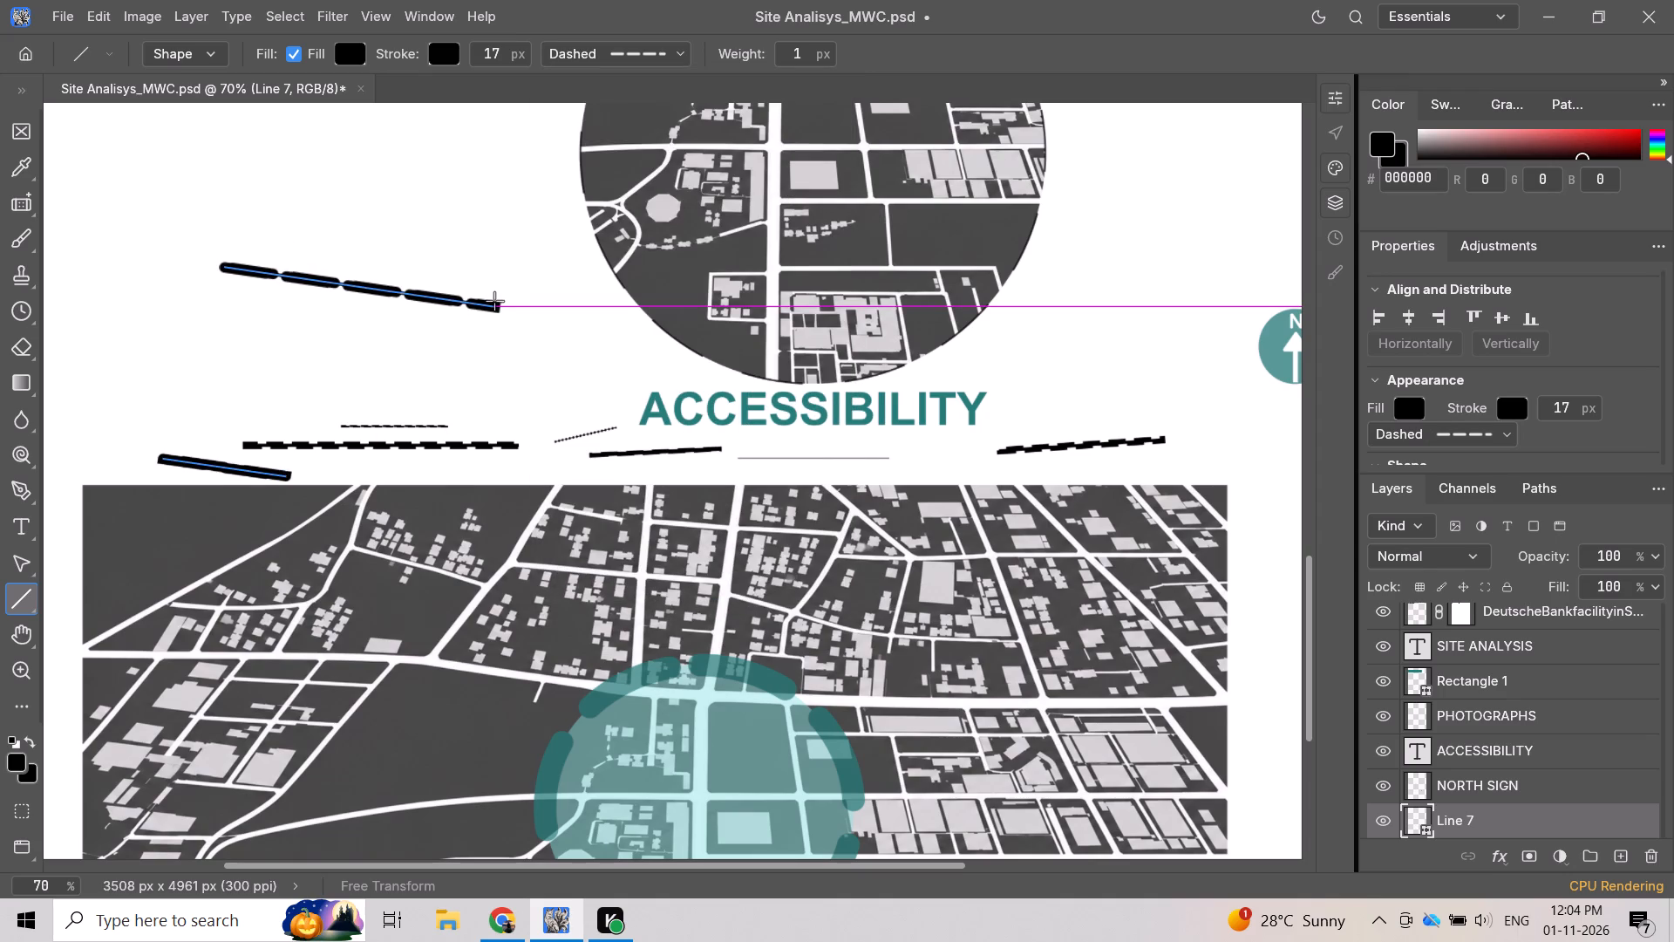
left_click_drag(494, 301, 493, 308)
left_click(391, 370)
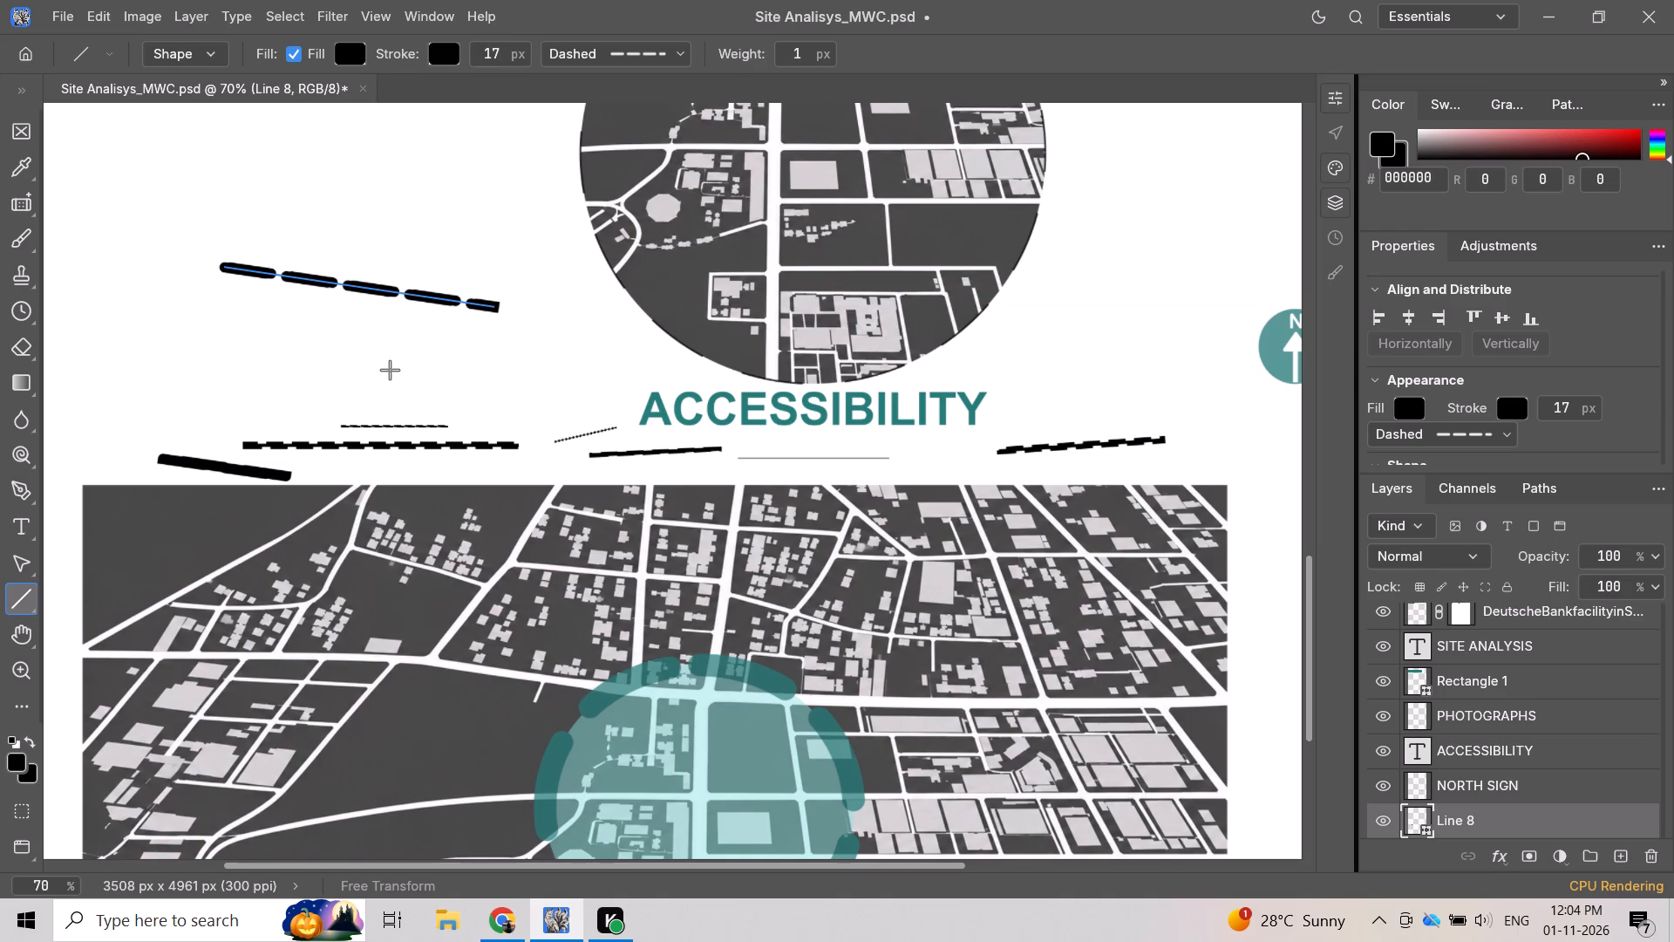
Undo the recent sample lines and stroke changes, back to the 7 px dashed stroke on the line beneath the ACCESSIBILITY title.
key("ctrl+z")
key("ctrl+z")
key("ctrl+z")
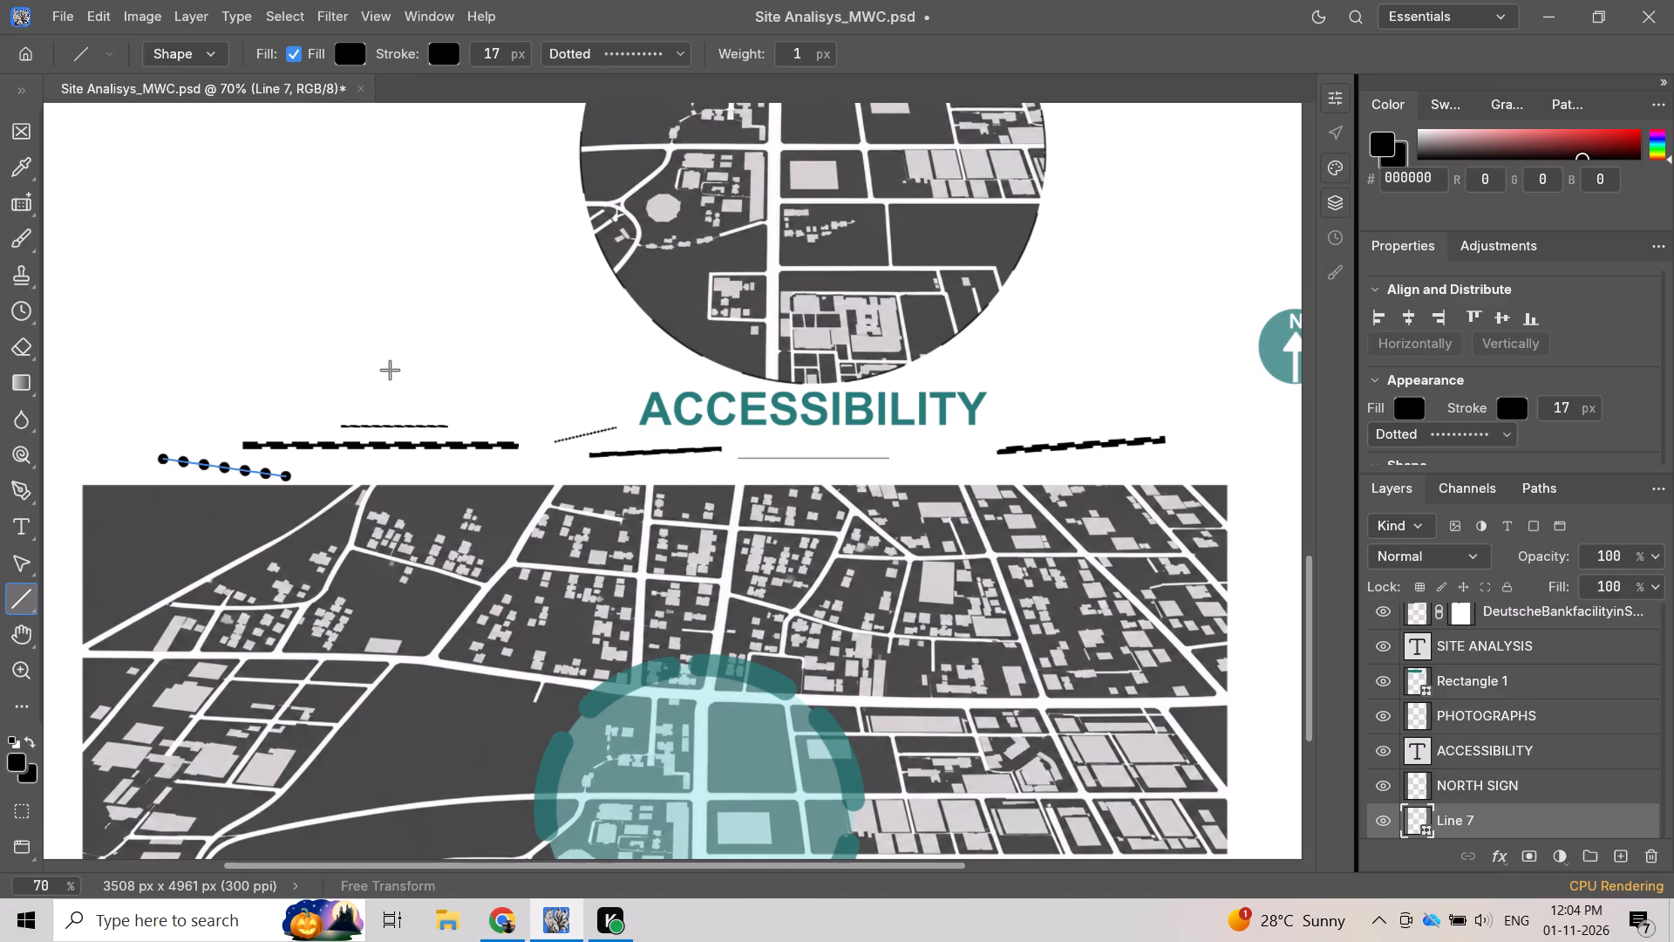
key("ctrl+z")
key("ctrl+z")
key("ctrl+z")
key("ctrl+z")
key("ctrl+z")
key("ctrl+z")
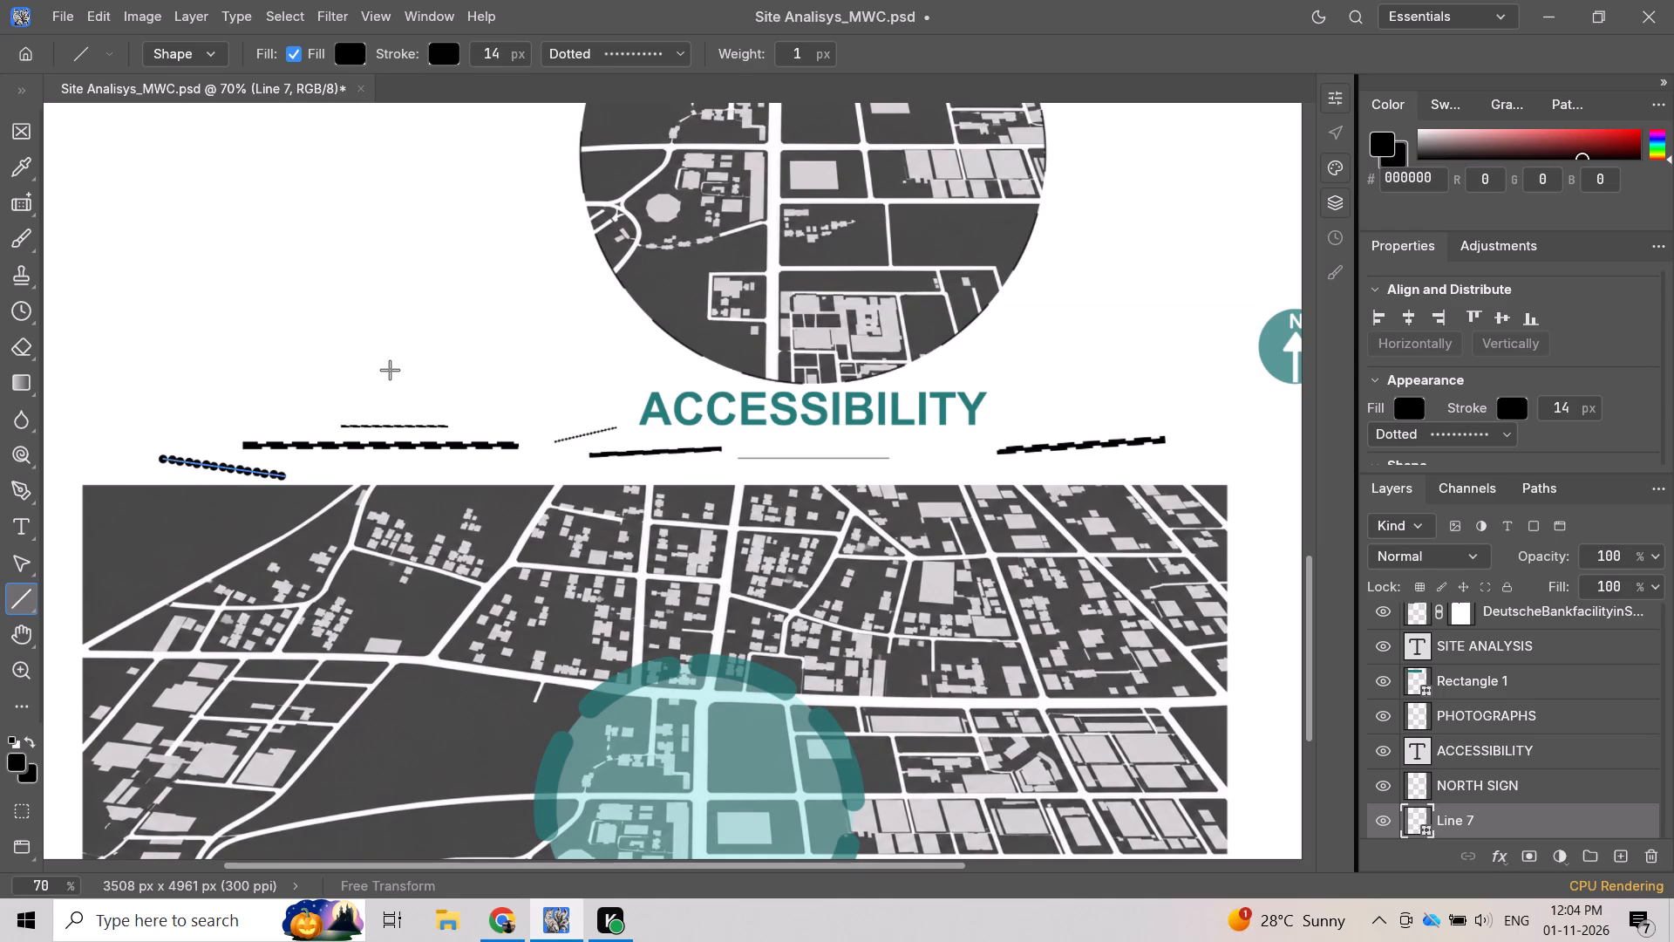
key("ctrl+z")
key("ctrl+z")
key("ctrl+z")
key("ctrl+z")
key("ctrl+z")
key("ctrl+z")
key("ctrl+z")
key("ctrl+z")
key("ctrl+z")
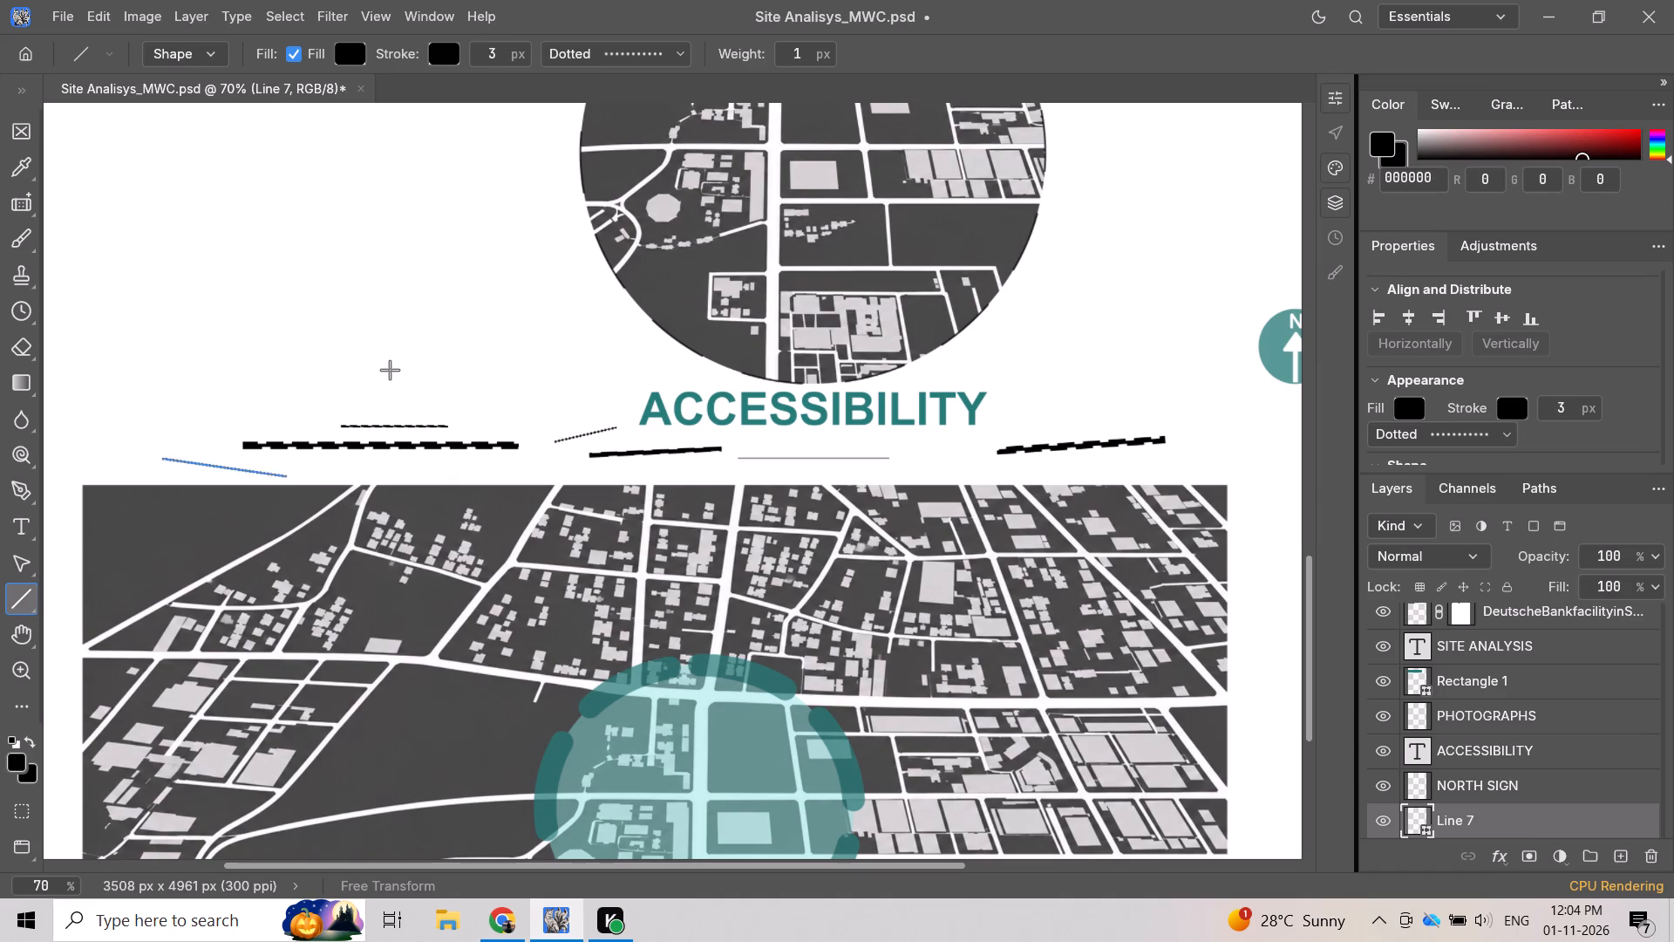
key("ctrl+z")
key("ctrl+z")
key("ctrl+z")
key("ctrl+z")
key("ctrl+z")
key("ctrl+z")
key("ctrl+z")
key("ctrl+z")
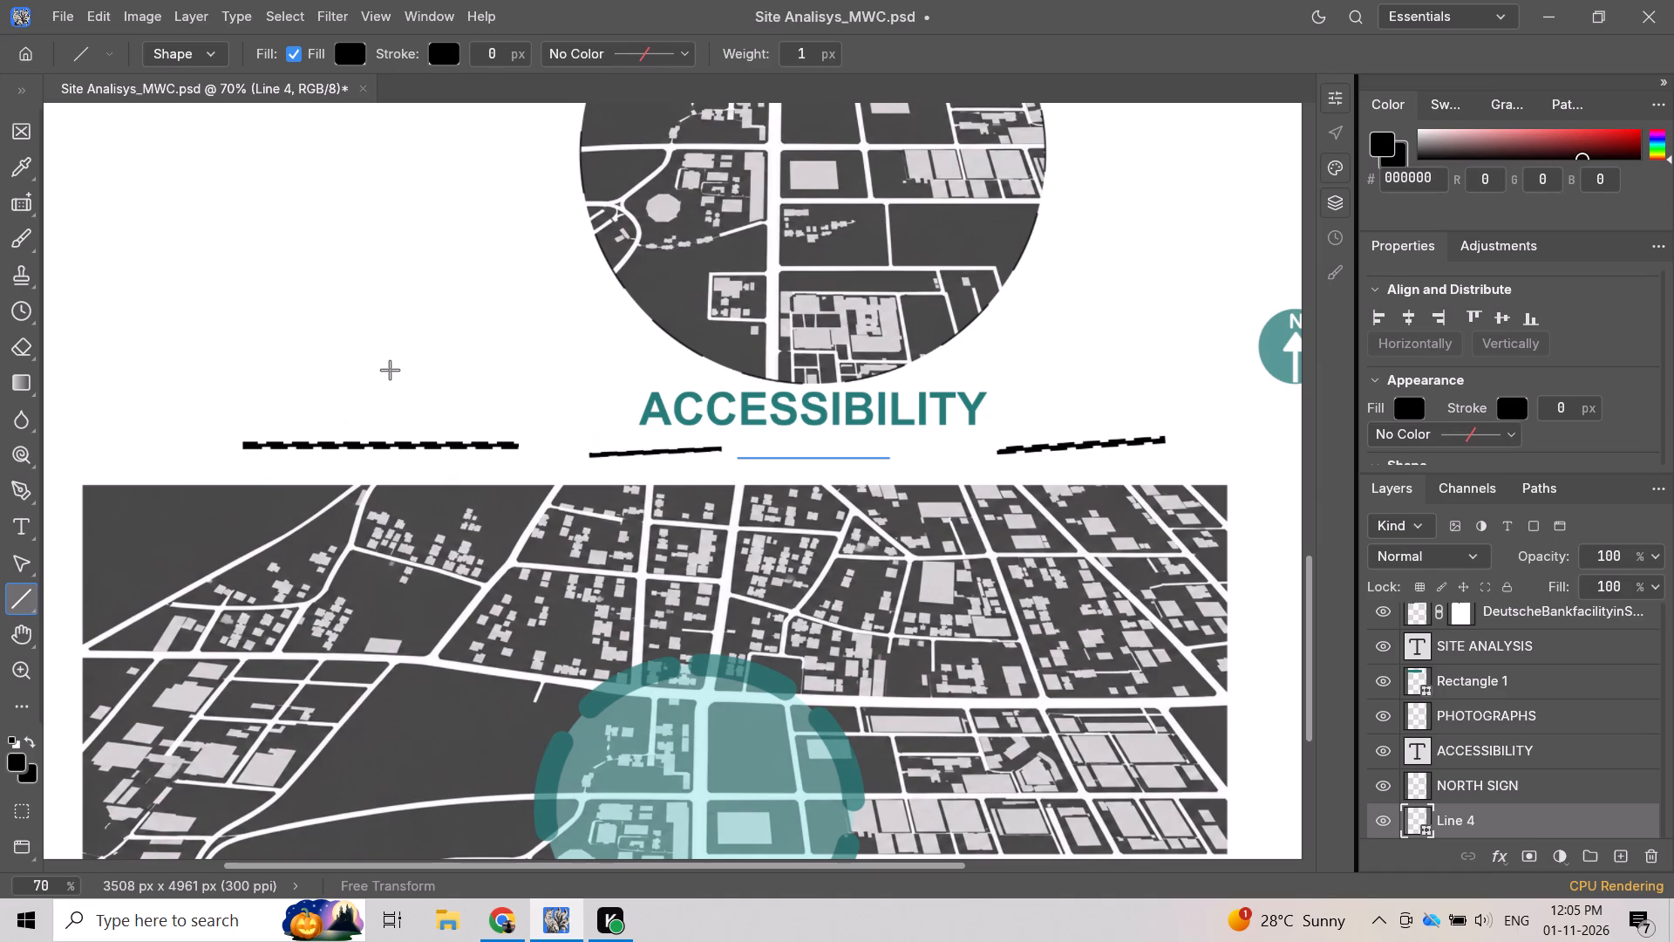
key("ctrl+z")
key("ctrl+z")
key("ctrl+z")
key("ctrl+z")
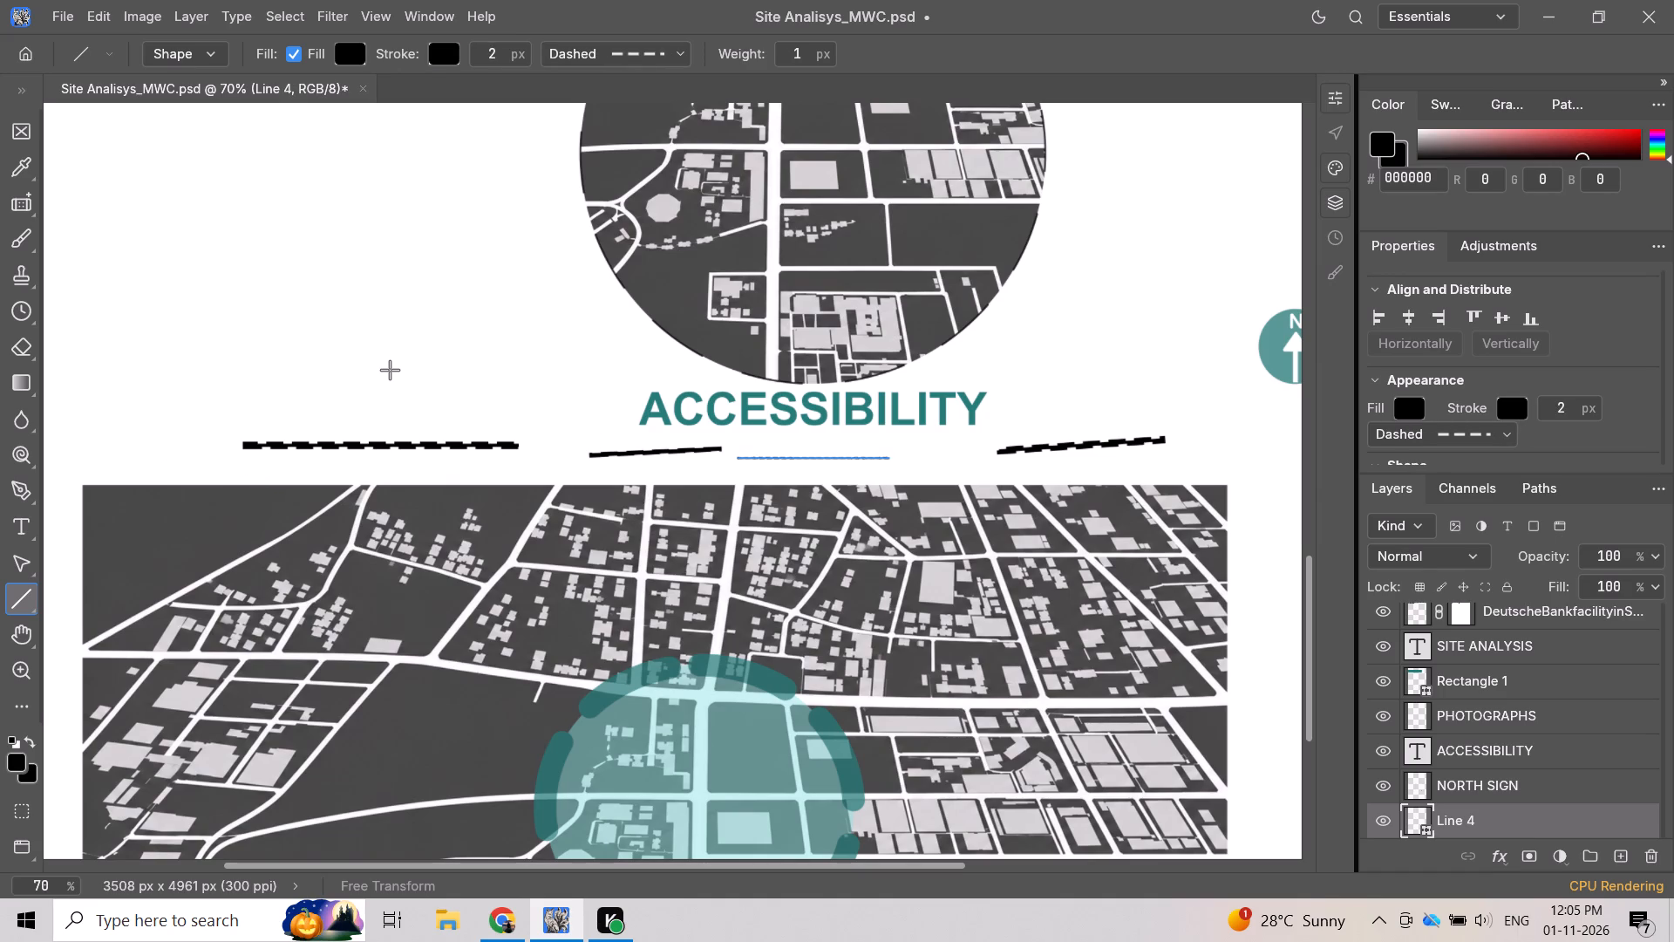
key("ctrl+z")
key("ctrl+z")
key("ctrl+z")
key("ctrl+z")
key("ctrl+z")
key("ctrl+z")
key("ctrl+z")
Delete the long dashed line and the three other sample lines between the ACCESSIBILITY title and the map.
scroll(29, 390, "up", 10)
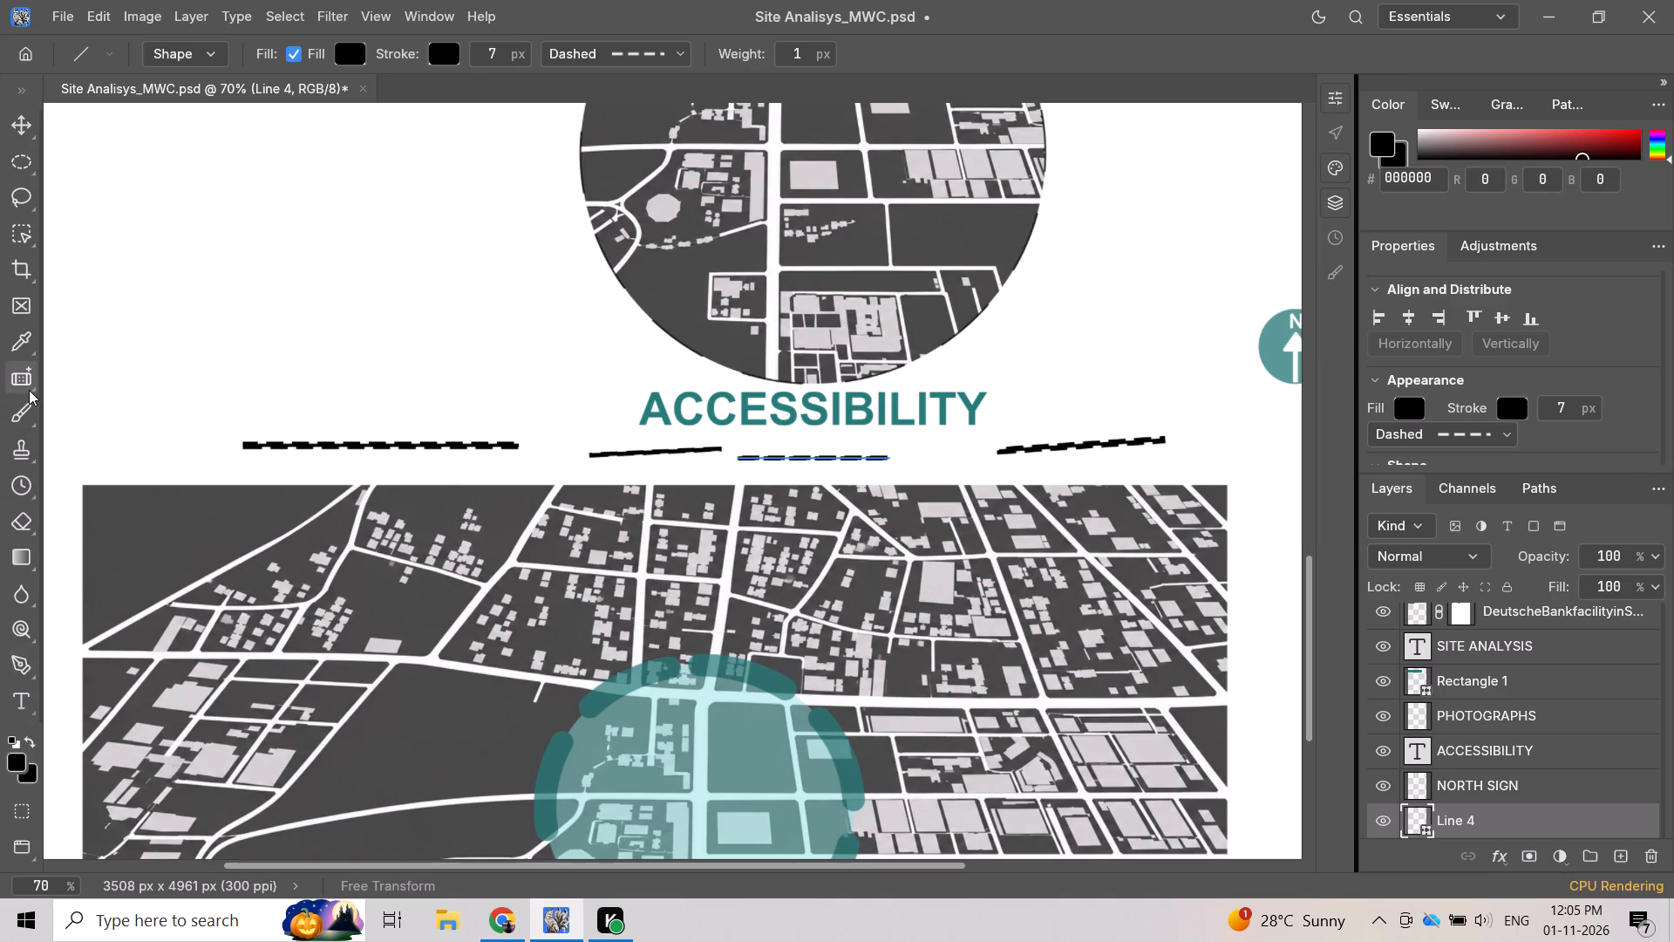
scroll(29, 390, "up", 2)
left_click(21, 129)
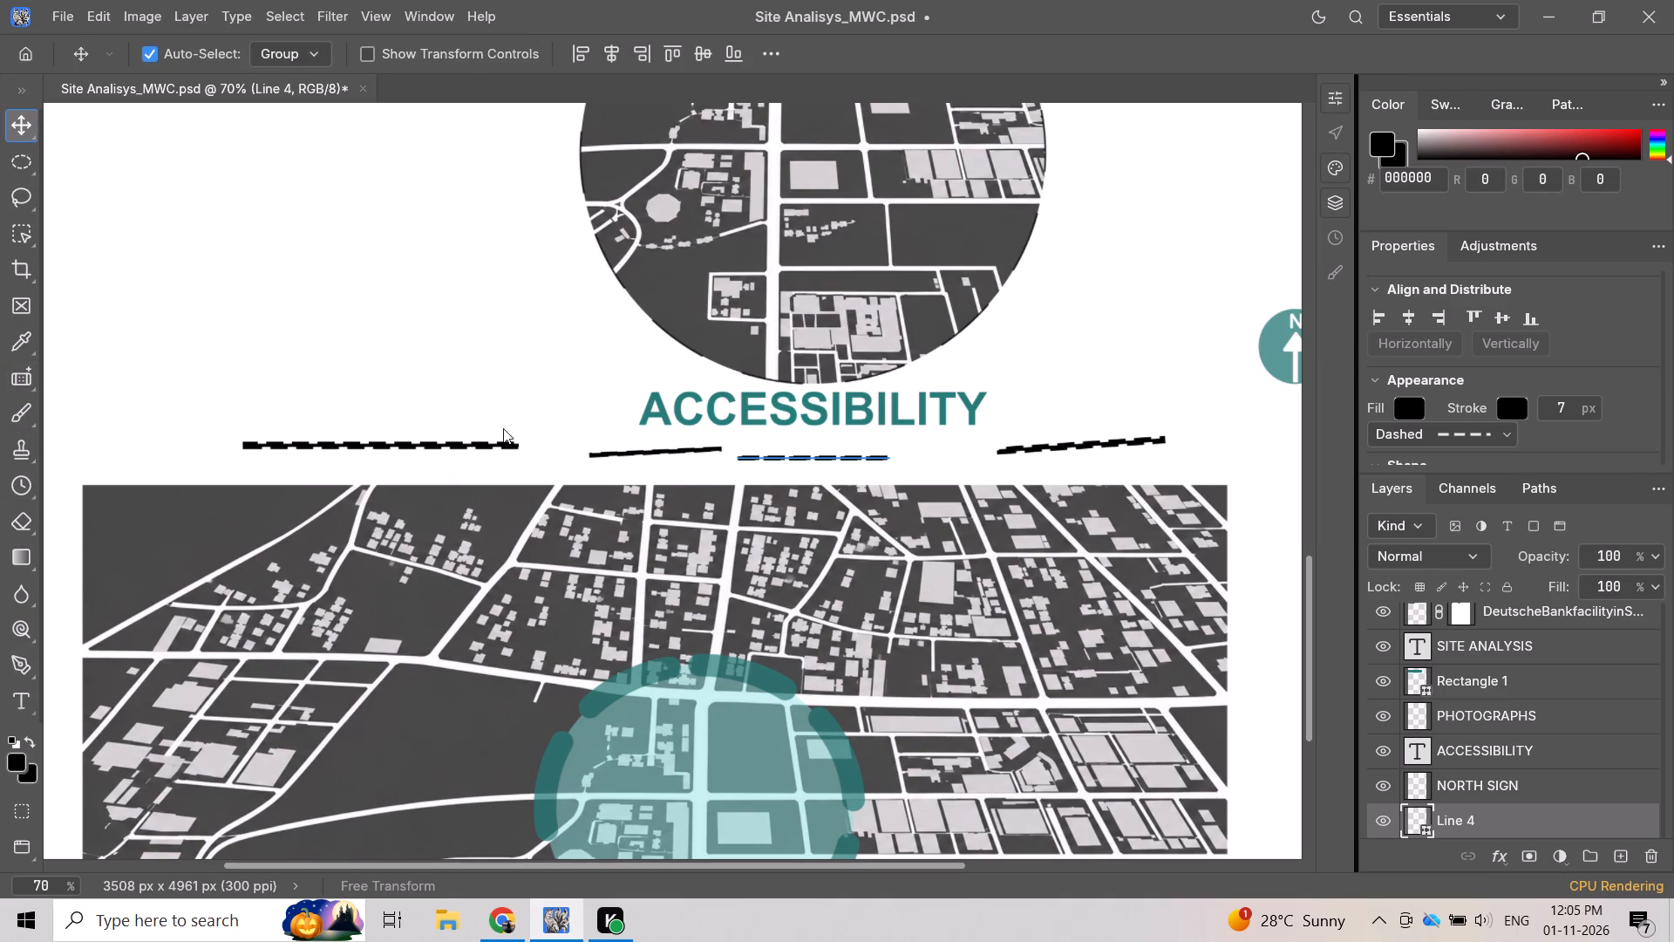
left_click_drag(562, 410, 213, 458)
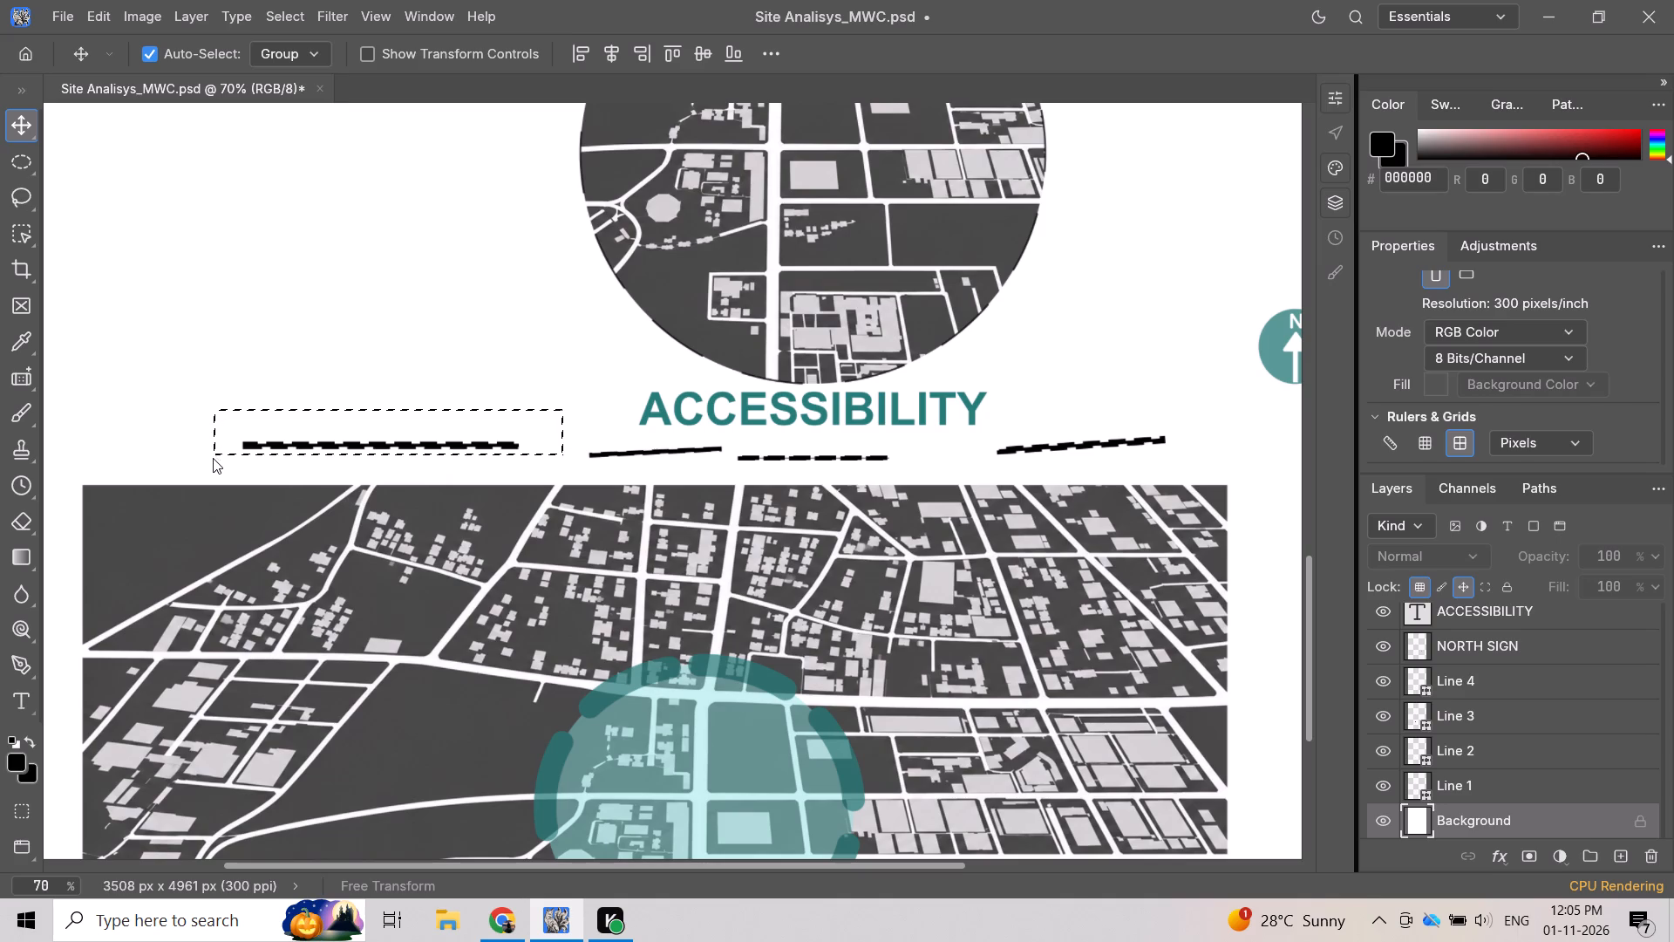
left_click_drag(213, 458, 212, 460)
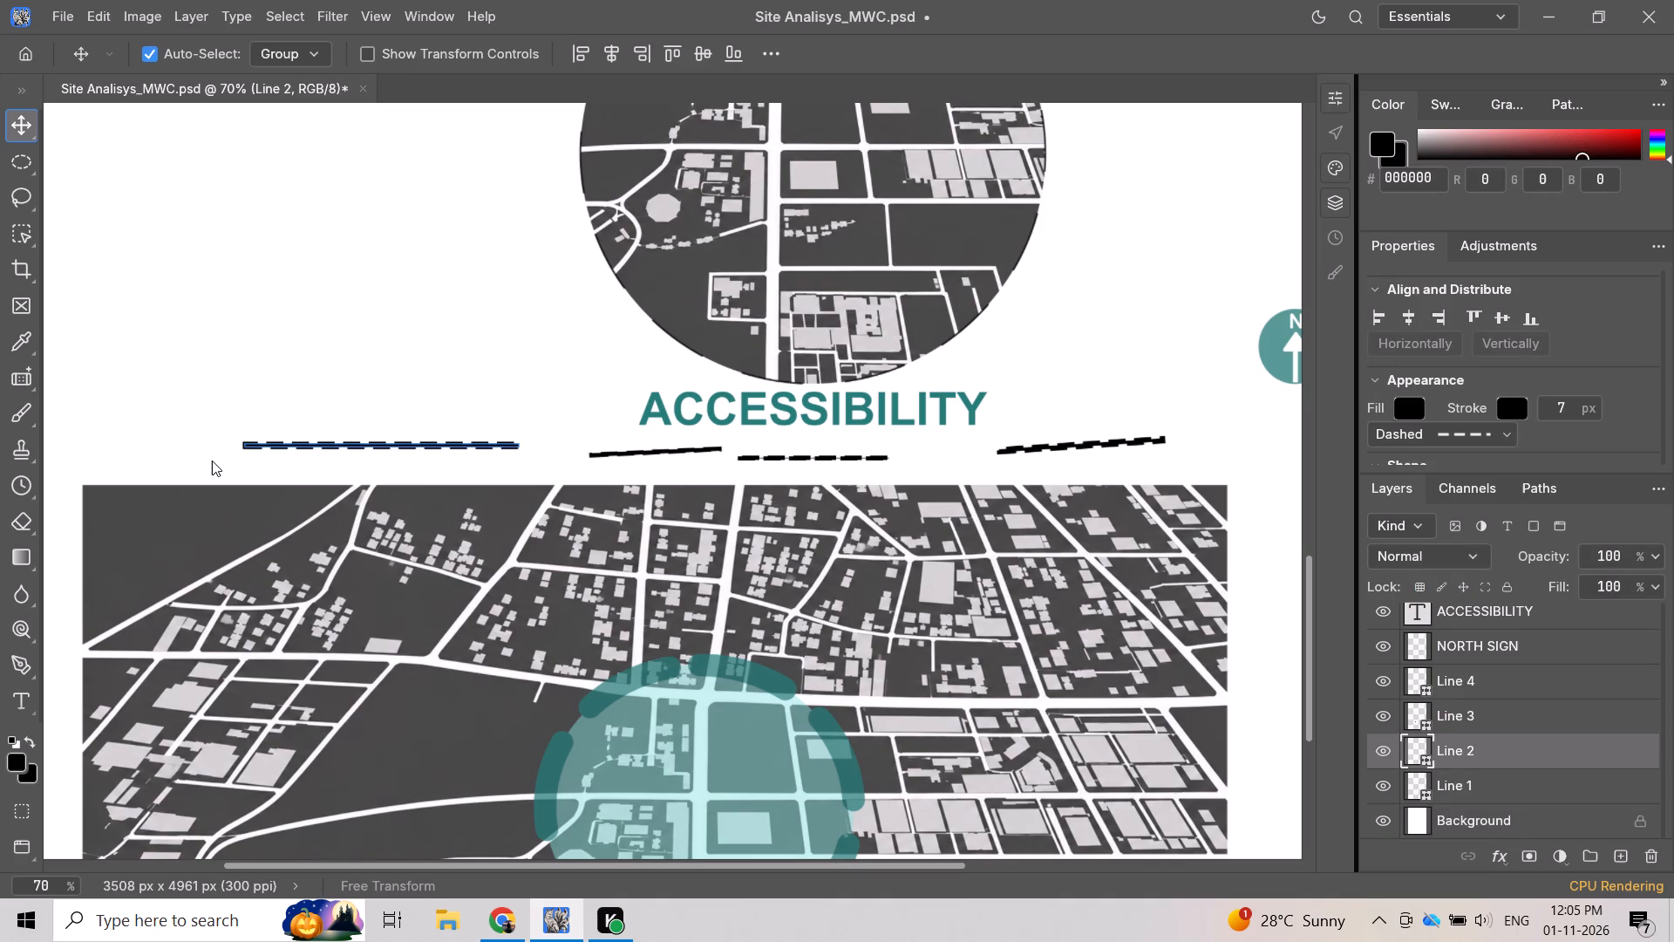
key("Delete")
left_click_drag(557, 431, 666, 465)
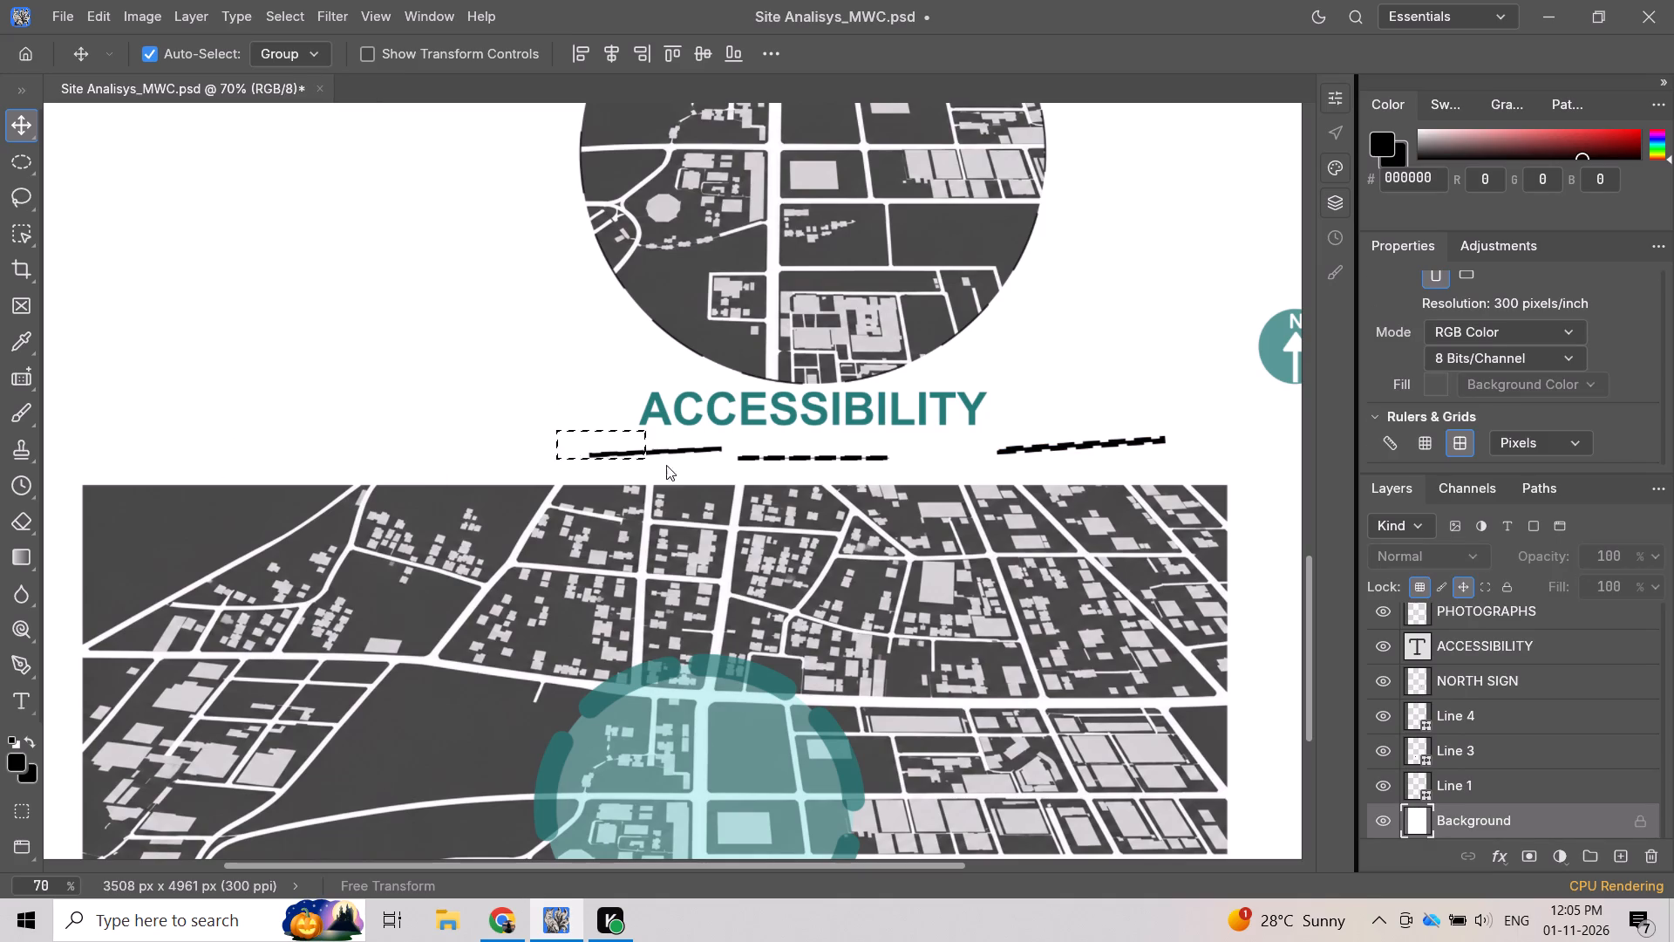
left_click_drag(666, 465, 1168, 477)
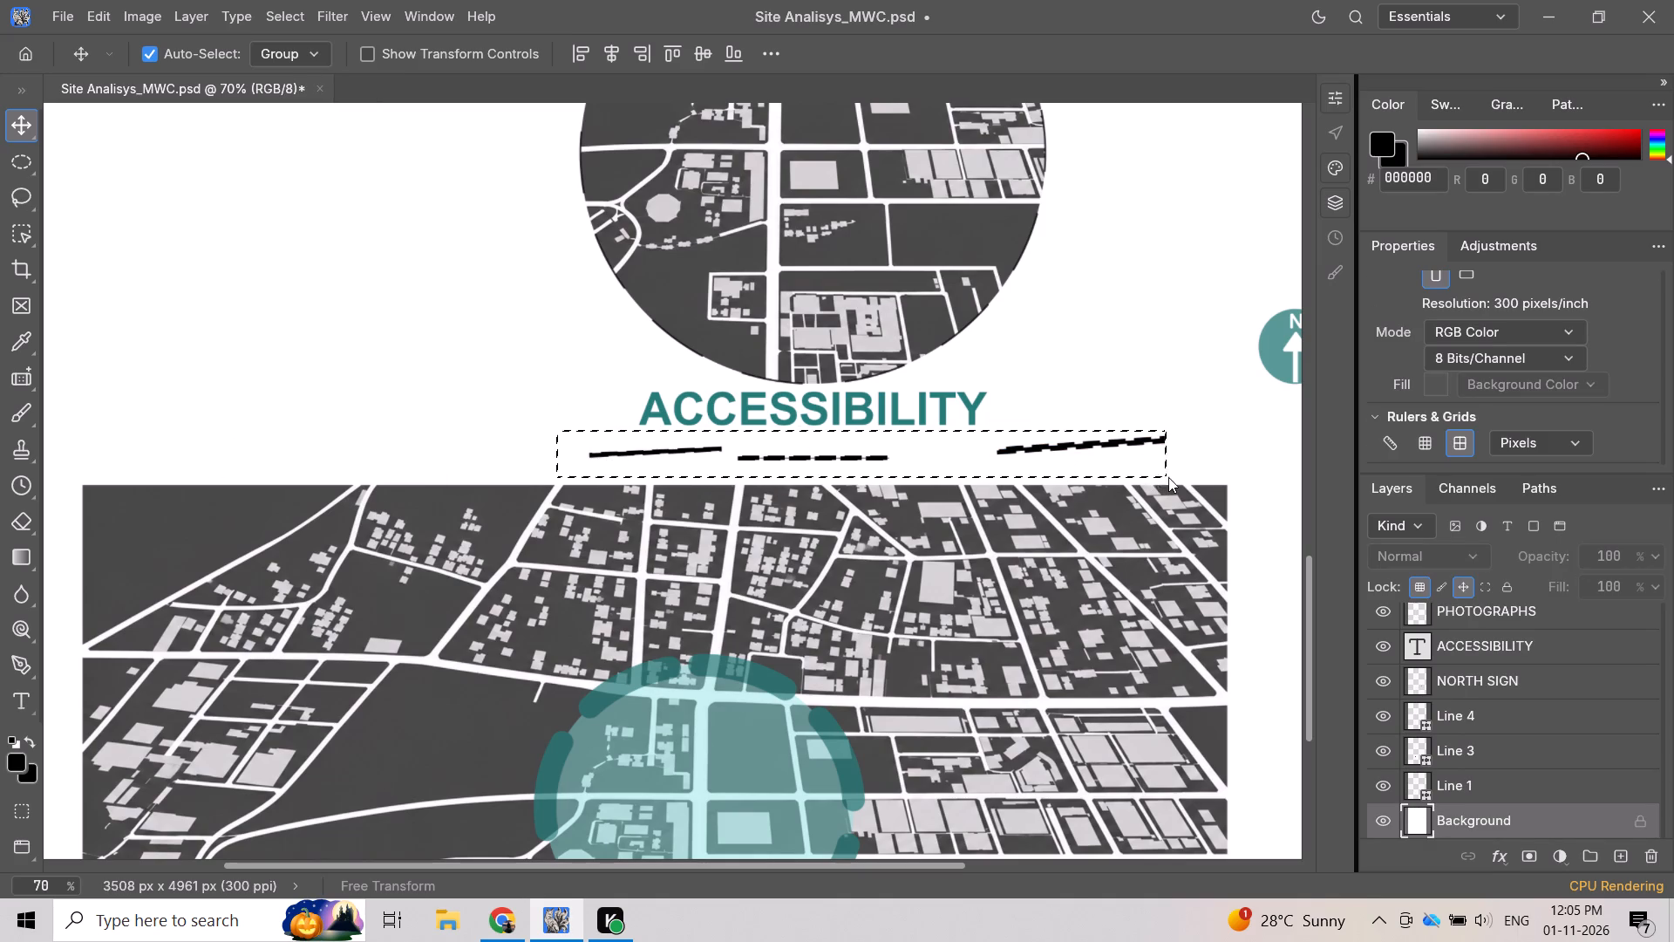
left_click_drag(1168, 477, 1187, 474)
key("Delete")
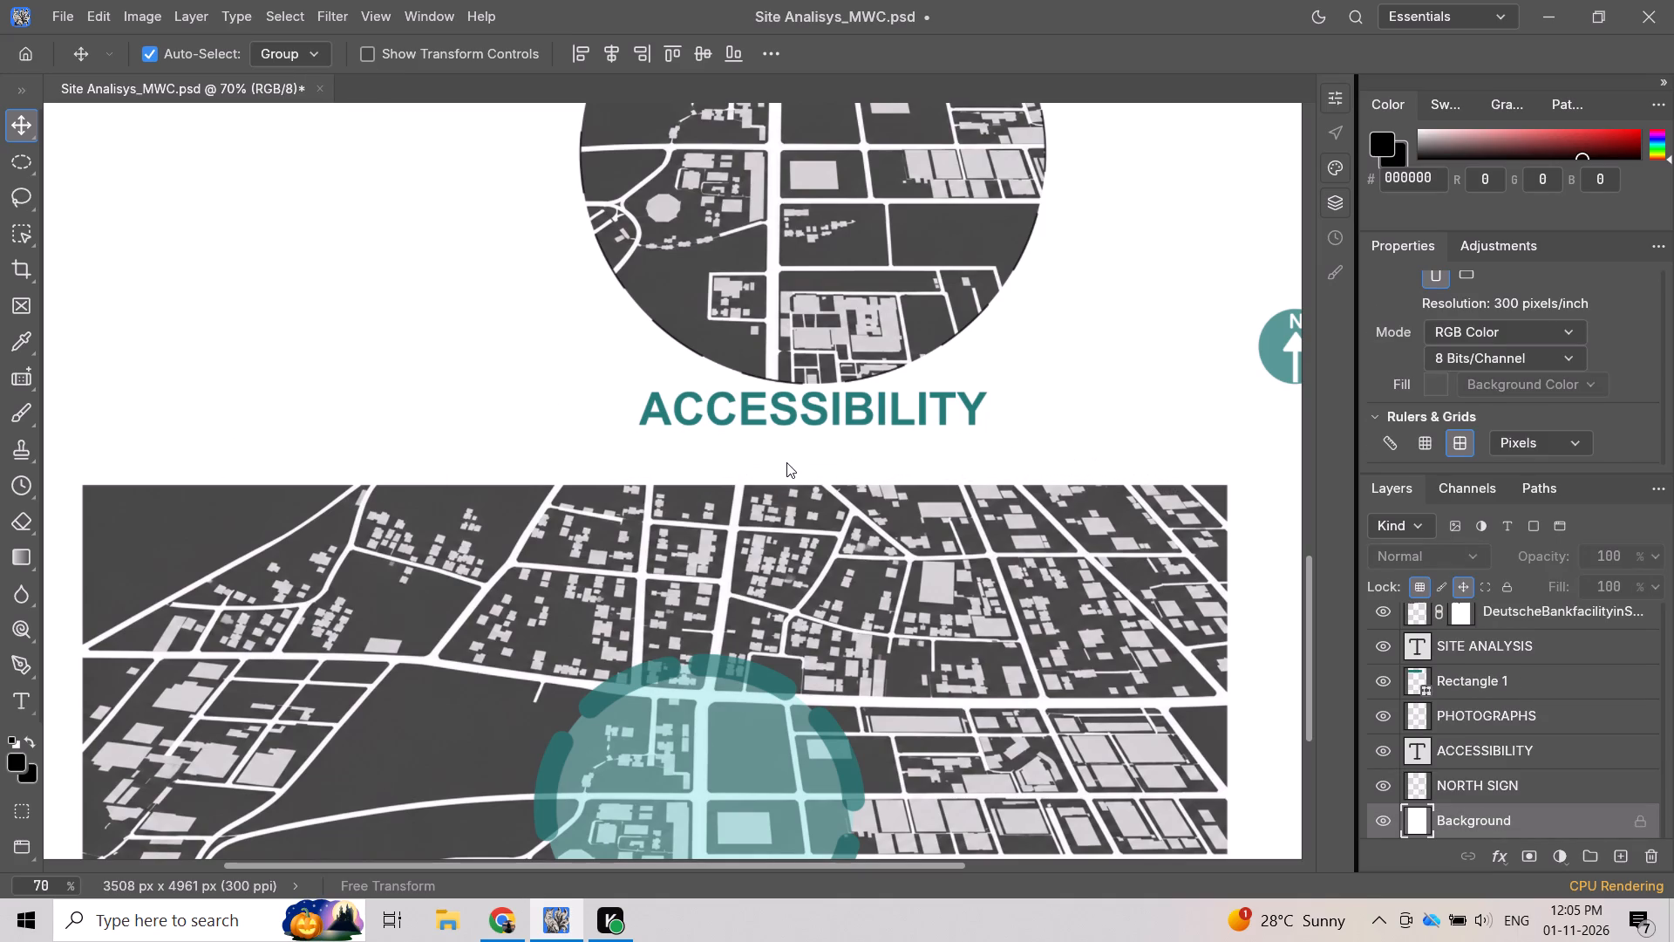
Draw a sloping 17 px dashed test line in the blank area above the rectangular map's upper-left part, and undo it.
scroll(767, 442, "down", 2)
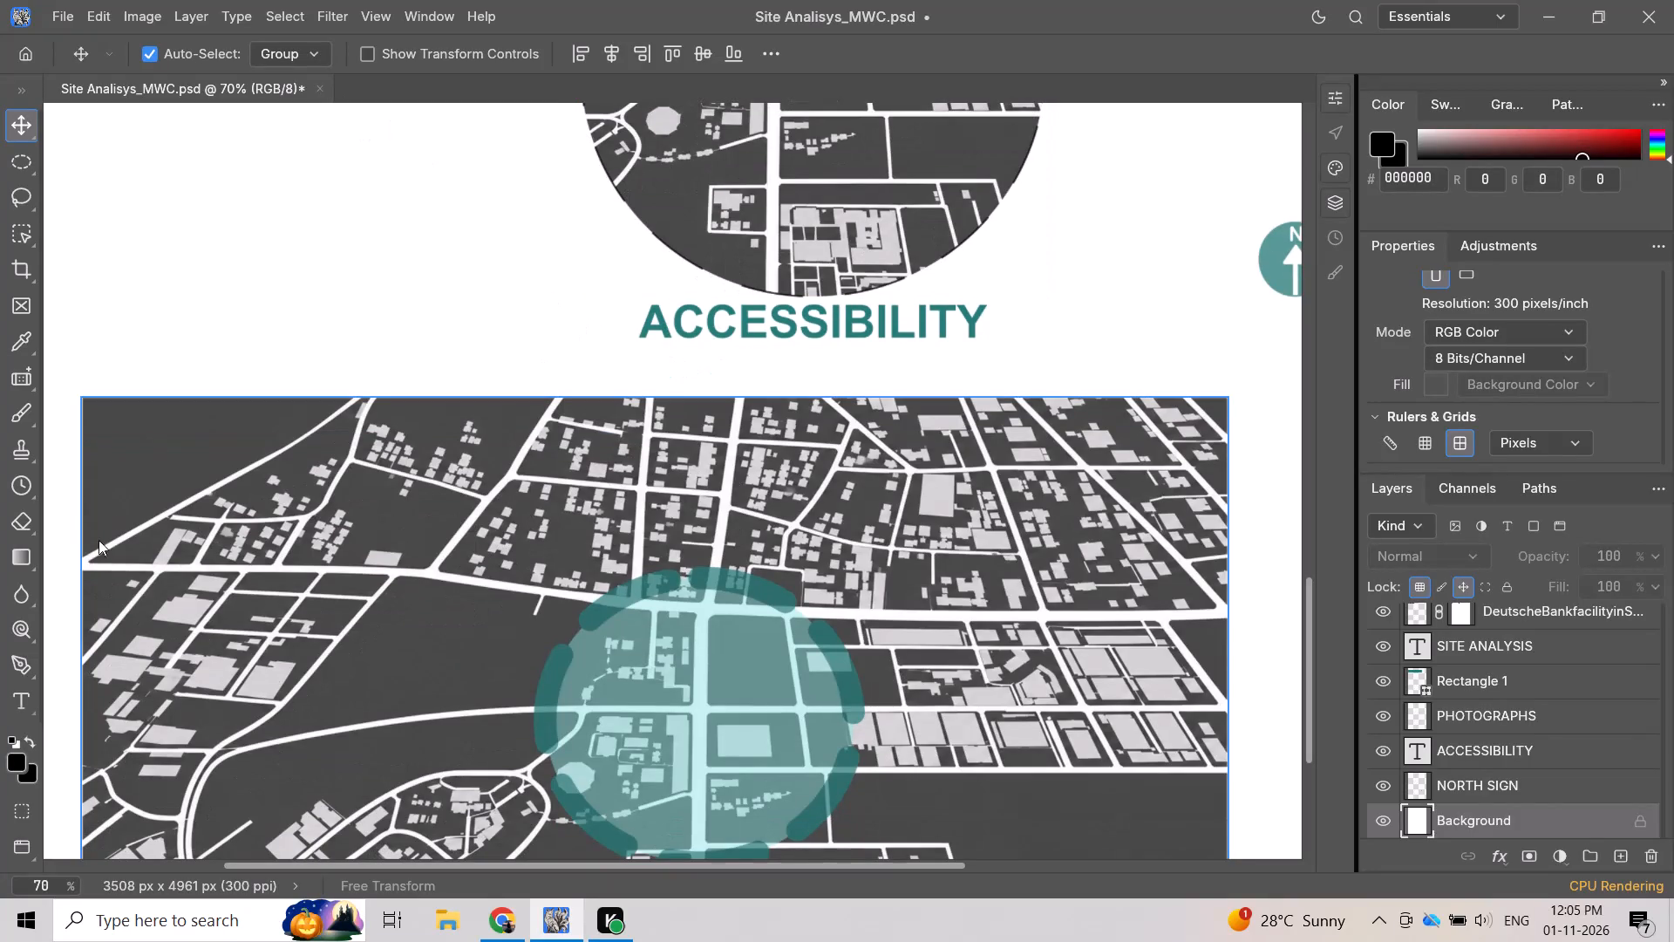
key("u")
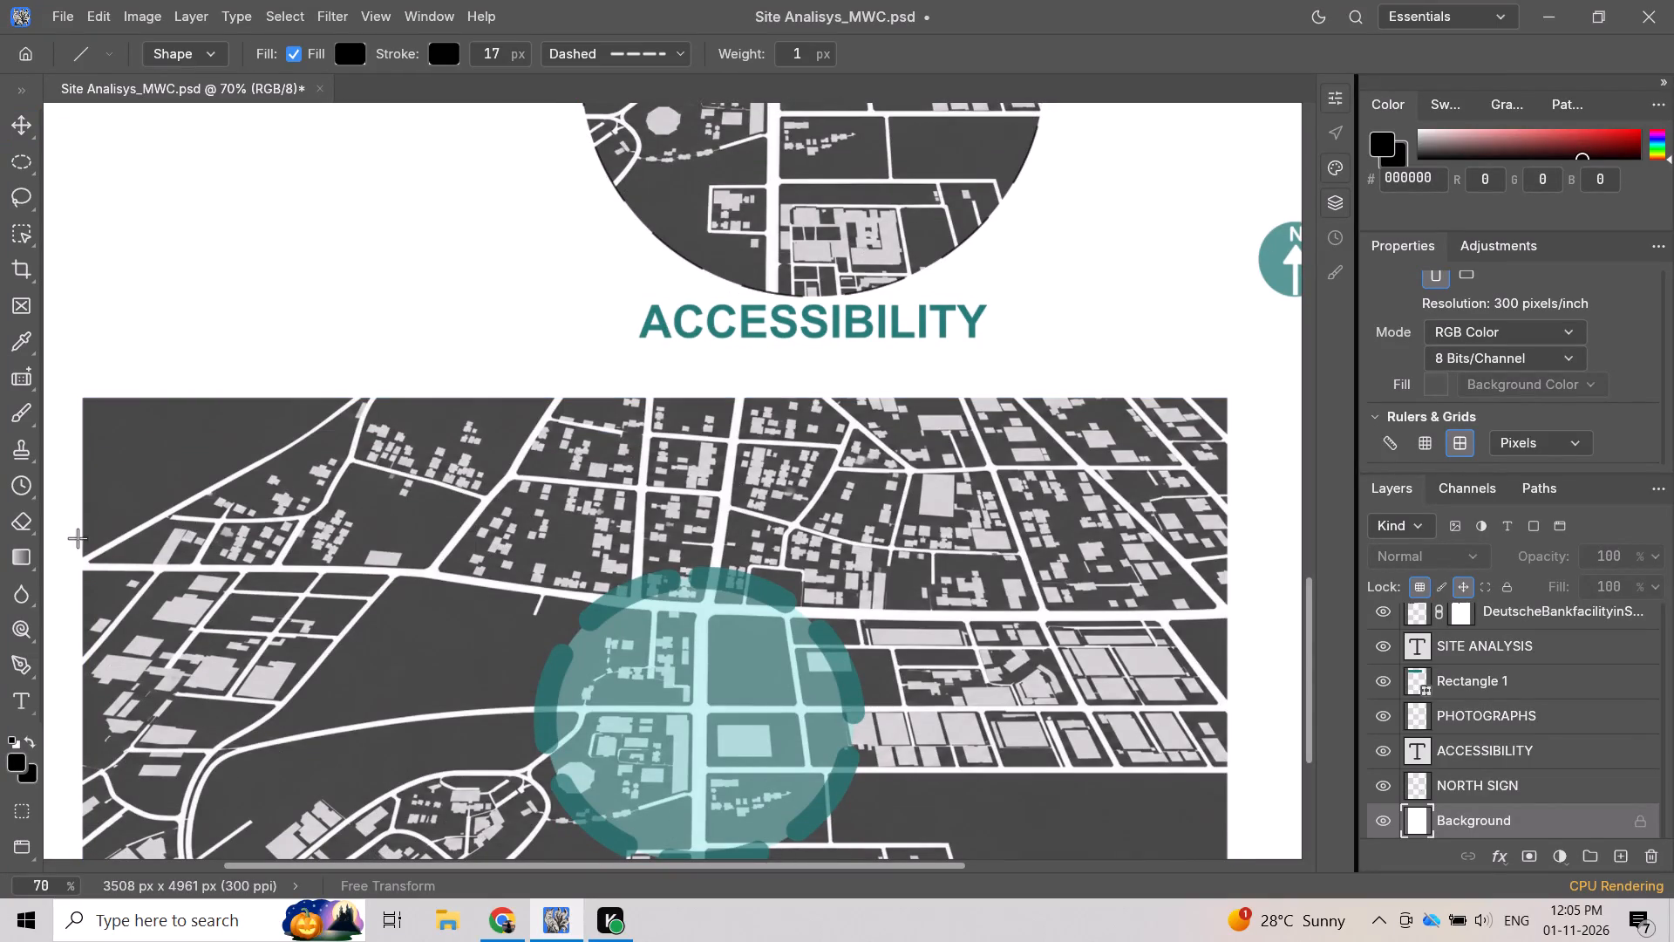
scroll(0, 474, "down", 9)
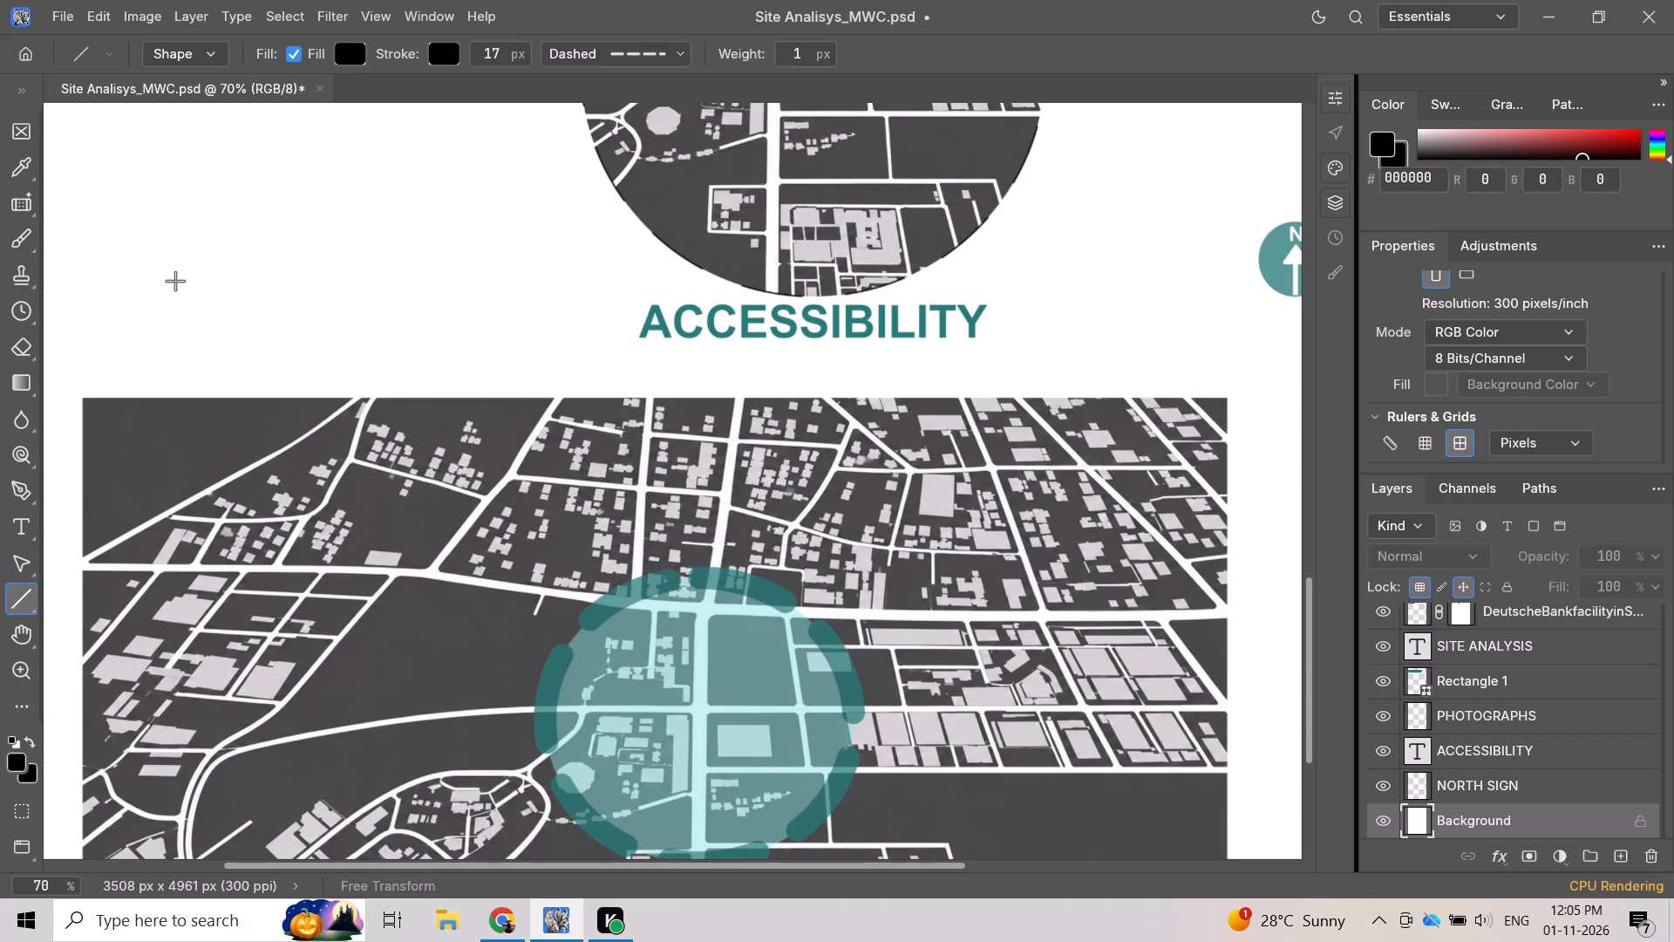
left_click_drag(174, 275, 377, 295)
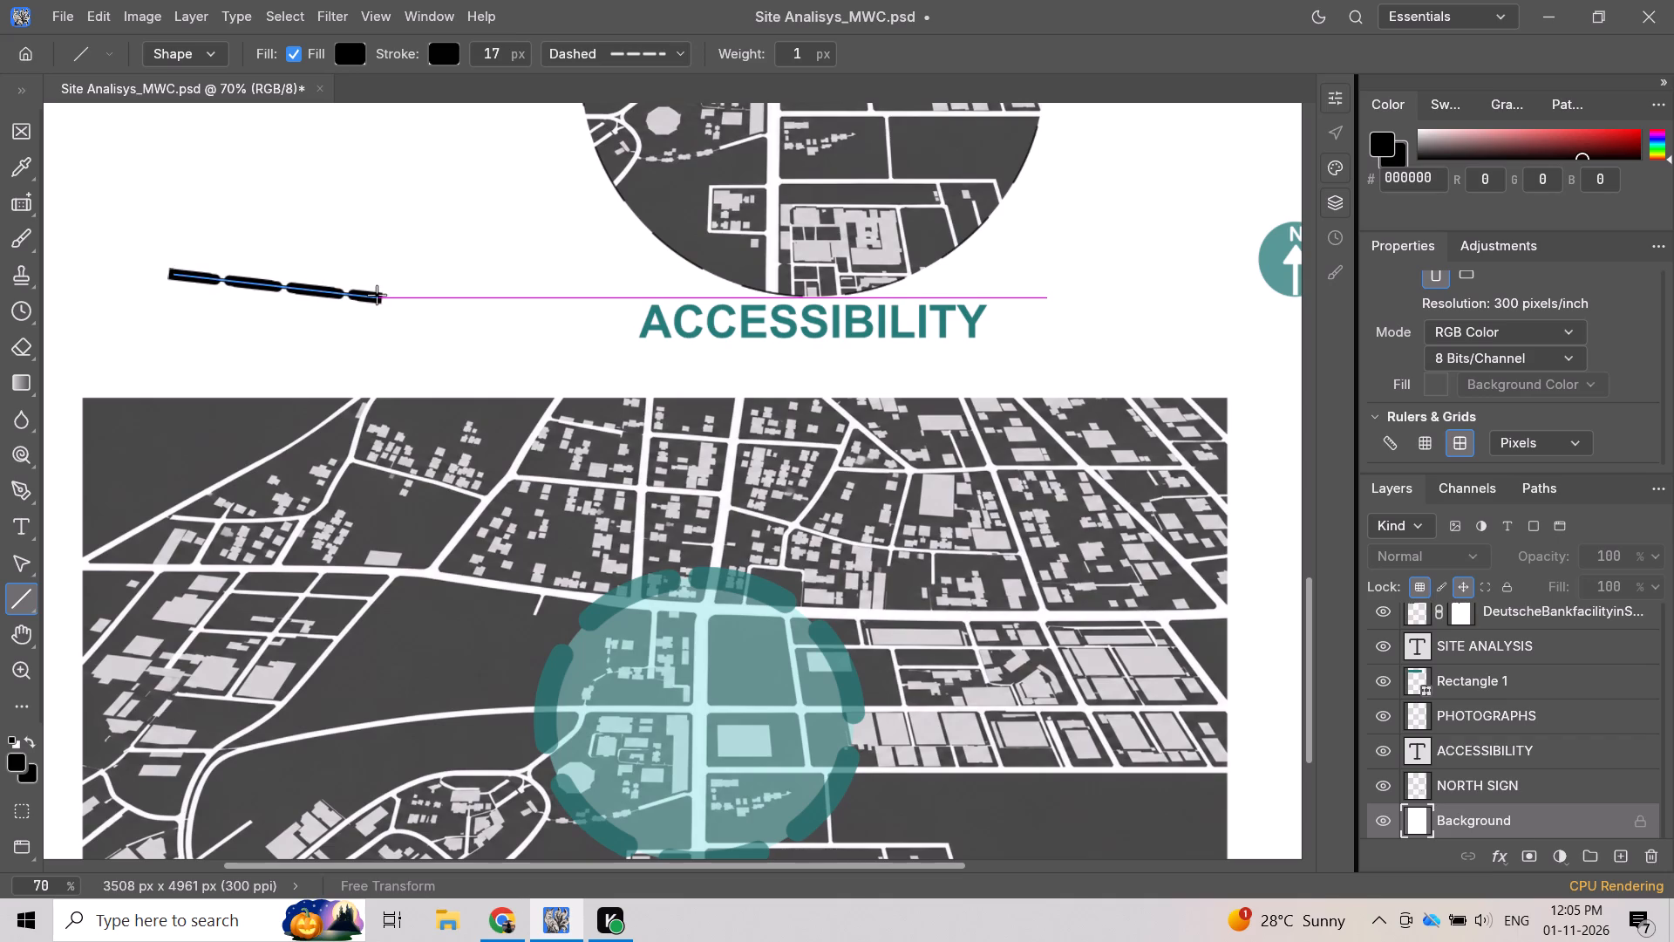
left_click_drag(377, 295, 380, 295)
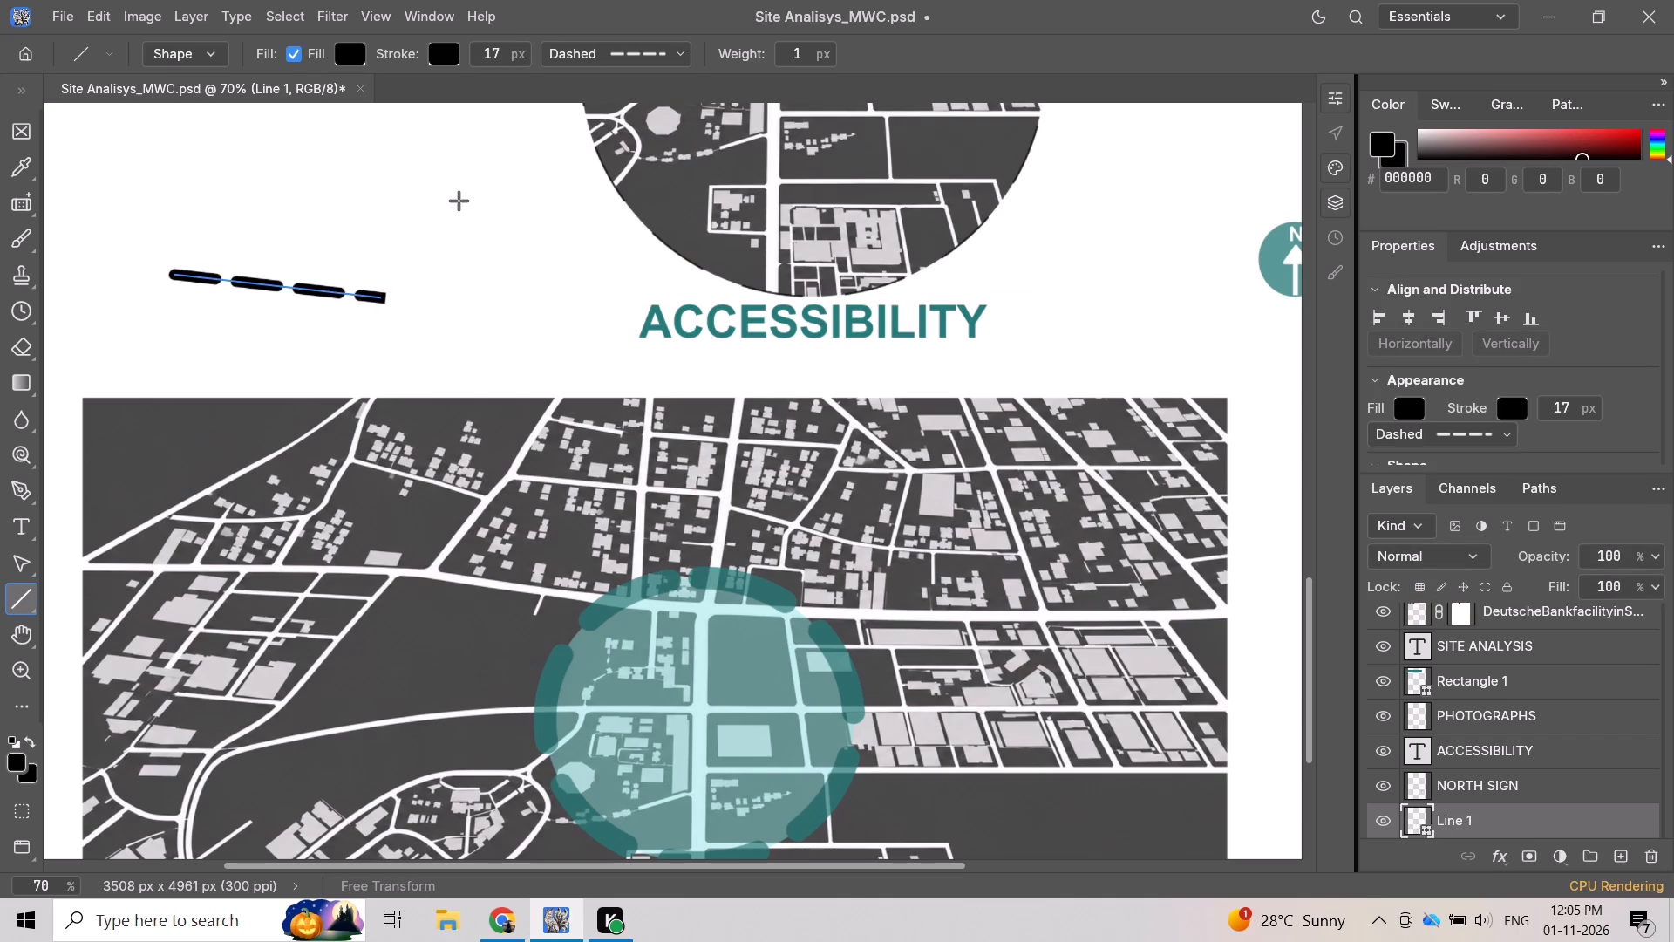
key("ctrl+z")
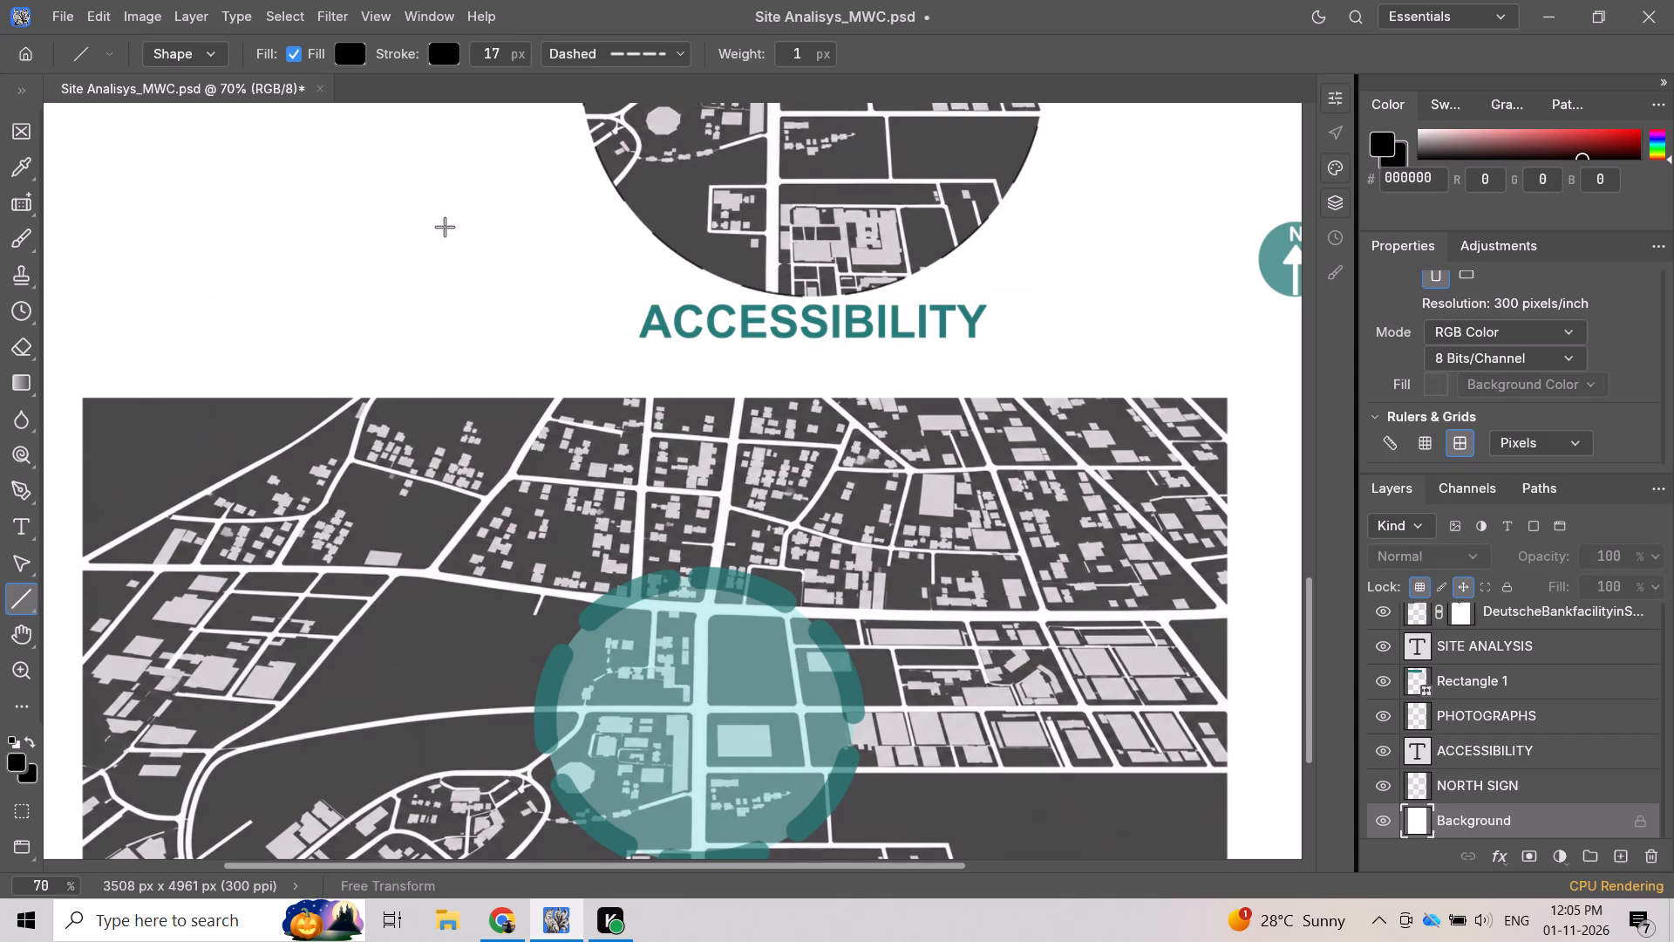
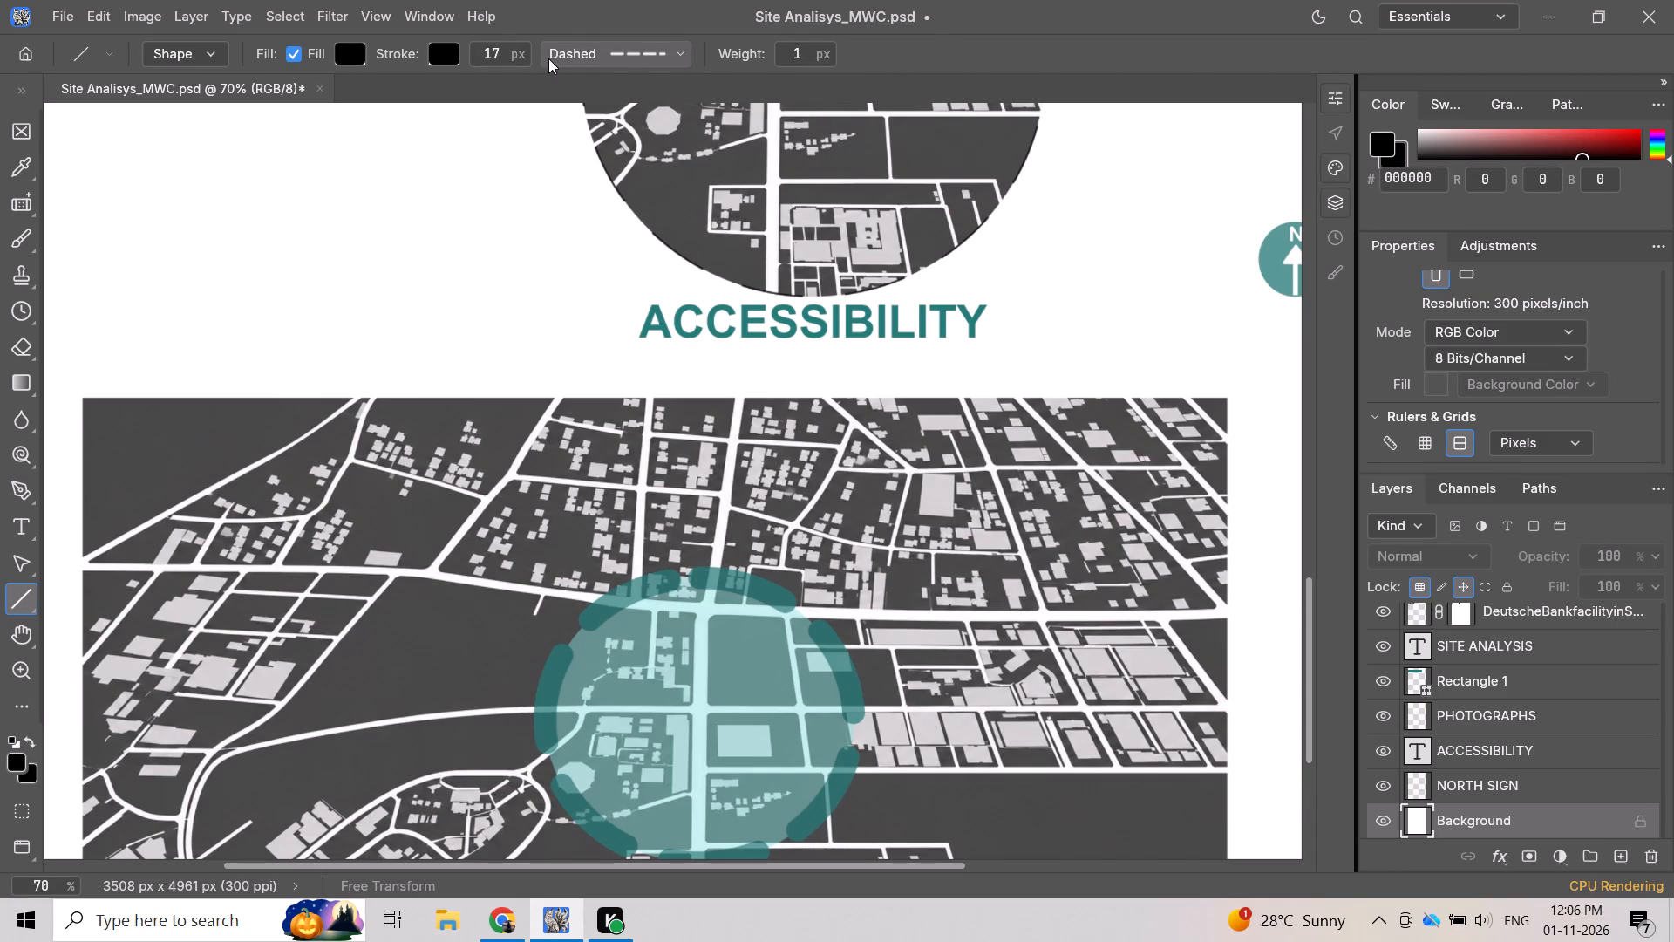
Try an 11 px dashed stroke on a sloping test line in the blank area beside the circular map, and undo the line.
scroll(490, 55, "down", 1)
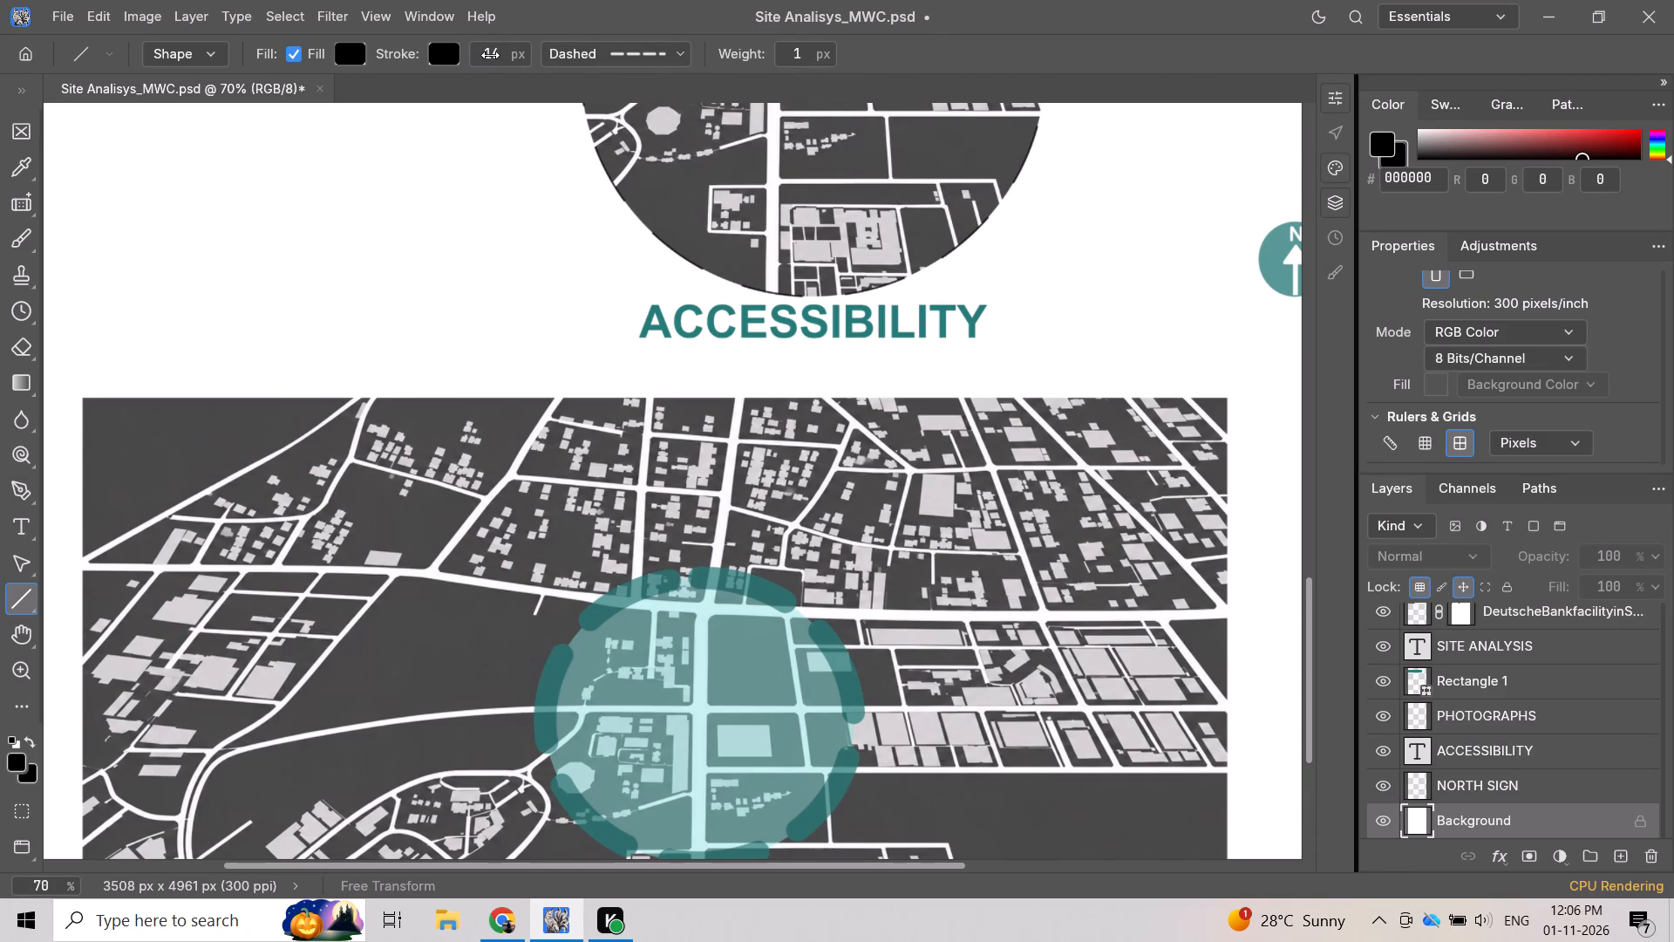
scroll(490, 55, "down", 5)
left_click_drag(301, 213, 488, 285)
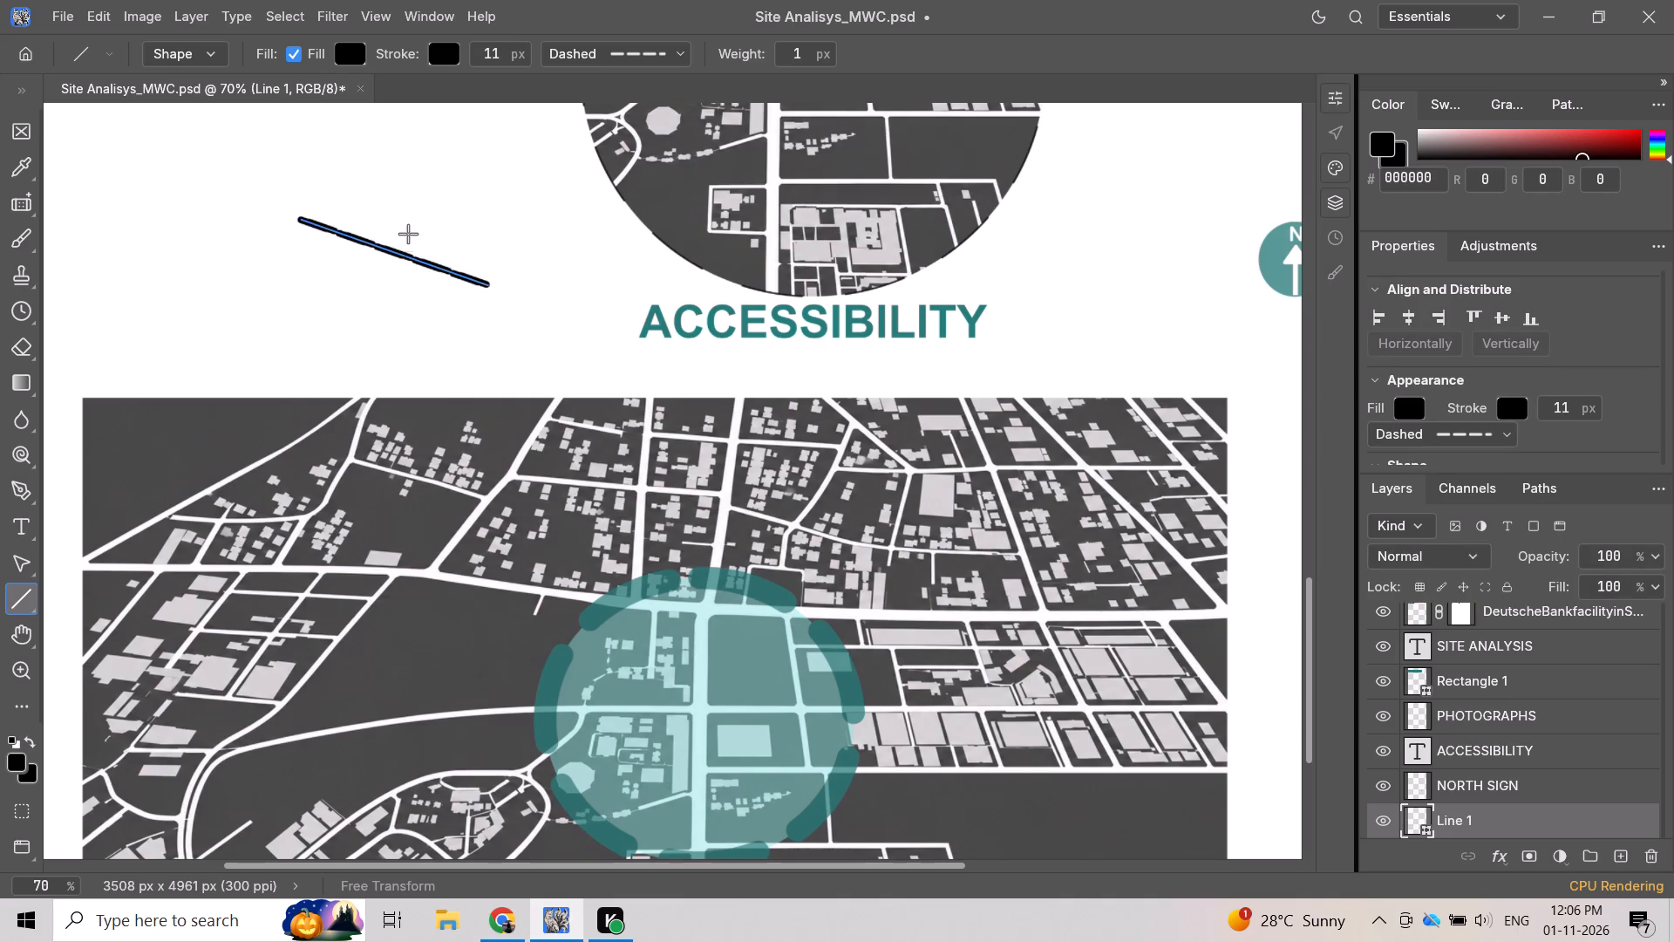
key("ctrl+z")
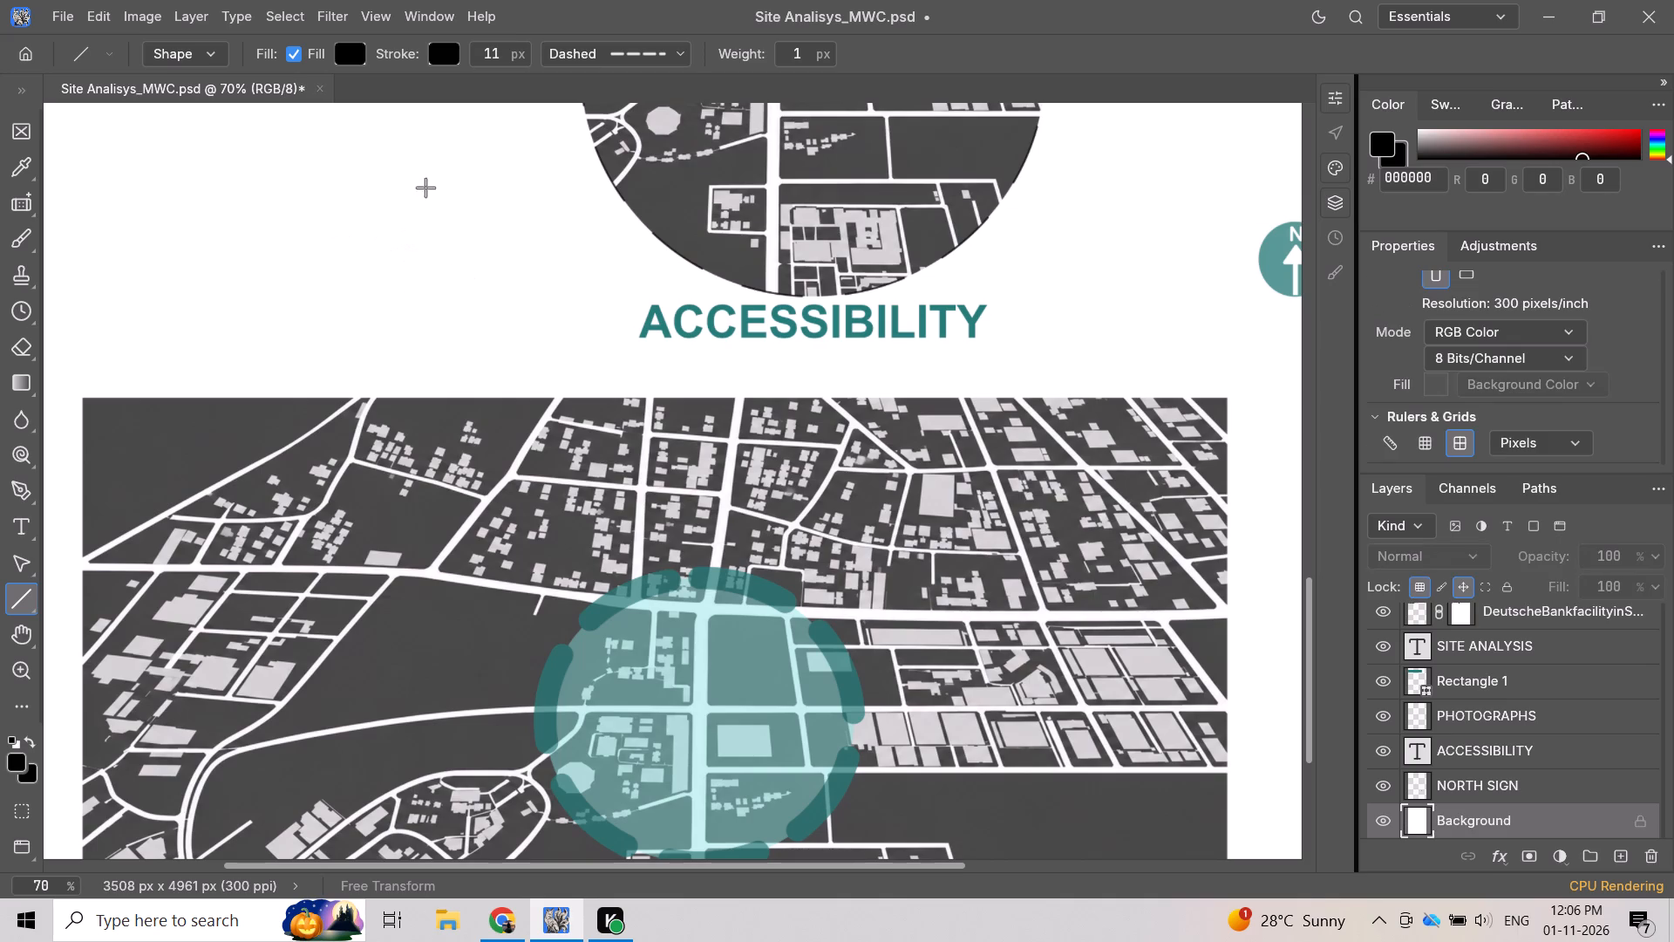
Set the line stroke to 6 px, try it on a sloping dashed line beside the circular map, and undo that line.
scroll(484, 51, "down", 5)
left_click_drag(242, 175, 368, 250)
left_click_drag(368, 250, 439, 281)
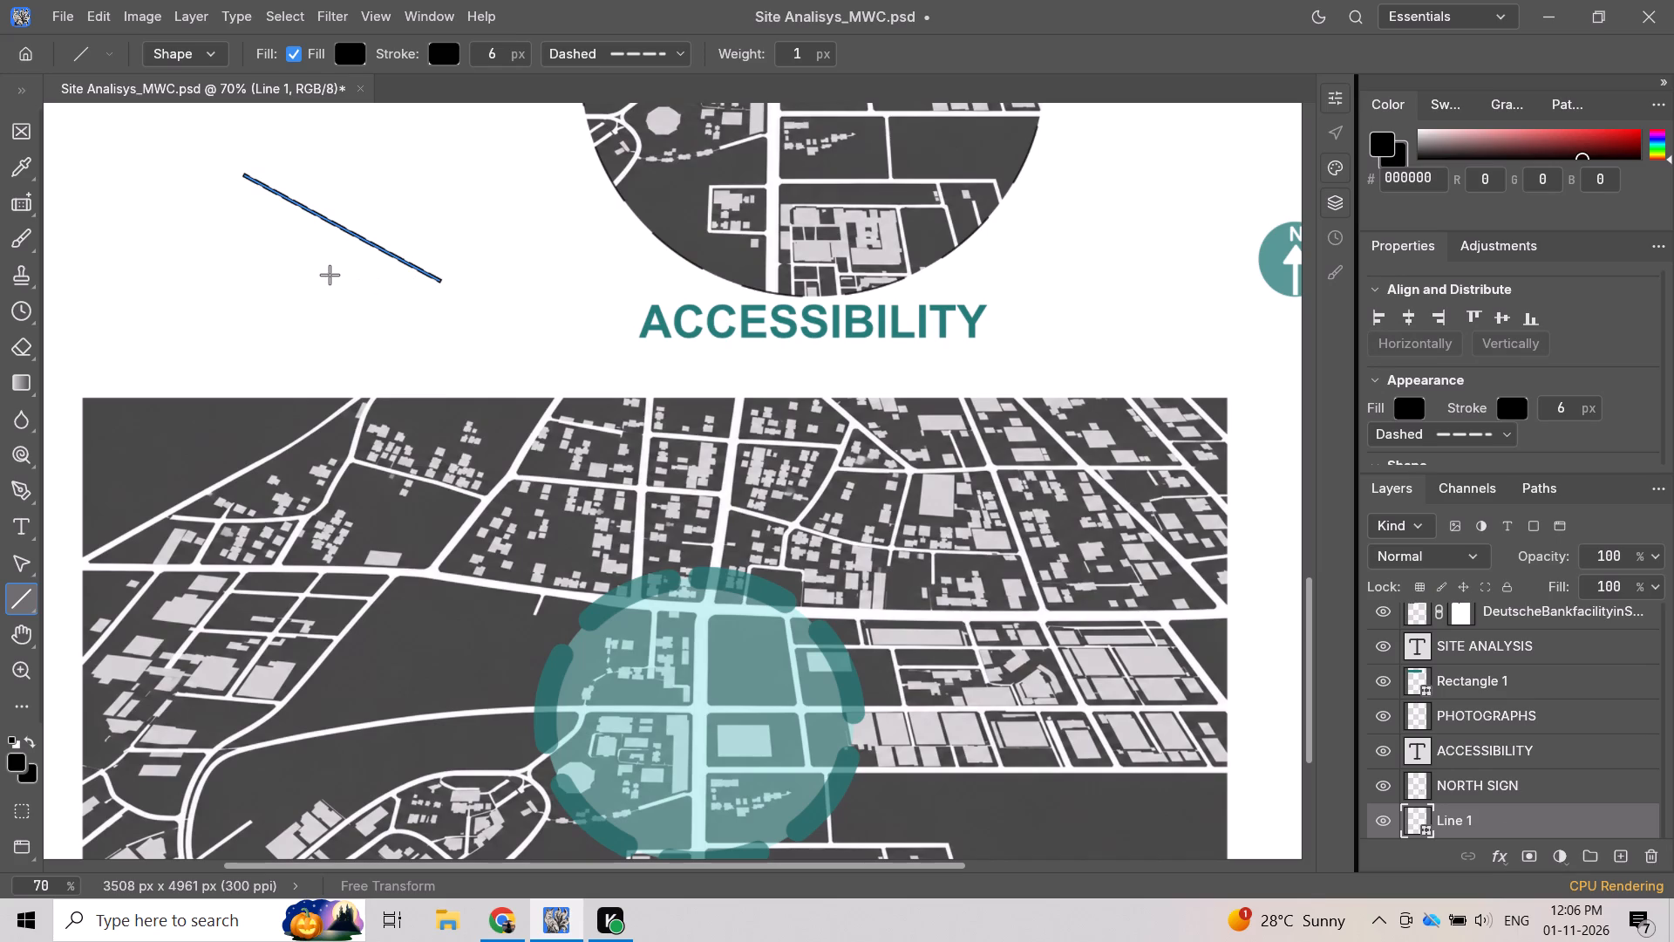
key("ctrl+z")
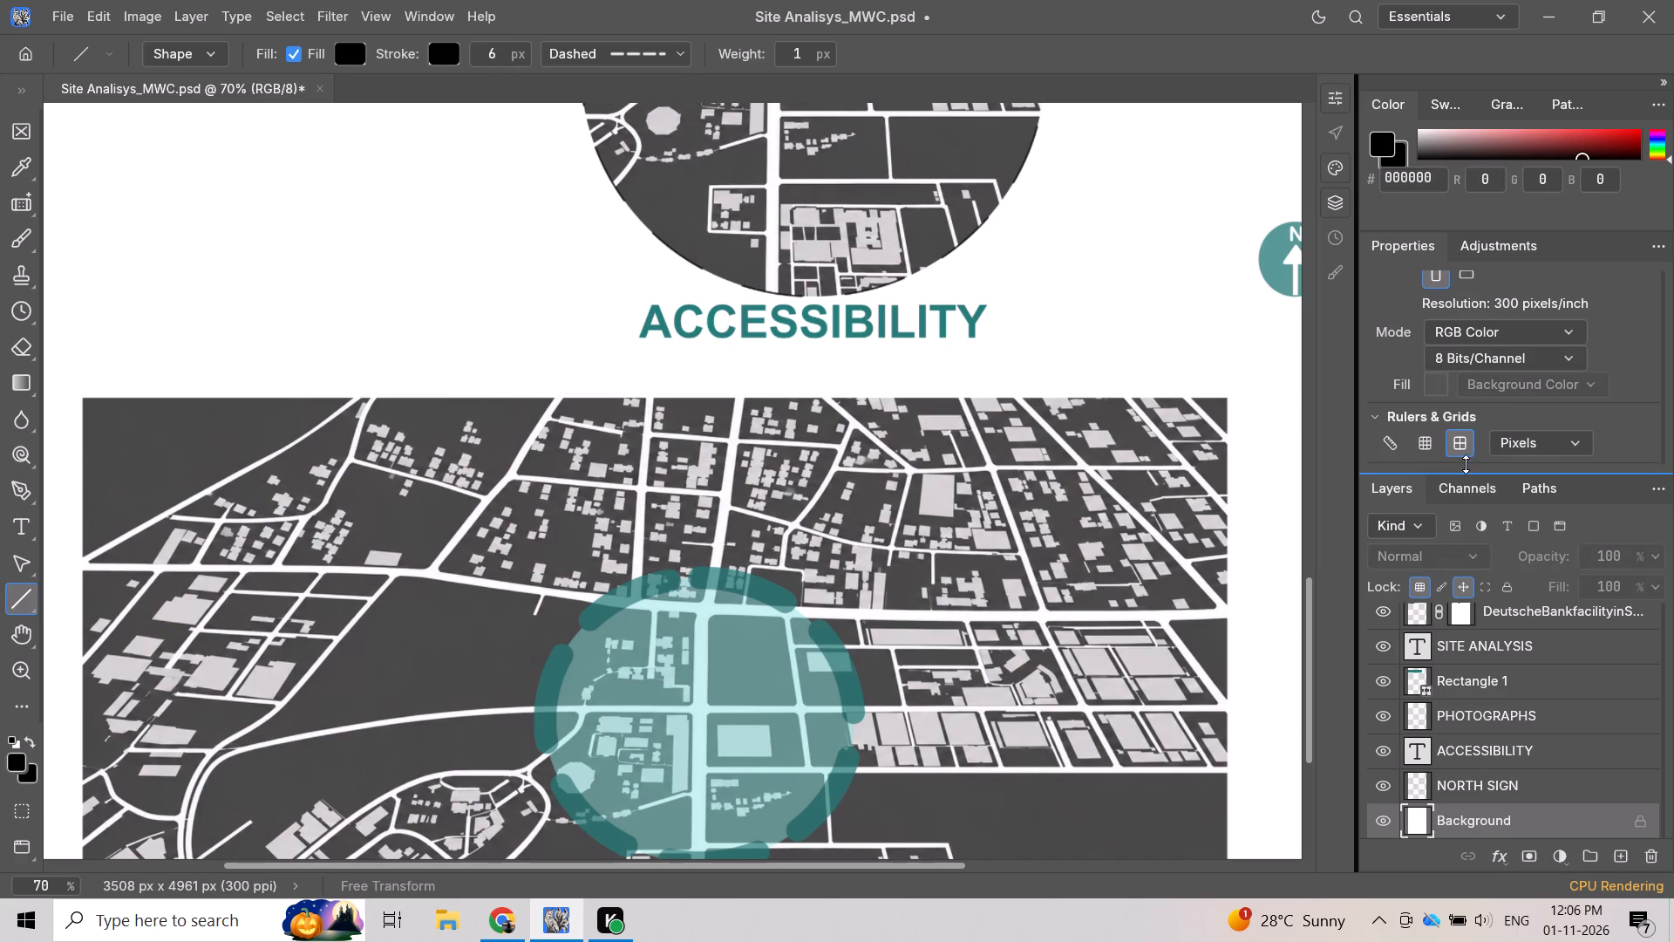
Examine the document properties from the canvas settings to the guides for line stroke options.
scroll(1465, 472, "down", 2)
scroll(1465, 478, "up", 5)
scroll(1460, 407, "up", 2)
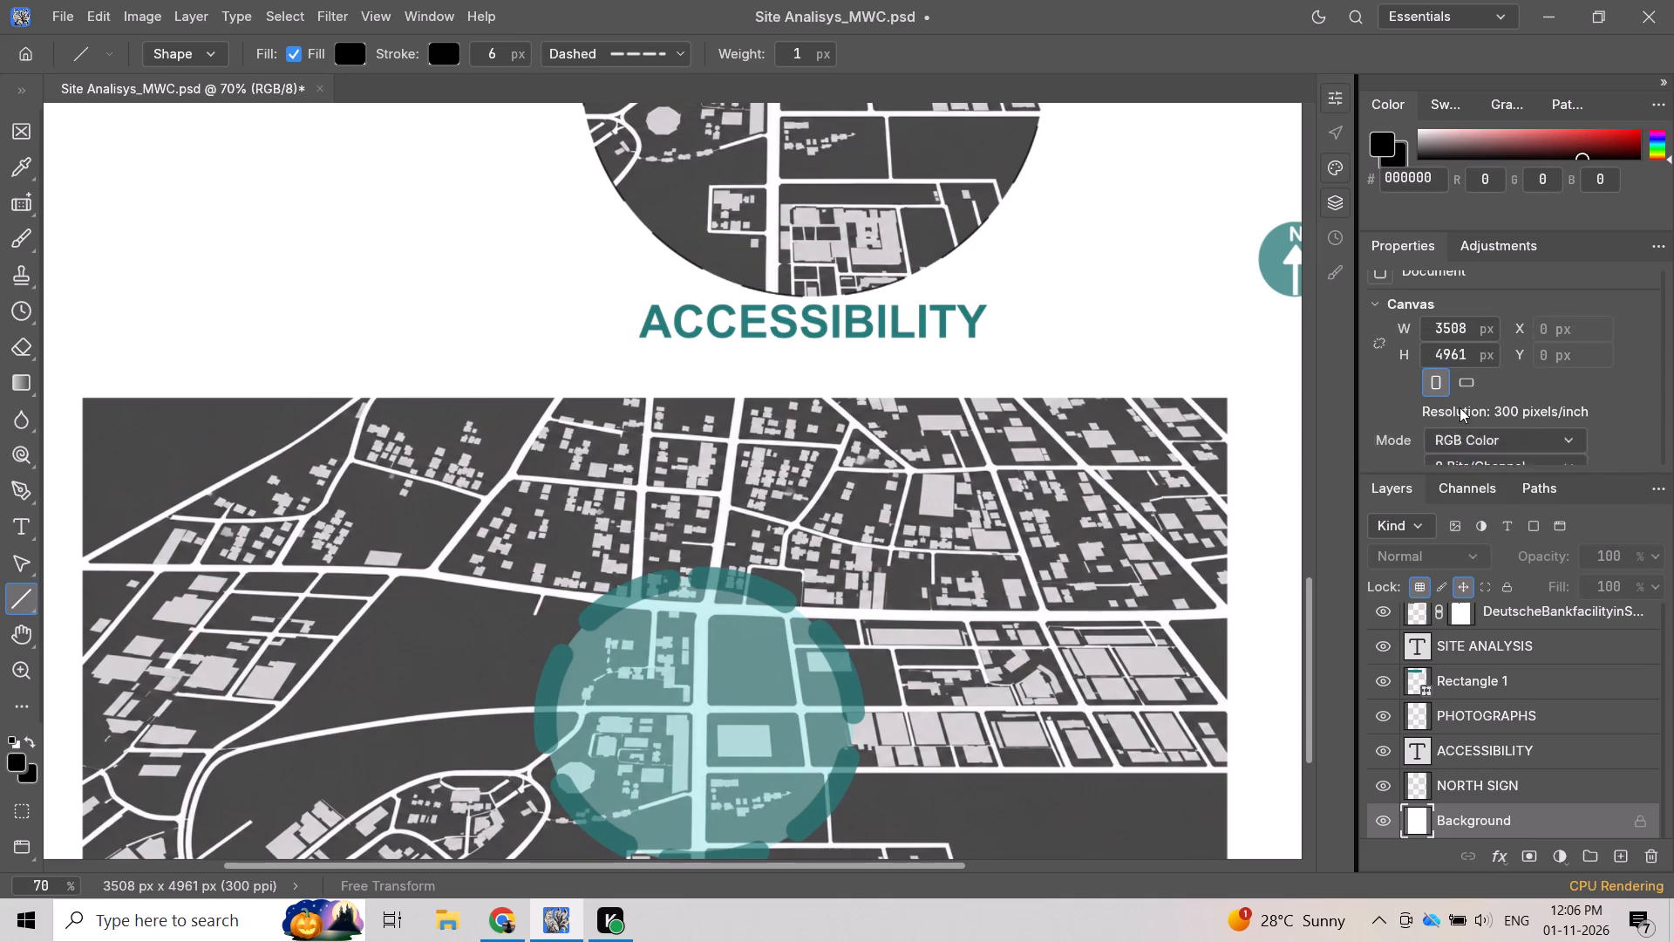
scroll(1460, 407, "up", 2)
scroll(1474, 275, "down", 3)
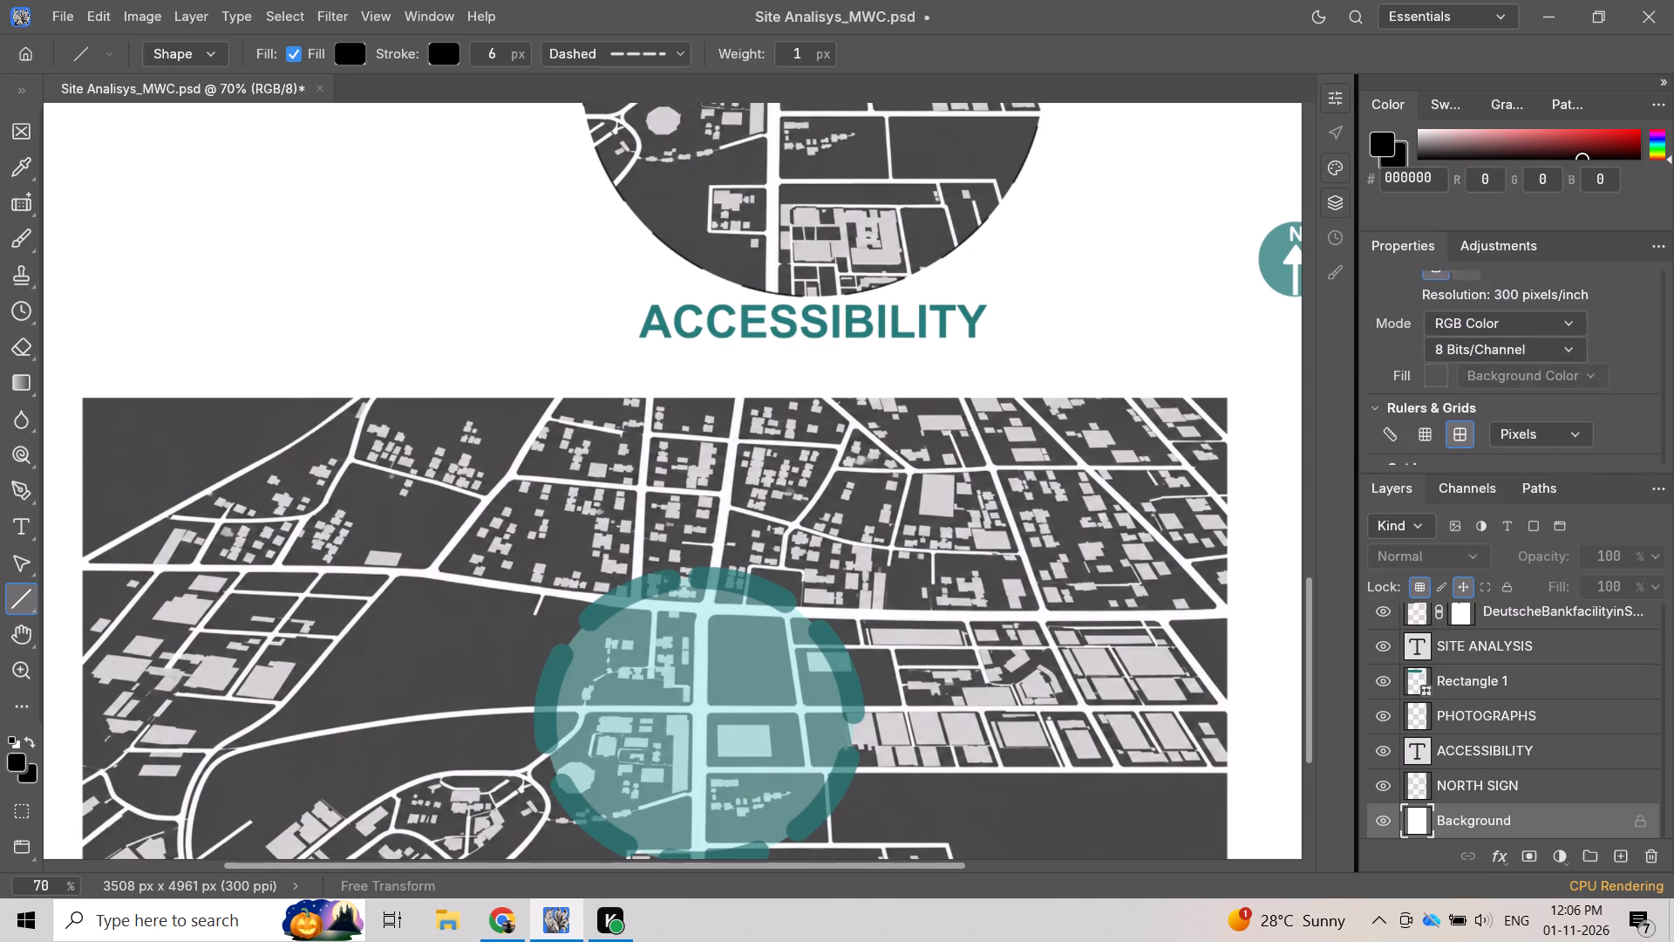
scroll(1476, 340, "down", 5)
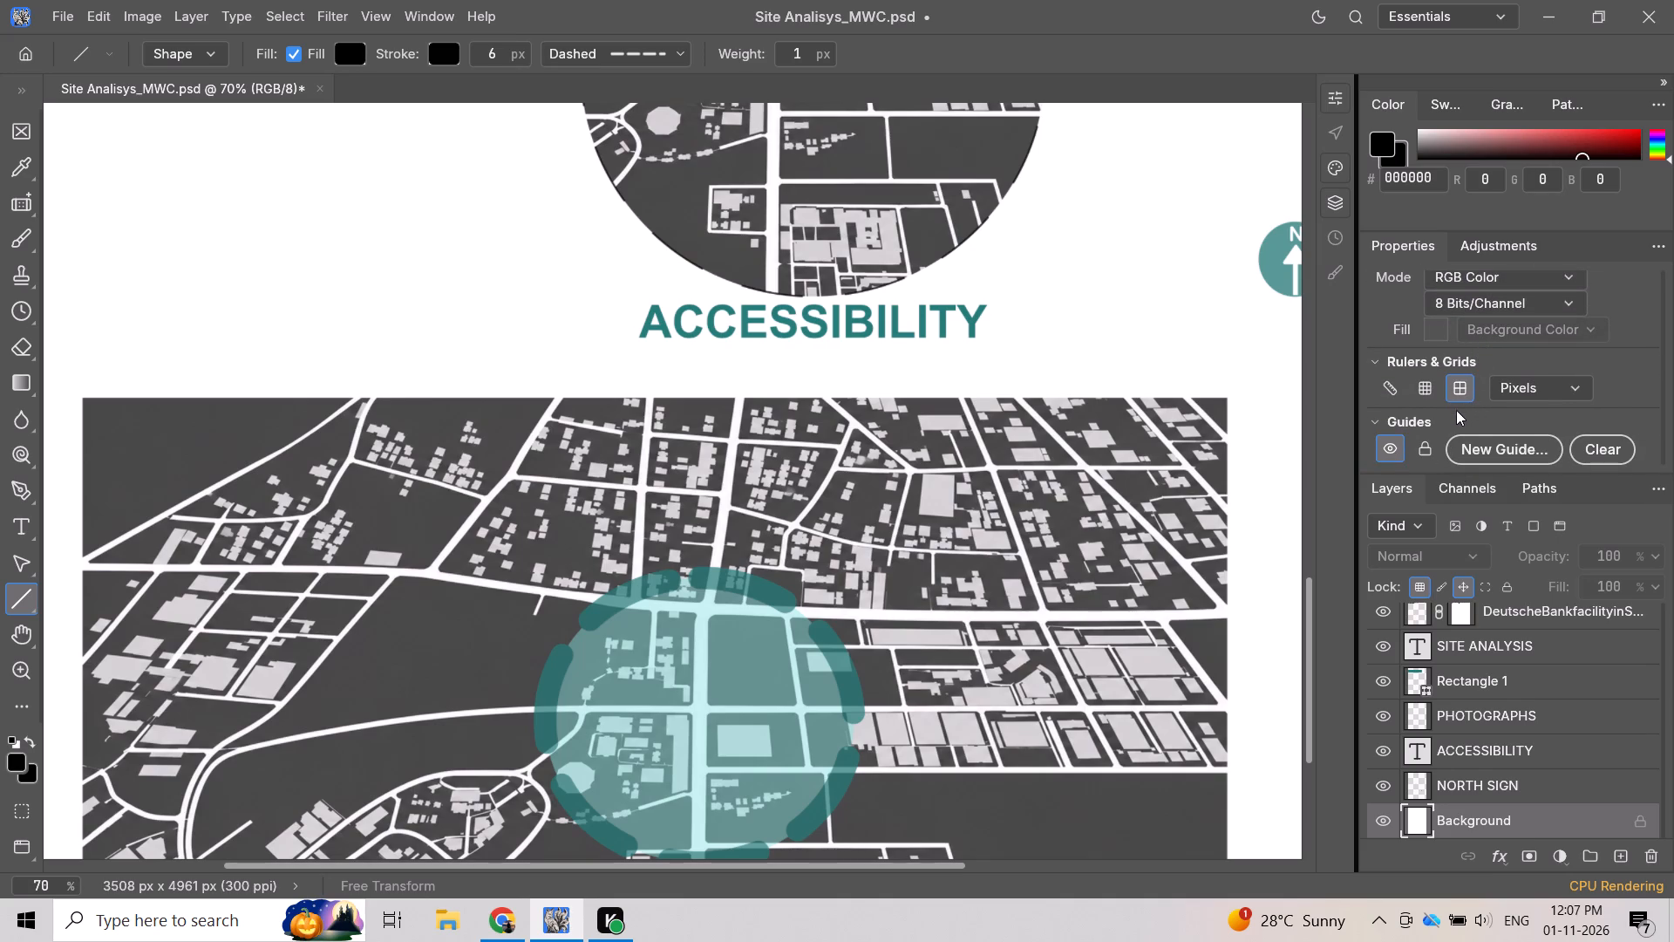
scroll(1423, 417, "down", 3)
scroll(1446, 415, "up", 6)
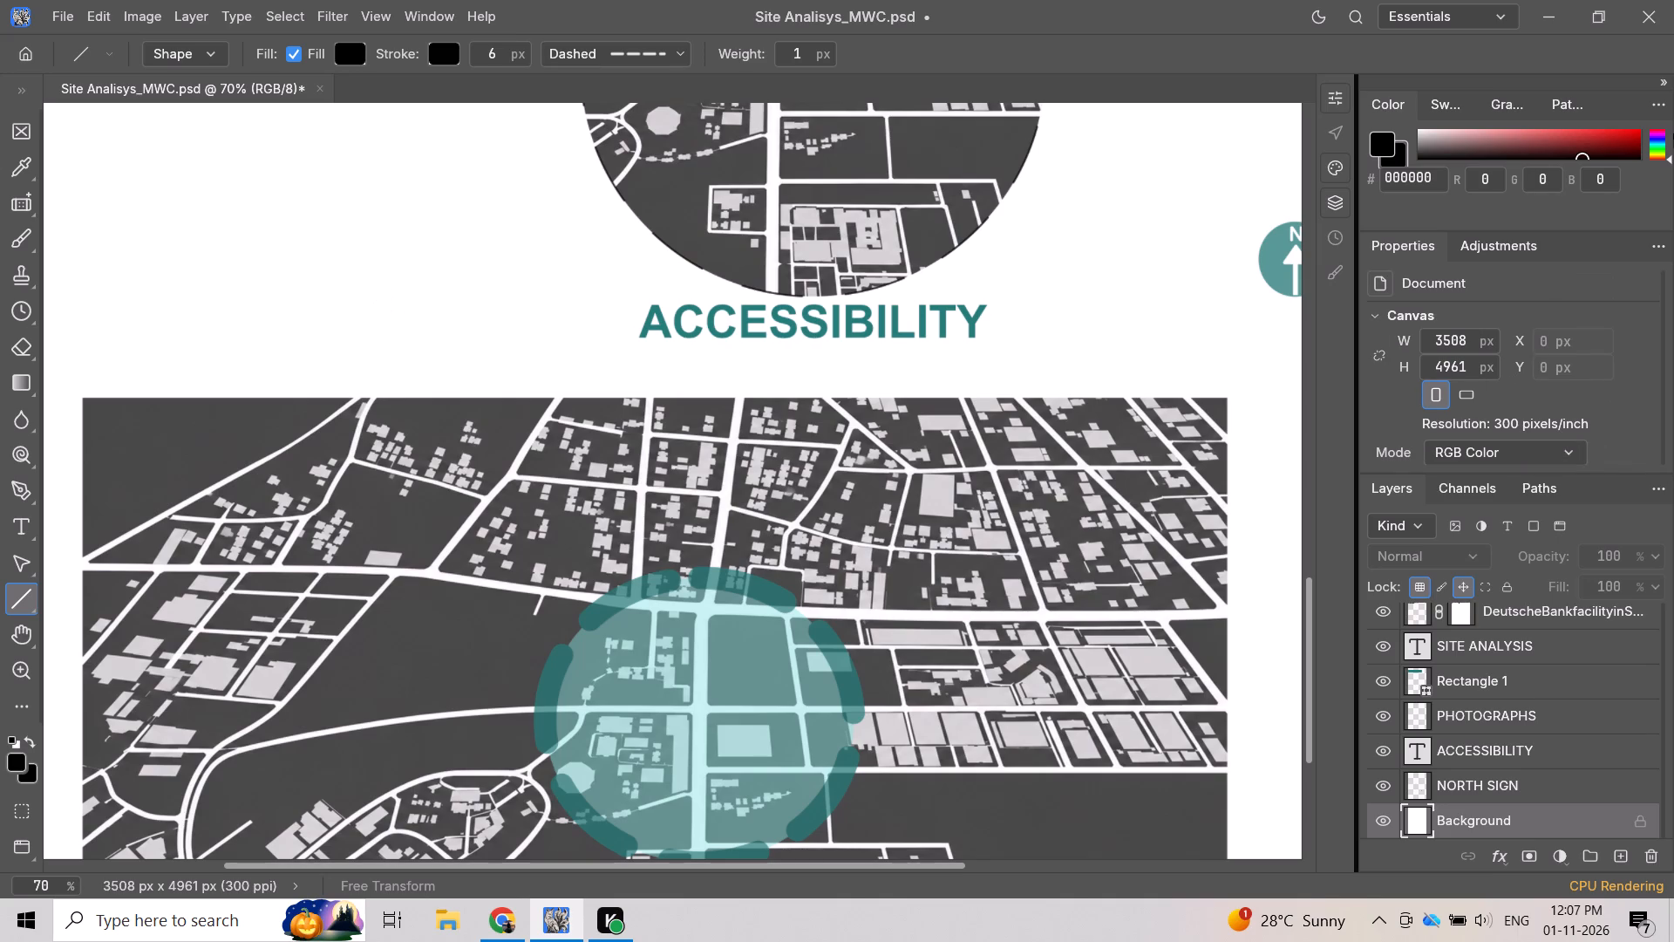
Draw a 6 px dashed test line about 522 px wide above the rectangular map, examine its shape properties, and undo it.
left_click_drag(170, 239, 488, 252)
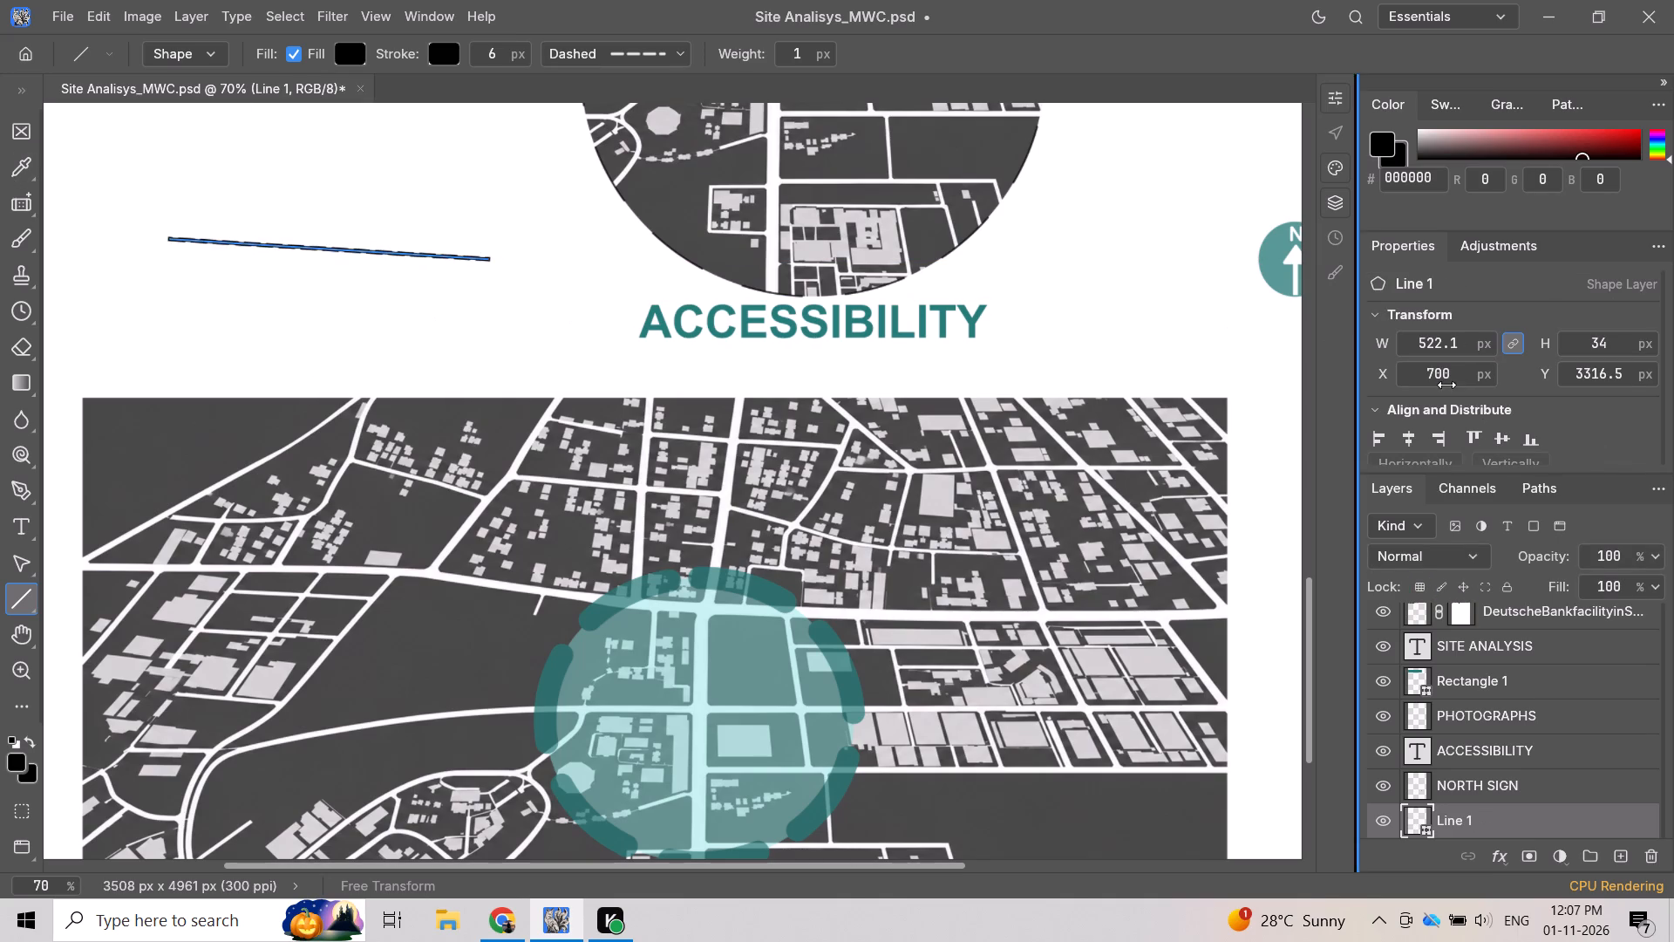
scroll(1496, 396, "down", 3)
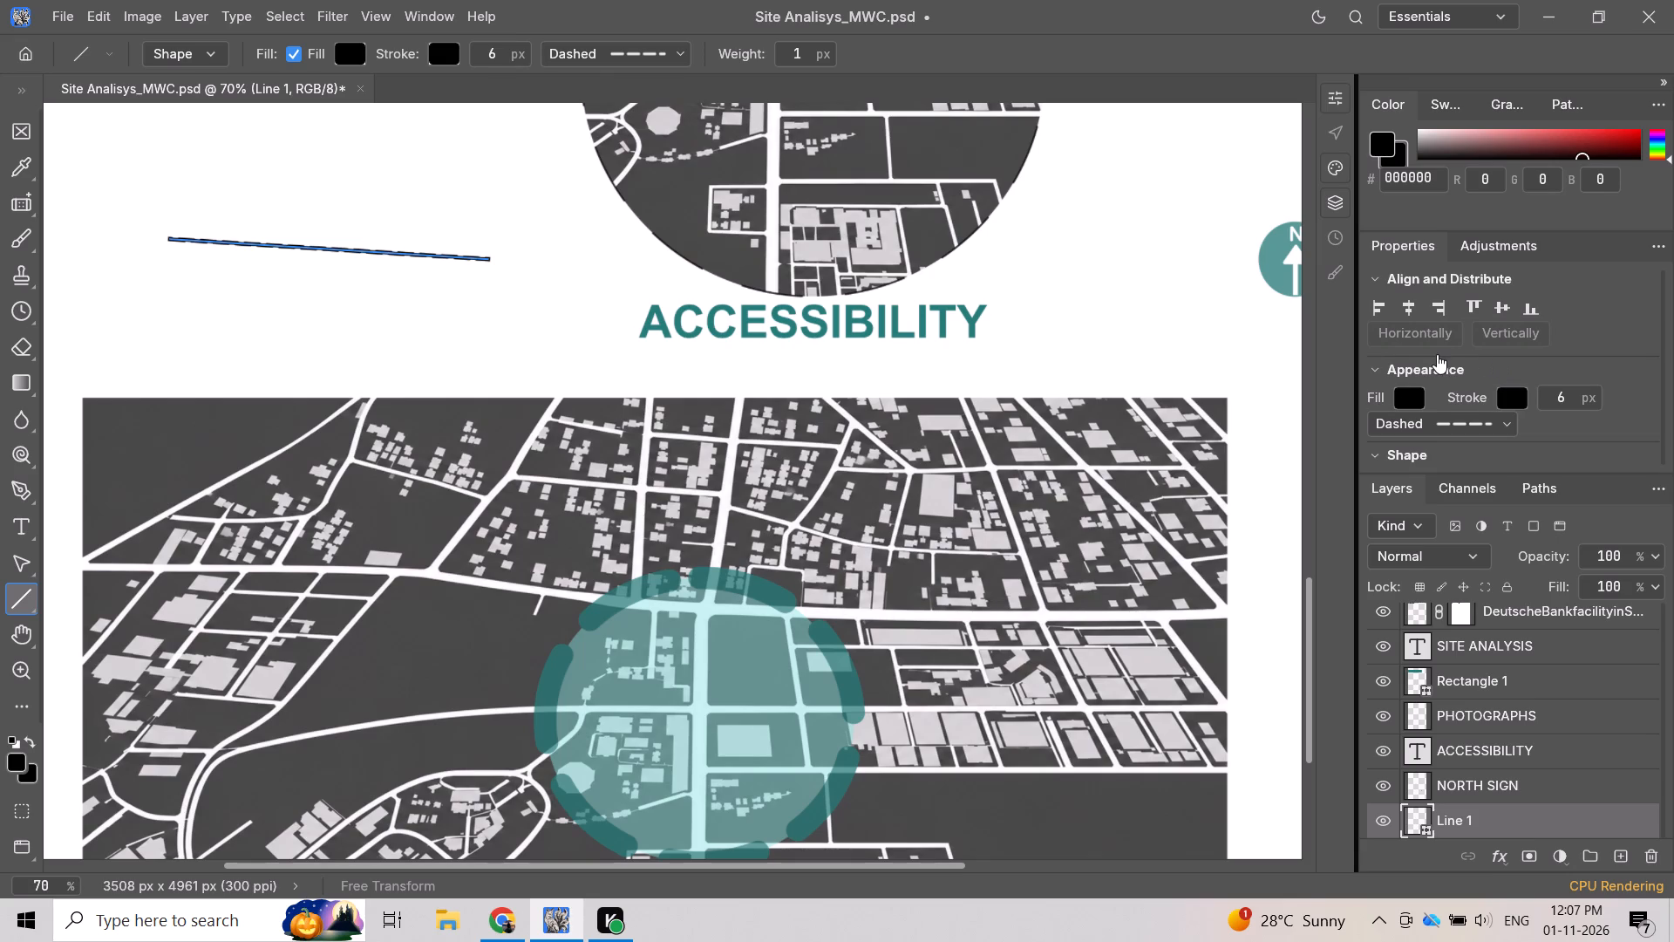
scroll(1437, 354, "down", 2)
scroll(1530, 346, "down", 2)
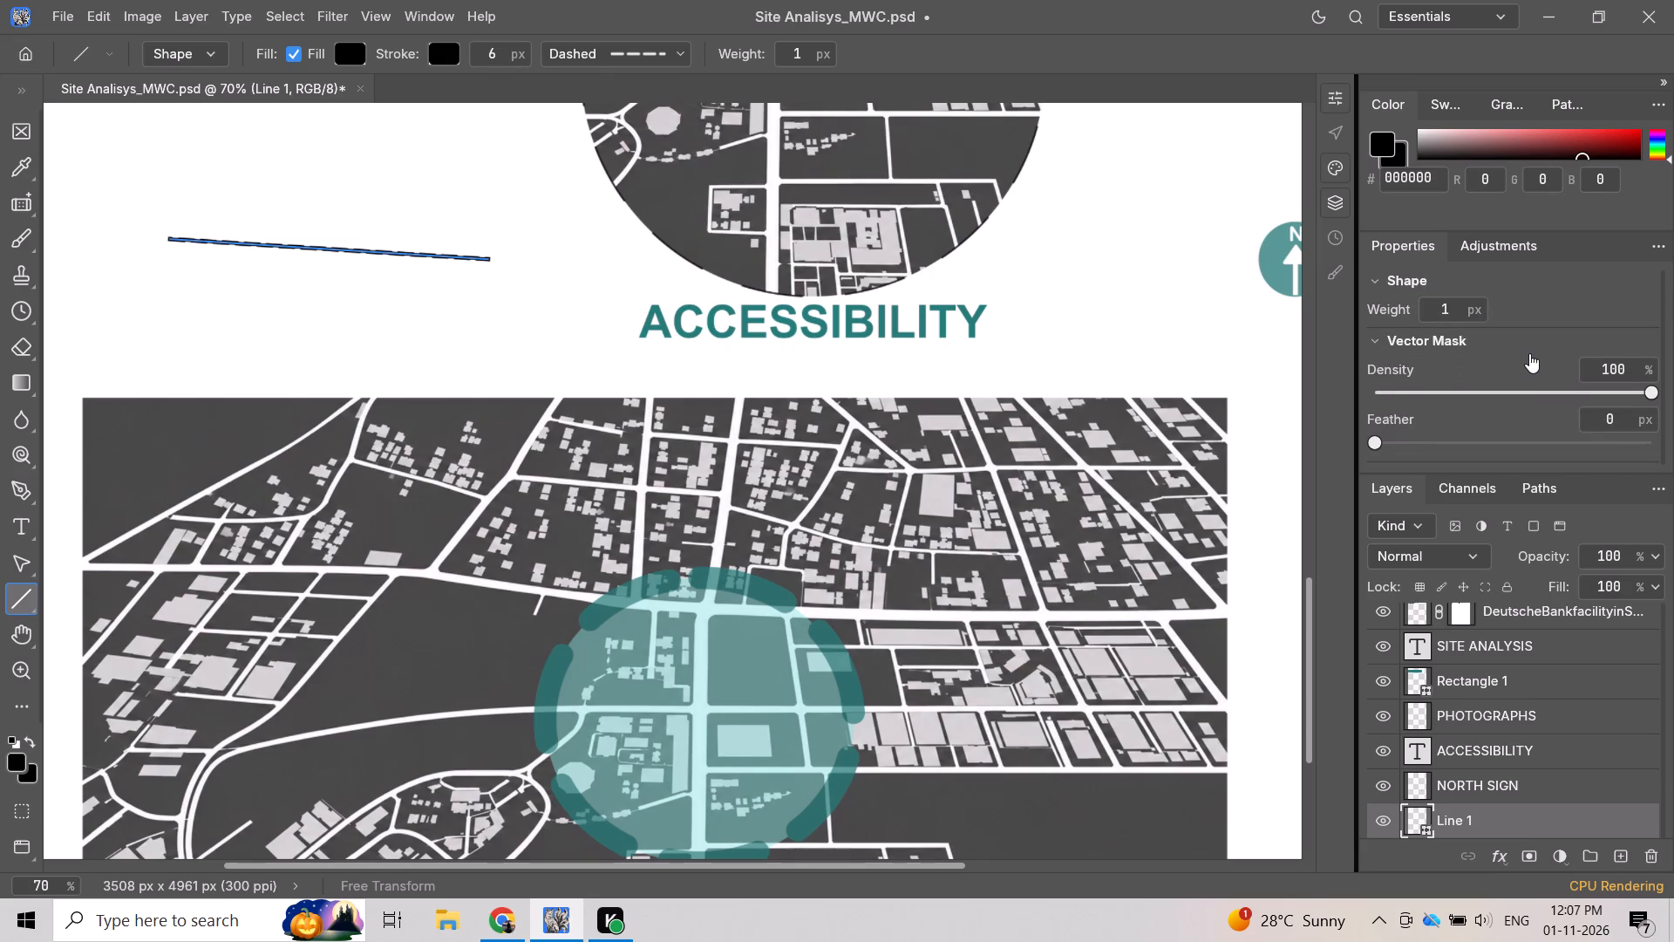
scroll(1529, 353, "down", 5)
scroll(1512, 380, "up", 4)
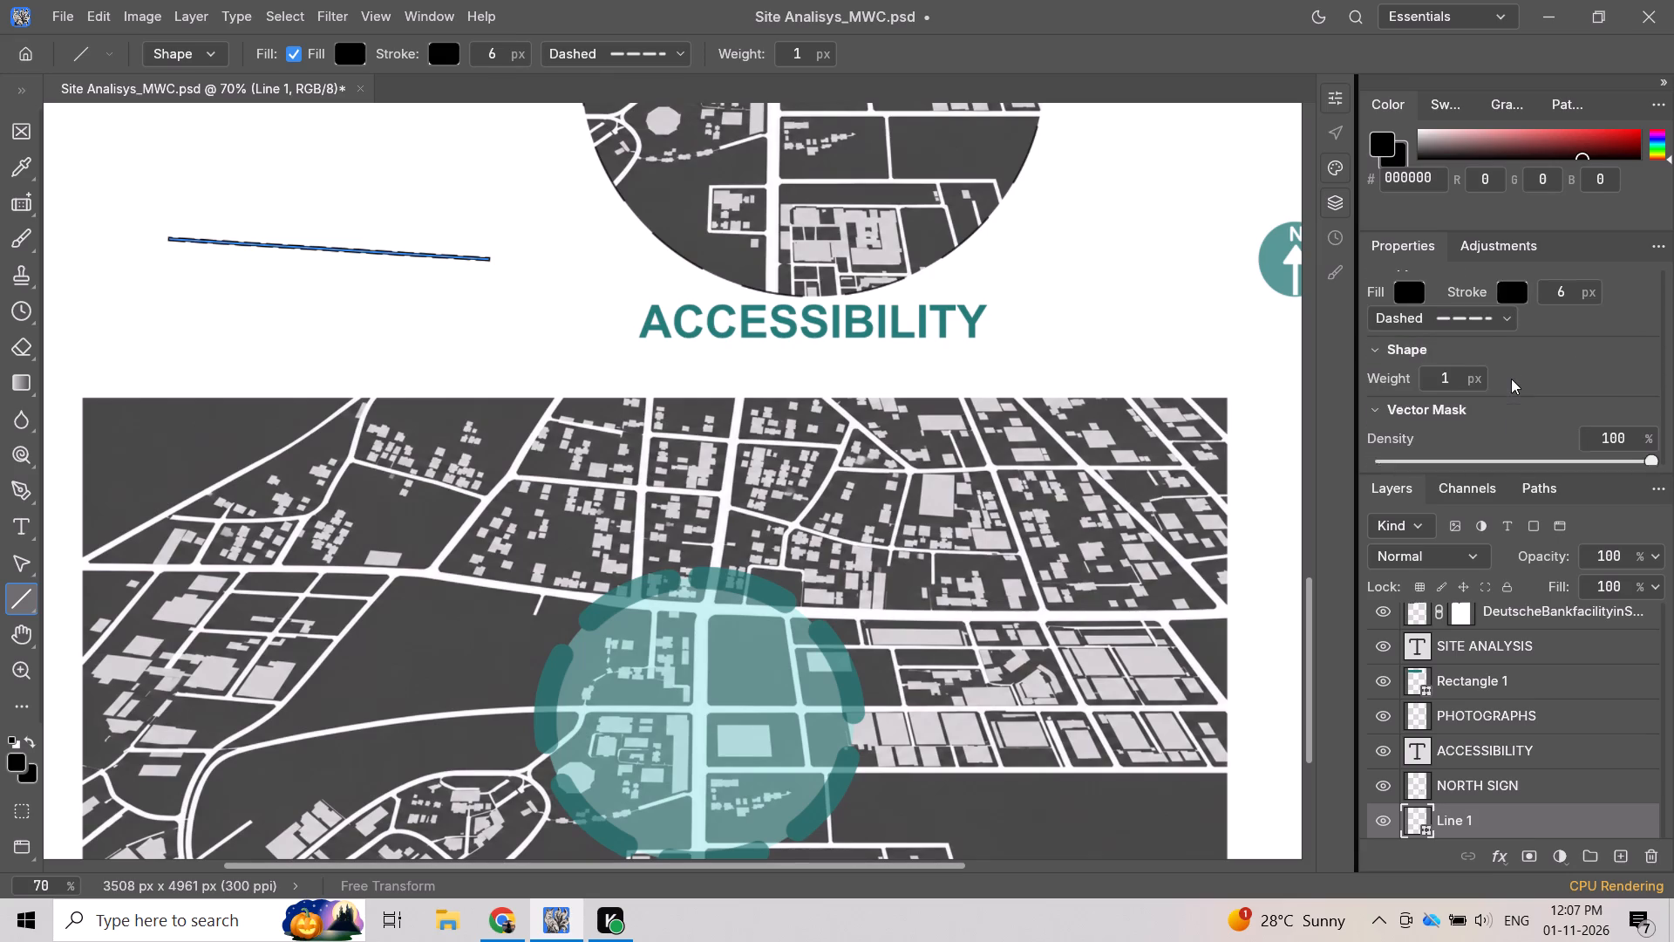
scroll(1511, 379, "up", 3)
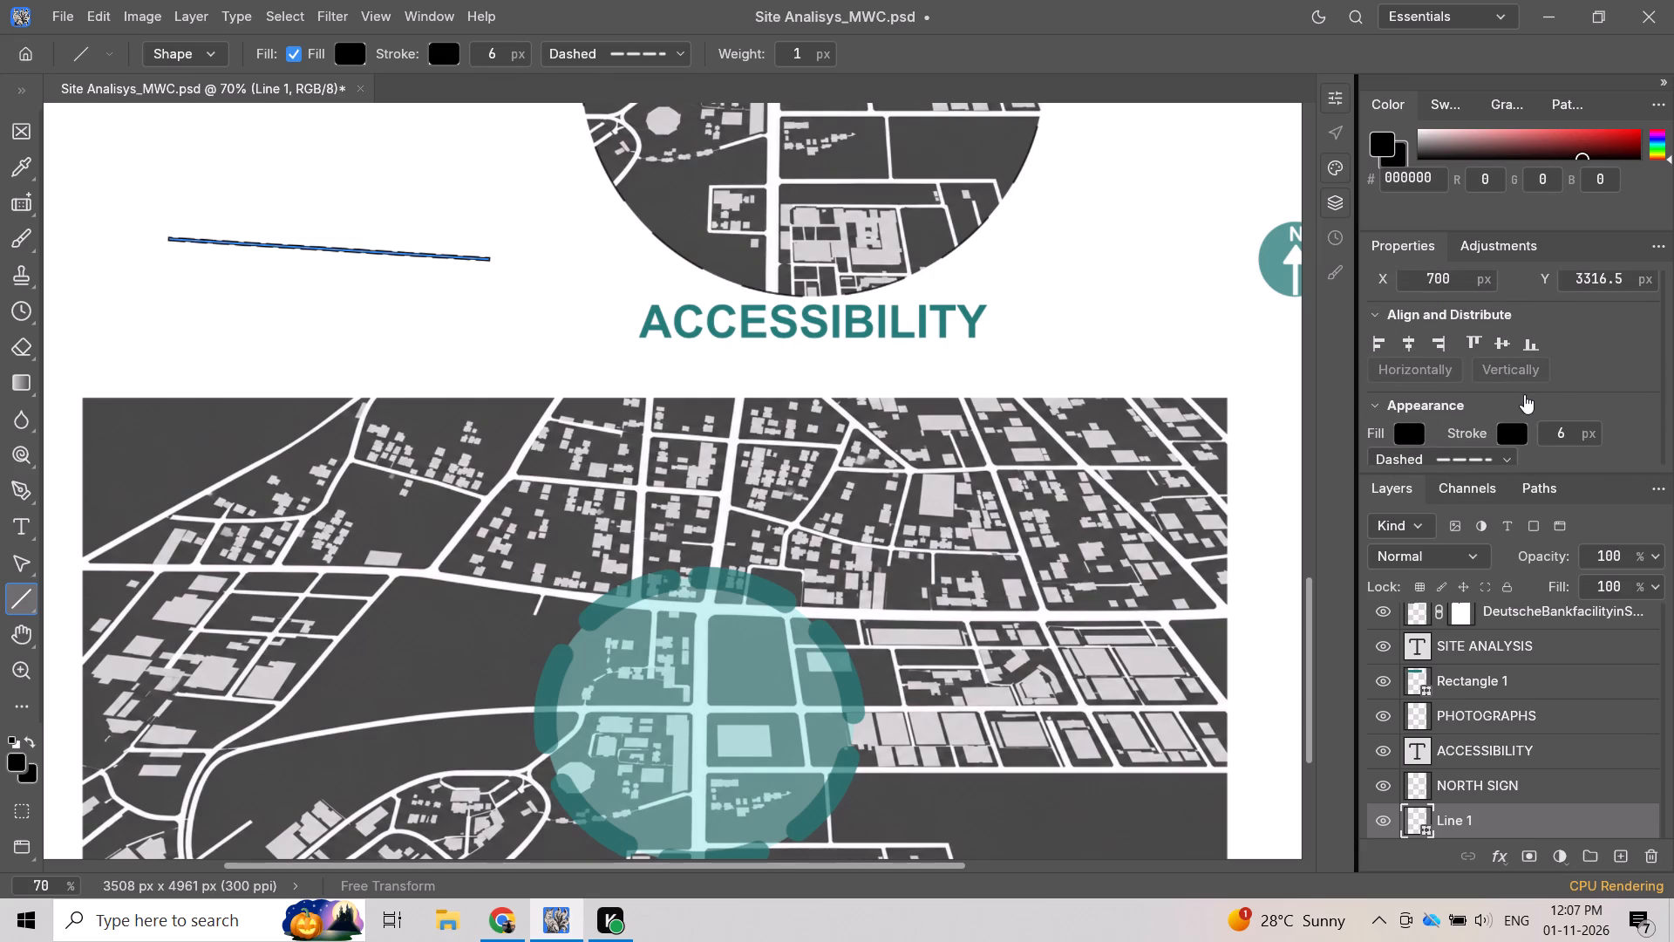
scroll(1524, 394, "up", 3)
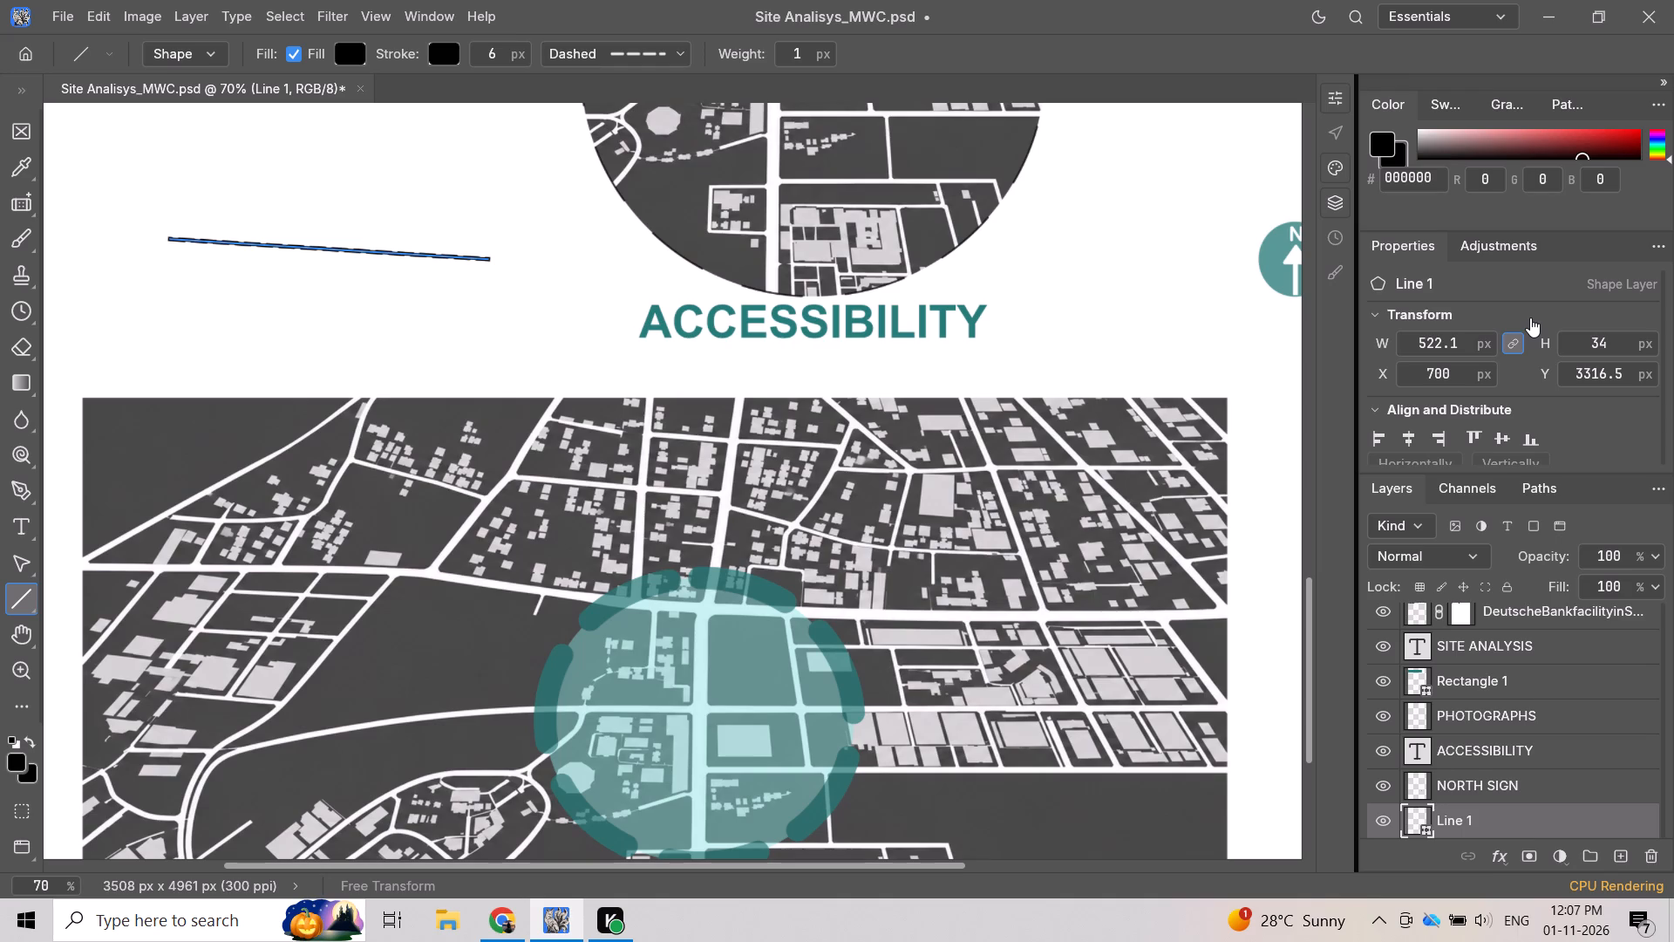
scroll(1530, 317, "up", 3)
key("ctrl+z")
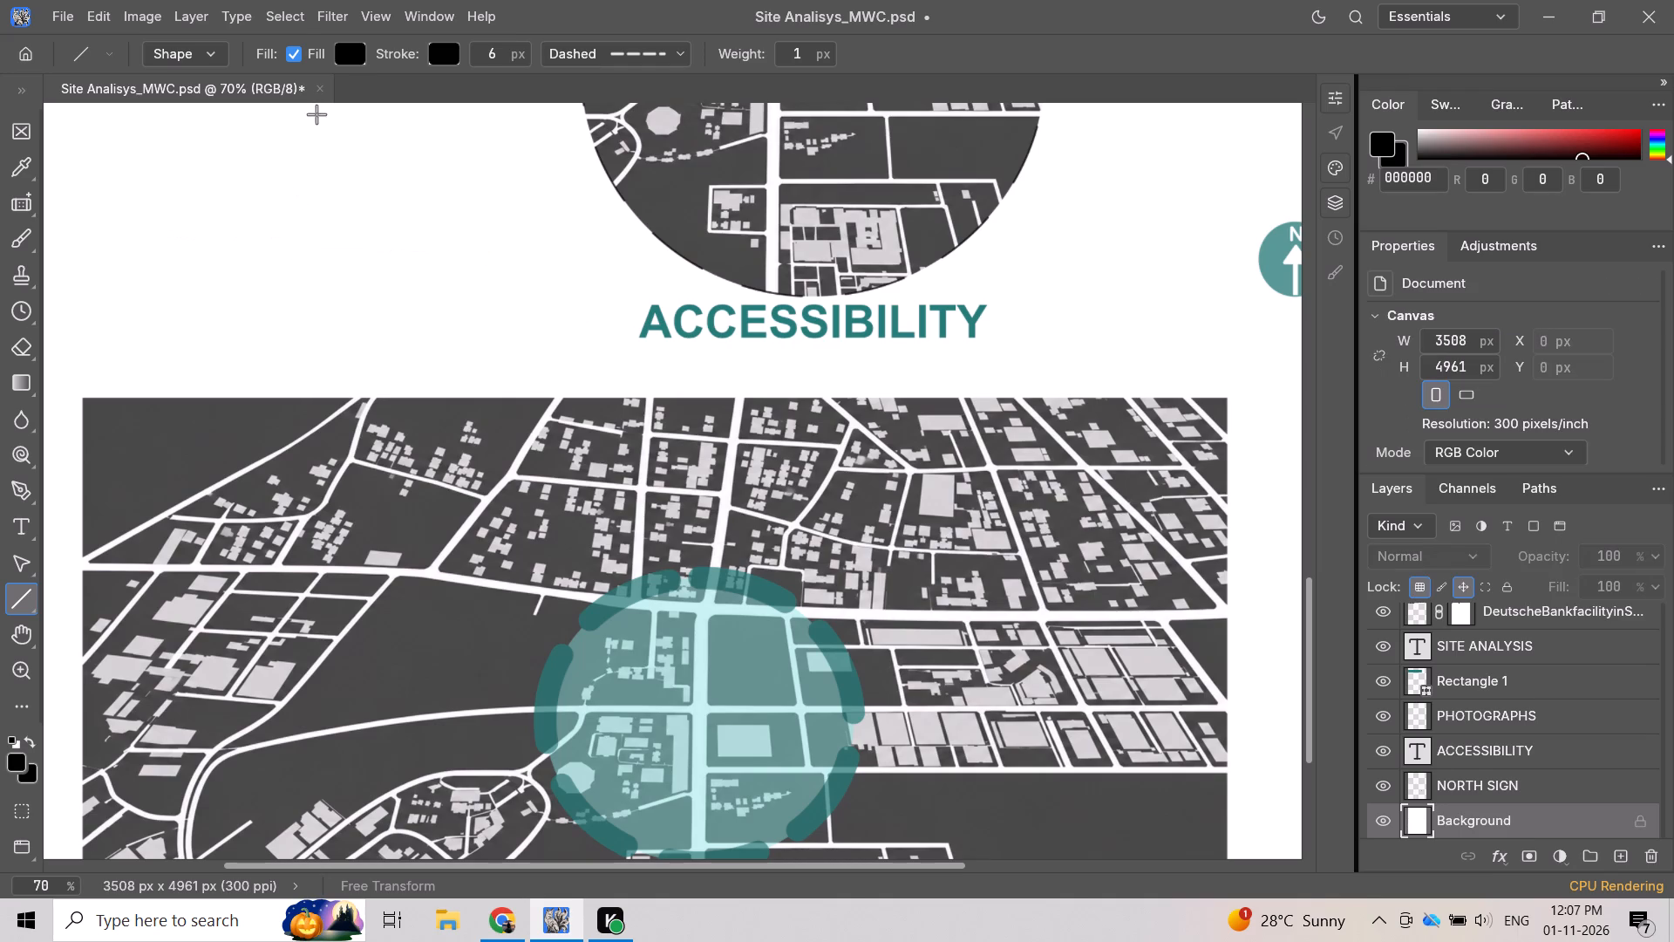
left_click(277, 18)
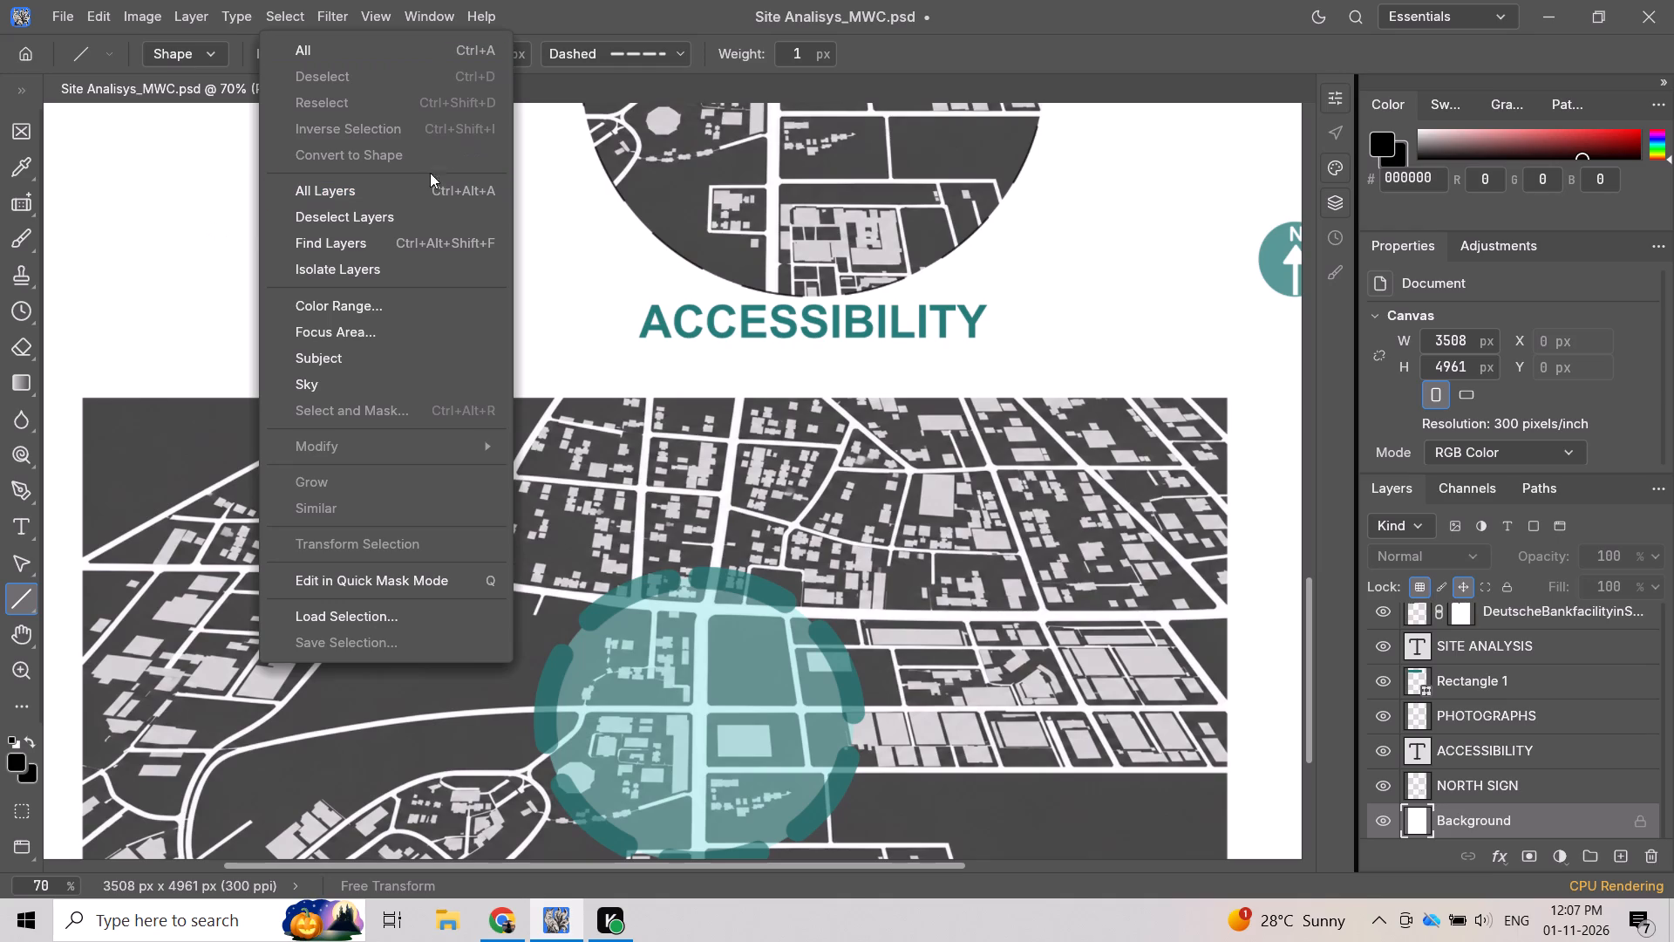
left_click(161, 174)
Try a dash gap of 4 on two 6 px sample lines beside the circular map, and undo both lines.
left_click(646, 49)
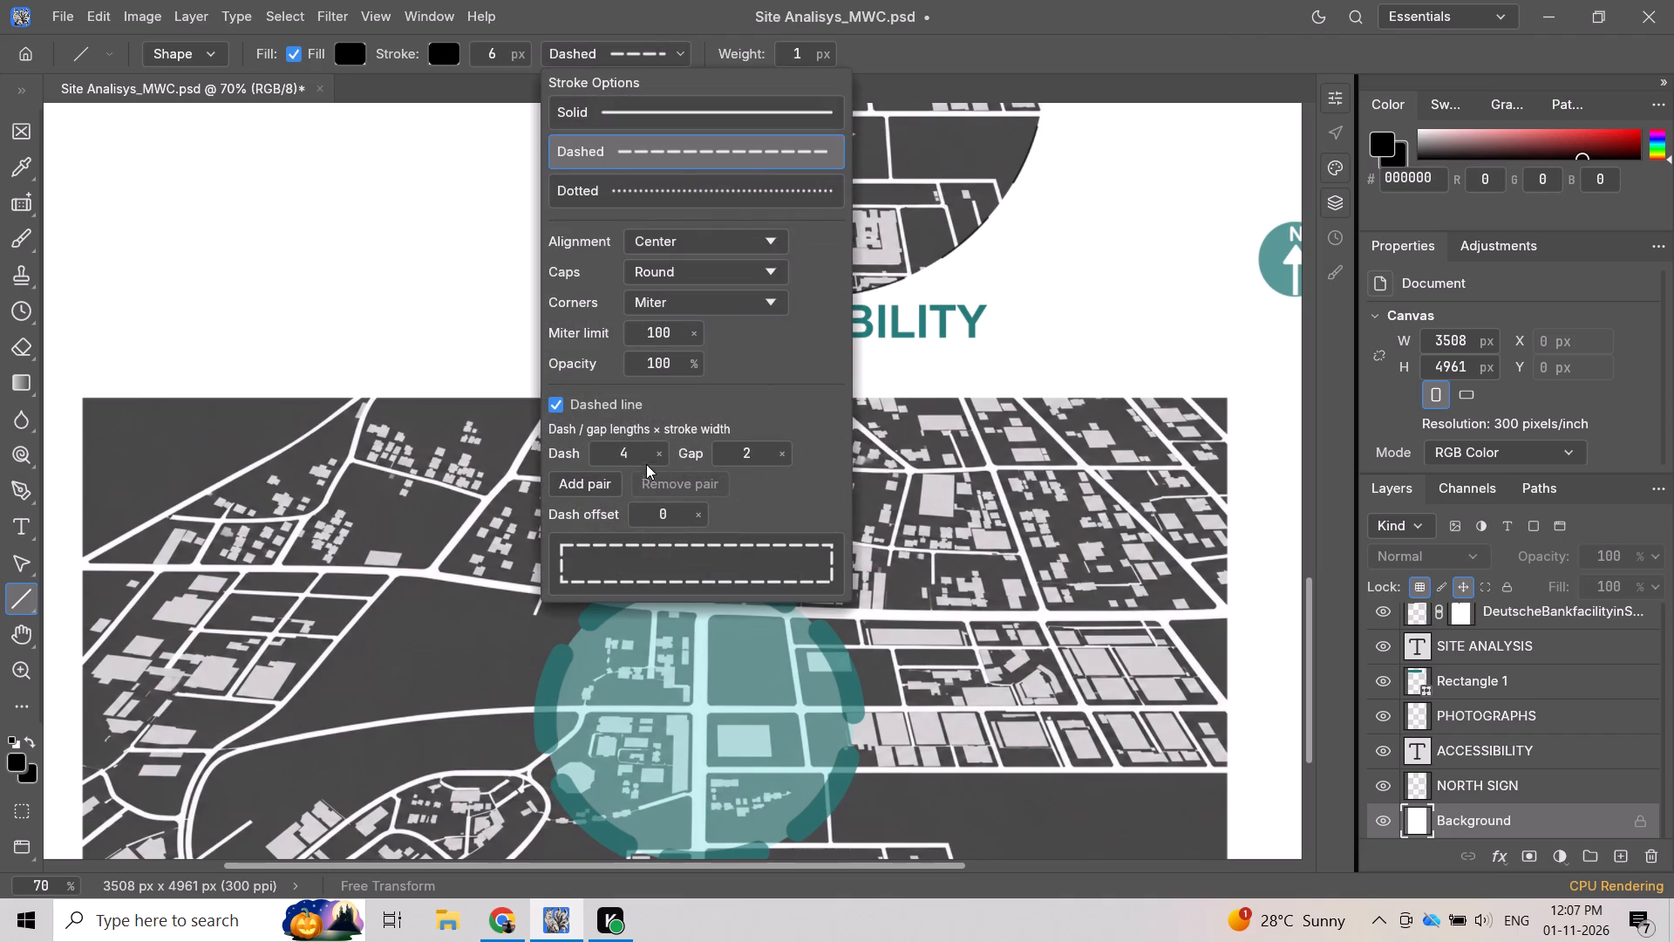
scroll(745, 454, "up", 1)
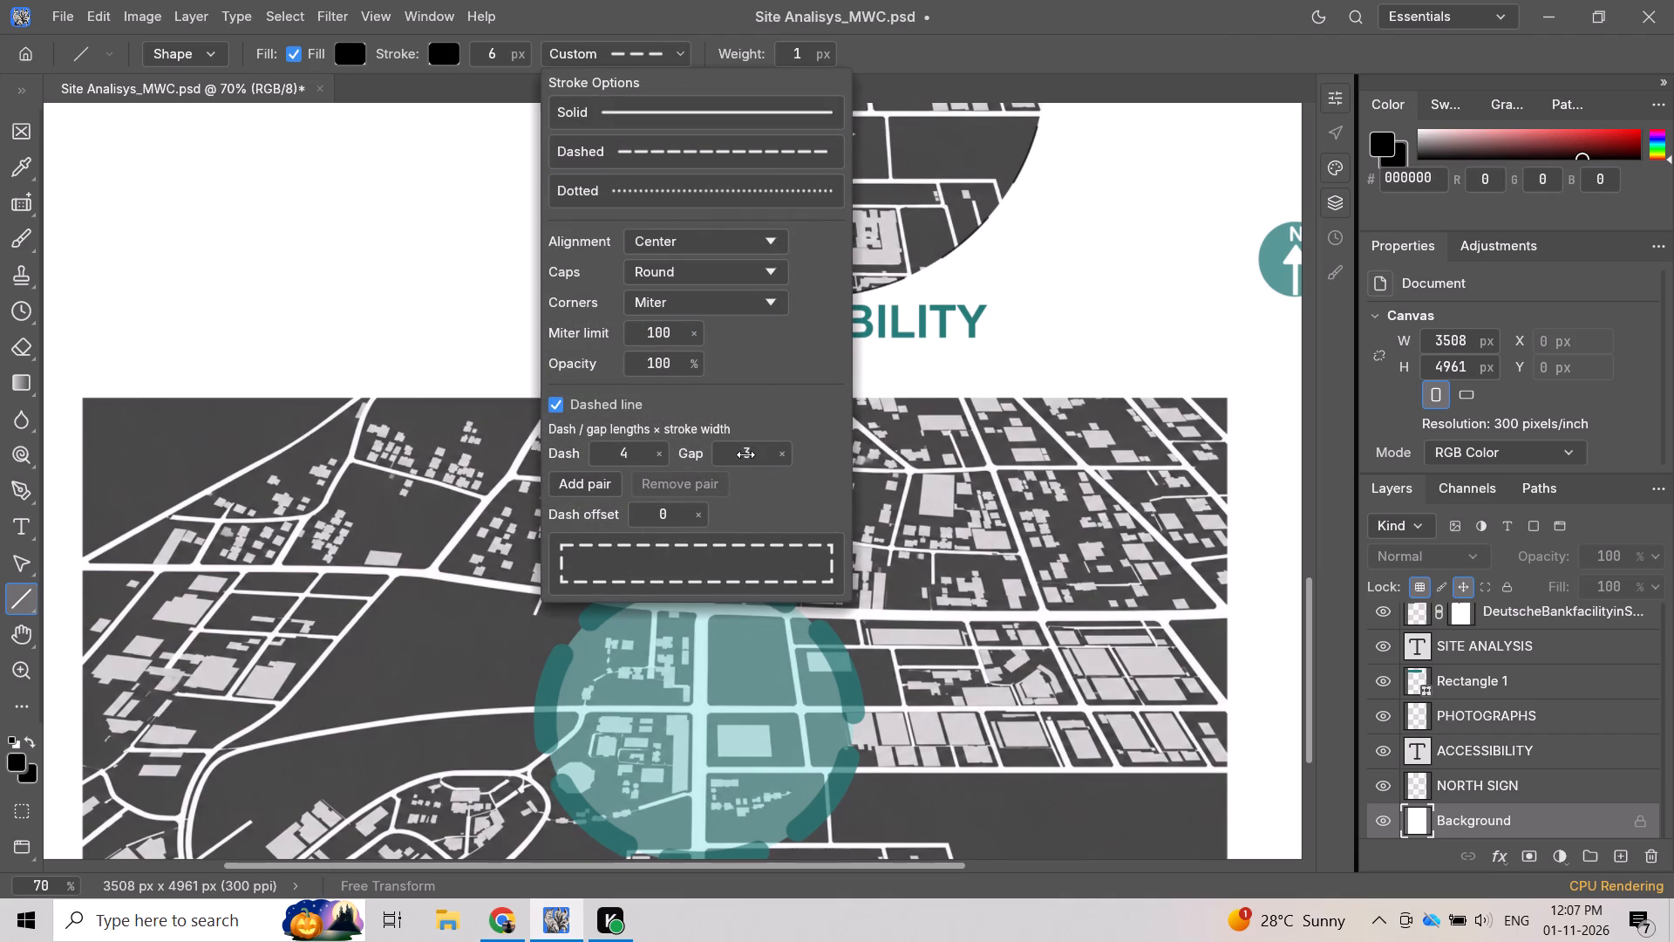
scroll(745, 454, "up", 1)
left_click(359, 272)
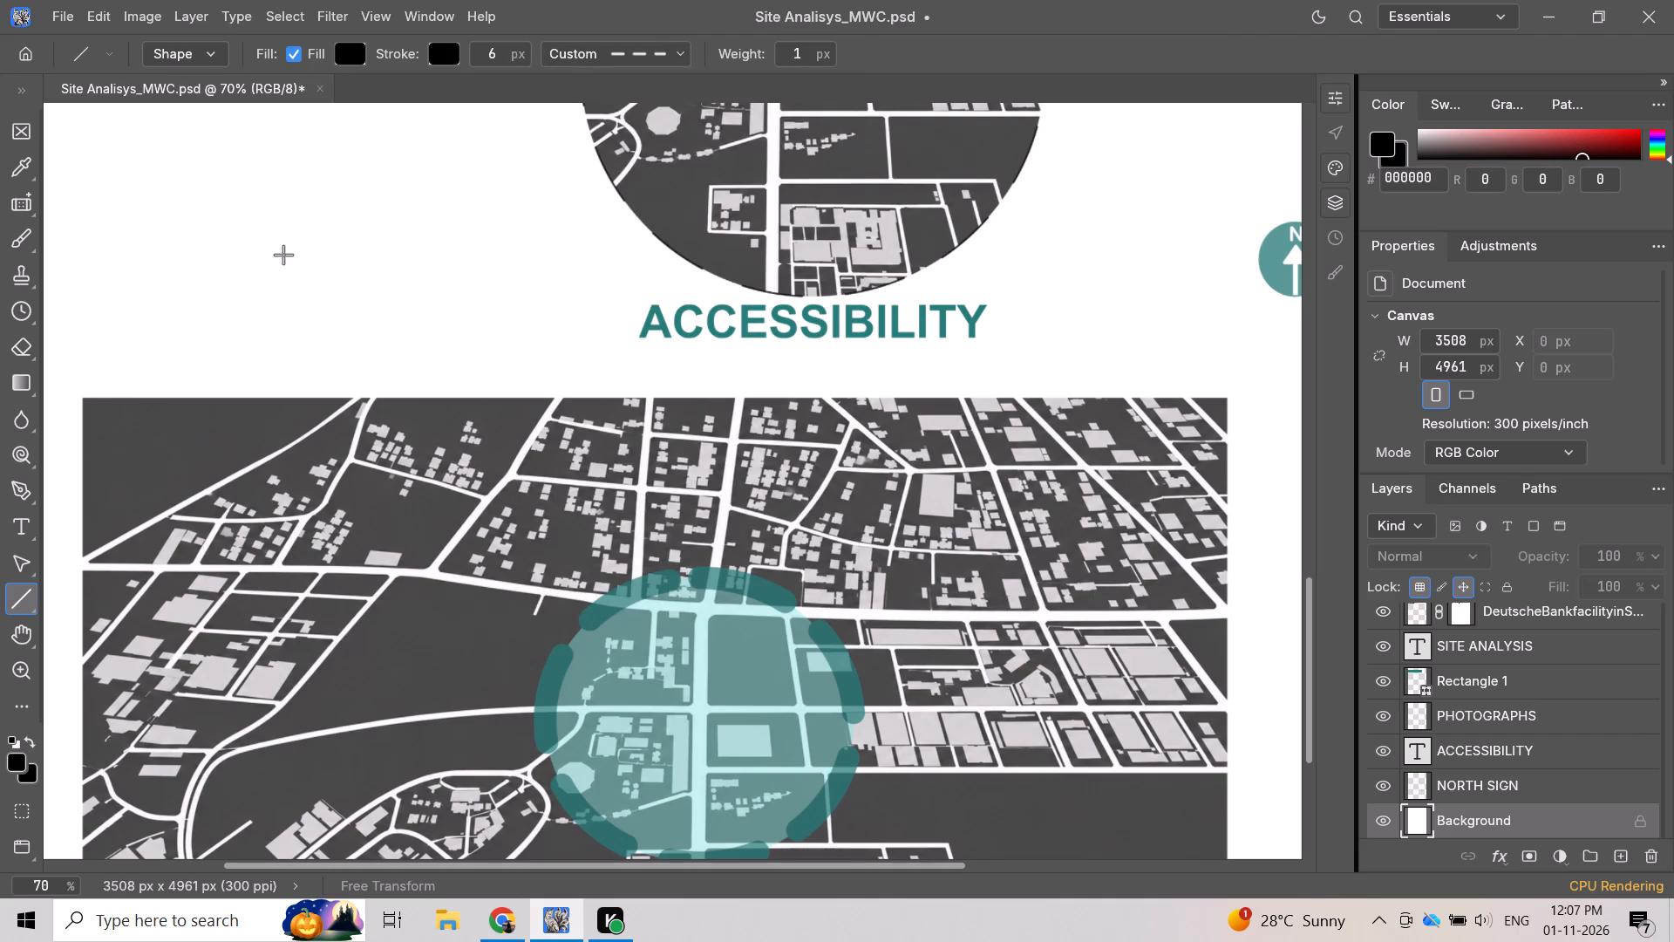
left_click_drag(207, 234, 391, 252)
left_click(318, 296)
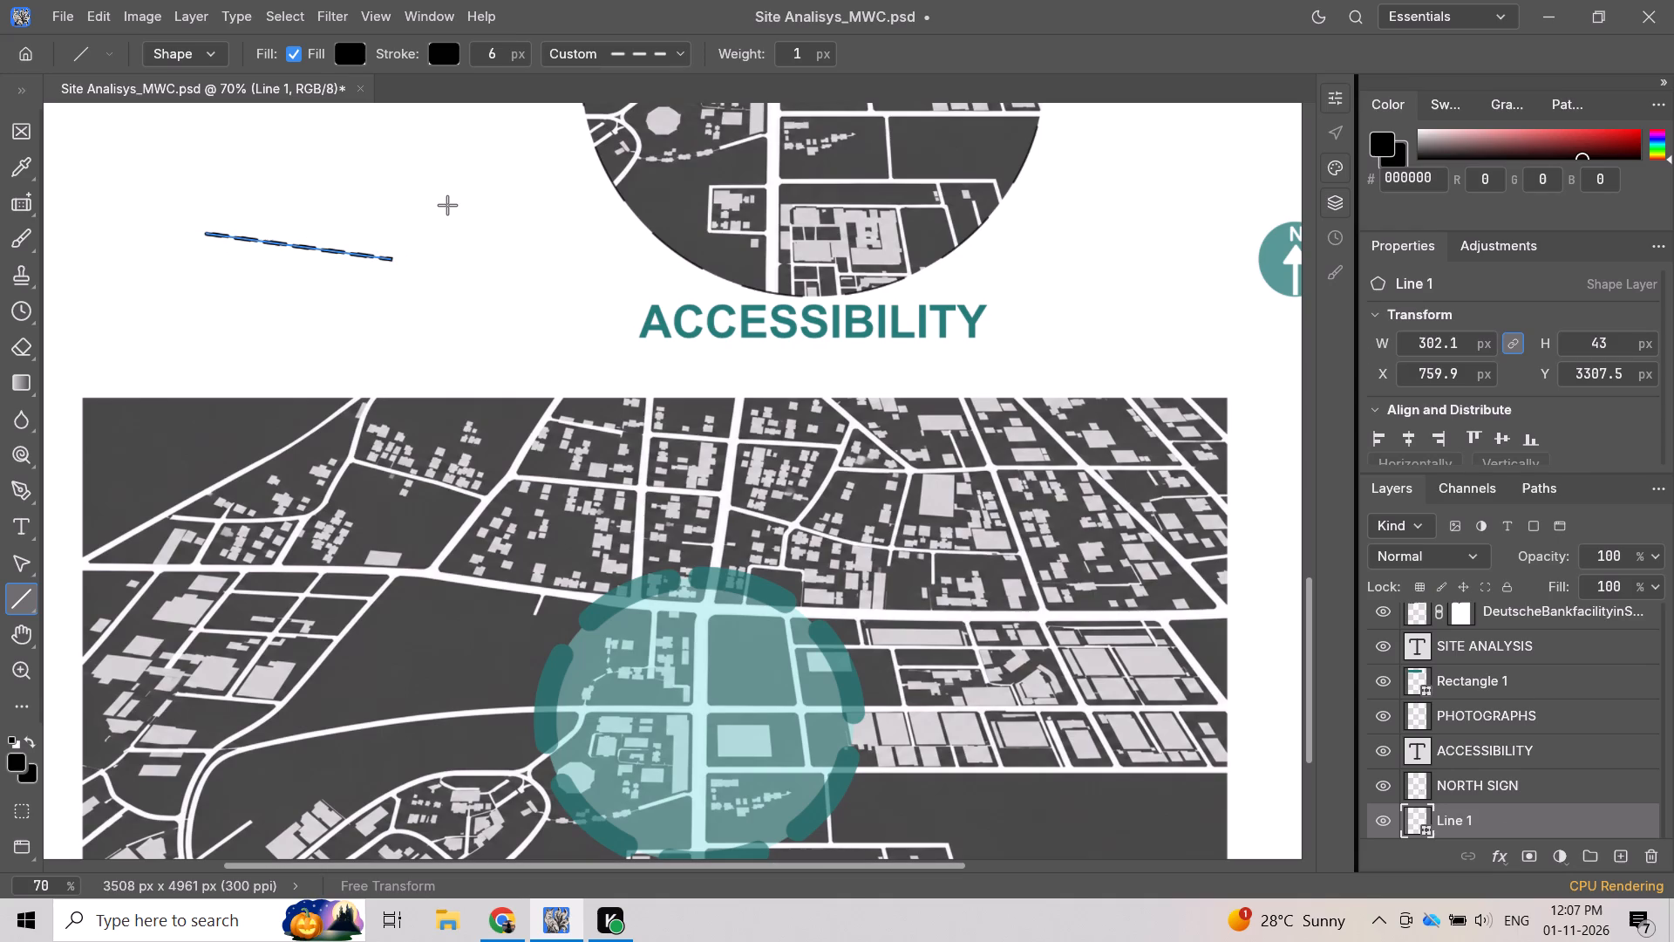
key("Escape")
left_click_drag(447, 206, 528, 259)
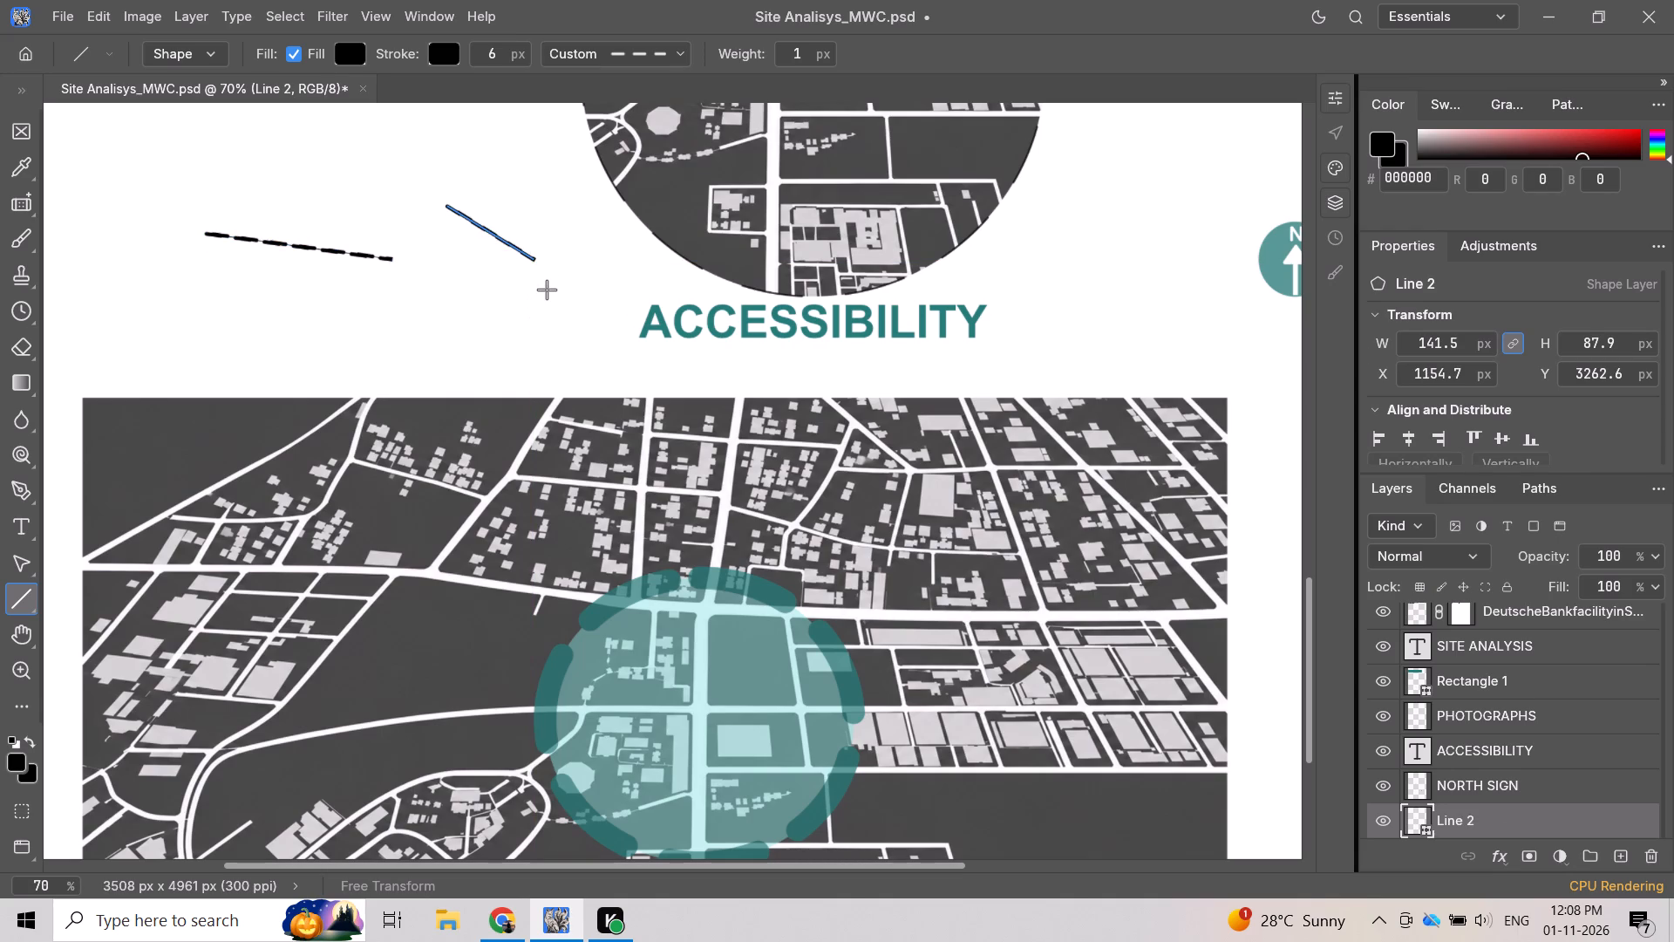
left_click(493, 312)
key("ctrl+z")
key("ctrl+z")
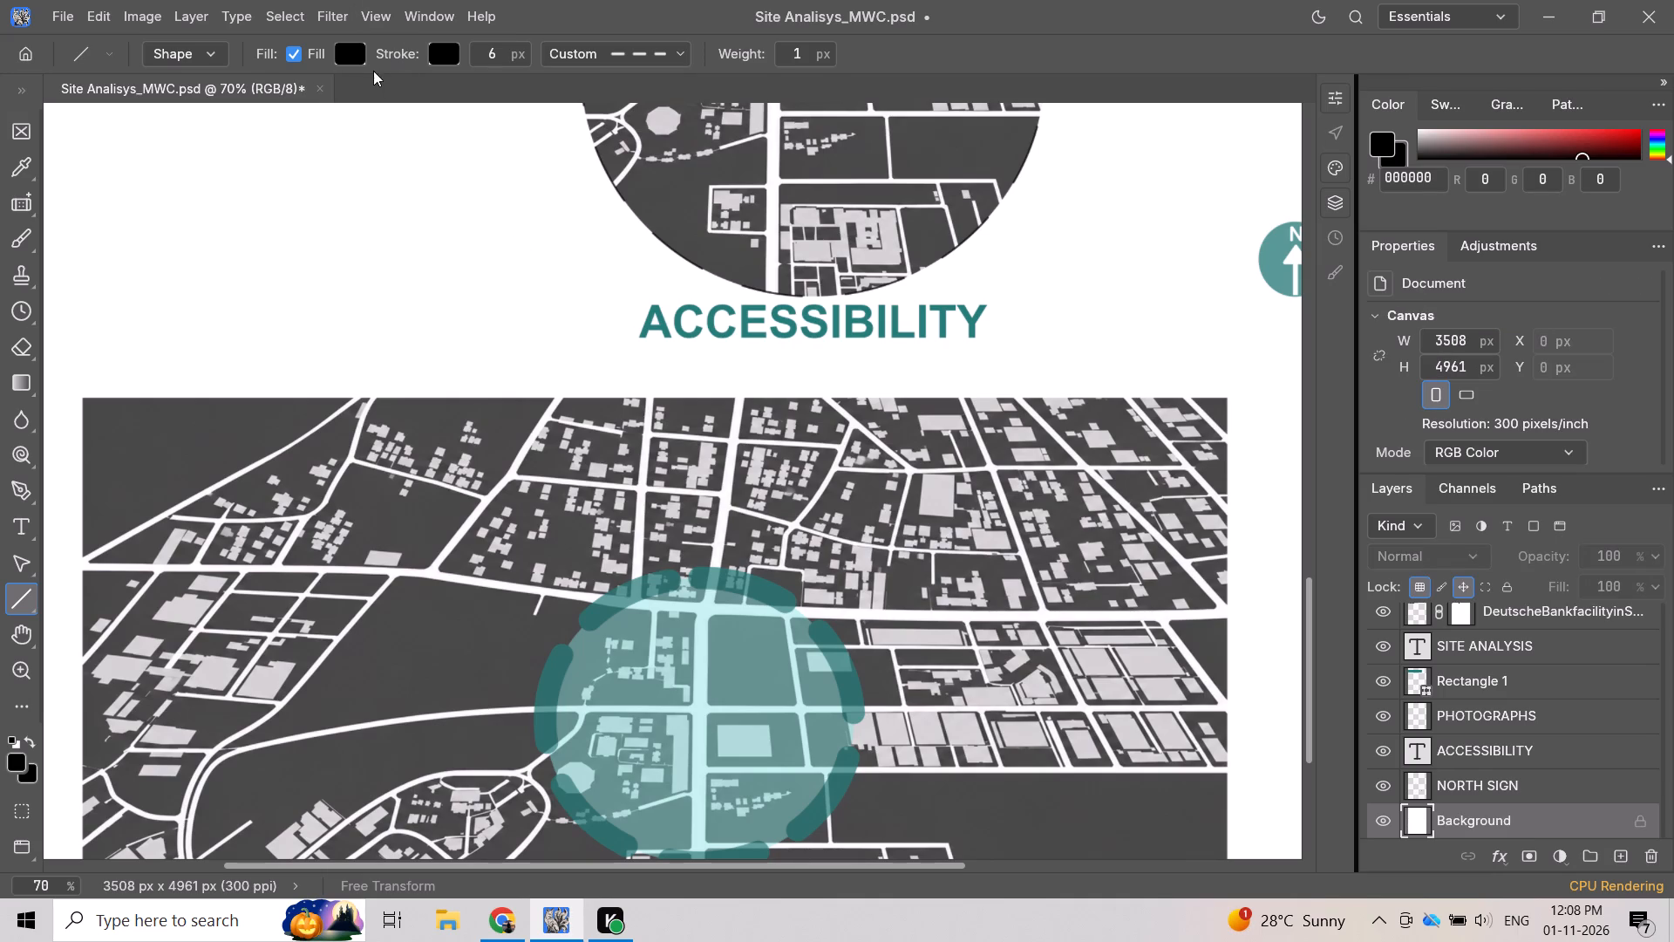
Apply the dashed line preset and customise it with dash 6, gap 4 and dash offset 2.
left_click(633, 49)
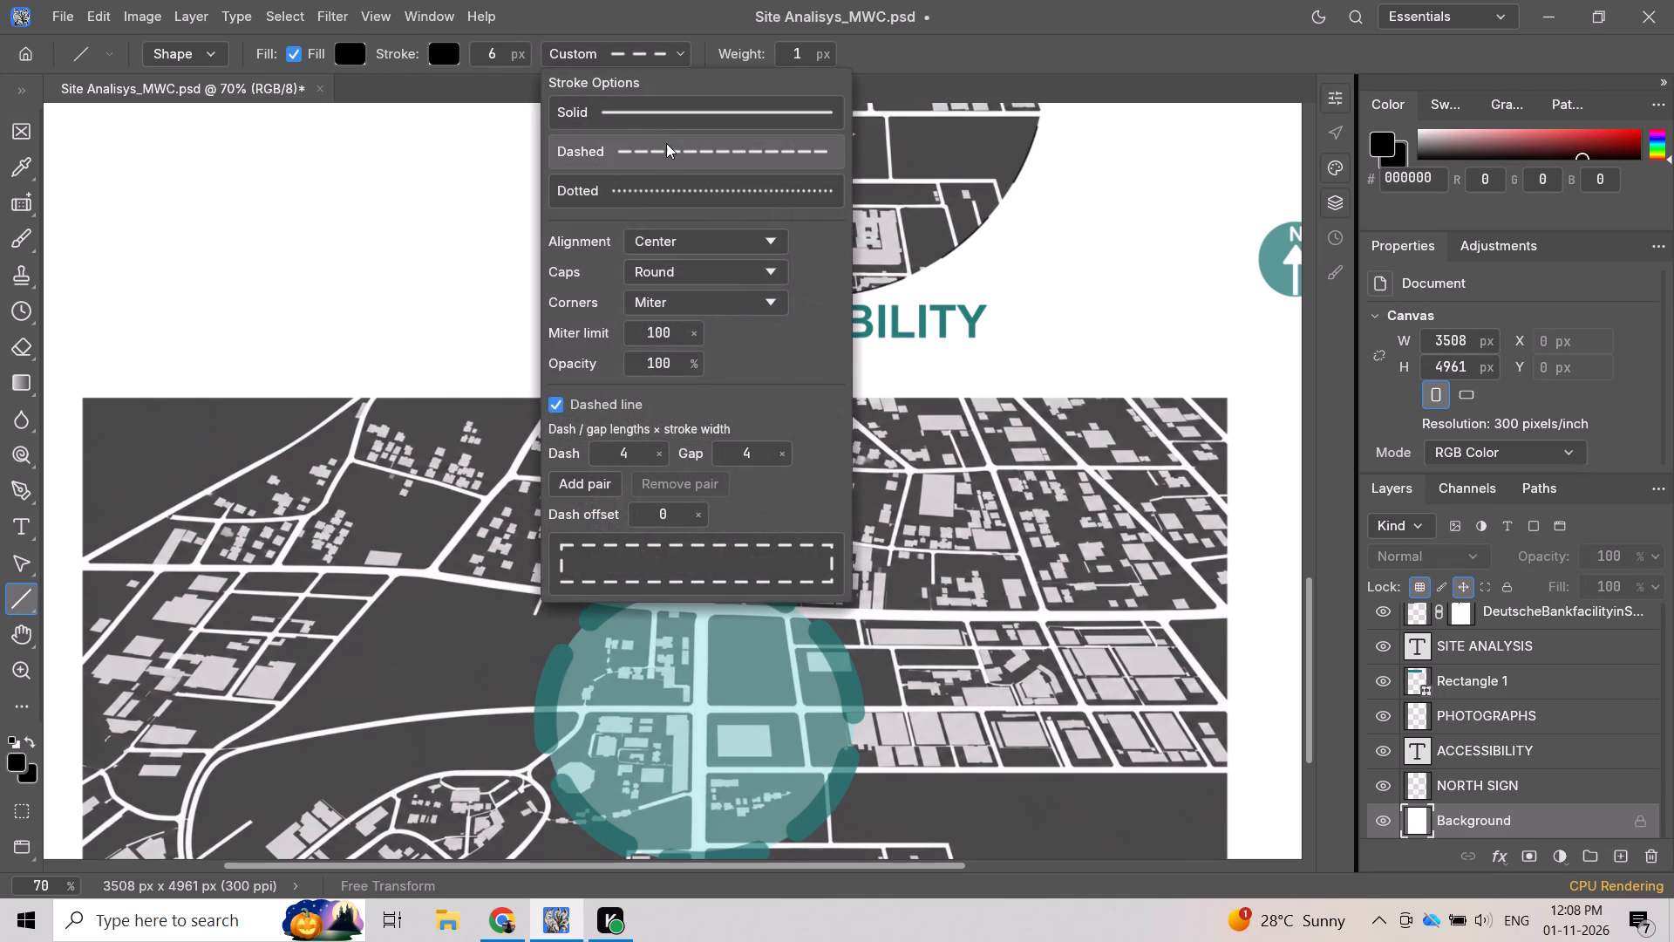
left_click(666, 143)
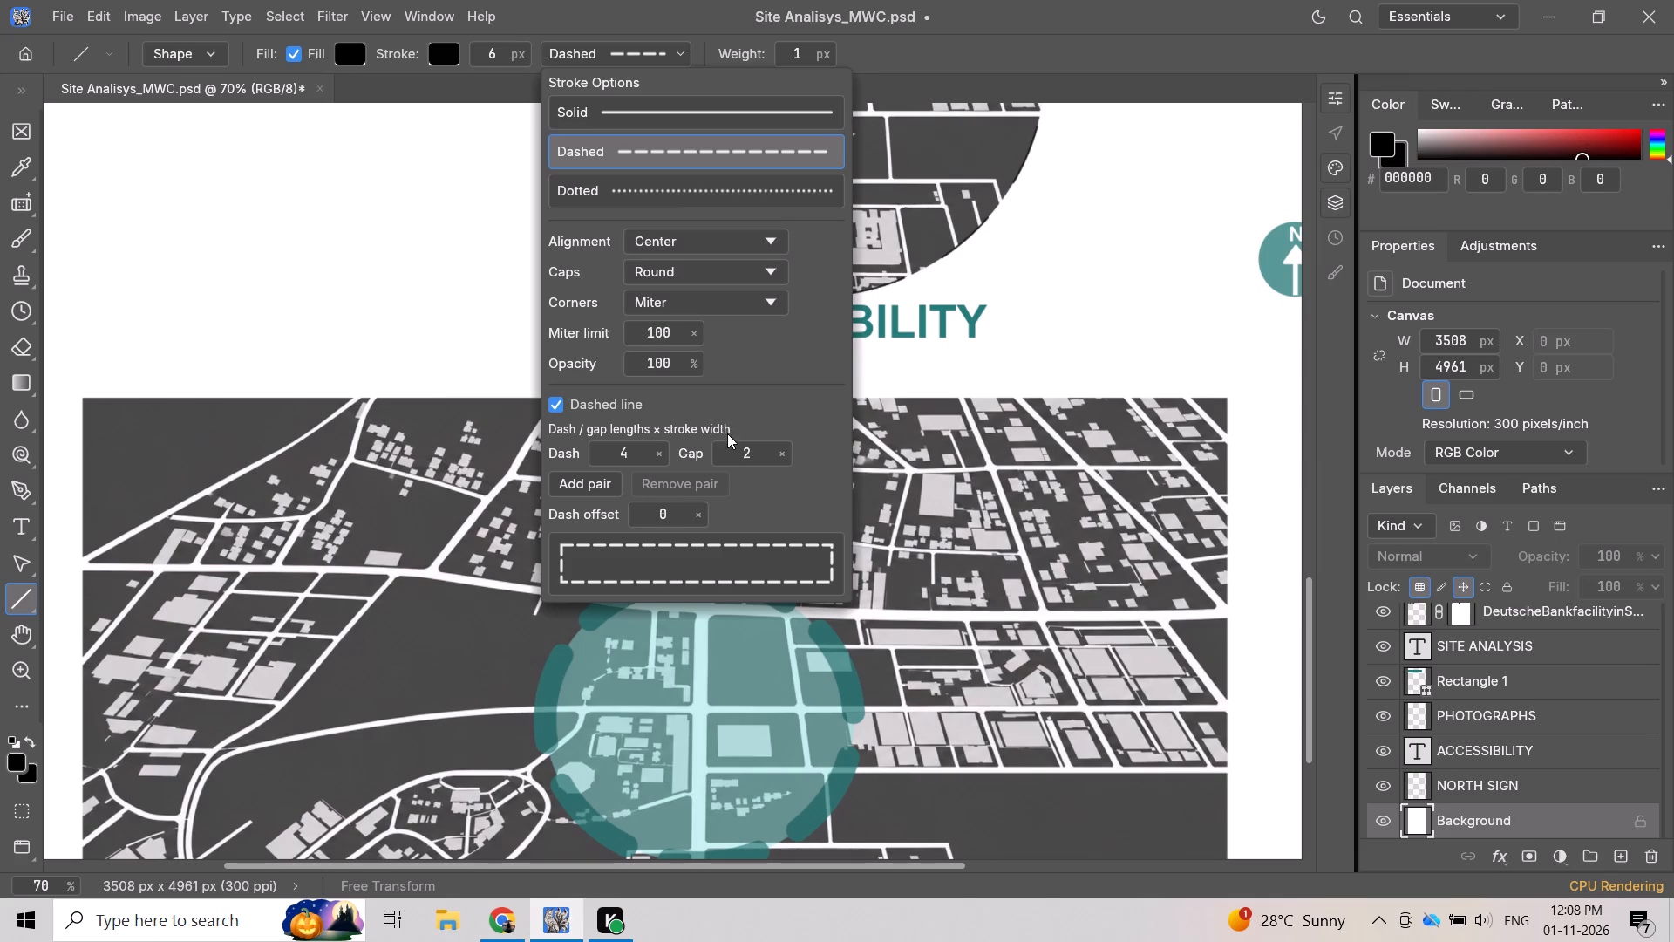
scroll(745, 450, "up", 2)
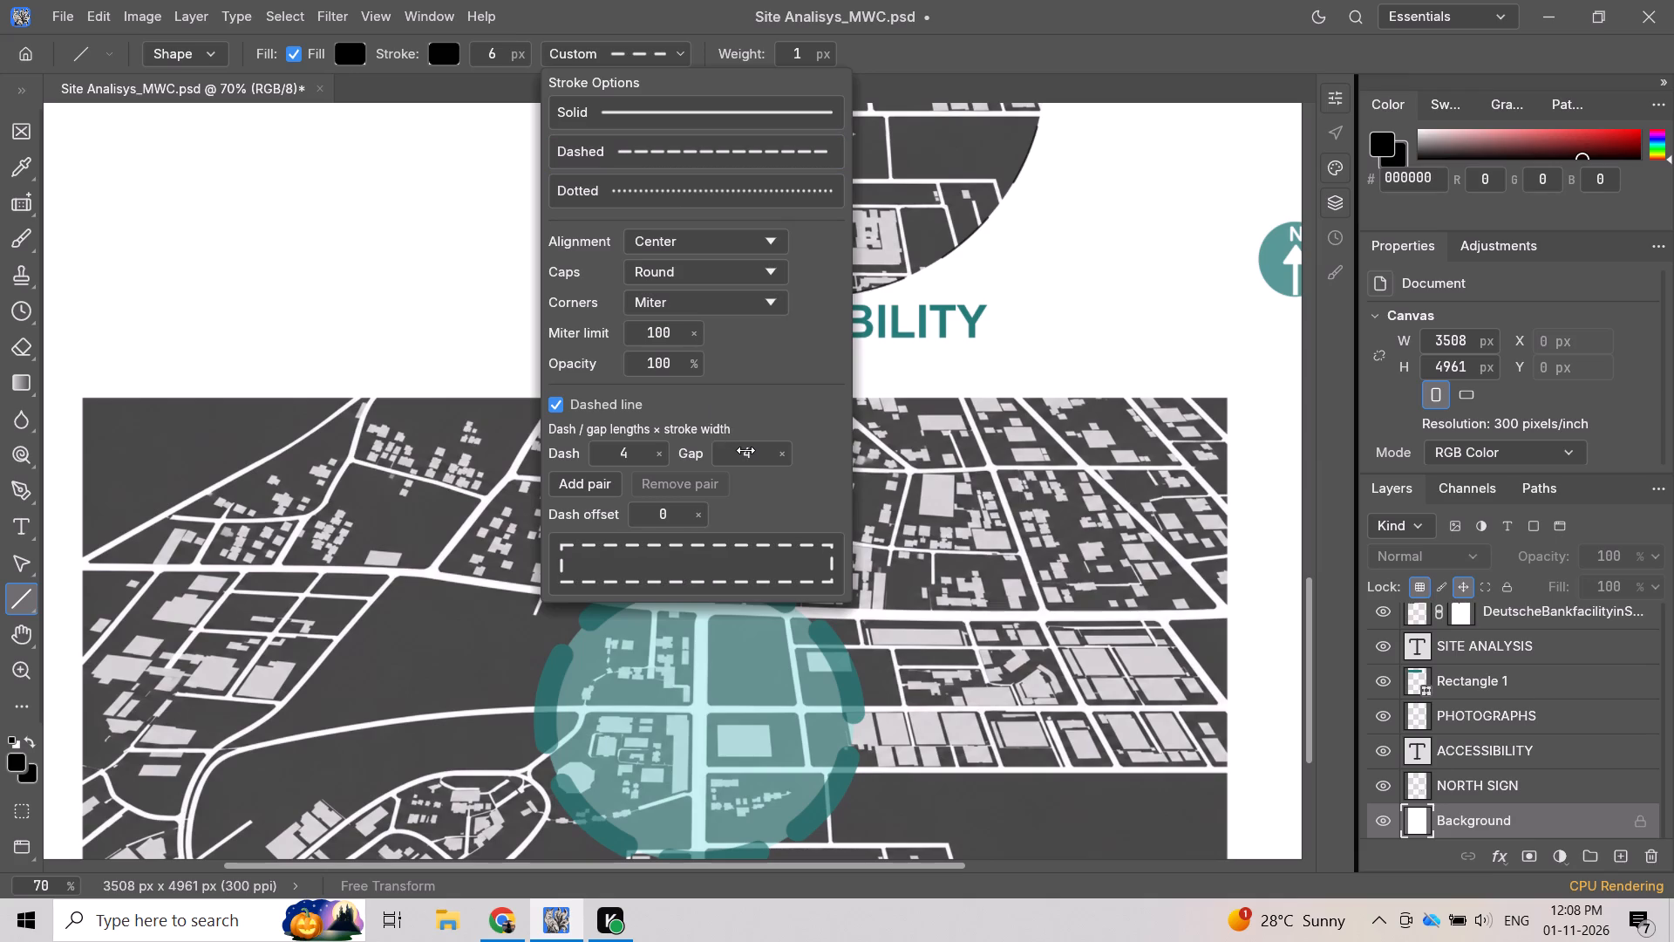
scroll(621, 451, "up", 2)
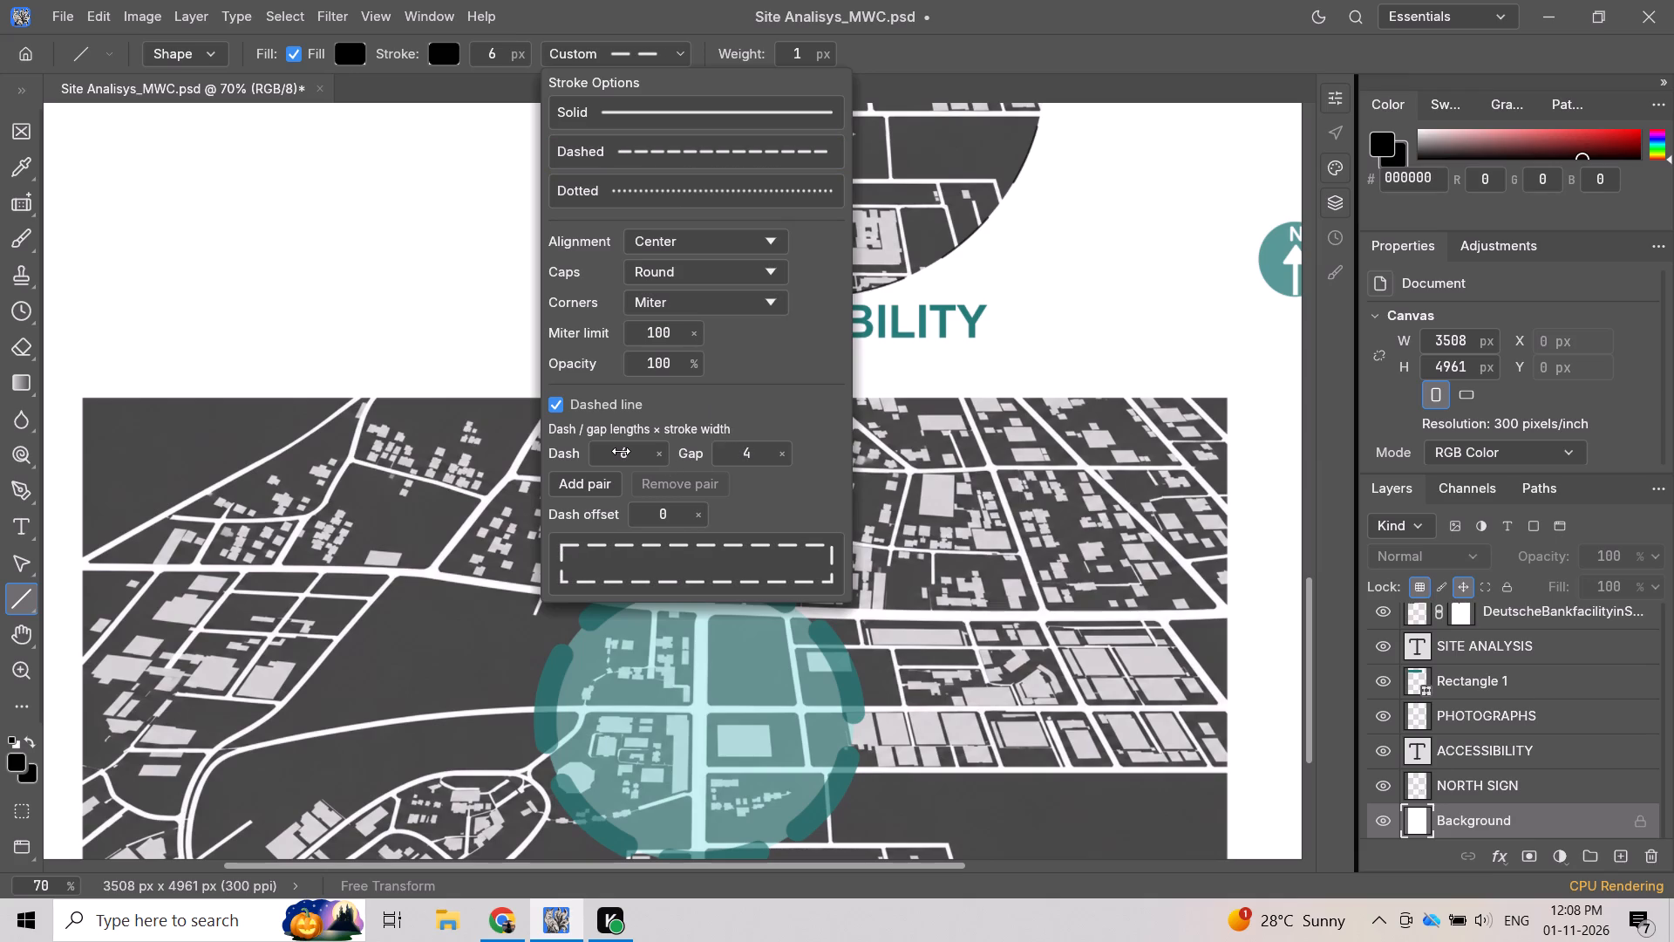
scroll(621, 451, "down", 1)
scroll(621, 451, "up", 1)
scroll(670, 517, "up", 2)
scroll(670, 517, "down", 1)
scroll(670, 517, "up", 1)
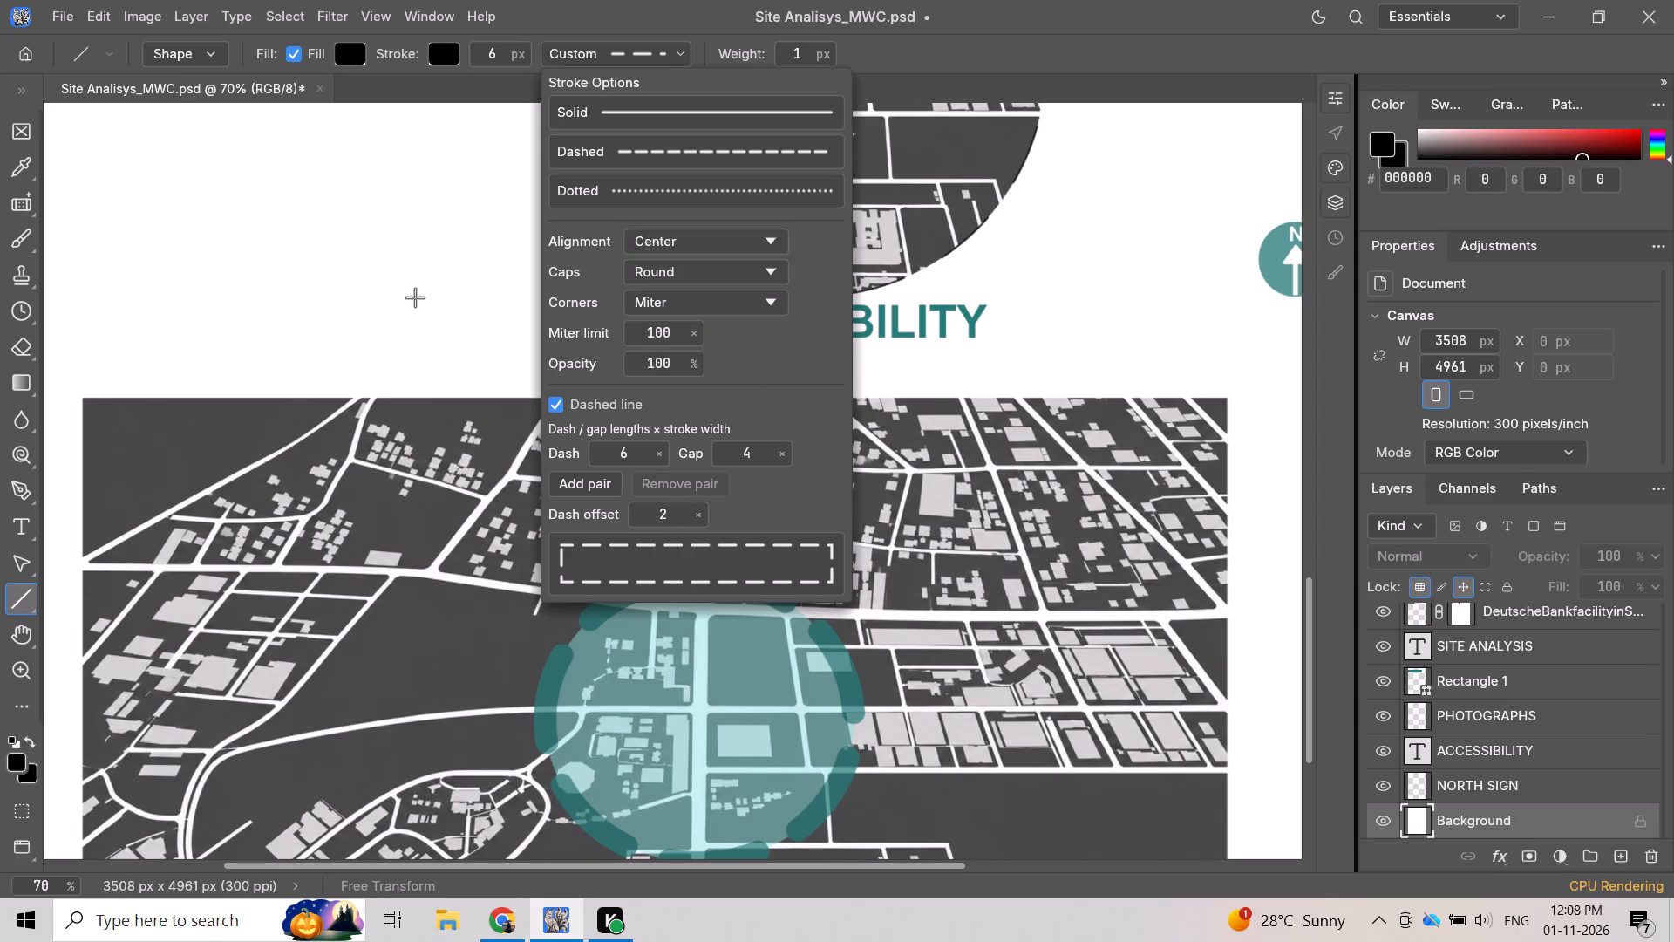
left_click(377, 289)
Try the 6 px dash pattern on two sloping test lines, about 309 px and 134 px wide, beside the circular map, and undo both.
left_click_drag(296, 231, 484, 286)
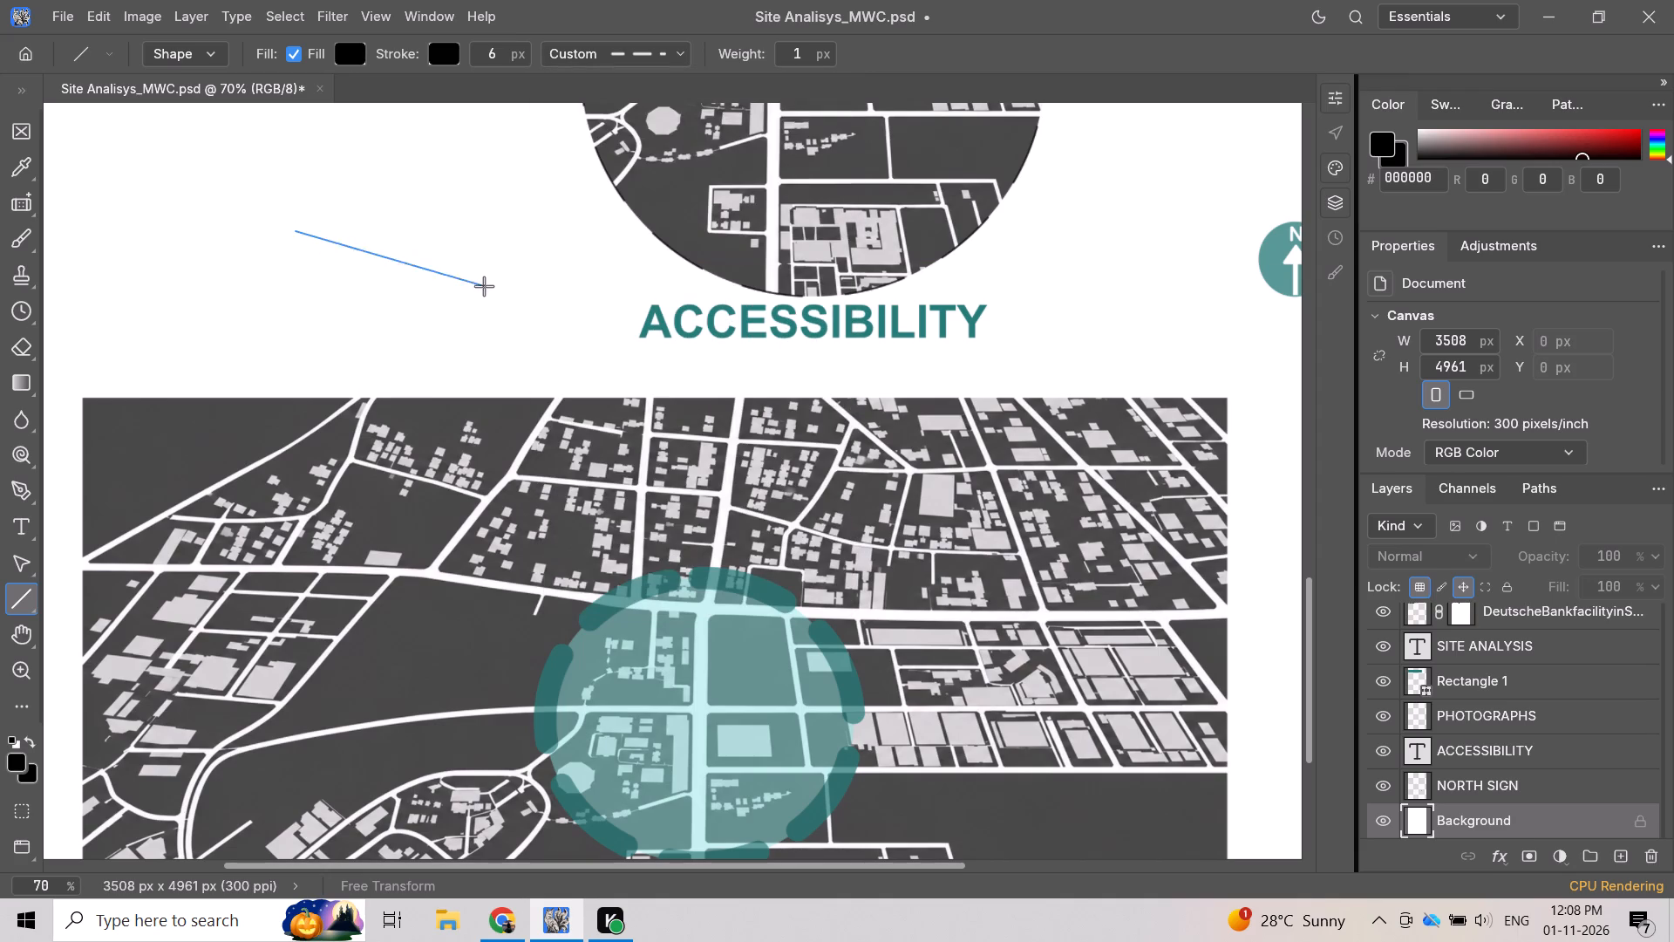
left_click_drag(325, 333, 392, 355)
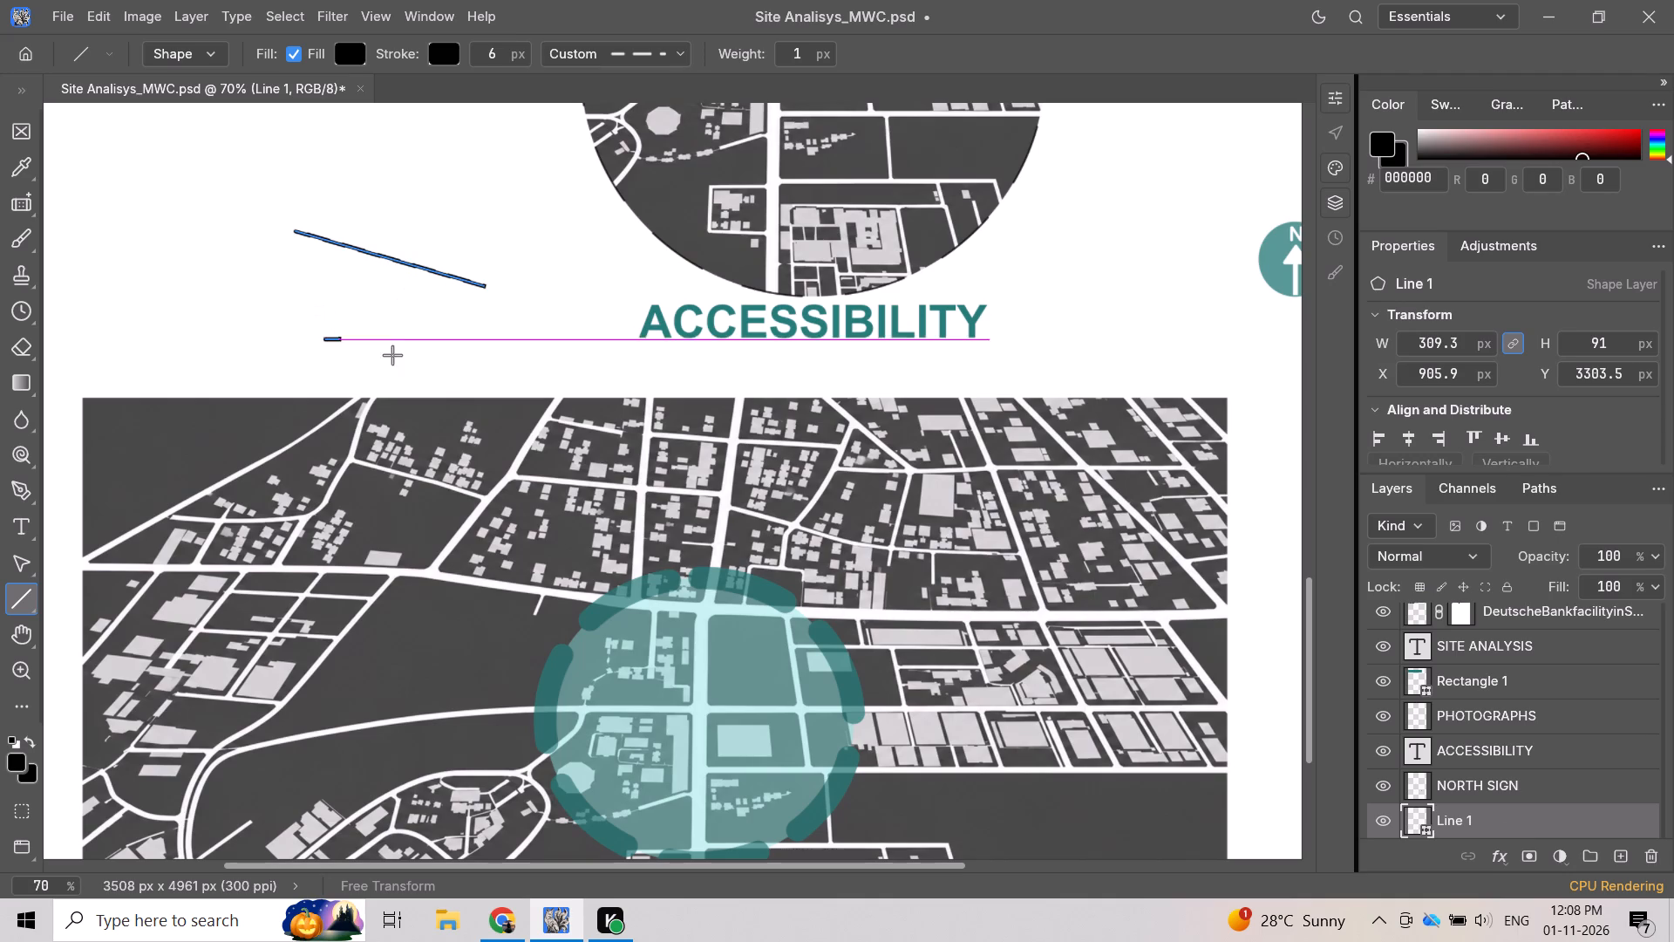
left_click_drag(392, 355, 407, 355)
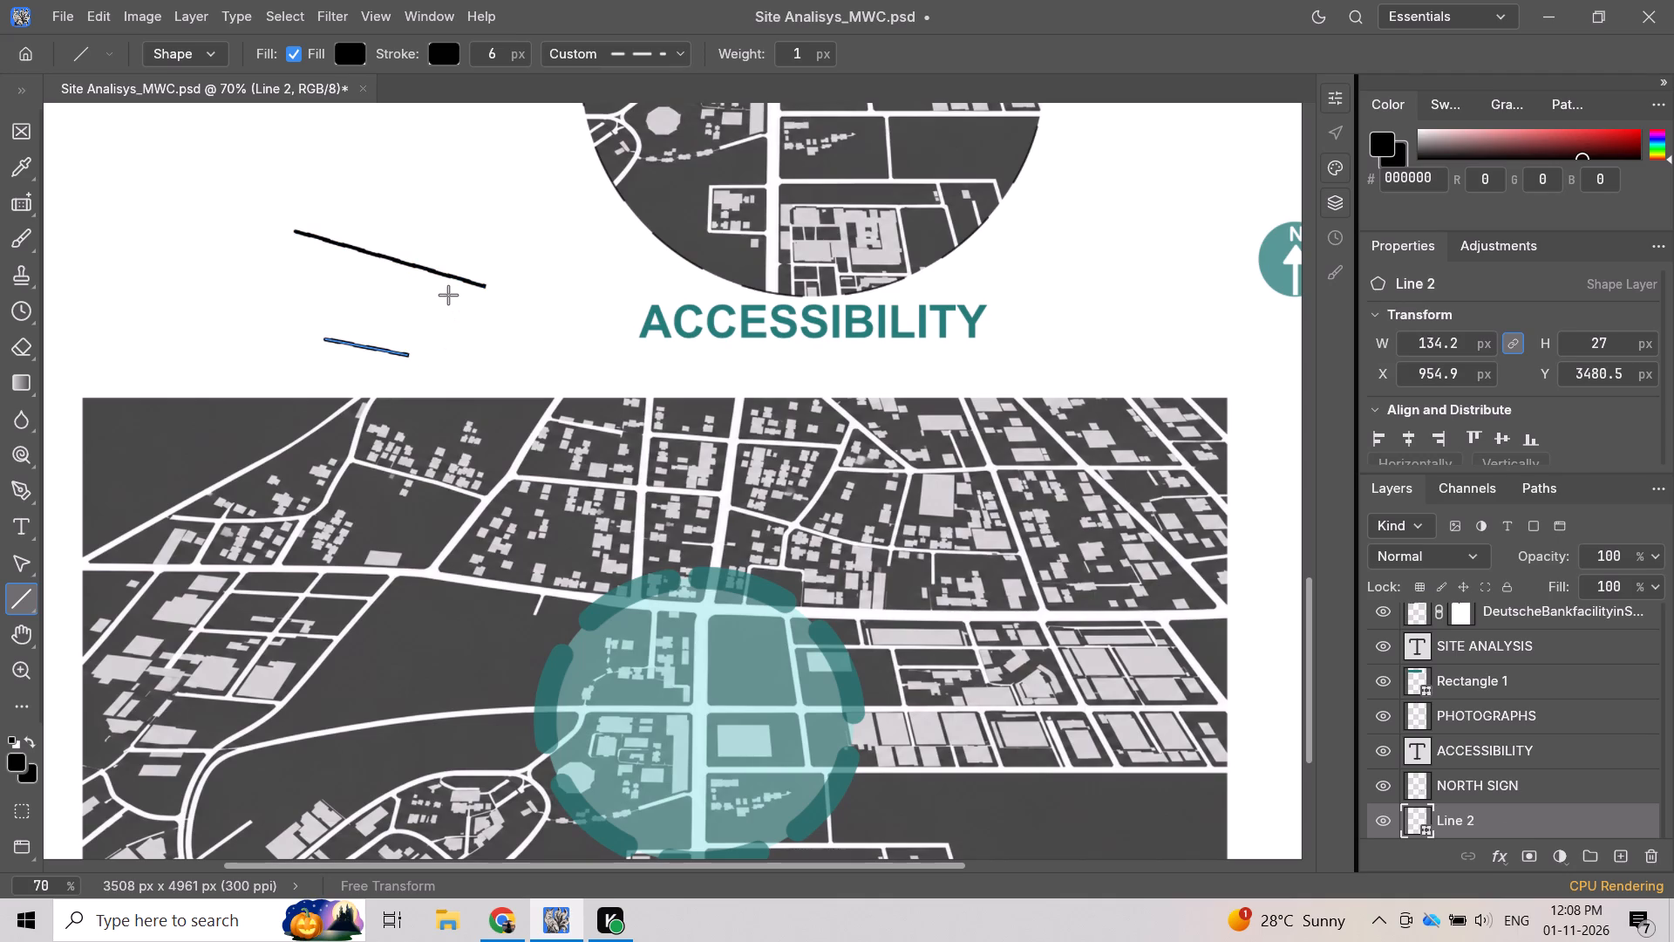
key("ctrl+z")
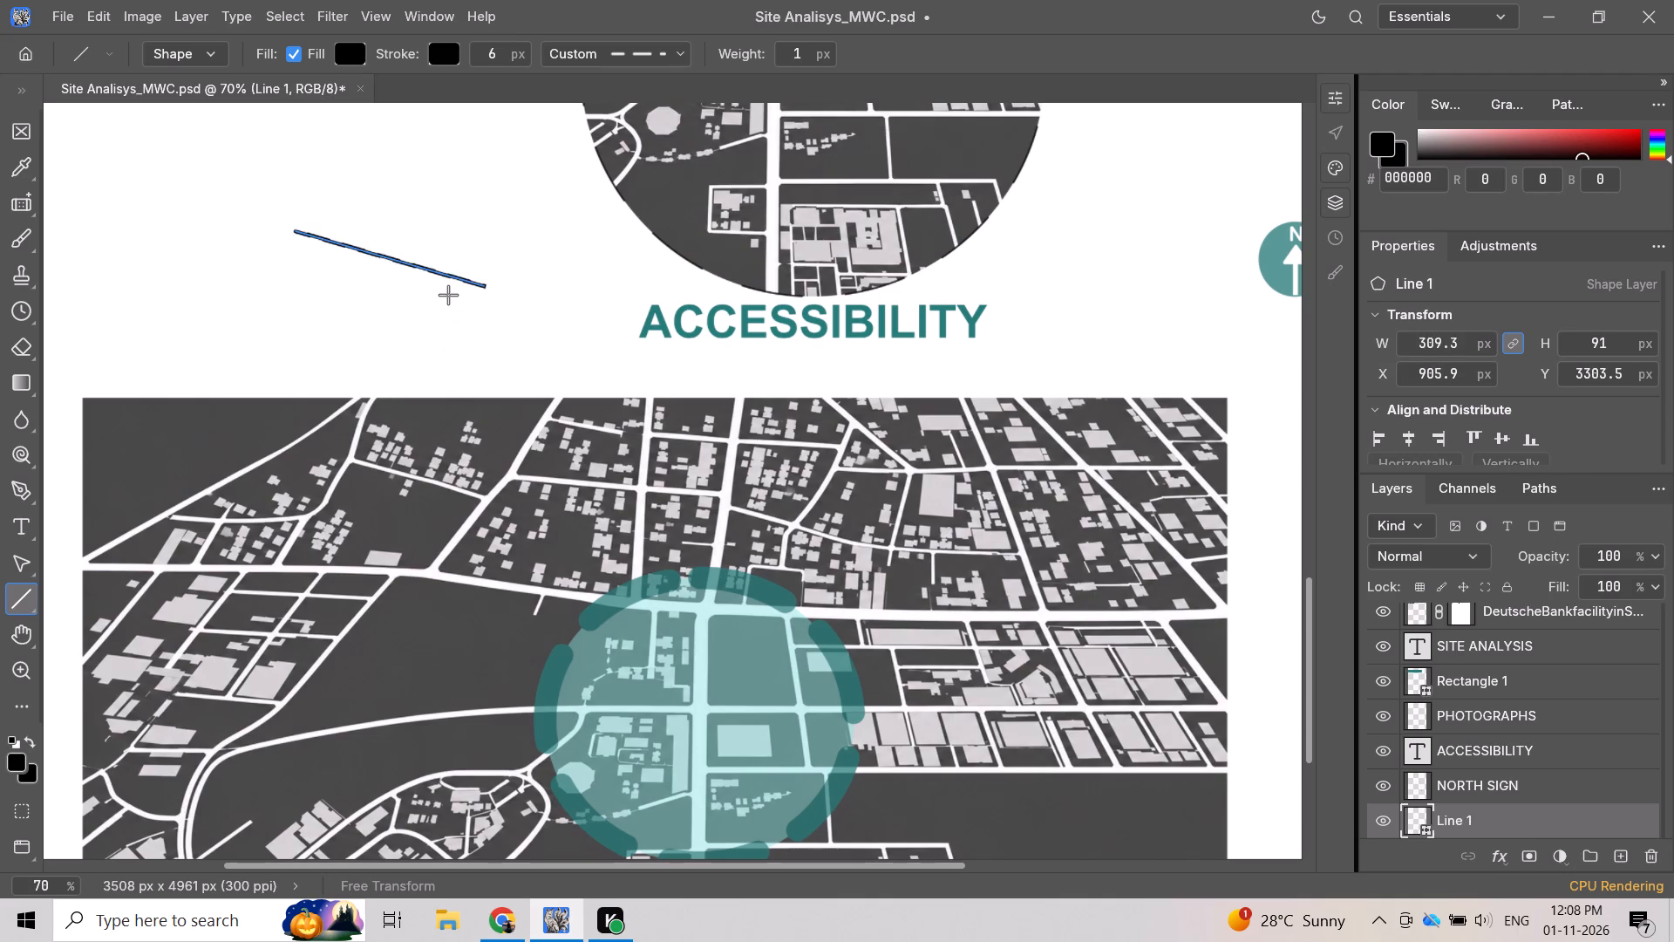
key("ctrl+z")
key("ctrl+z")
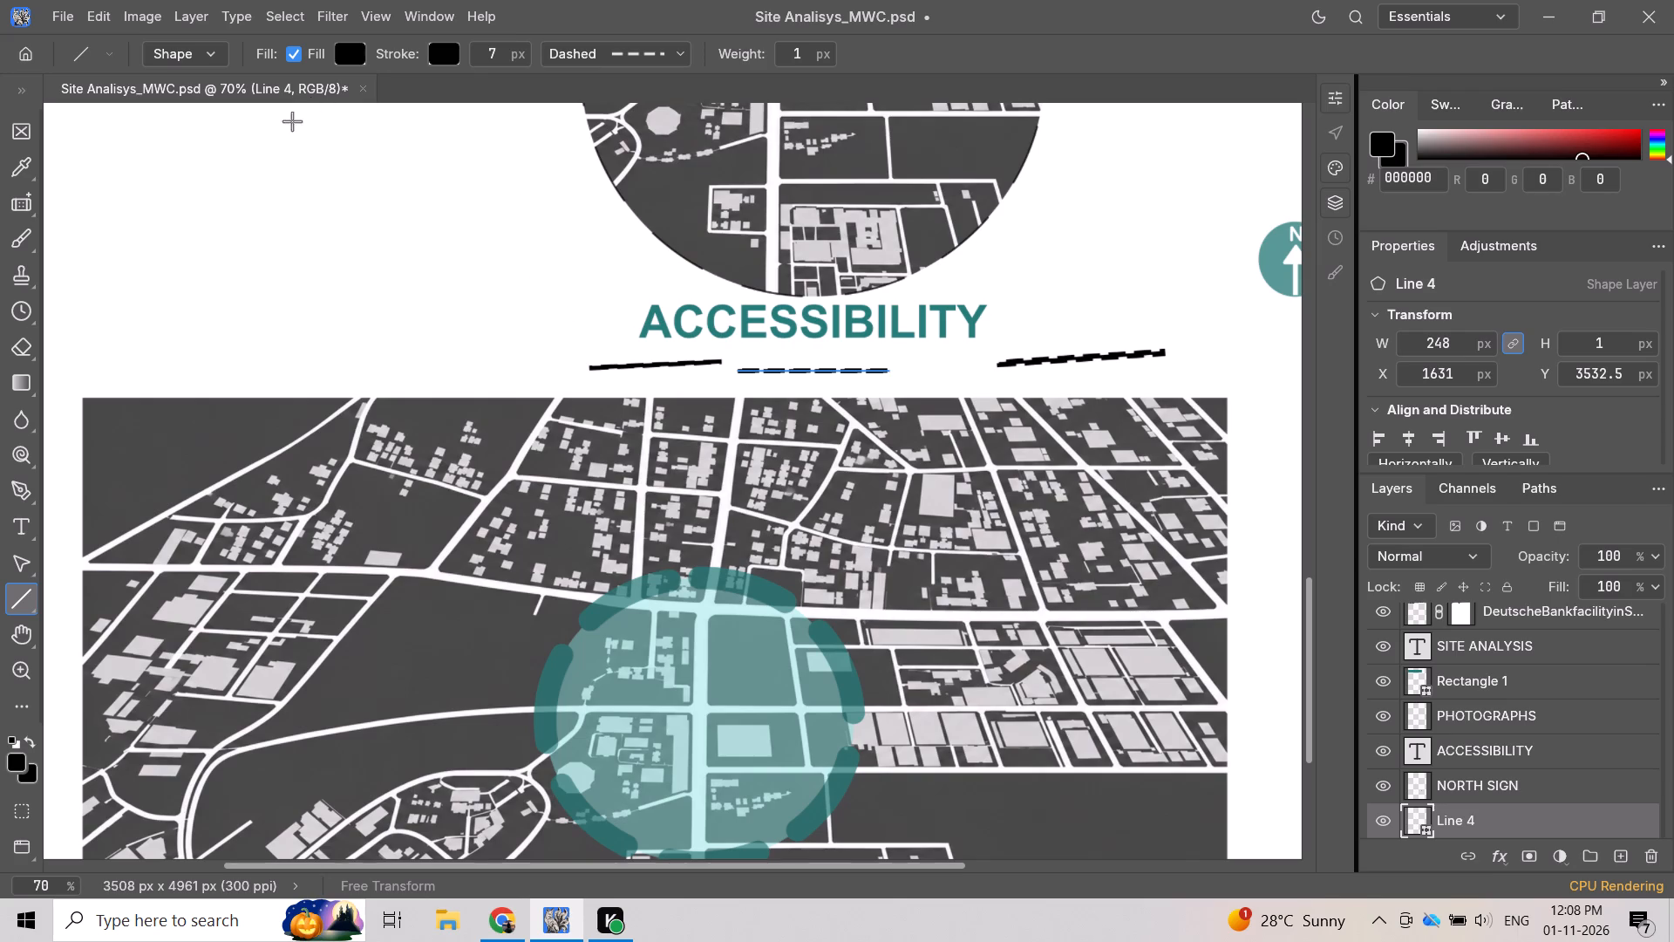
Select the three leftover test lines below the ACCESSIBILITY title, without the title itself, and delete them.
scroll(22, 135, "up", 9)
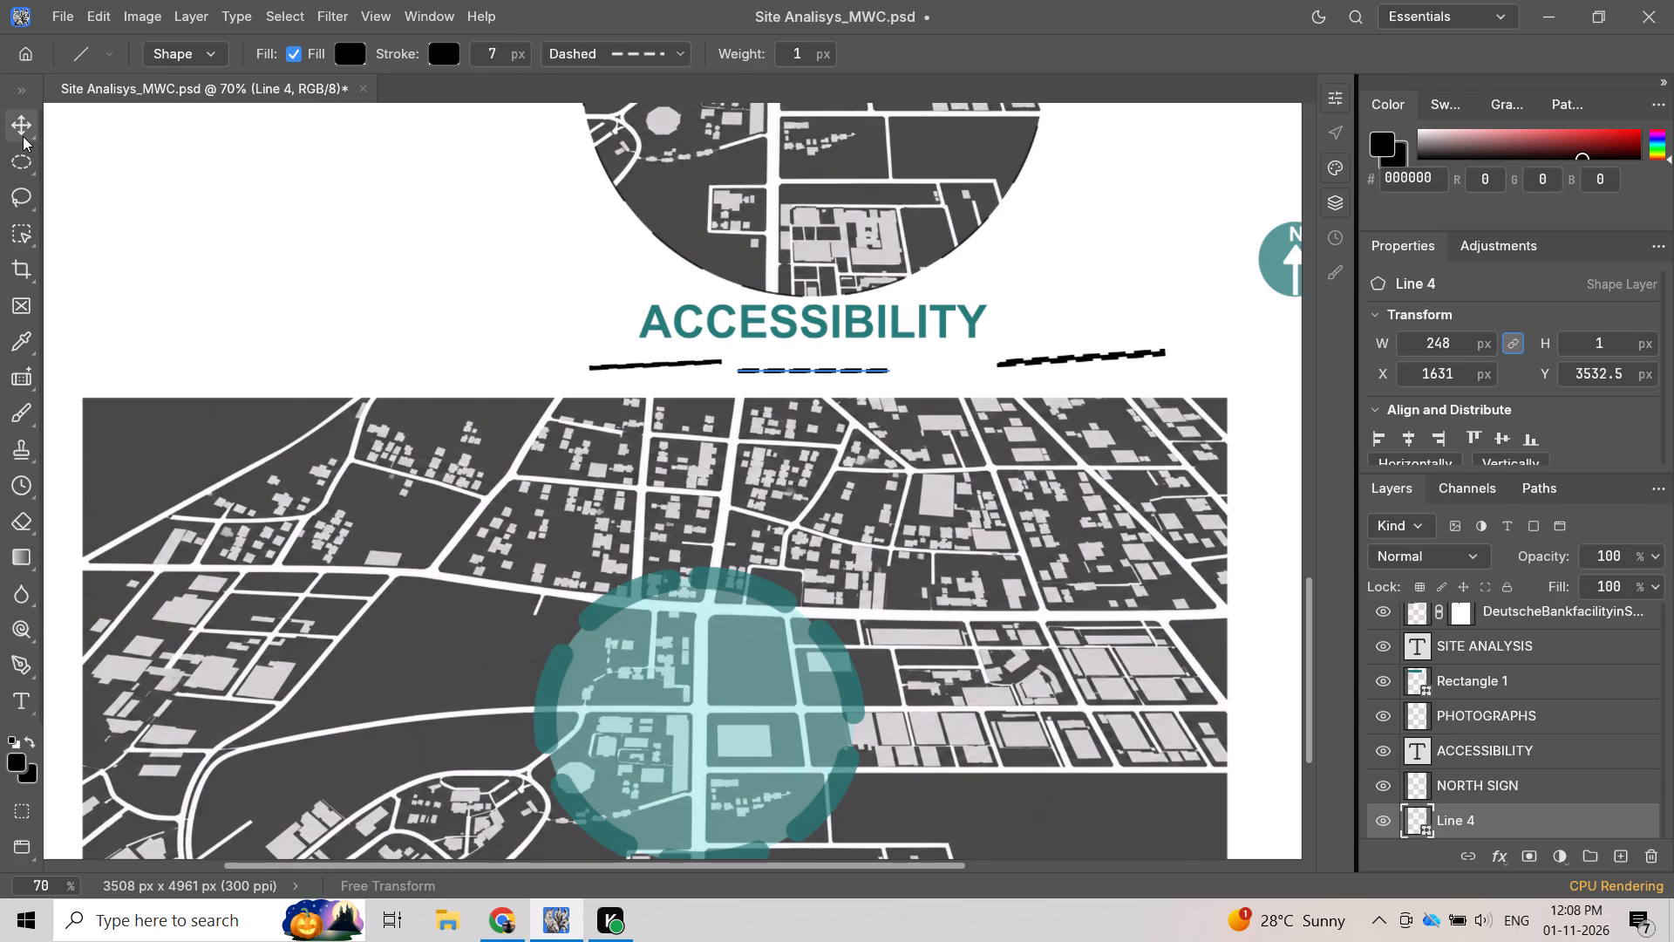
left_click(23, 136)
left_click_drag(556, 337, 814, 406)
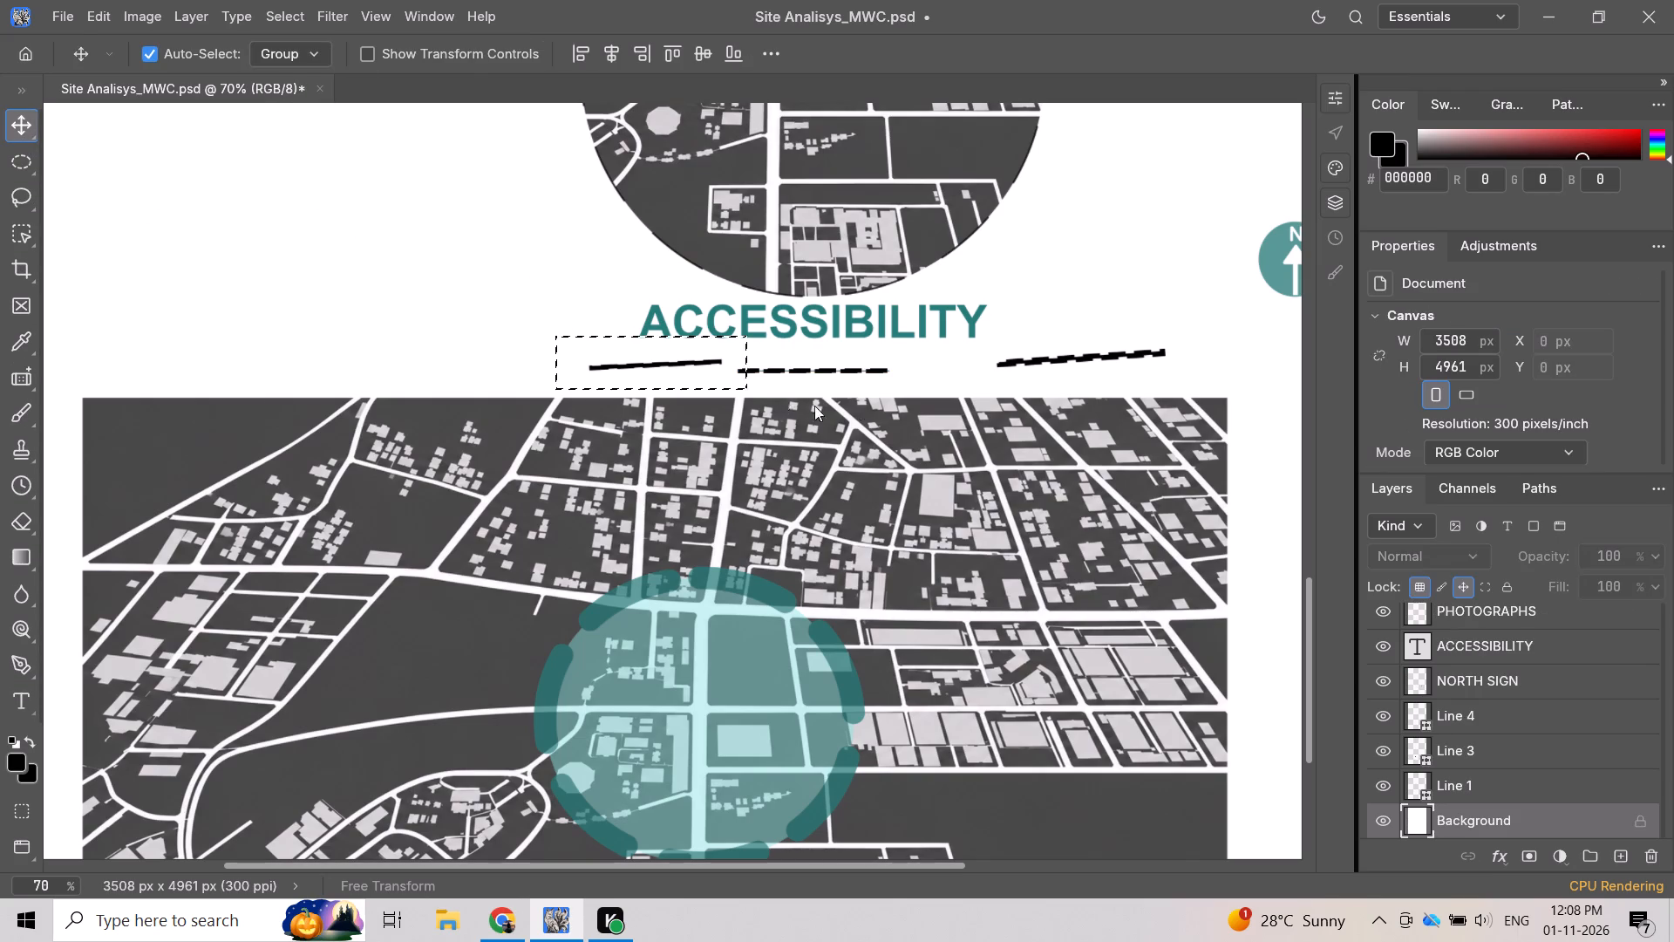
left_click_drag(814, 406, 1202, 396)
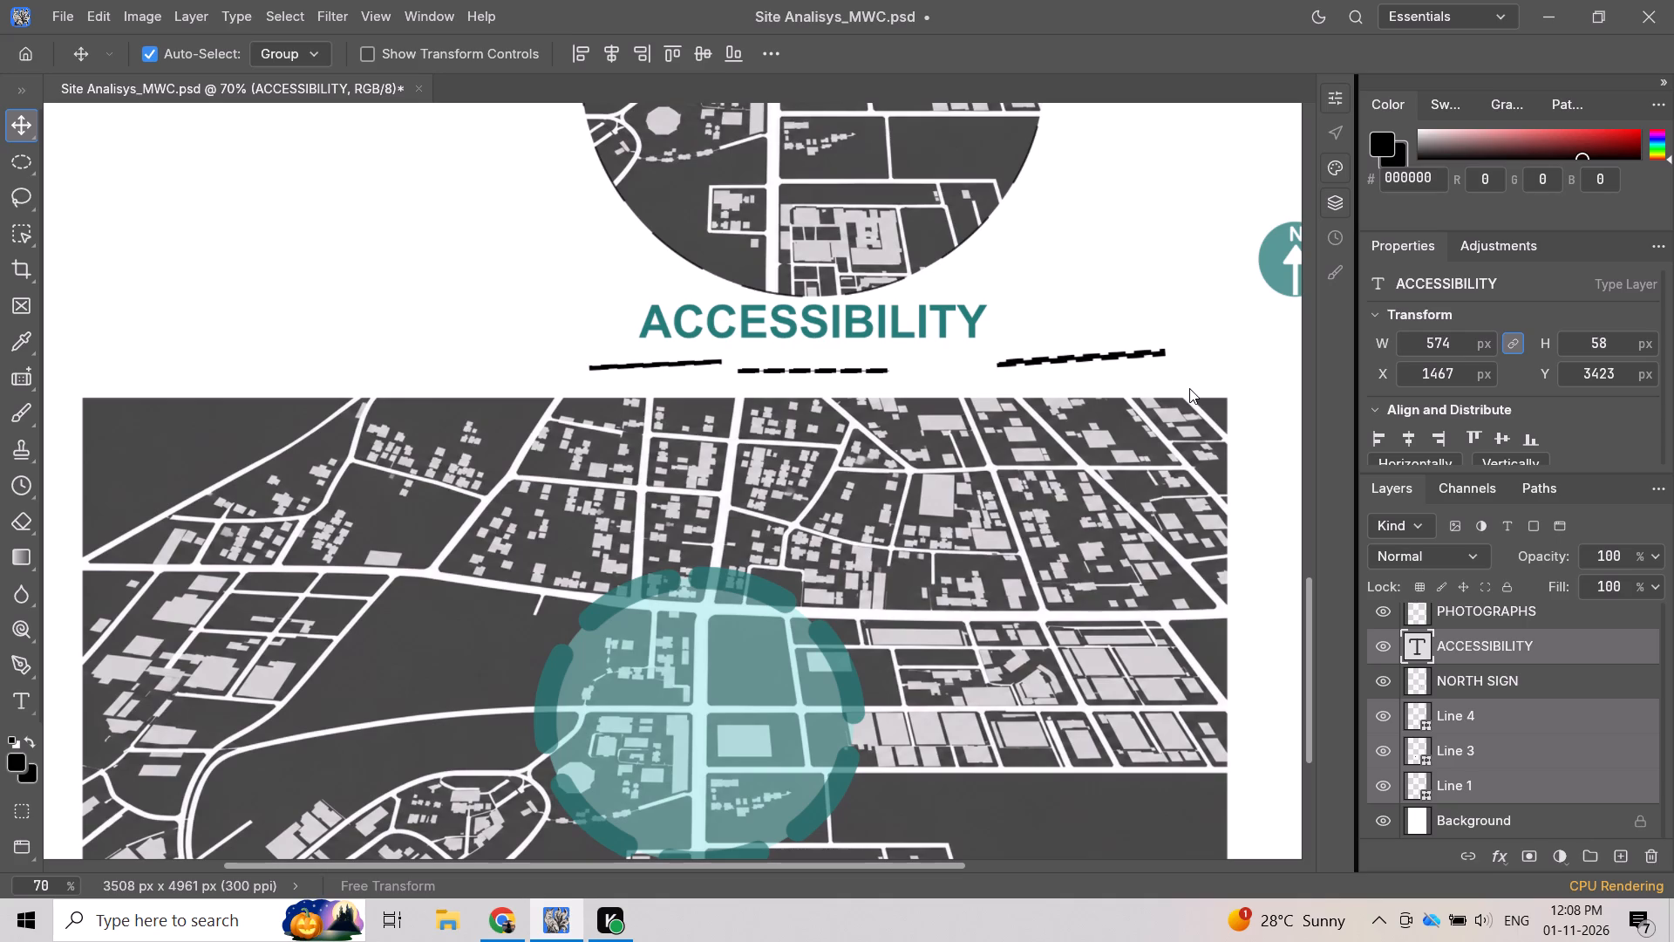
key("Escape")
left_click_drag(578, 347, 721, 374)
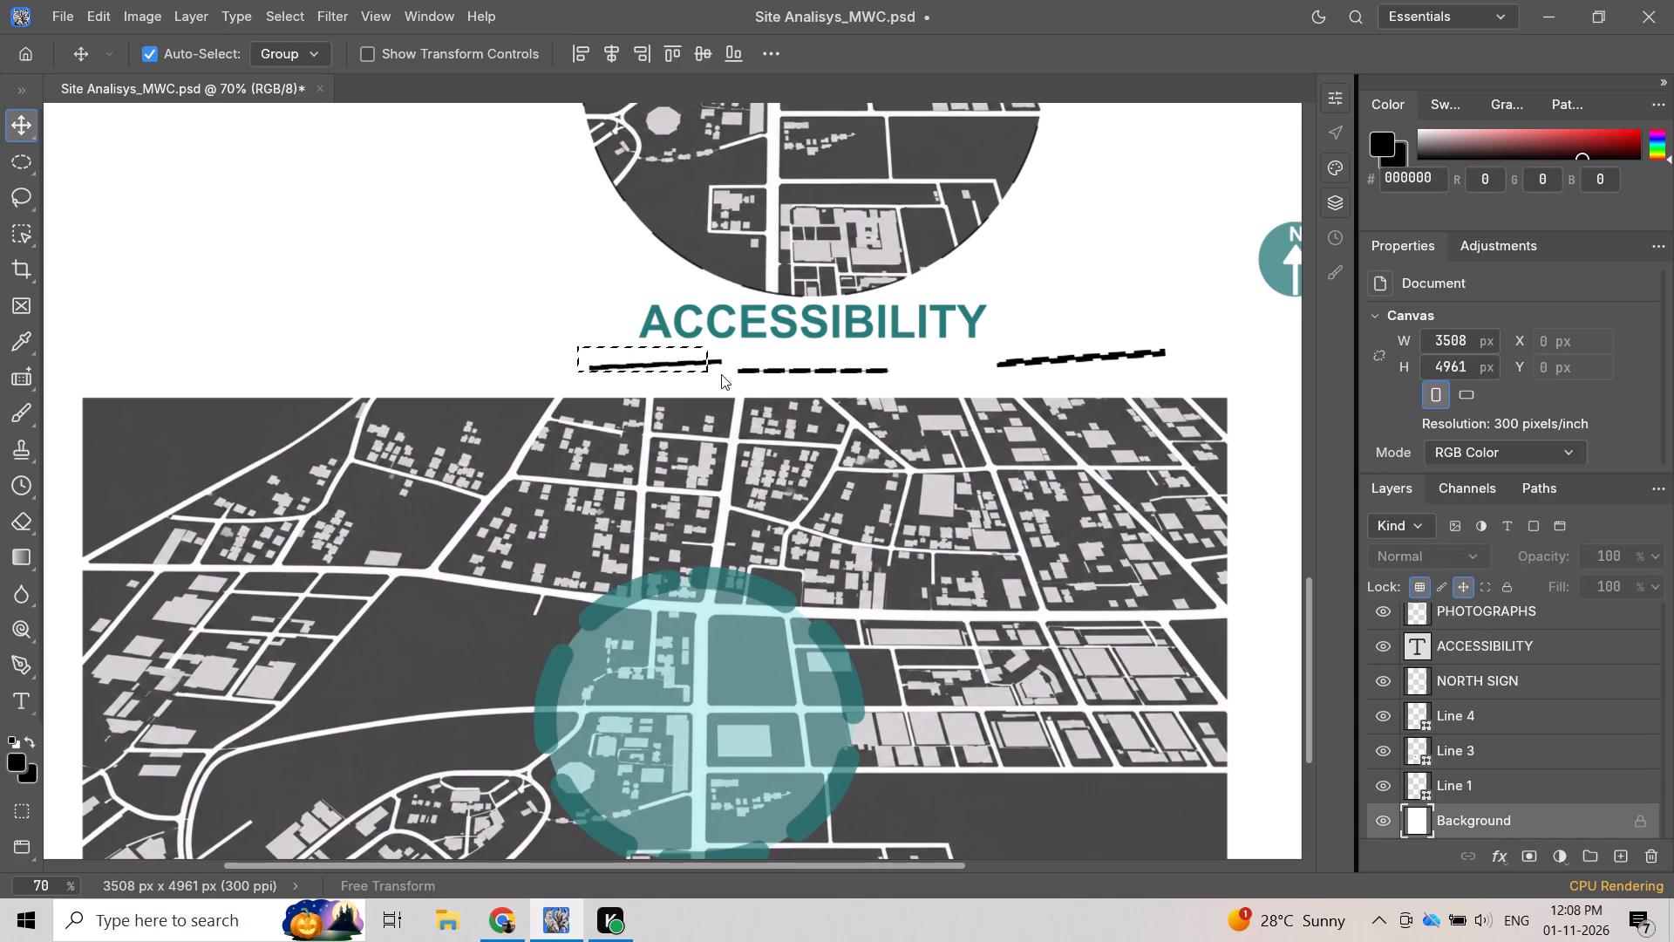
left_click_drag(721, 374, 1183, 373)
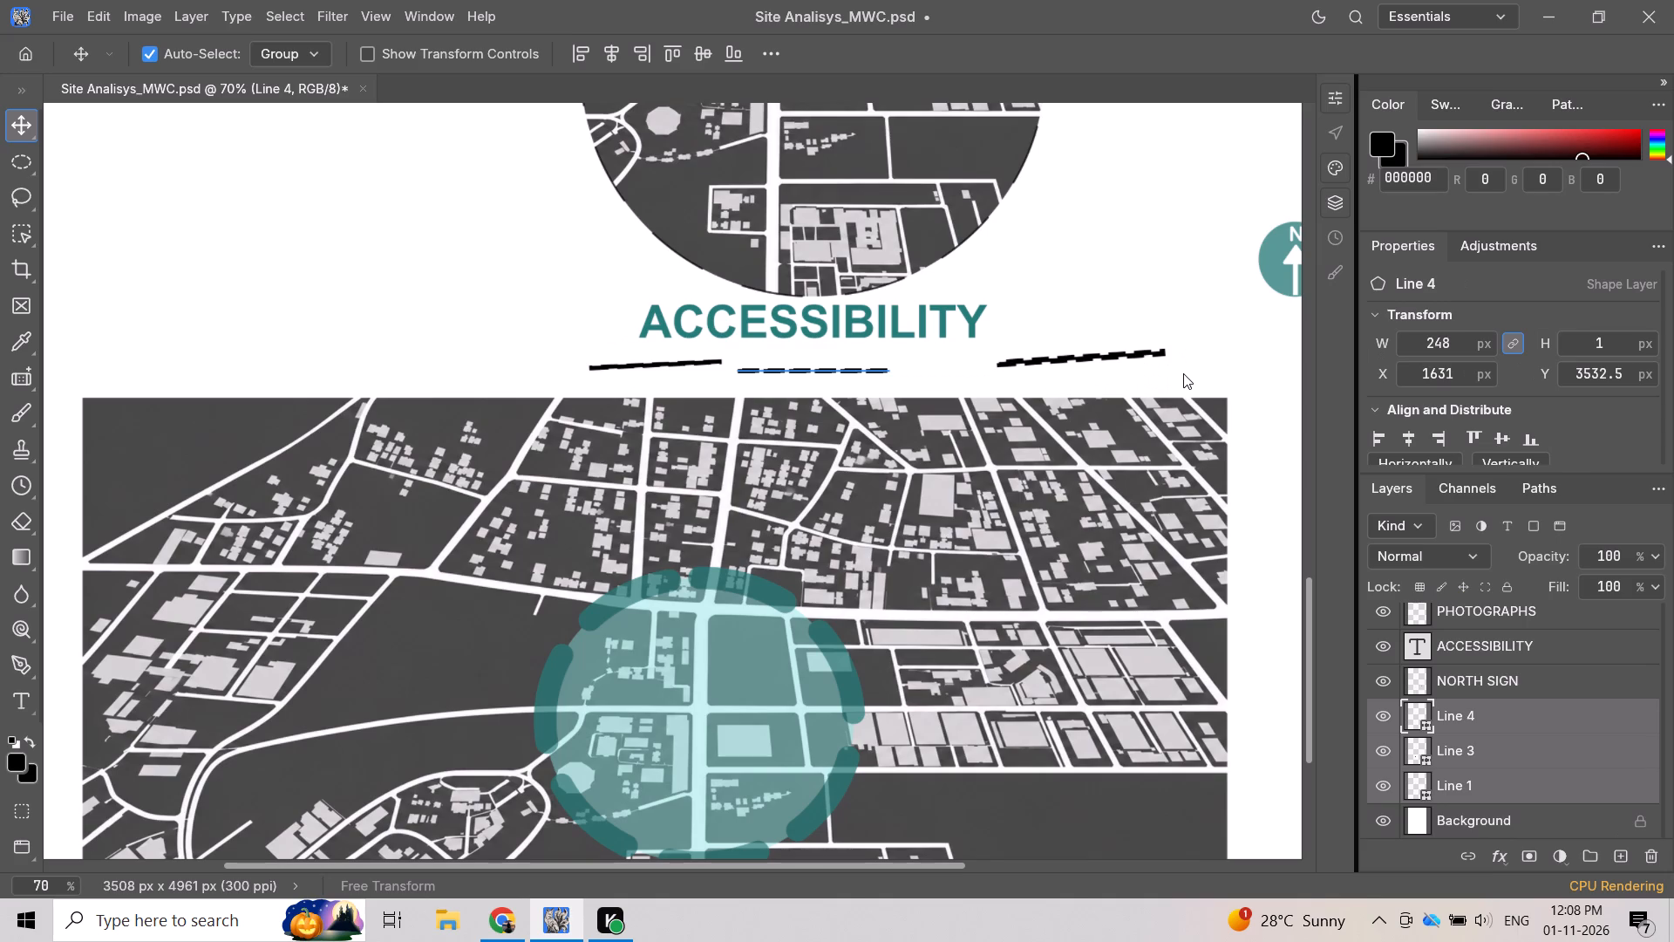
key("Home")
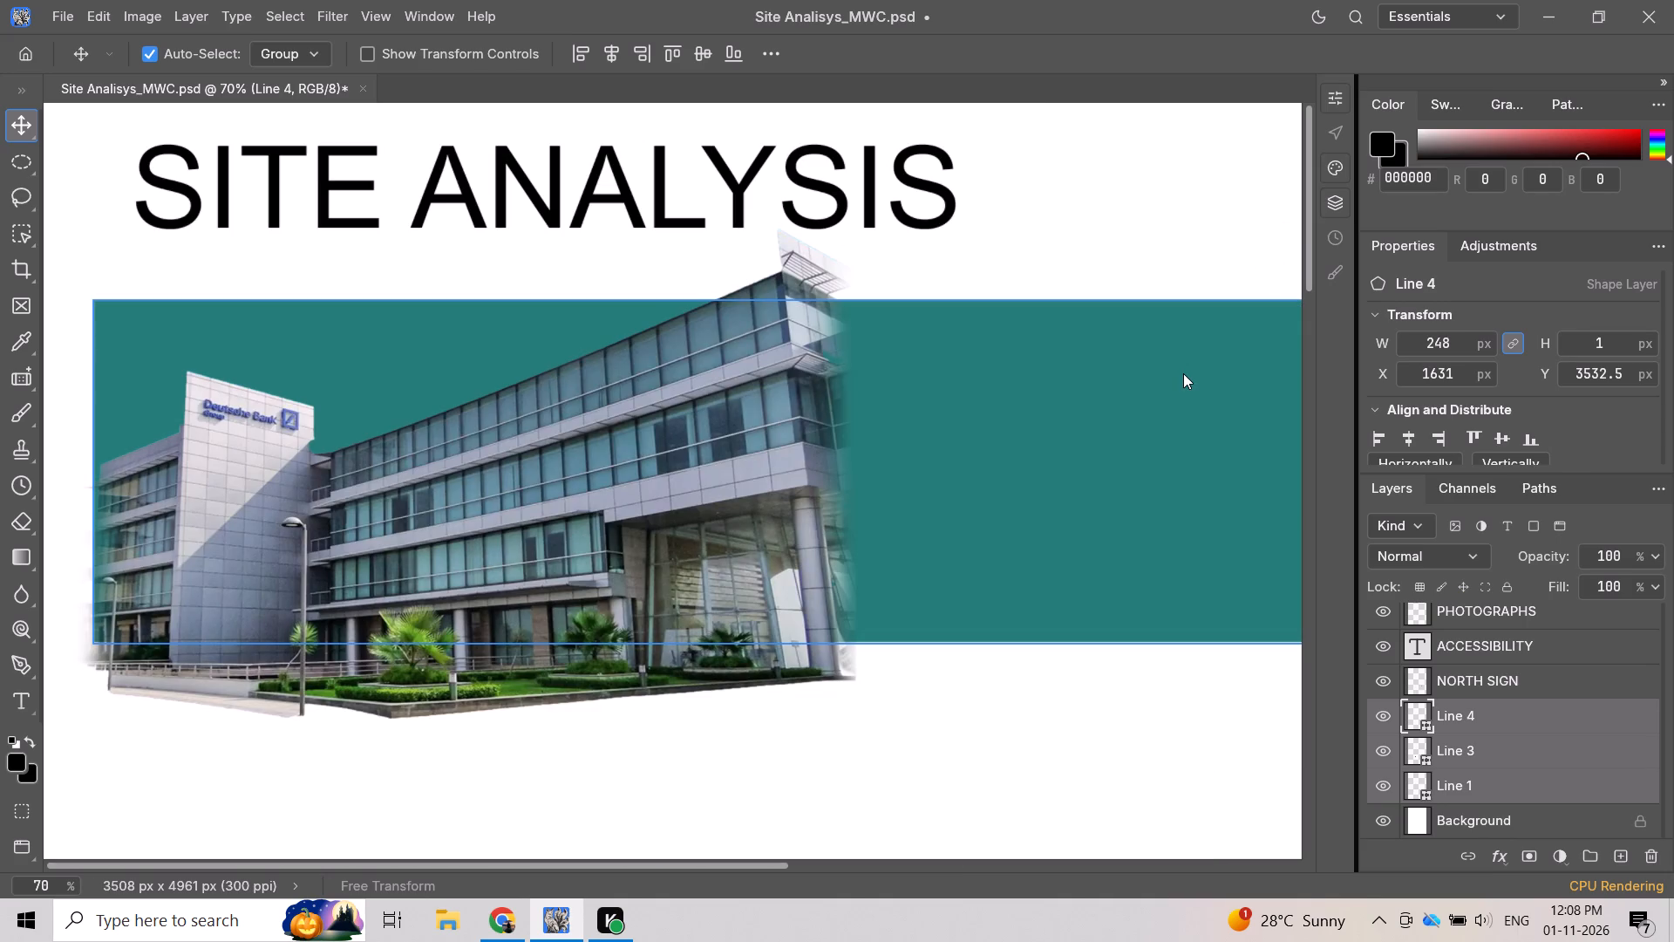
key("Delete")
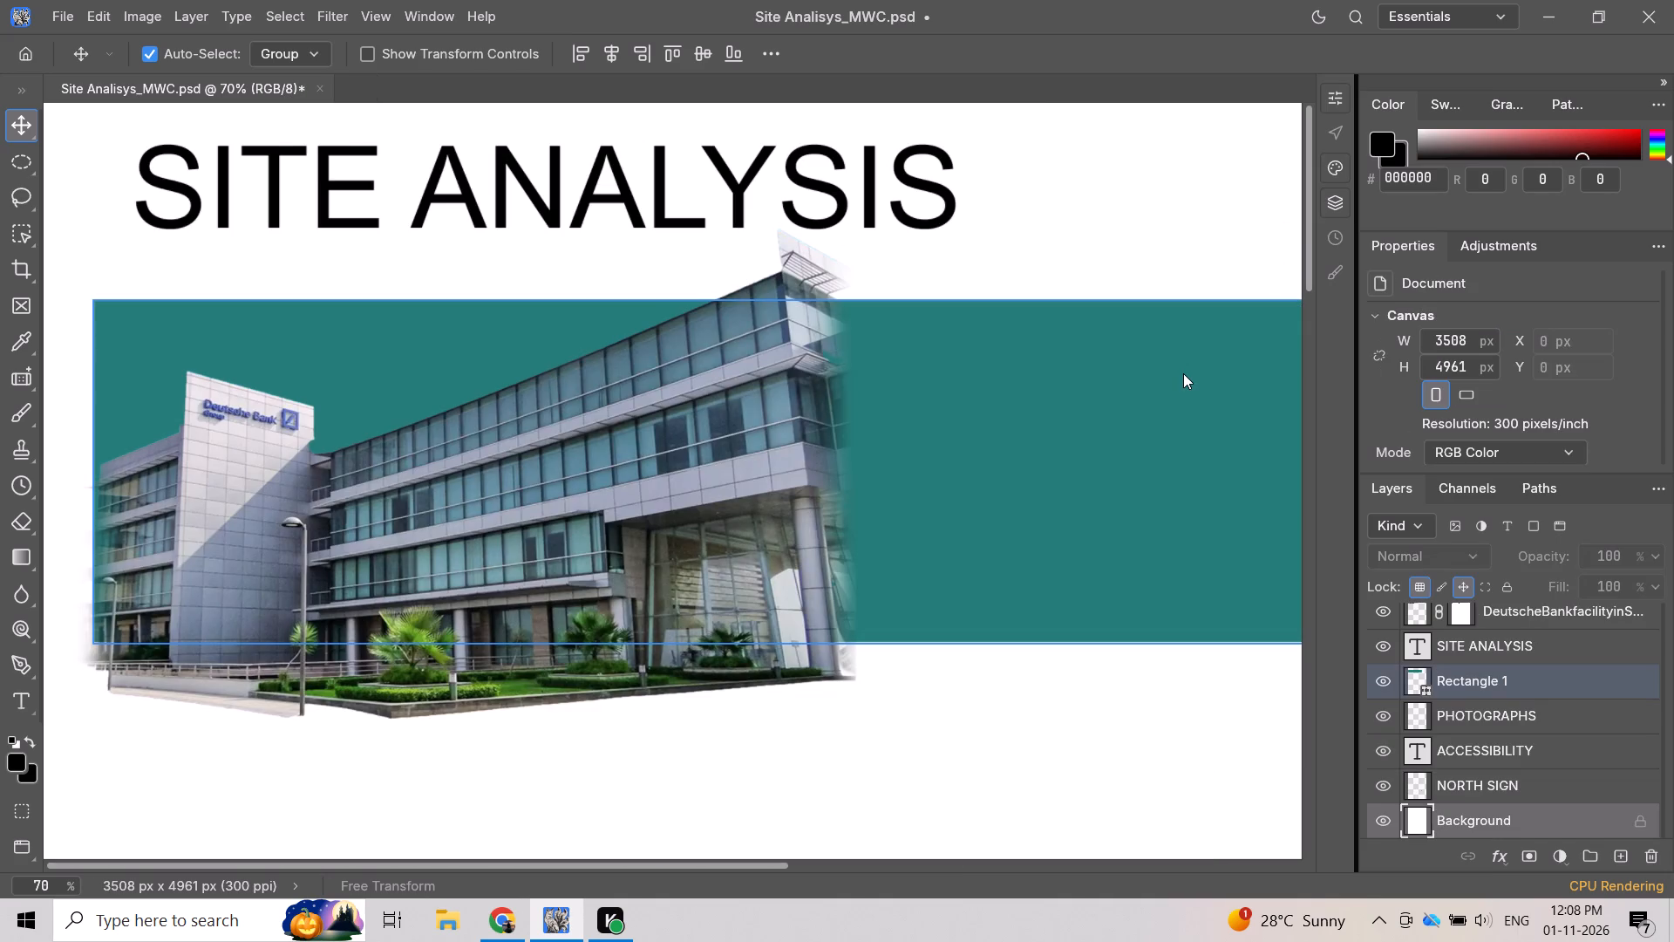
Examine the accessibility map around the teal site circle and the circular map above it.
scroll(759, 487, "down", 4, "alt")
scroll(759, 487, "down", 20)
scroll(759, 487, "down", 2)
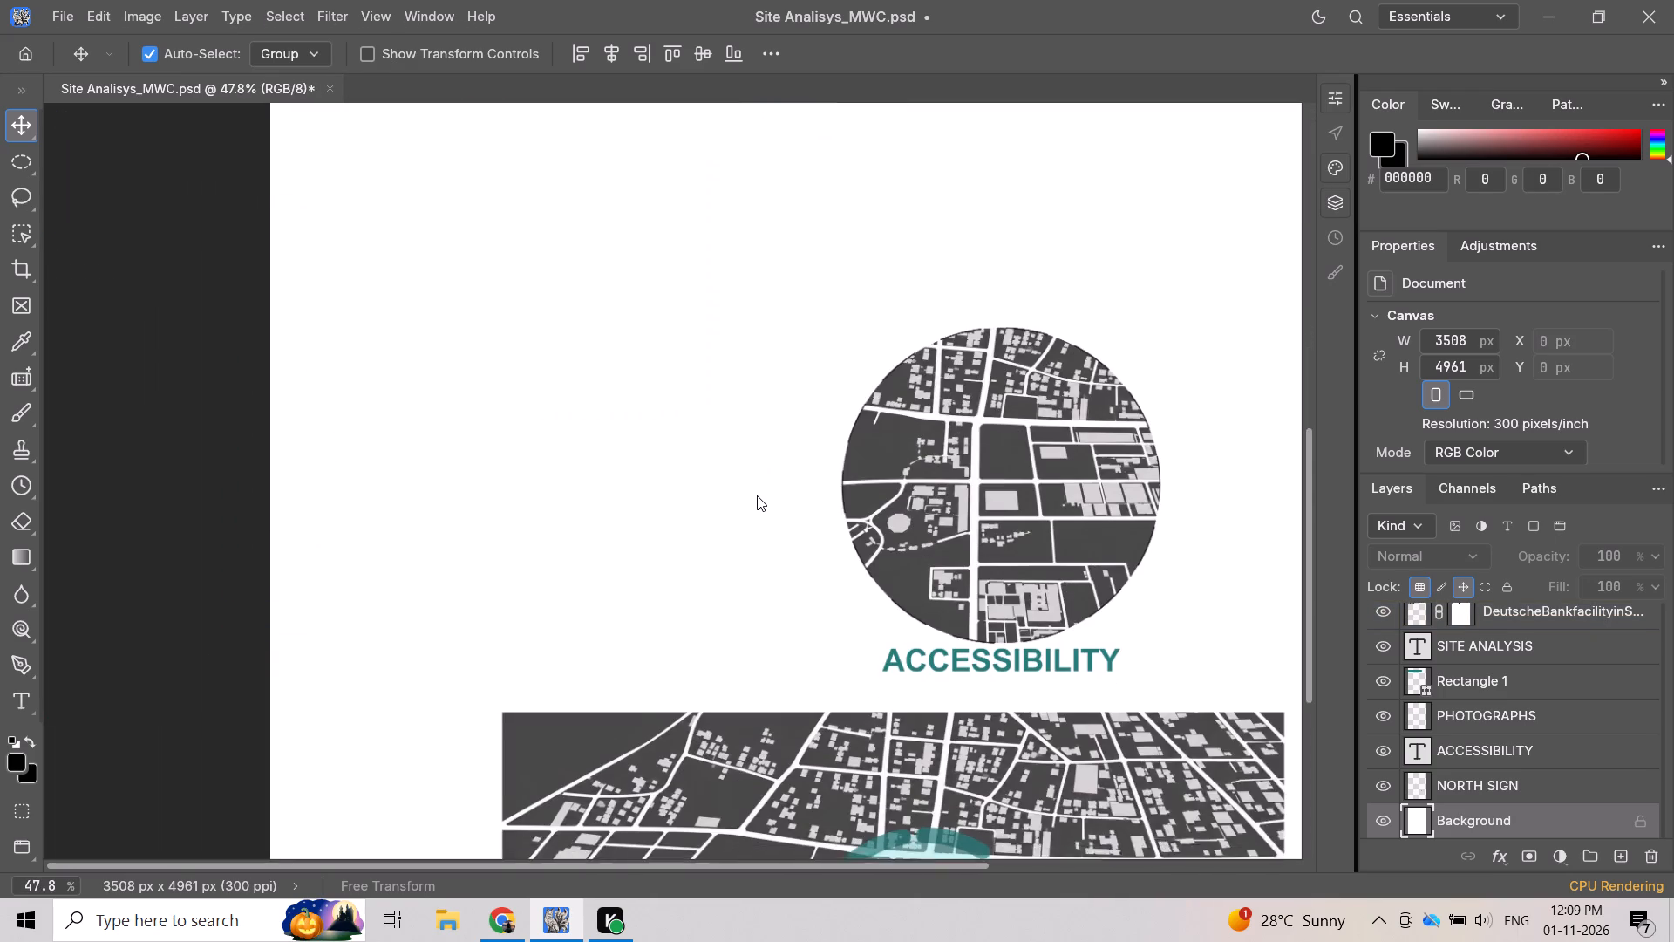
scroll(757, 495, "down", 8)
scroll(836, 488, "up", 1, "shift")
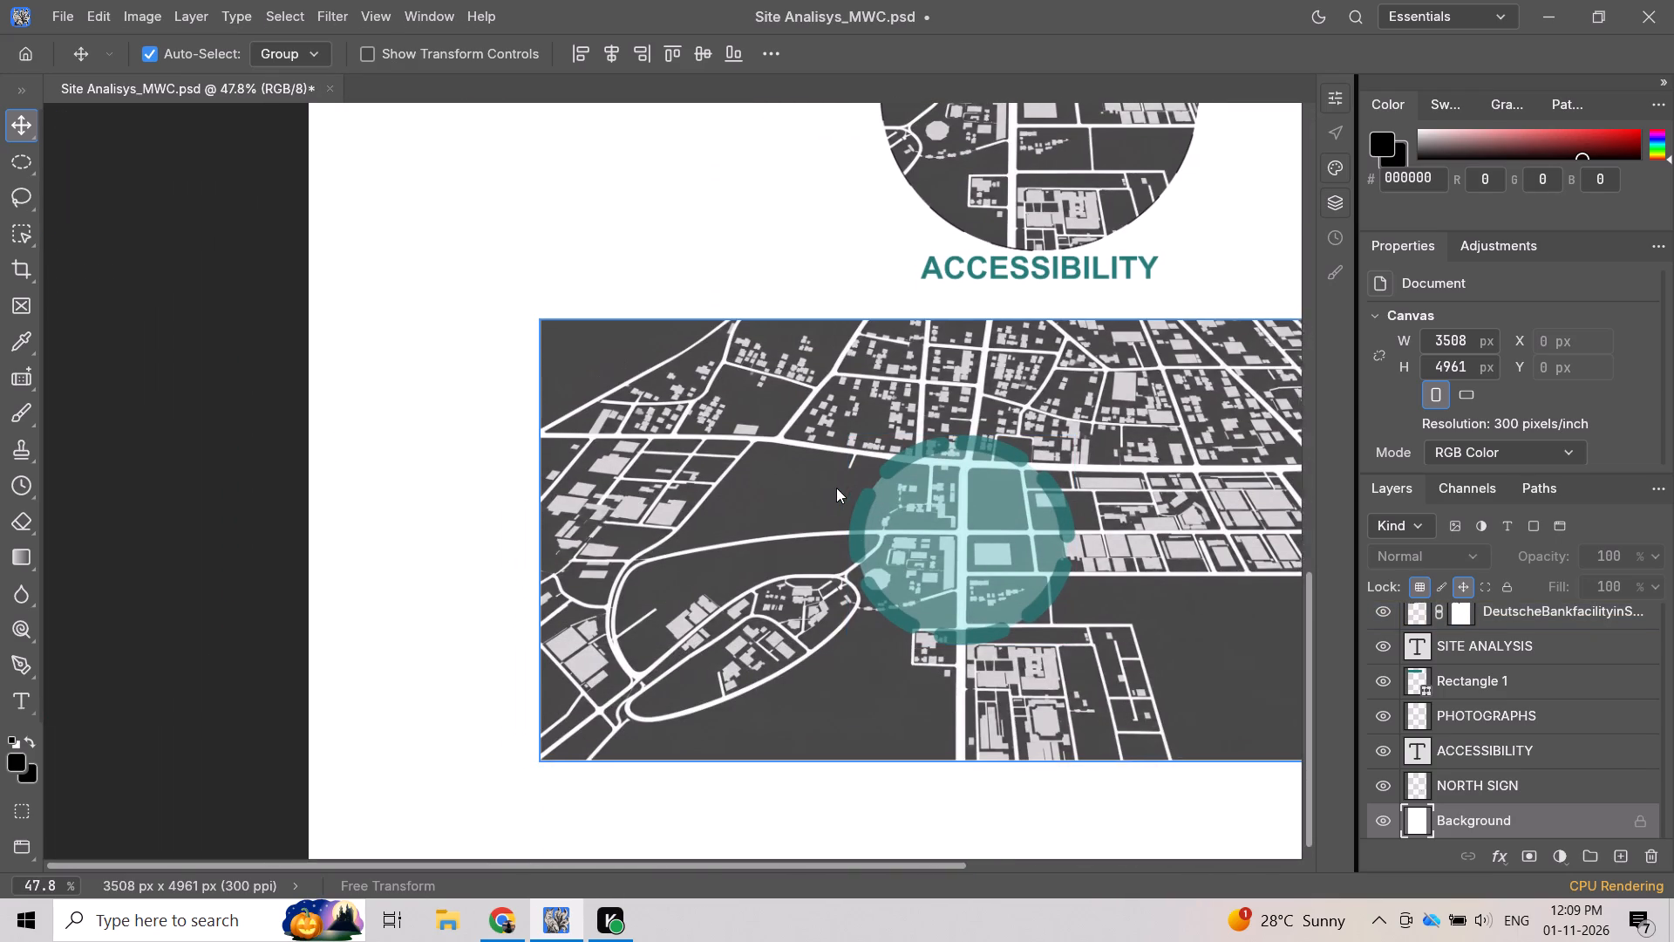
scroll(836, 488, "down", 5, "shift")
scroll(836, 488, "up", 4, "shift")
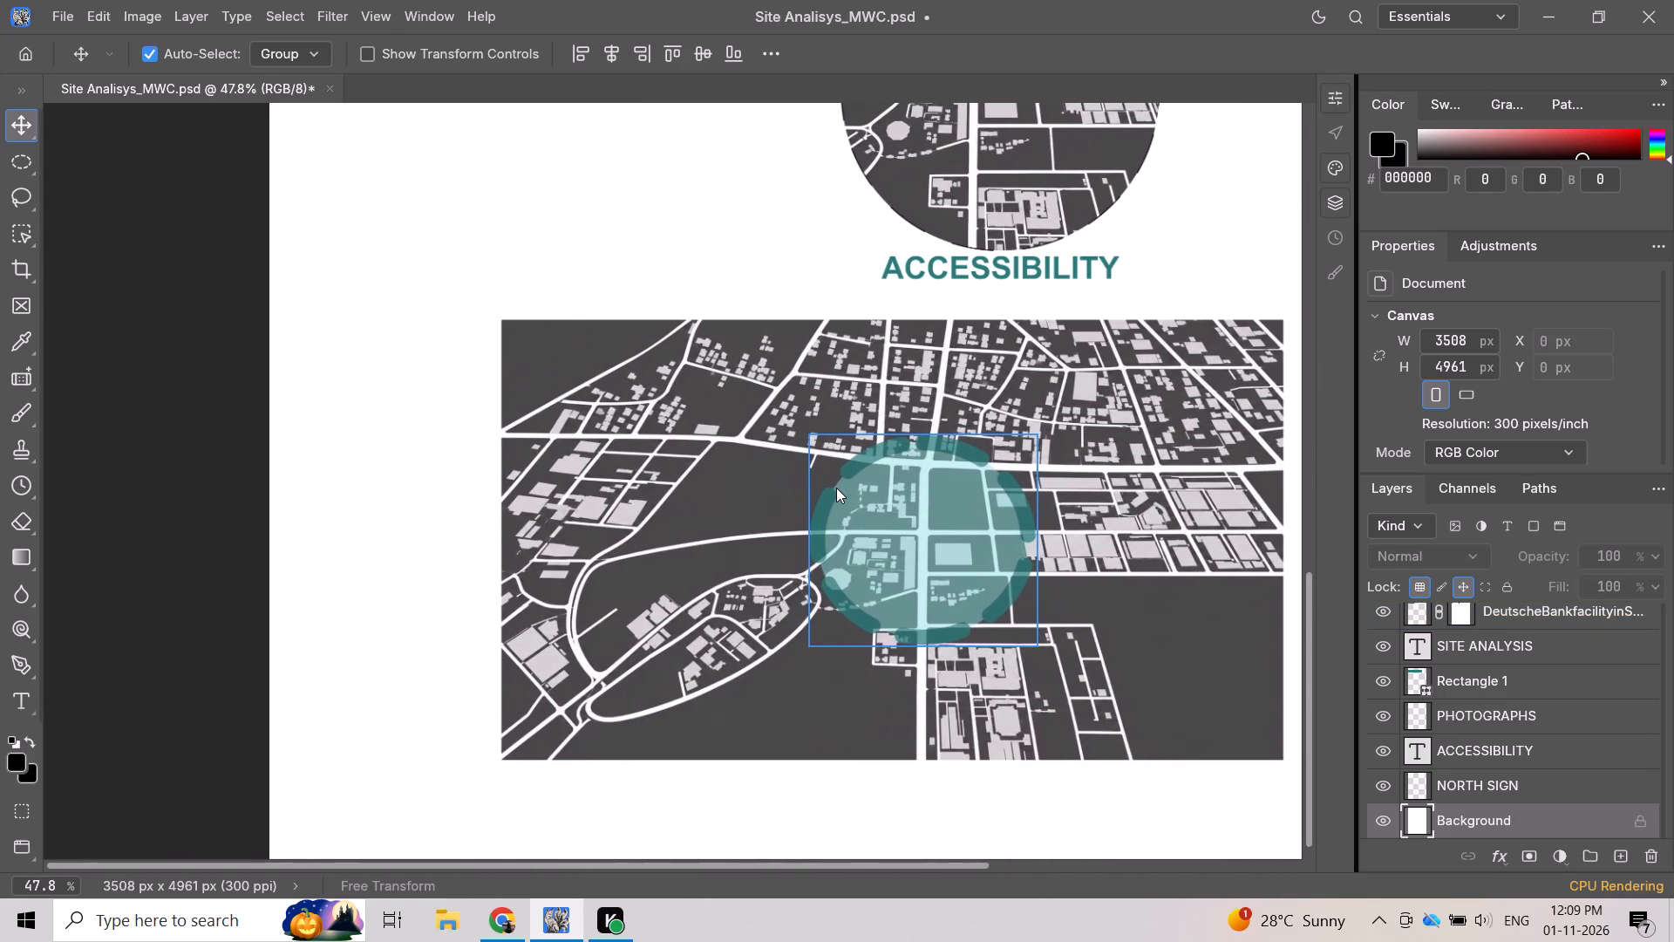
scroll(836, 488, "down", 3, "shift")
scroll(836, 488, "up", 3, "alt")
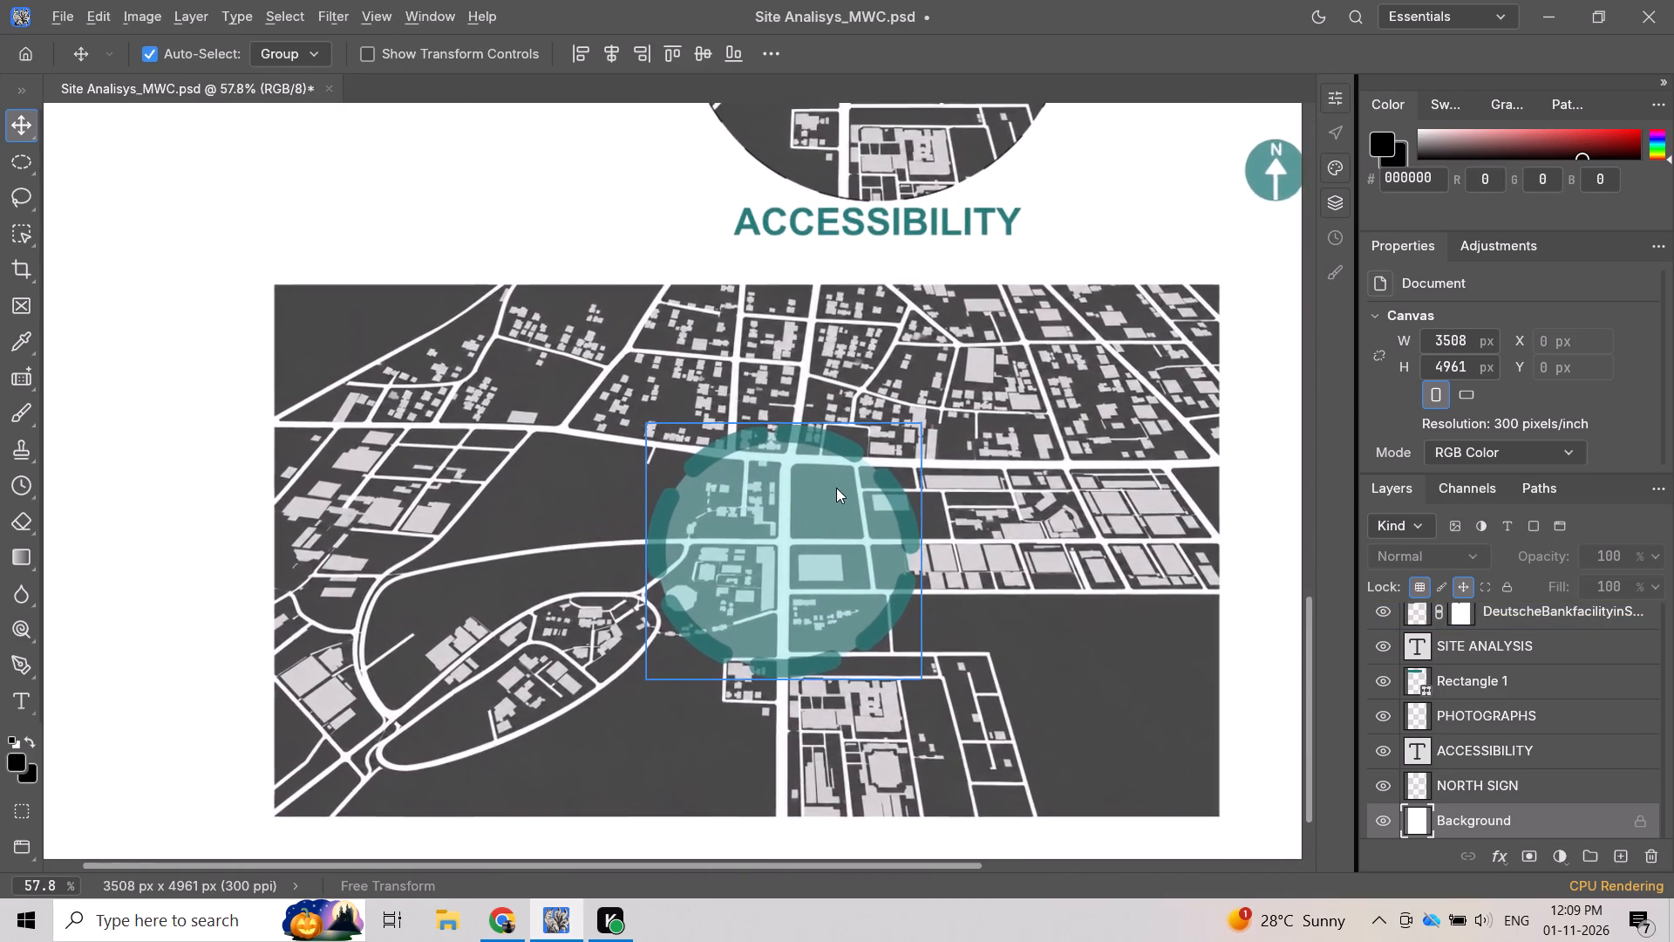
scroll(836, 488, "down", 3)
scroll(836, 487, "up", 2)
scroll(836, 487, "up", 1, "alt")
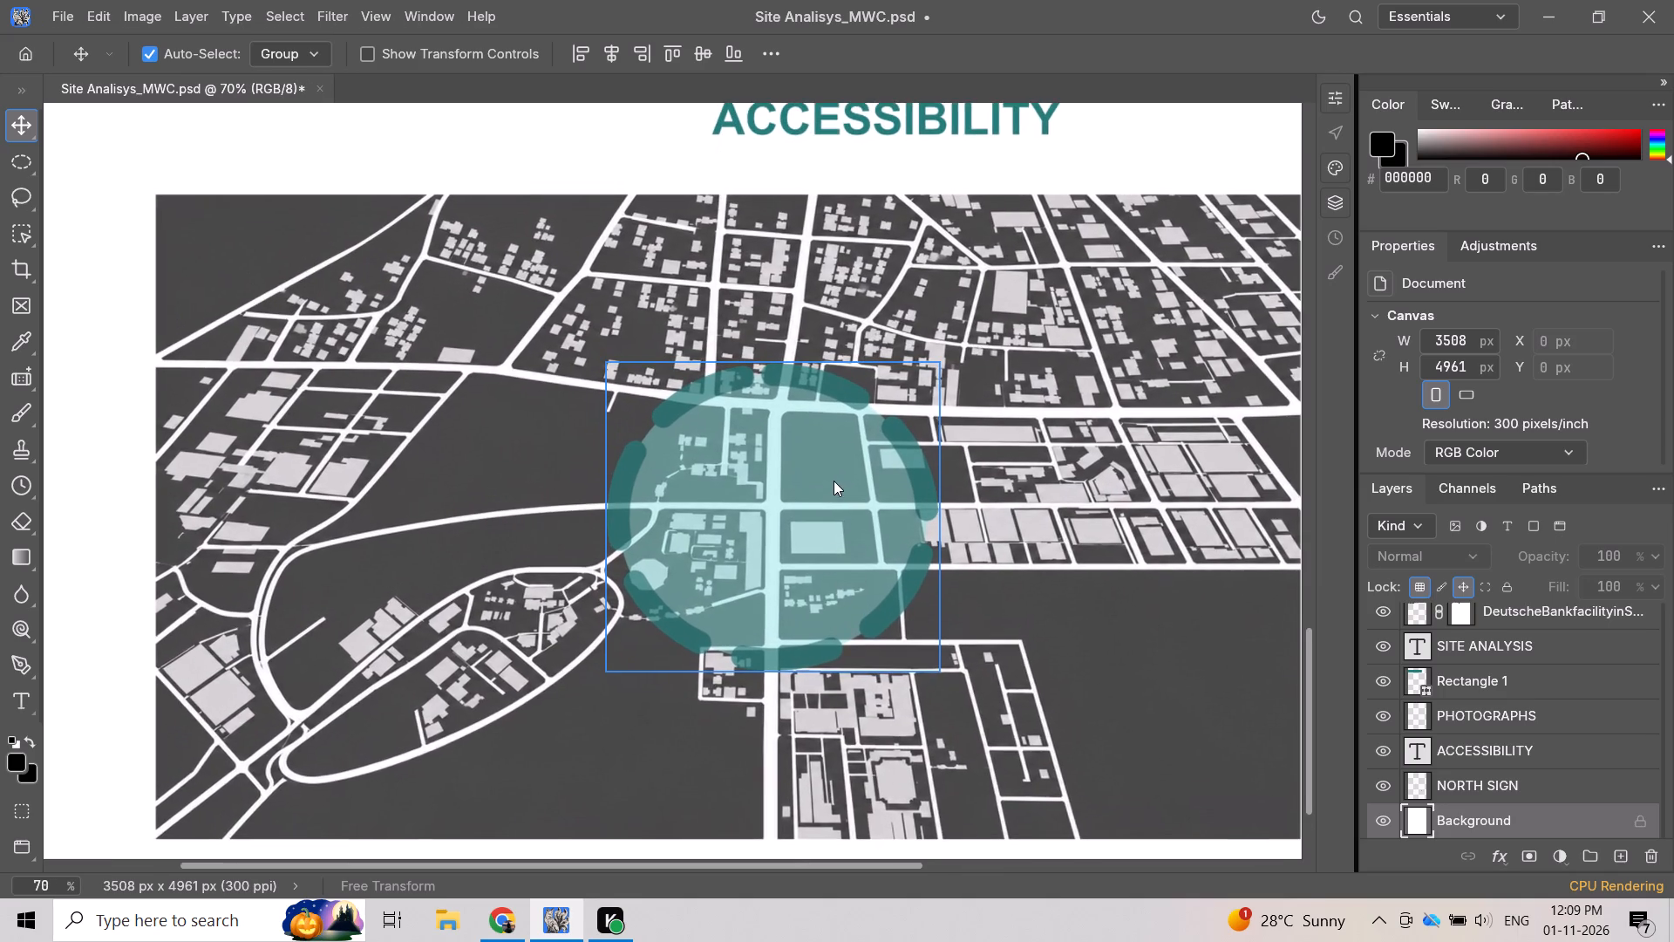
scroll(834, 481, "up", 10)
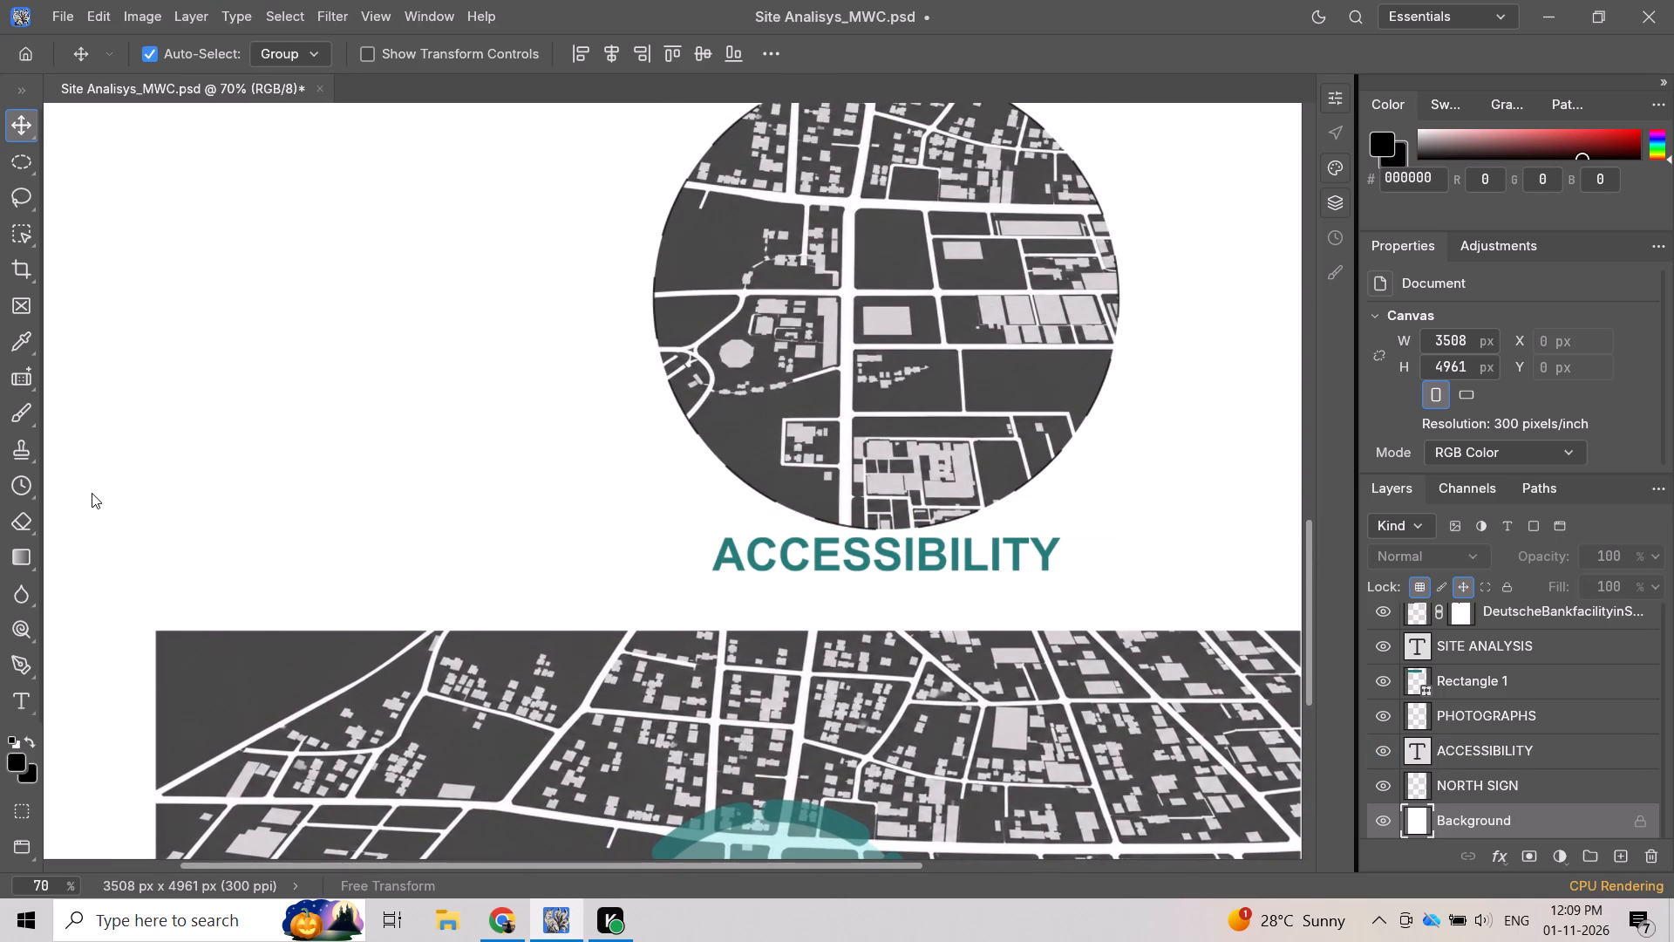
Return to the Line tool, set its dash length to 10, and increase the gap between dashes.
key("u")
scroll(39, 656, "down", 8)
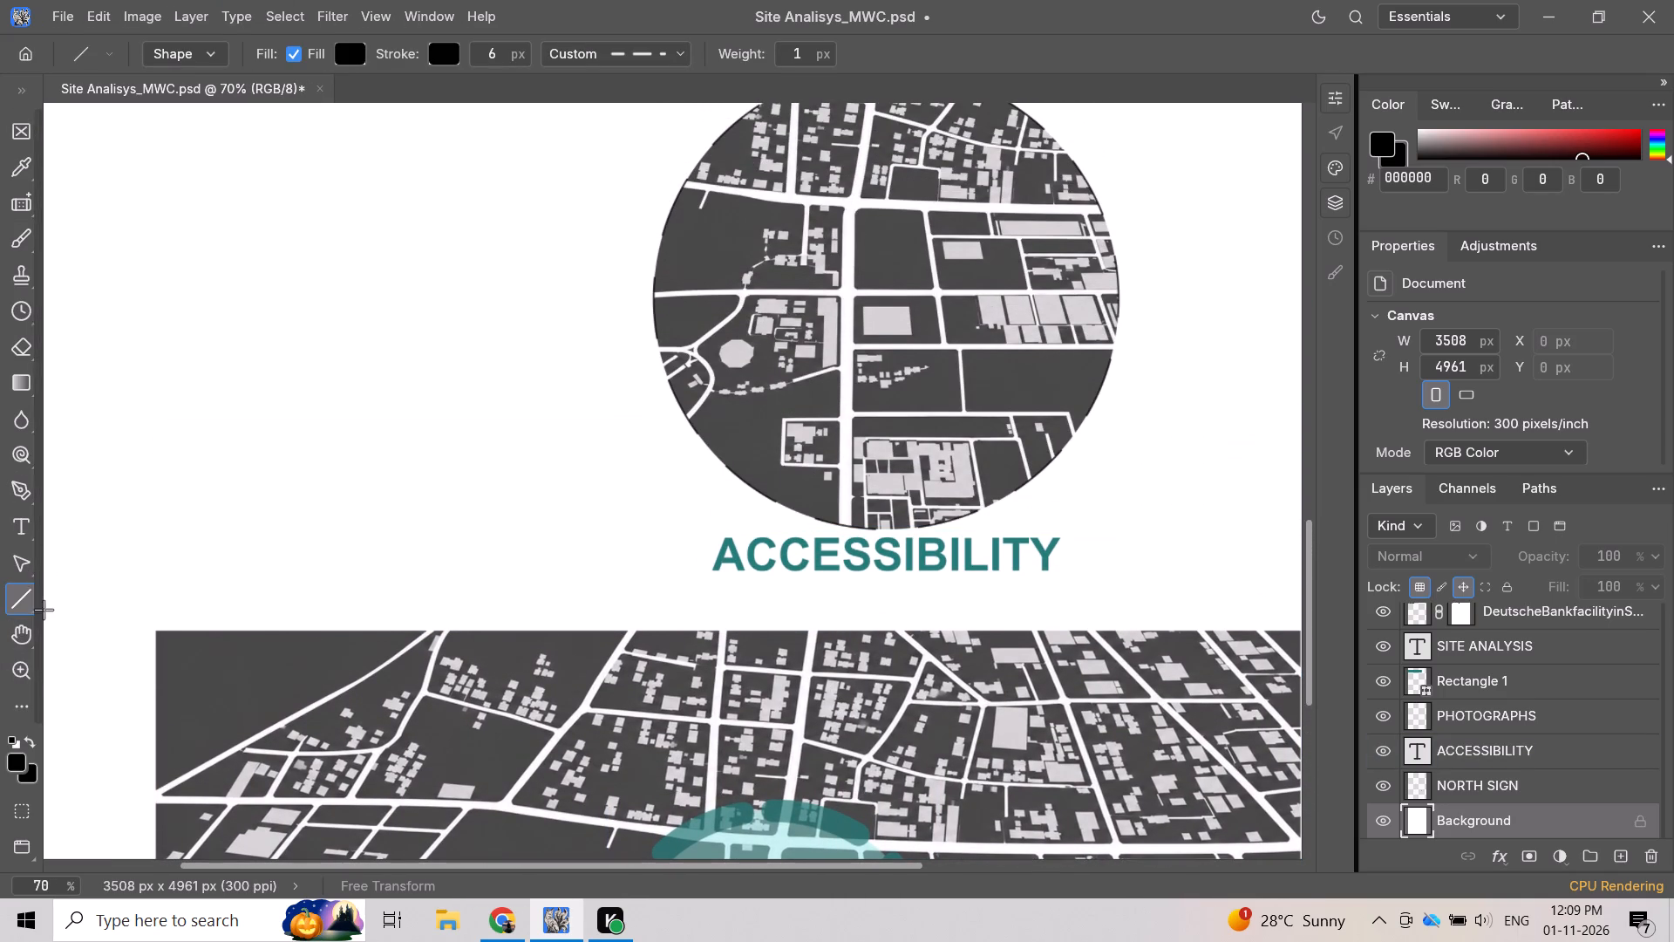
right_click(34, 610)
right_click(24, 604)
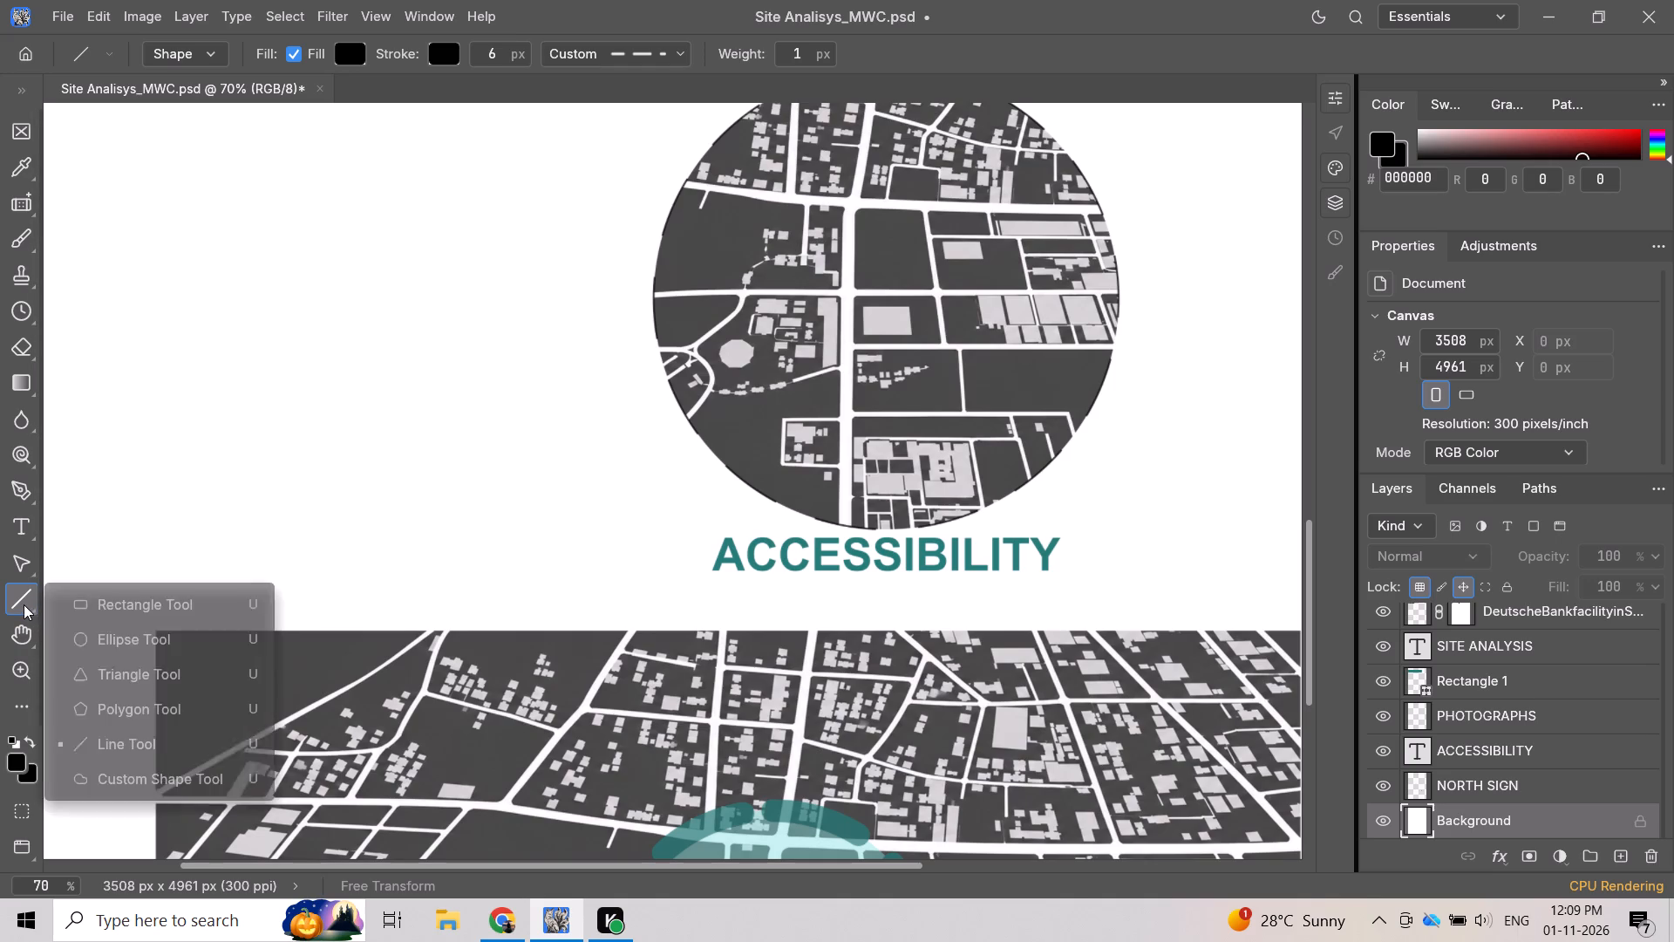
left_click(130, 742)
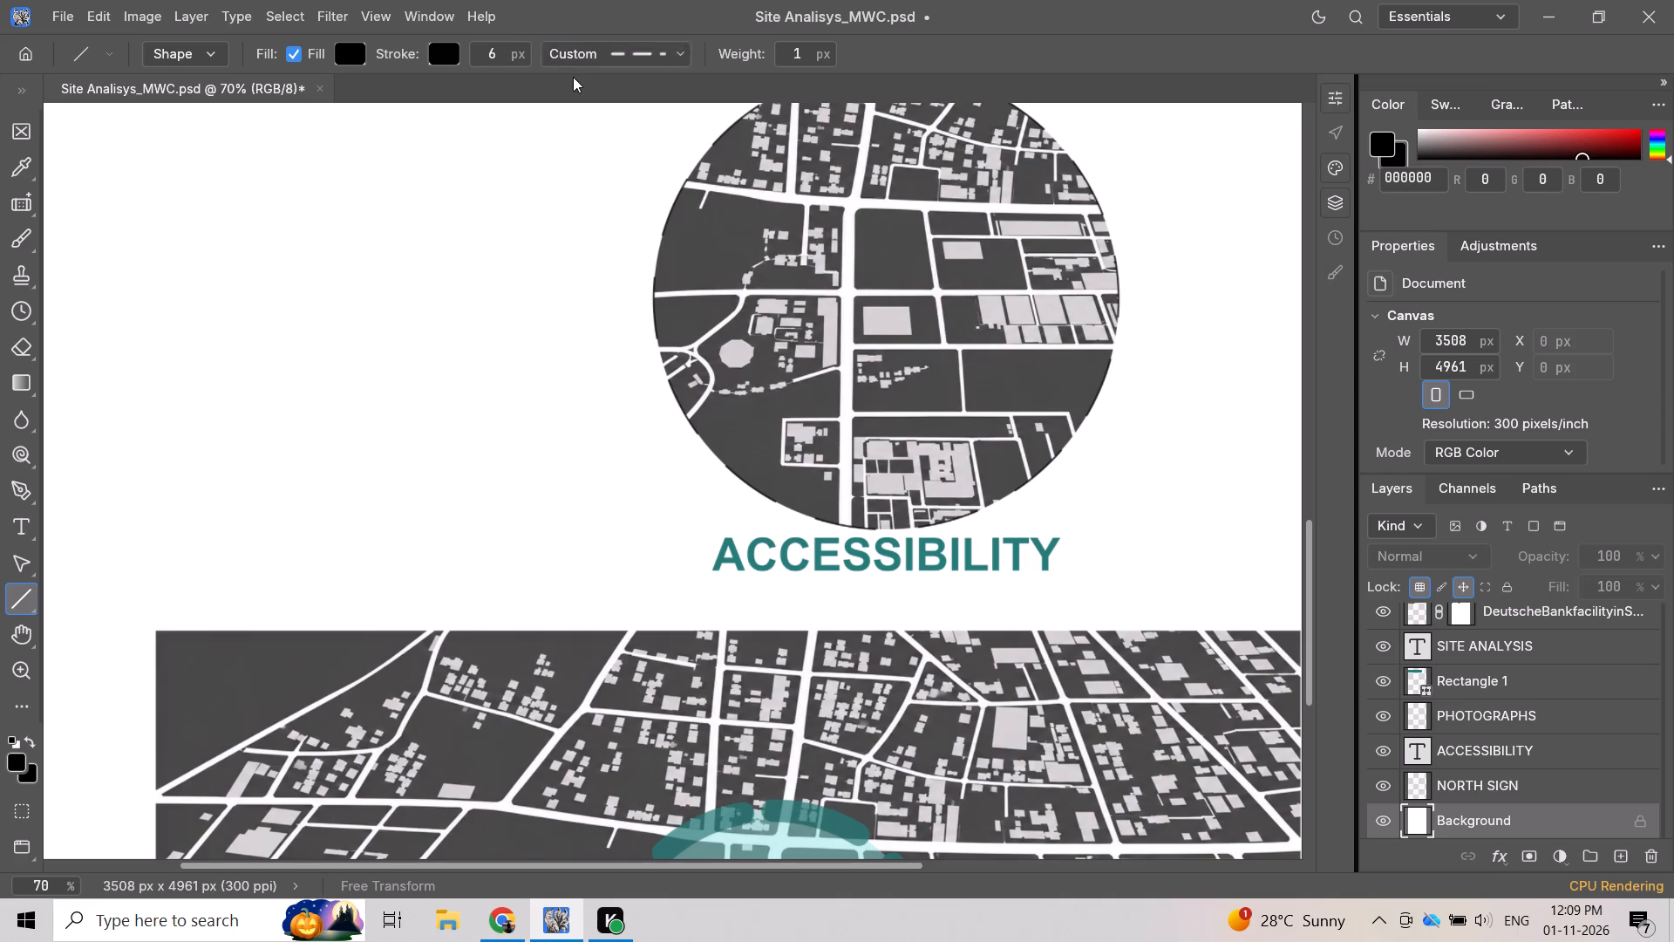
left_click(665, 54)
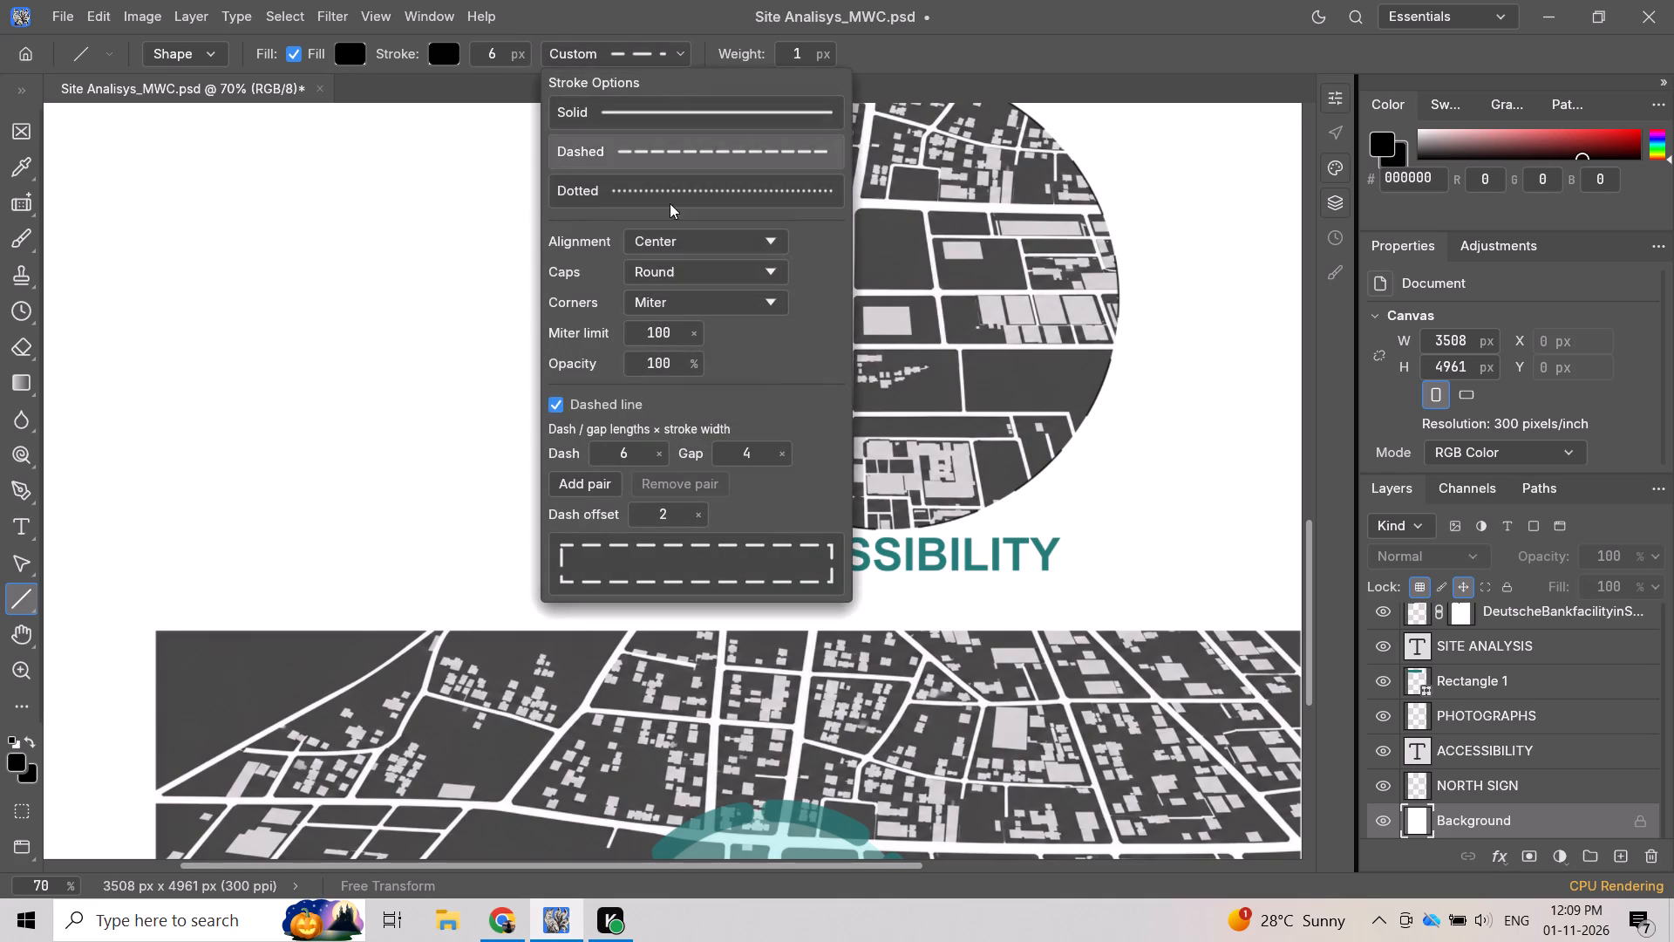
scroll(625, 454, "down", 1)
scroll(625, 454, "up", 3)
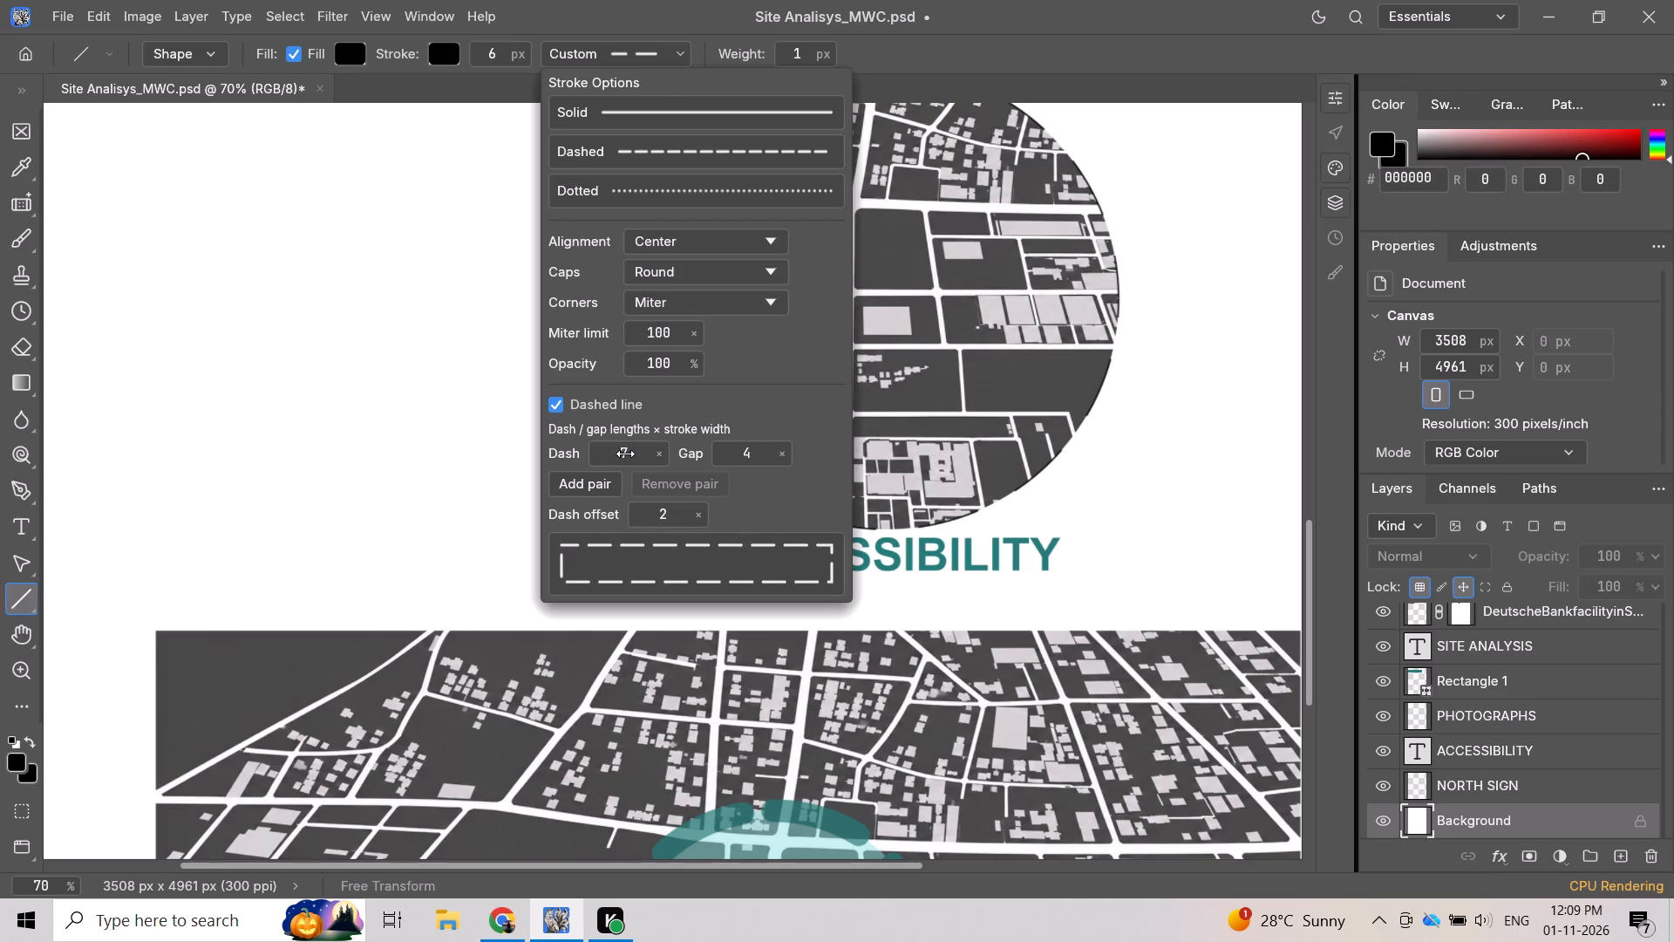
scroll(625, 454, "up", 2)
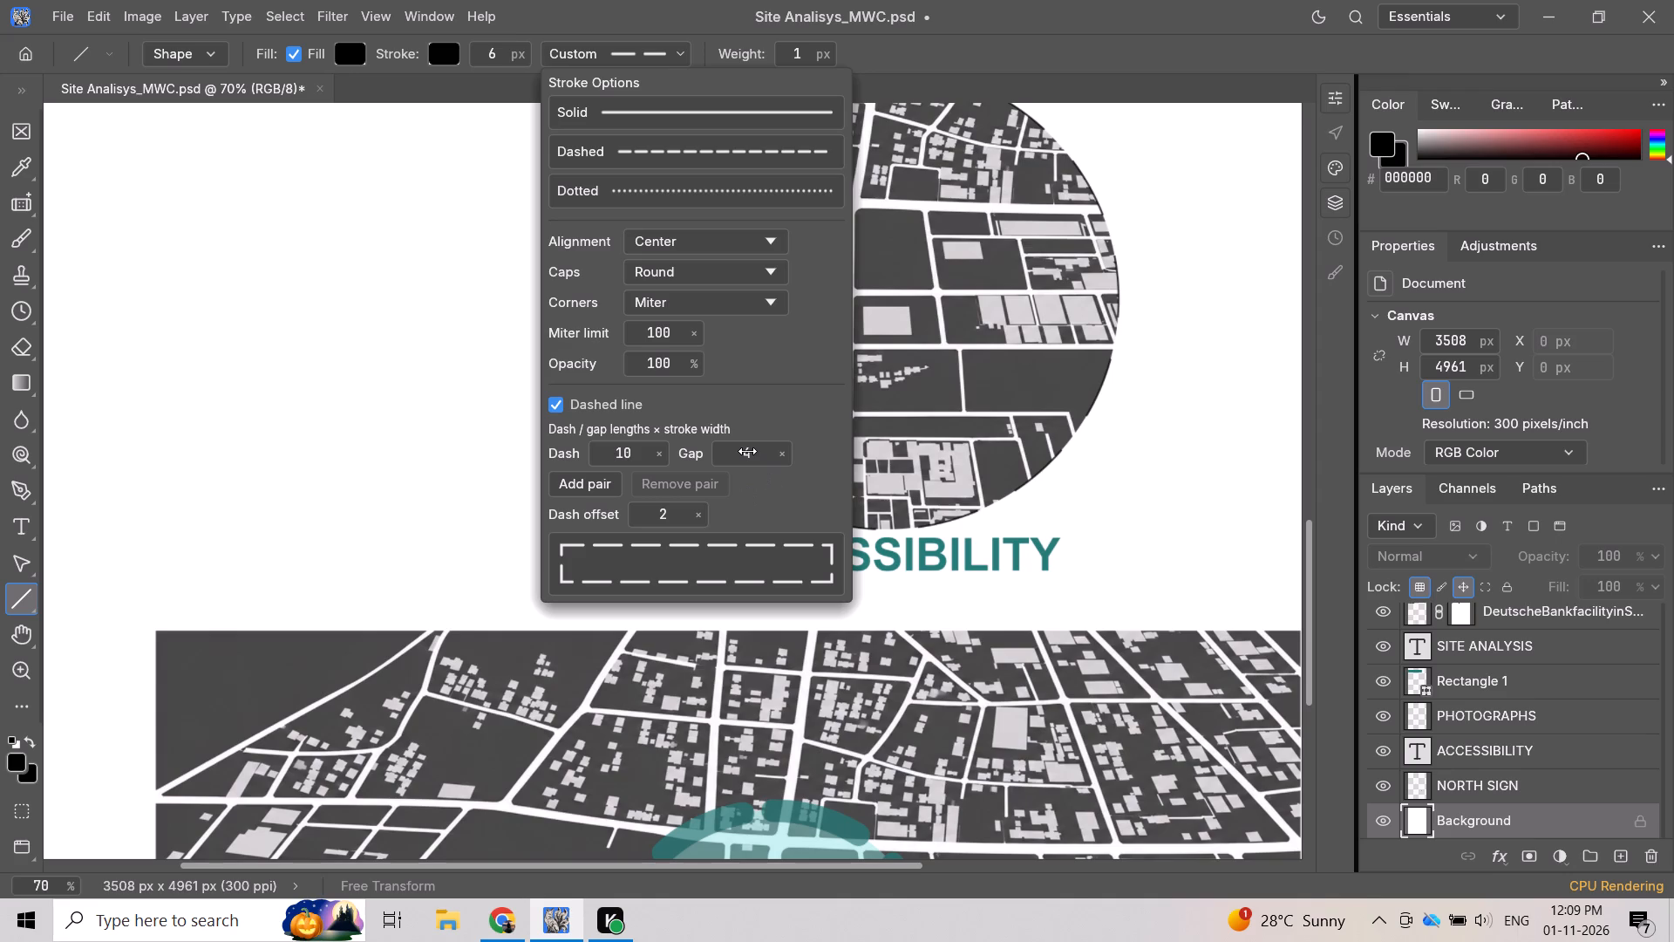
scroll(747, 452, "up", 1)
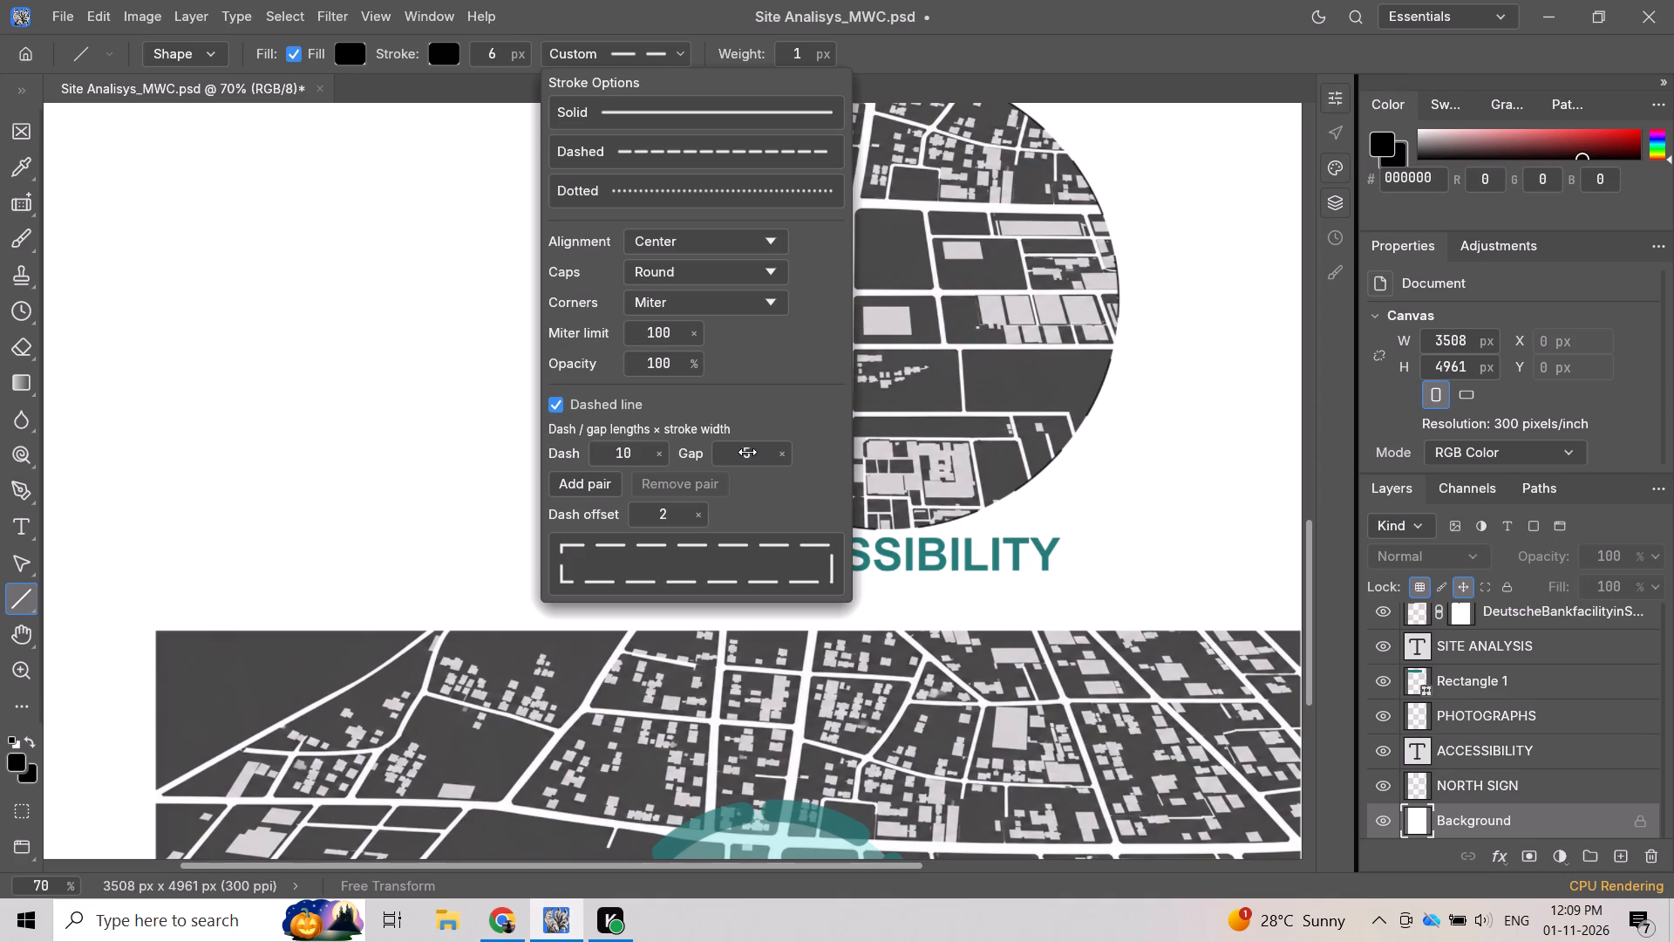
scroll(747, 452, "up", 1)
left_click(499, 406)
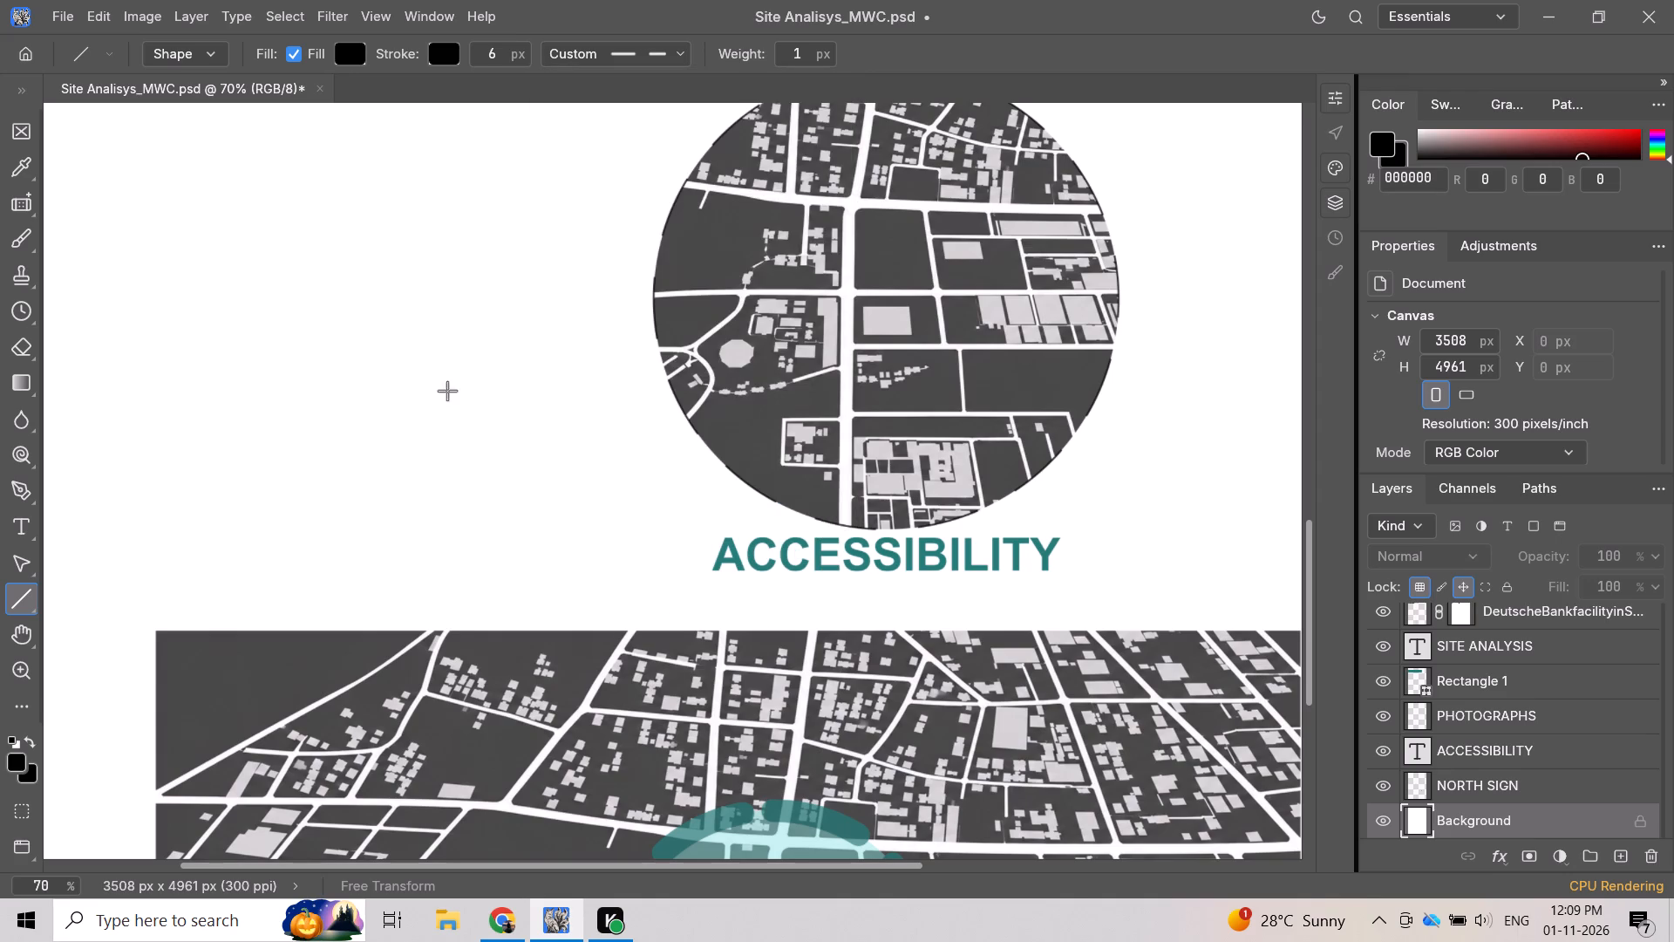
Draw a sloping 6 px dashed test line about 360 px wide and 222 px high in the blank area beside the circular map.
left_click_drag(247, 326, 466, 461)
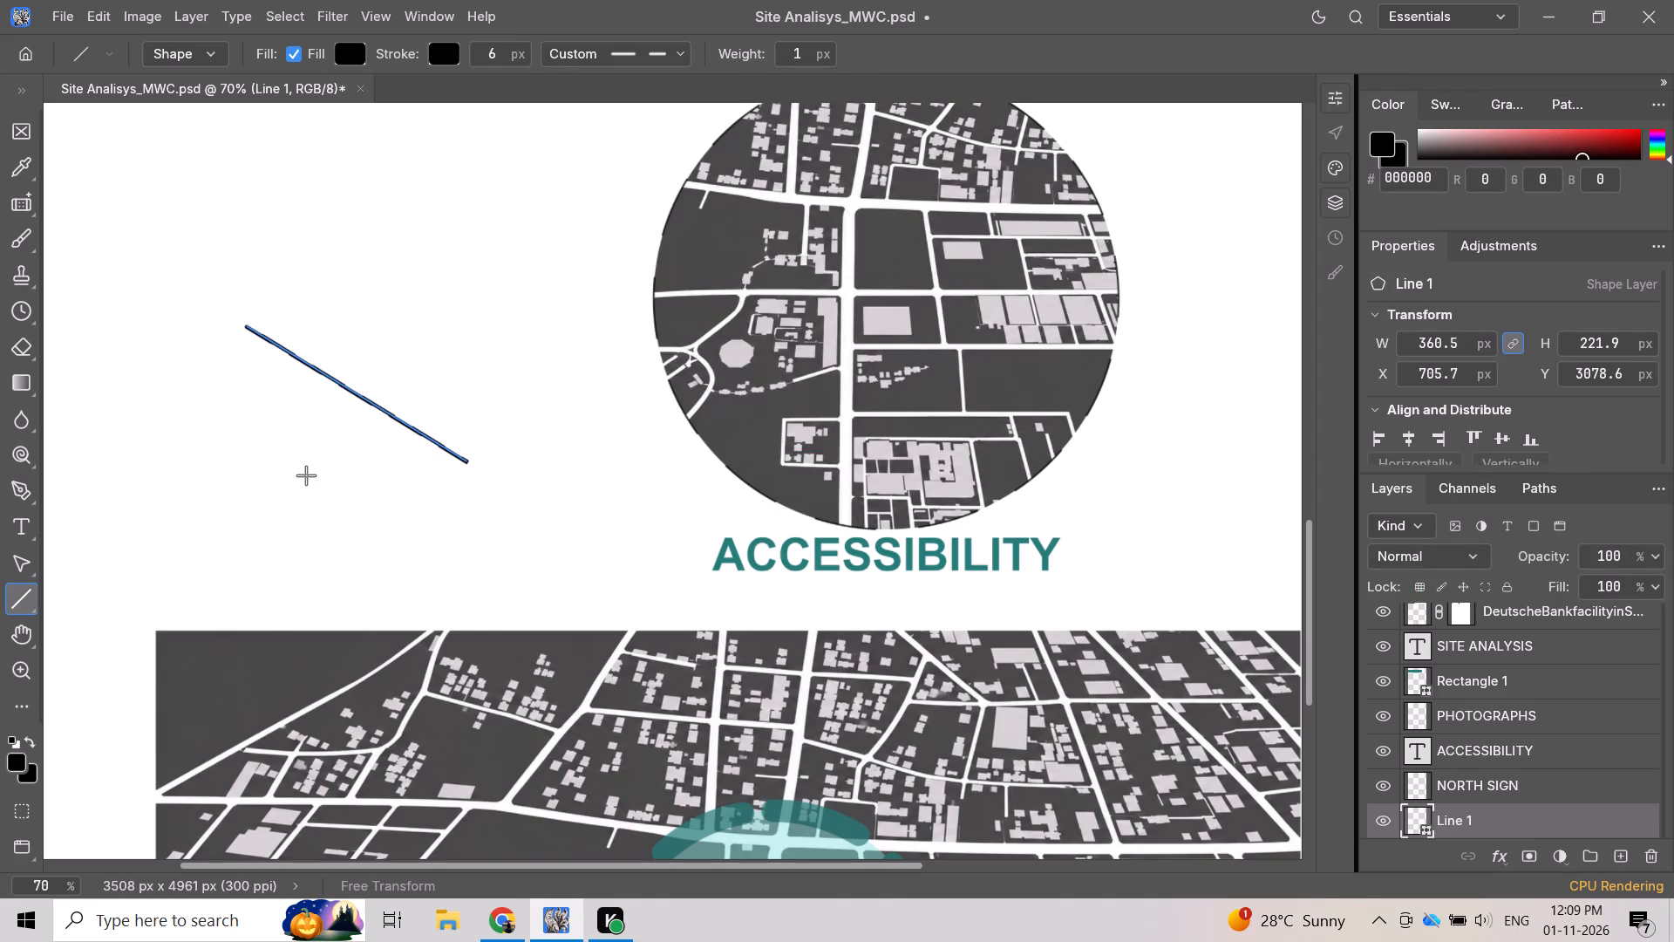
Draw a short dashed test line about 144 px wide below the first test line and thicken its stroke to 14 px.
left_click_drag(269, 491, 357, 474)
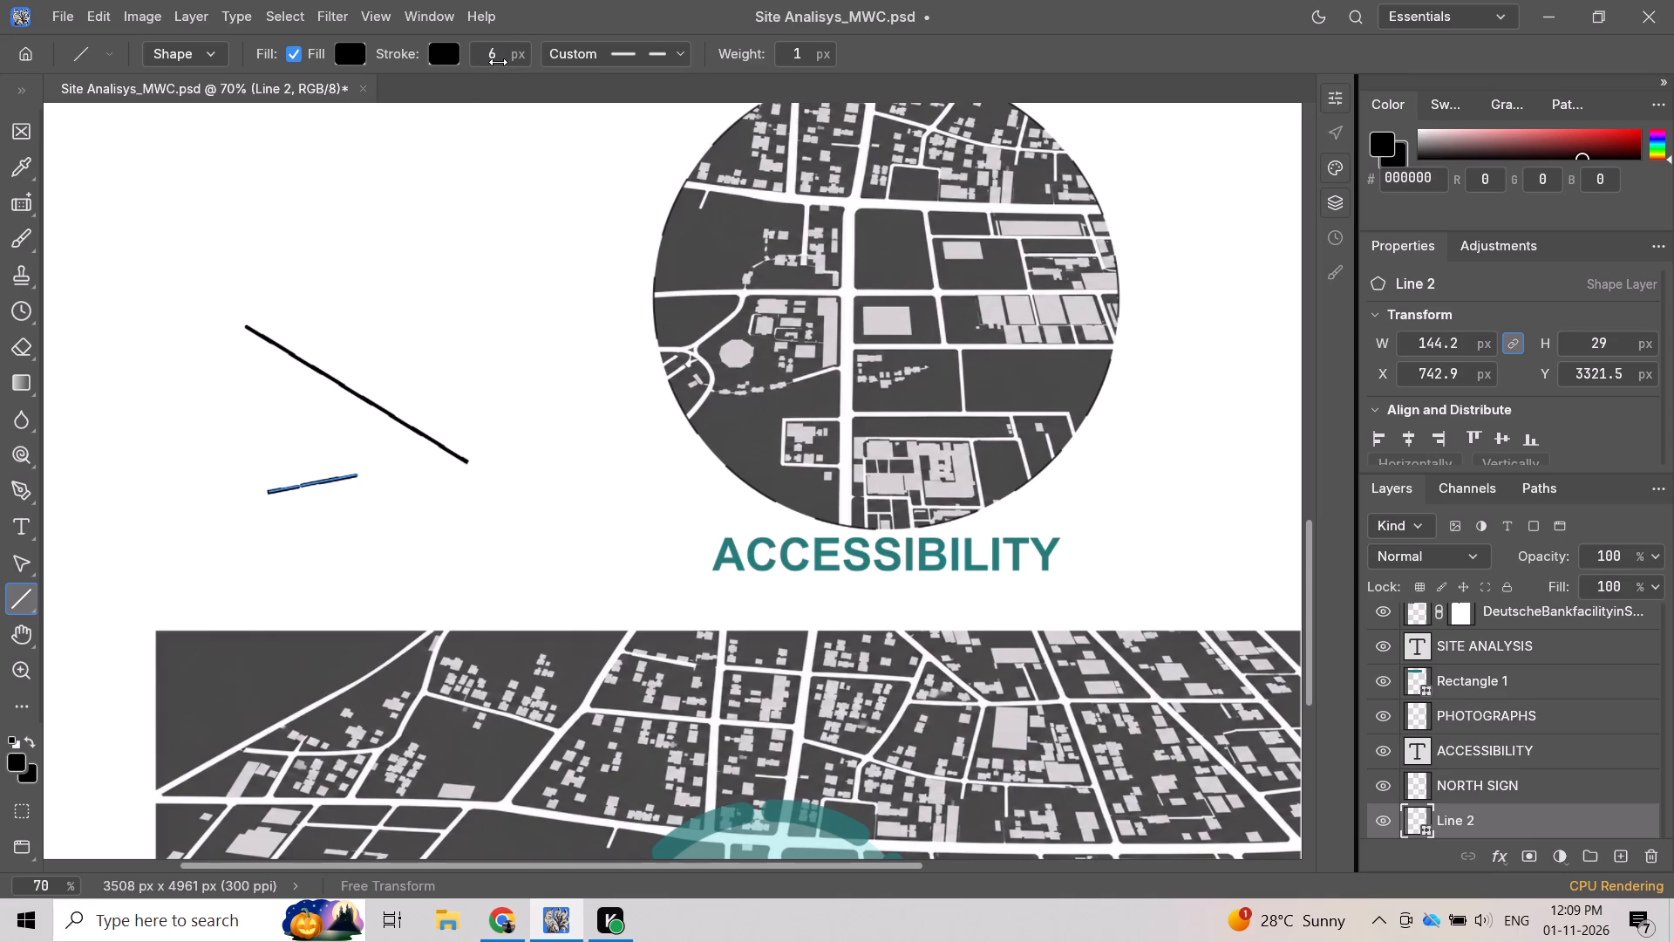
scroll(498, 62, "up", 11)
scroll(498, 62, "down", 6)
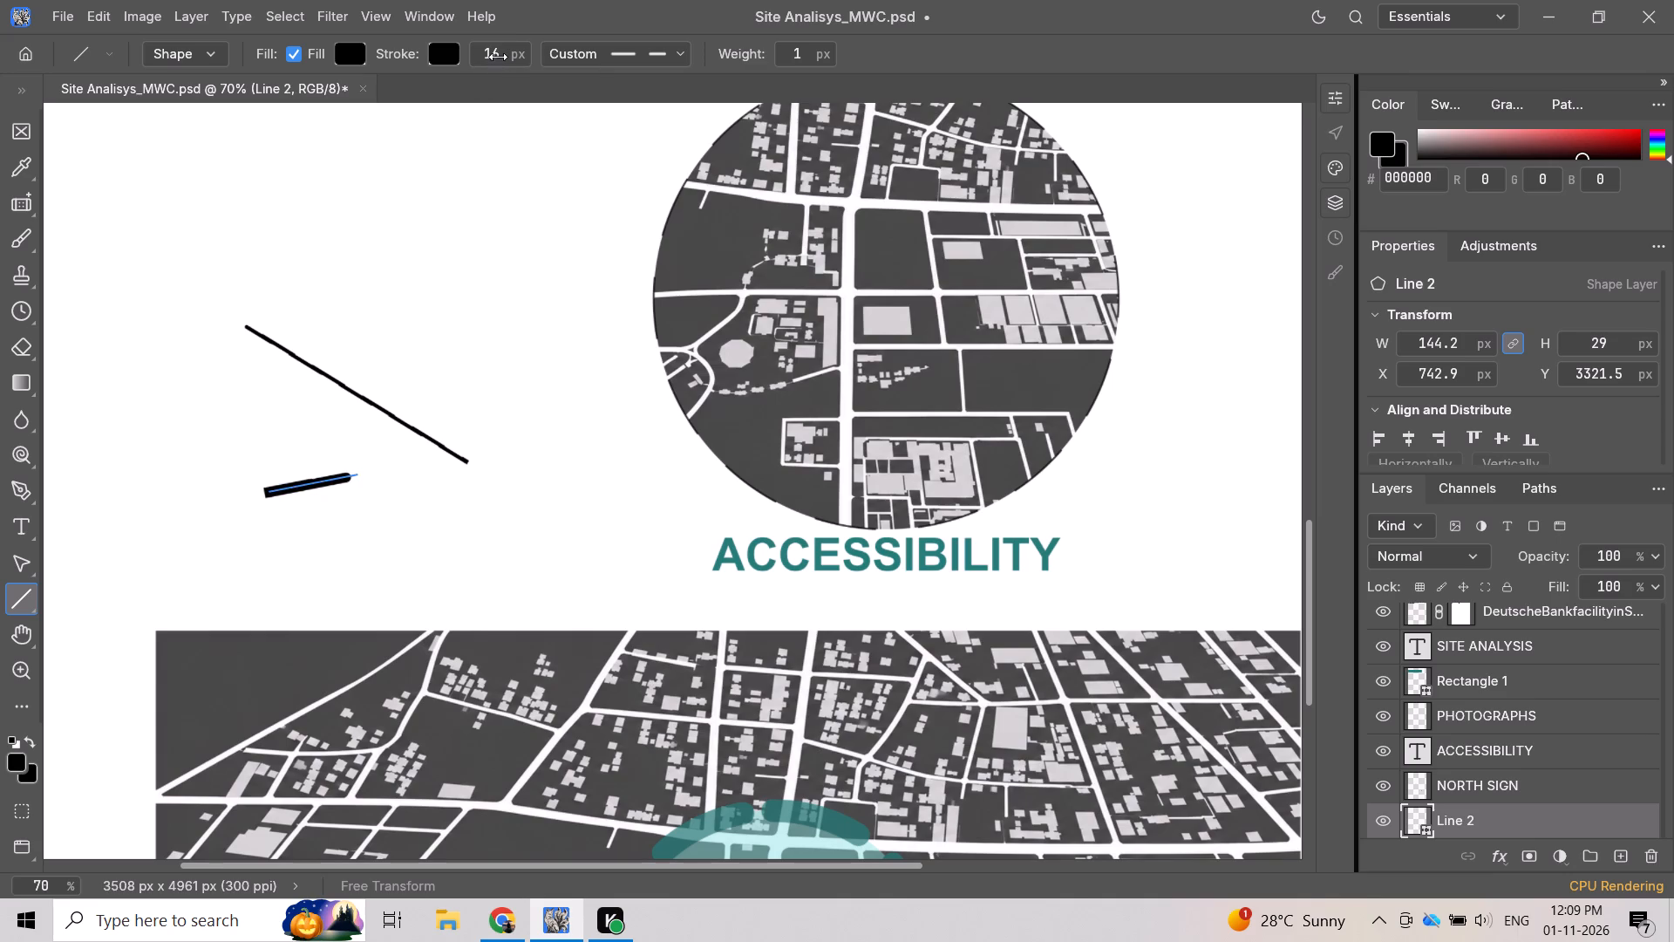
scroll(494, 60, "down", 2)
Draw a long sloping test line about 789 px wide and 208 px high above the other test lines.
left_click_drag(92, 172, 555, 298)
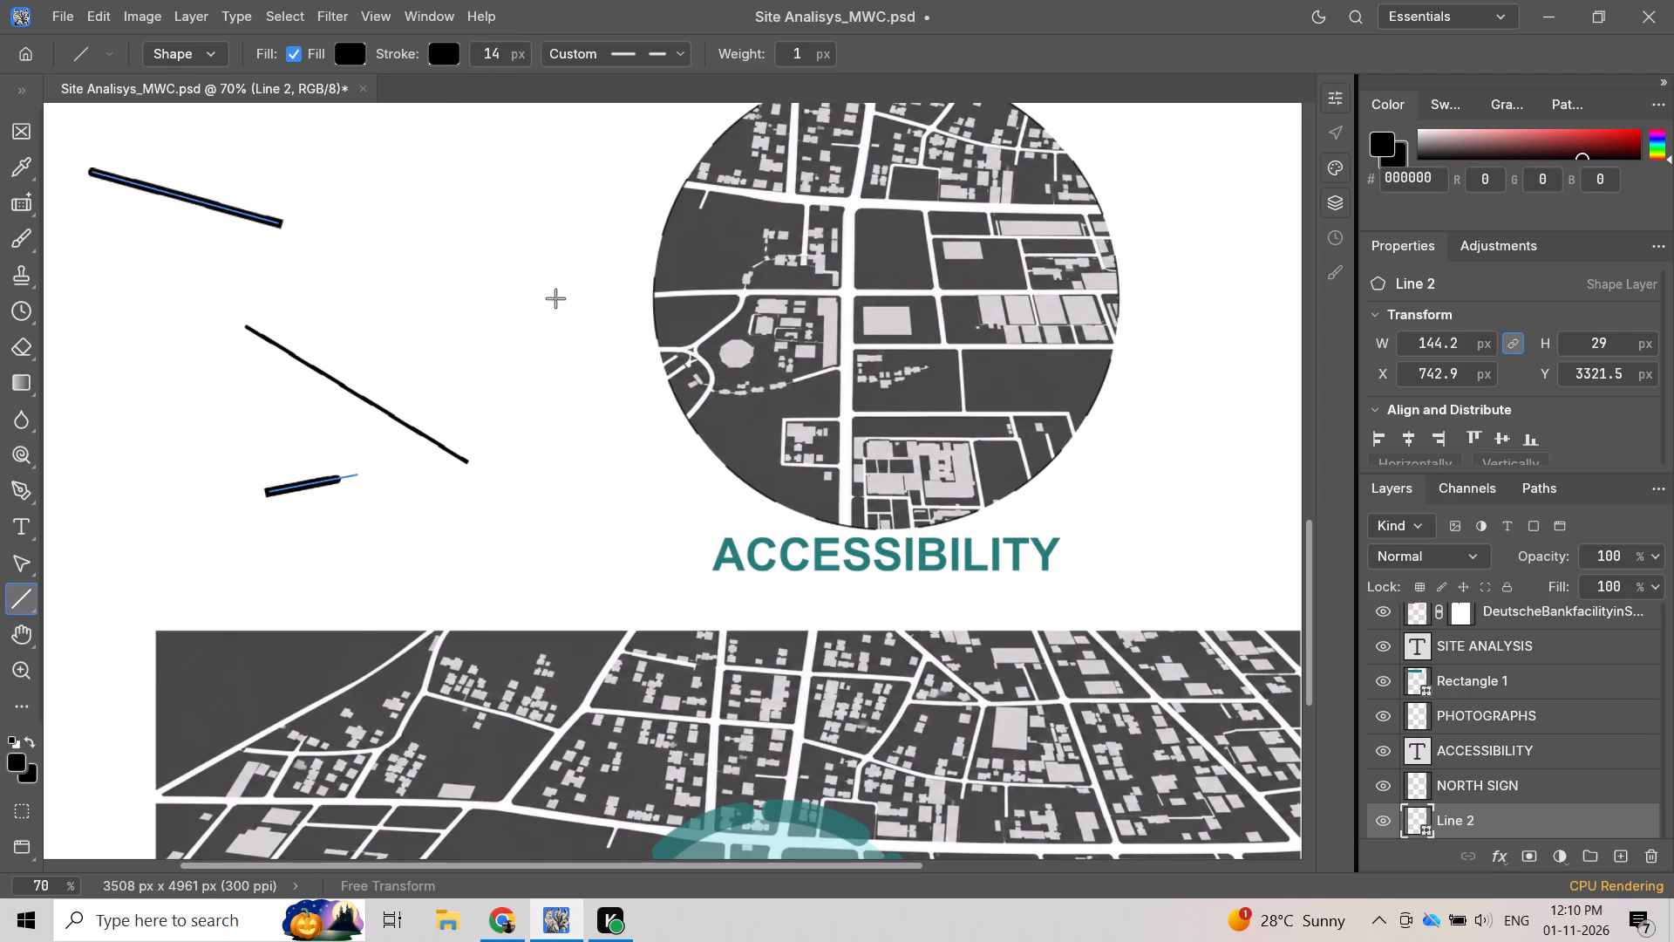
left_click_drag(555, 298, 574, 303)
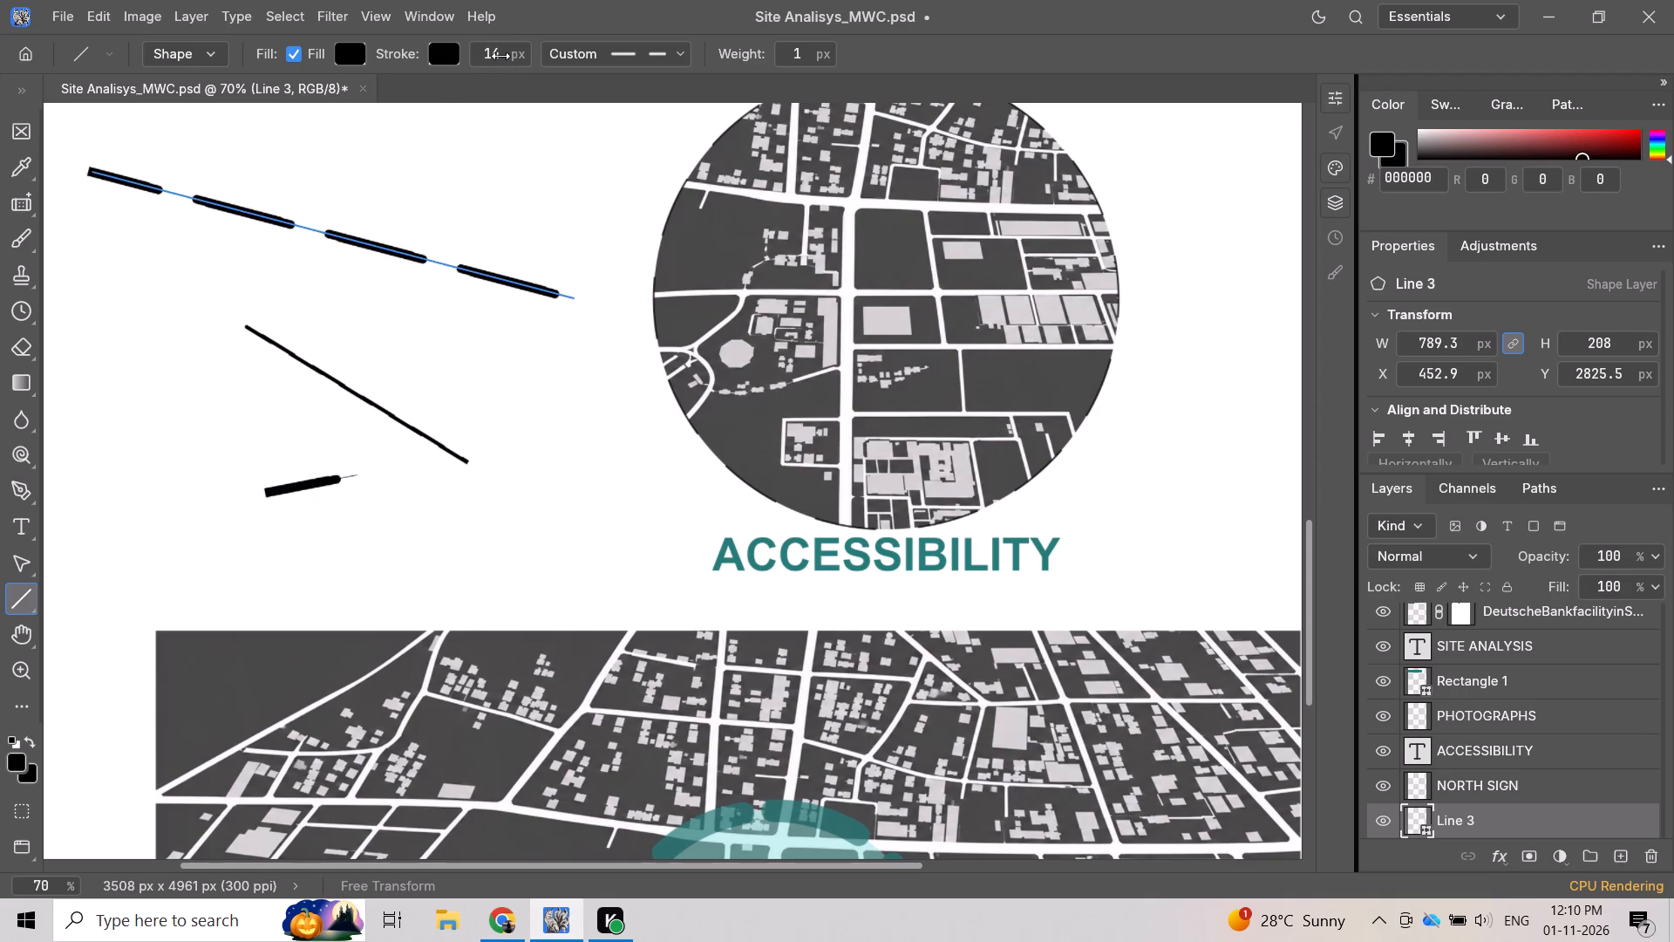
Try thinner and thicker strokes on the long test line and settle on a stroke width of 7 px.
scroll(500, 56, "down", 8)
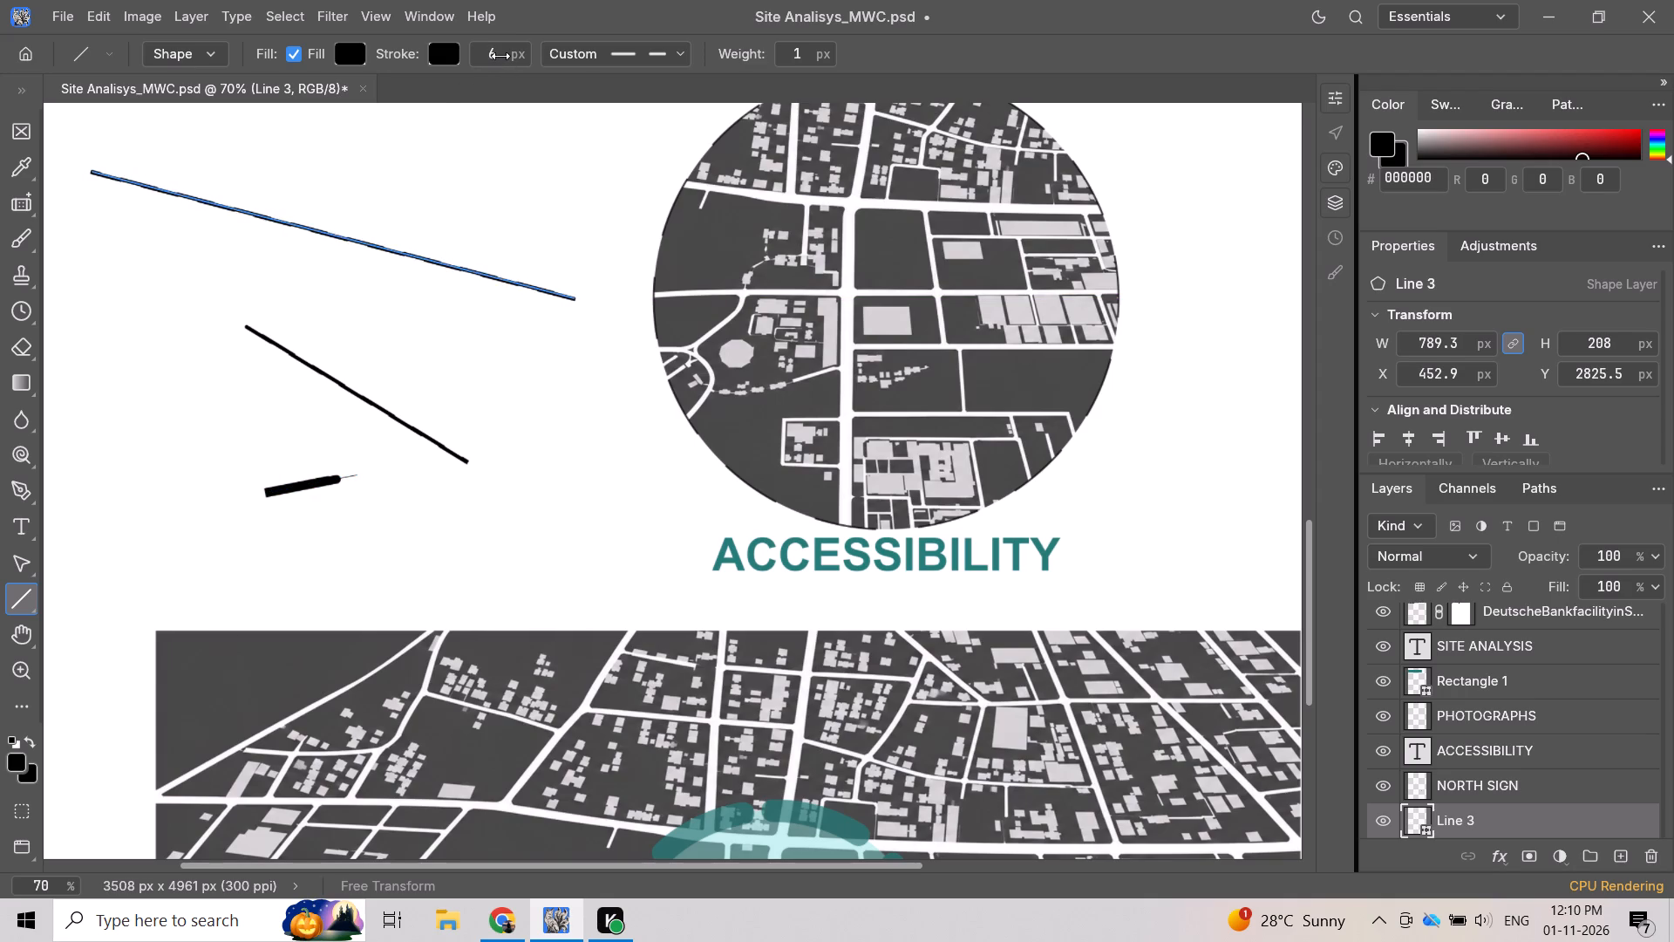
scroll(500, 56, "down", 3)
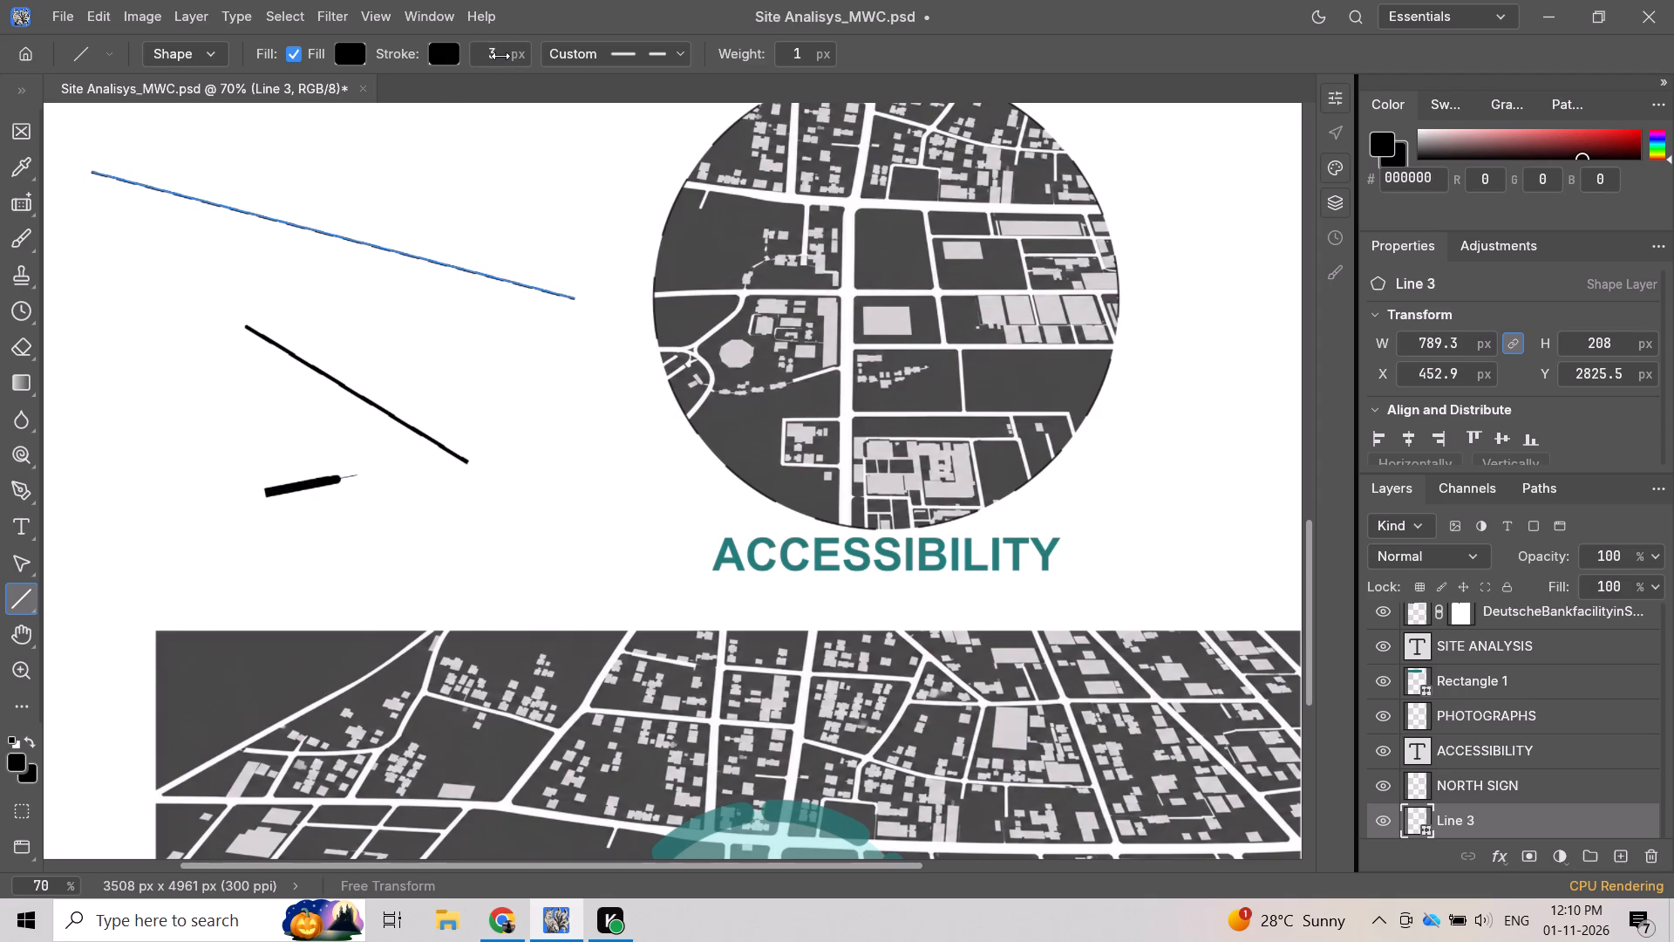
scroll(500, 56, "up", 8)
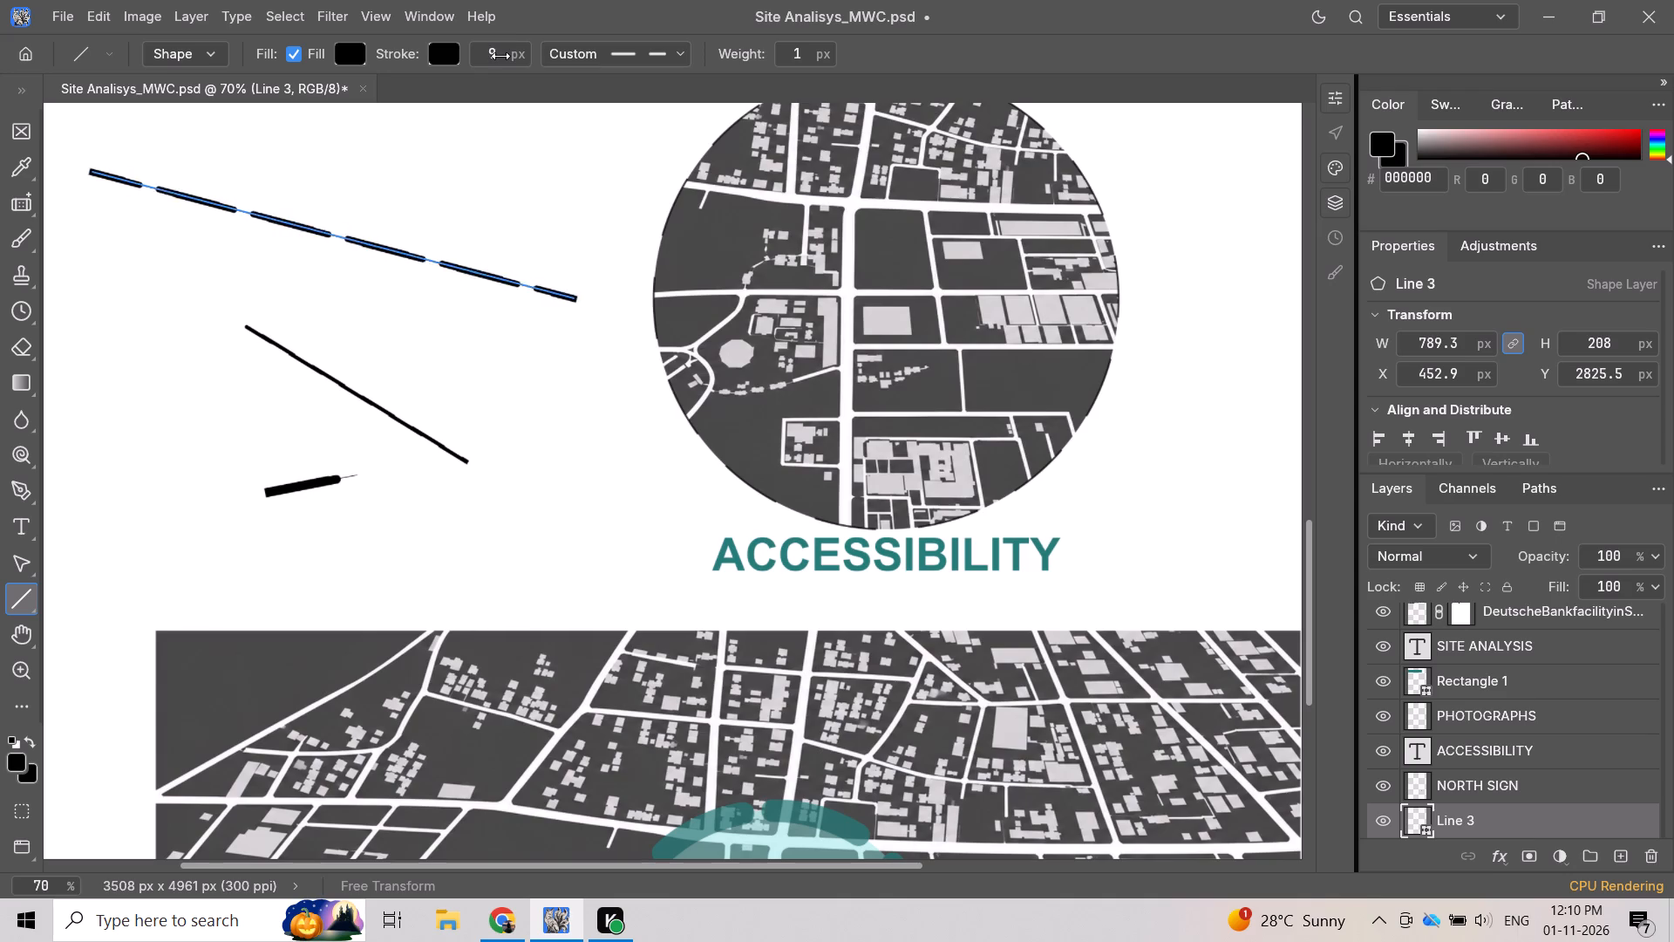
scroll(500, 56, "up", 4)
scroll(500, 56, "down", 2)
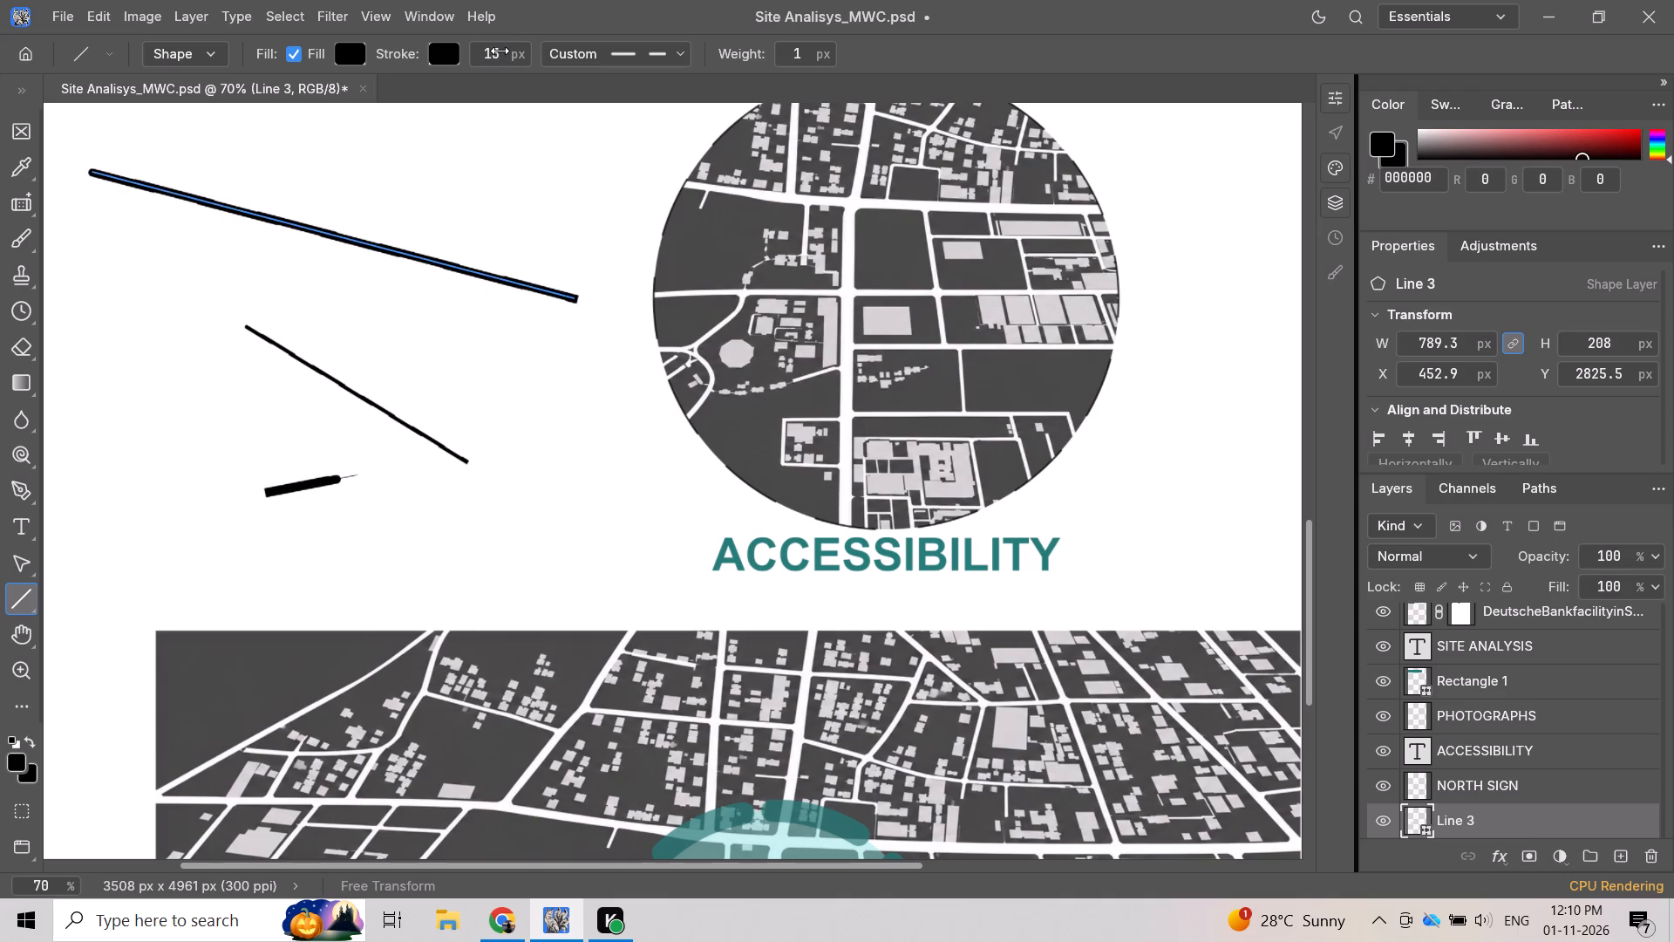
scroll(500, 51, "down", 11)
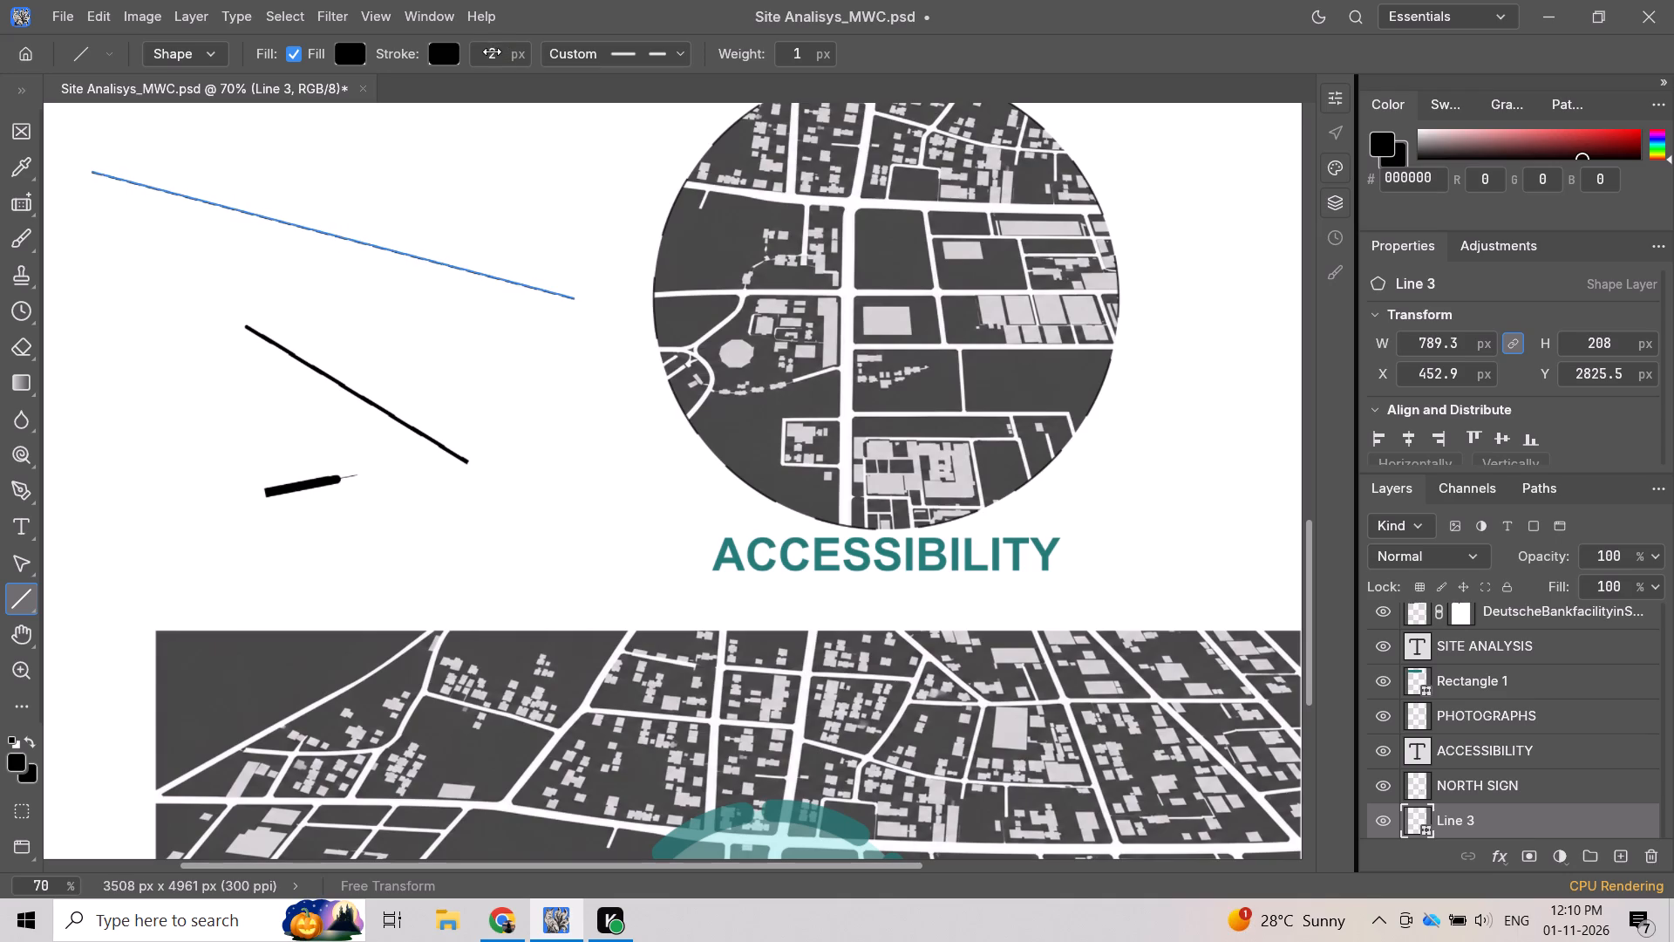
scroll(492, 51, "up", 3)
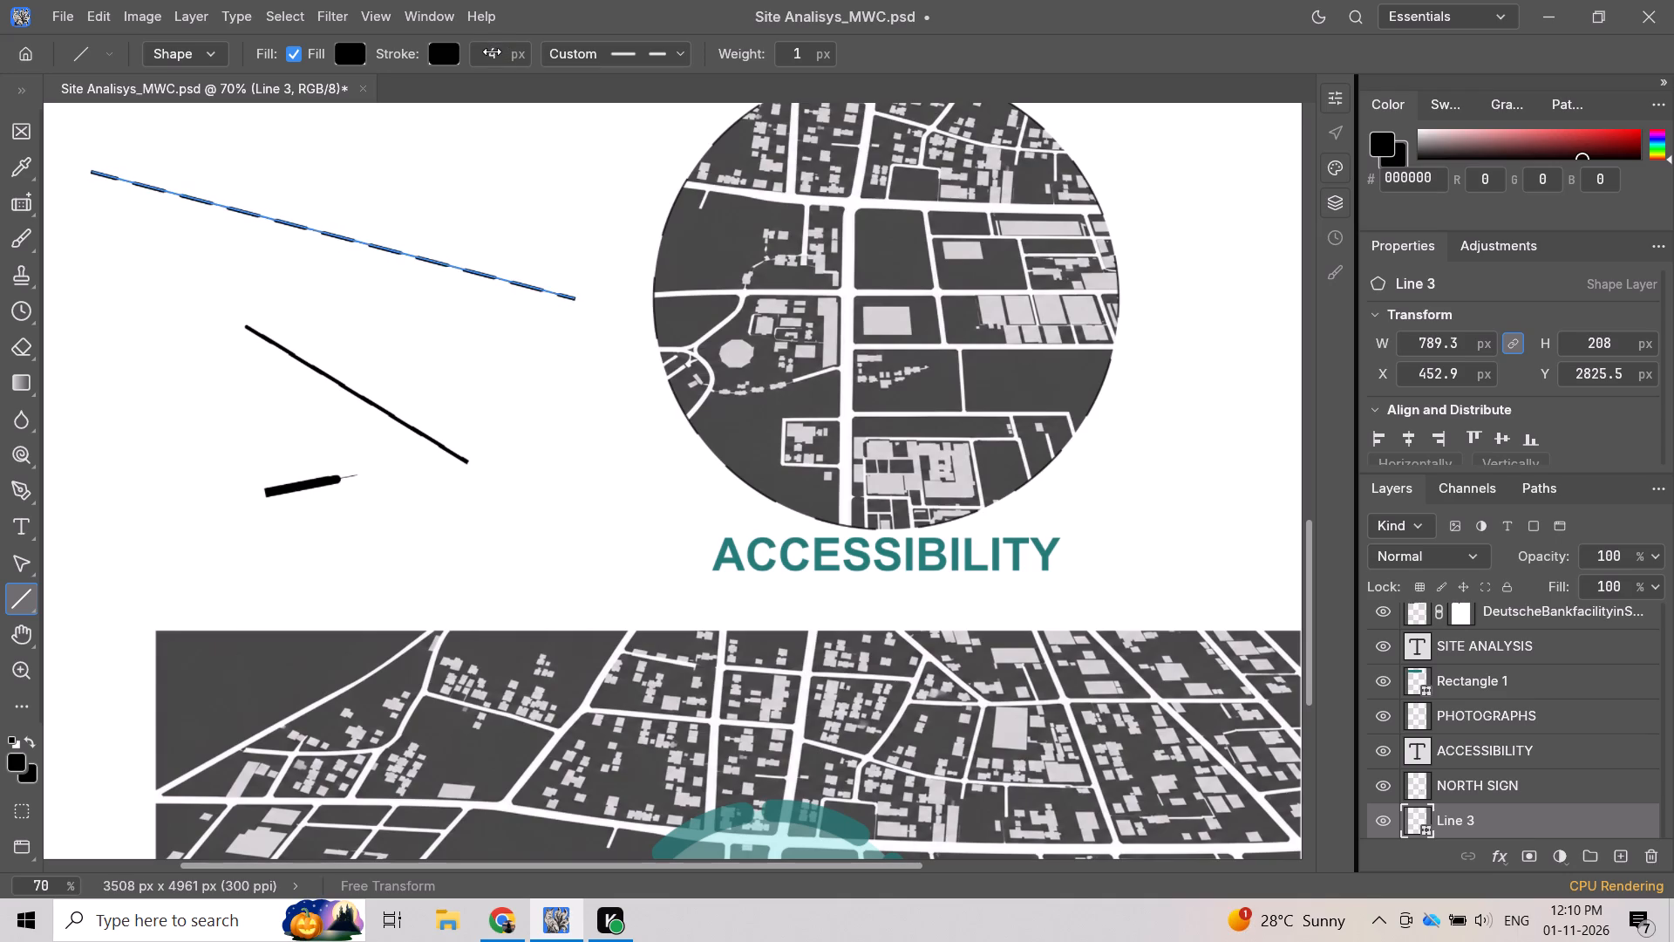
scroll(492, 51, "up", 1)
scroll(492, 51, "down", 1)
scroll(492, 51, "up", 2)
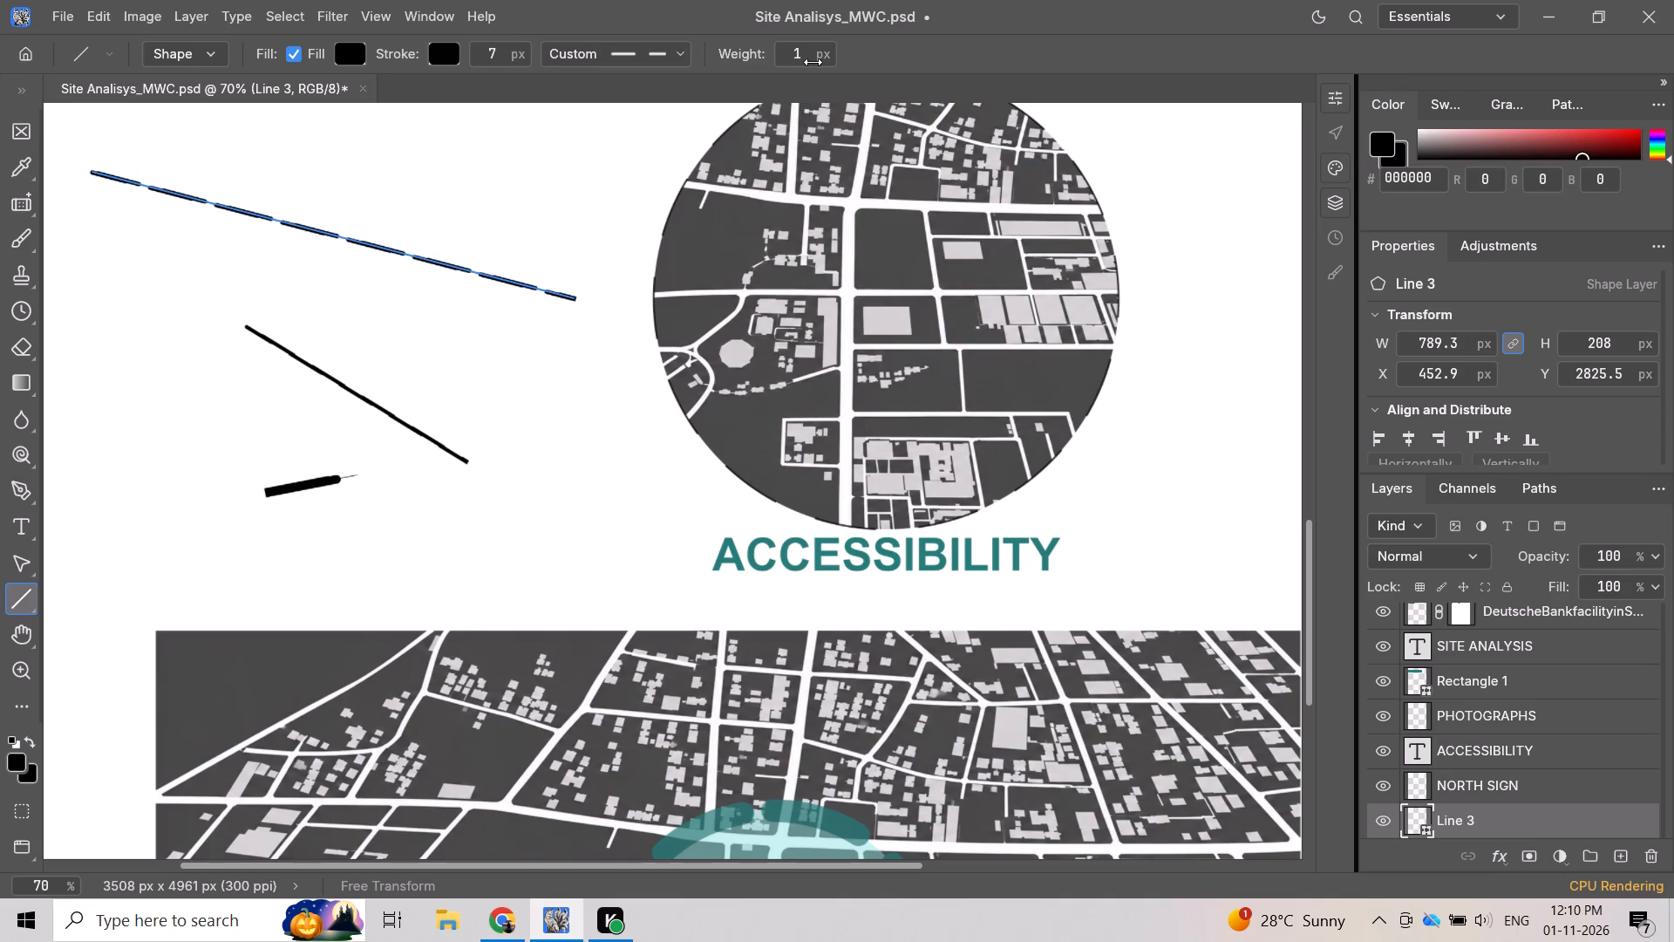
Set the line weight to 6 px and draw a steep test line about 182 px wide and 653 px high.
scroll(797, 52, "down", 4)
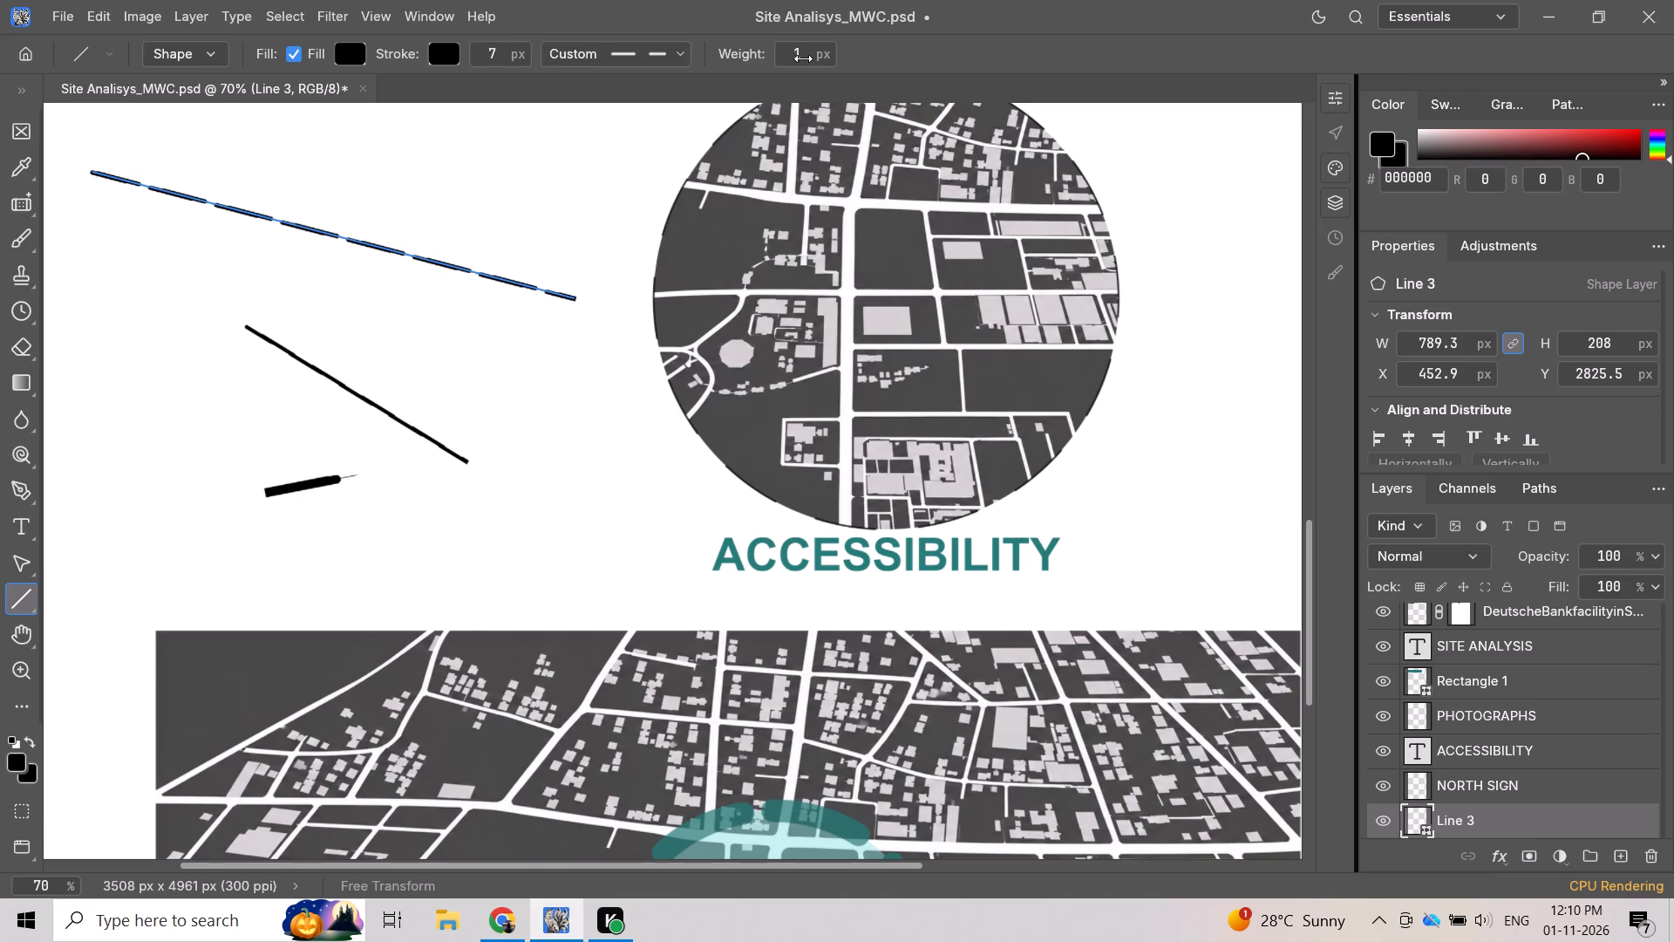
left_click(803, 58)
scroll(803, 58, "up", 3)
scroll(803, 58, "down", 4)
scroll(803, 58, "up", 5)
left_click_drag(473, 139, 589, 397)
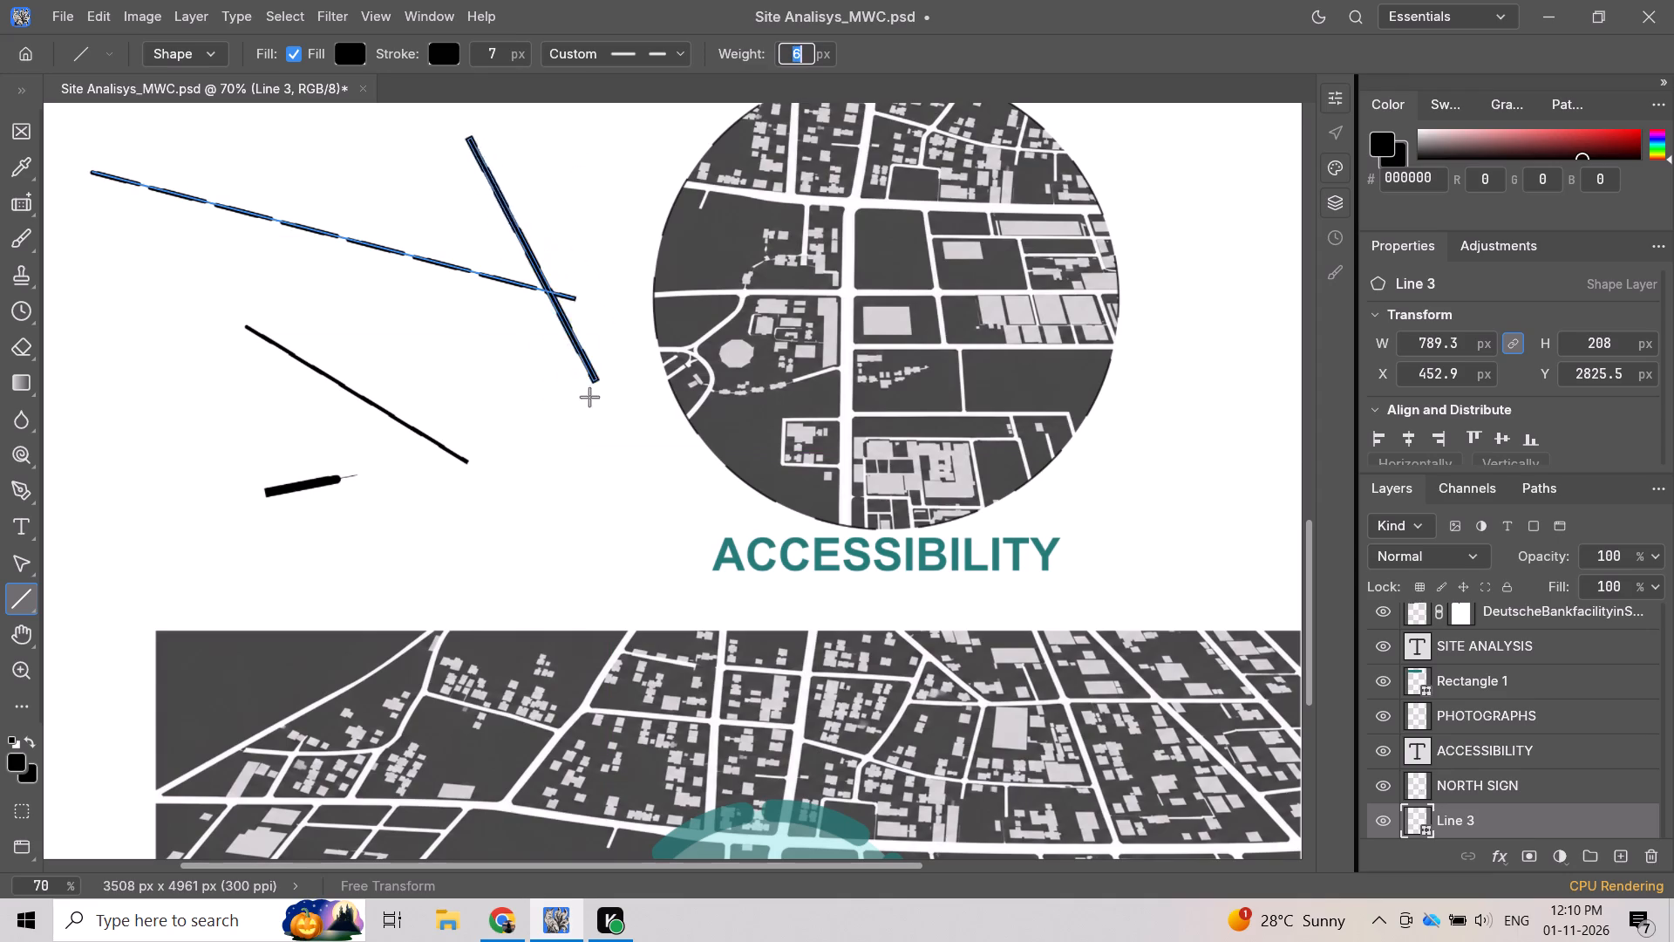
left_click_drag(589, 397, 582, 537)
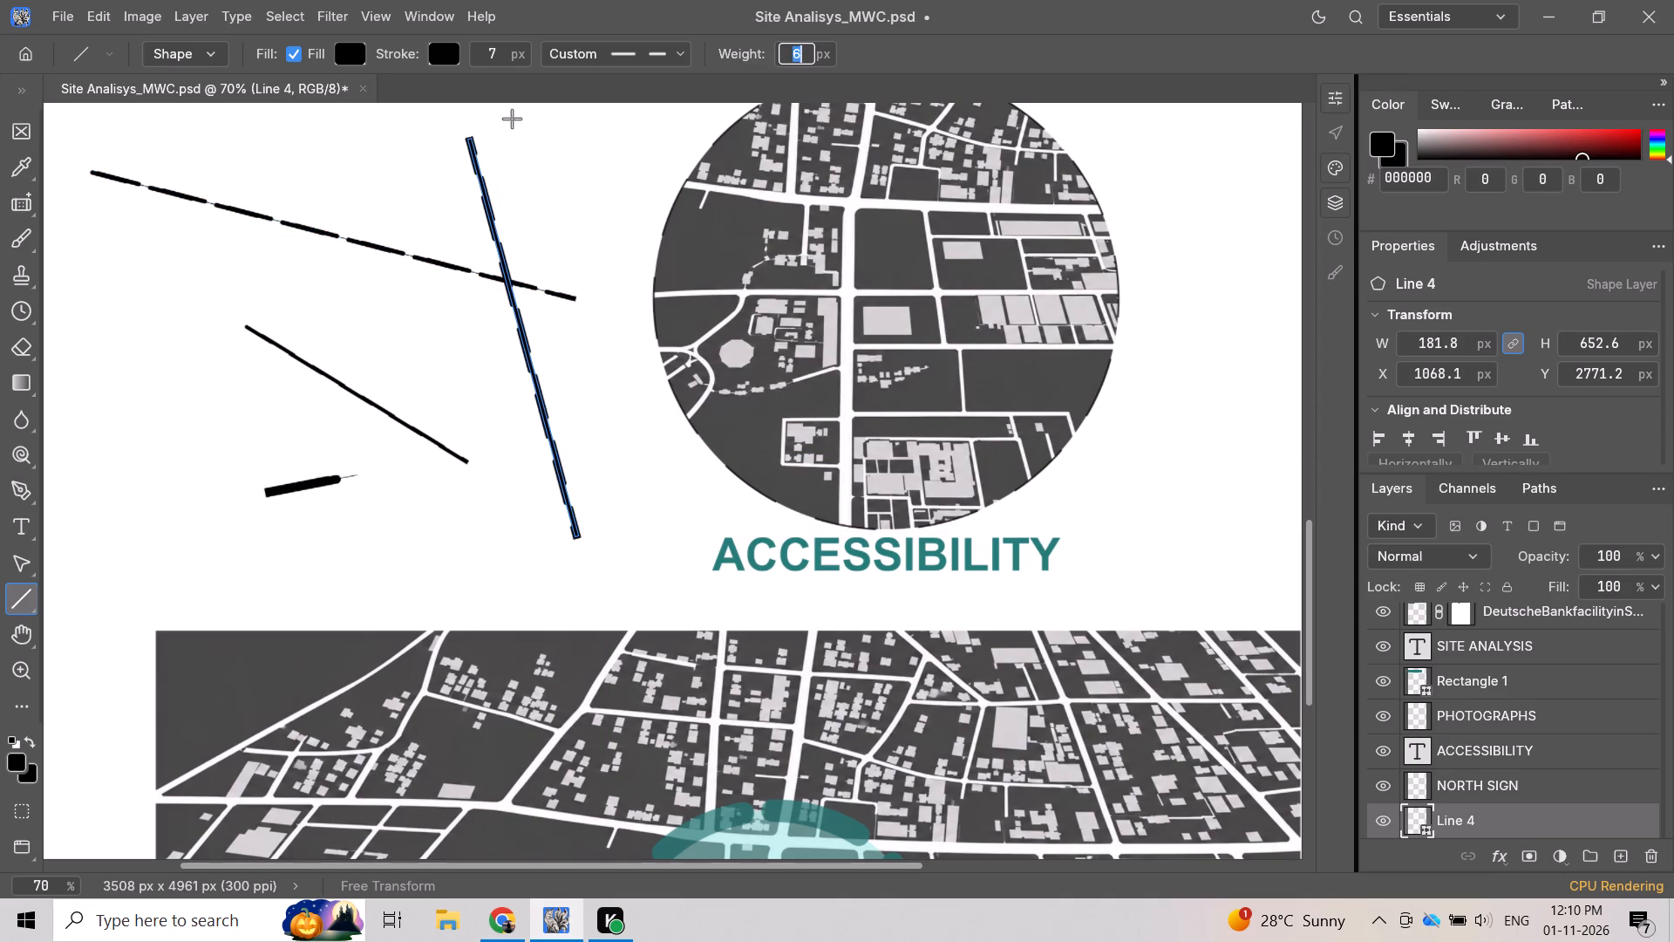
Try other line weights up to 10 px and set the weight to 1 px.
scroll(493, 51, "up", 3)
scroll(493, 51, "down", 5)
scroll(770, 62, "up", 8)
scroll(786, 65, "down", 18)
left_click(654, 122)
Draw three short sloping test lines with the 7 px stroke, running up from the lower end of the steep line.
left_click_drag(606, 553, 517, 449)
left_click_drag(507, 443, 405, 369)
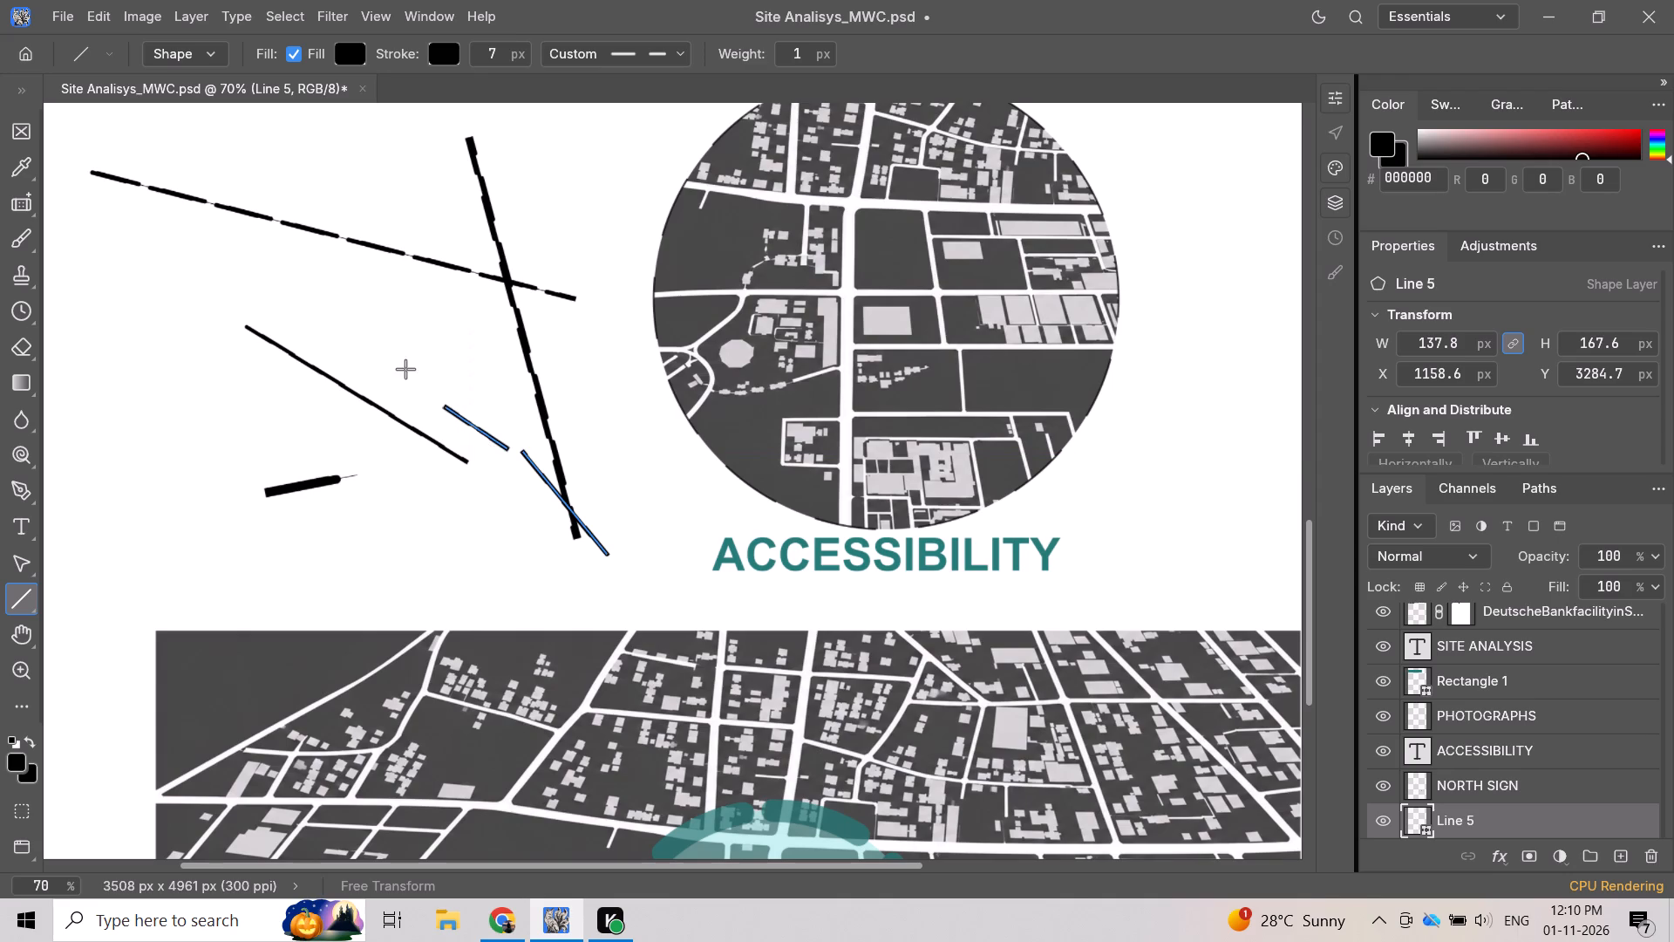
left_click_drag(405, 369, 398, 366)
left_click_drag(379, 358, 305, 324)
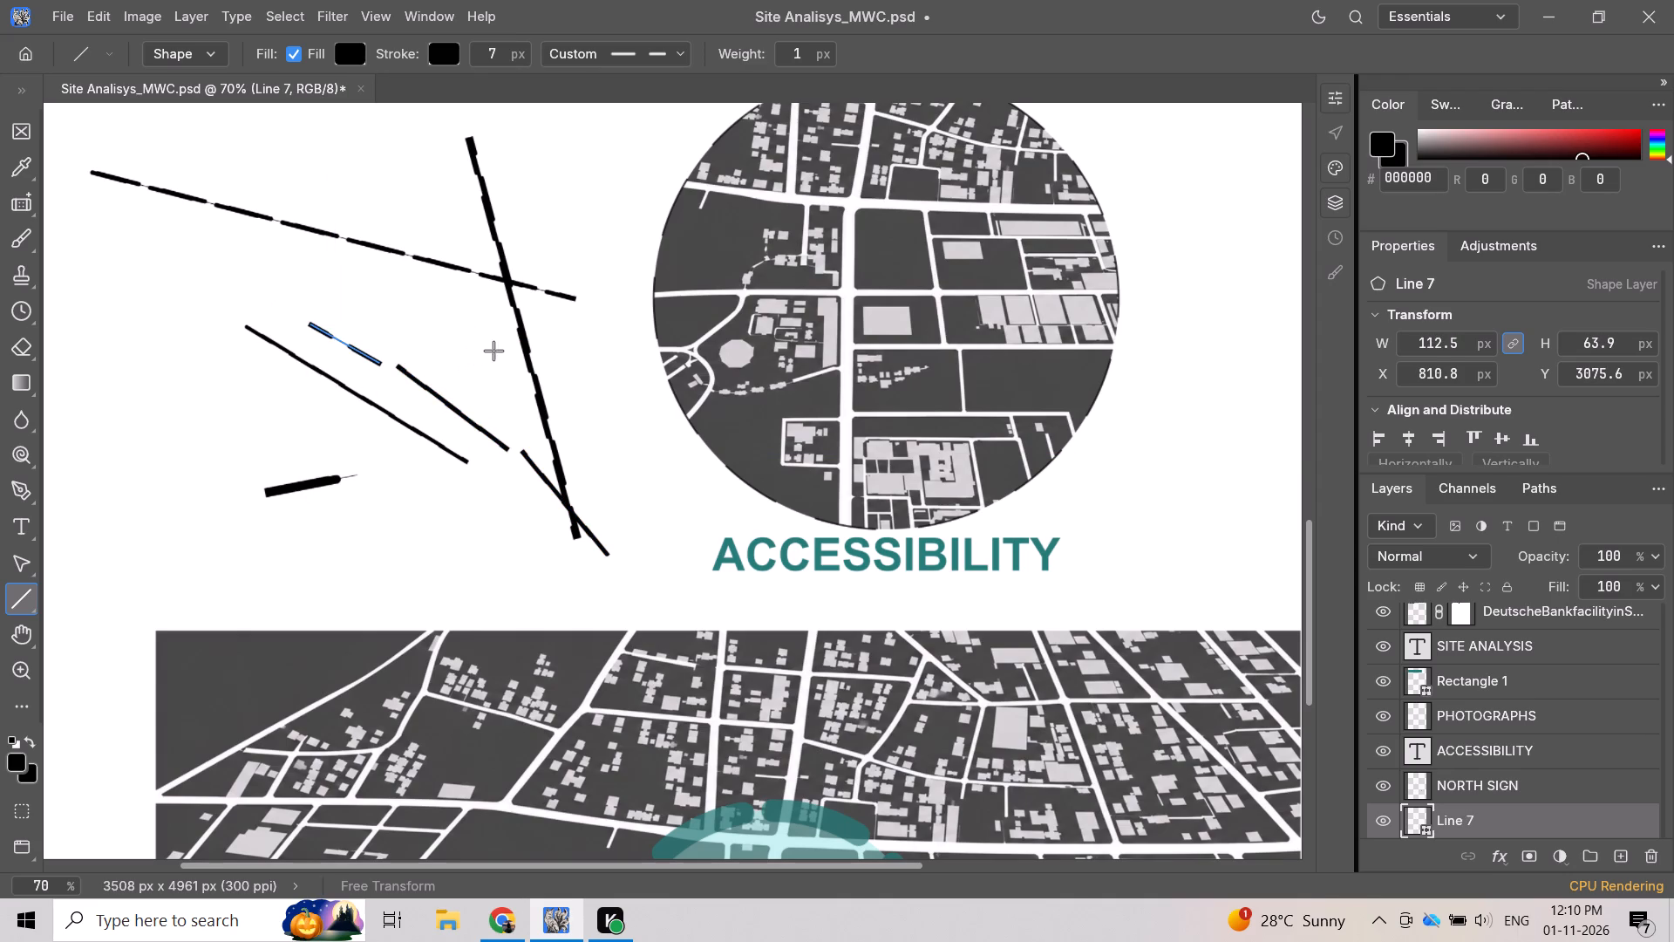
Select all seven test lines beside the circular map and delete them.
scroll(37, 174, "up", 8)
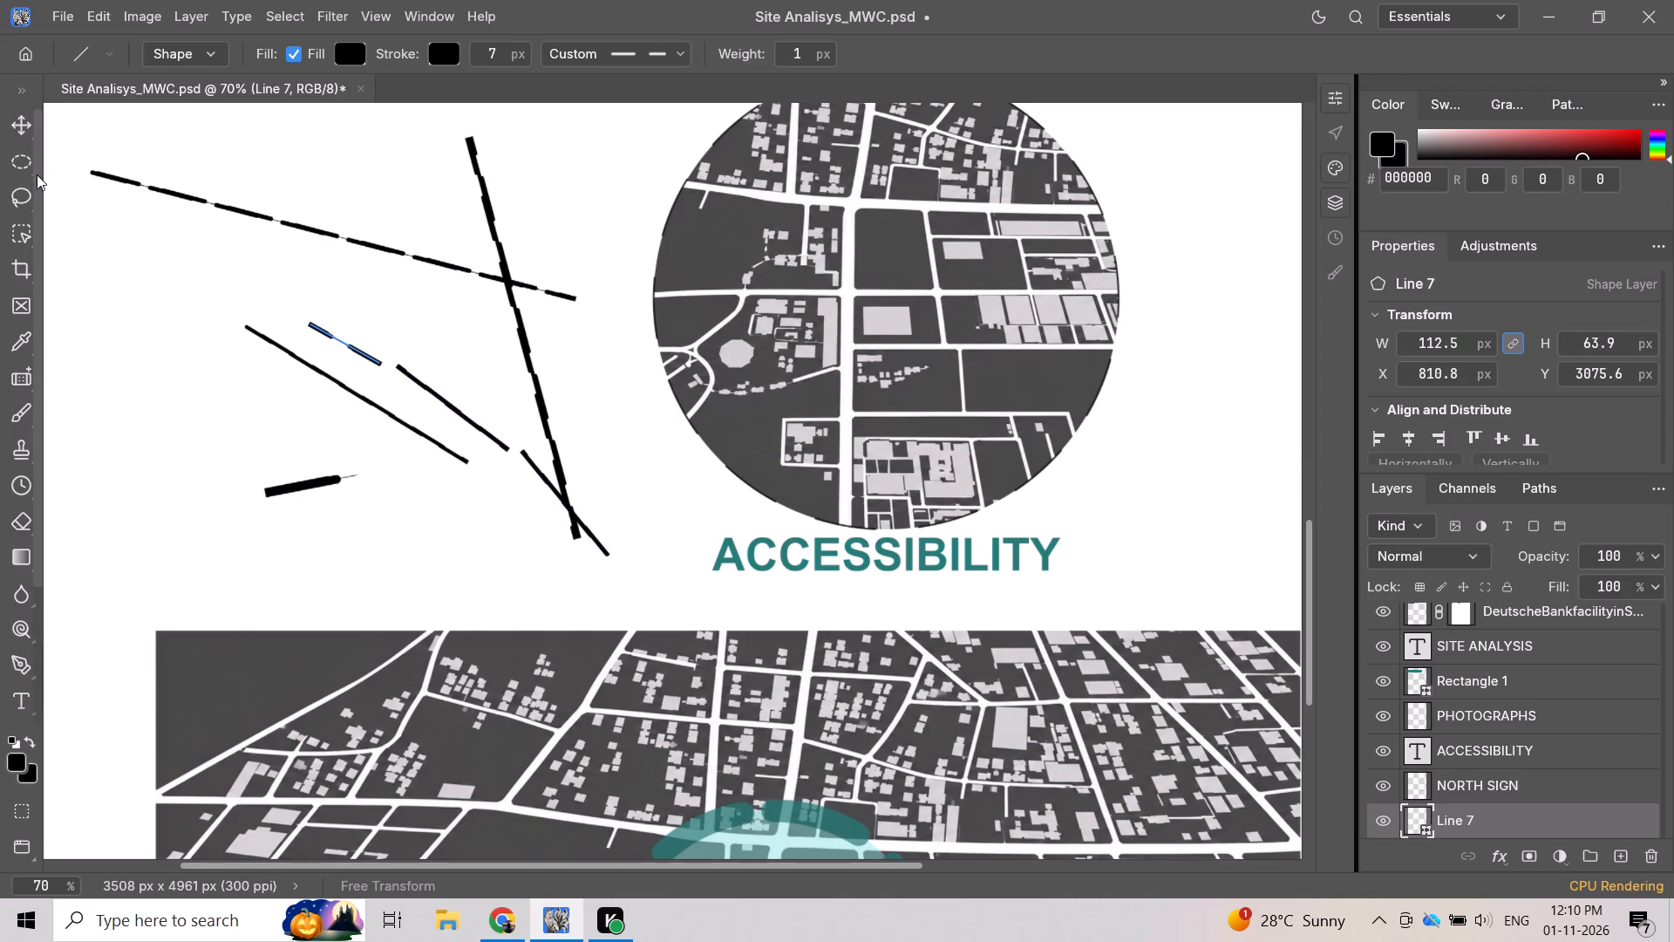
left_click(19, 128)
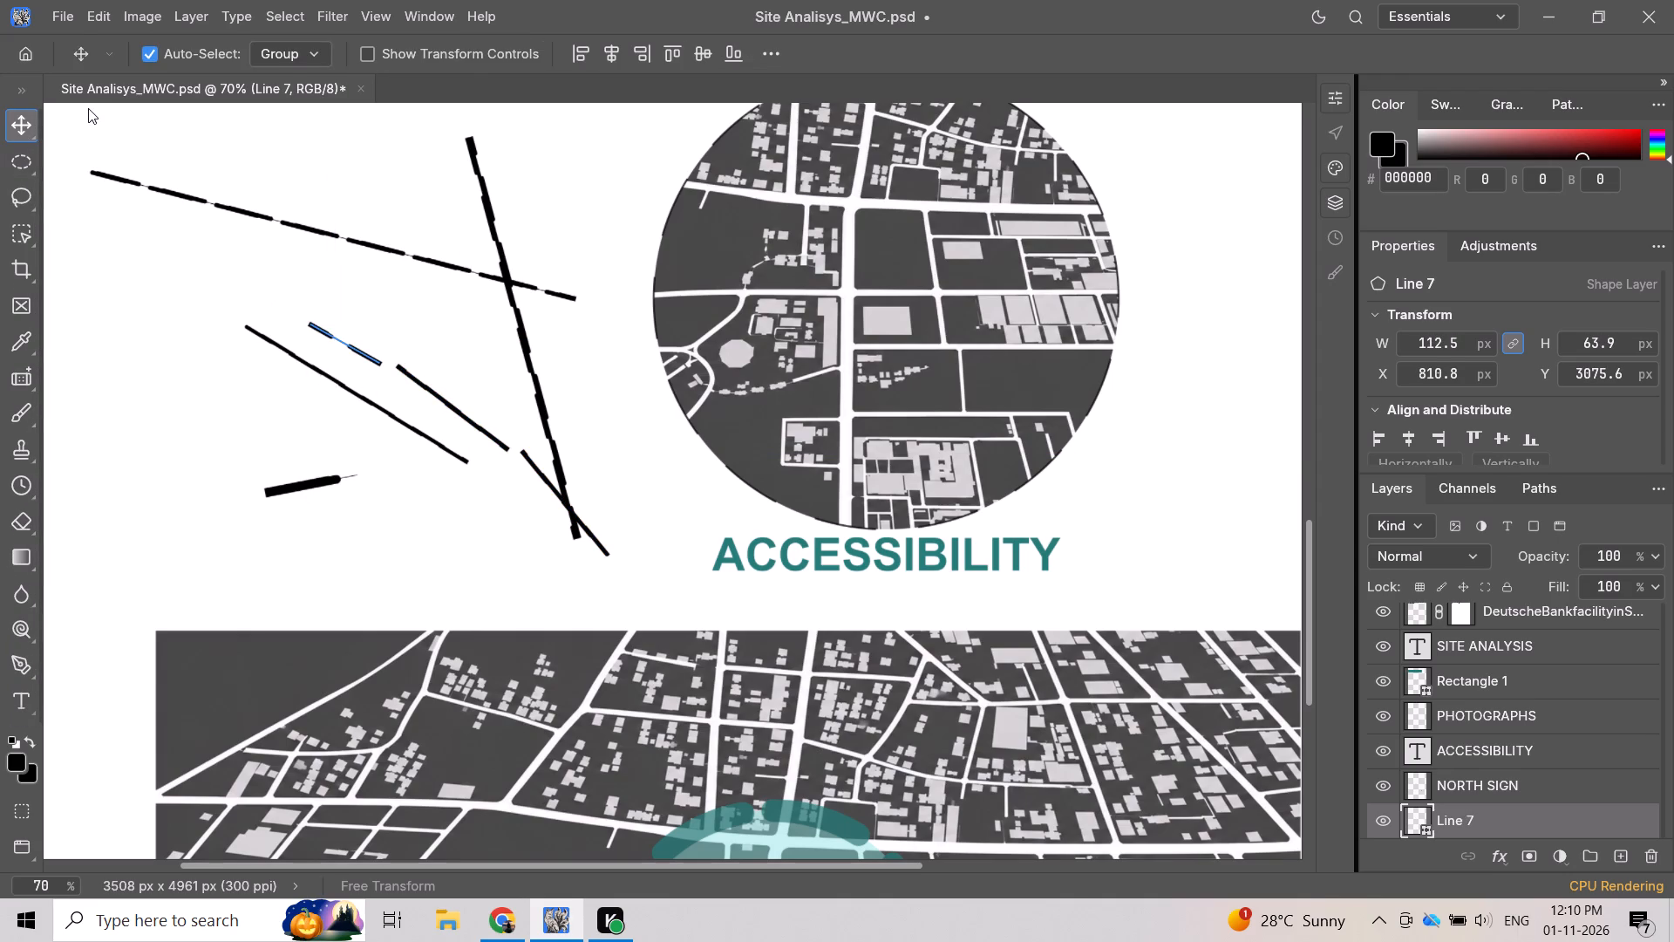
left_click_drag(75, 108, 632, 588)
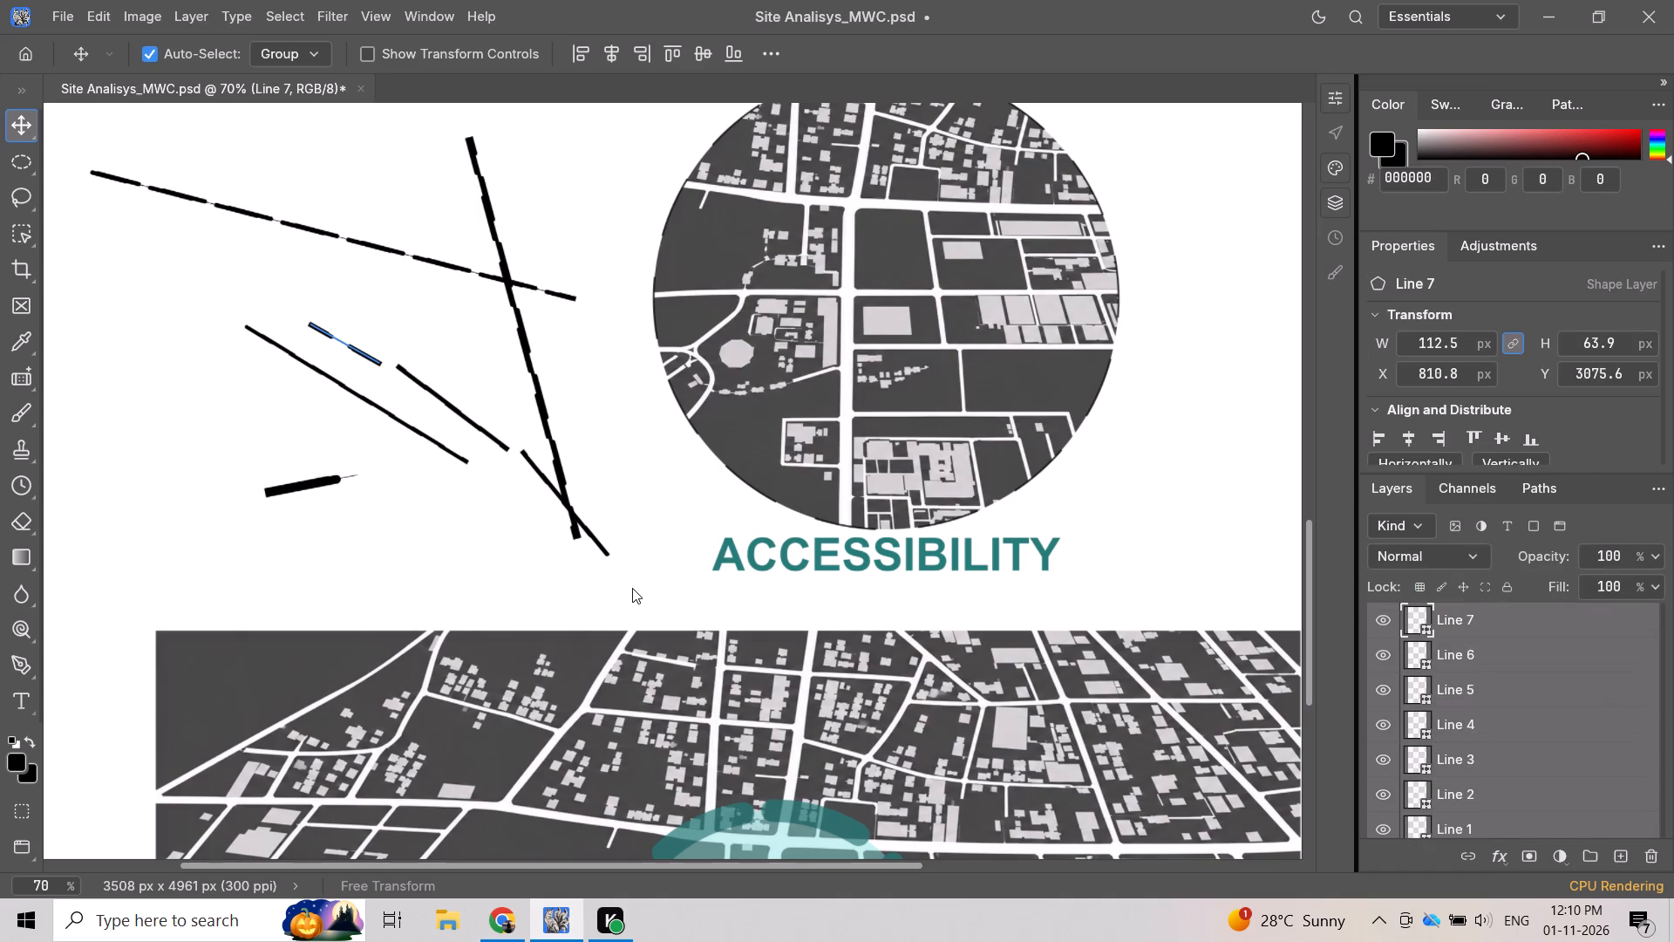
key("Delete")
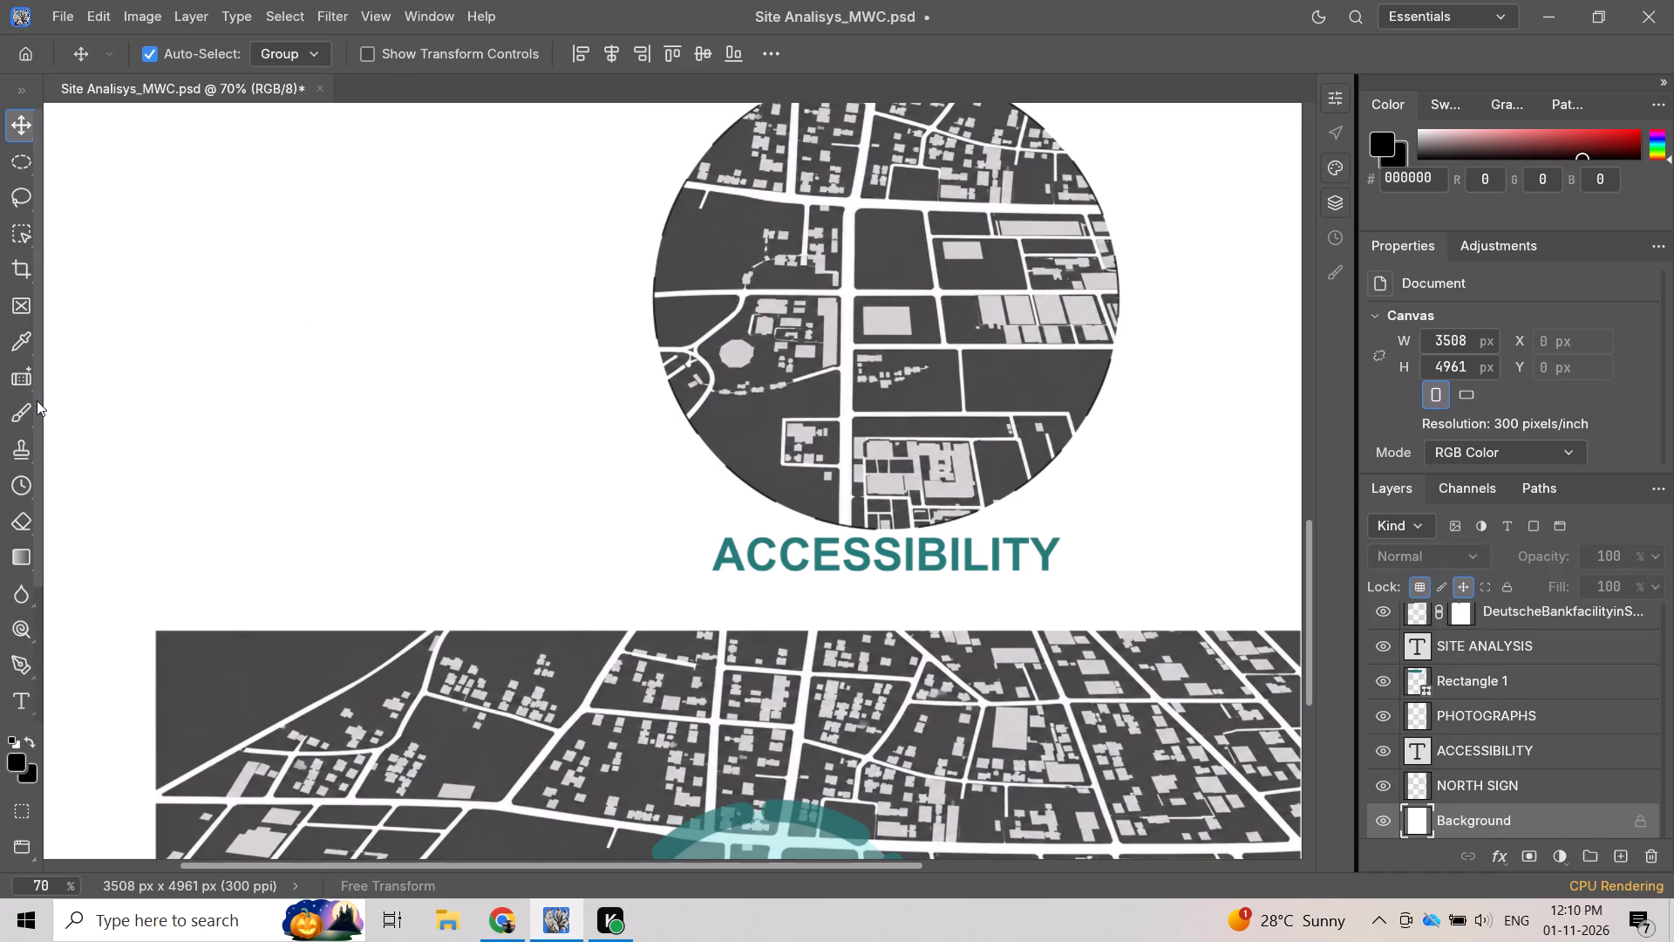
Draw a nearly horizontal 7 px dashed line about 345 px wide in the blank area beside the circular map.
key("u")
left_click_drag(145, 464, 347, 469)
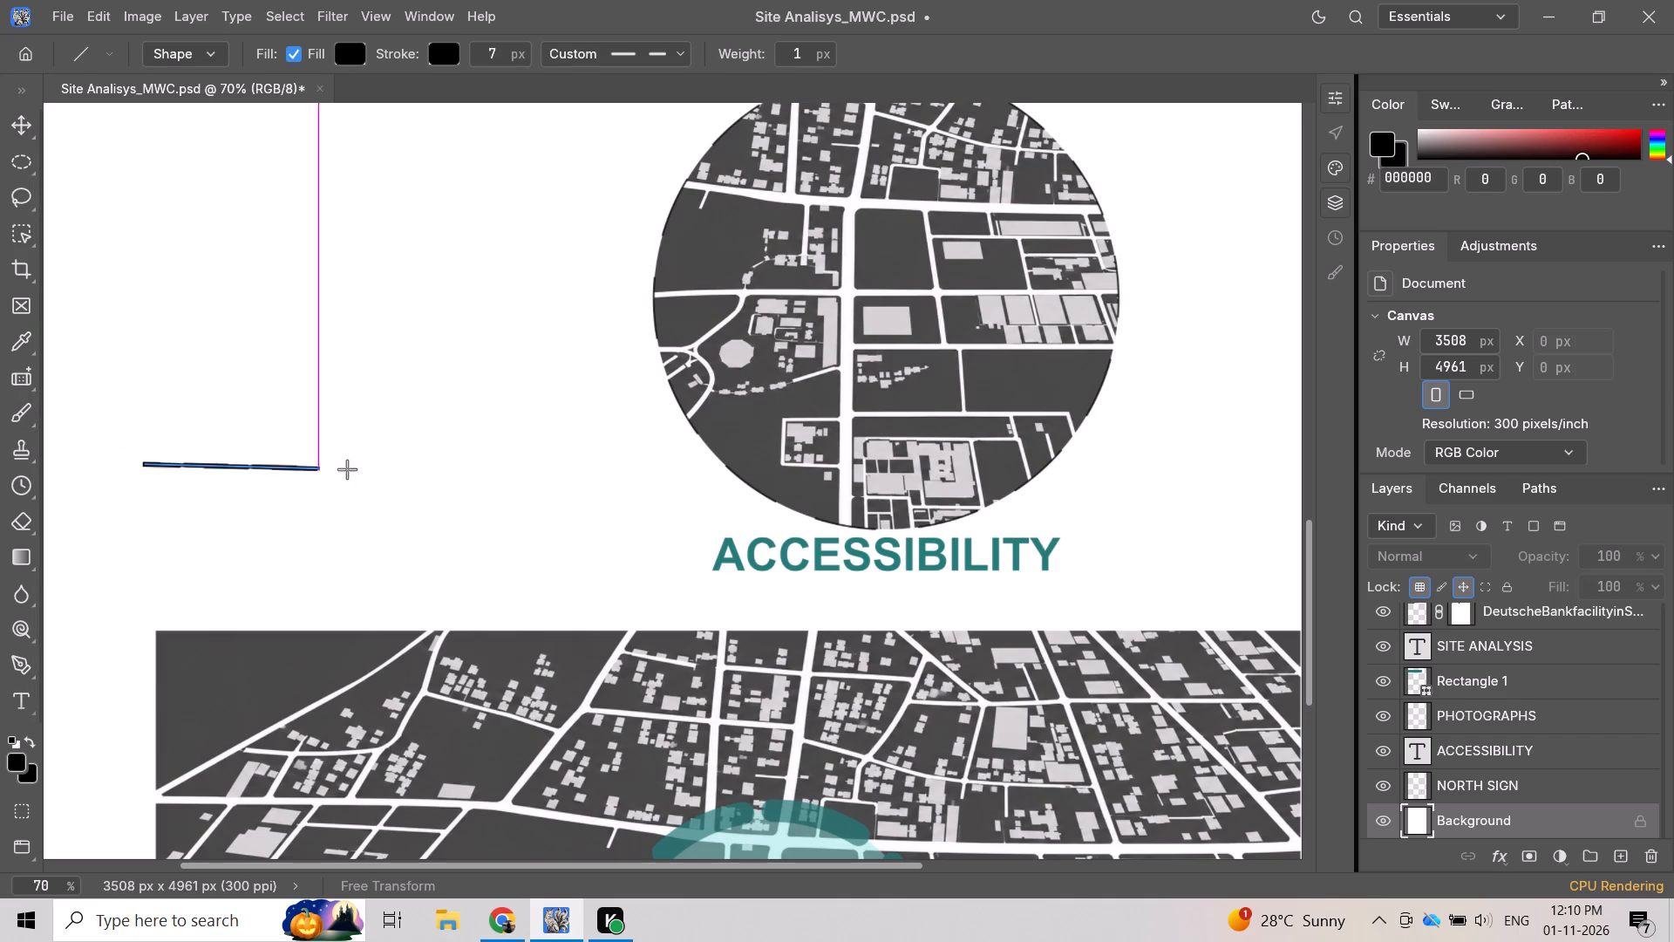
left_click_drag(347, 469, 356, 469)
Draw a steep 7 px dashed line about 355 px tall along the road from the large map's upper edge into the teal circle.
scroll(470, 422, "down", 2)
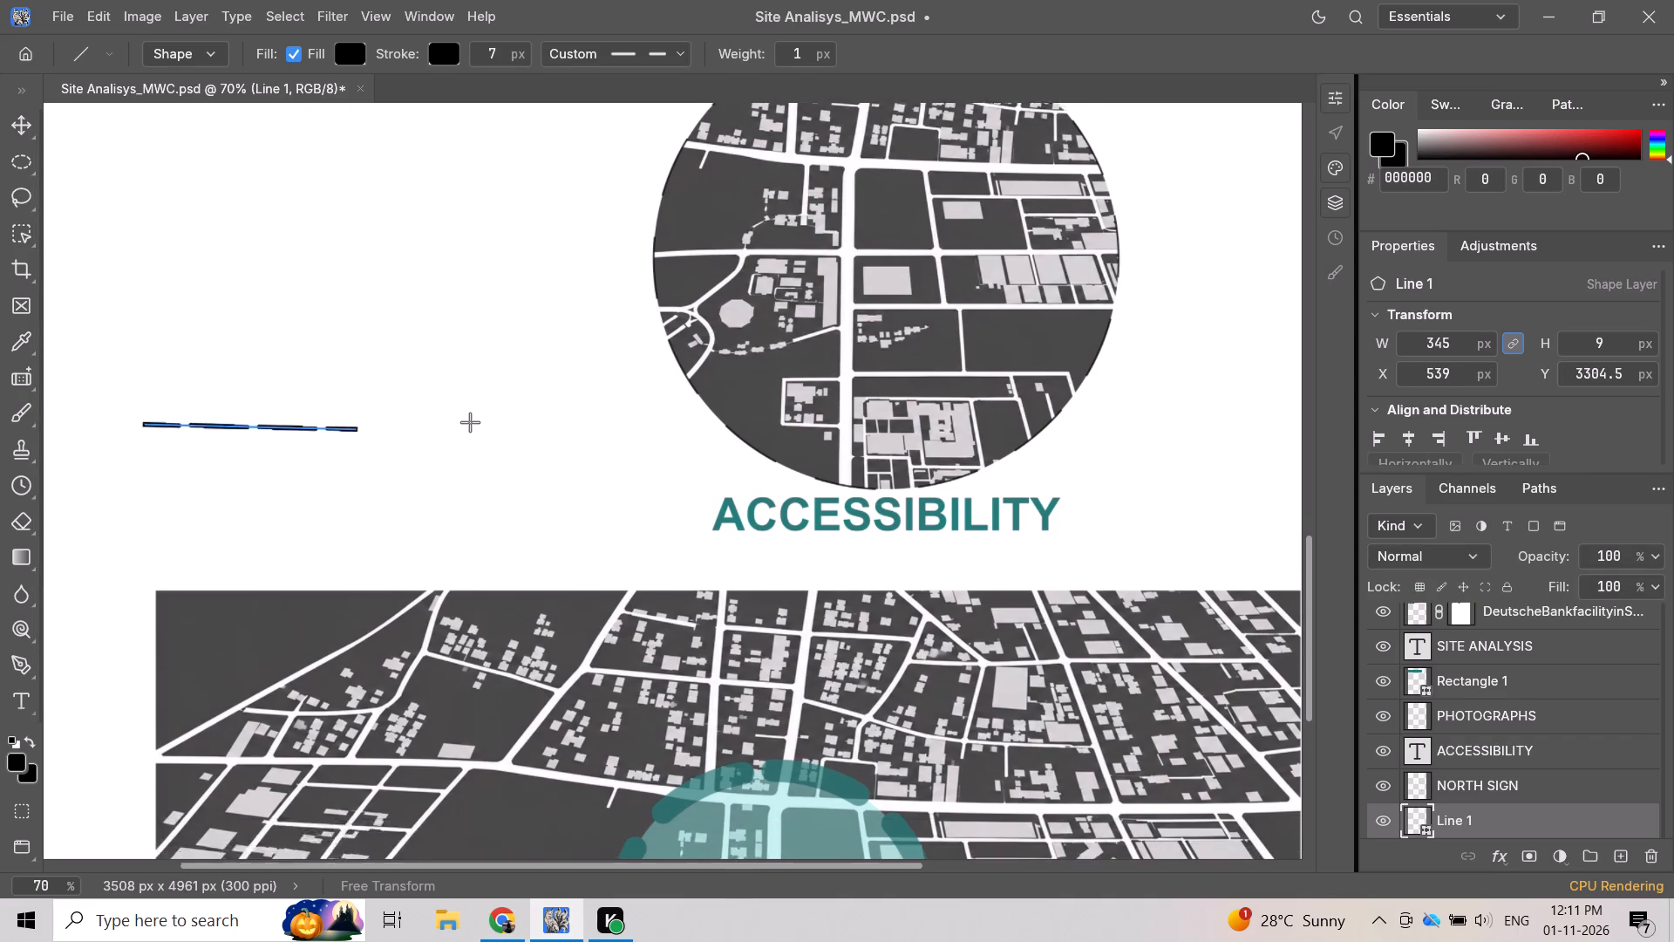
scroll(647, 509, "down", 2)
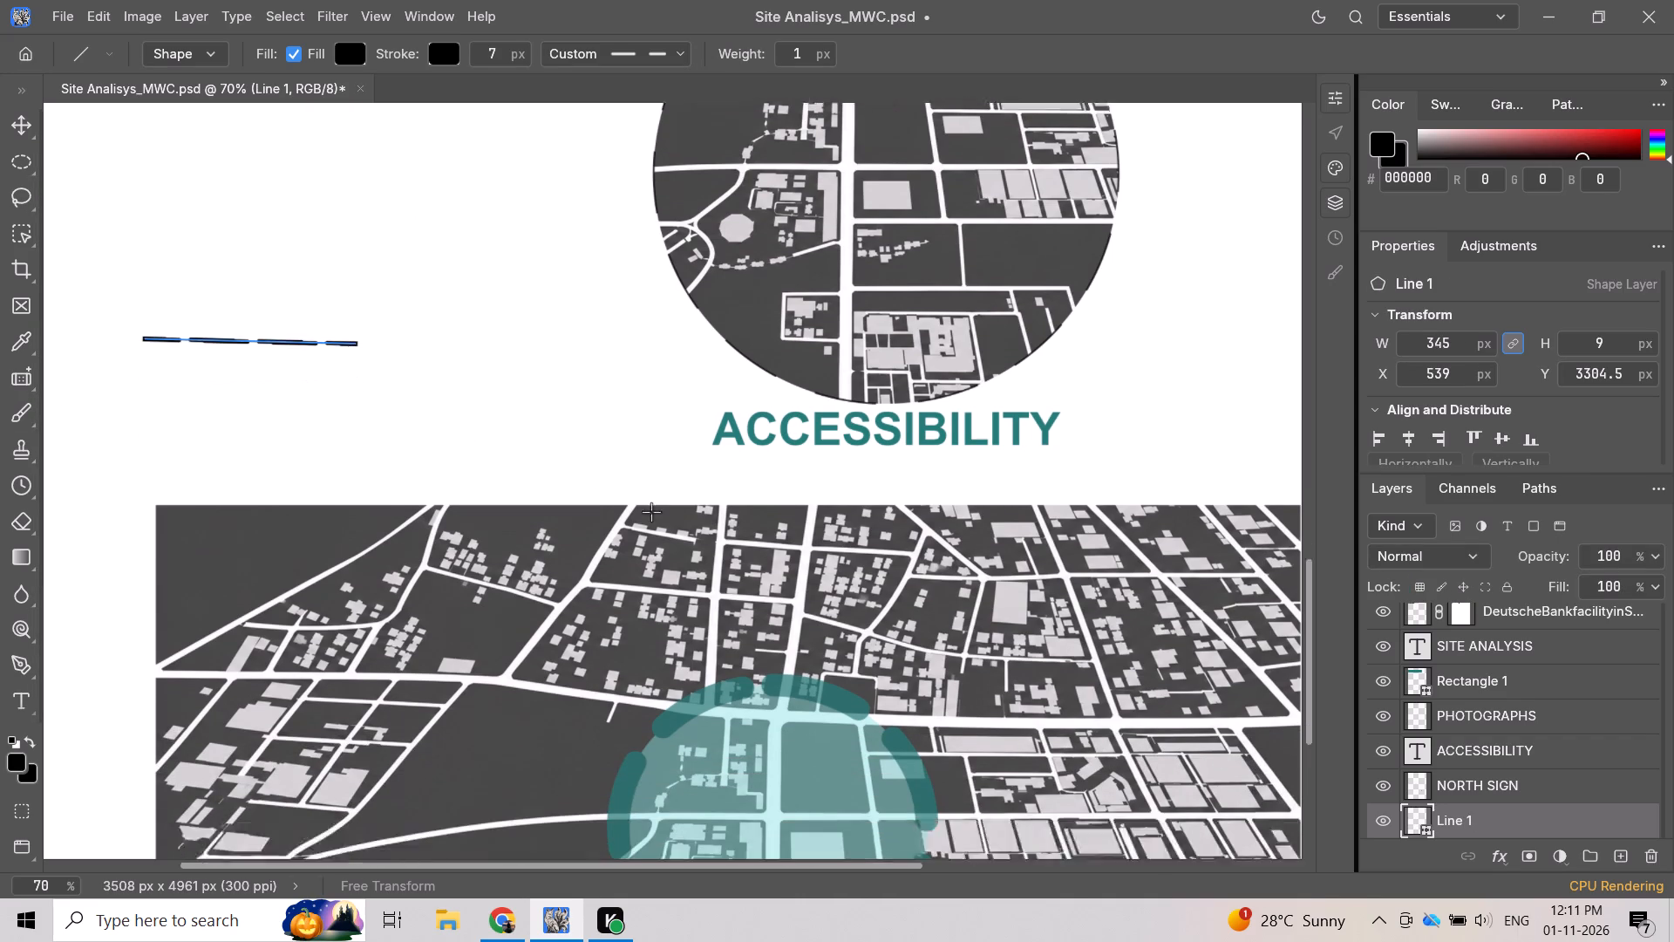
scroll(651, 512, "down", 1)
scroll(786, 488, "down", 1)
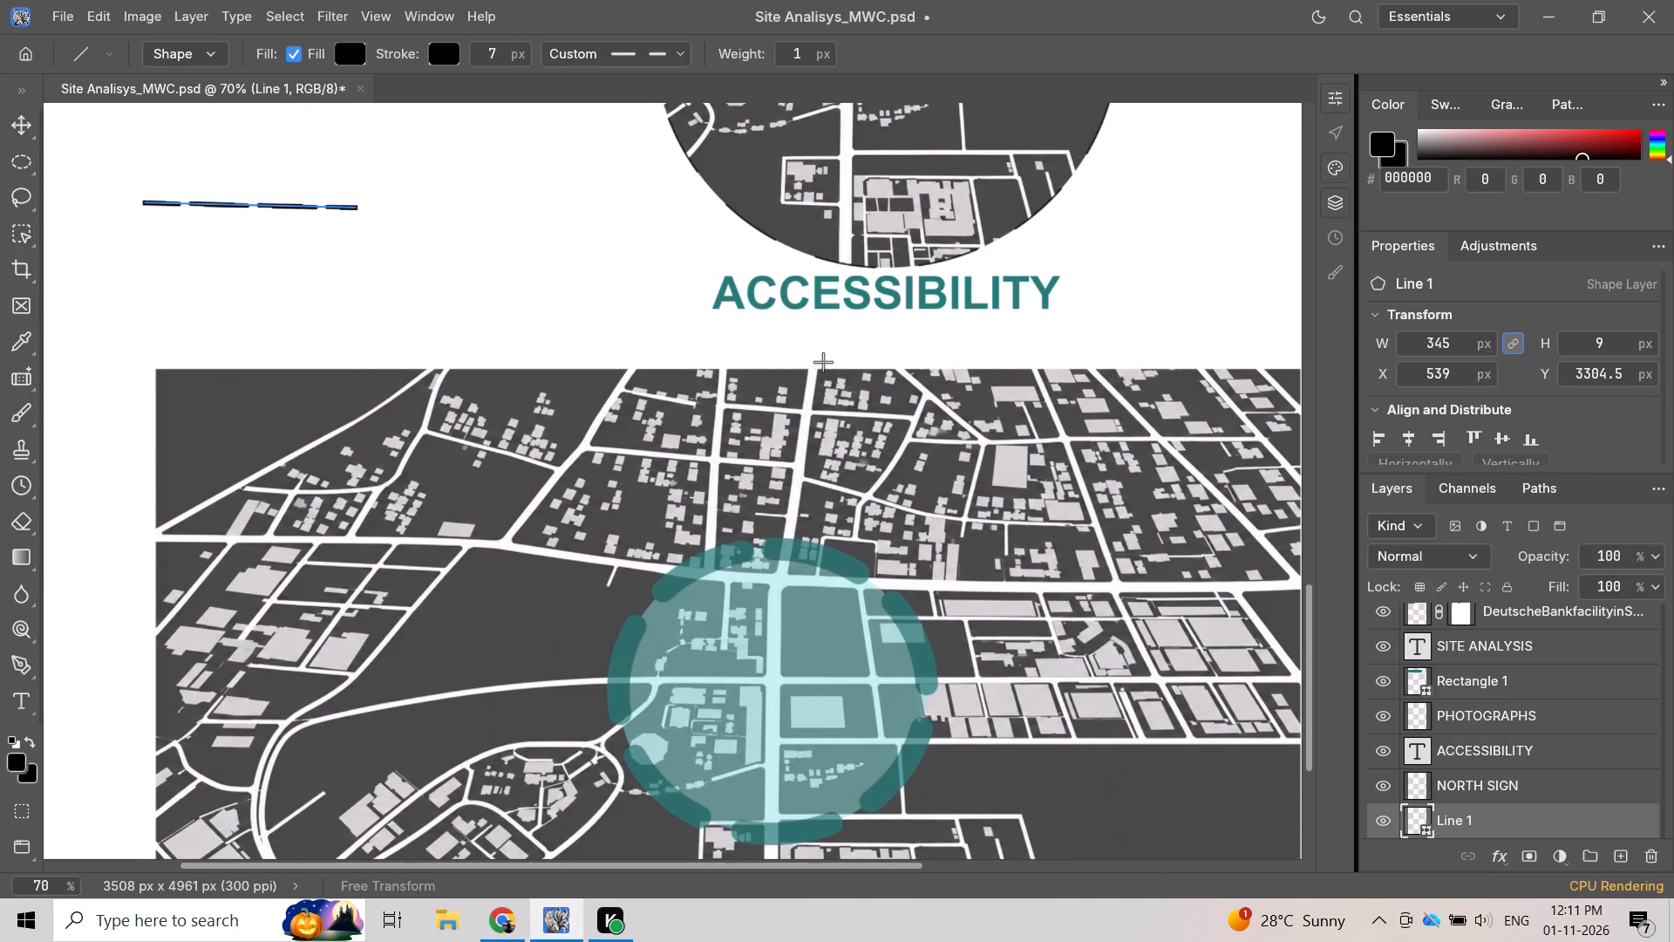
left_click_drag(817, 357, 823, 413)
left_click_drag(823, 413, 780, 577)
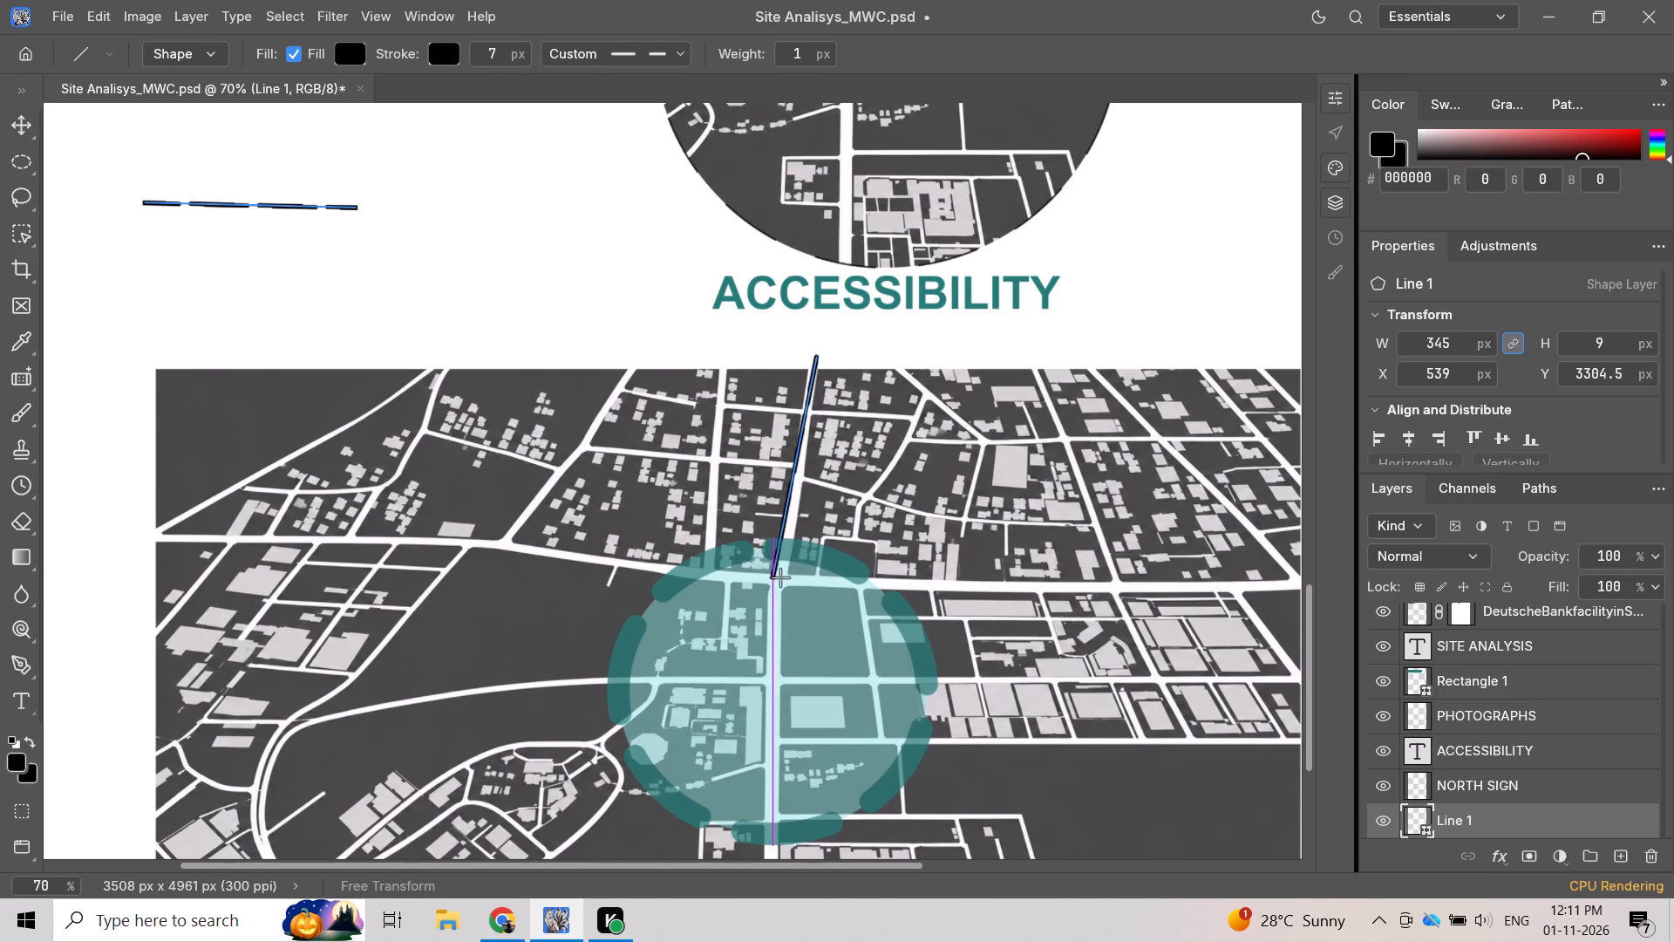
left_click_drag(780, 577, 782, 574)
left_click_drag(782, 574, 781, 587)
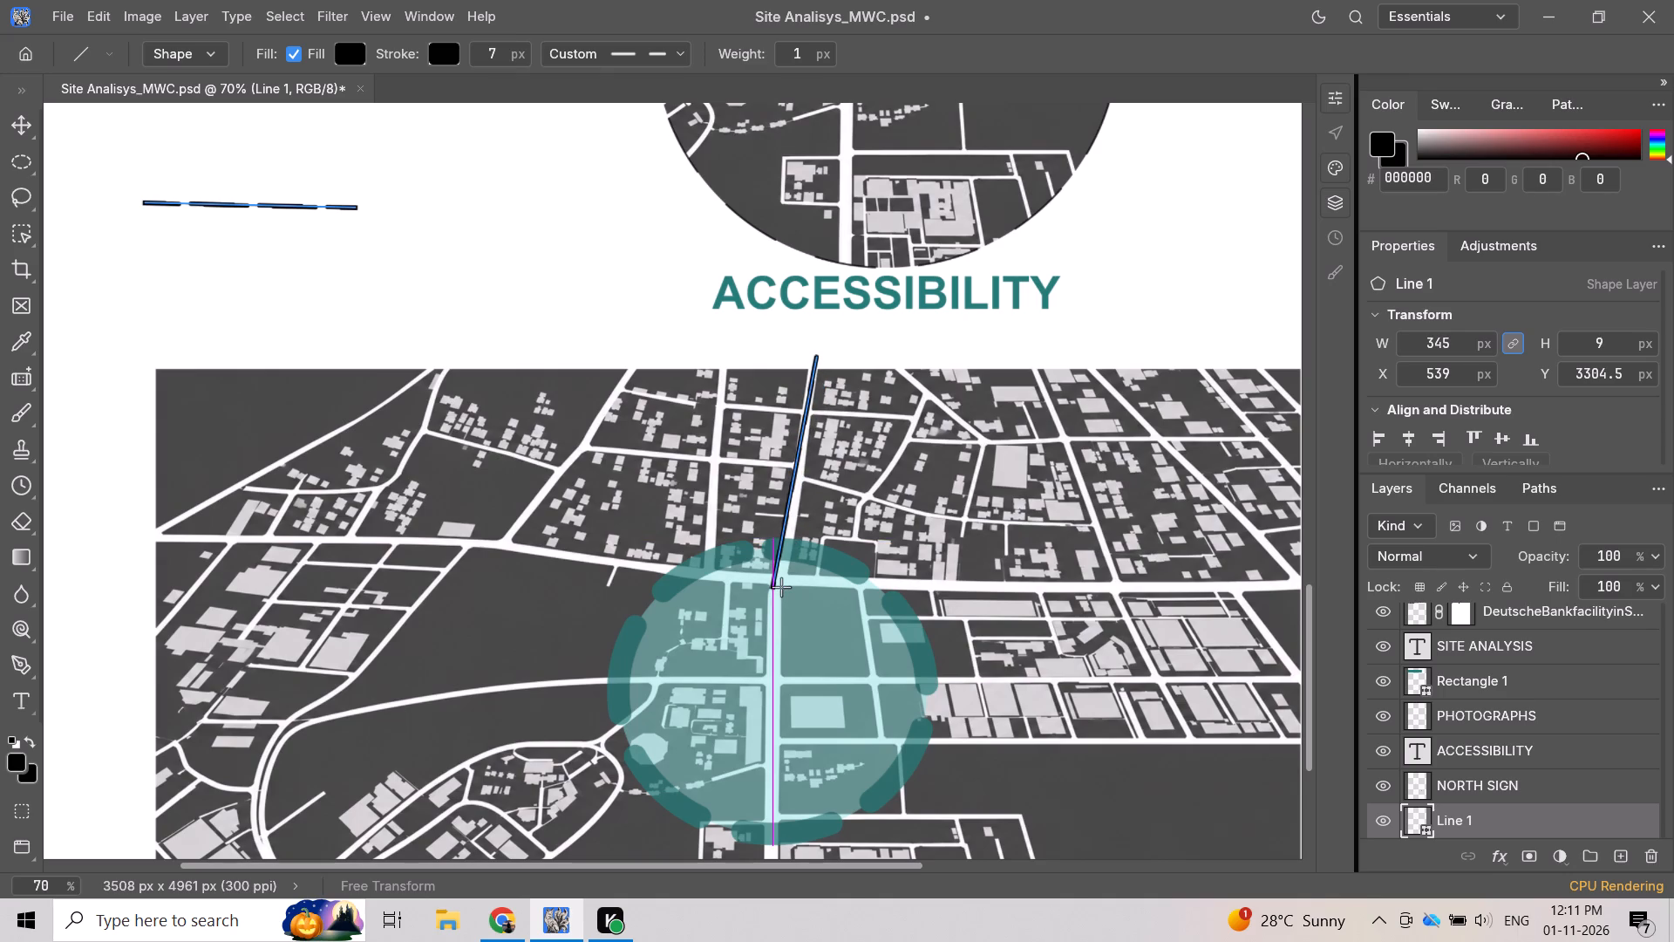
left_click_drag(781, 587, 781, 588)
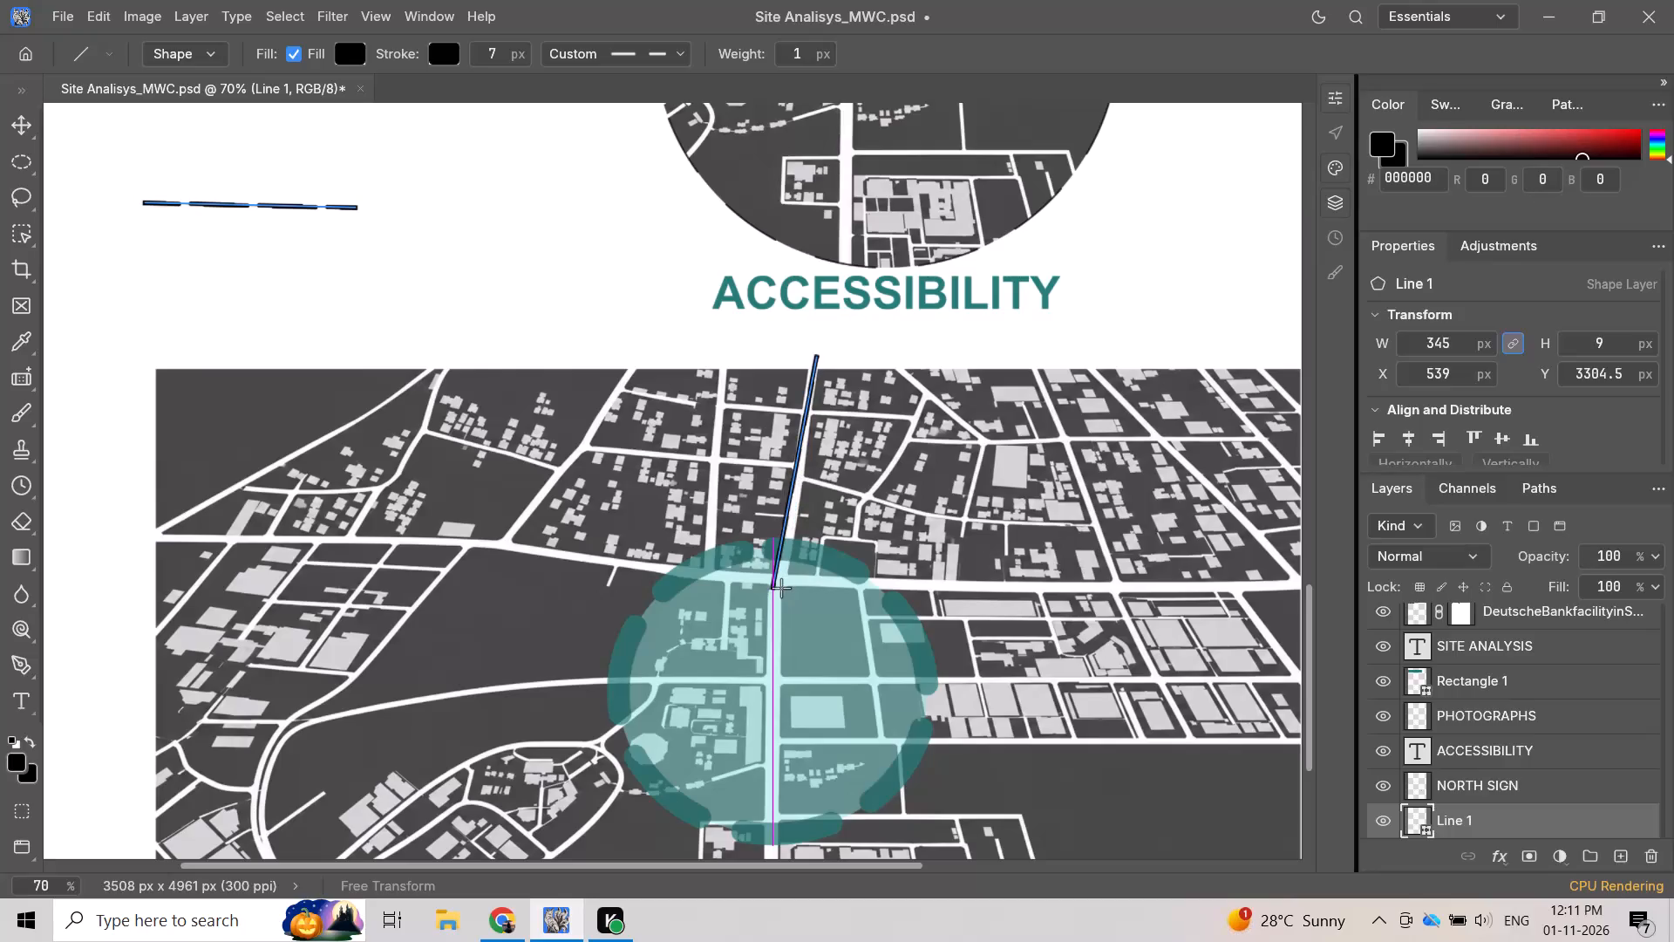
left_click_drag(781, 588, 789, 564)
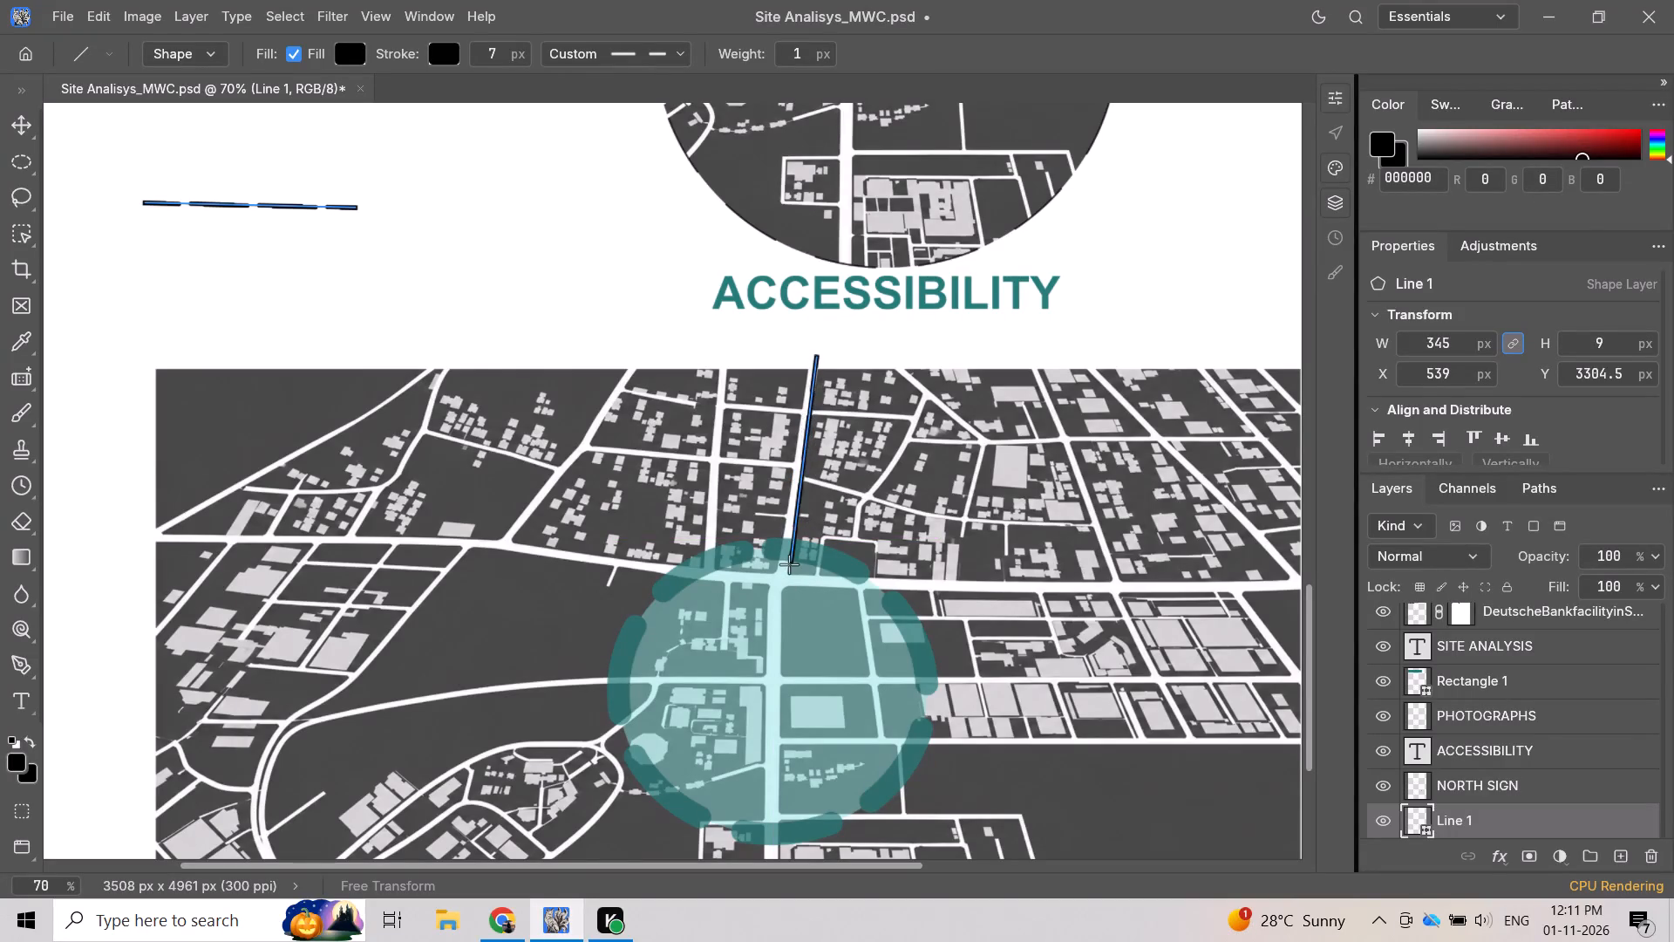
left_click_drag(789, 564, 783, 574)
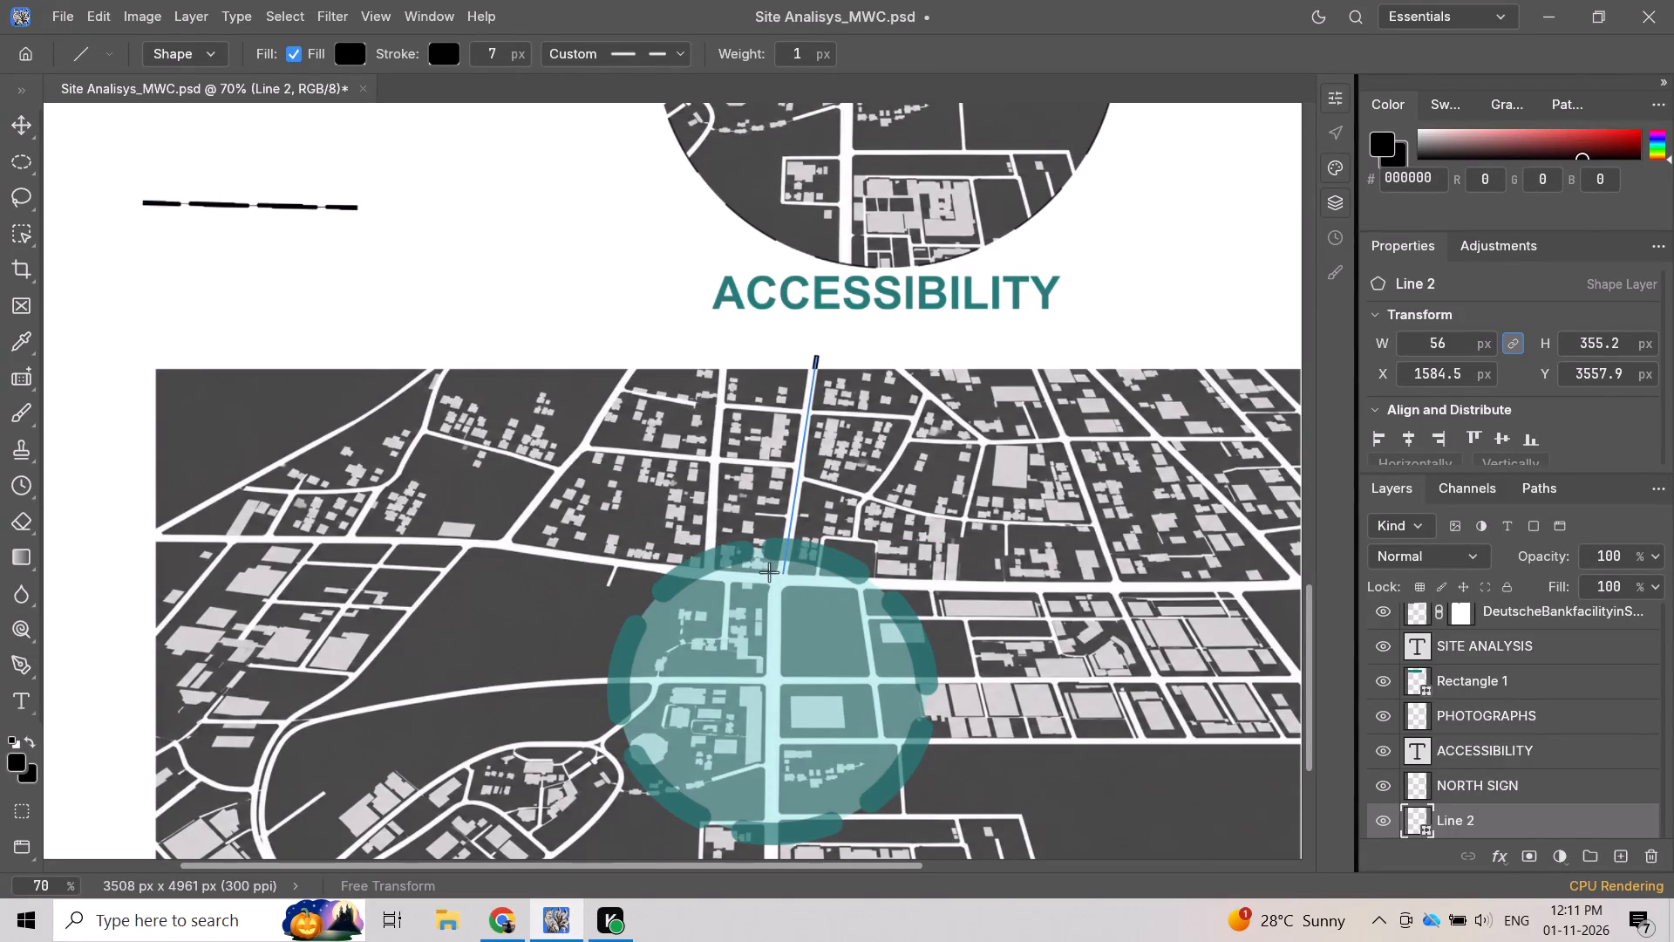
Move the Line 2 layer of the new road line up the layer stack, above the Minimalist Grayscale Urban Map and ellipse layers.
scroll(687, 299, "down", 3)
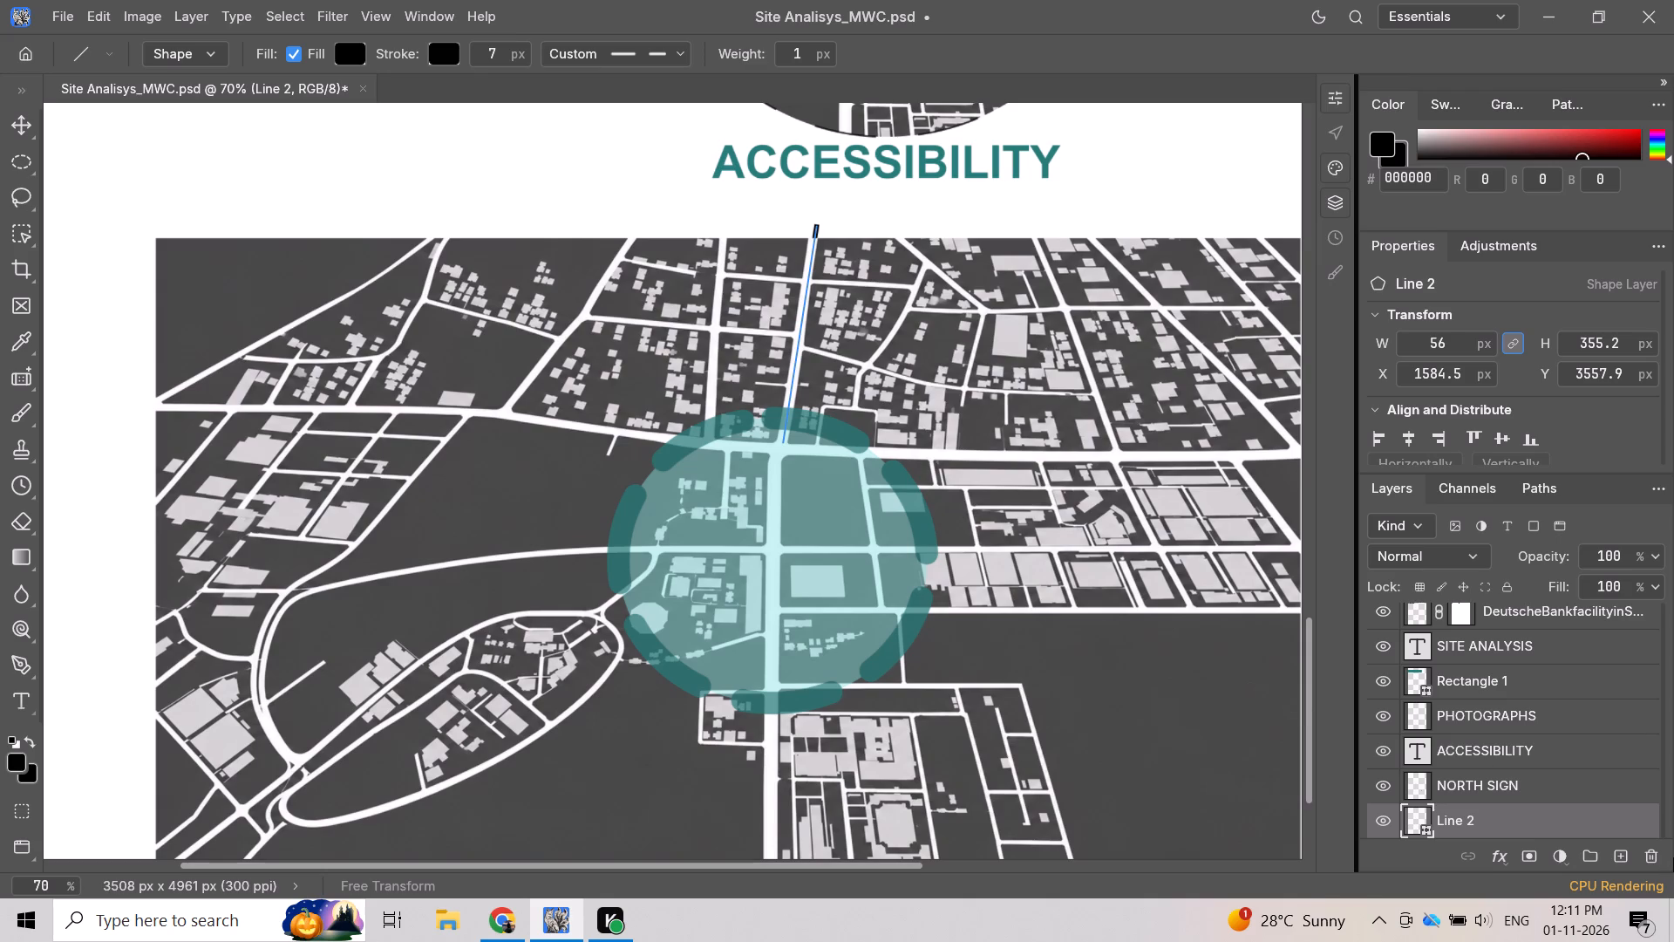
scroll(1480, 739, "down", 2)
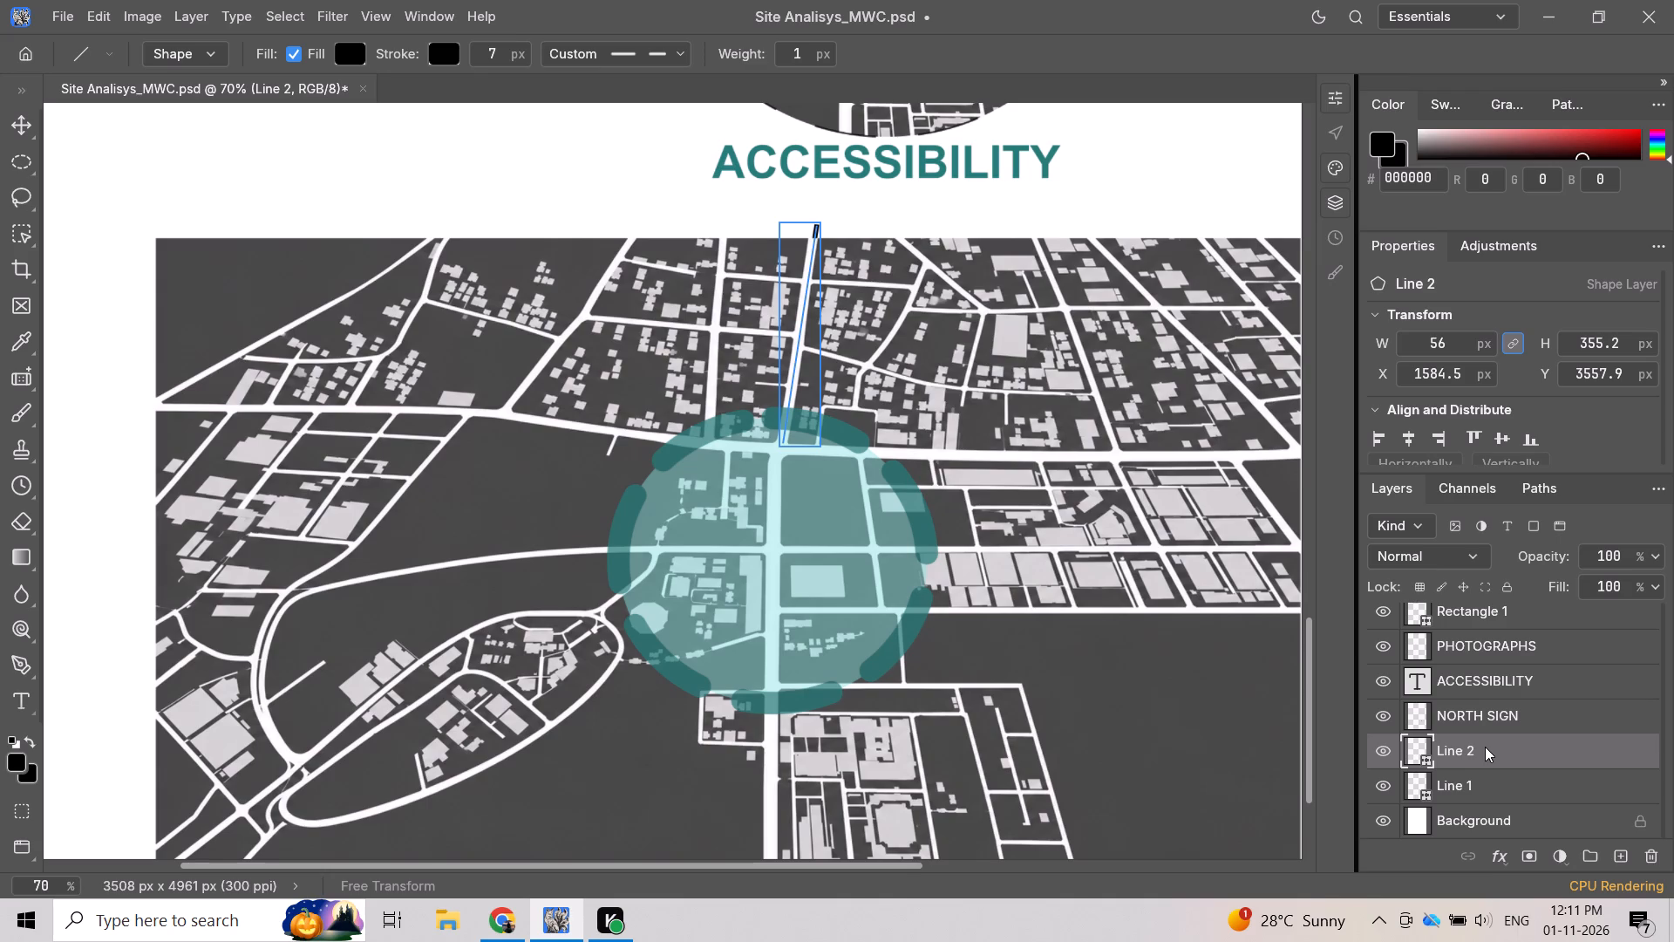
left_click_drag(1485, 747, 1491, 733)
left_click_drag(1491, 733, 1505, 747)
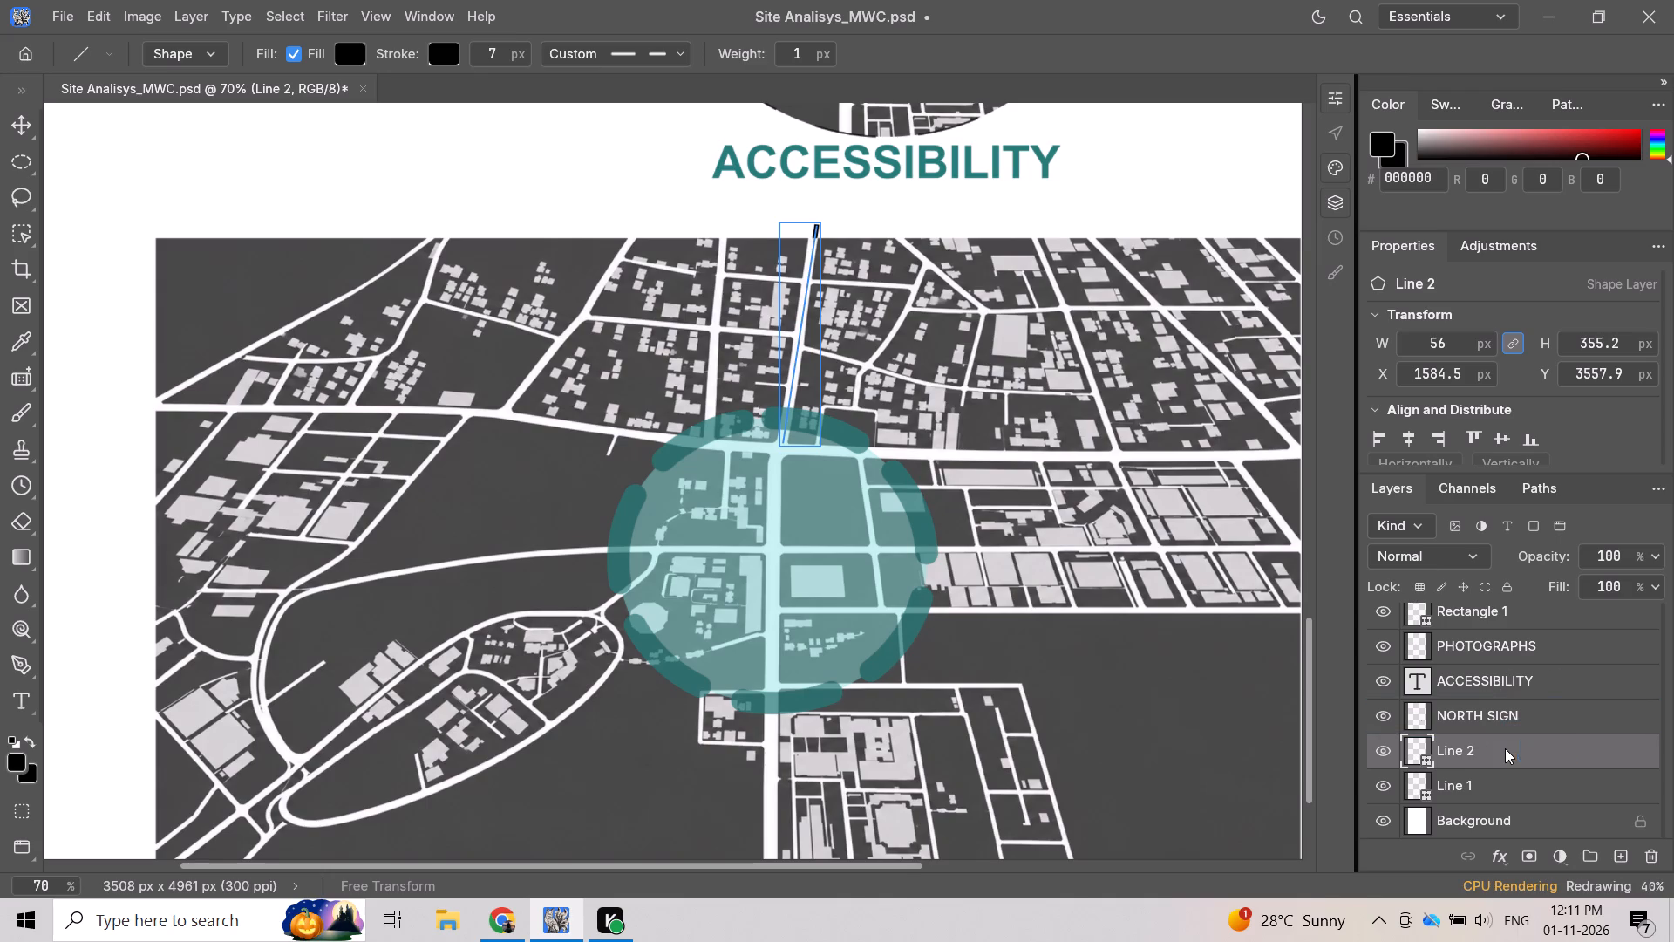
scroll(1492, 754, "up", 2)
scroll(1492, 754, "down", 4)
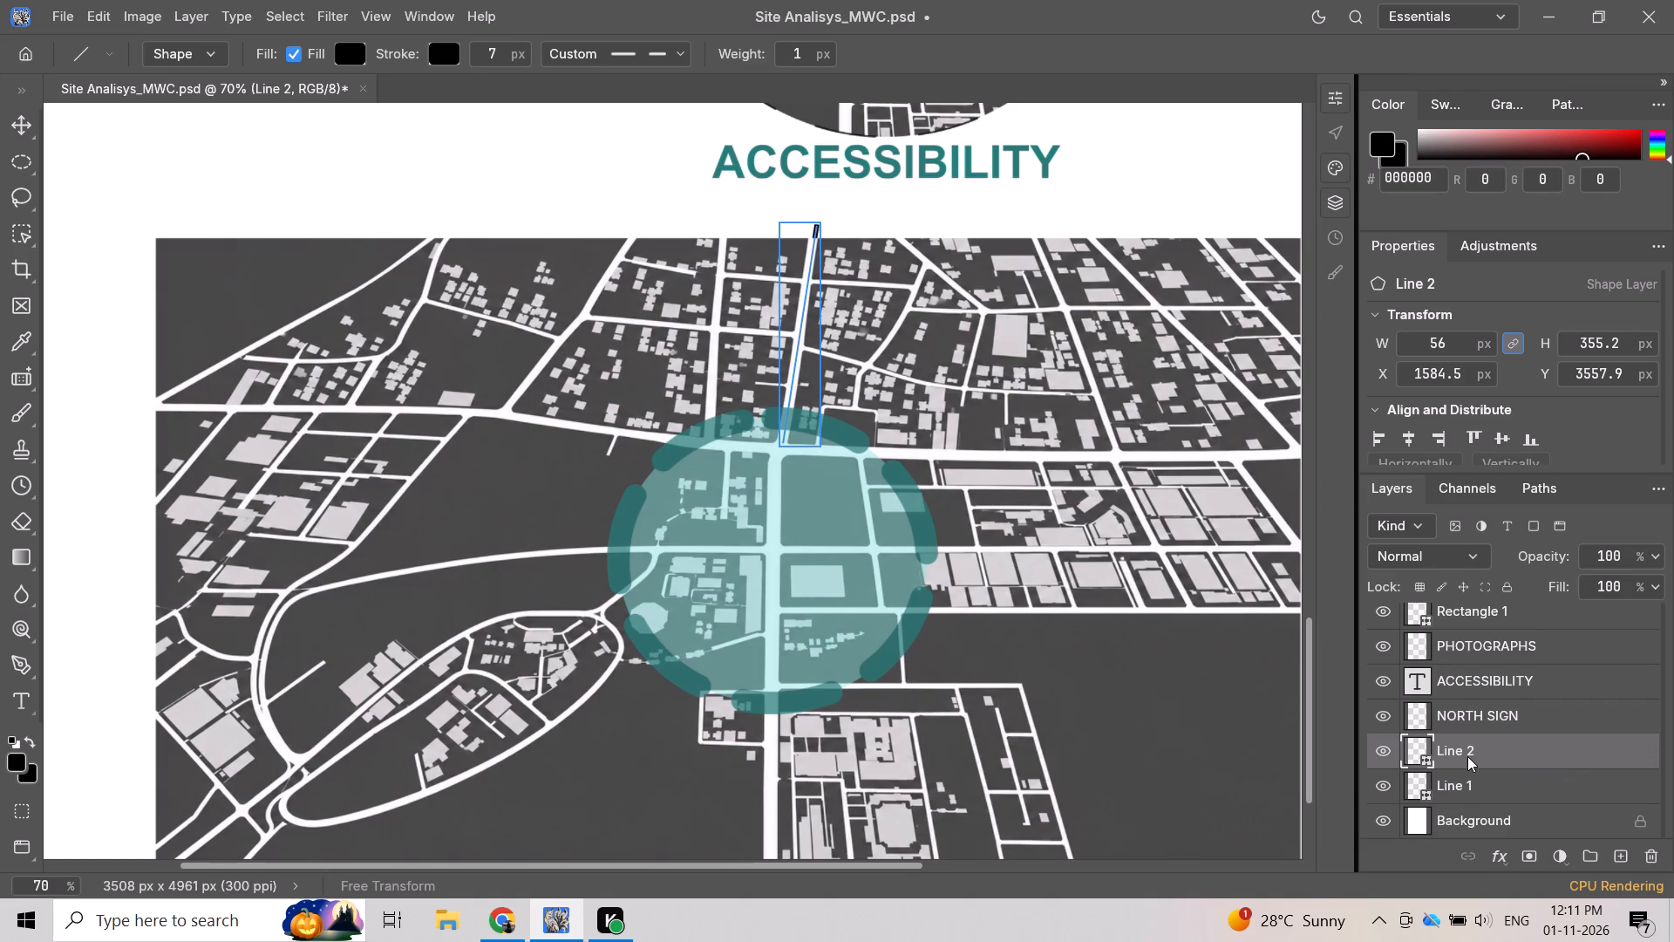
left_click_drag(1460, 752, 1473, 747)
left_click_drag(1532, 751, 1542, 754)
left_click_drag(1487, 749, 1505, 701)
left_click_drag(1505, 701, 1506, 677)
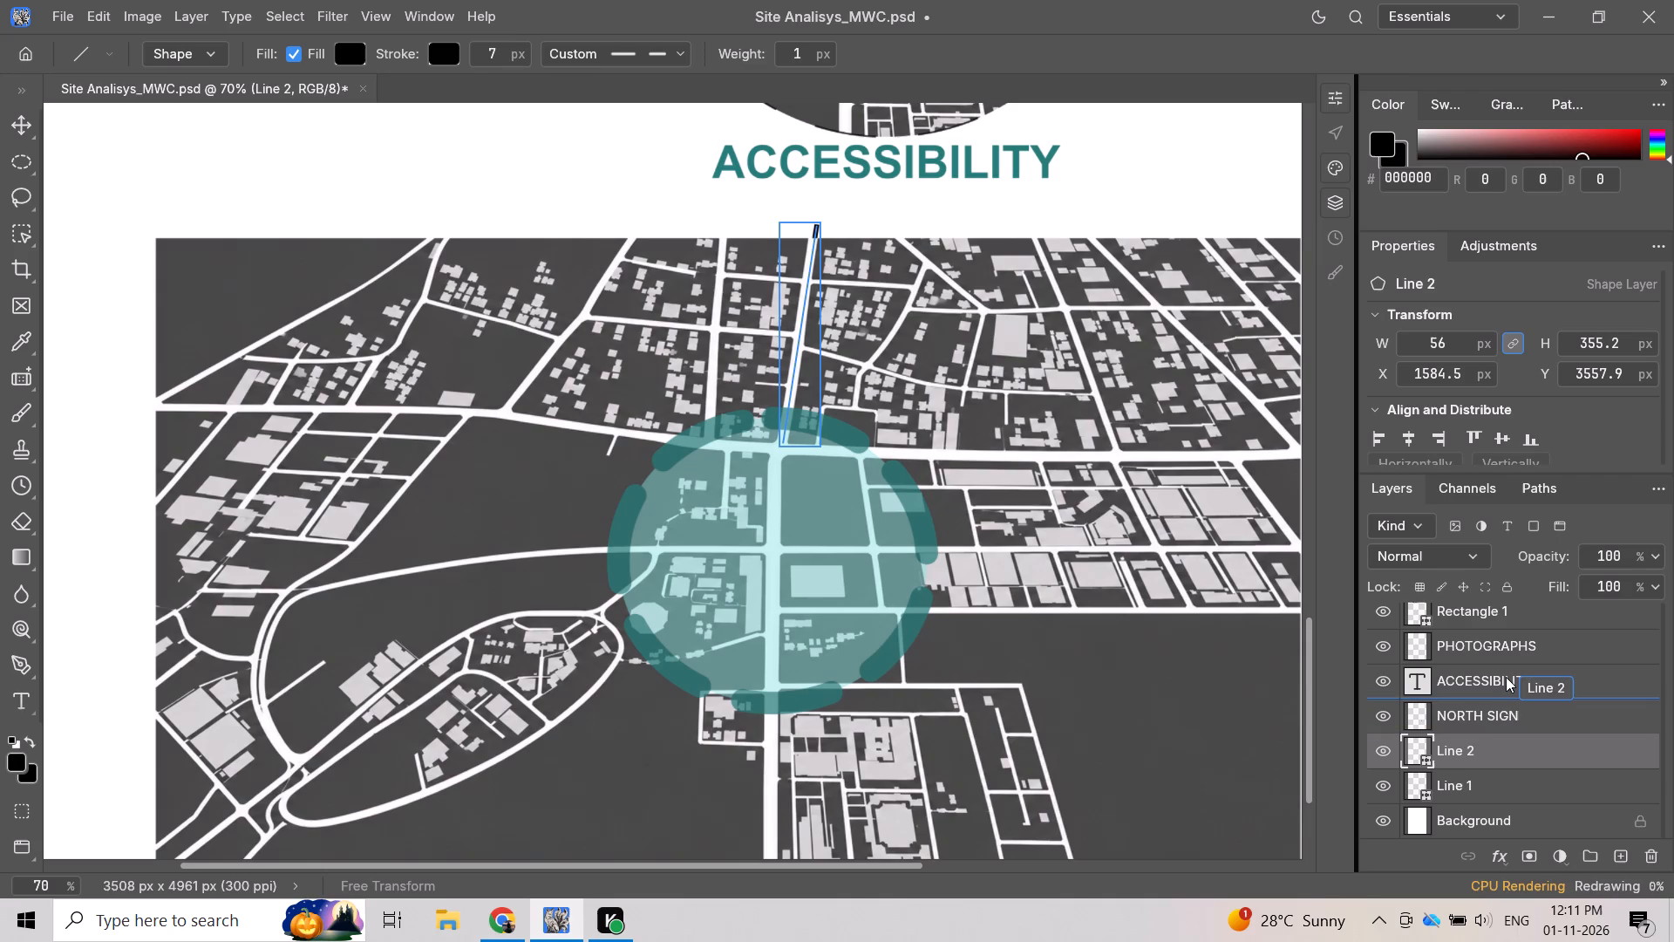
left_click_drag(1506, 677, 1496, 655)
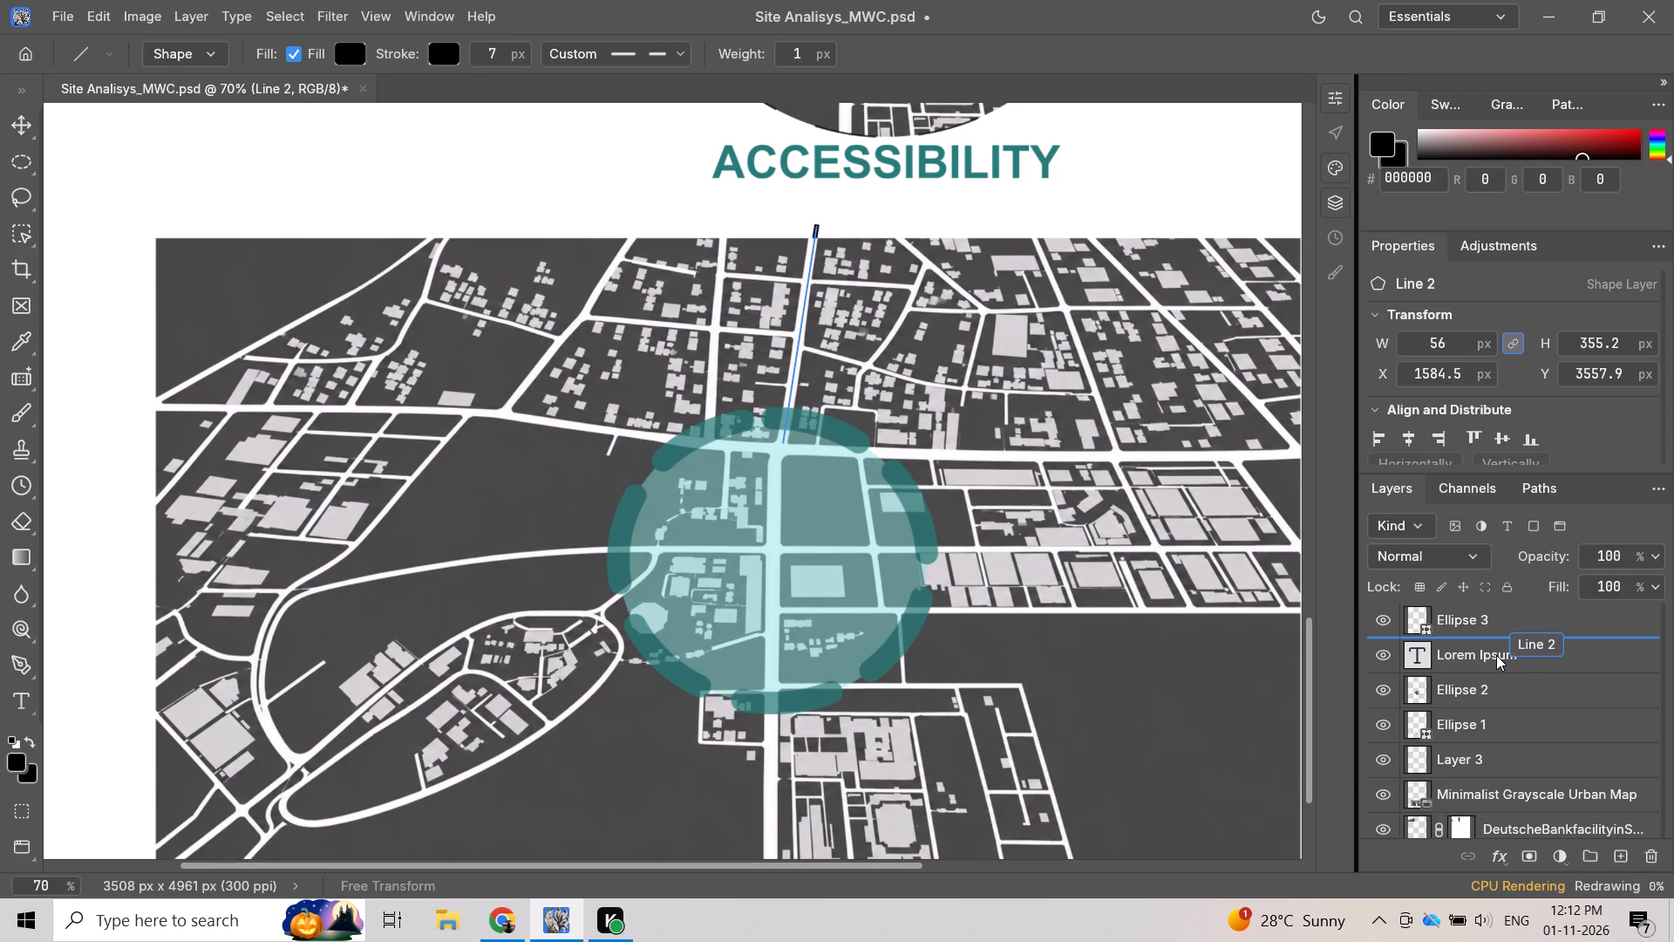
left_click_drag(1496, 655, 1510, 568)
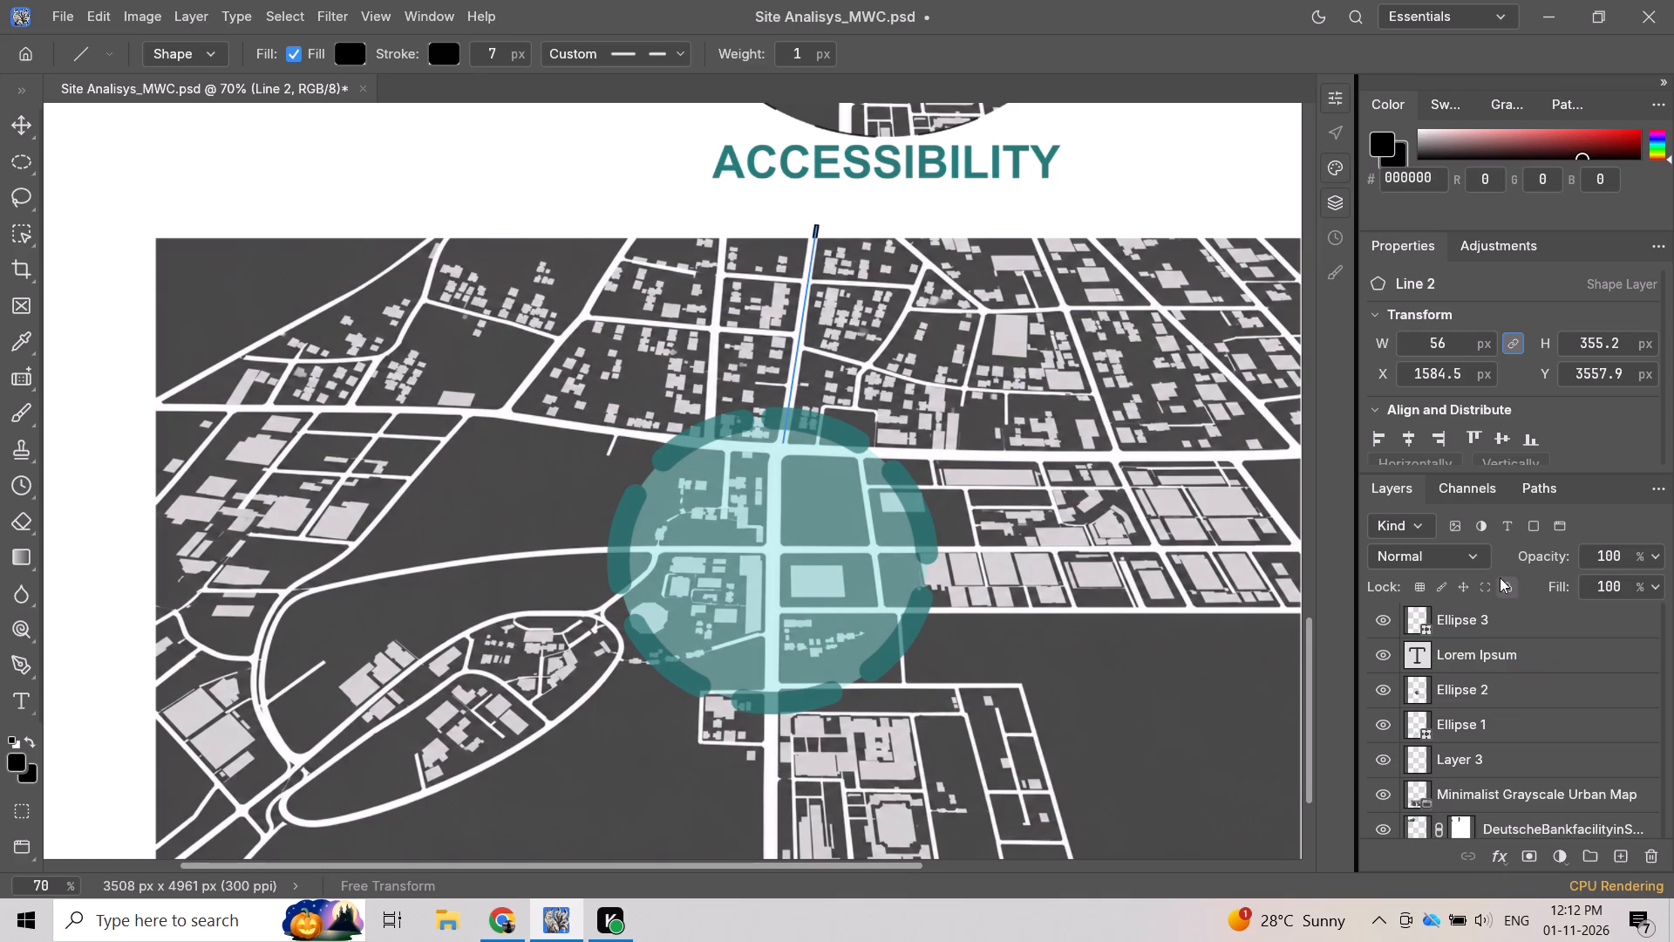